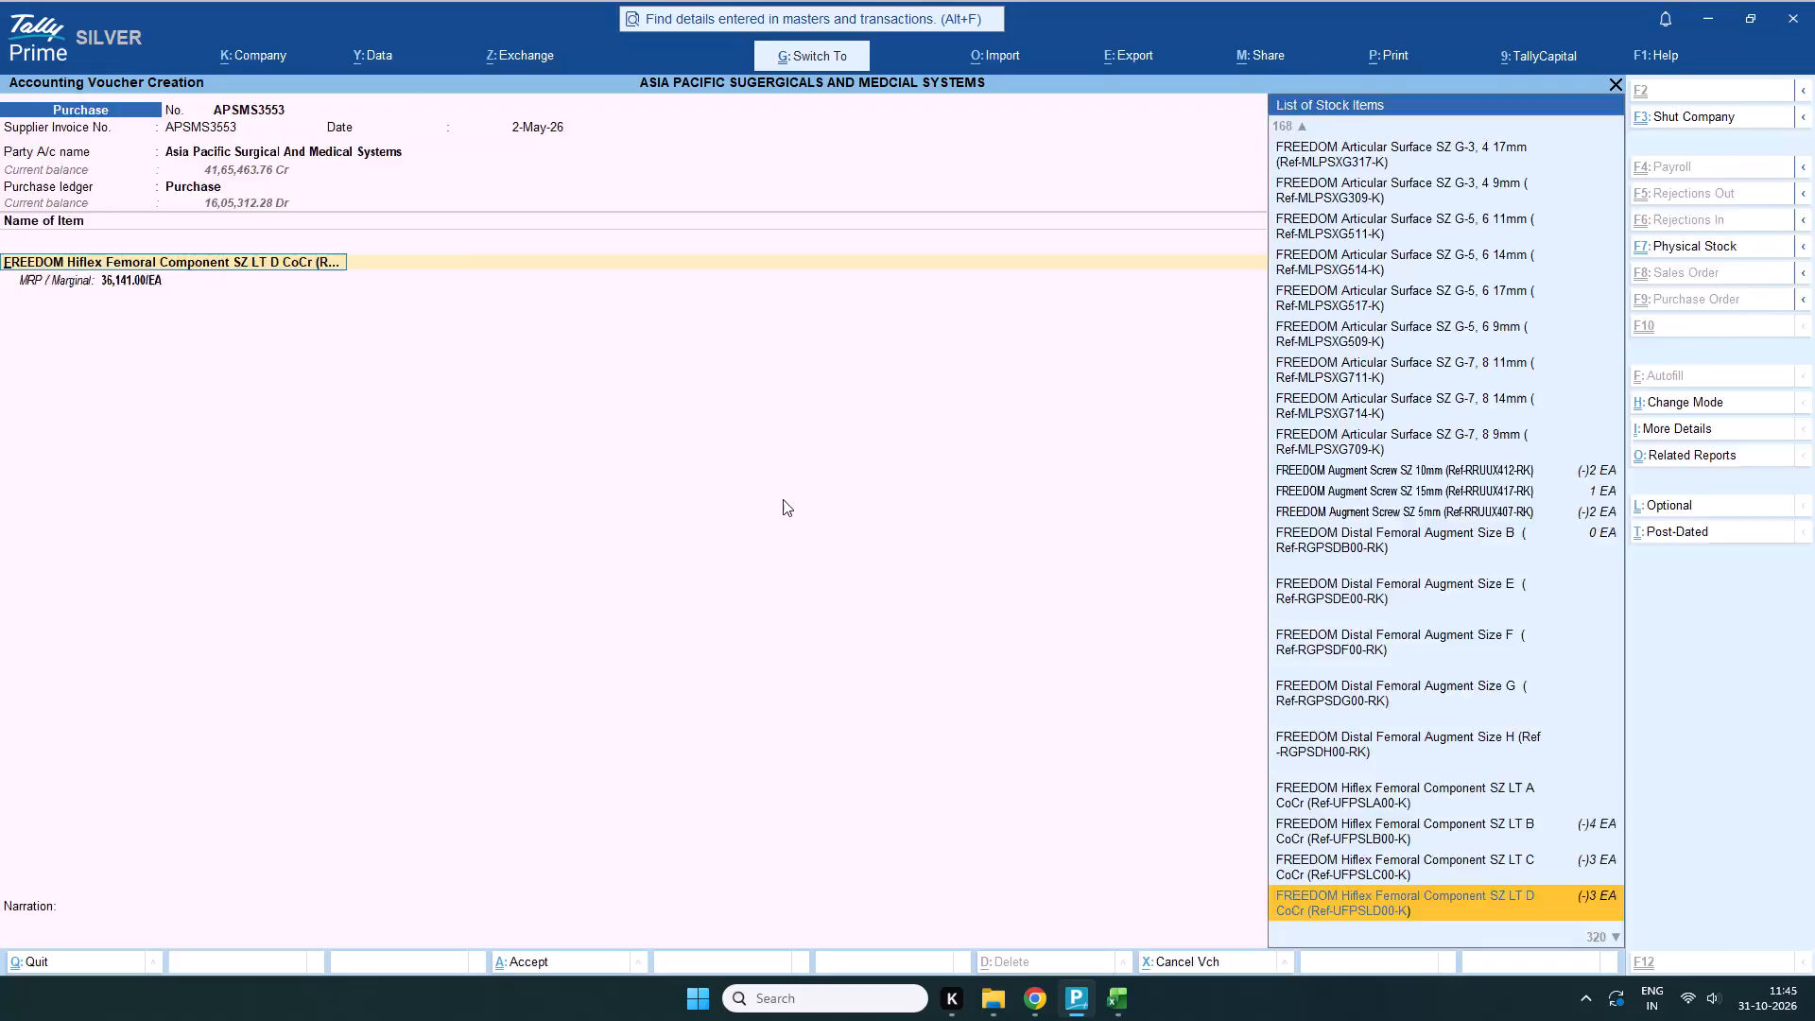
Open the HSN/SAC code for editing in the master of stock item FREEDOM Hiflex Femoral Component SZ LT D CoCr (Ref-UFPSLD00-K).
{"action": "key", "text": "Return"}
{"action": "key", "text": "Return"}
{"action": "key", "text": "Return"}
{"action": "key", "text": "Return"}
{"action": "key", "text": "Return"}
{"action": "key", "text": "Return"}
{"action": "key", "text": "Return"}
{"action": "scroll", "coordinate": [783, 499], "scroll_direction": "up", "scroll_amount": 1}
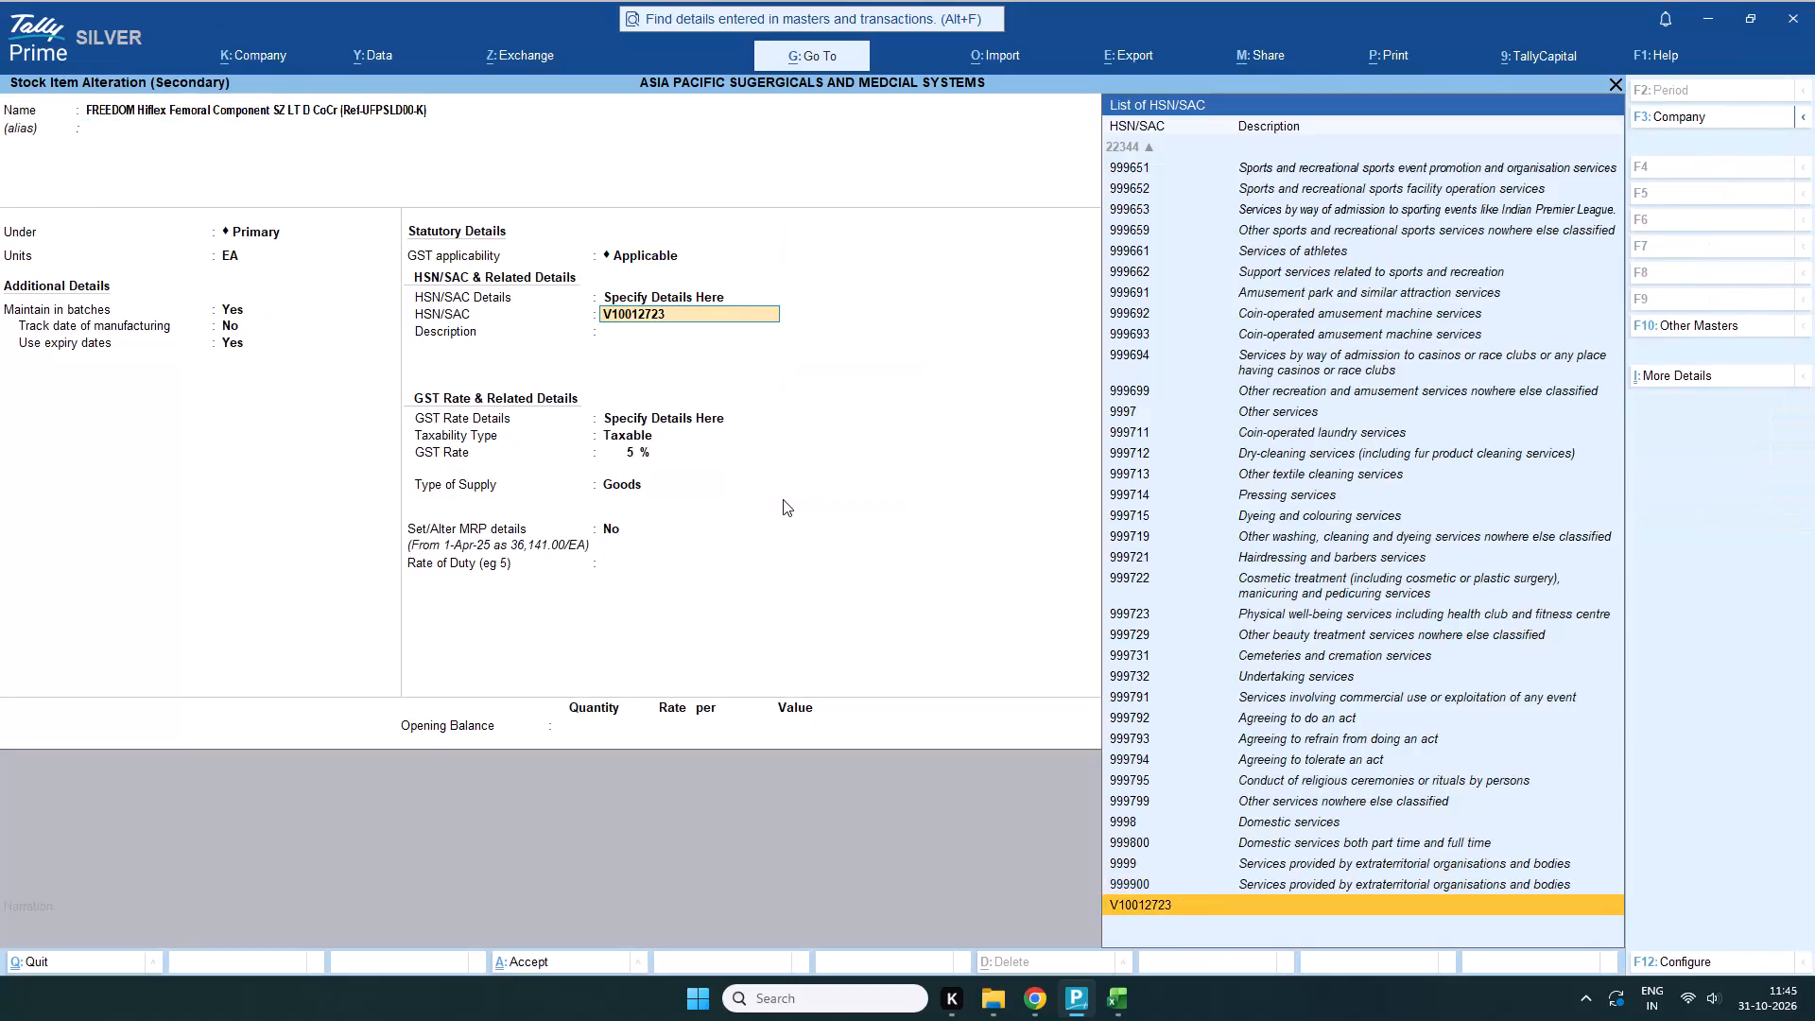
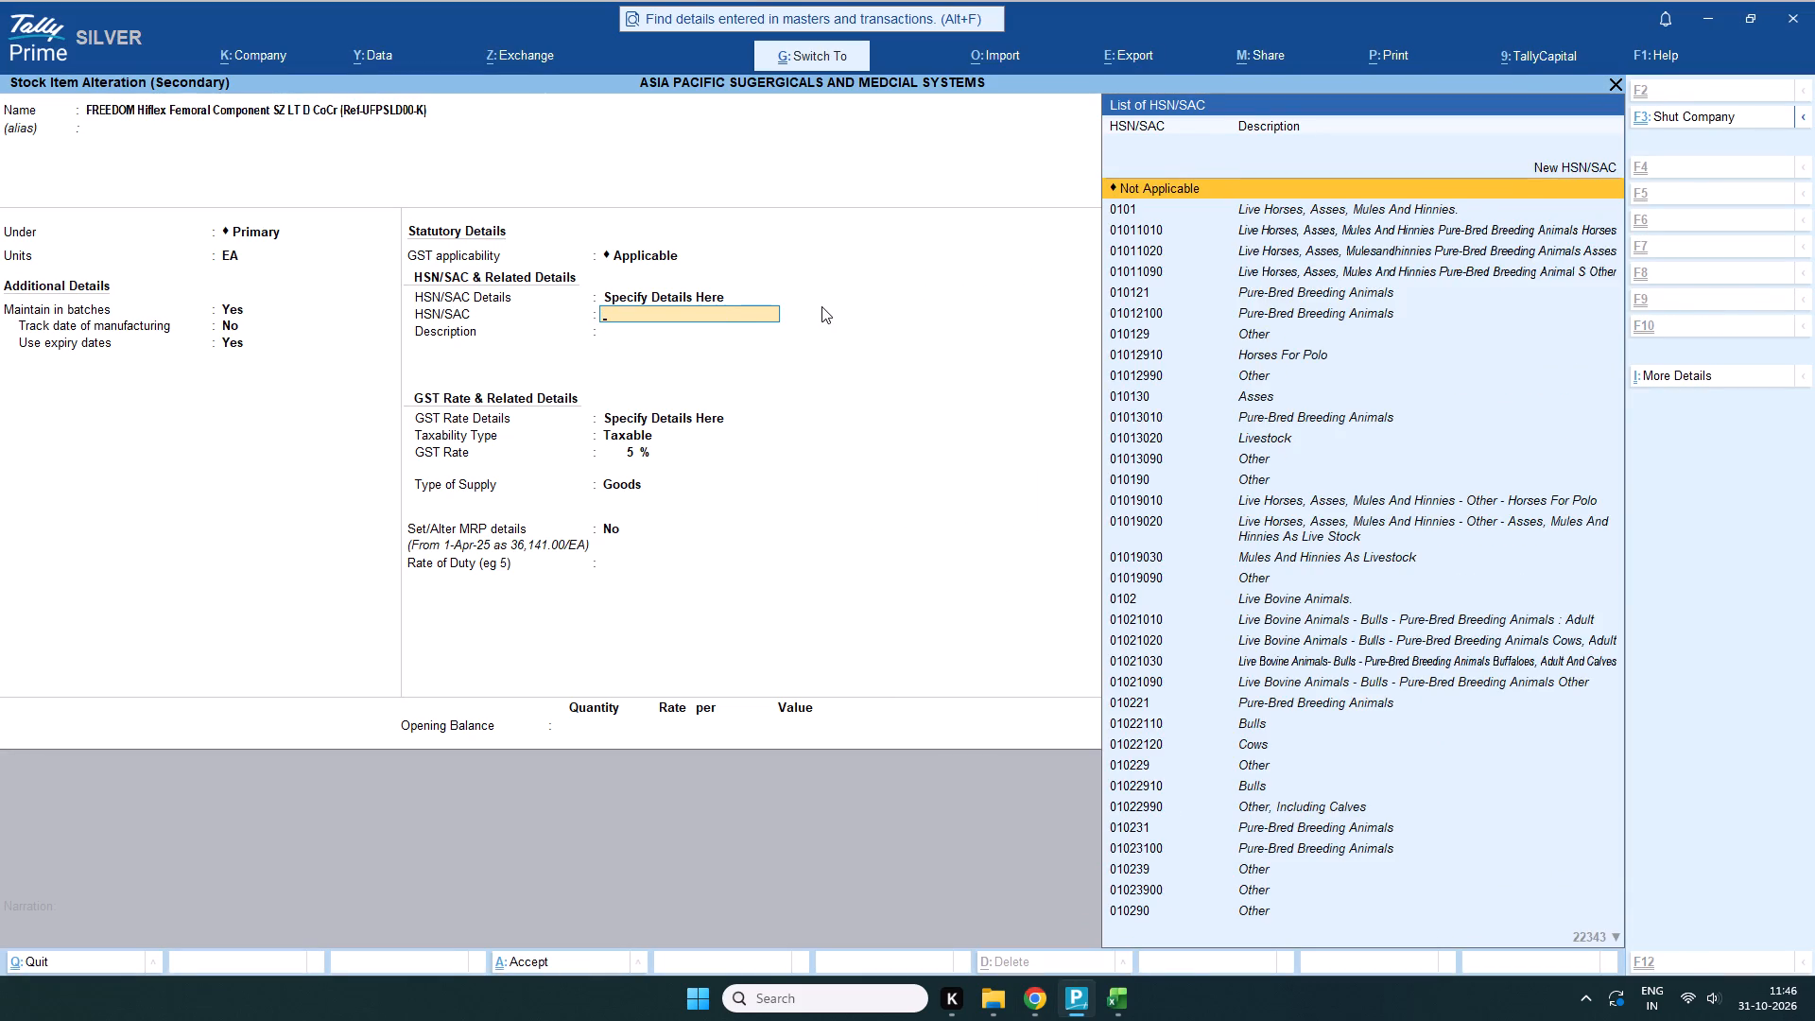
Set the femoral component's HSN/SAC code to U50012749, keep its remaining details, and save the stock item to return to the purchase voucher.
{"action": "key", "text": "ctrl+v"}
{"action": "key", "text": "Return"}
{"action": "key", "text": "Return"}
{"action": "key", "text": "Return"}
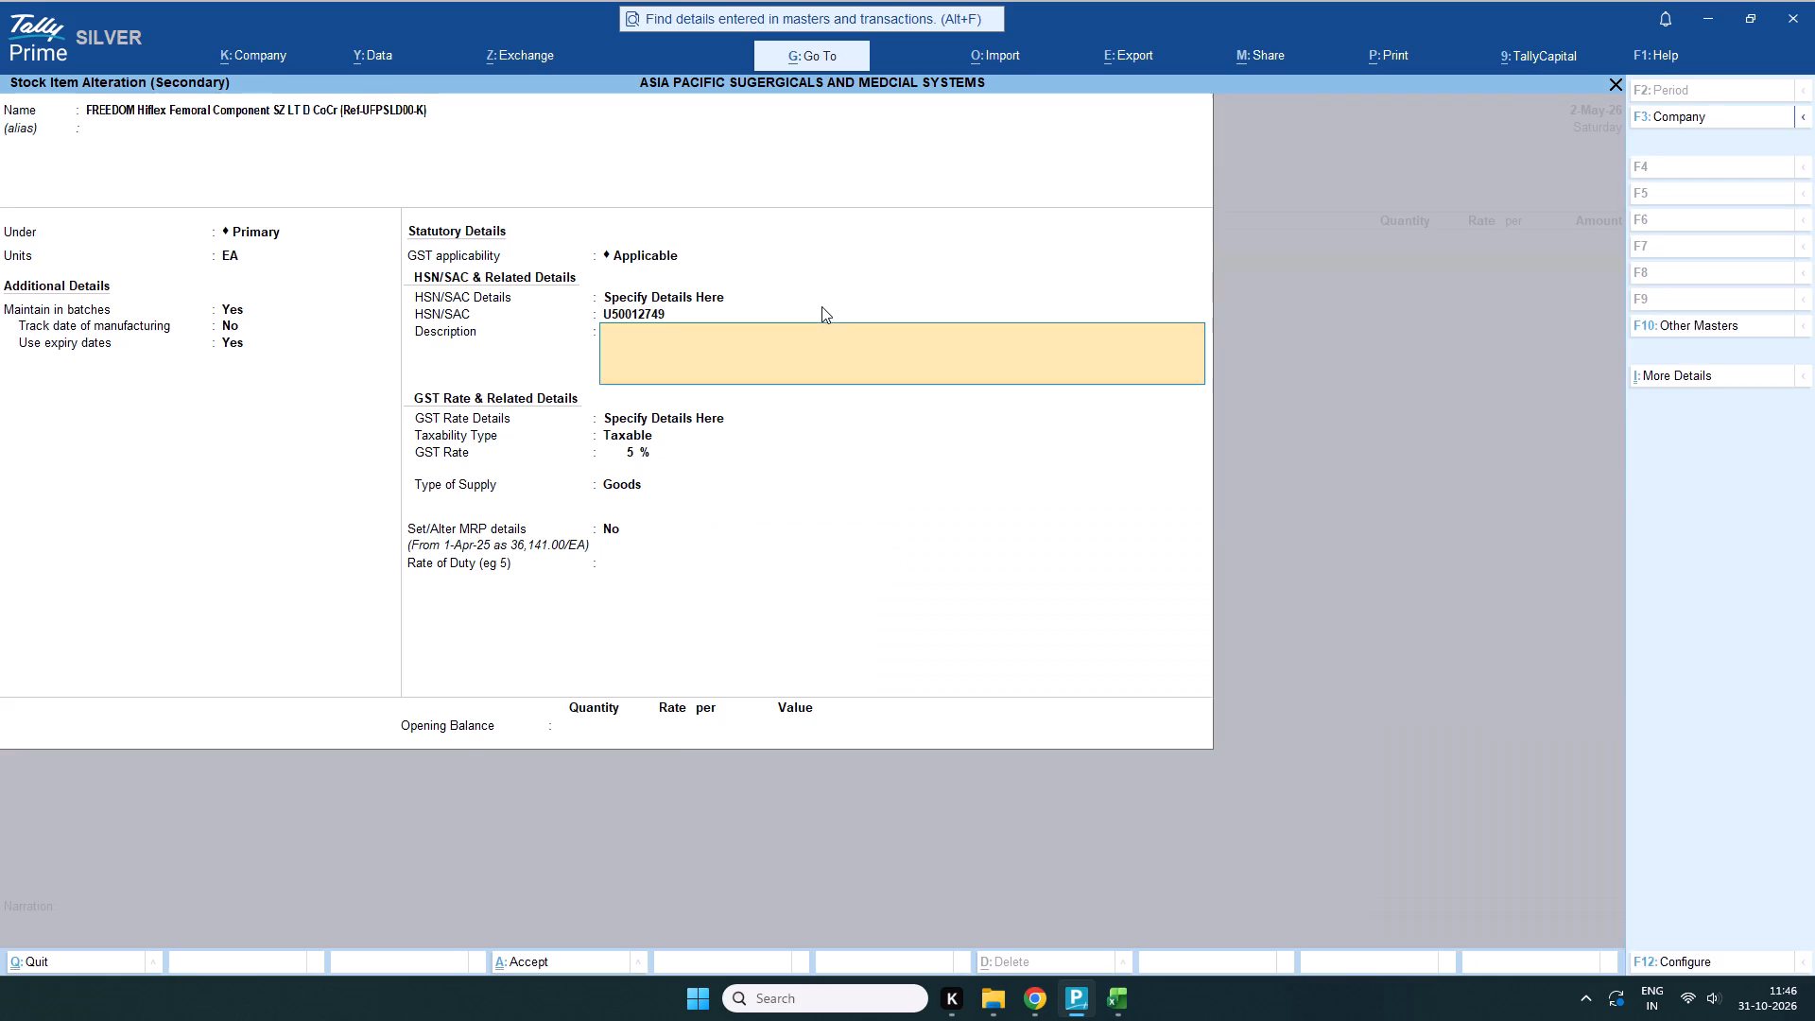
{"action": "key", "text": "Return"}
{"action": "key", "text": "Return"}
{"action": "key", "text": "Return"}
{"action": "key", "text": "Return"}
{"action": "key", "text": "Return"}
{"action": "key", "text": "Return"}
{"action": "key", "text": "Return"}
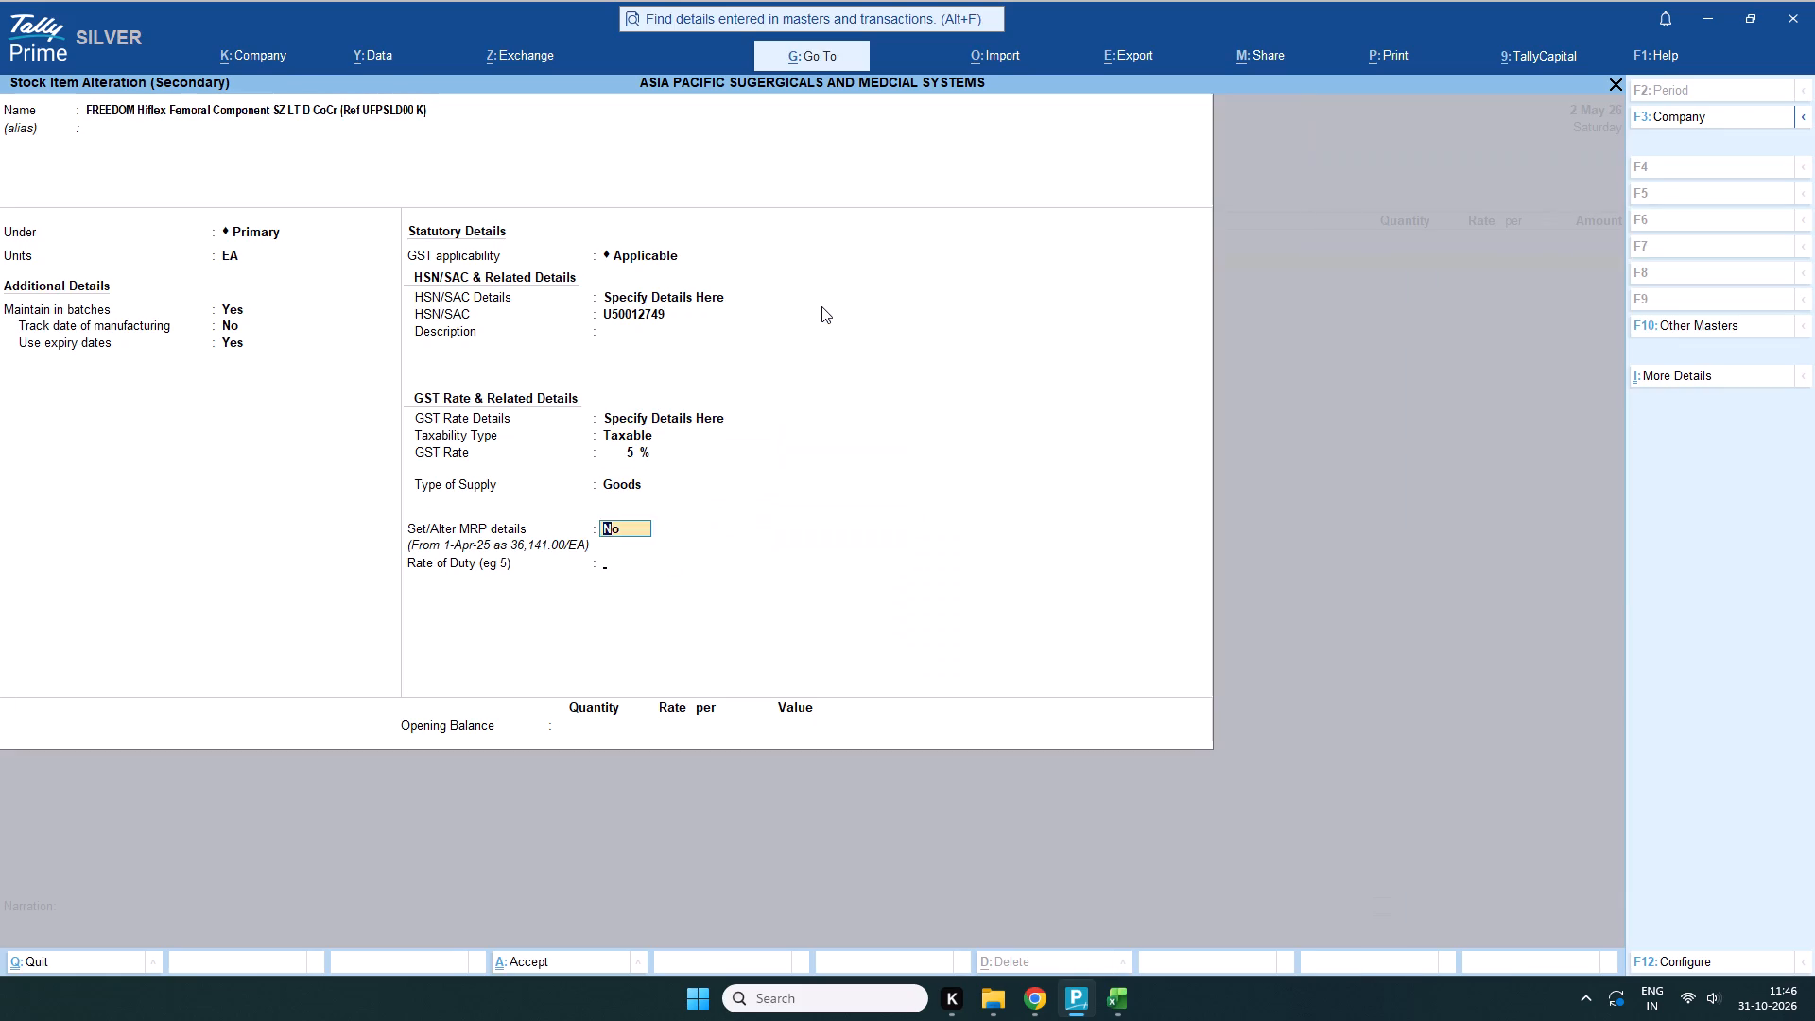
{"action": "key", "text": "Return"}
{"action": "key", "text": "Return"}
{"action": "key", "text": "Return"}
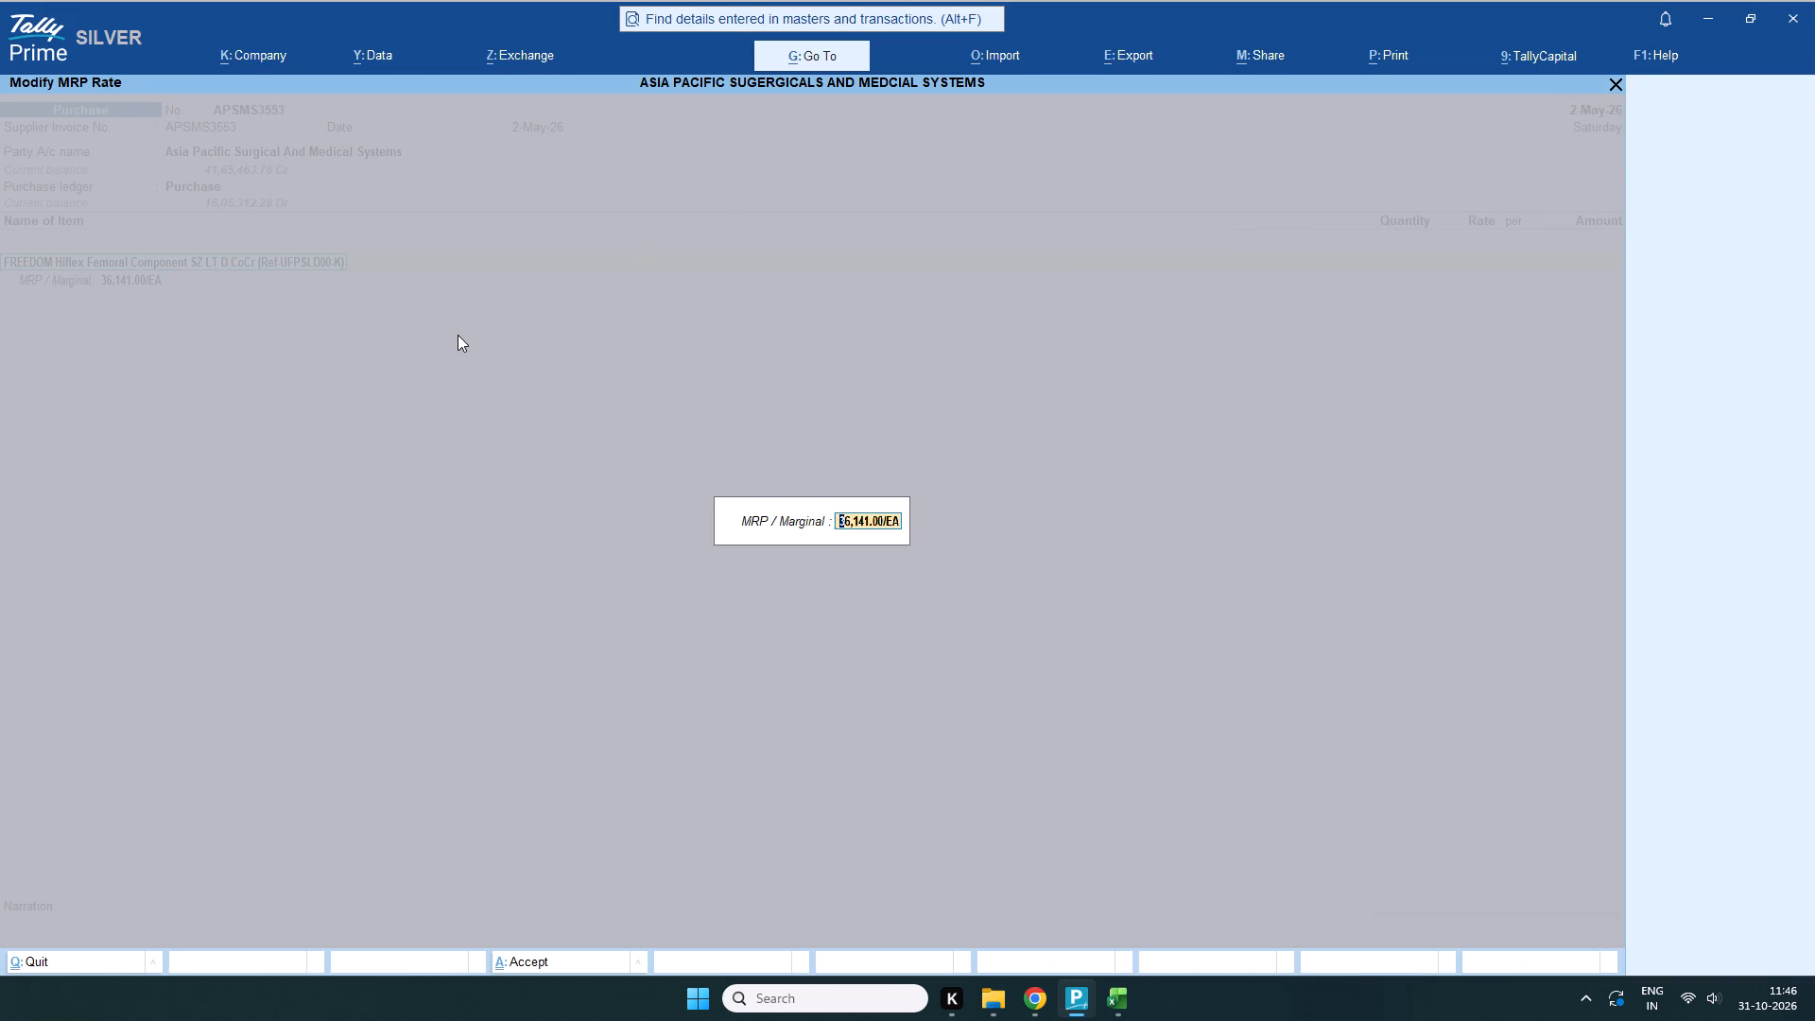
Accept the femoral component's MRP, then allocate 1 EA to batch U50012749 with the tracking number Not Applicable.
{"action": "key", "text": "Return"}
{"action": "scroll", "coordinate": [785, 265], "scroll_direction": "up", "scroll_amount": 1}
{"action": "left_click", "coordinate": [786, 268]}
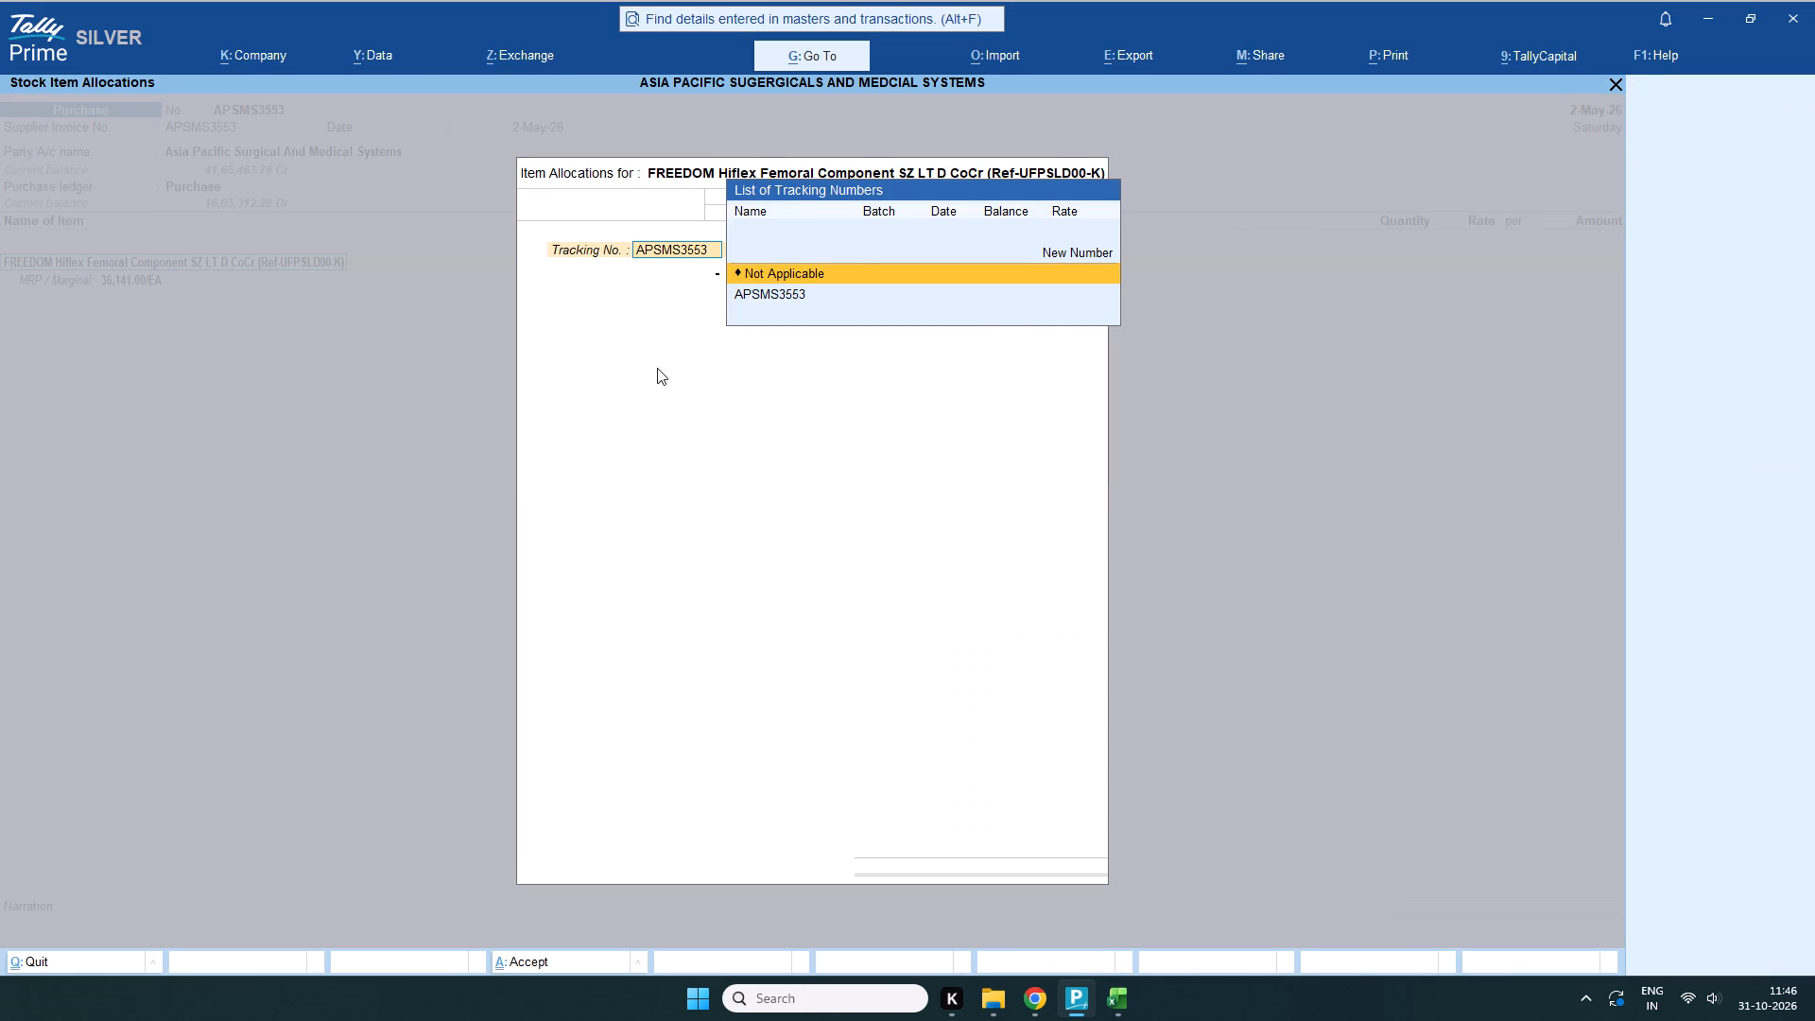
{"action": "key", "text": "ctrl+v"}
{"action": "key", "text": "Return"}
{"action": "key", "text": "1"}
{"action": "key", "text": "Return"}
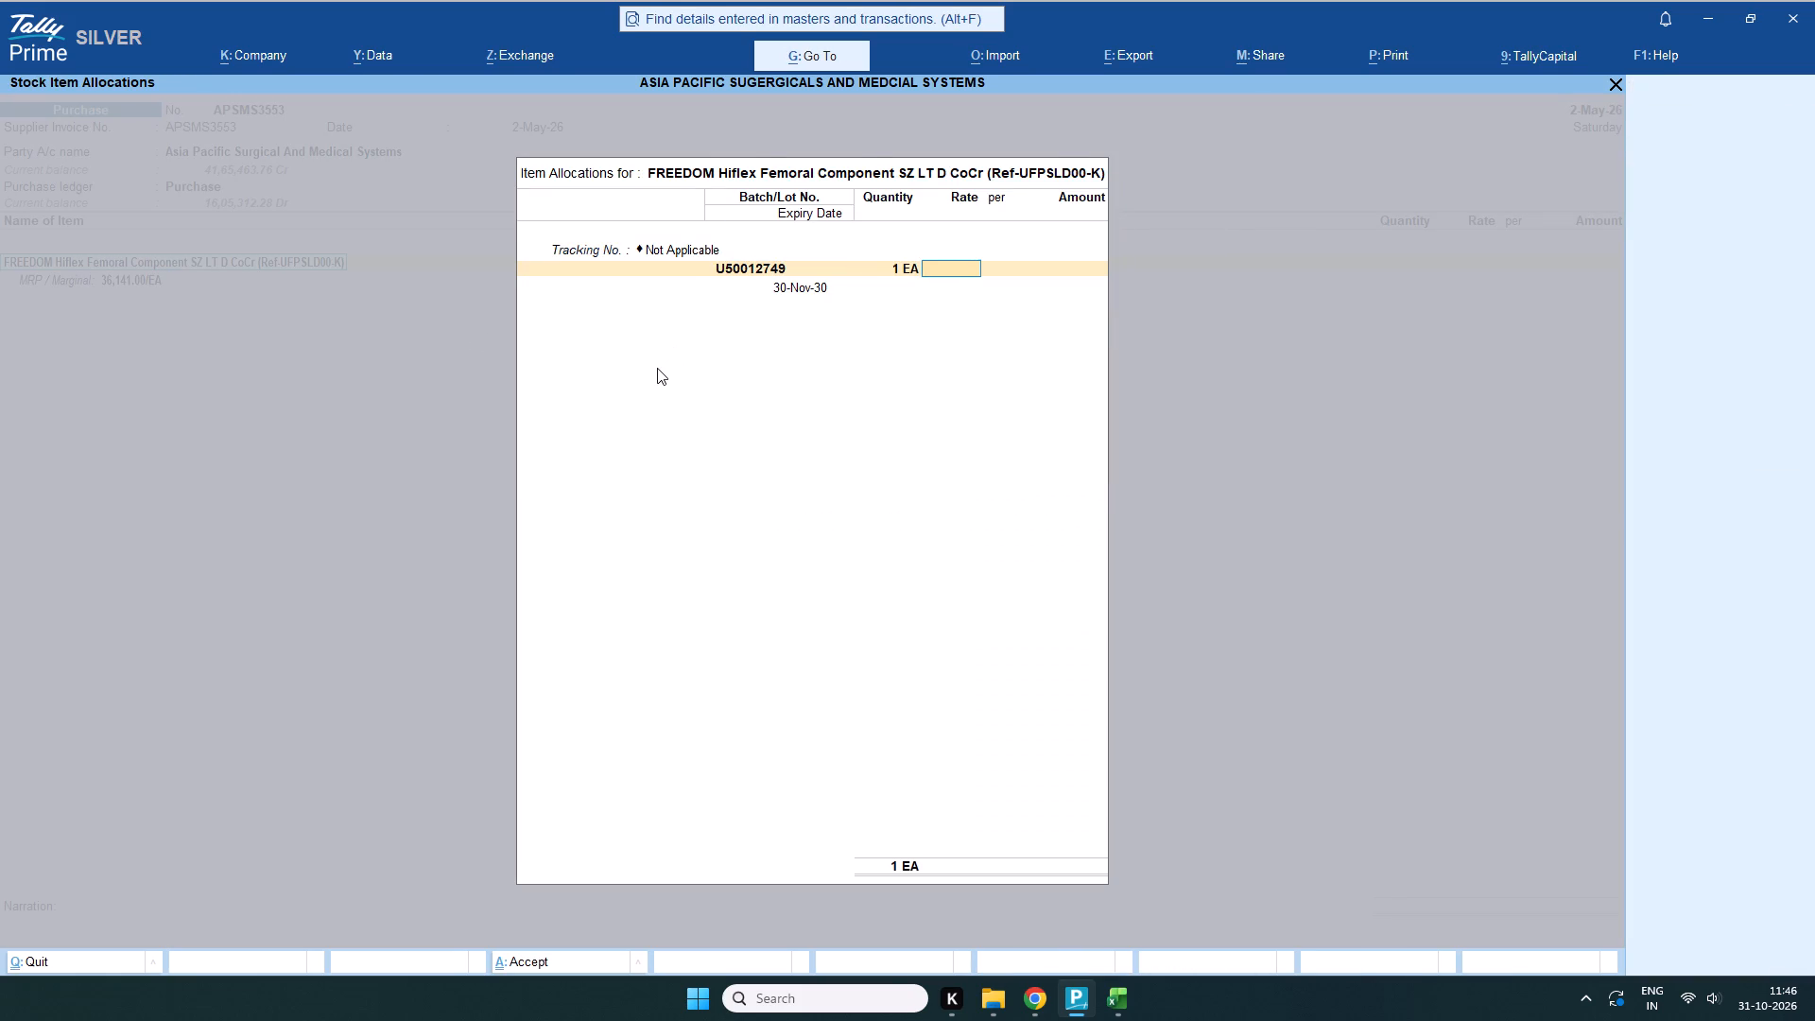
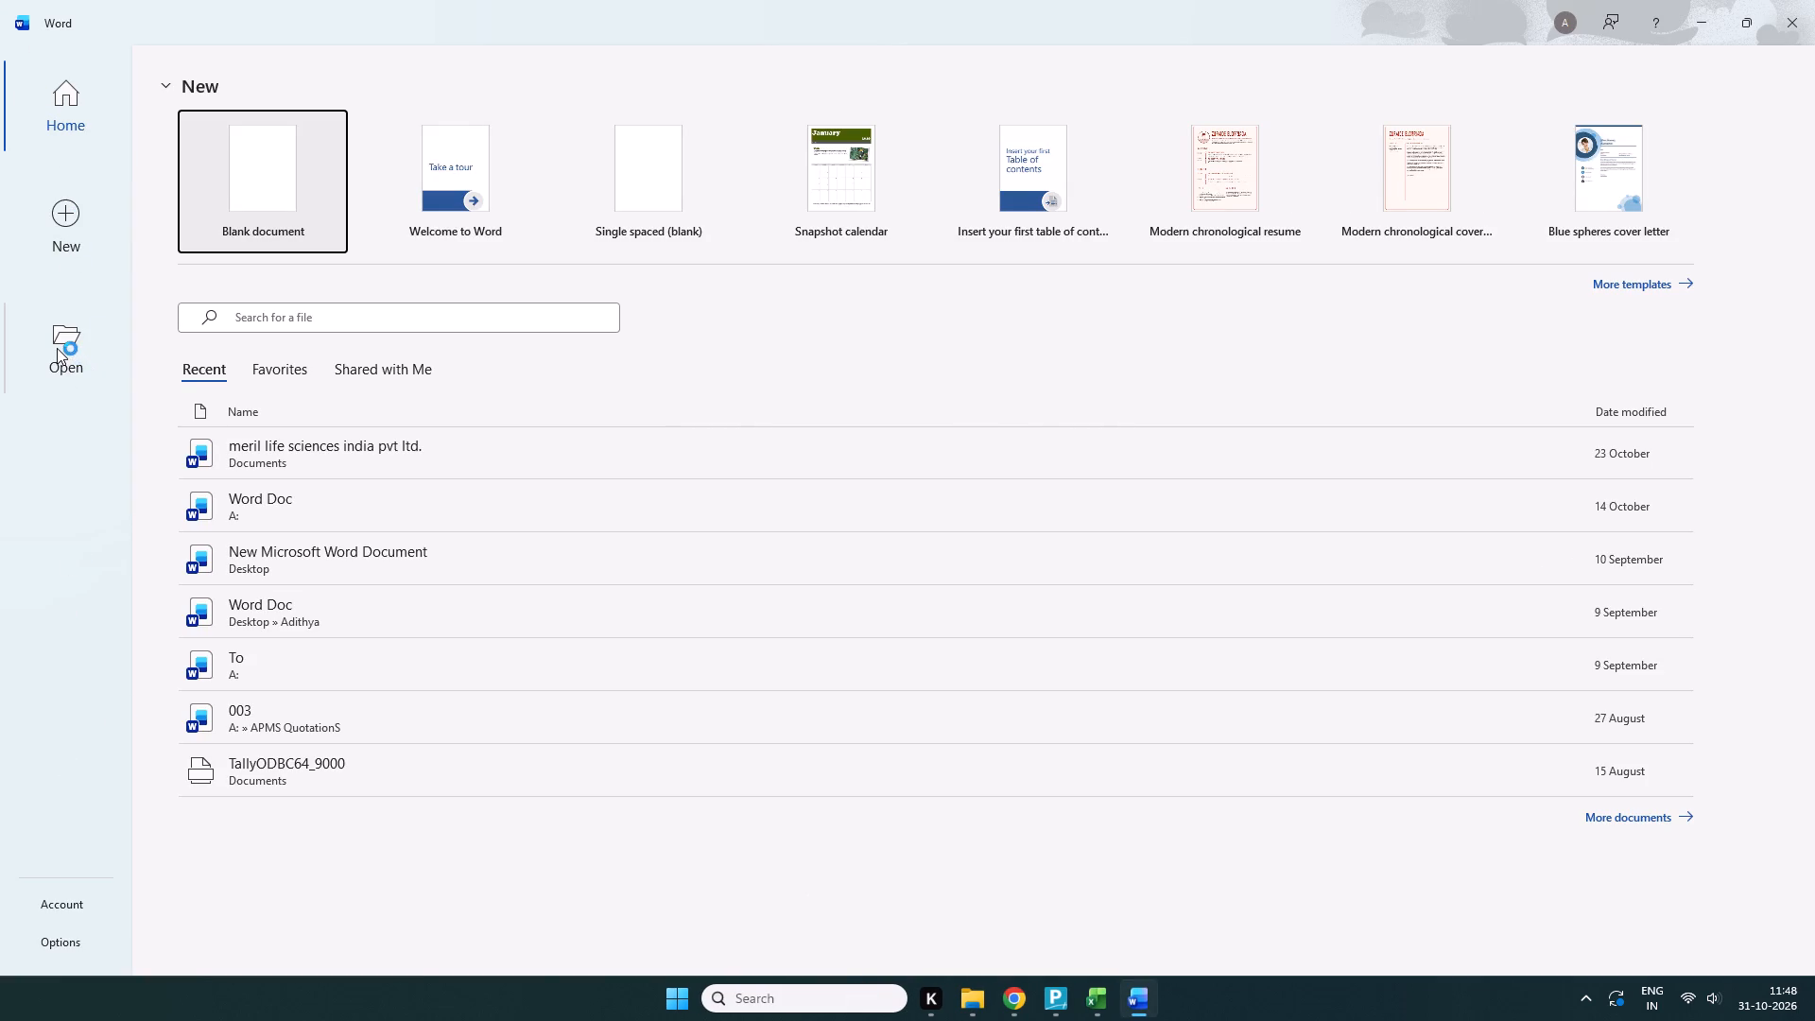
Create a new blank document in Word.
{"action": "left_click", "coordinate": [66, 225]}
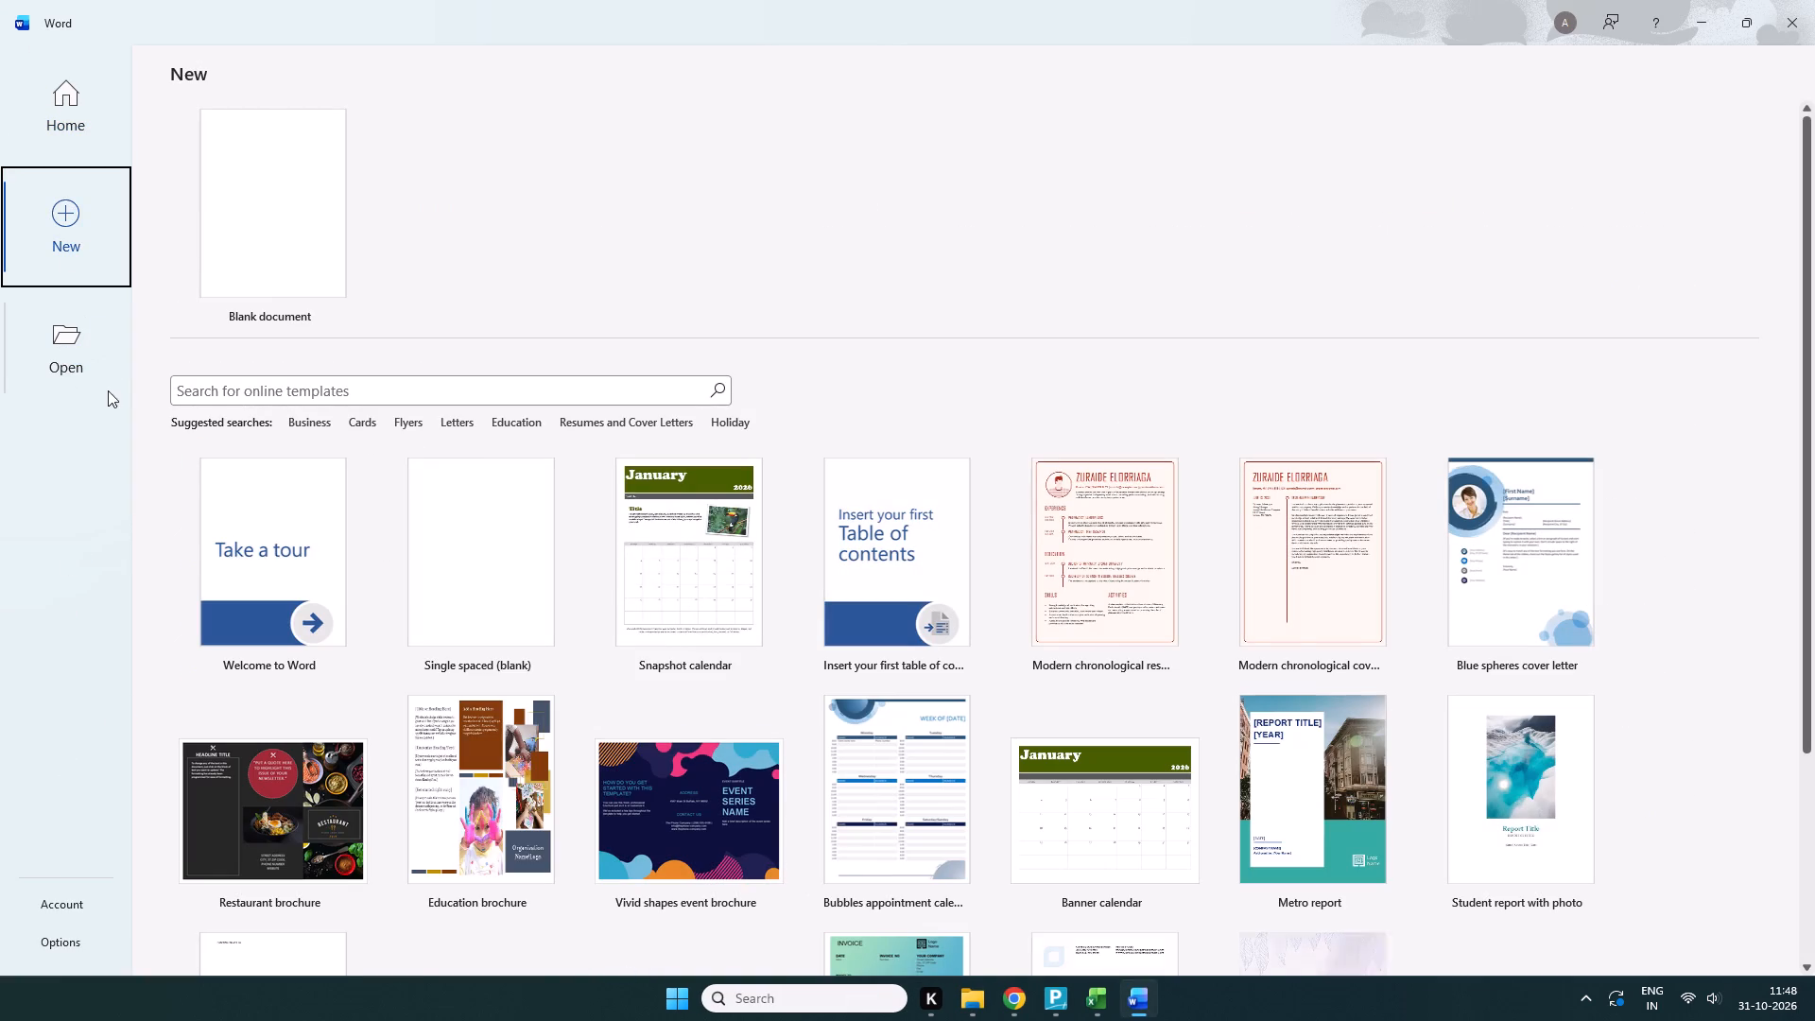
{"action": "left_click", "coordinate": [238, 182]}
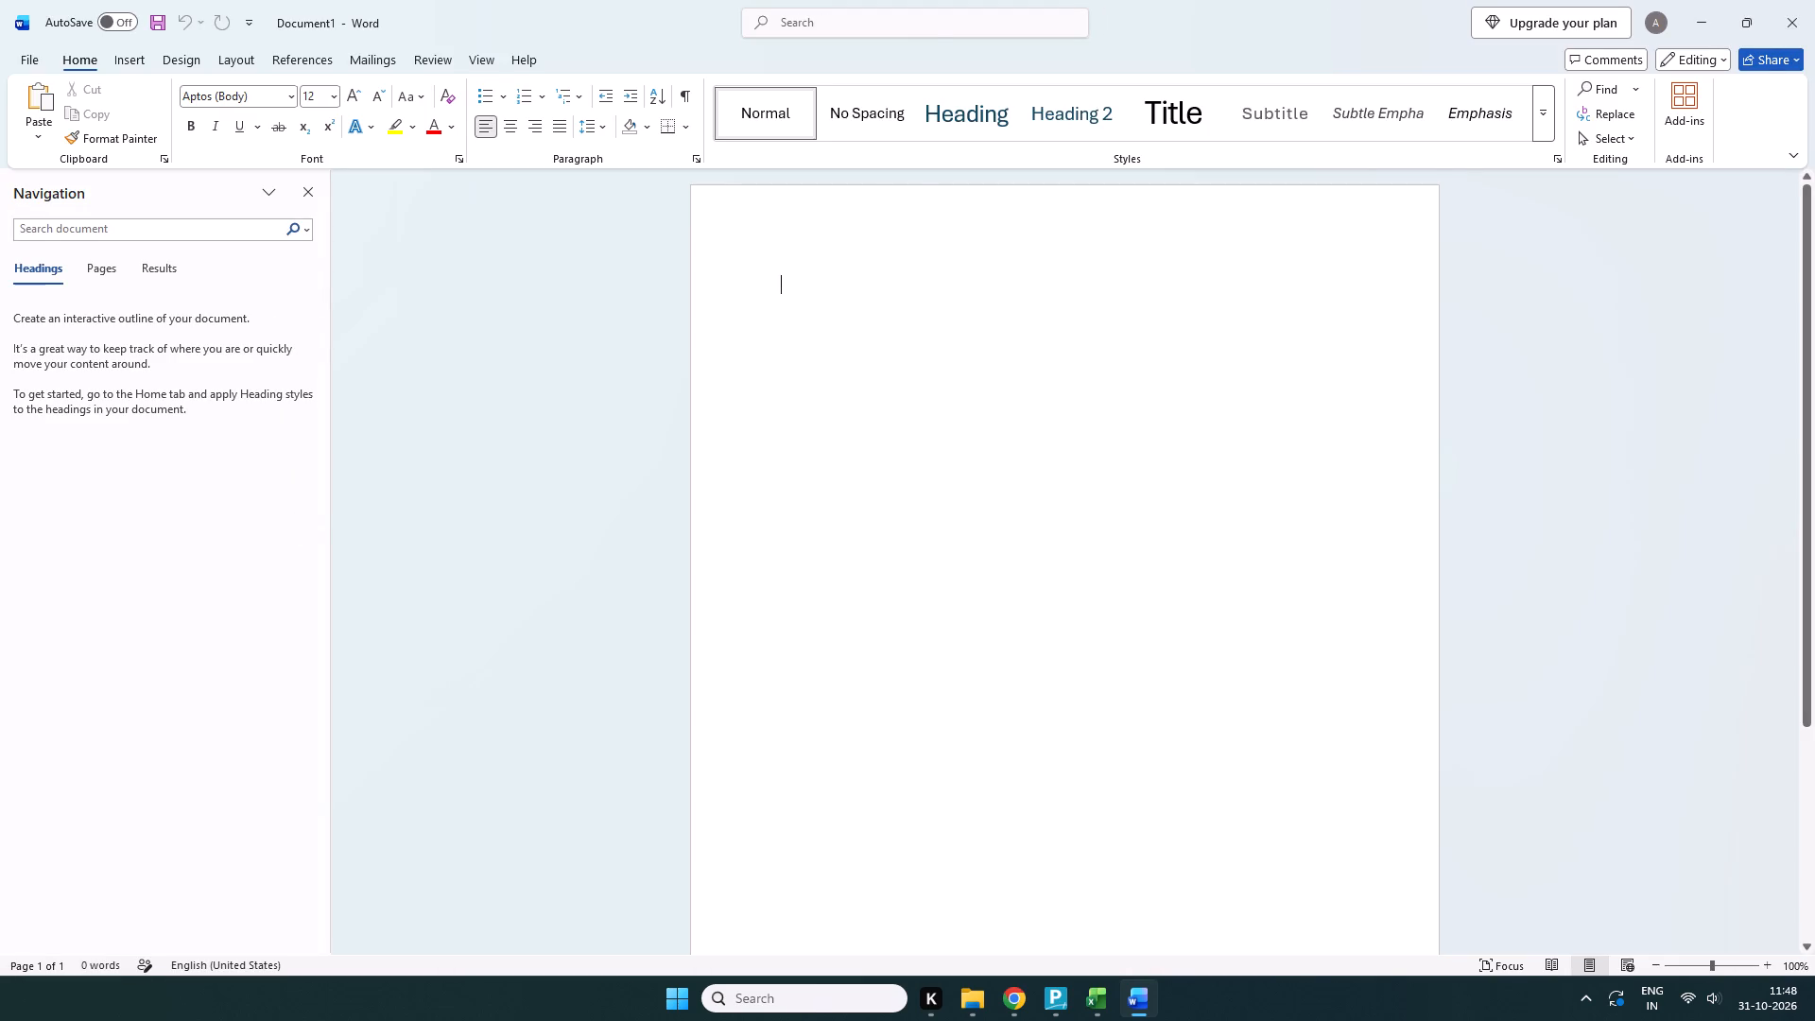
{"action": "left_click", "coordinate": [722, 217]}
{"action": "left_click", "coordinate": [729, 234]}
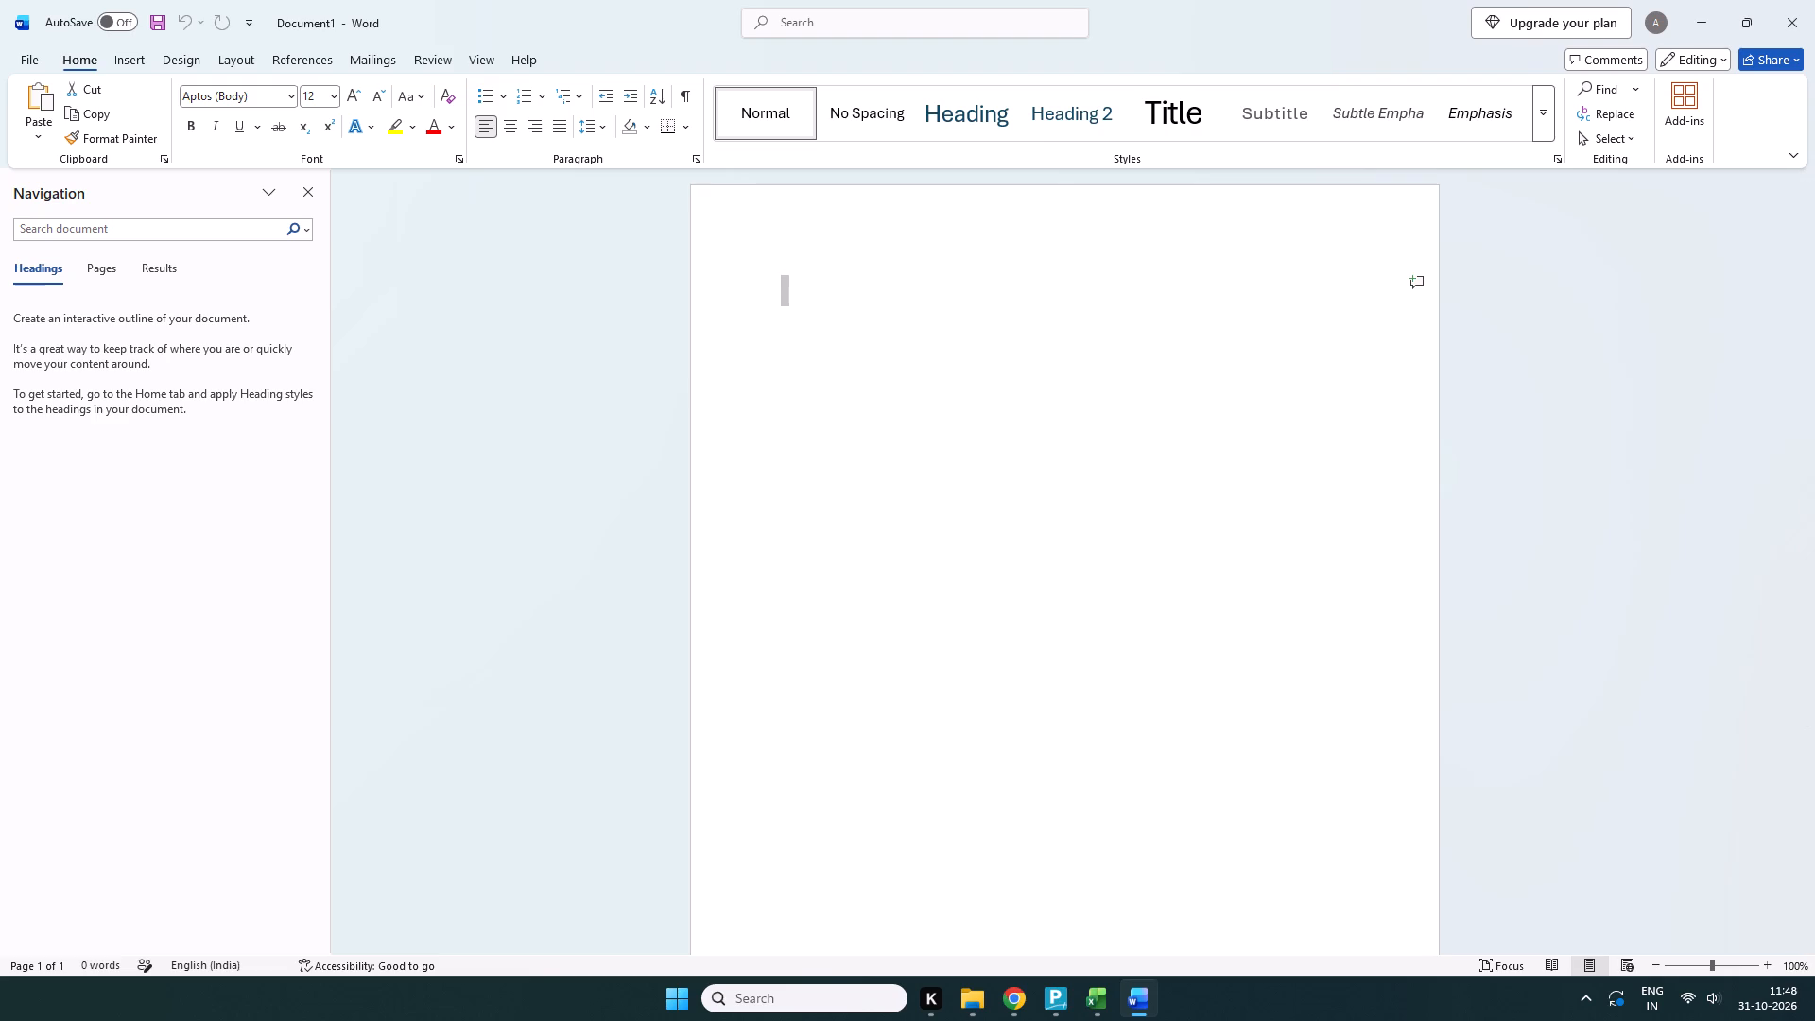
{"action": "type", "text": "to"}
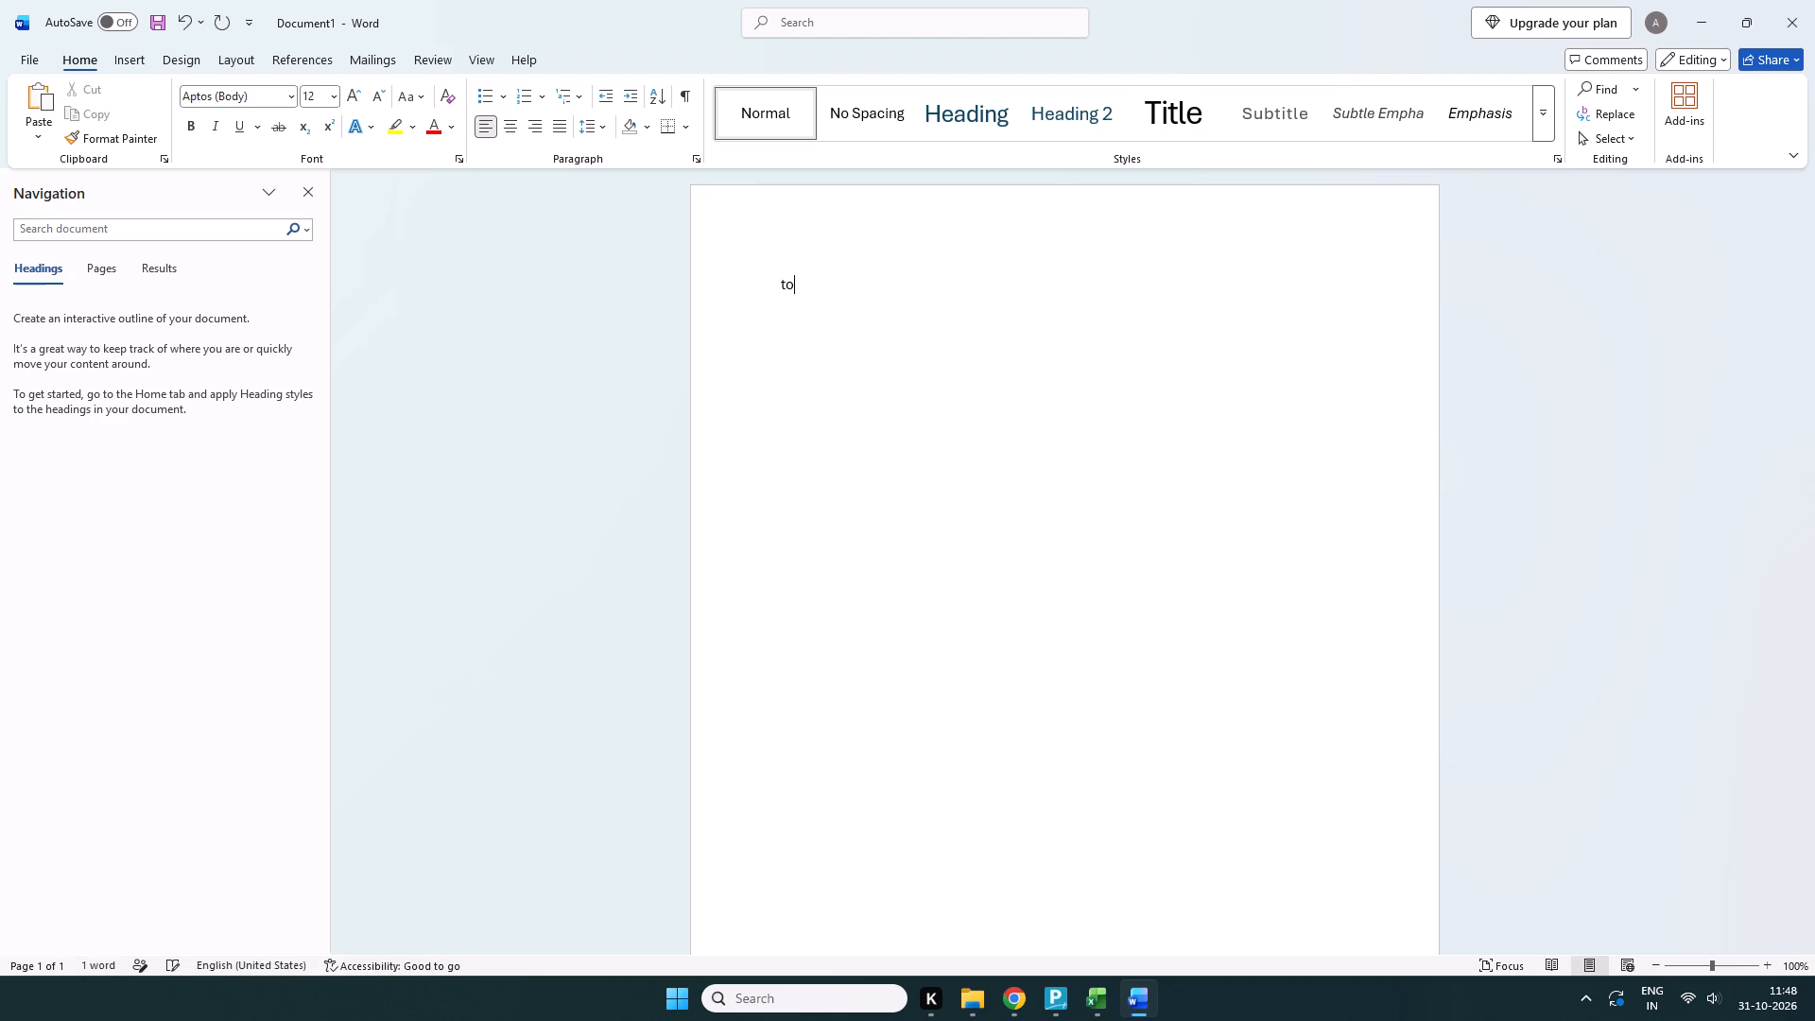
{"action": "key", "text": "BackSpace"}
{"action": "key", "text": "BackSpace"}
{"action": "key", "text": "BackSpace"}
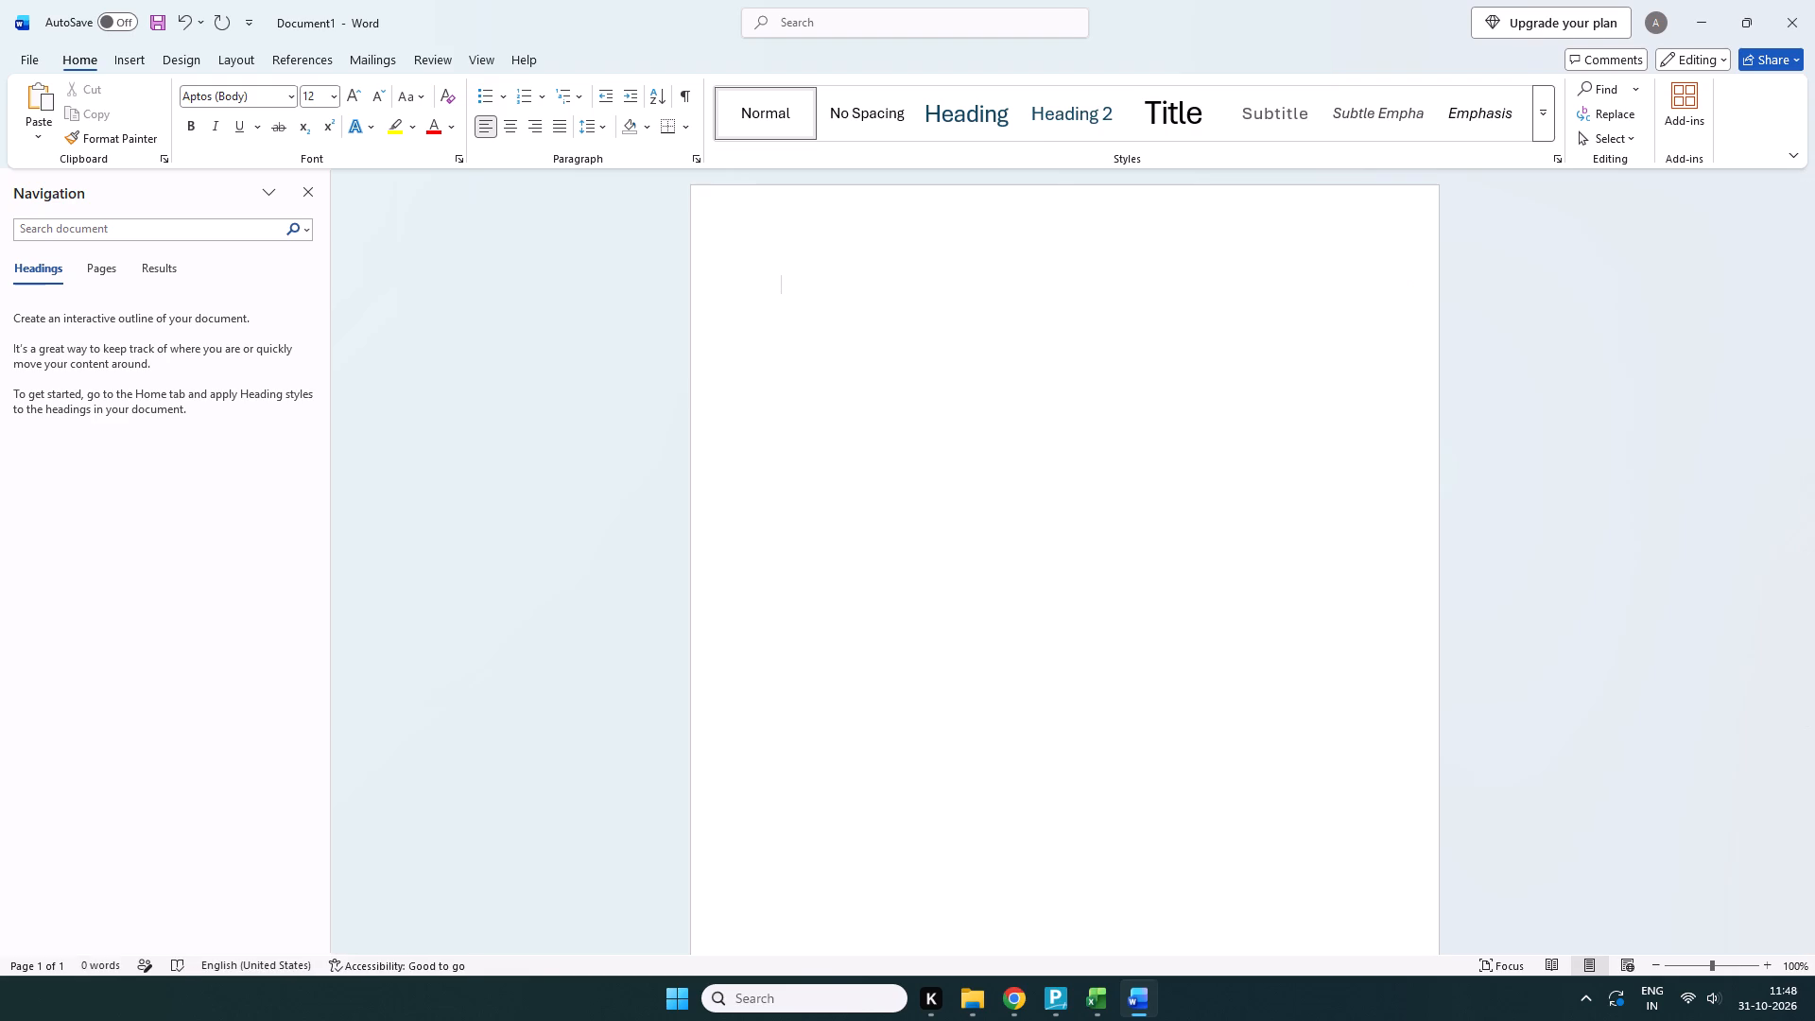
Start the letter with the salutation line "To," at the top of the page and begin a new line.
{"action": "left_click", "coordinate": [736, 261]}
{"action": "left_click", "coordinate": [754, 283]}
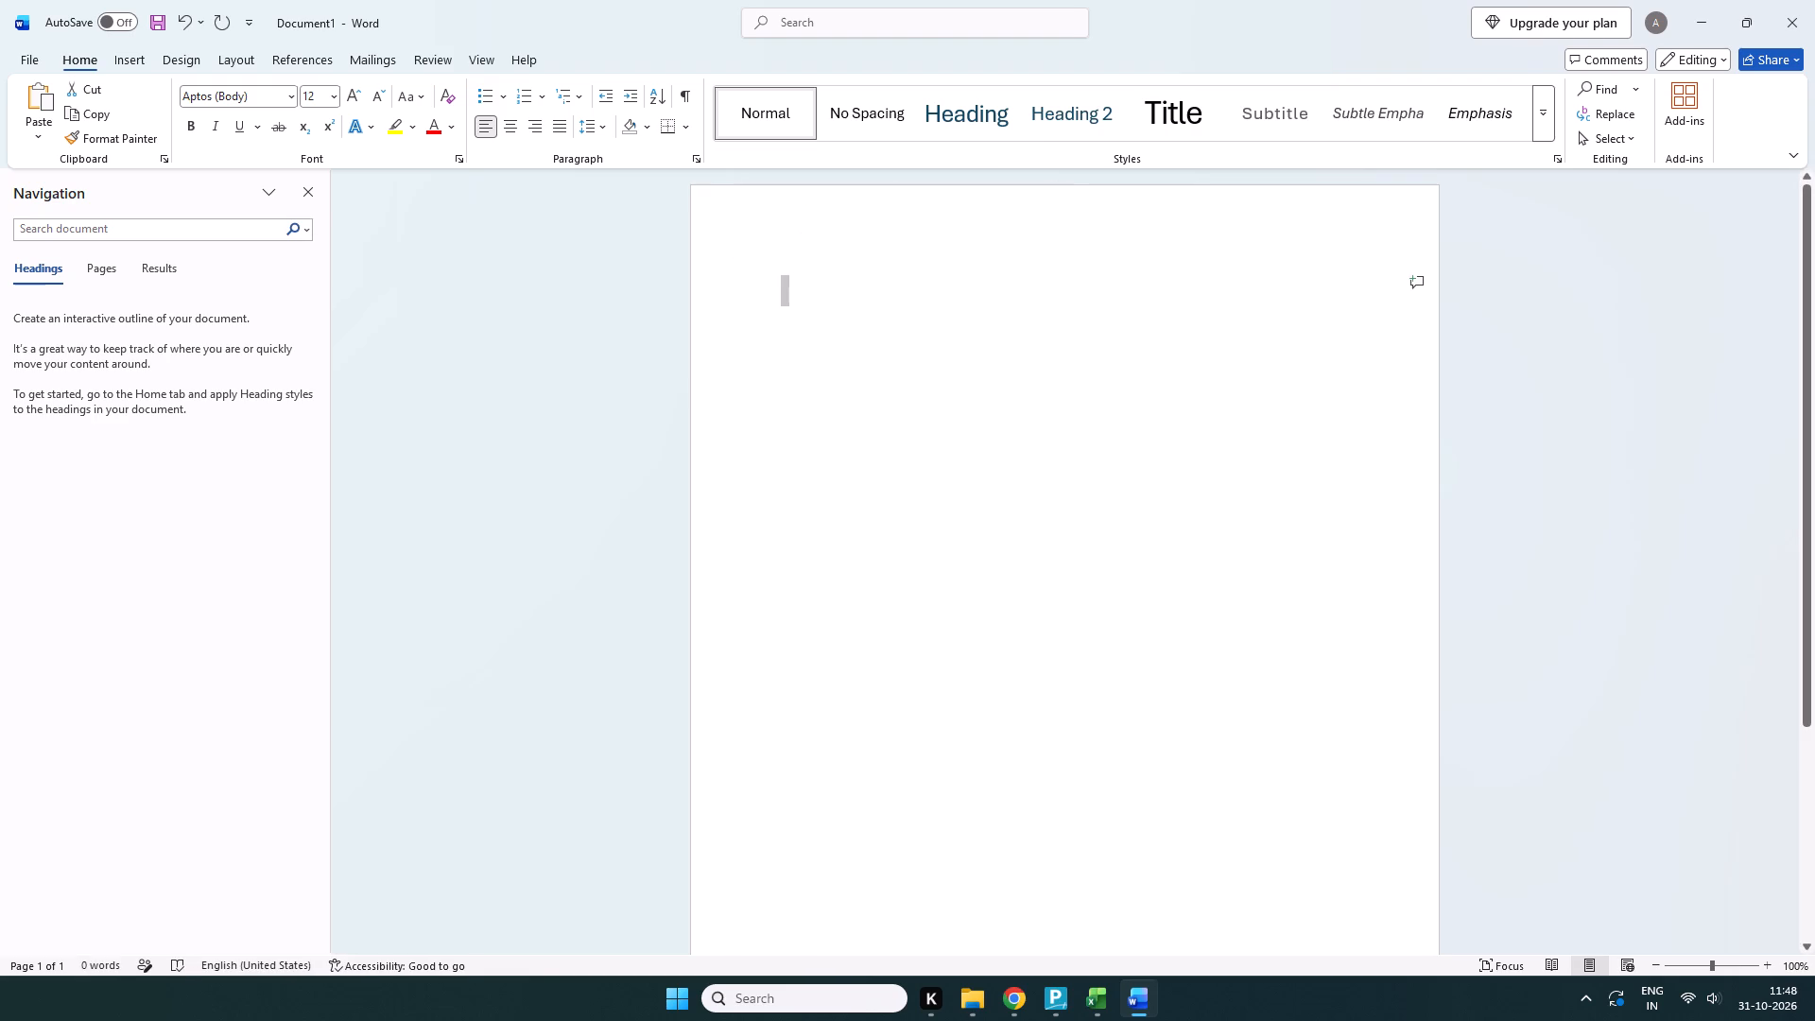
{"action": "left_click", "coordinate": [750, 276]}
{"action": "left_click", "coordinate": [802, 285]}
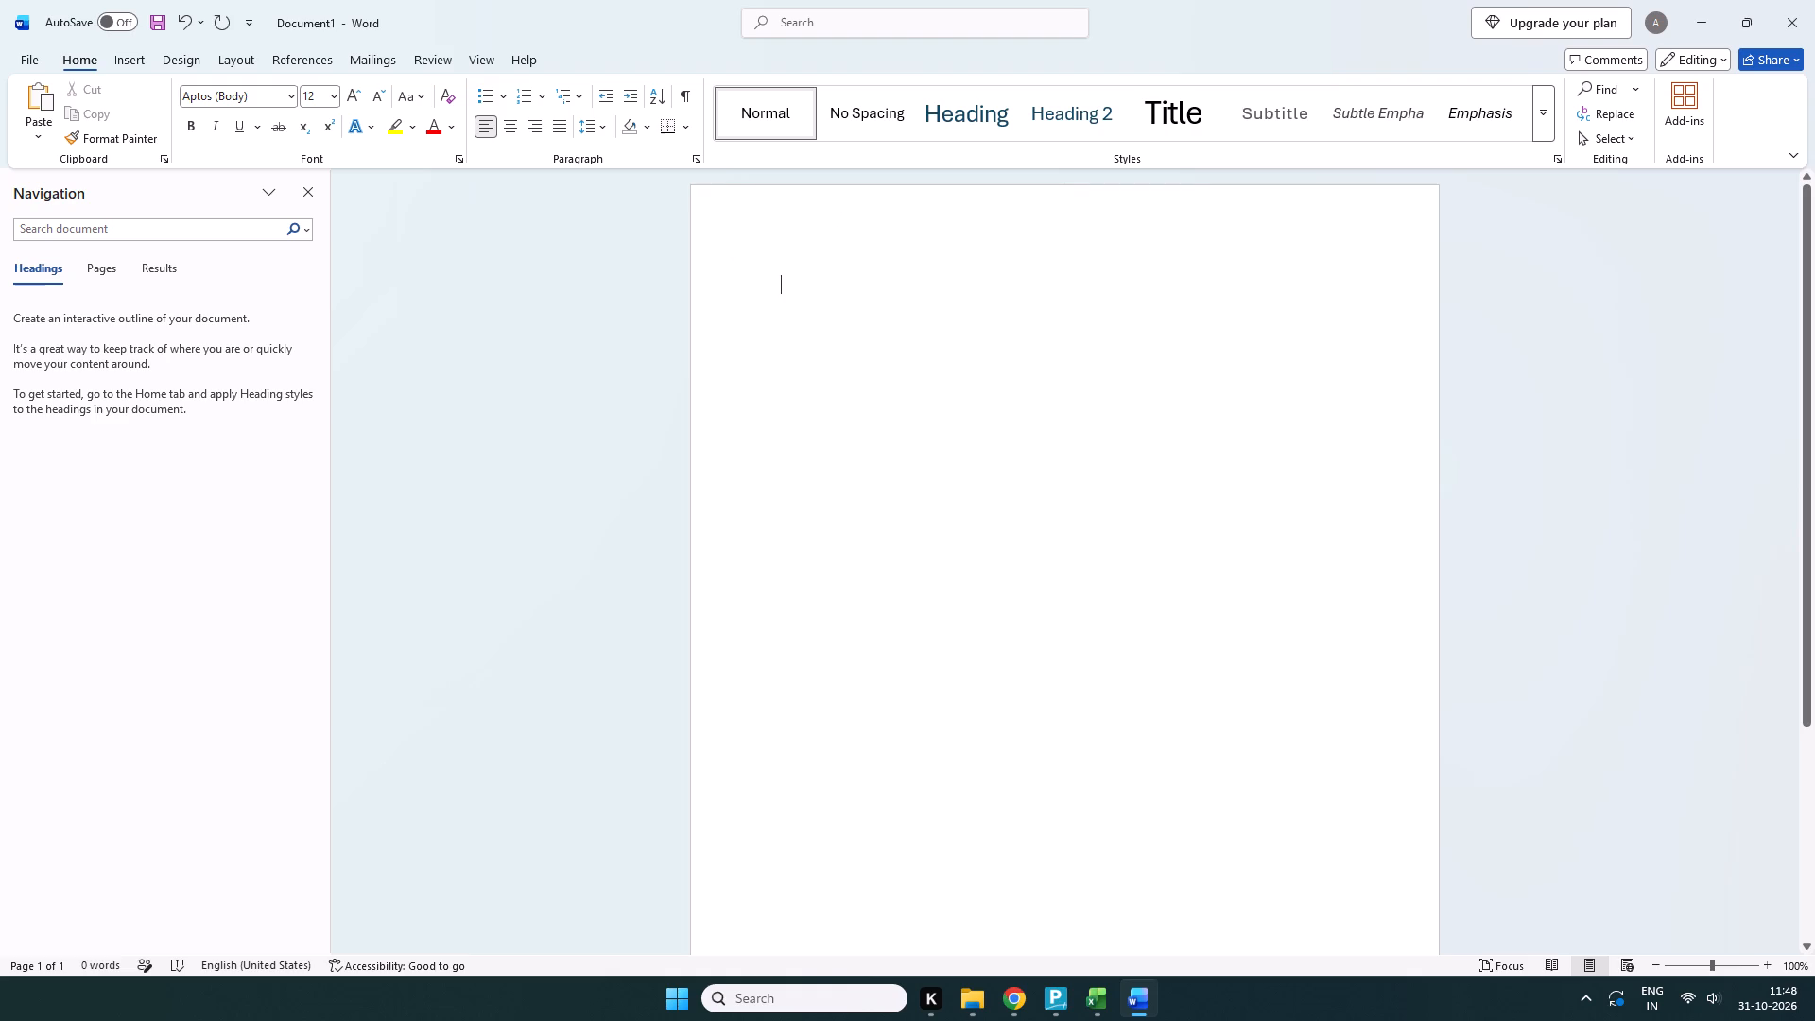
{"action": "left_click", "coordinate": [788, 287]}
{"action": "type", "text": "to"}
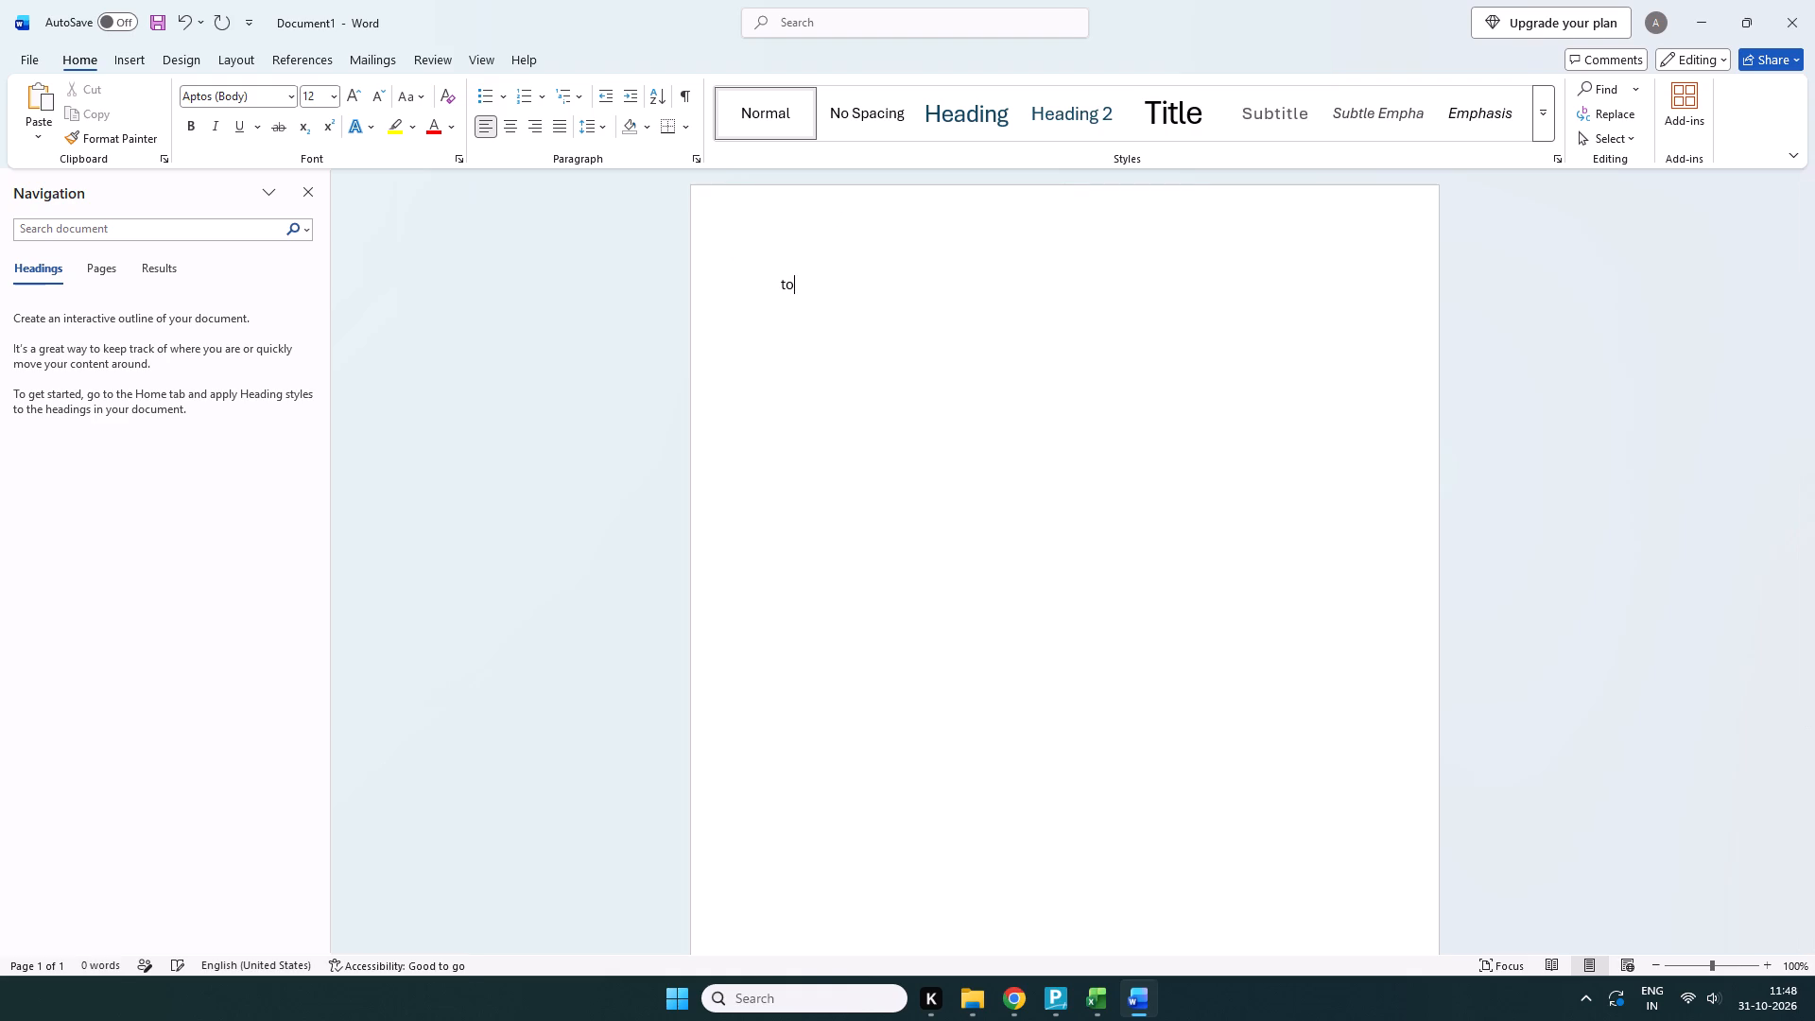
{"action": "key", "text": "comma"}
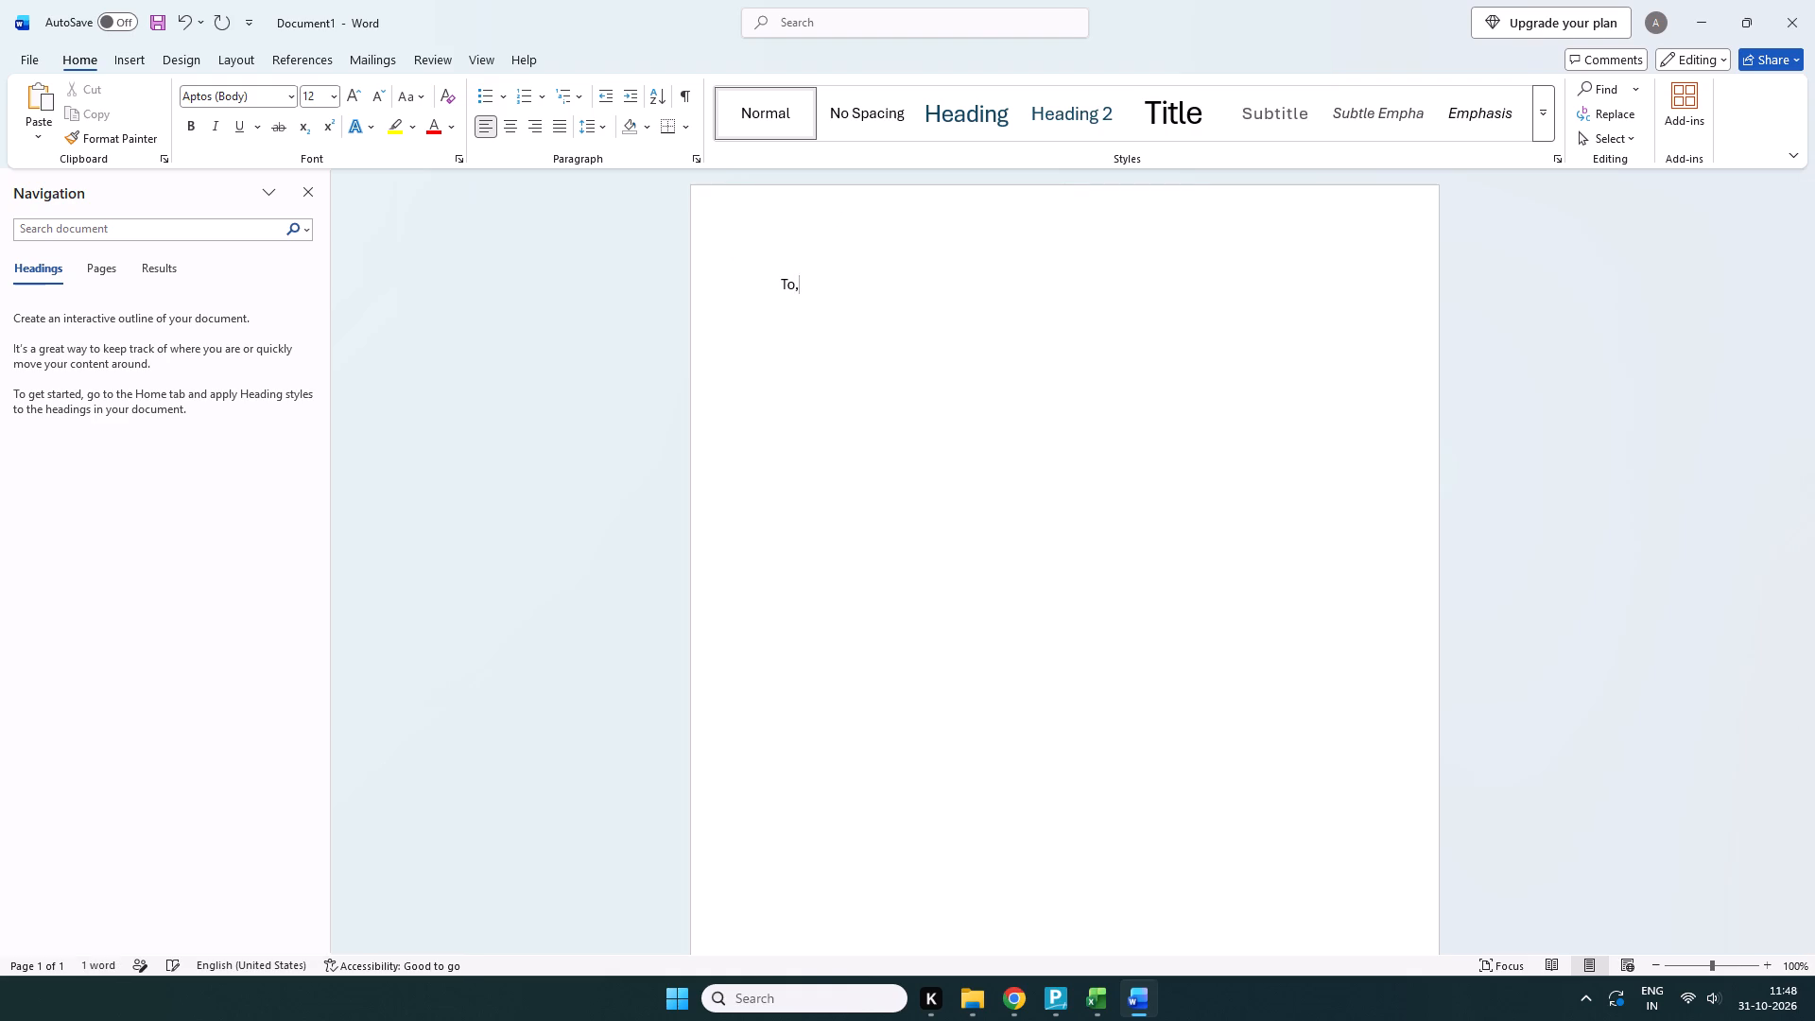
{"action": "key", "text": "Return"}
Enter the recipient name "CHALASANI HOSPITALS PVT.LTD" on the line below "To," and begin a new line.
{"action": "left_click", "coordinate": [802, 309]}
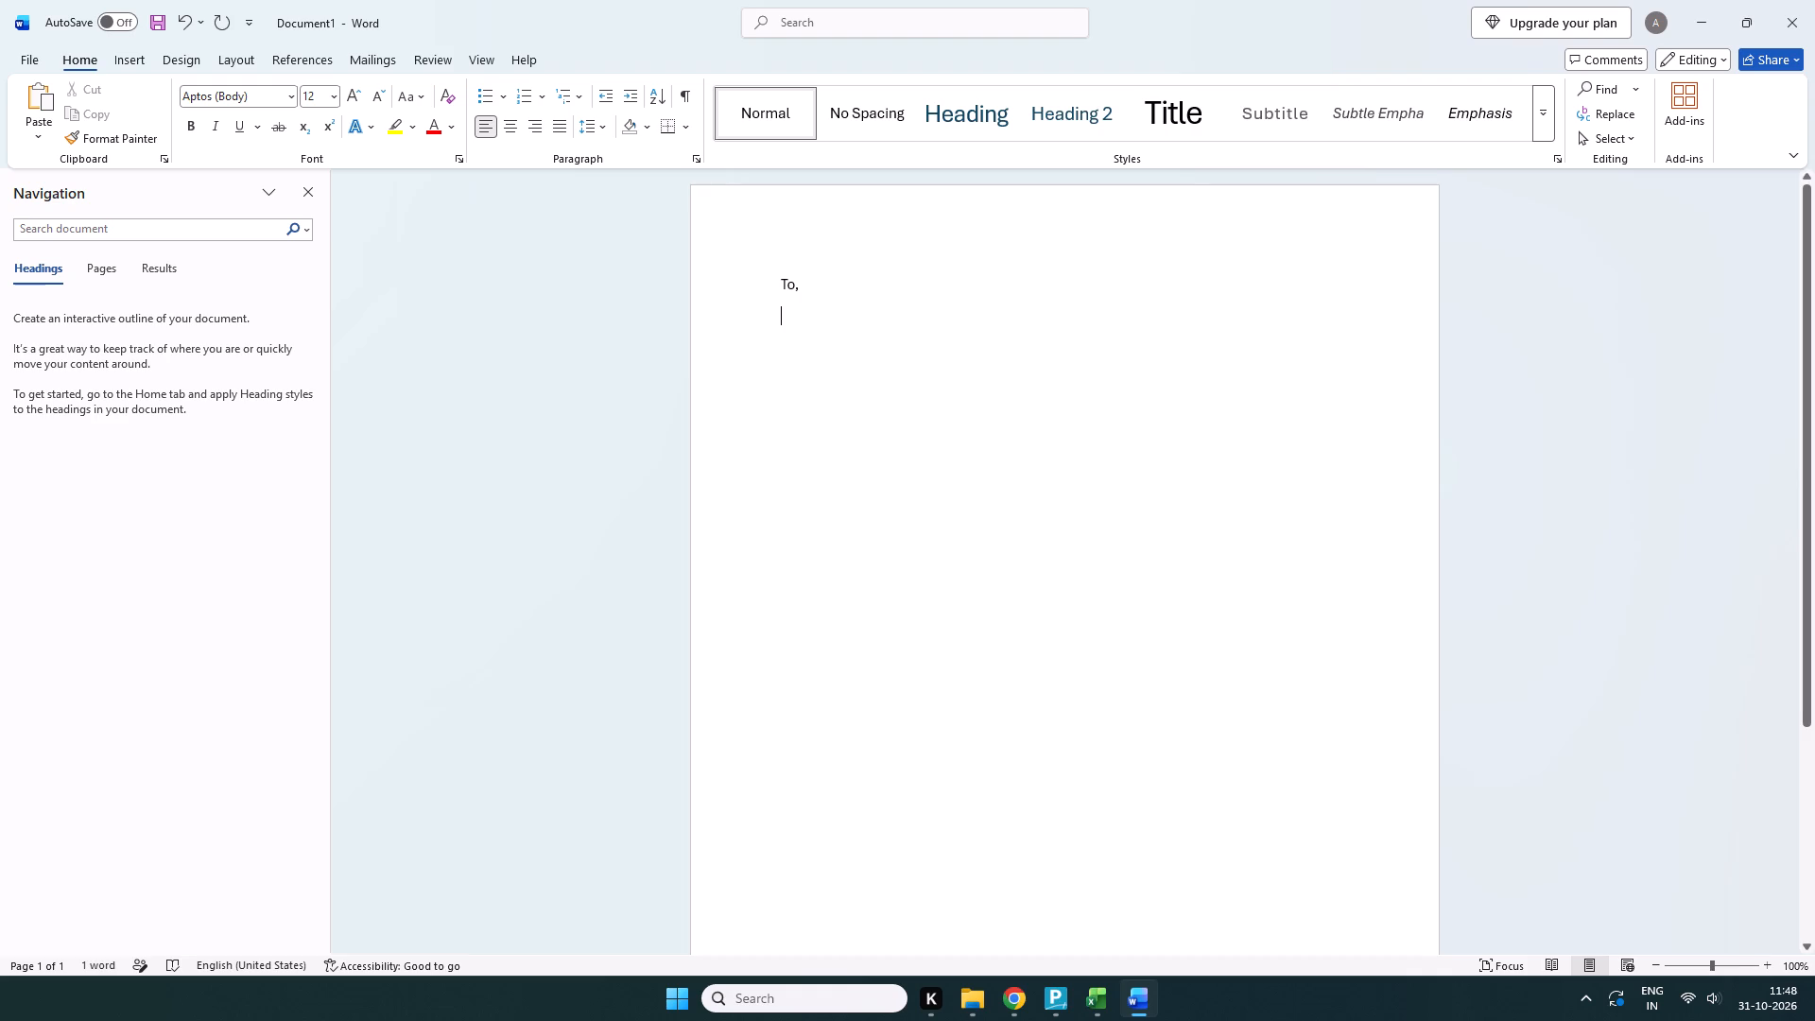
{"action": "double_click", "coordinate": [802, 309]}
{"action": "left_click", "coordinate": [795, 324]}
{"action": "left_click", "coordinate": [800, 313]}
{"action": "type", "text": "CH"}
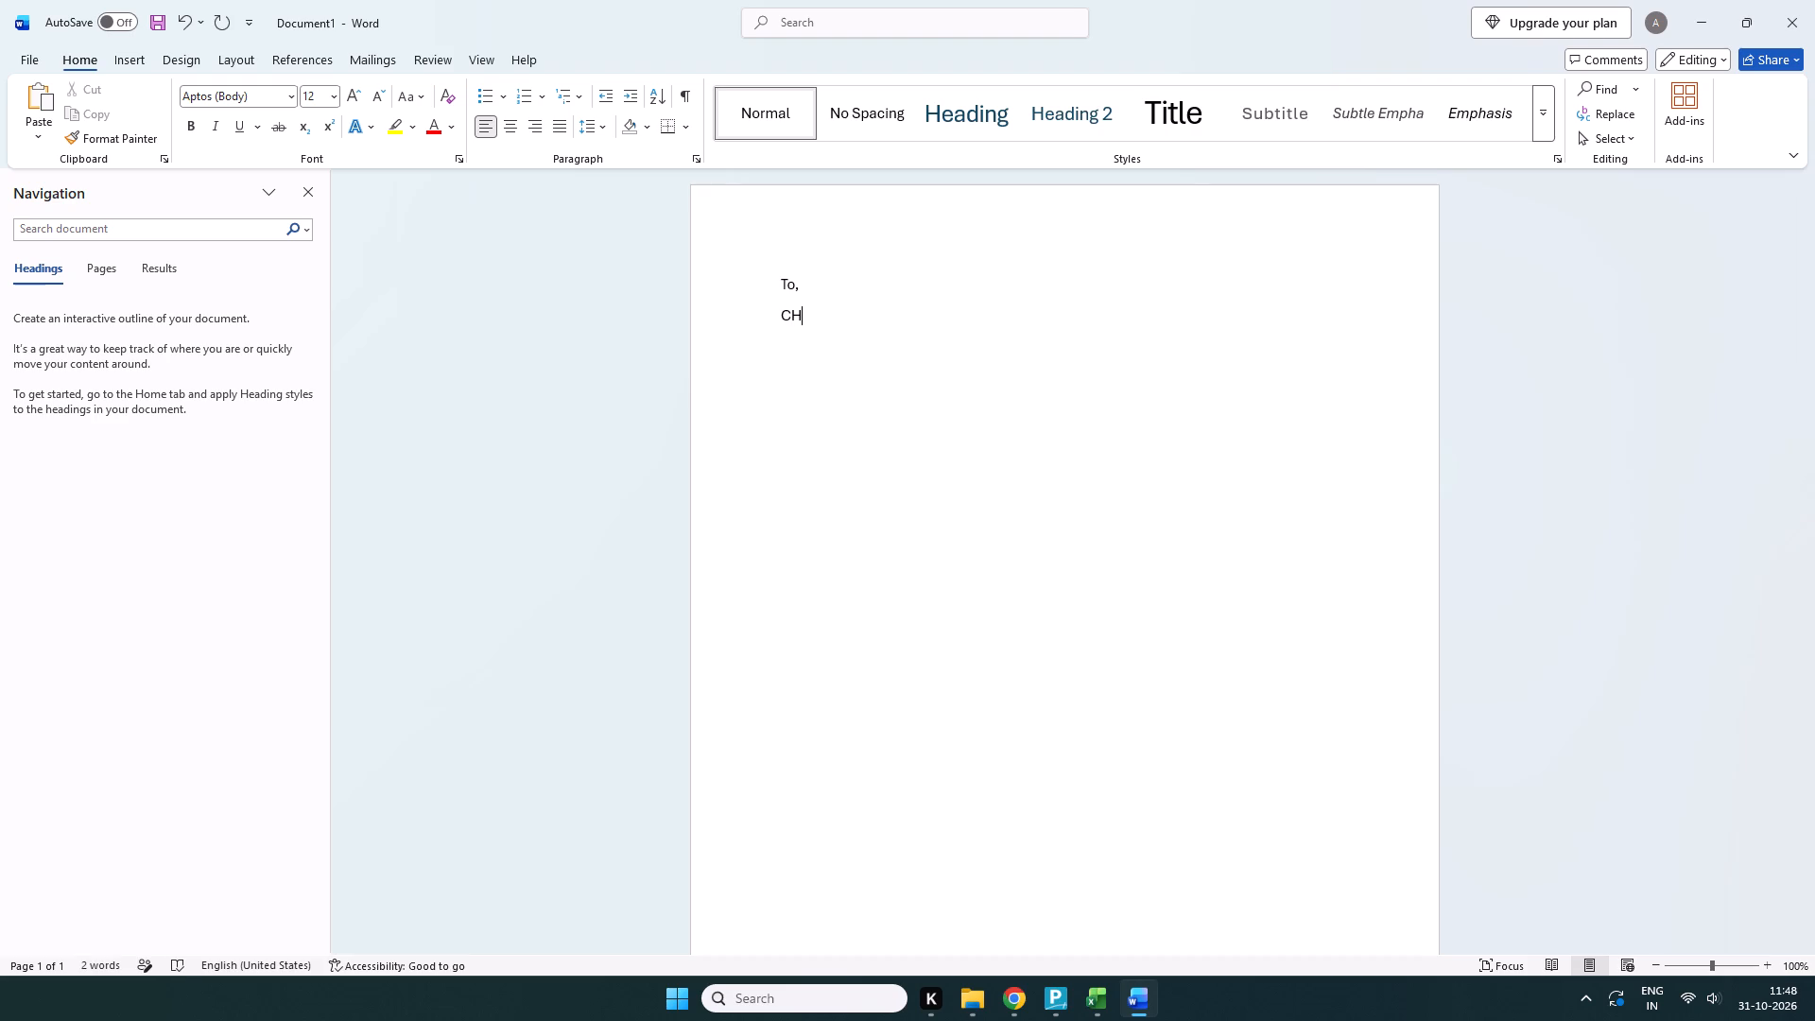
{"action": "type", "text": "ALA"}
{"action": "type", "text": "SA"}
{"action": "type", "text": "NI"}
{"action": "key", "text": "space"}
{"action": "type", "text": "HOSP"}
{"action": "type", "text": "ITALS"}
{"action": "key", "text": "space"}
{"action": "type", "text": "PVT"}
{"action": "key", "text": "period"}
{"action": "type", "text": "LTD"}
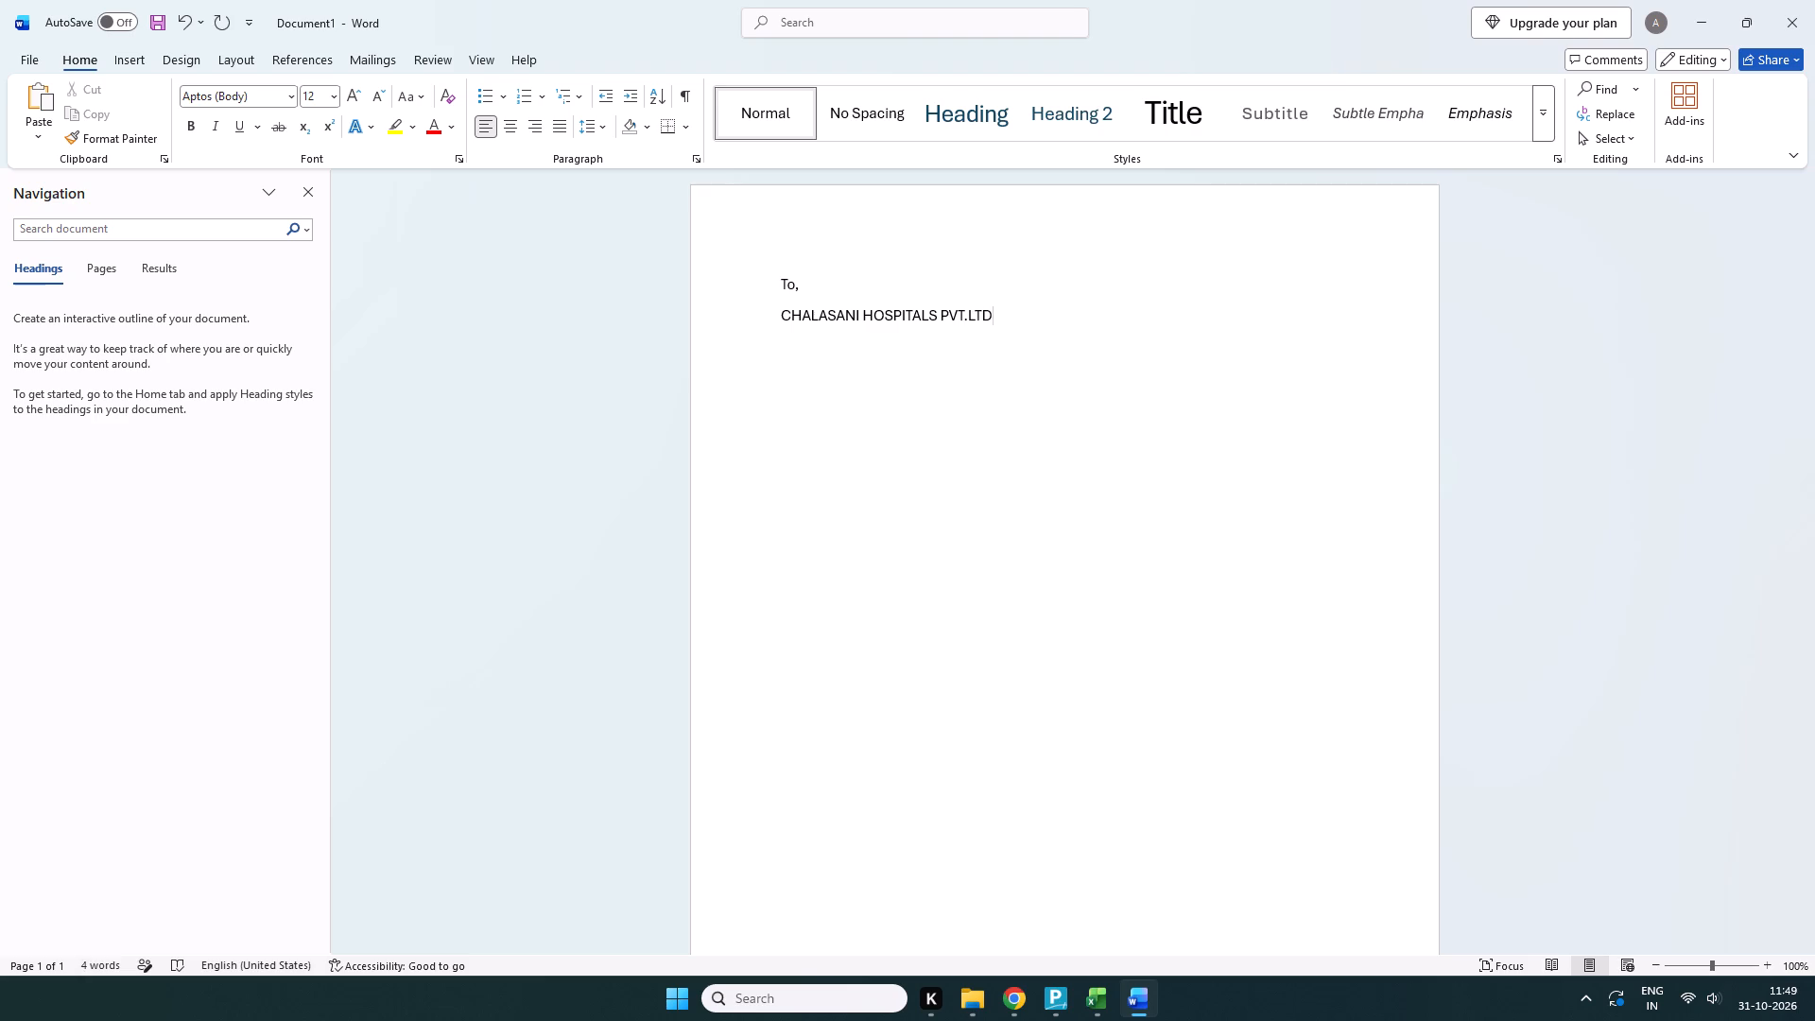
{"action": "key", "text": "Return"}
Enter the hospital's door number and lane name, separated by a comma, on the line below the recipient name.
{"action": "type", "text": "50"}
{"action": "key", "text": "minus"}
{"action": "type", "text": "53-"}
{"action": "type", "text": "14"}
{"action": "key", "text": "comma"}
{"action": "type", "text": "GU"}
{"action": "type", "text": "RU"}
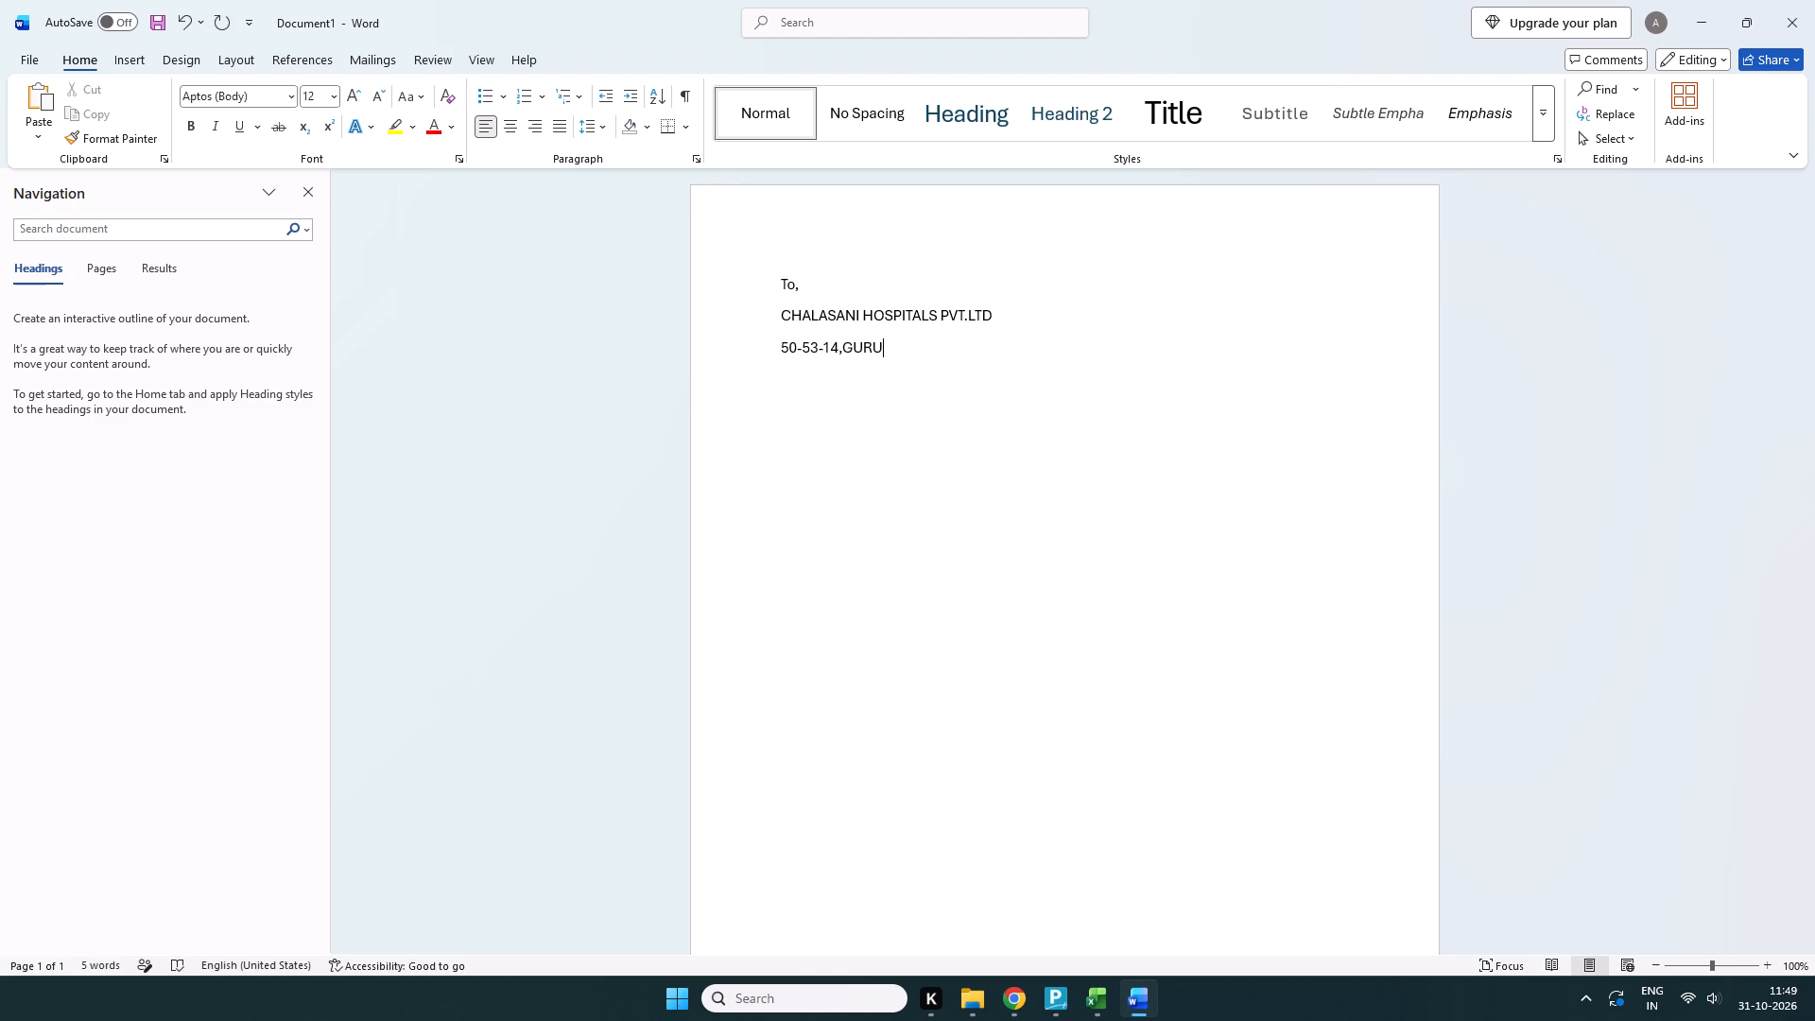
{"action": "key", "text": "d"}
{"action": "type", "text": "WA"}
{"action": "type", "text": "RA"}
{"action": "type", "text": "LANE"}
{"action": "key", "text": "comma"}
Complete the street address line with the hospital's locality and a comma, and begin a new line.
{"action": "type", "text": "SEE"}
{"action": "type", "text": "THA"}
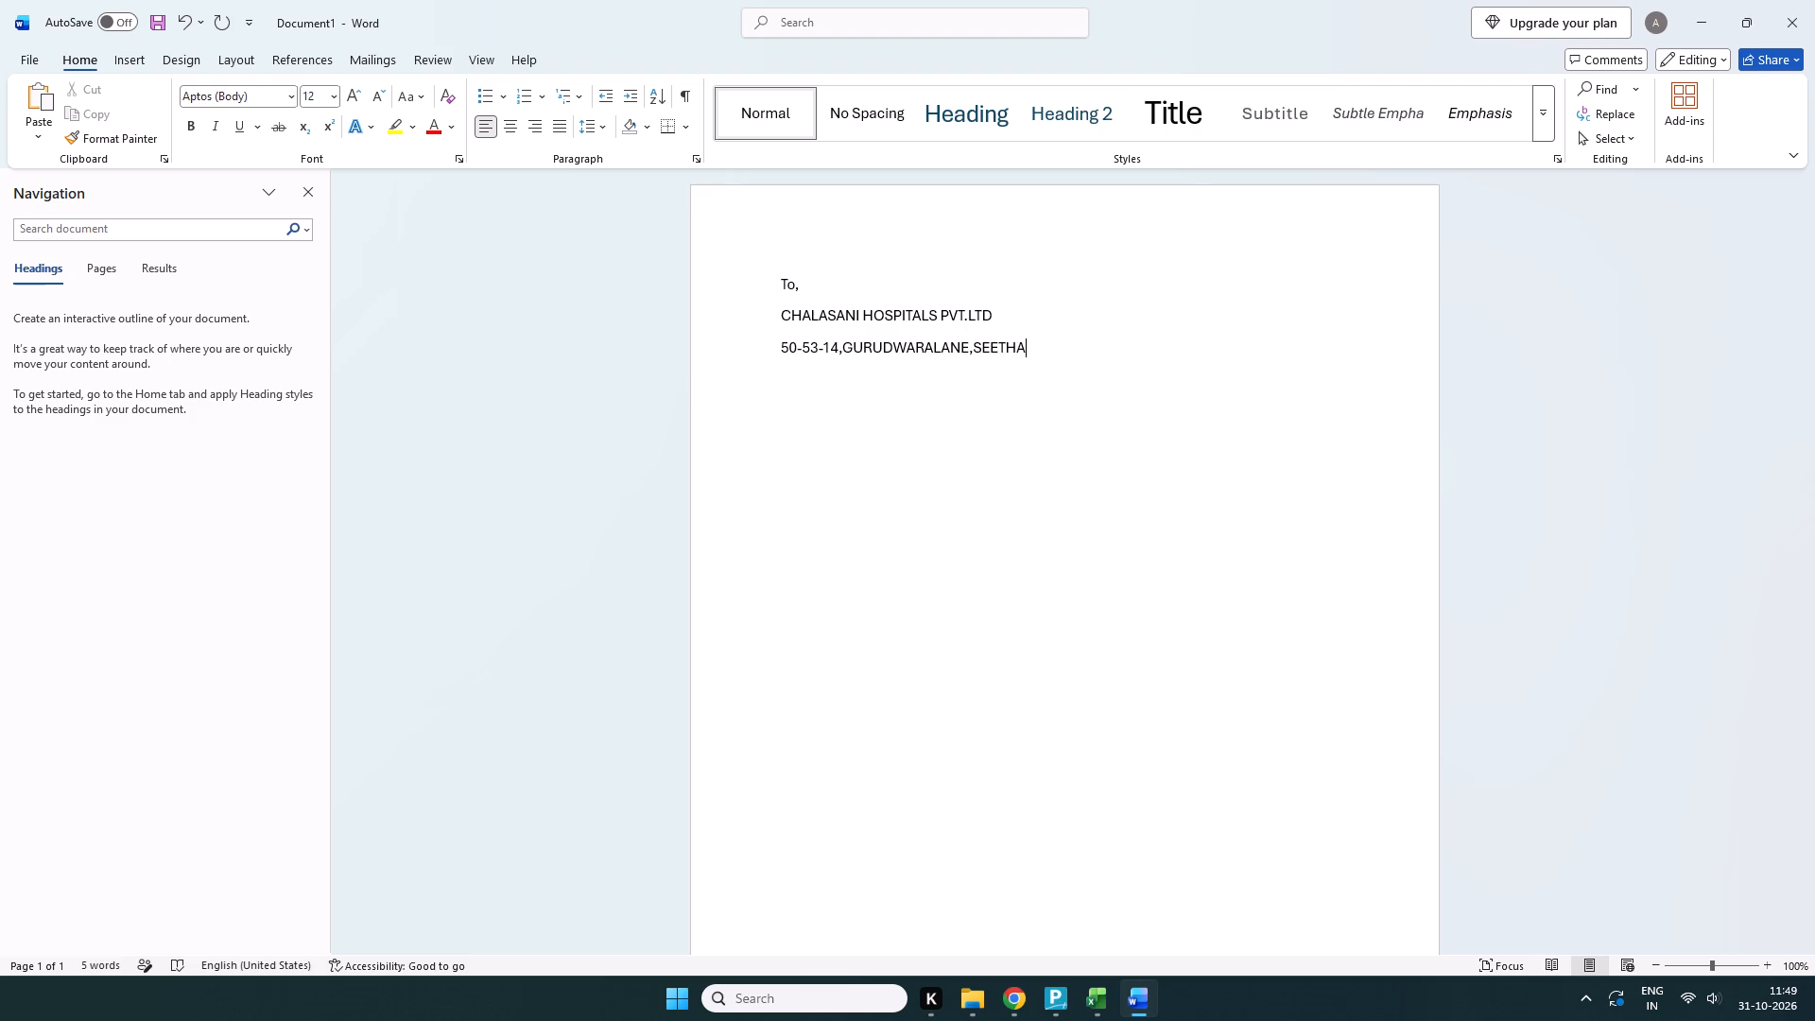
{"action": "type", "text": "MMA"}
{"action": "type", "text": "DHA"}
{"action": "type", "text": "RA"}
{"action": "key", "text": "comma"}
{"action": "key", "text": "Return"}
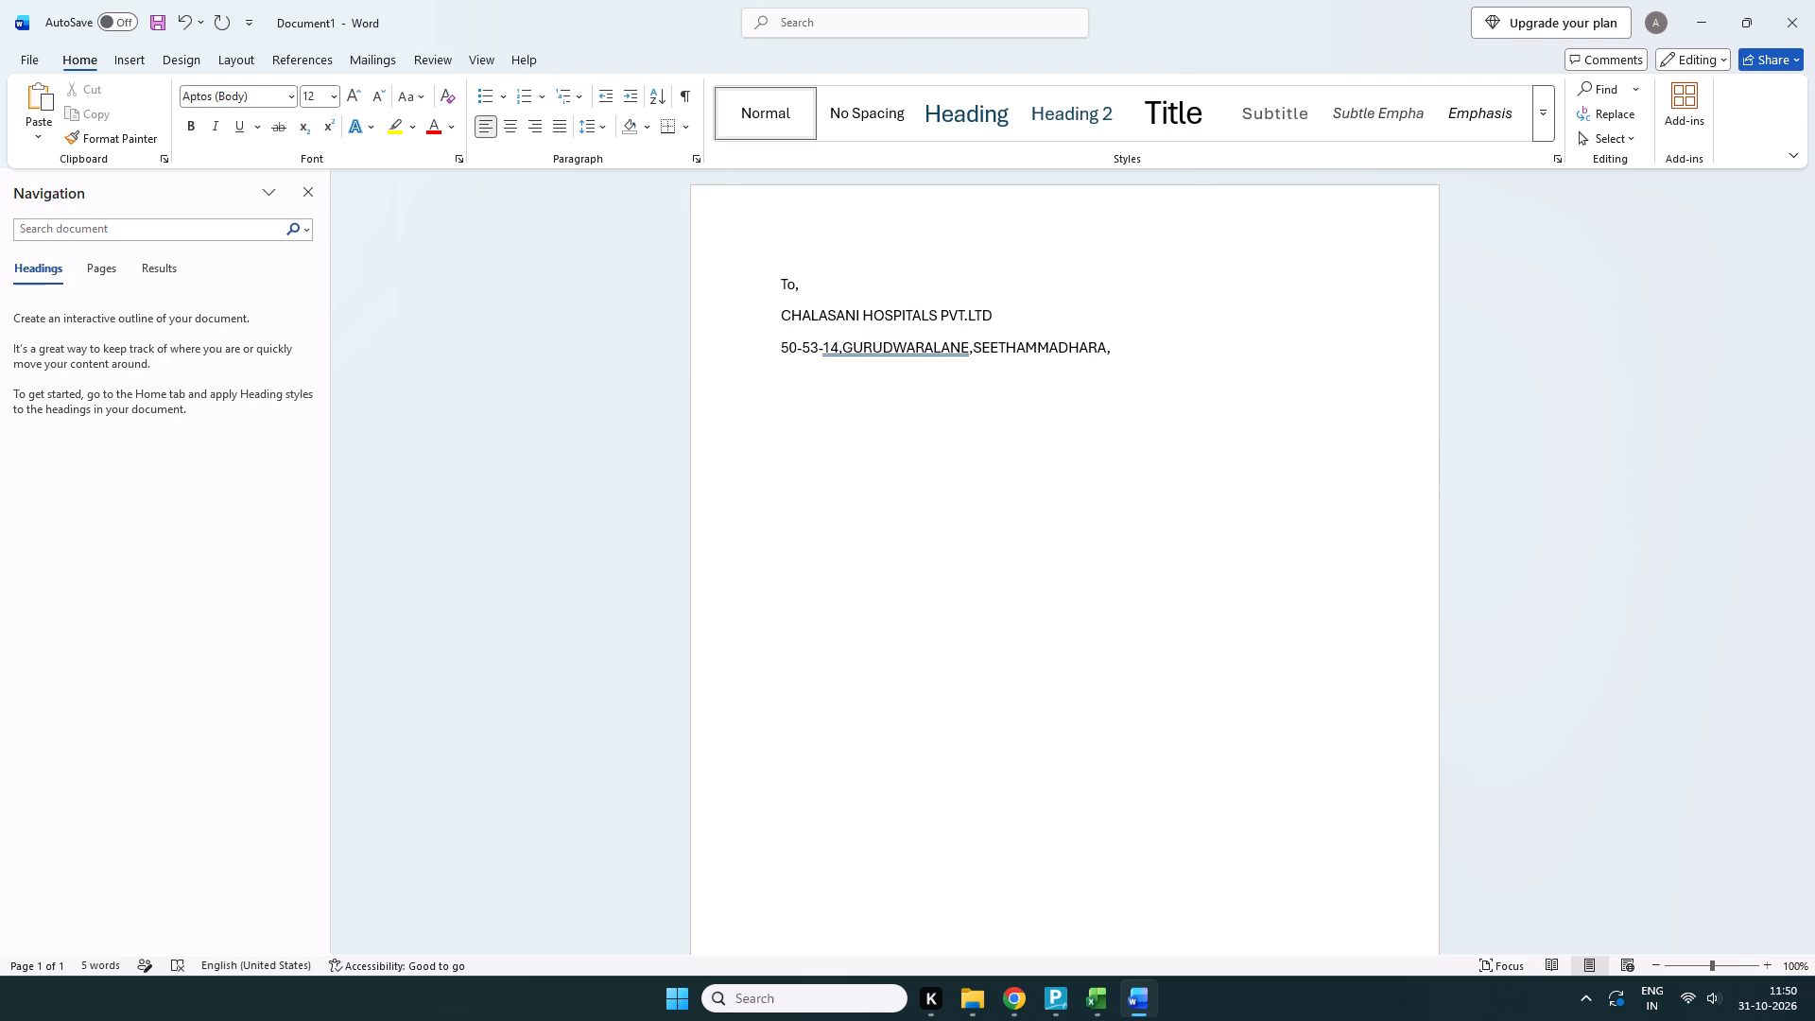
{"action": "left_click", "coordinate": [1112, 352]}
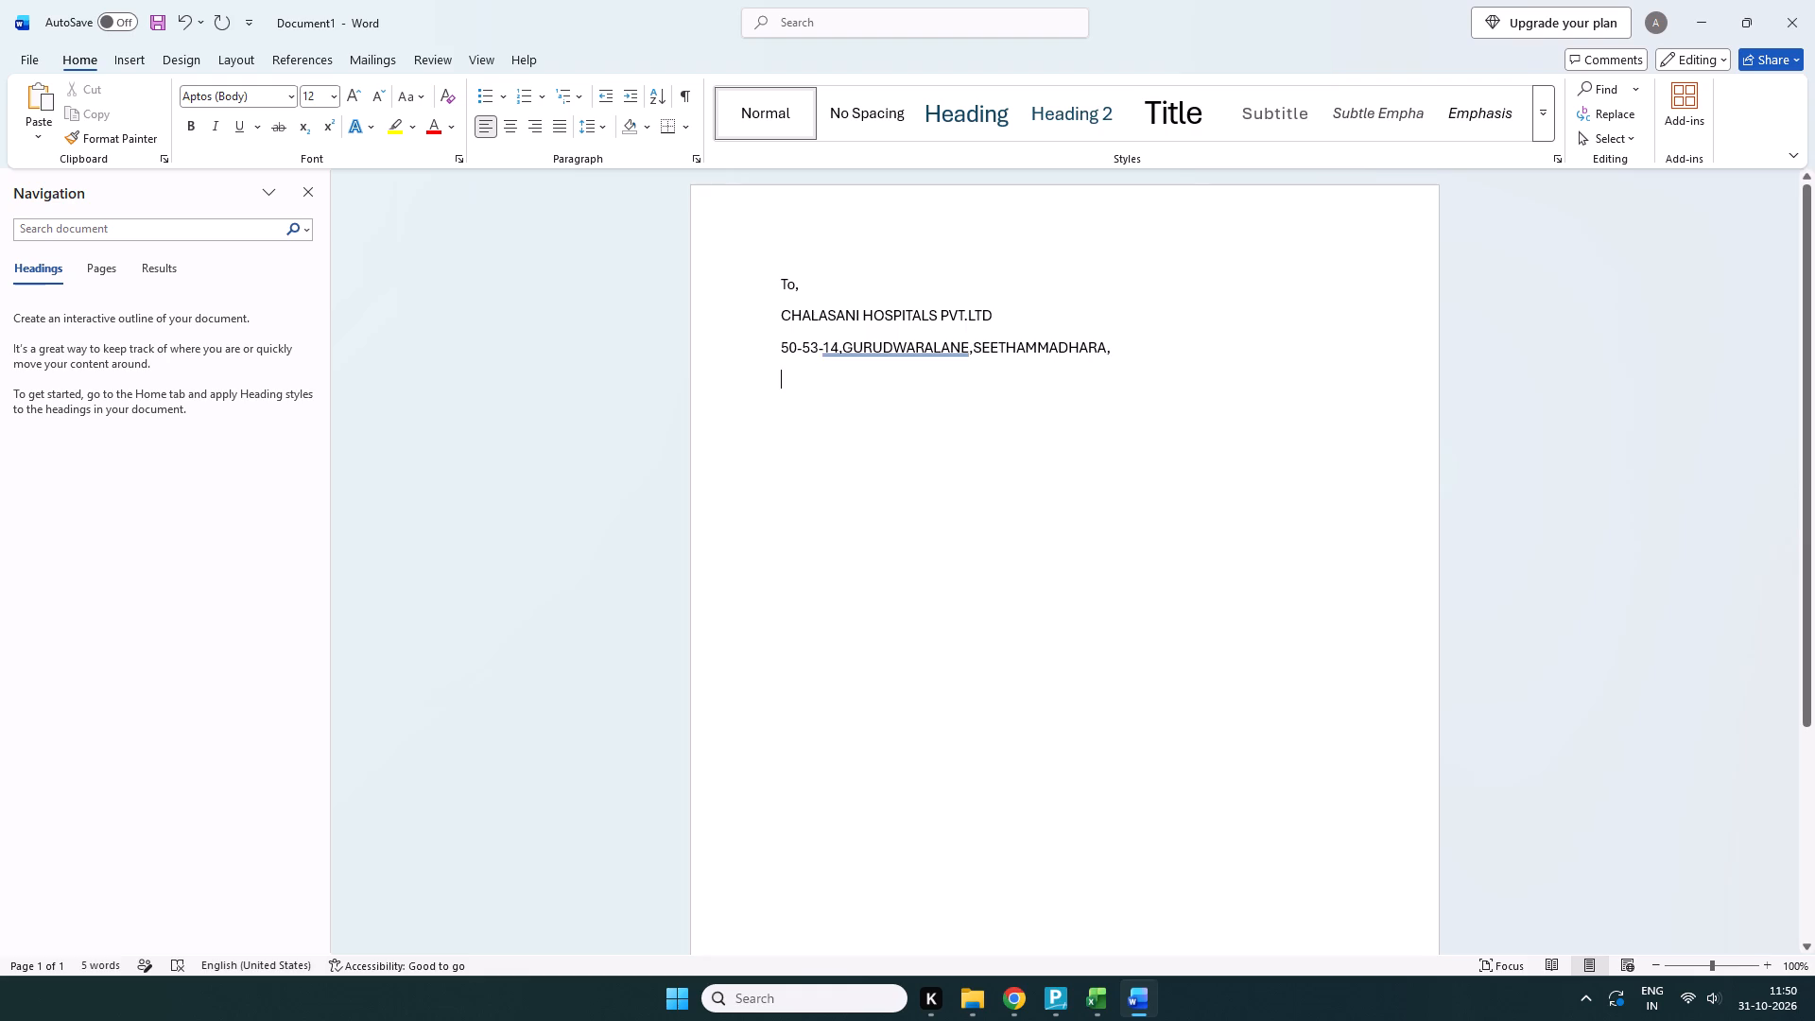
{"action": "key", "text": "Return"}
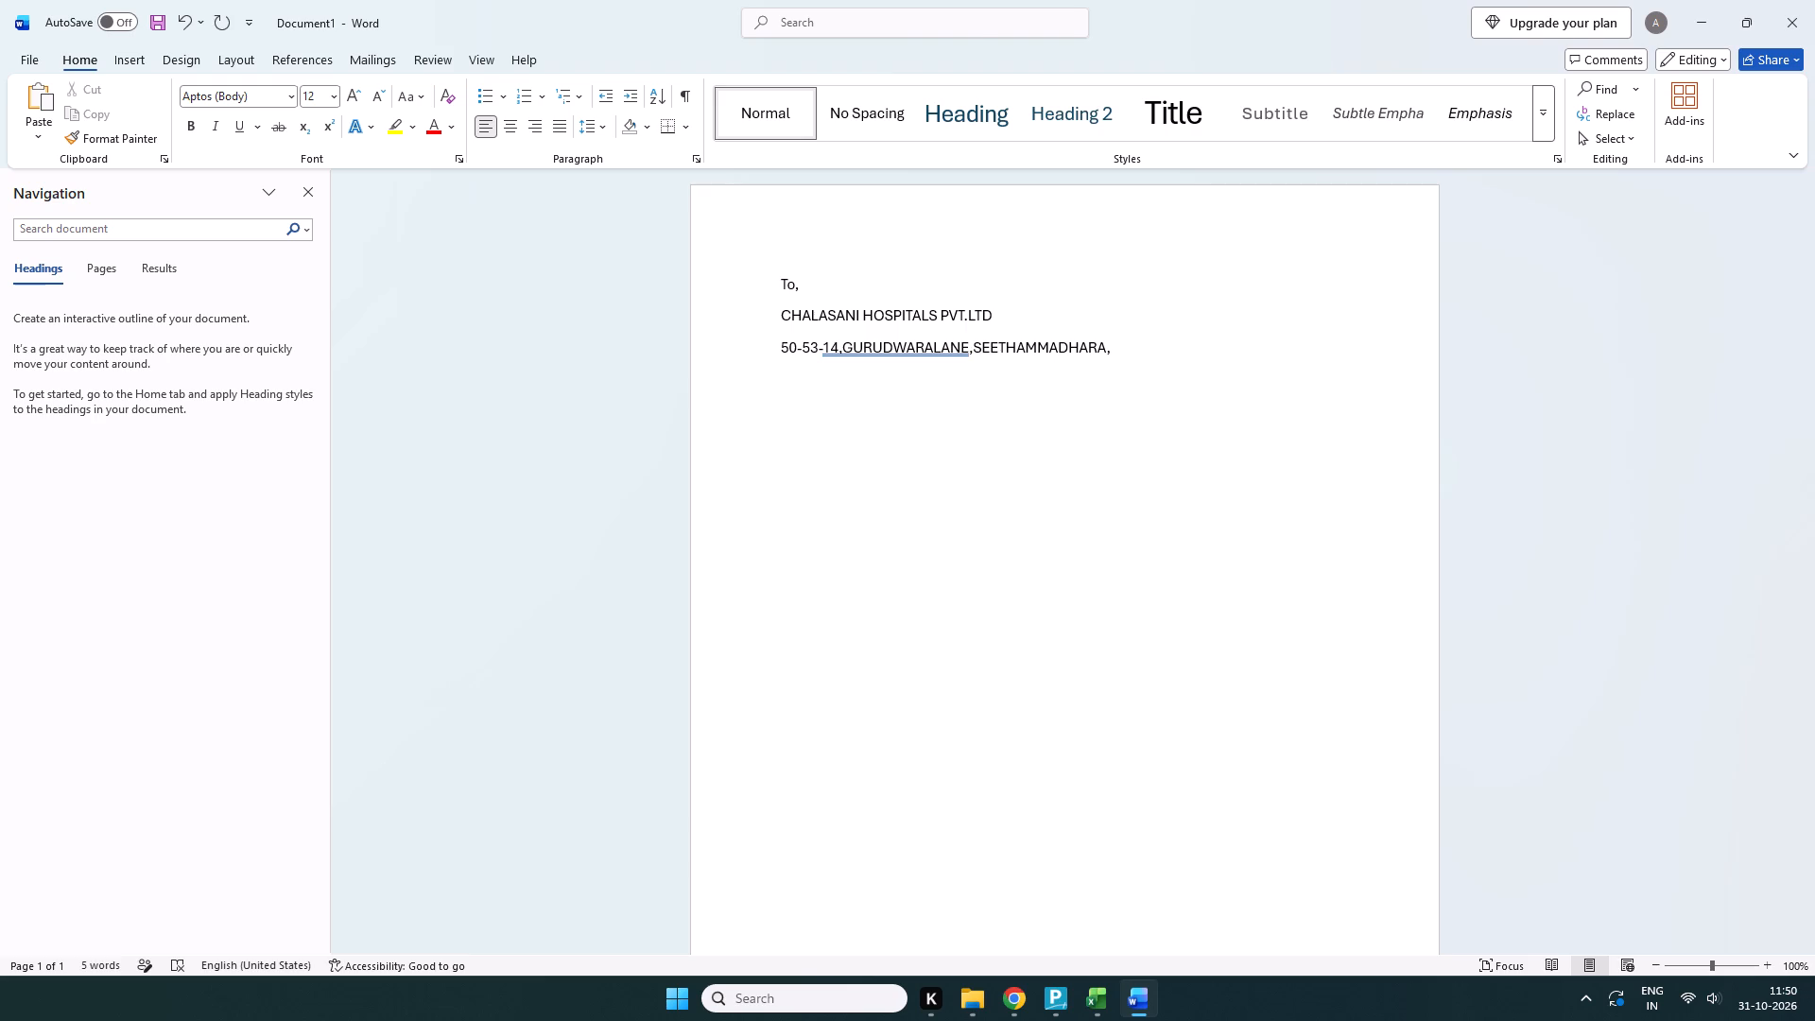
Enter the city name "Visakhapatnam" on the line below the street address.
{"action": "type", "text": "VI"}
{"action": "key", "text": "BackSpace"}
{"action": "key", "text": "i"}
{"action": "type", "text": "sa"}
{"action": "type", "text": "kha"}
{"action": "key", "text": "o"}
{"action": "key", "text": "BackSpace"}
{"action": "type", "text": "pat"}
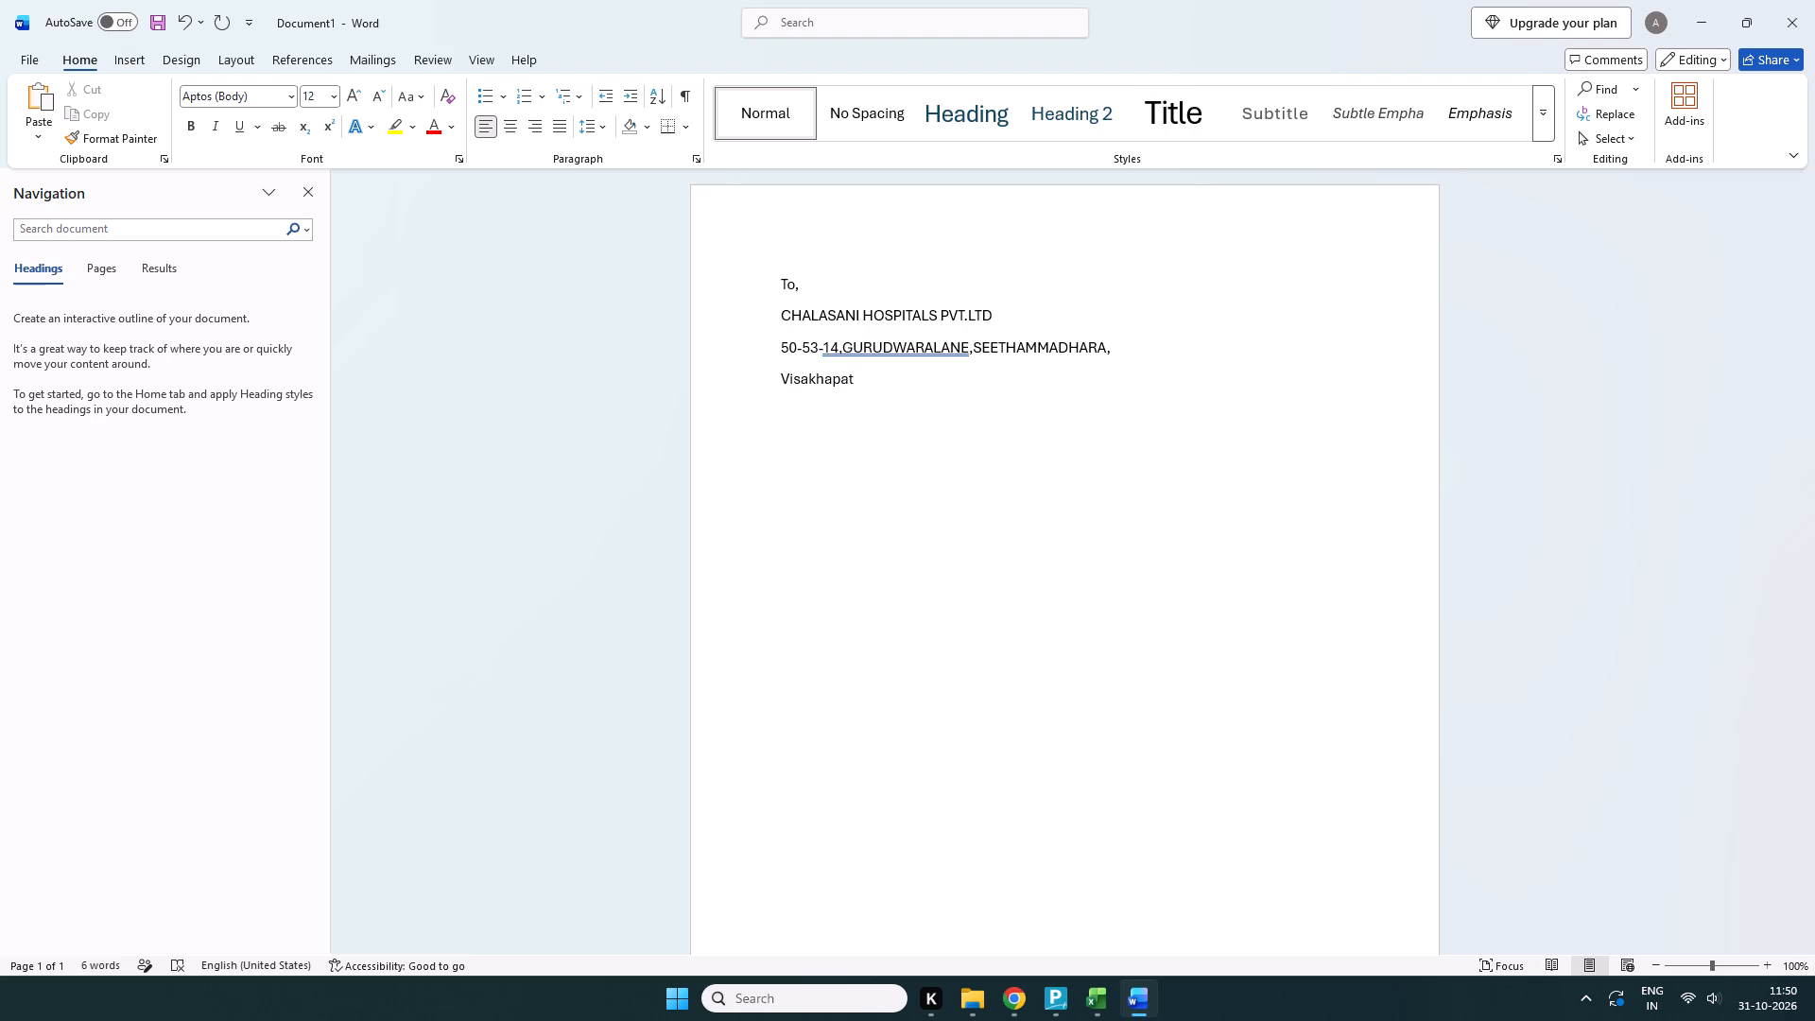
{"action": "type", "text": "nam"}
Add the state "Andhra Pradesh" and the hospital's postal code after the city, separated by commas, and begin a new line.
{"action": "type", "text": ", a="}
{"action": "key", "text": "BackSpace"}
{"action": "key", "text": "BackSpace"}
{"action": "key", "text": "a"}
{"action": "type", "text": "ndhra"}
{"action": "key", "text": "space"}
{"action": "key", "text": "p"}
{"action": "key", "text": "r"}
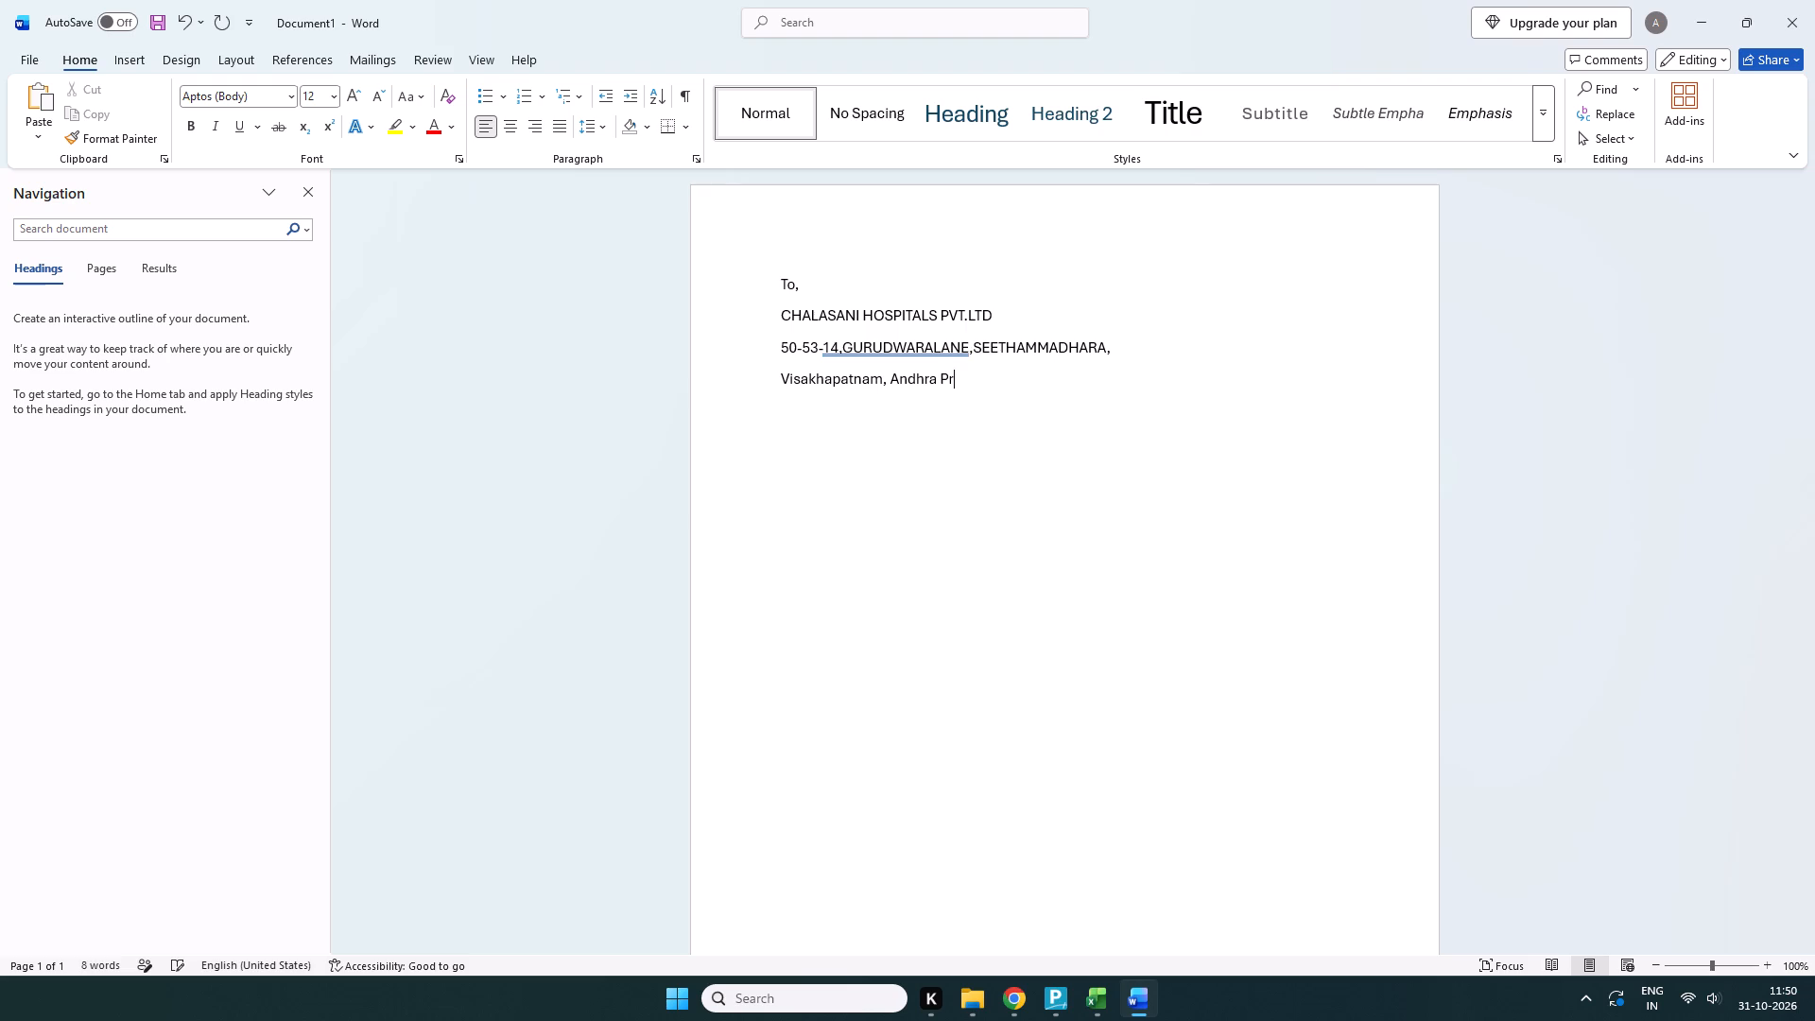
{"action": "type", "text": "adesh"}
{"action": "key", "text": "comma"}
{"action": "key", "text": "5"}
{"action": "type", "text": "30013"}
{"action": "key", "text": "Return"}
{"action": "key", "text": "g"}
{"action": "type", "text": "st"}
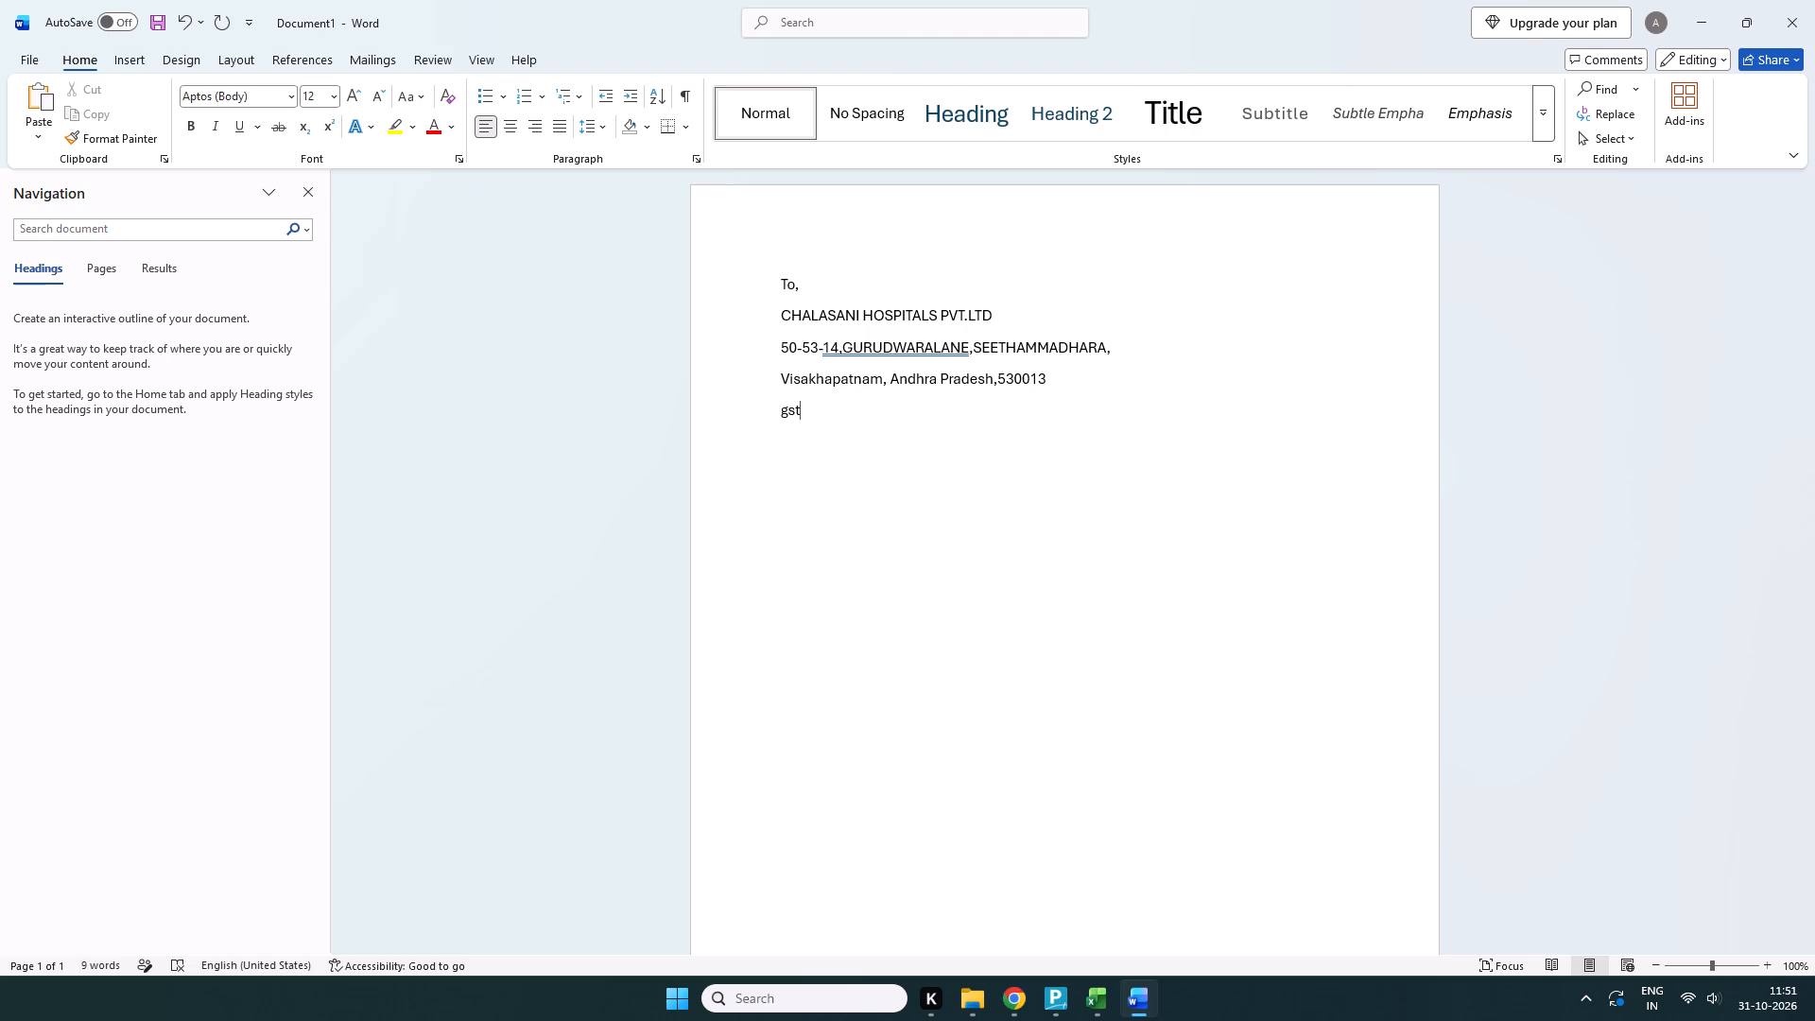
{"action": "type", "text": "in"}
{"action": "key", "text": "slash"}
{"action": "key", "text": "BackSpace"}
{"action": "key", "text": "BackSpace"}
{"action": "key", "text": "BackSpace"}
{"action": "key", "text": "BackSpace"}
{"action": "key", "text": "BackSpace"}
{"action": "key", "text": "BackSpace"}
Enter the label "GSTIN/UIN :" in capitals on the line below the city and state.
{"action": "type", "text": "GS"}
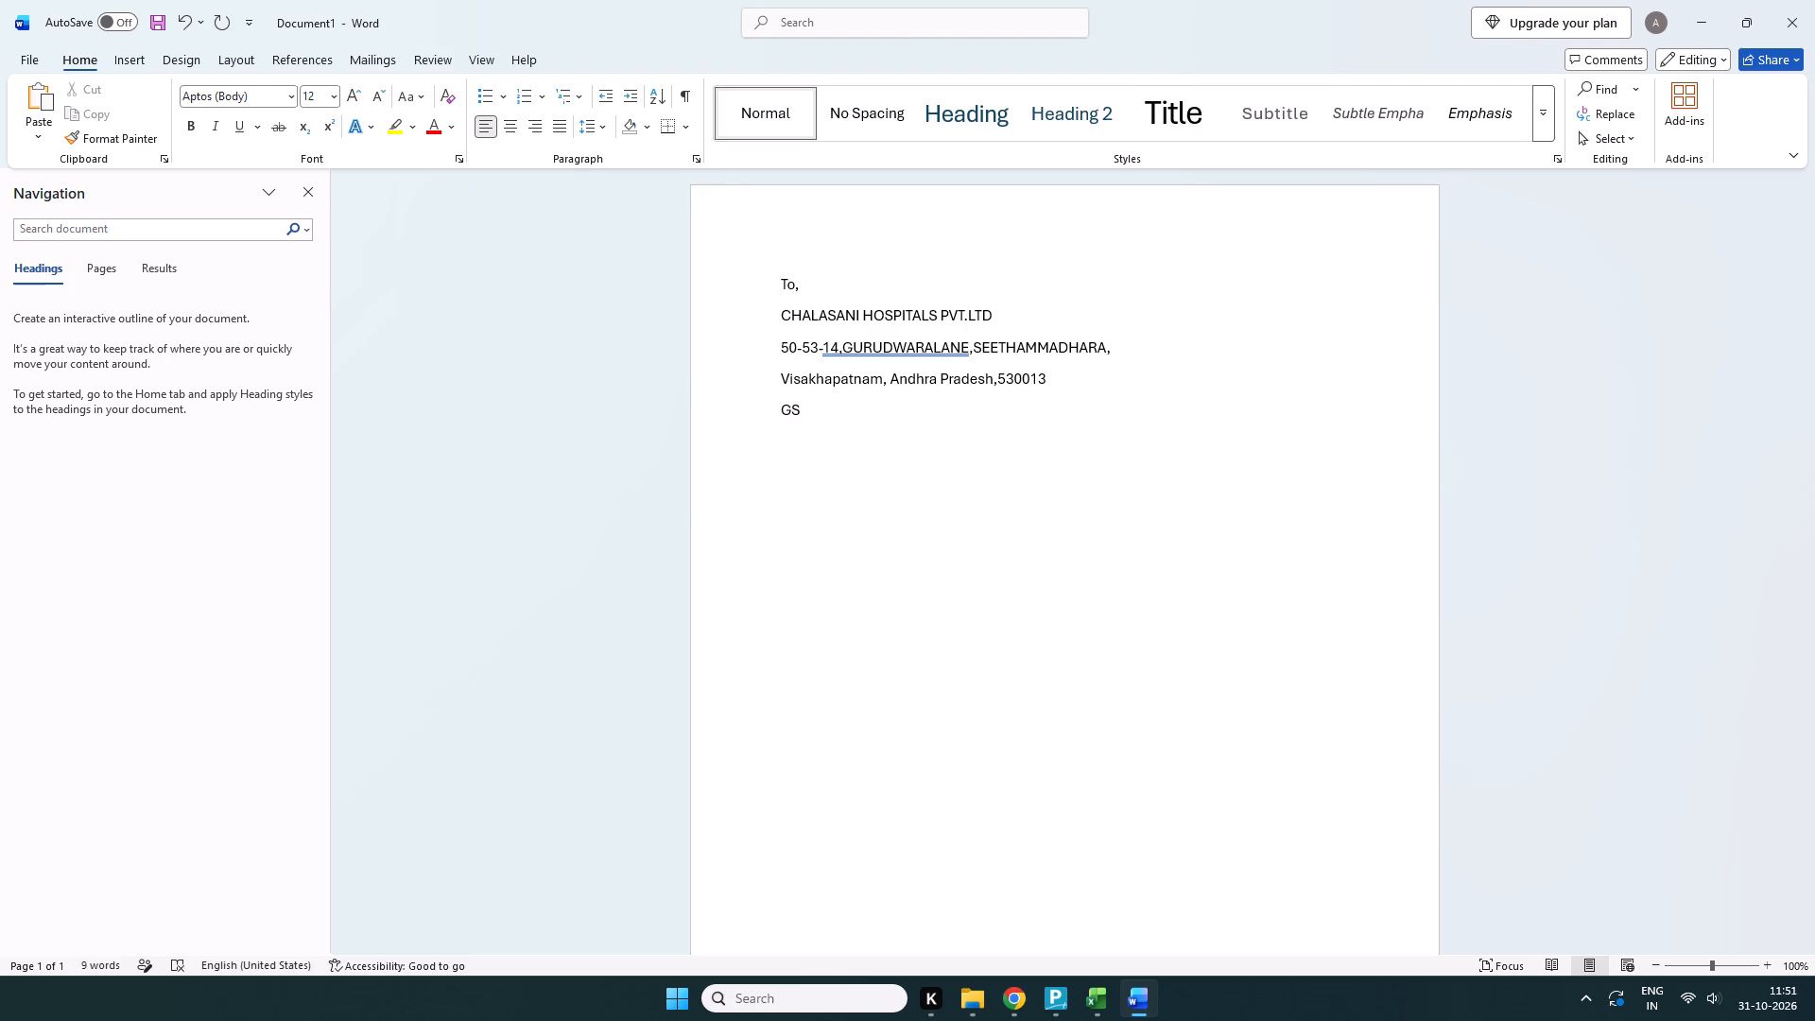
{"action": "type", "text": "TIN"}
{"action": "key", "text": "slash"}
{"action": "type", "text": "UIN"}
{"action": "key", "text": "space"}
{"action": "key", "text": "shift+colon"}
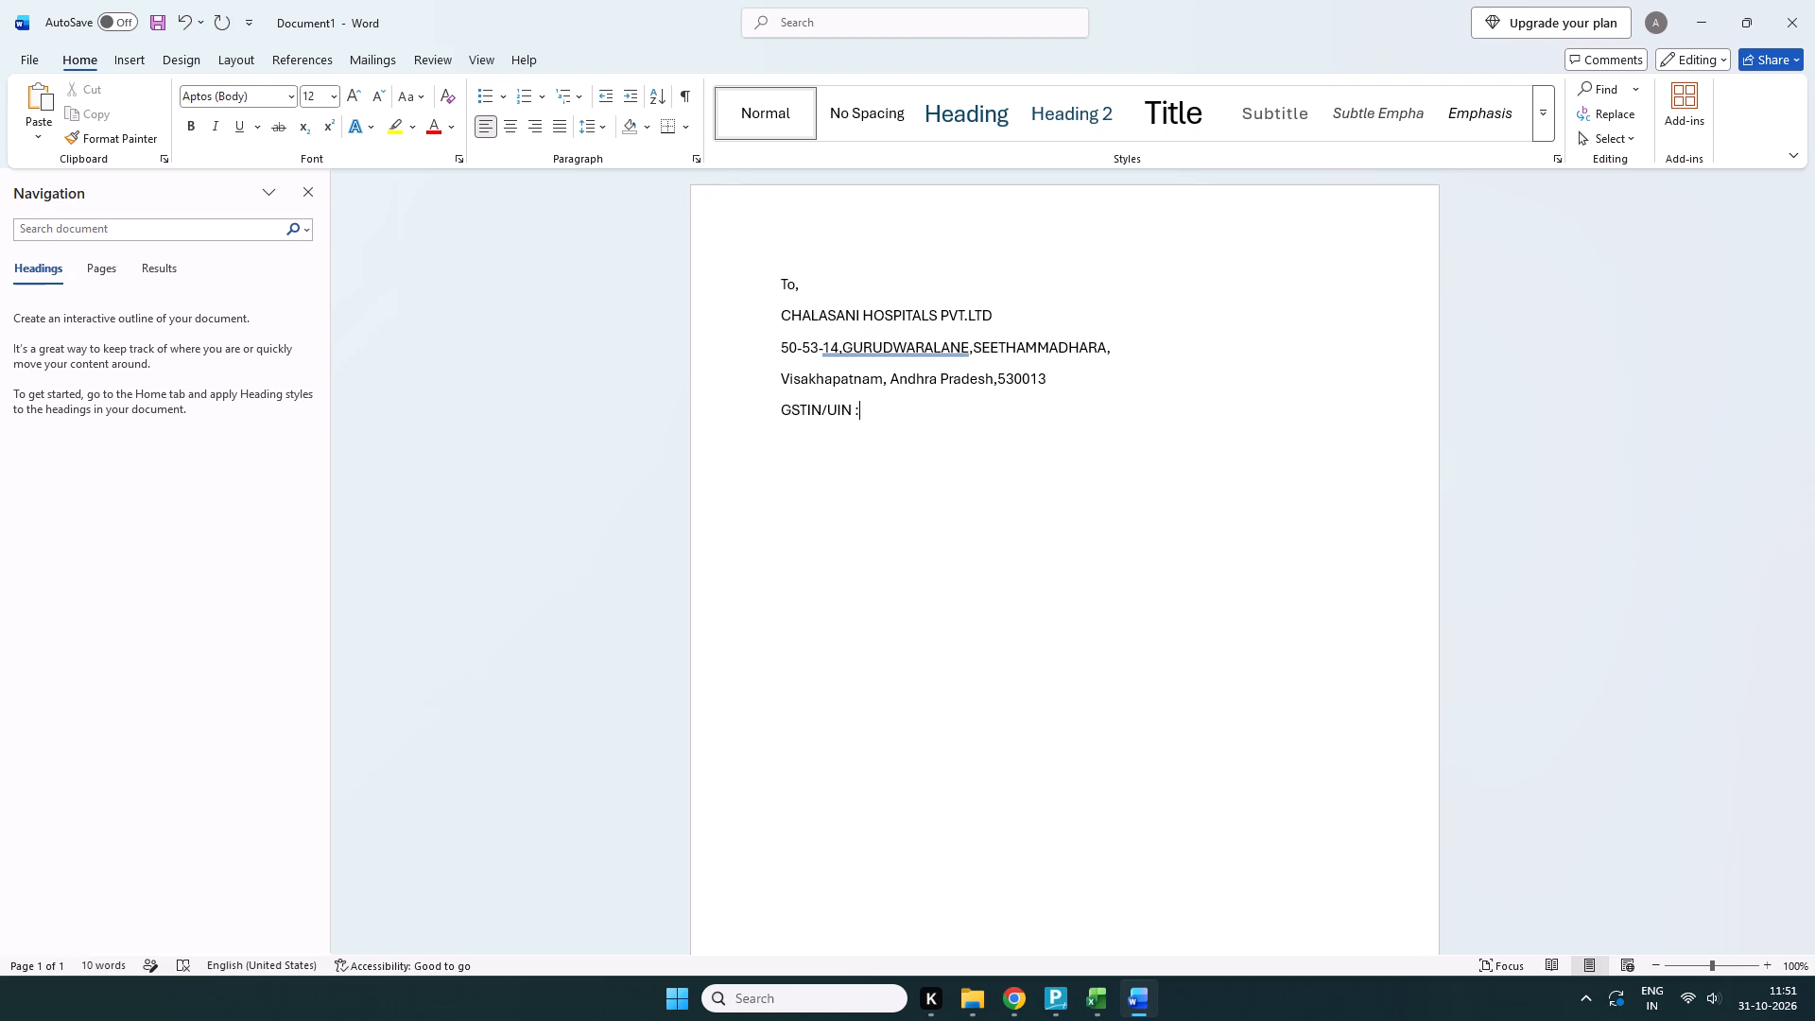
Enter the hospital's GSTIN directly after the GSTIN/UIN label's colon and begin a new line.
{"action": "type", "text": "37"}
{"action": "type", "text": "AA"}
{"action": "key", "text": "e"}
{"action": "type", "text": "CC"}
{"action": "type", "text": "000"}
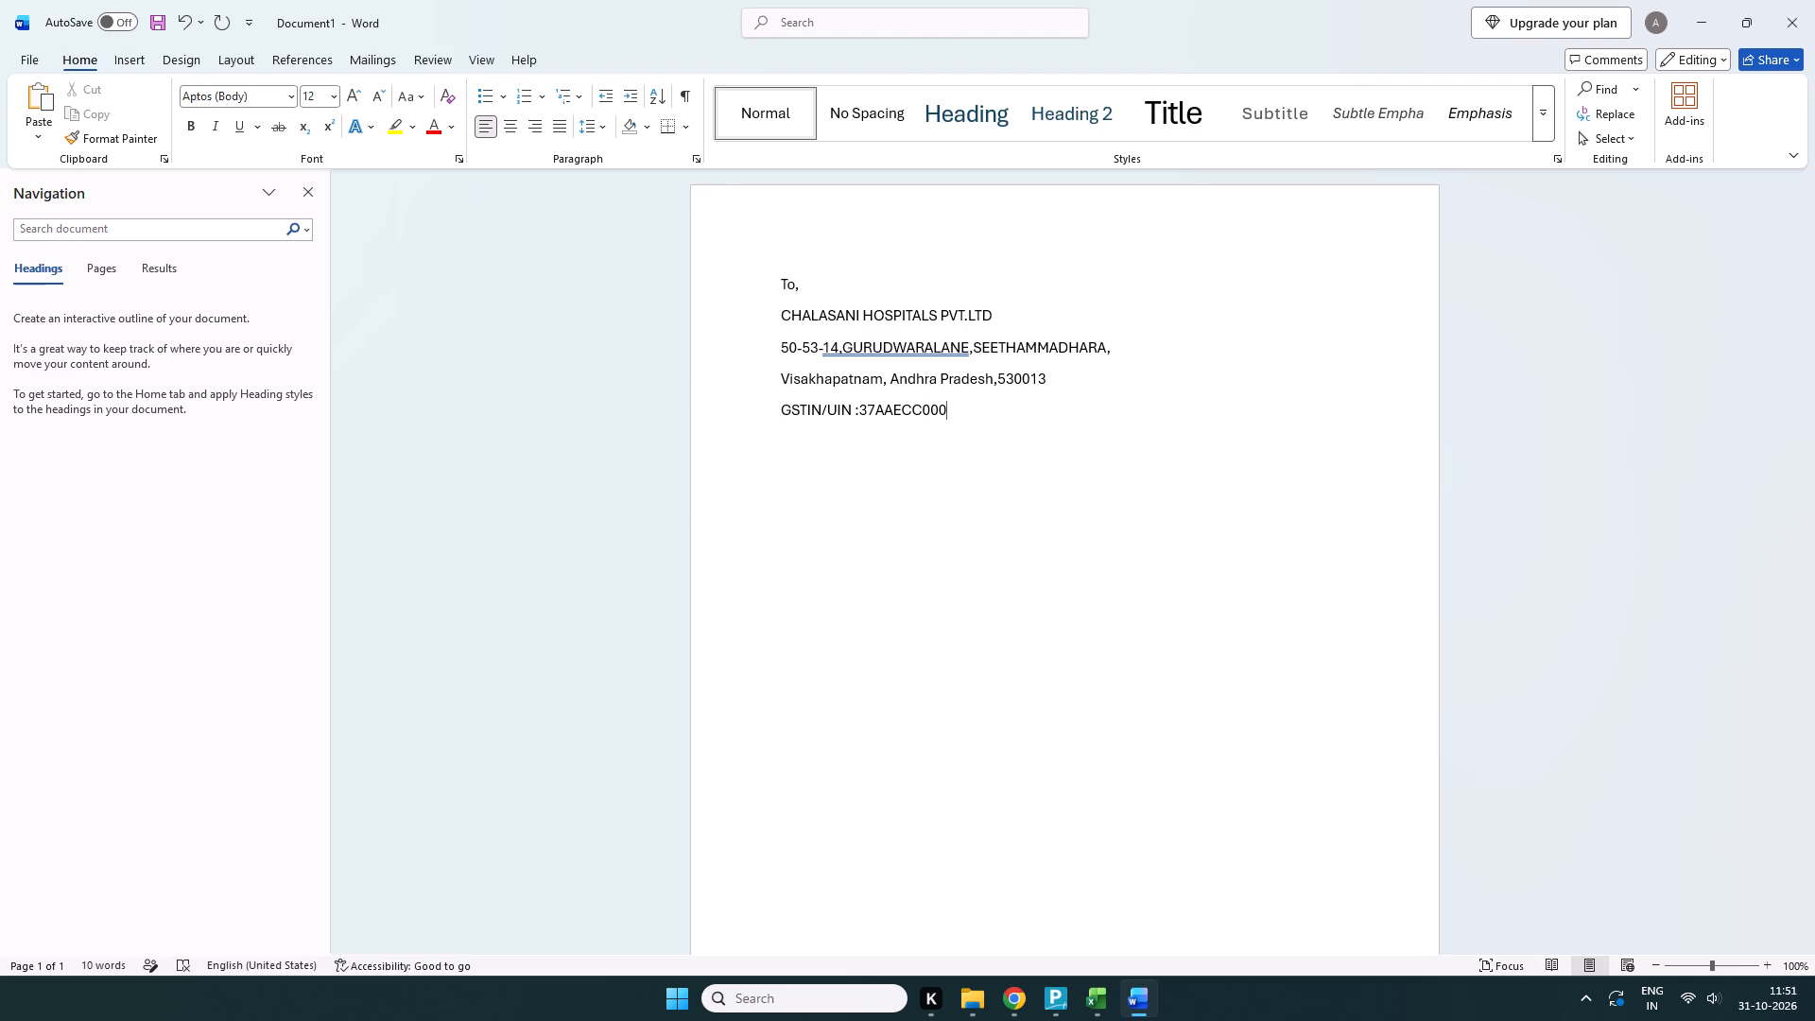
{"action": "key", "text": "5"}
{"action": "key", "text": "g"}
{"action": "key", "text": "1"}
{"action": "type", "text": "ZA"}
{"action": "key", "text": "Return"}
Add the label "State Name :" followed by a space on the line below the GSTIN/UIN.
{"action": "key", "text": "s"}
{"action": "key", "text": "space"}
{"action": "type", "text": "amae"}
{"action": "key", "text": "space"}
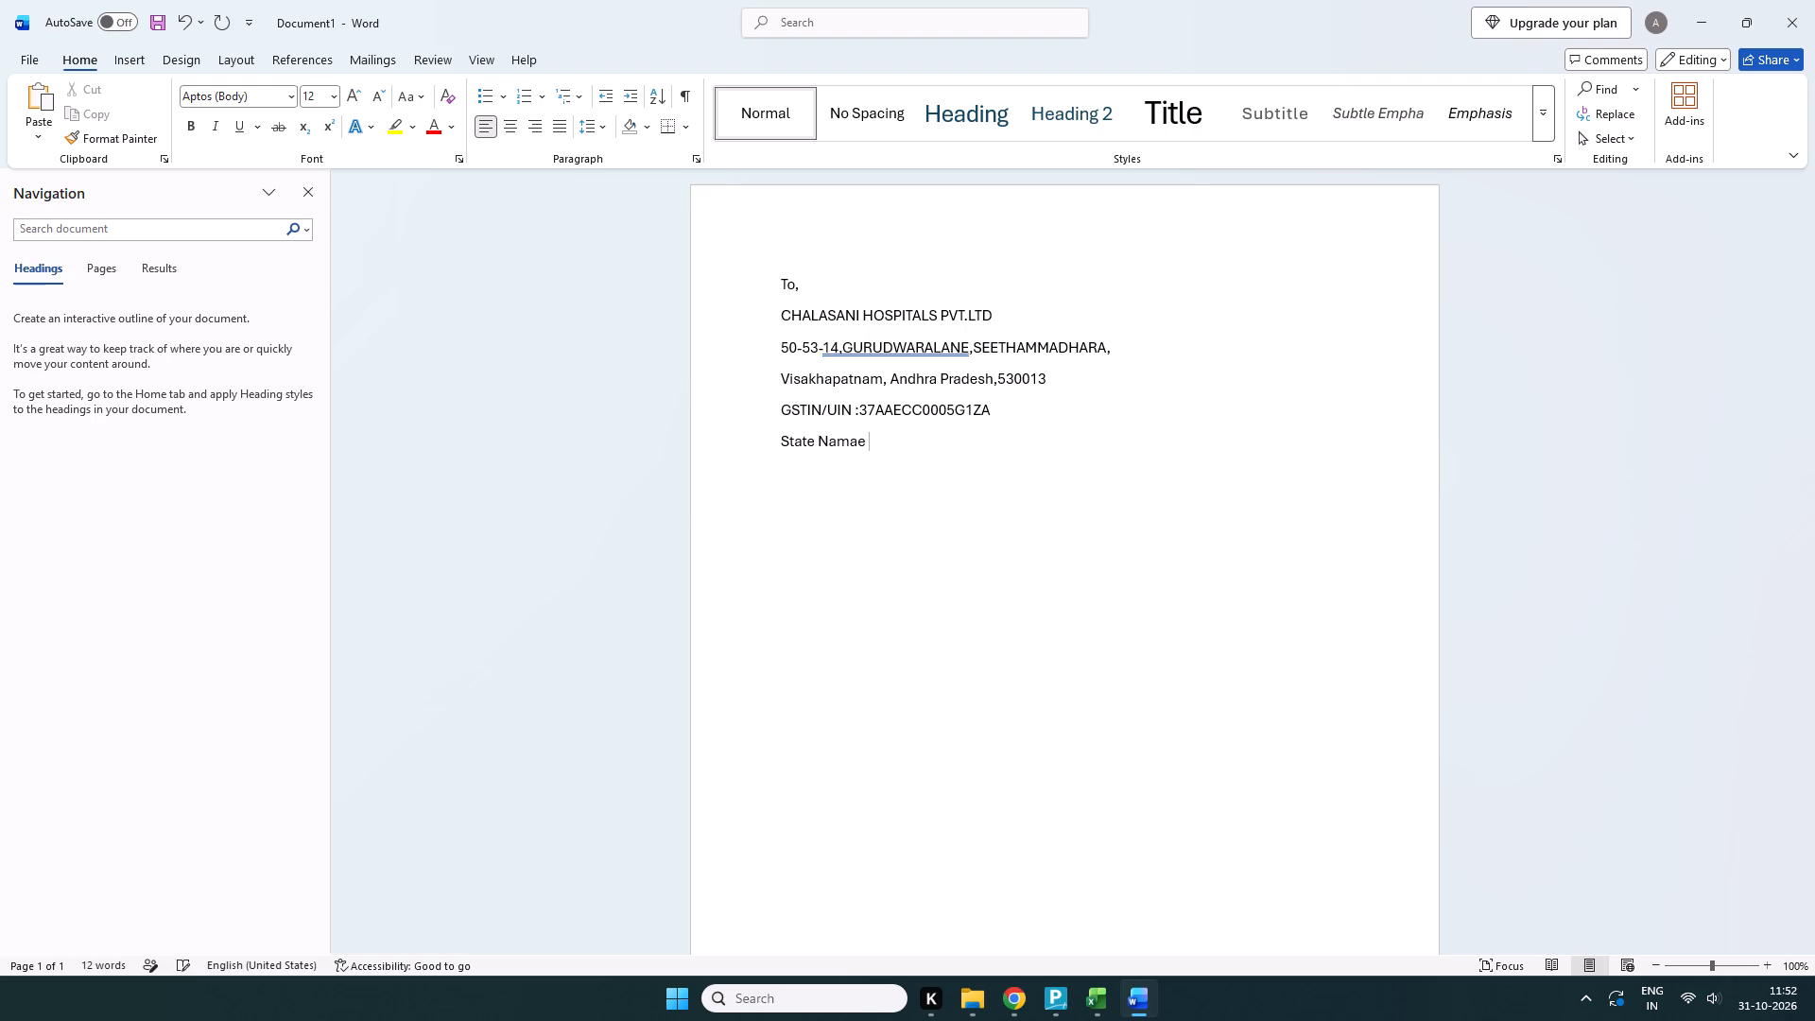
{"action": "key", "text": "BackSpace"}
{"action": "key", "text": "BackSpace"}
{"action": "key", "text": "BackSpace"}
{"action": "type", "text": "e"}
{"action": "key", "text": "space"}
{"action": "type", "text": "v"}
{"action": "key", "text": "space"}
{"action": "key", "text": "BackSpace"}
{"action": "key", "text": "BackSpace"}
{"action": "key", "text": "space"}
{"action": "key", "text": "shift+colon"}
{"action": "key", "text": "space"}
Enter "Andhra Pradesh" after the State Name label, capitalising only each word's first letter, and add a trailing space.
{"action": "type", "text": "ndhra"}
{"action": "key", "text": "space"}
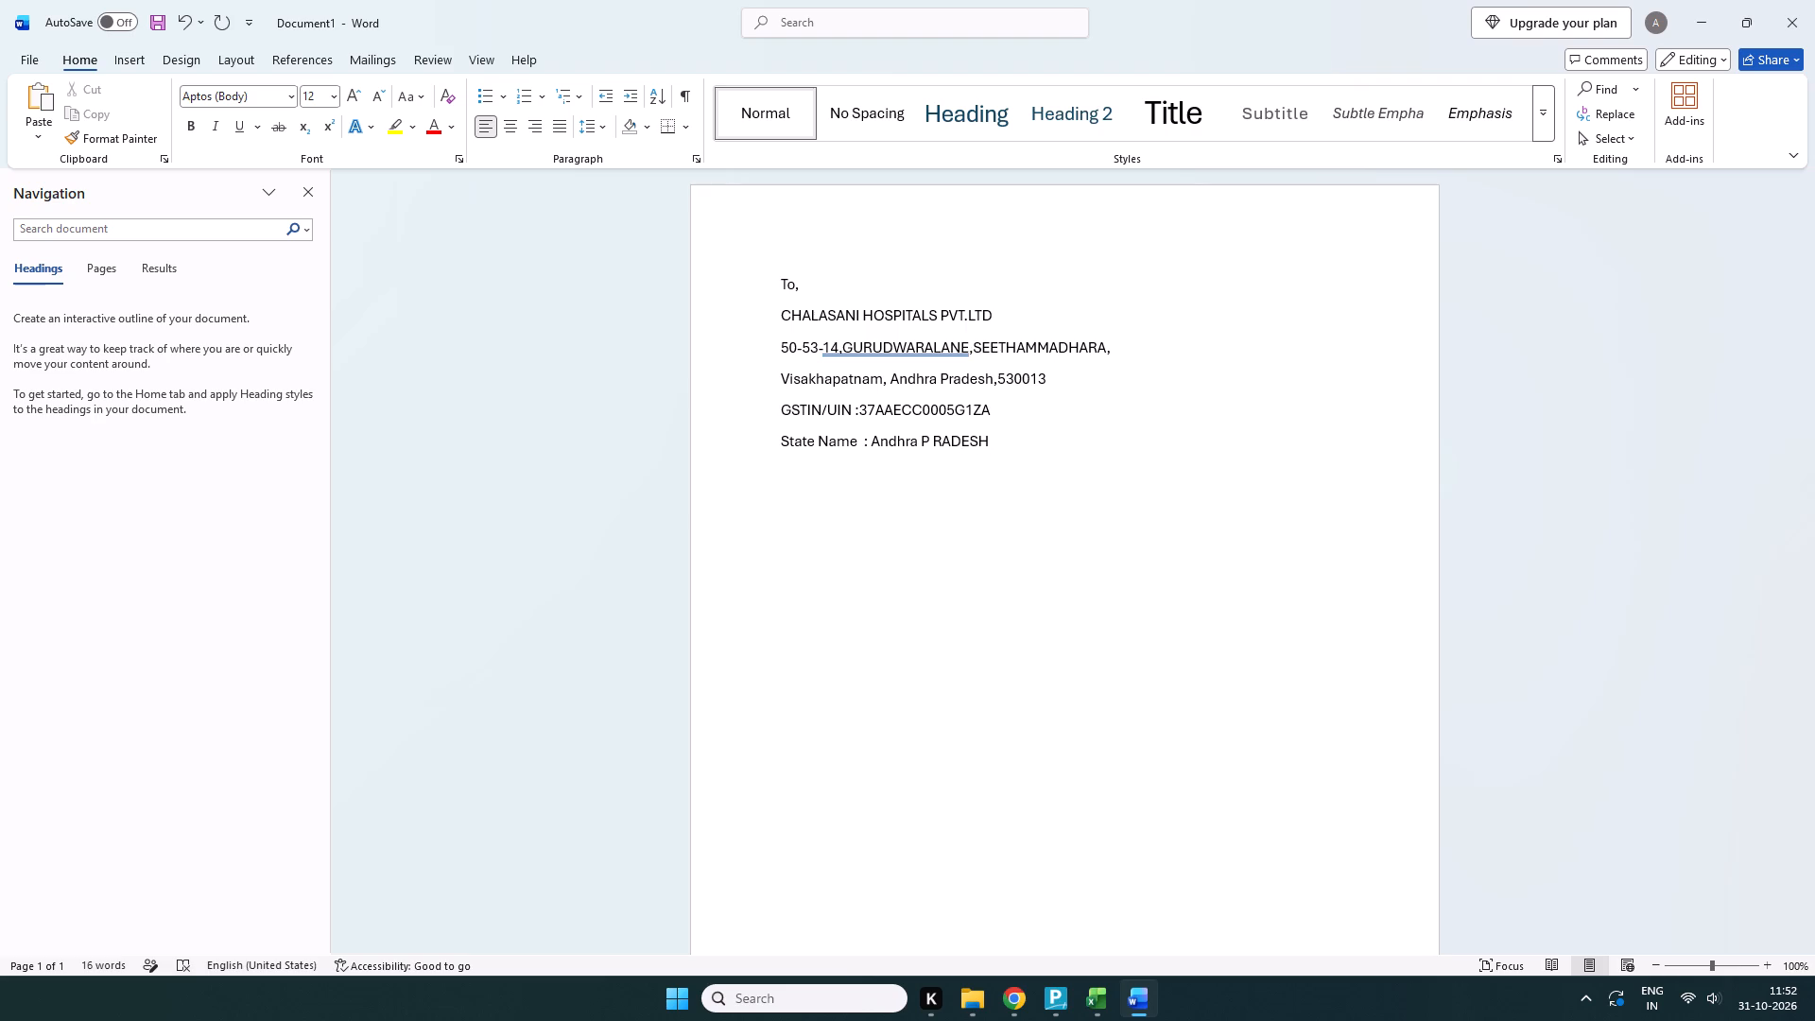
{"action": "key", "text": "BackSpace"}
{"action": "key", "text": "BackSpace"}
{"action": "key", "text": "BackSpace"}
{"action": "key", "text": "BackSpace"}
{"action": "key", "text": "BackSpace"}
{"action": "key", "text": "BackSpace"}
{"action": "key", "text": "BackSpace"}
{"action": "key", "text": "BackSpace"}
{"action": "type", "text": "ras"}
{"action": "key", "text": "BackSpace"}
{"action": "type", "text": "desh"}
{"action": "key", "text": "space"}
Add a comma after "Andhra Pradesh" on the State Name line, trying a lowercase "code" label and removing that word.
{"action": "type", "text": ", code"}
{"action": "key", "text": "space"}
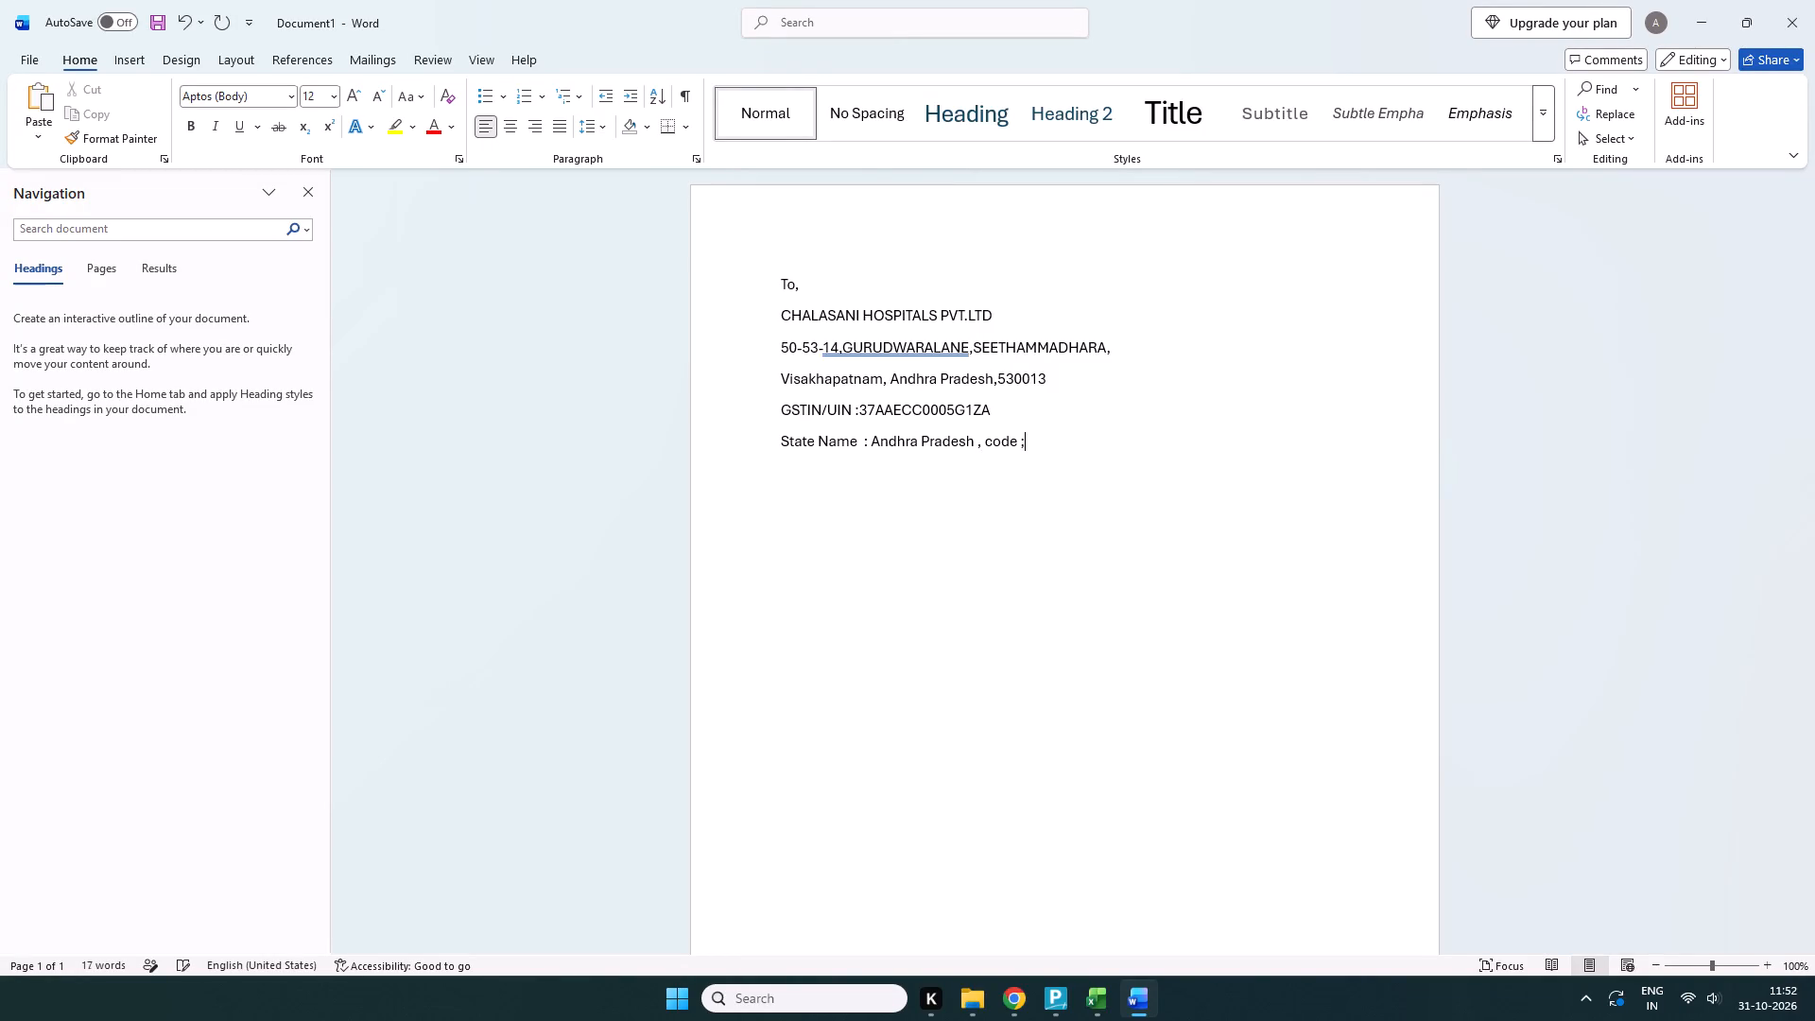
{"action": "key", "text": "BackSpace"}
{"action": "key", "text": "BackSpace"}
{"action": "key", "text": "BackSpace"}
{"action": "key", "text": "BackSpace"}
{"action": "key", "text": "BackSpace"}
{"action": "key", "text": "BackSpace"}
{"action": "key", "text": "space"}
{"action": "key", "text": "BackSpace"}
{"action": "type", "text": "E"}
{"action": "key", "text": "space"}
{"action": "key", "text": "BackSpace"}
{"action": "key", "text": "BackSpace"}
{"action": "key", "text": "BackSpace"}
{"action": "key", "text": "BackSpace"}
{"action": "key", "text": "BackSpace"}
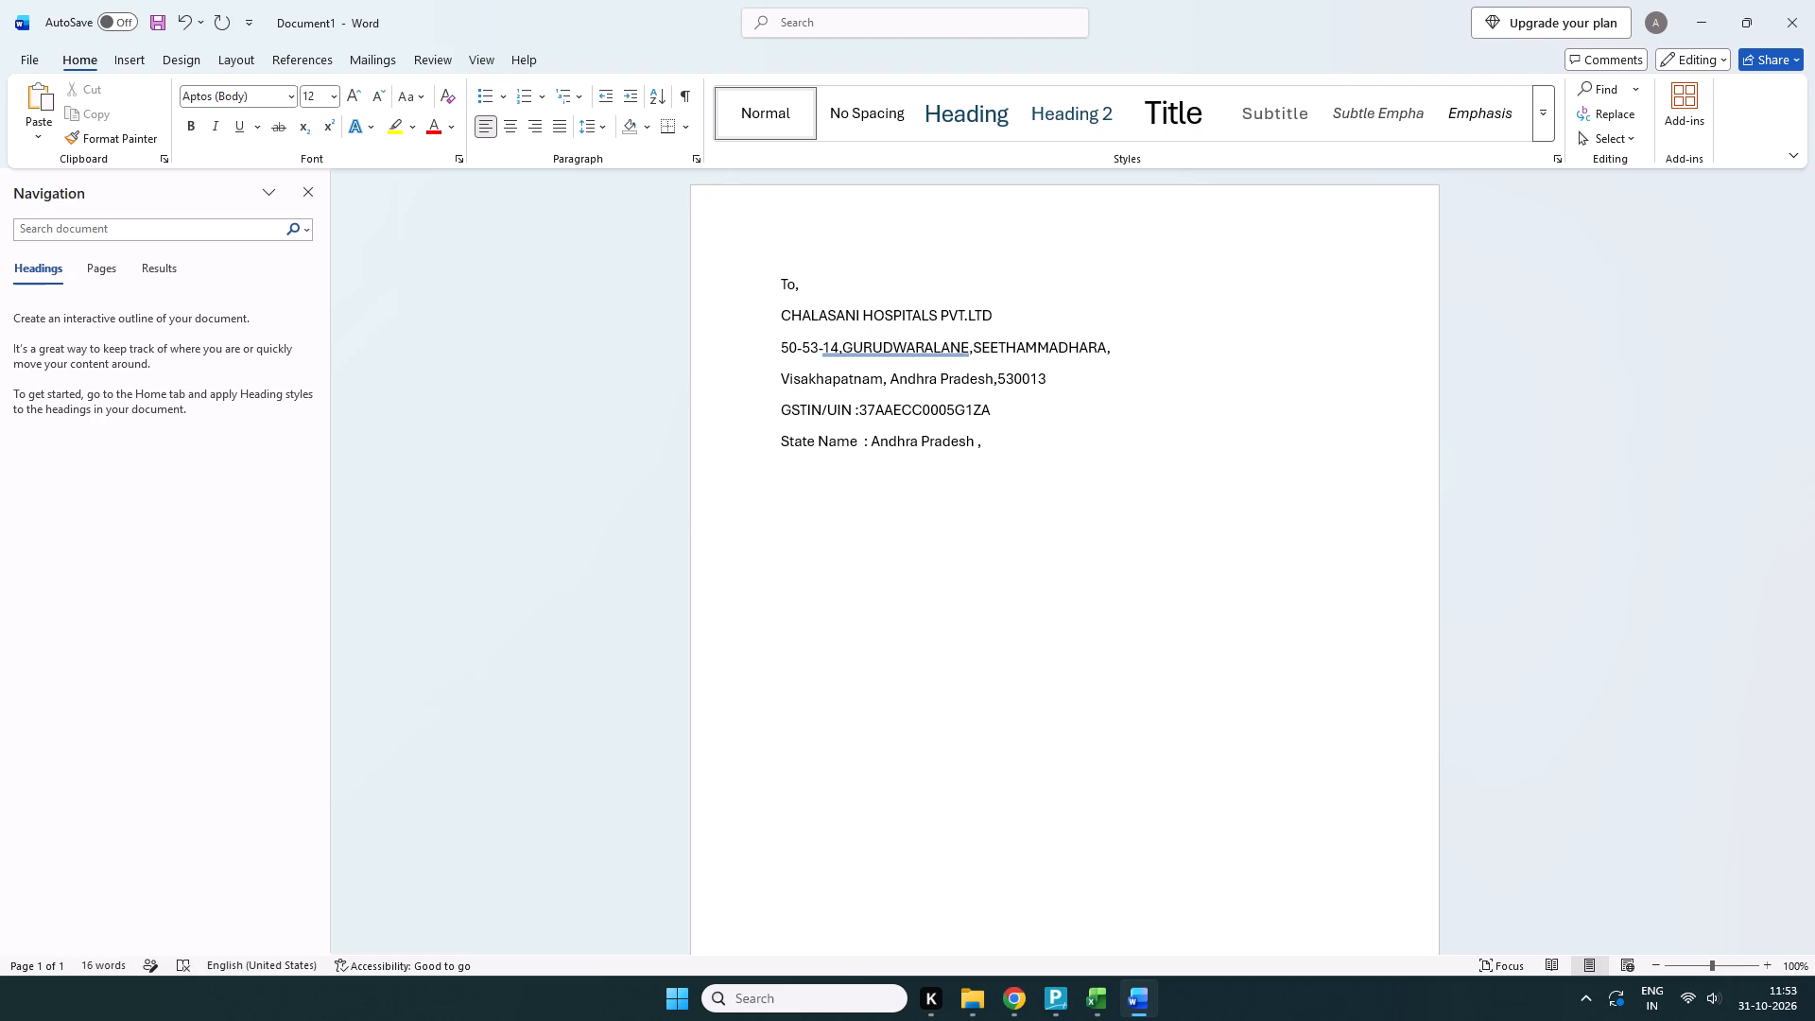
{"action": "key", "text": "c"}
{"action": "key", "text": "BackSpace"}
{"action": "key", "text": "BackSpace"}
Enter "Code : 37" with a capital C after the comma on the State Name line, and begin a new line.
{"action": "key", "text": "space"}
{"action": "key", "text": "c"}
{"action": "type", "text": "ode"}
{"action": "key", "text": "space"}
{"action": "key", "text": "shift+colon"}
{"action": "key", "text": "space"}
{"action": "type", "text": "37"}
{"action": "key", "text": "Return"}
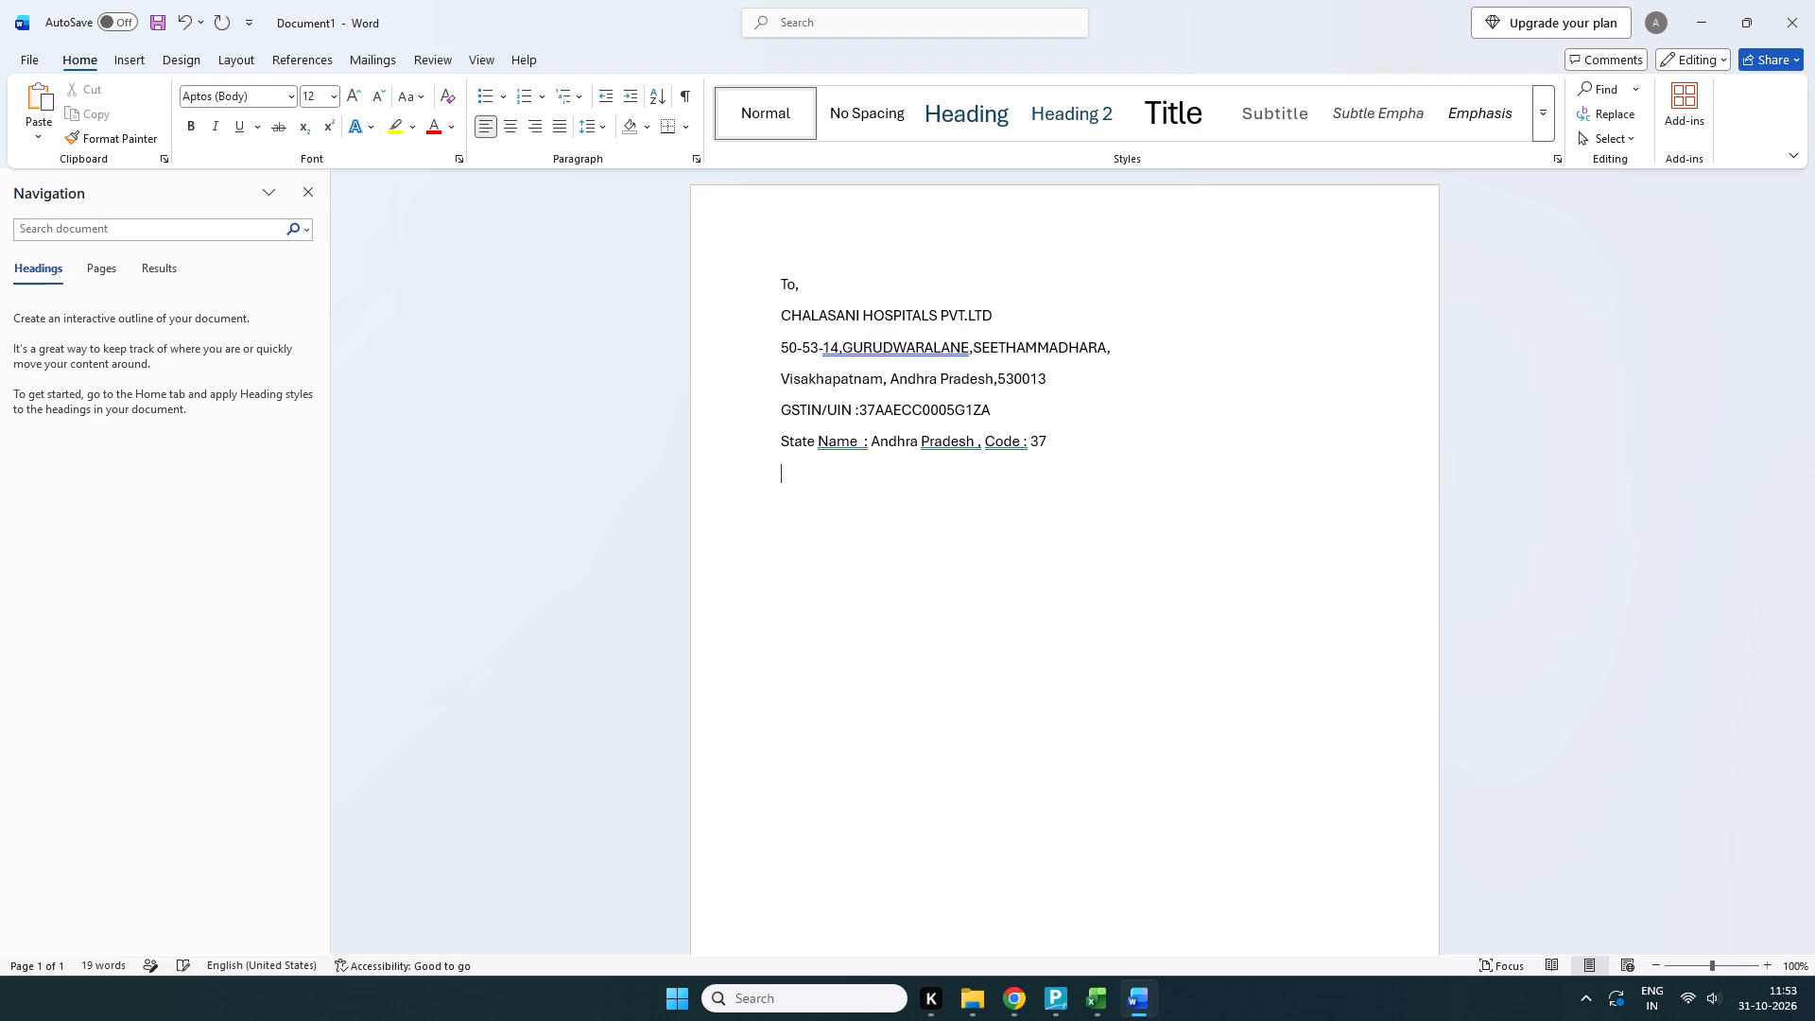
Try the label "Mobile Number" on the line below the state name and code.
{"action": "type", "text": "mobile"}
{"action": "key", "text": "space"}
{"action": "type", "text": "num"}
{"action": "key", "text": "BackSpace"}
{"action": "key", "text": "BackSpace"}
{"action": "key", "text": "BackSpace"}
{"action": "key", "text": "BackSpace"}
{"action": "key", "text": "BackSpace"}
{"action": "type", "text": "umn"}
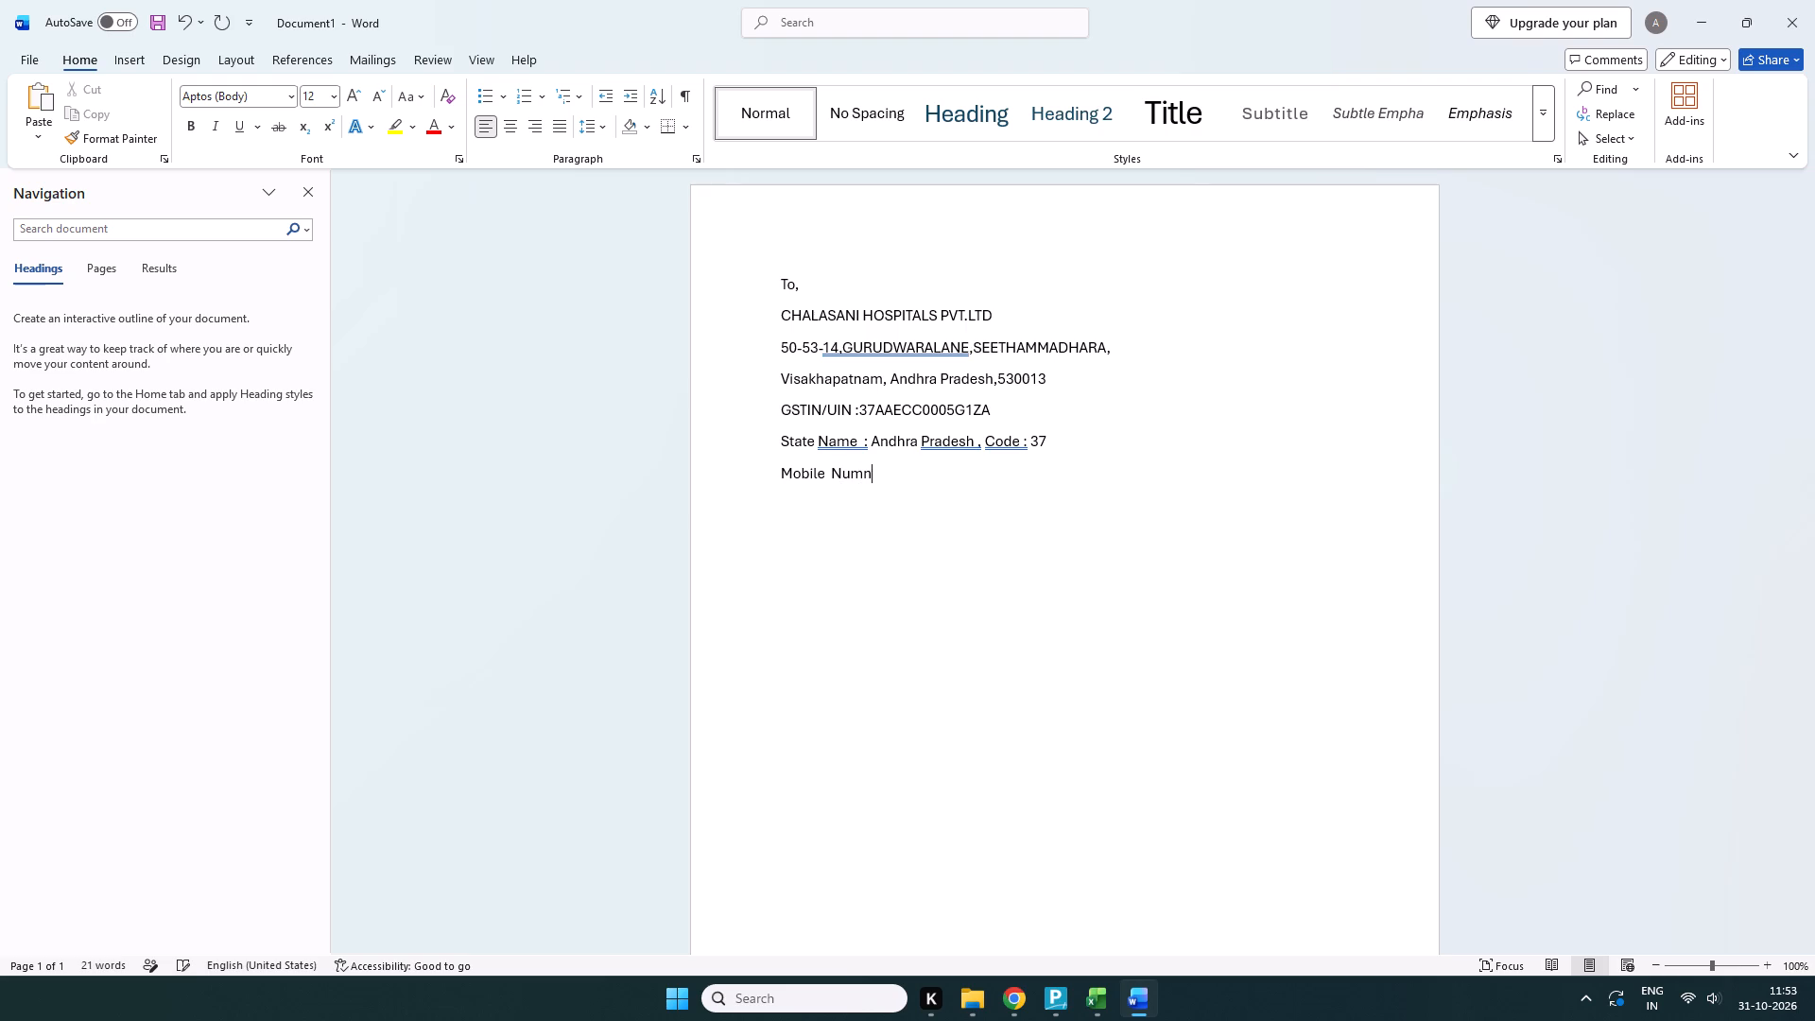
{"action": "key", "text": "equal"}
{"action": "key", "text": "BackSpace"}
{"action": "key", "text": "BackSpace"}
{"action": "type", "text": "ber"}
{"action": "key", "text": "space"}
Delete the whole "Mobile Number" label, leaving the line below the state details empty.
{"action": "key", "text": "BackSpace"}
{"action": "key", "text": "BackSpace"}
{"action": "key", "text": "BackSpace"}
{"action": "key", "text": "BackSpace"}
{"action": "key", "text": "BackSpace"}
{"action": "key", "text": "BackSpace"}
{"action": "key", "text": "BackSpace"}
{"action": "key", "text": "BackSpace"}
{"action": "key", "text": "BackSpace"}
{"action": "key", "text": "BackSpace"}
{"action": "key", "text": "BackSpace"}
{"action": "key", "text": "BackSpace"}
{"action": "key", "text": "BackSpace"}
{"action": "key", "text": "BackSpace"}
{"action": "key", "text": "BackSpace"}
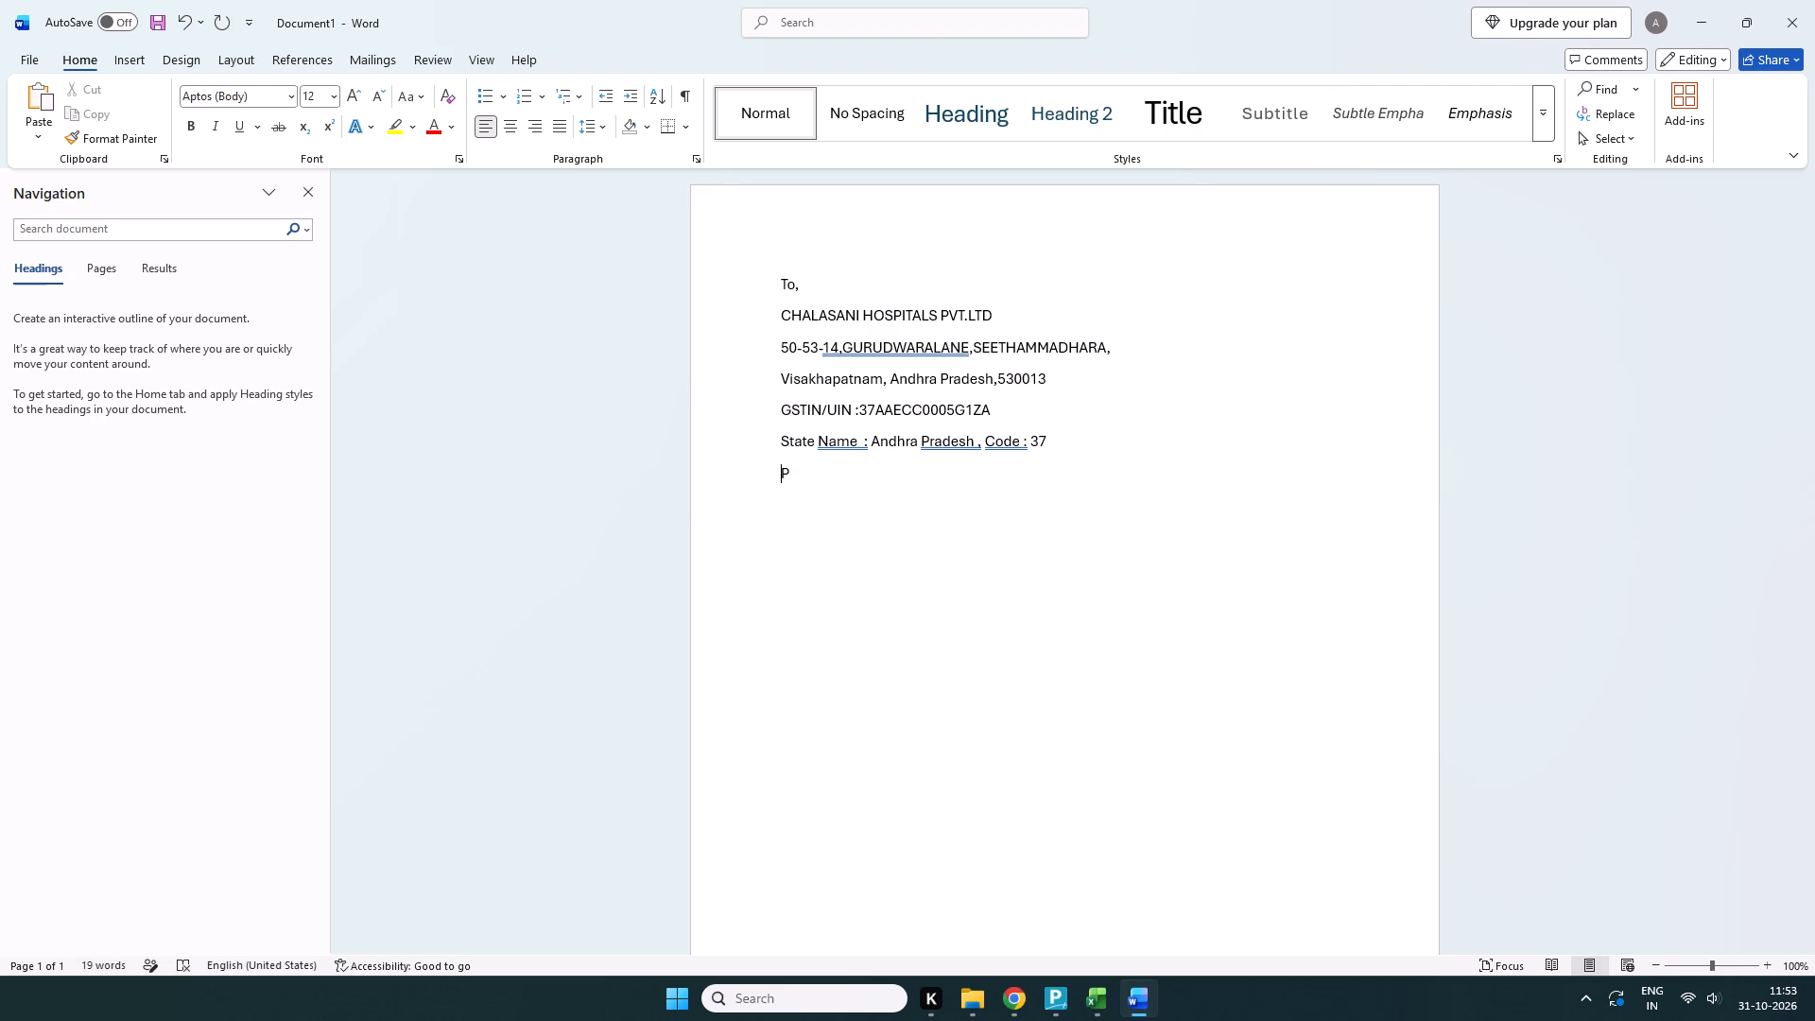
Enter the label "PH NO" in capitals on the line below the state name and code, without a trailing space.
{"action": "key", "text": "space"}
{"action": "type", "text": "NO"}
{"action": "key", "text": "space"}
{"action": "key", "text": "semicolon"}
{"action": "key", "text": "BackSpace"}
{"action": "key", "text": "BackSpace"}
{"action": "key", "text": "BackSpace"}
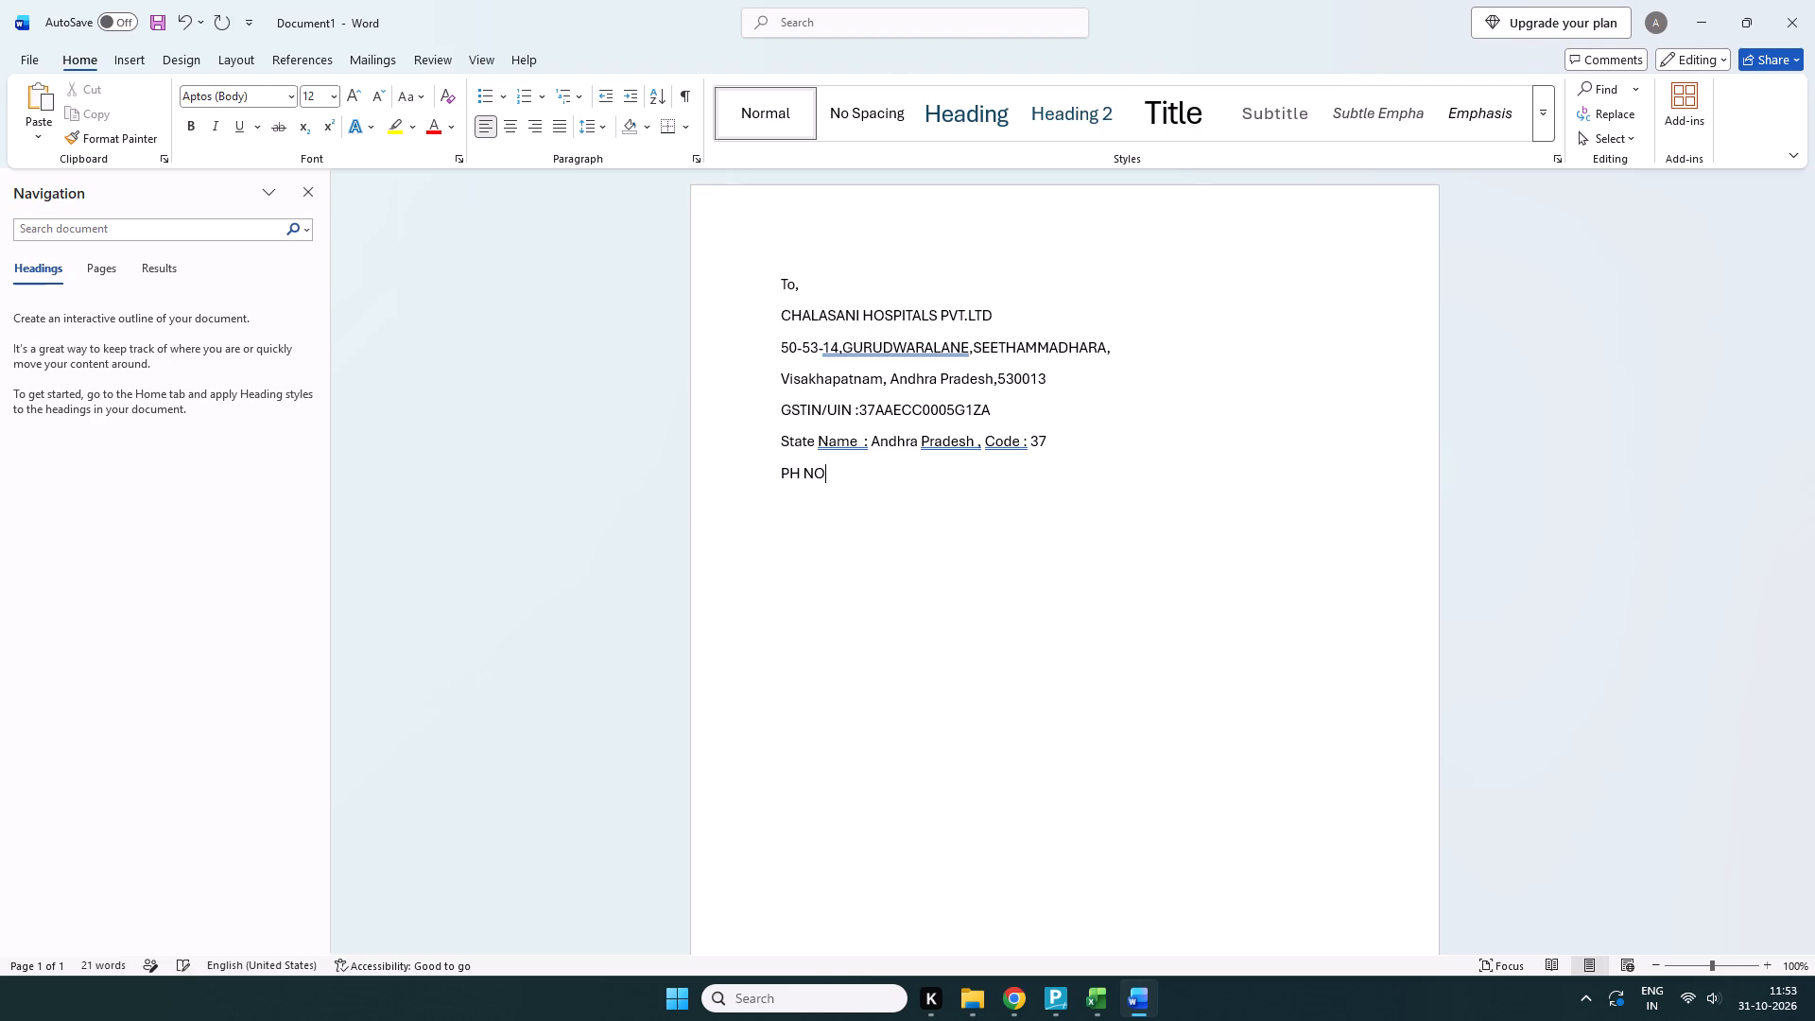
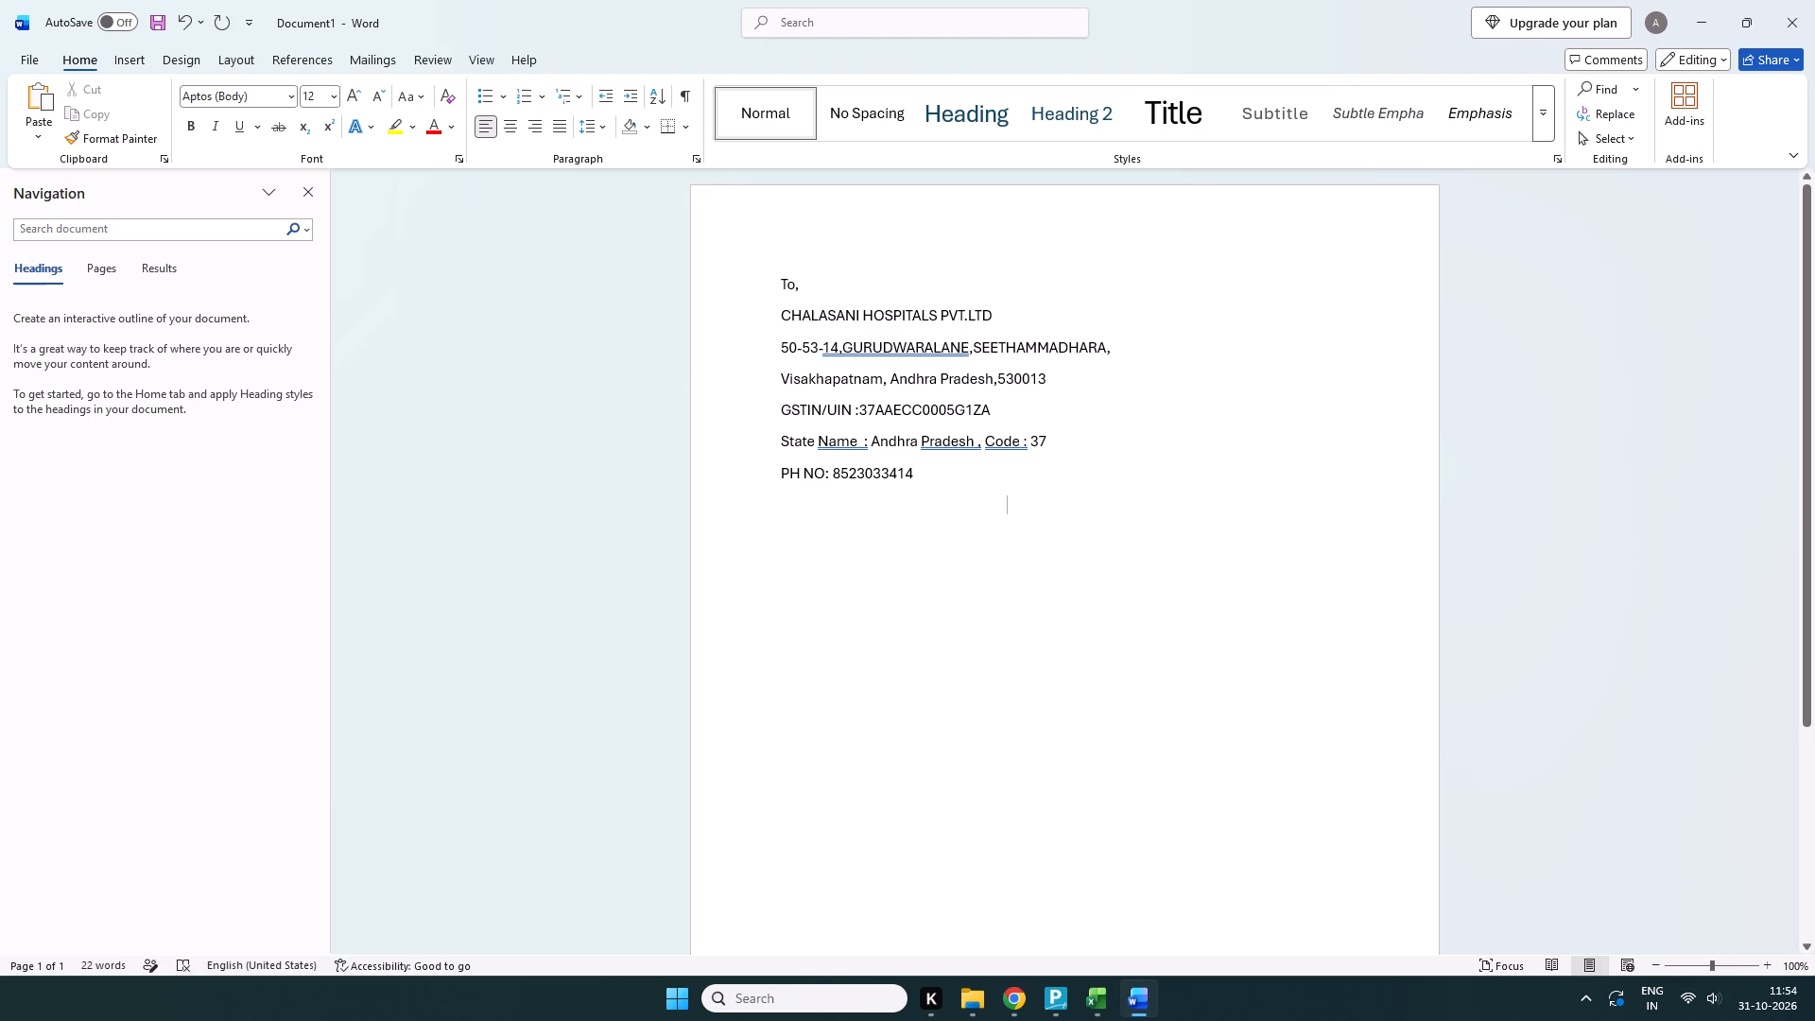
Insert five blank lines below the PH NO line of the letter.
{"action": "left_click", "coordinate": [801, 595]}
{"action": "key", "text": "Down"}
{"action": "key", "text": "Down"}
{"action": "key", "text": "Return"}
{"action": "key", "text": "Return"}
{"action": "key", "text": "Return"}
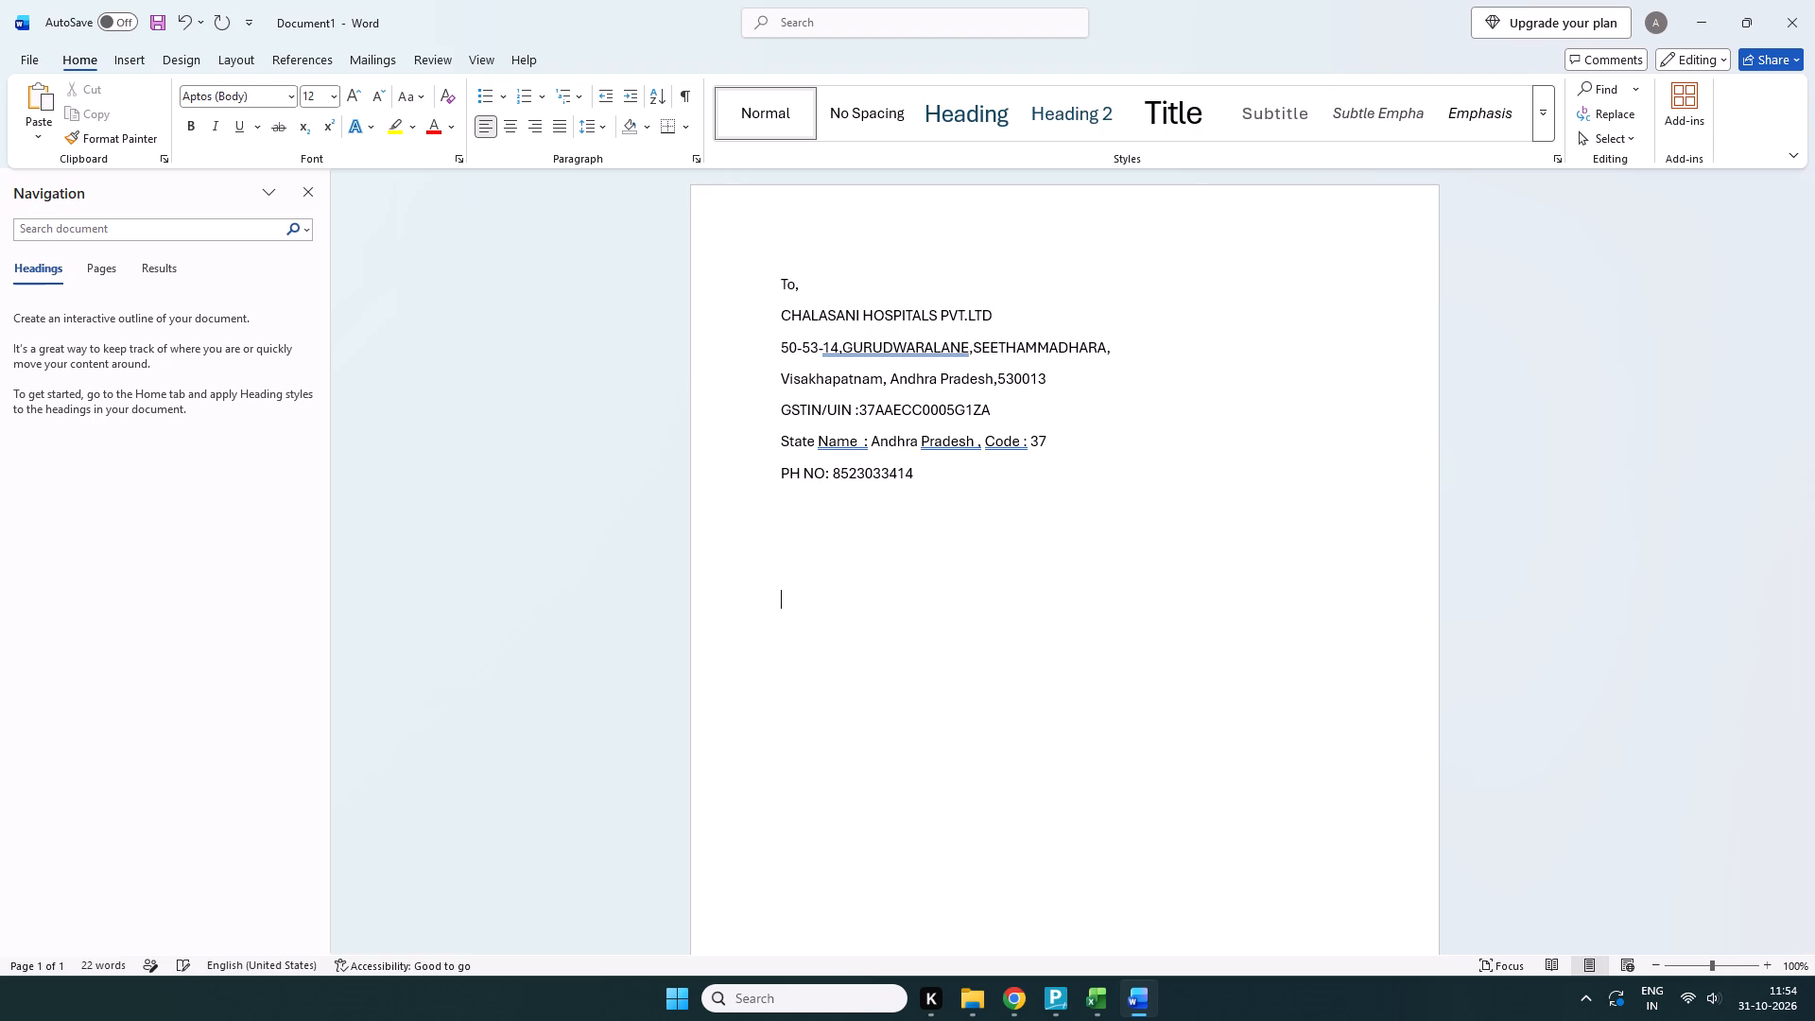
{"action": "key", "text": "Return"}
{"action": "key", "text": "Return"}
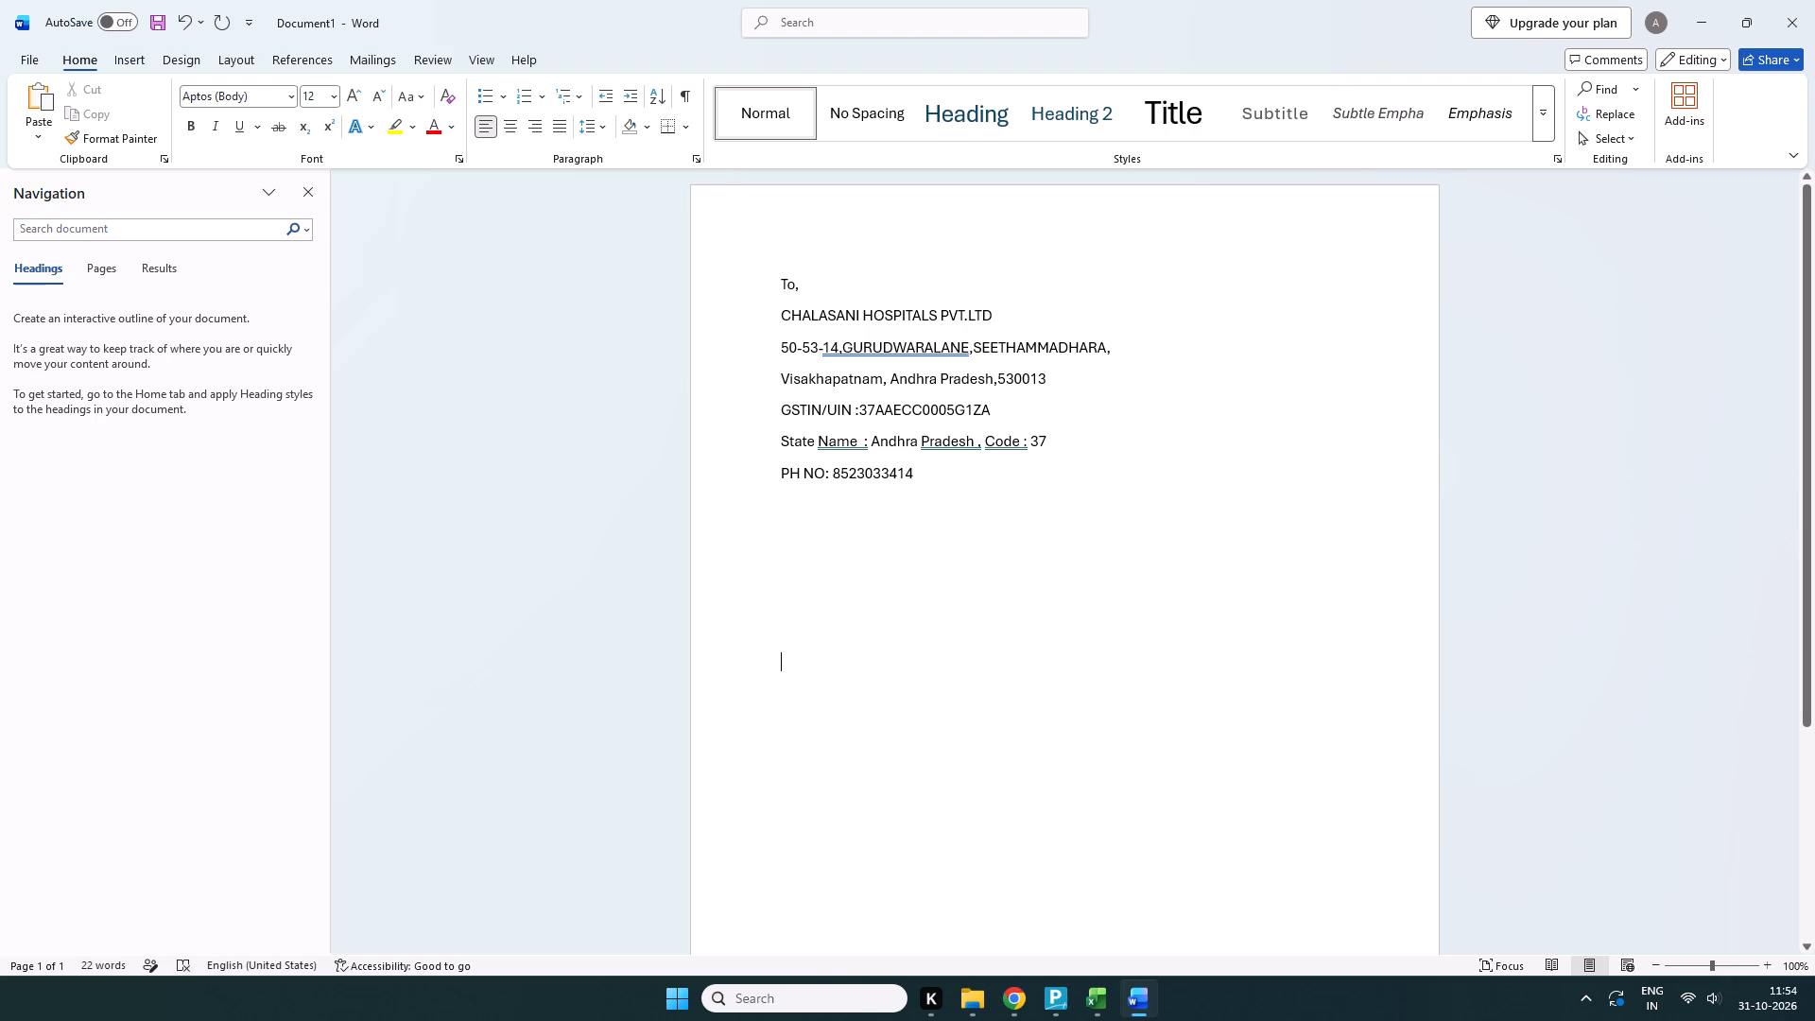
Enter "FROM ," in capitals on the second-to-last blank line below the phone details, and begin a new line.
{"action": "key", "text": "f"}
{"action": "key", "text": "BackSpace"}
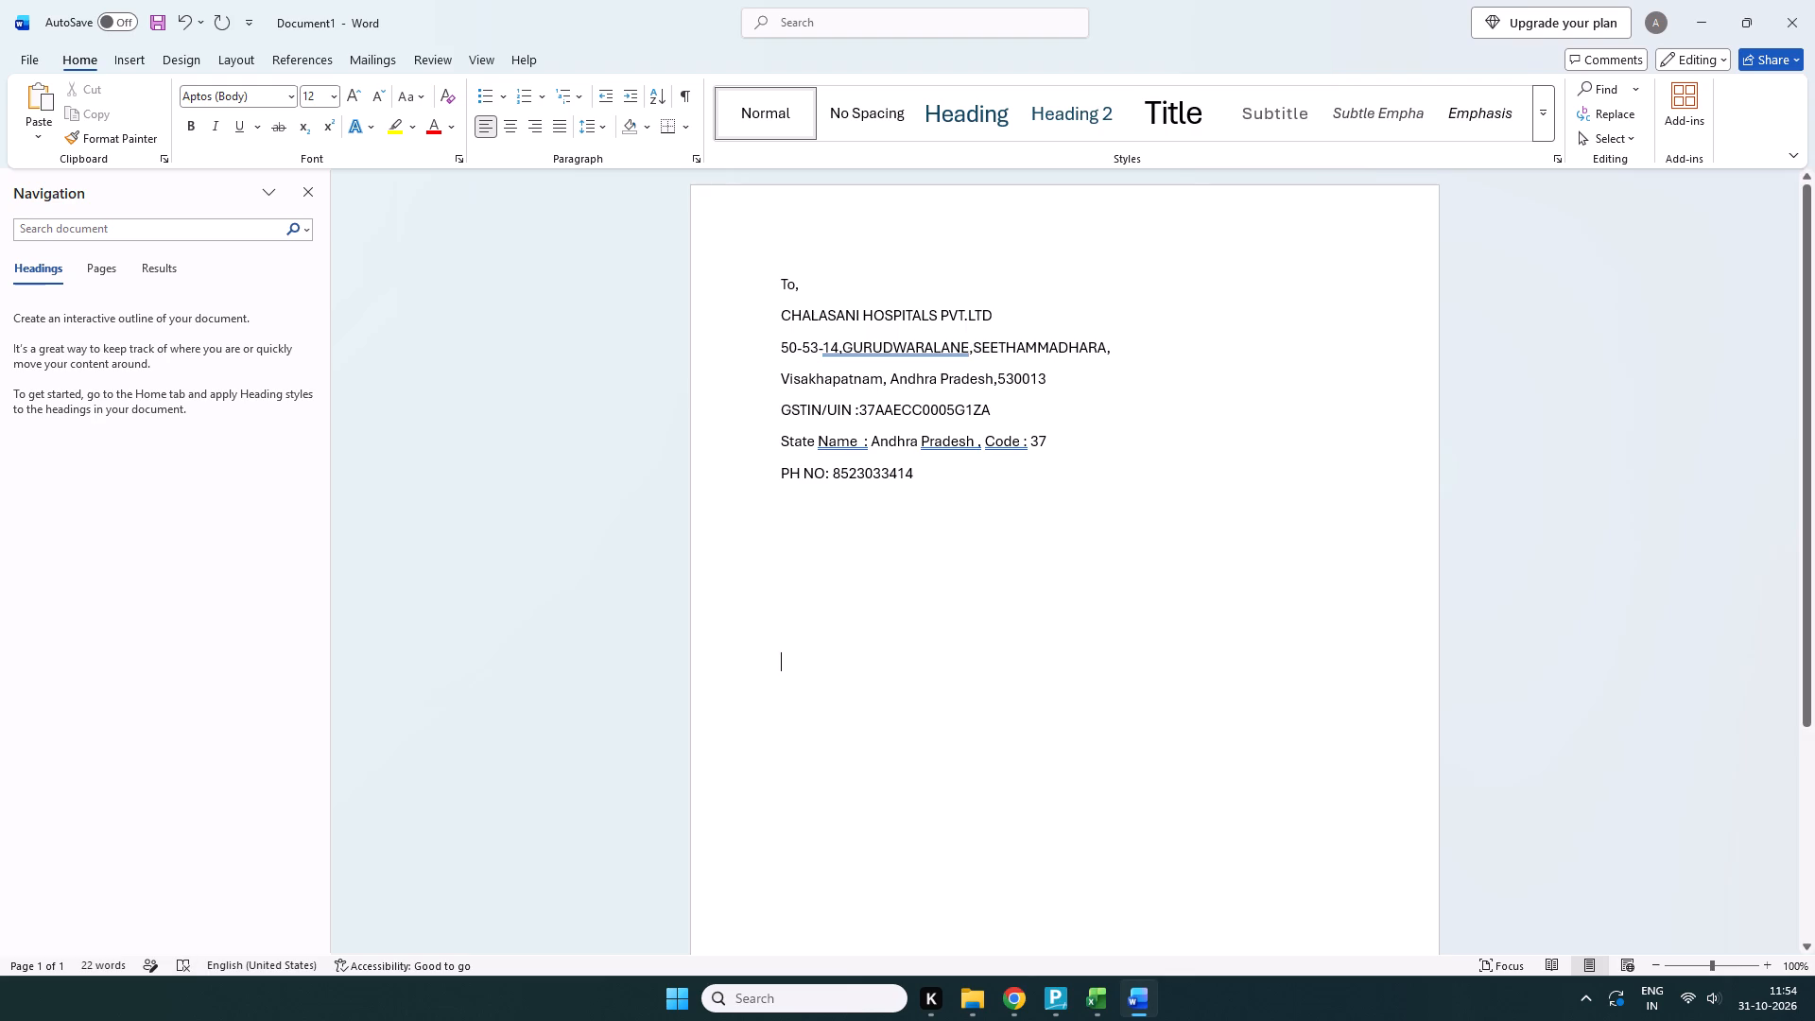
{"action": "left_click", "coordinate": [812, 645]}
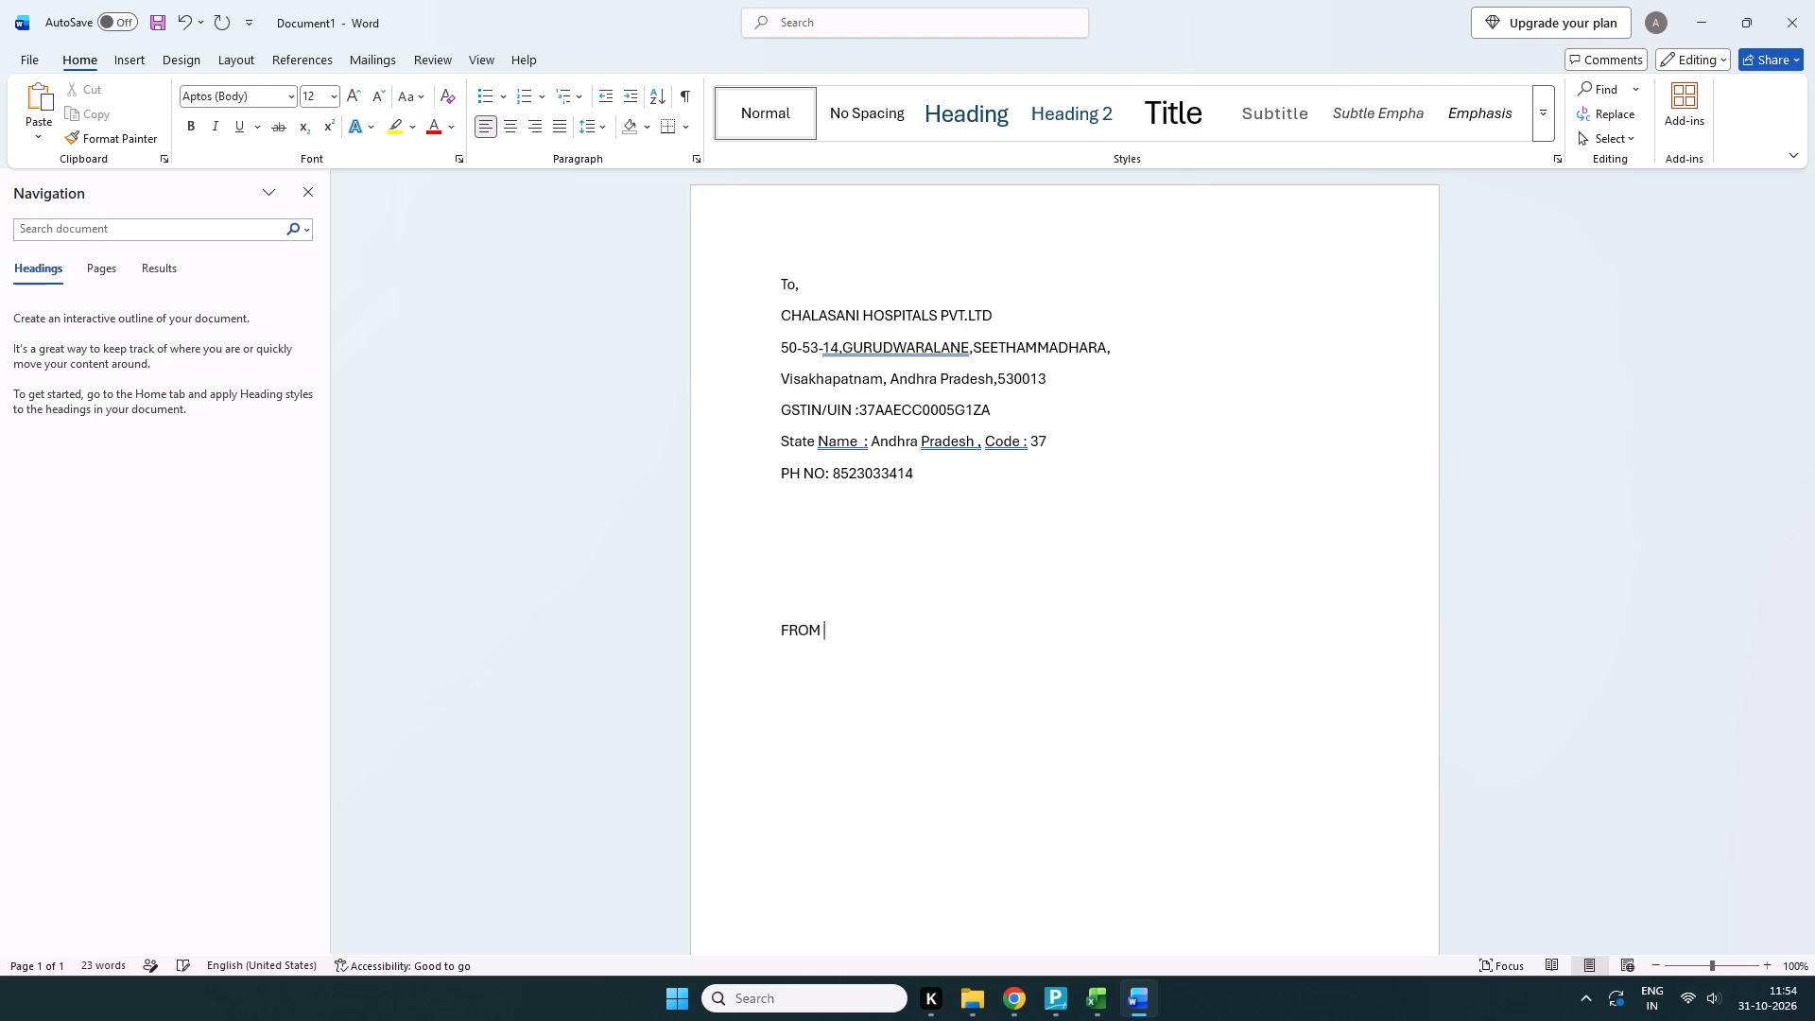
{"action": "key", "text": "comma"}
{"action": "key", "text": "Return"}
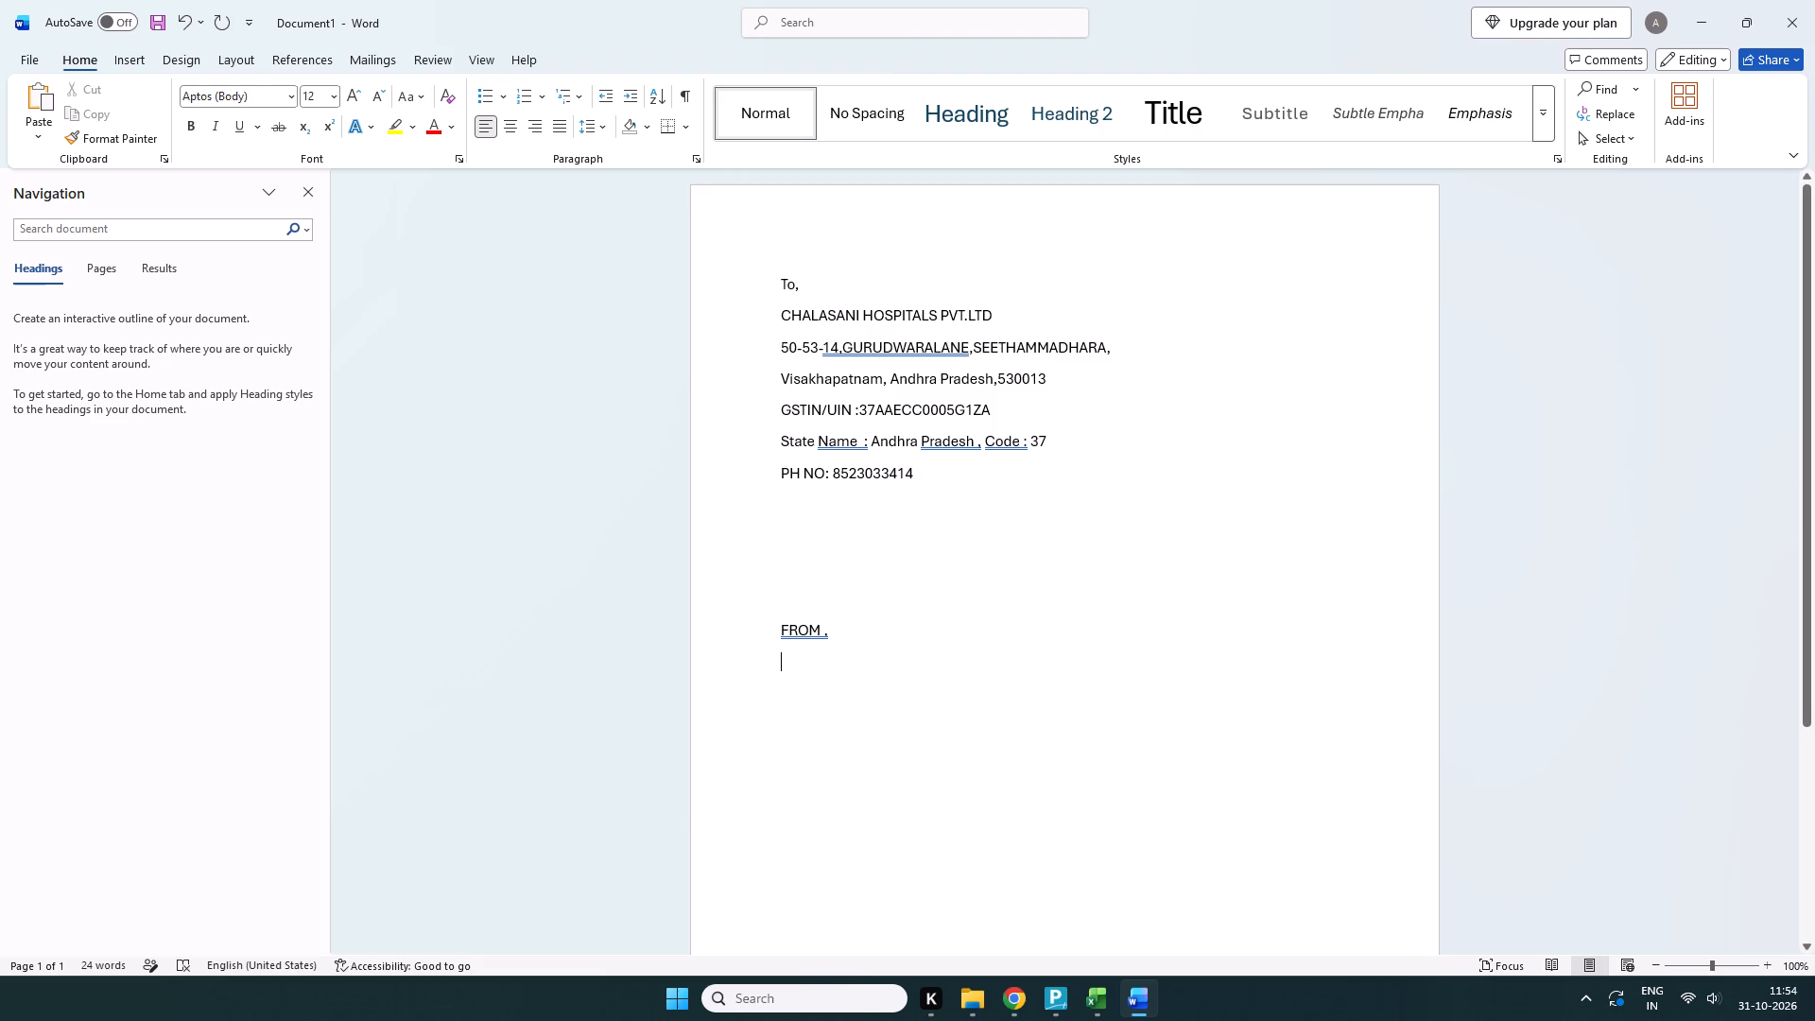
Ignore once the grammar suggestion on "FROM ,".
{"action": "right_click", "coordinate": [817, 637]}
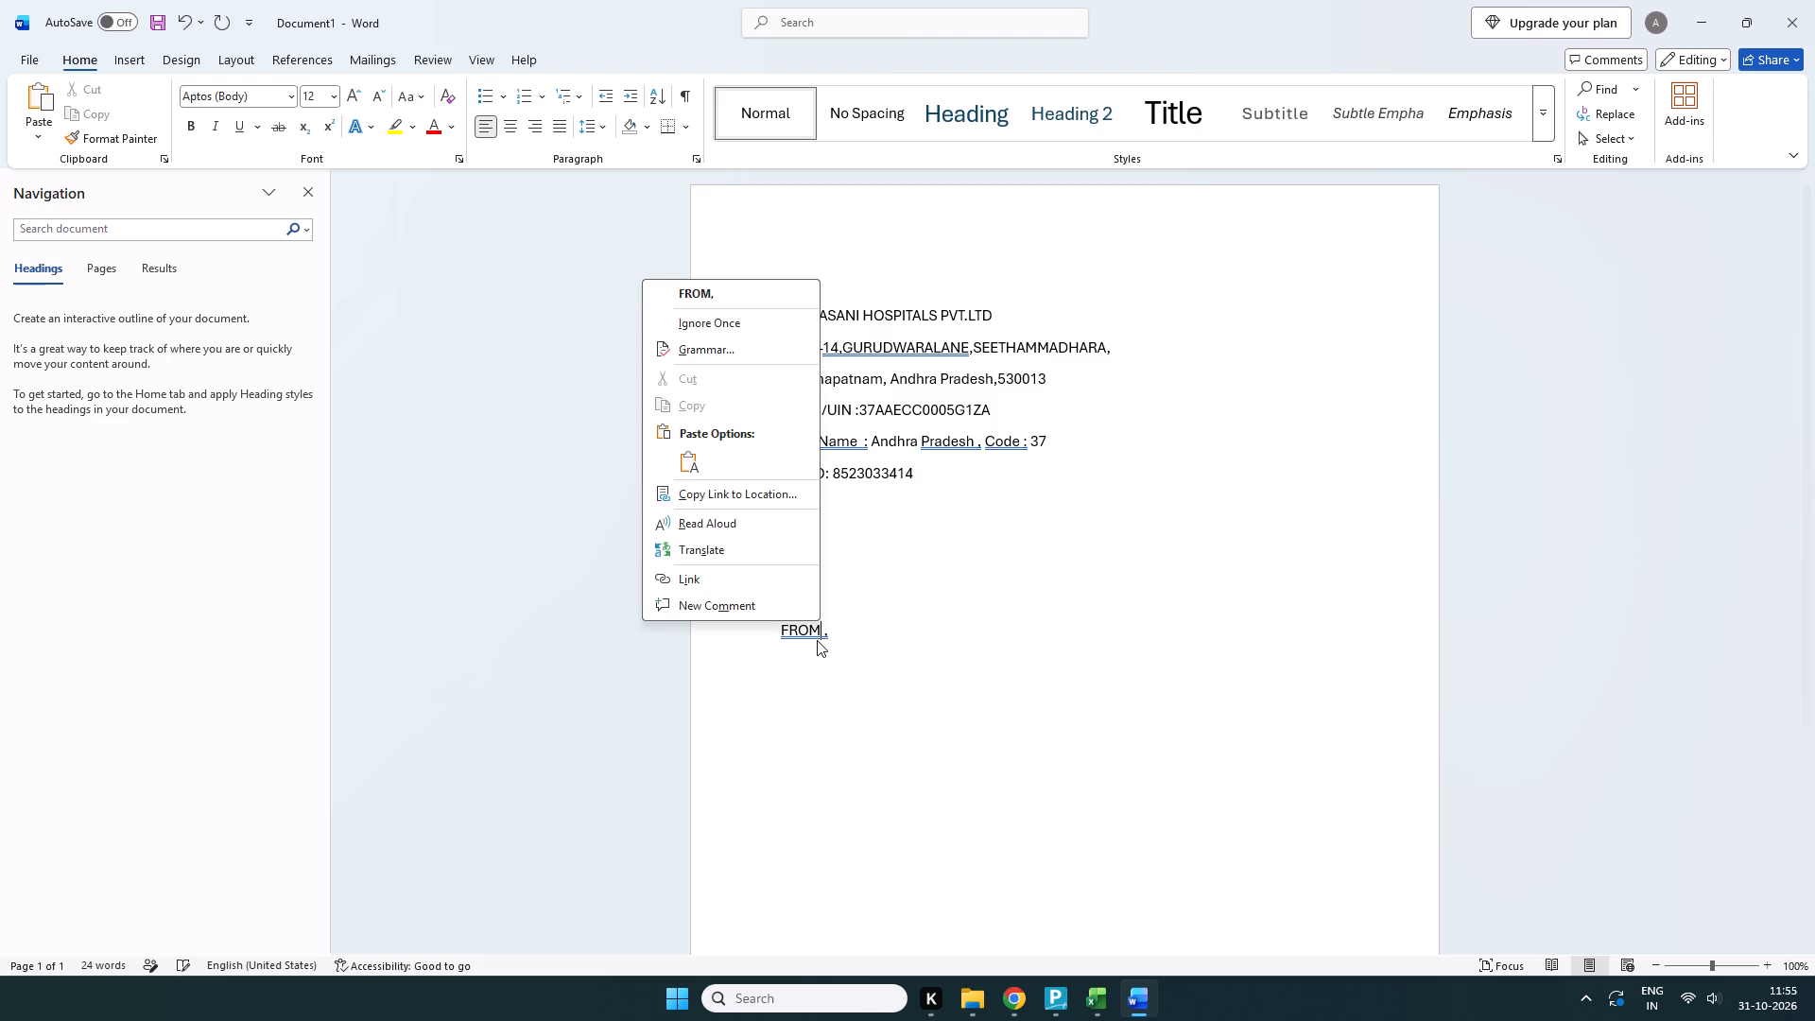
{"action": "left_click", "coordinate": [716, 321]}
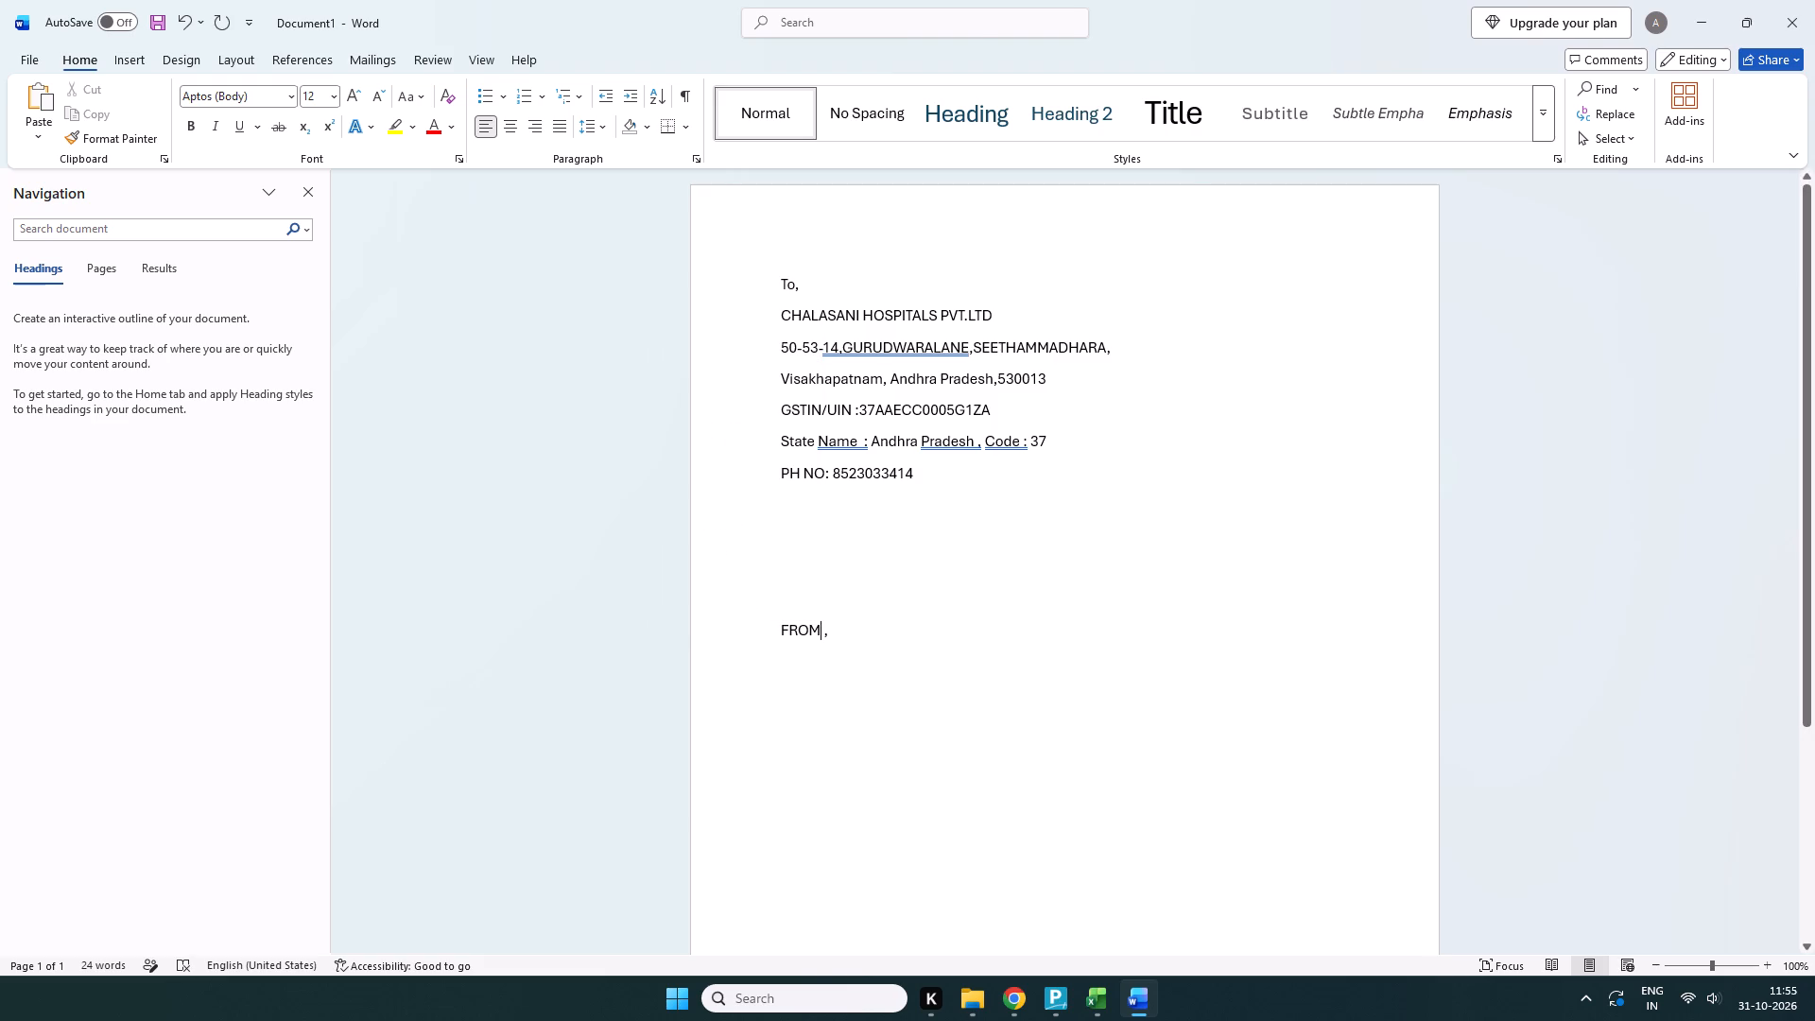
Break the line right after "FROM", add a space and comma after the word again, and begin a new line below it.
{"action": "key", "text": "Return"}
{"action": "left_click", "coordinate": [823, 631]}
{"action": "key", "text": "space"}
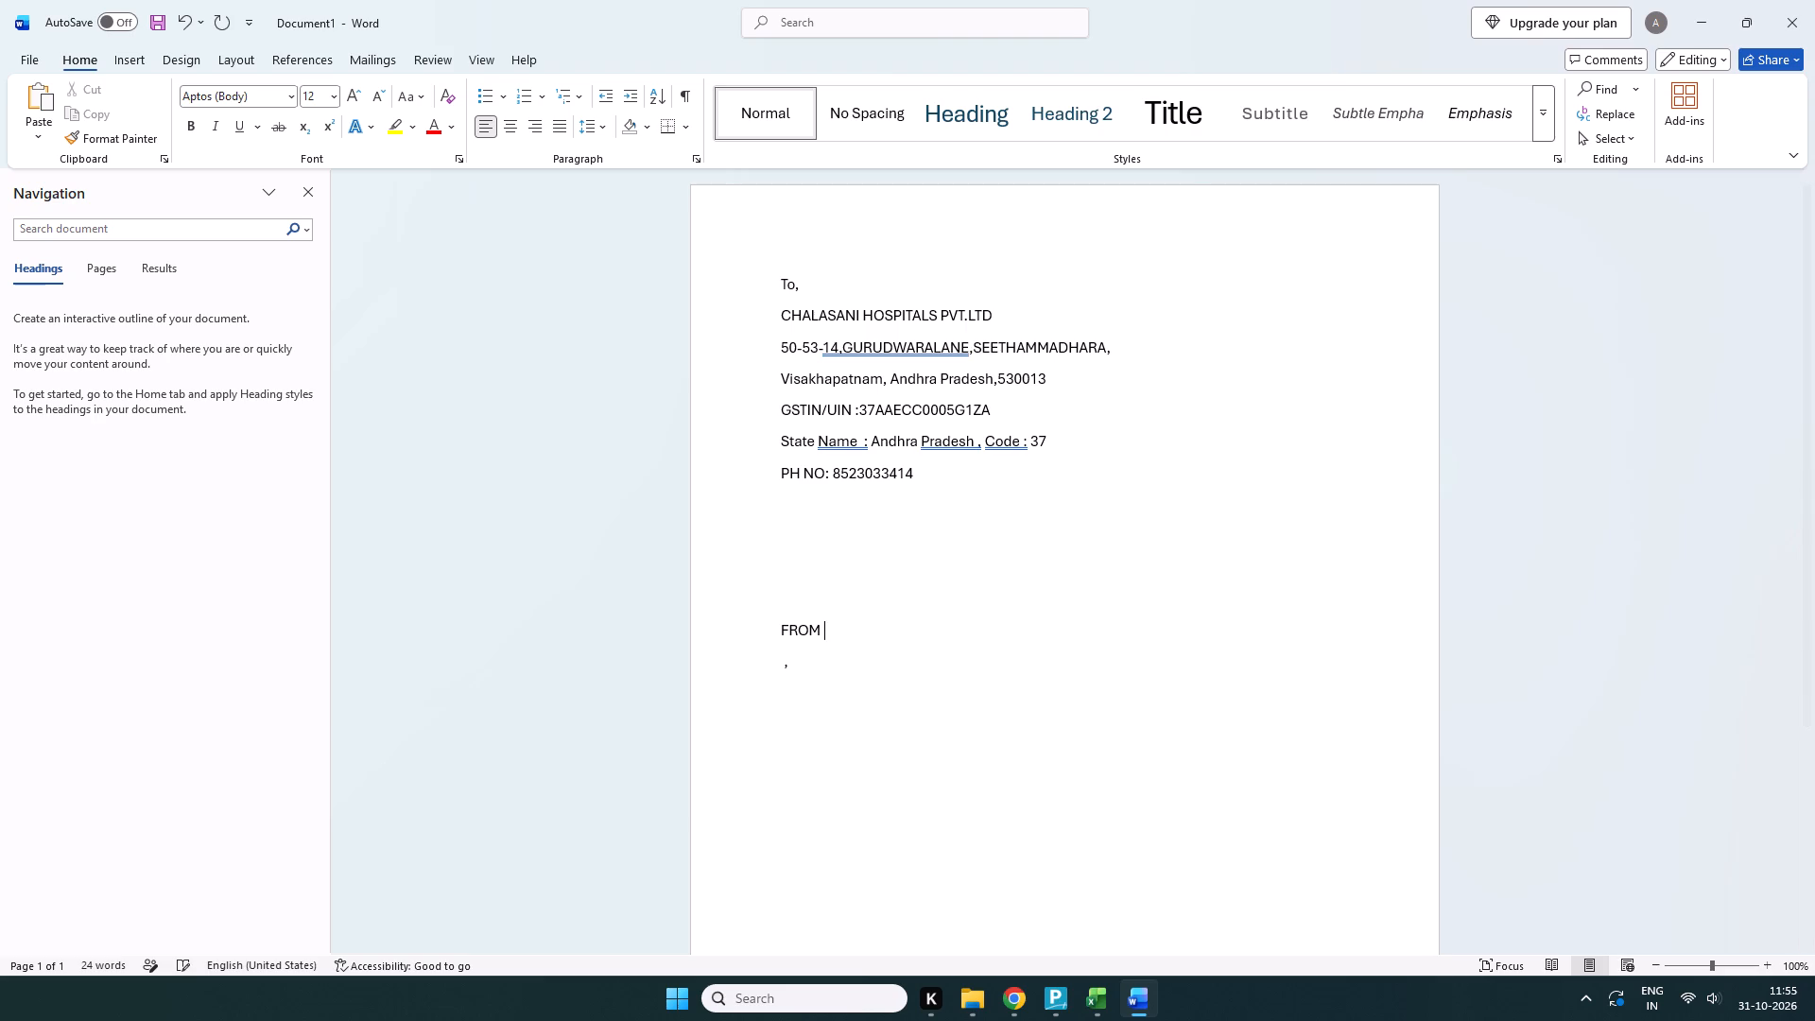
{"action": "key", "text": "comma"}
{"action": "key", "text": "Return"}
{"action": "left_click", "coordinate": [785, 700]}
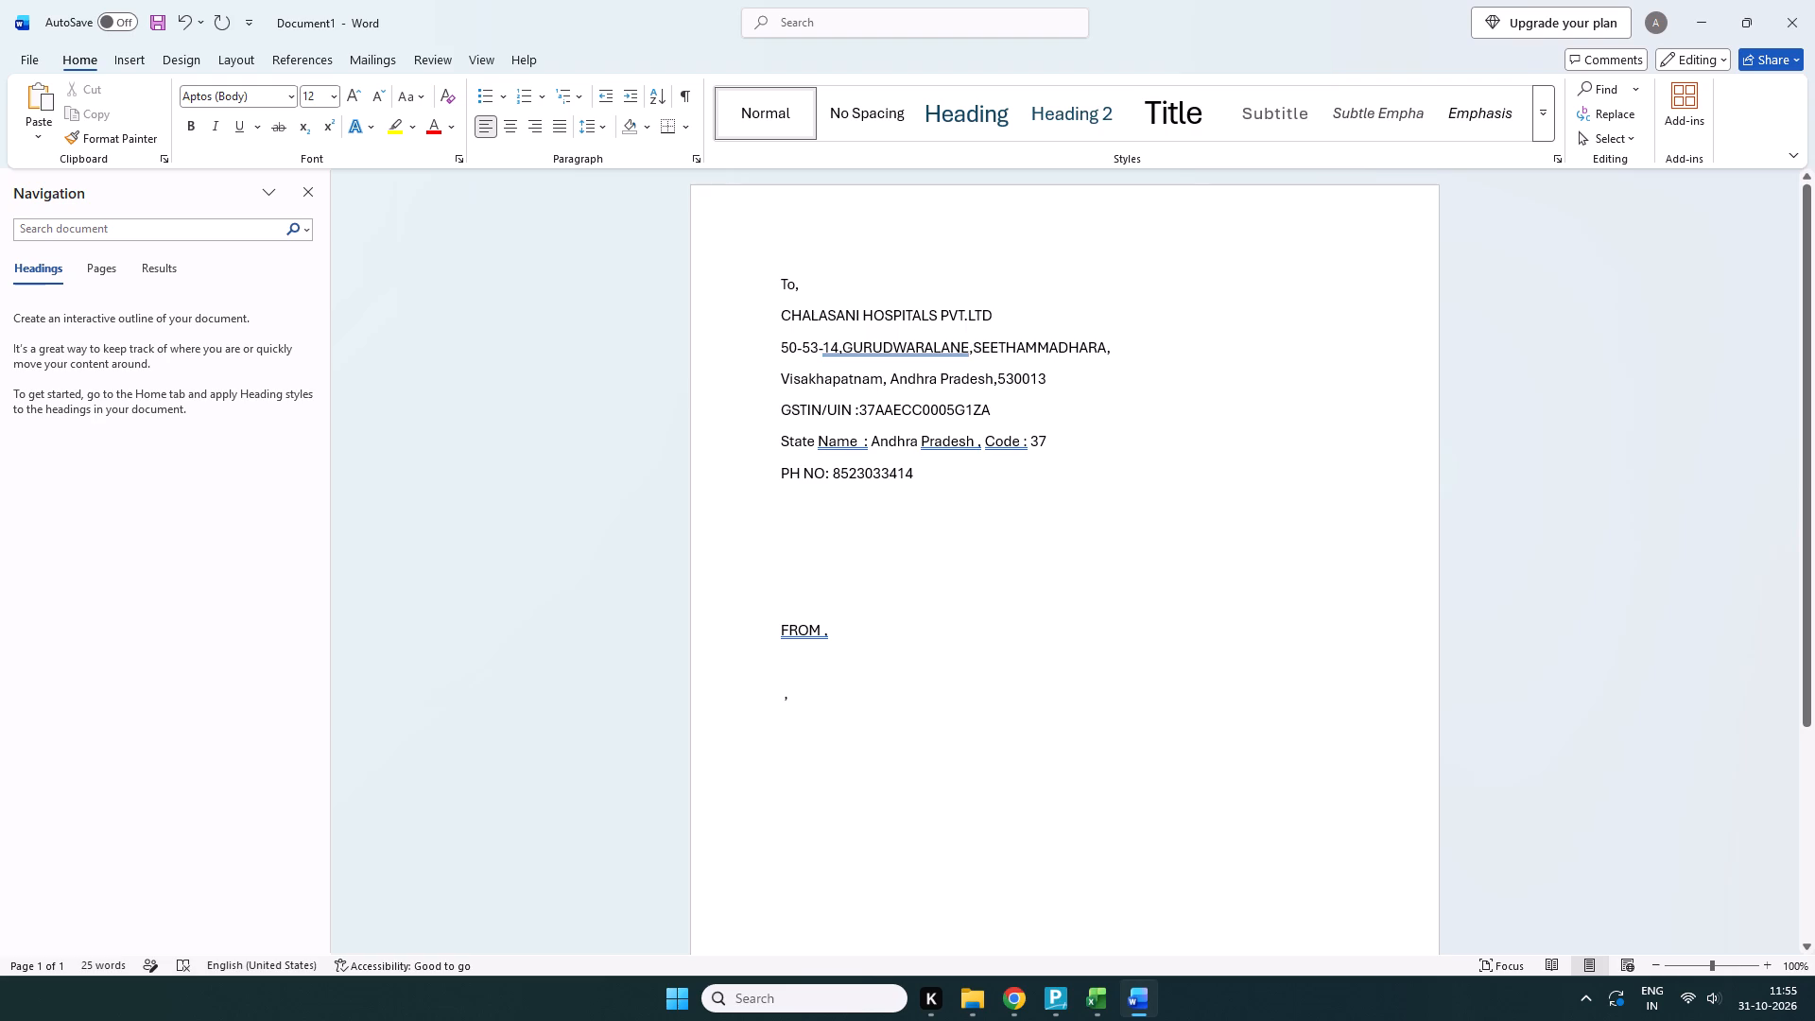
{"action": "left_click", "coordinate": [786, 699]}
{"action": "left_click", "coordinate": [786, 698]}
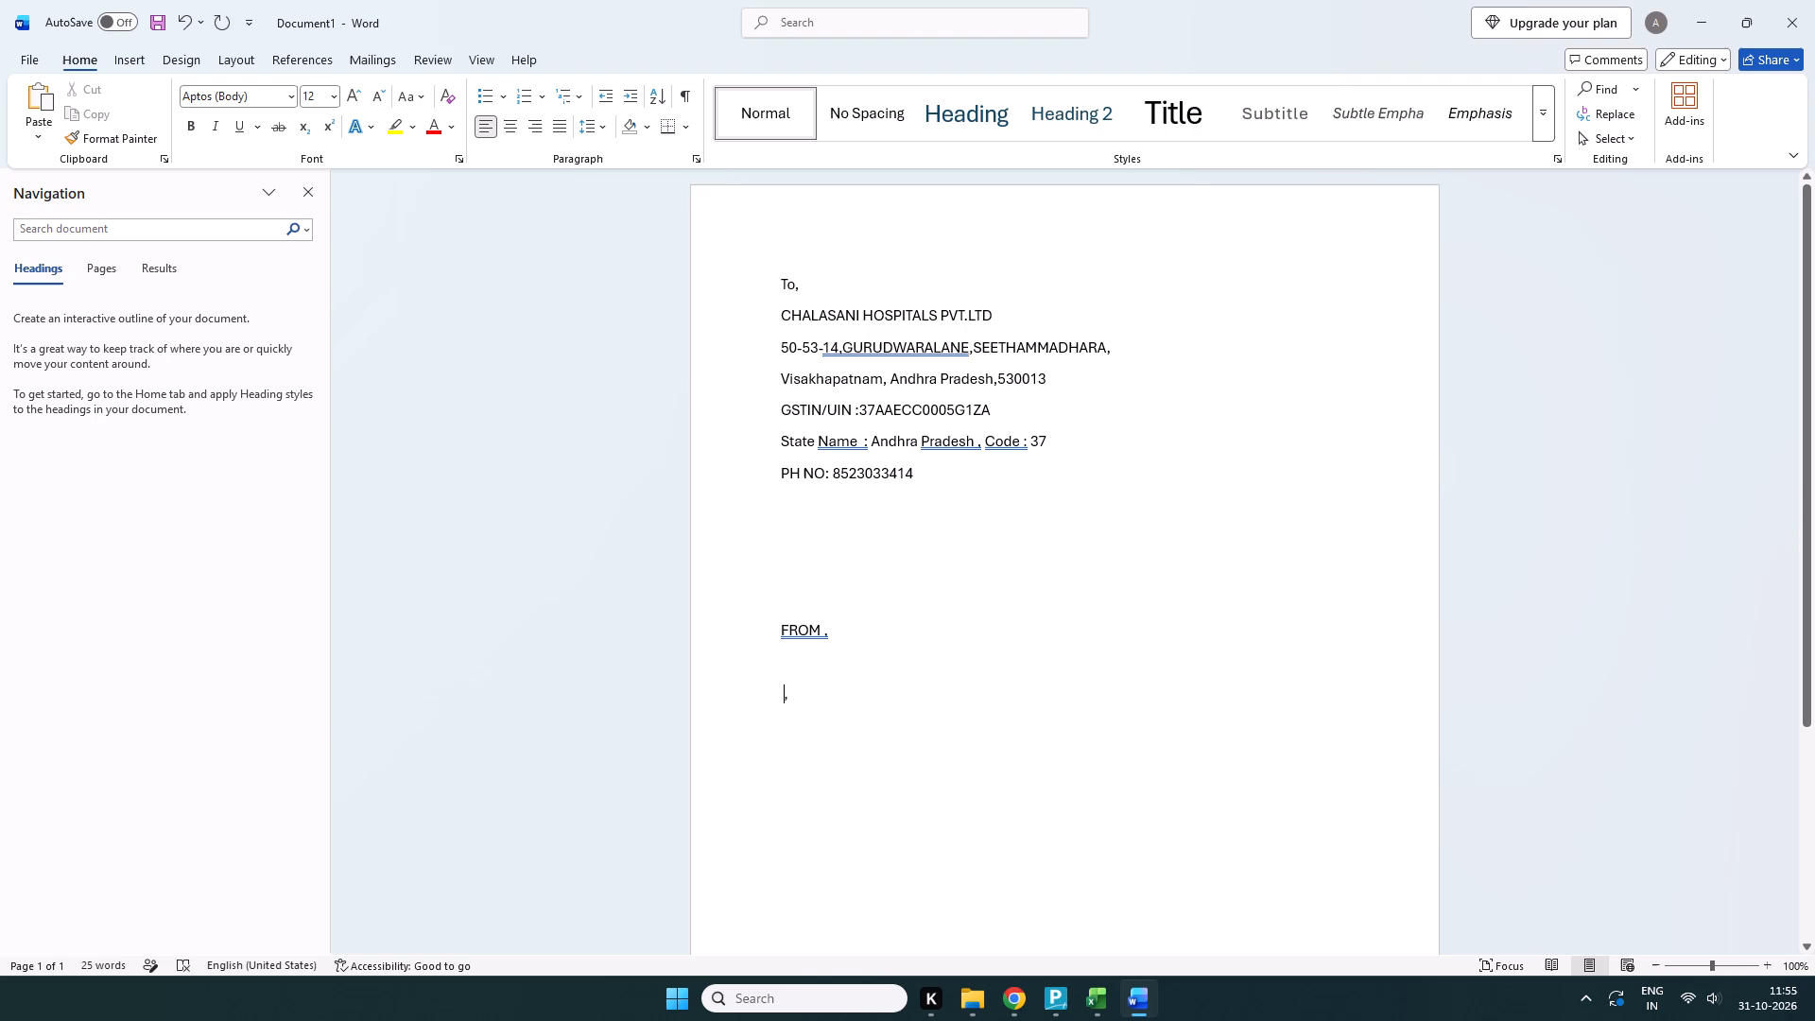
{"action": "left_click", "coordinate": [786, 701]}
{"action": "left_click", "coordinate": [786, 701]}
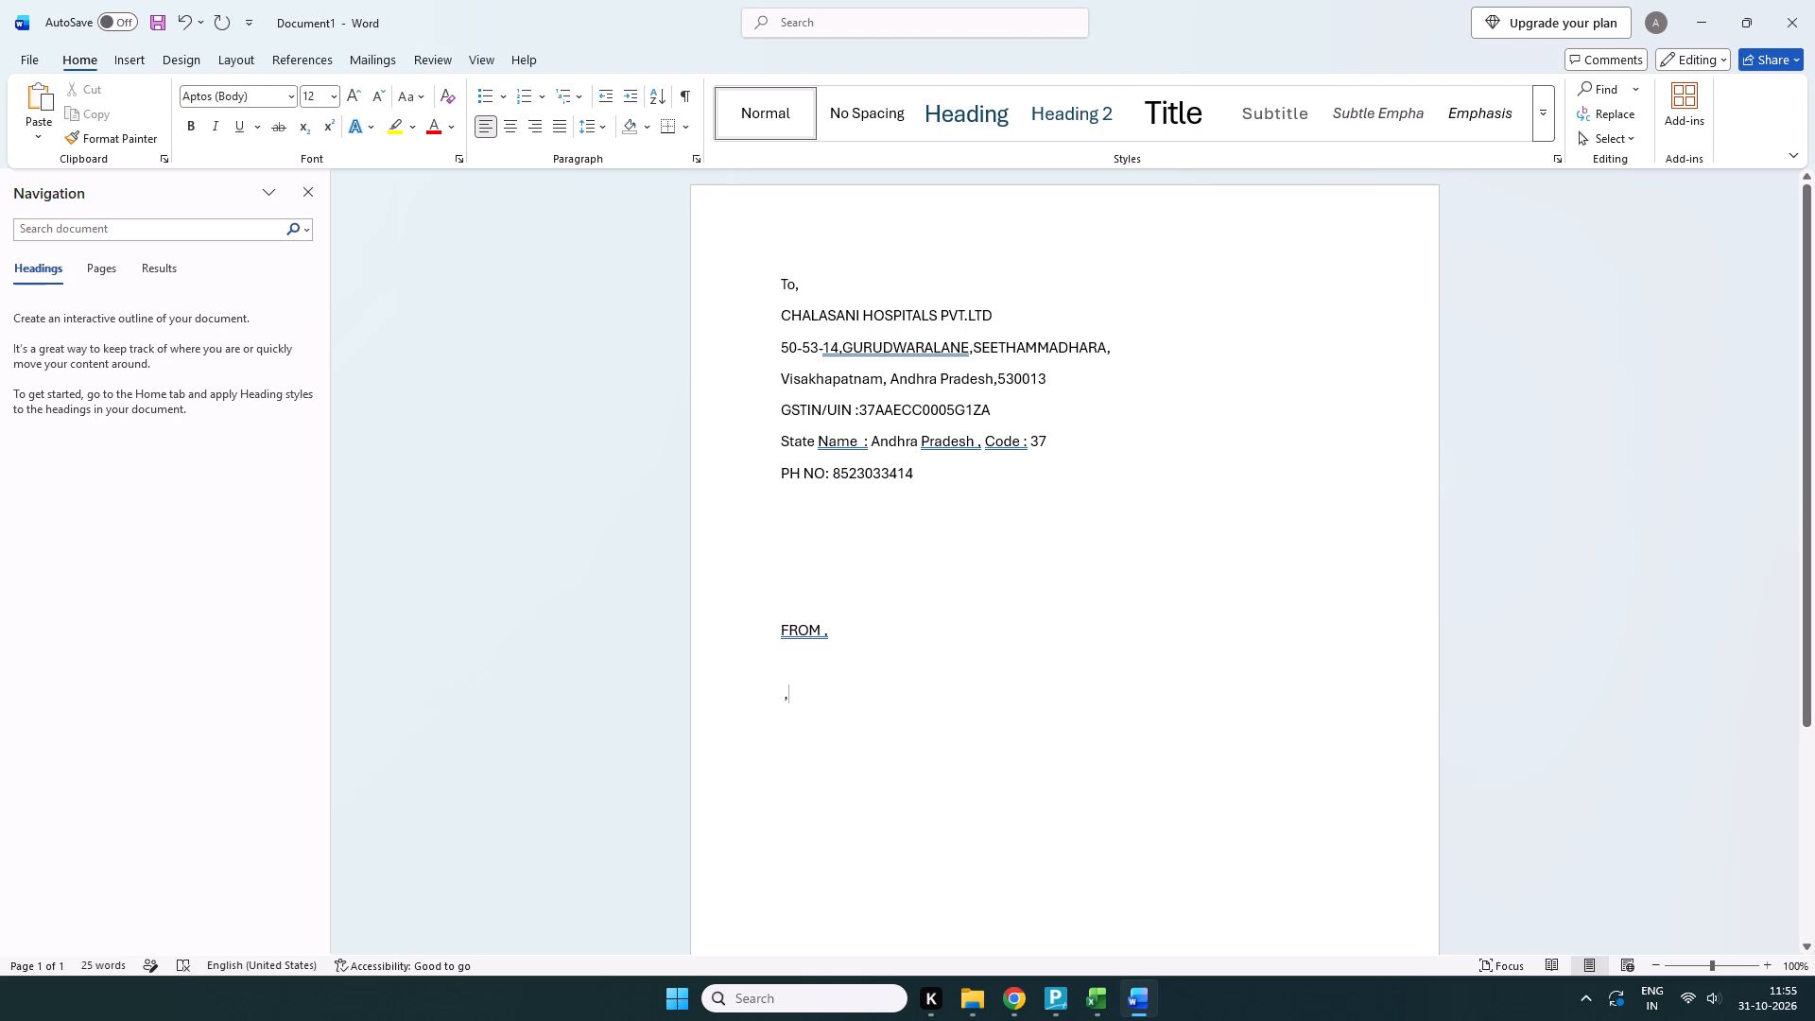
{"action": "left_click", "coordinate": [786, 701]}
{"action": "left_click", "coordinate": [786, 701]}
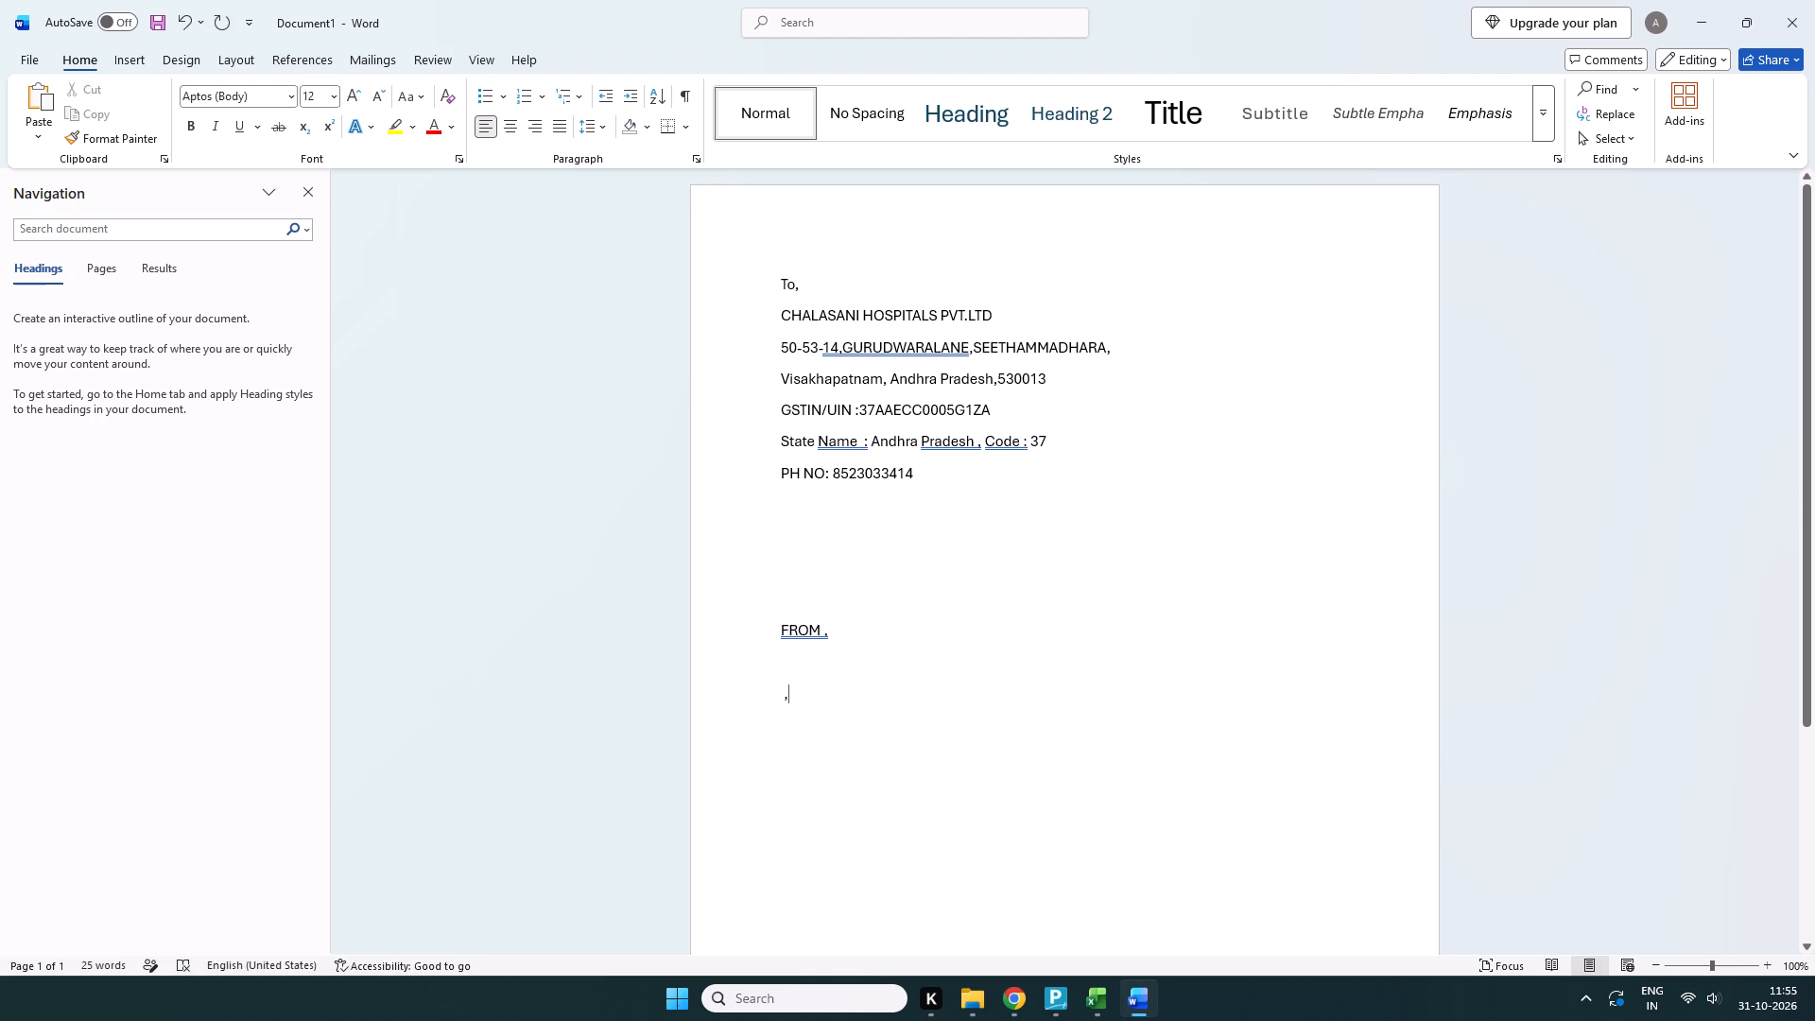
Insert two more blank lines directly below the "FROM ," line, above the stray comma.
{"action": "left_click", "coordinate": [821, 654]}
{"action": "left_click", "coordinate": [830, 641]}
{"action": "key", "text": "Return"}
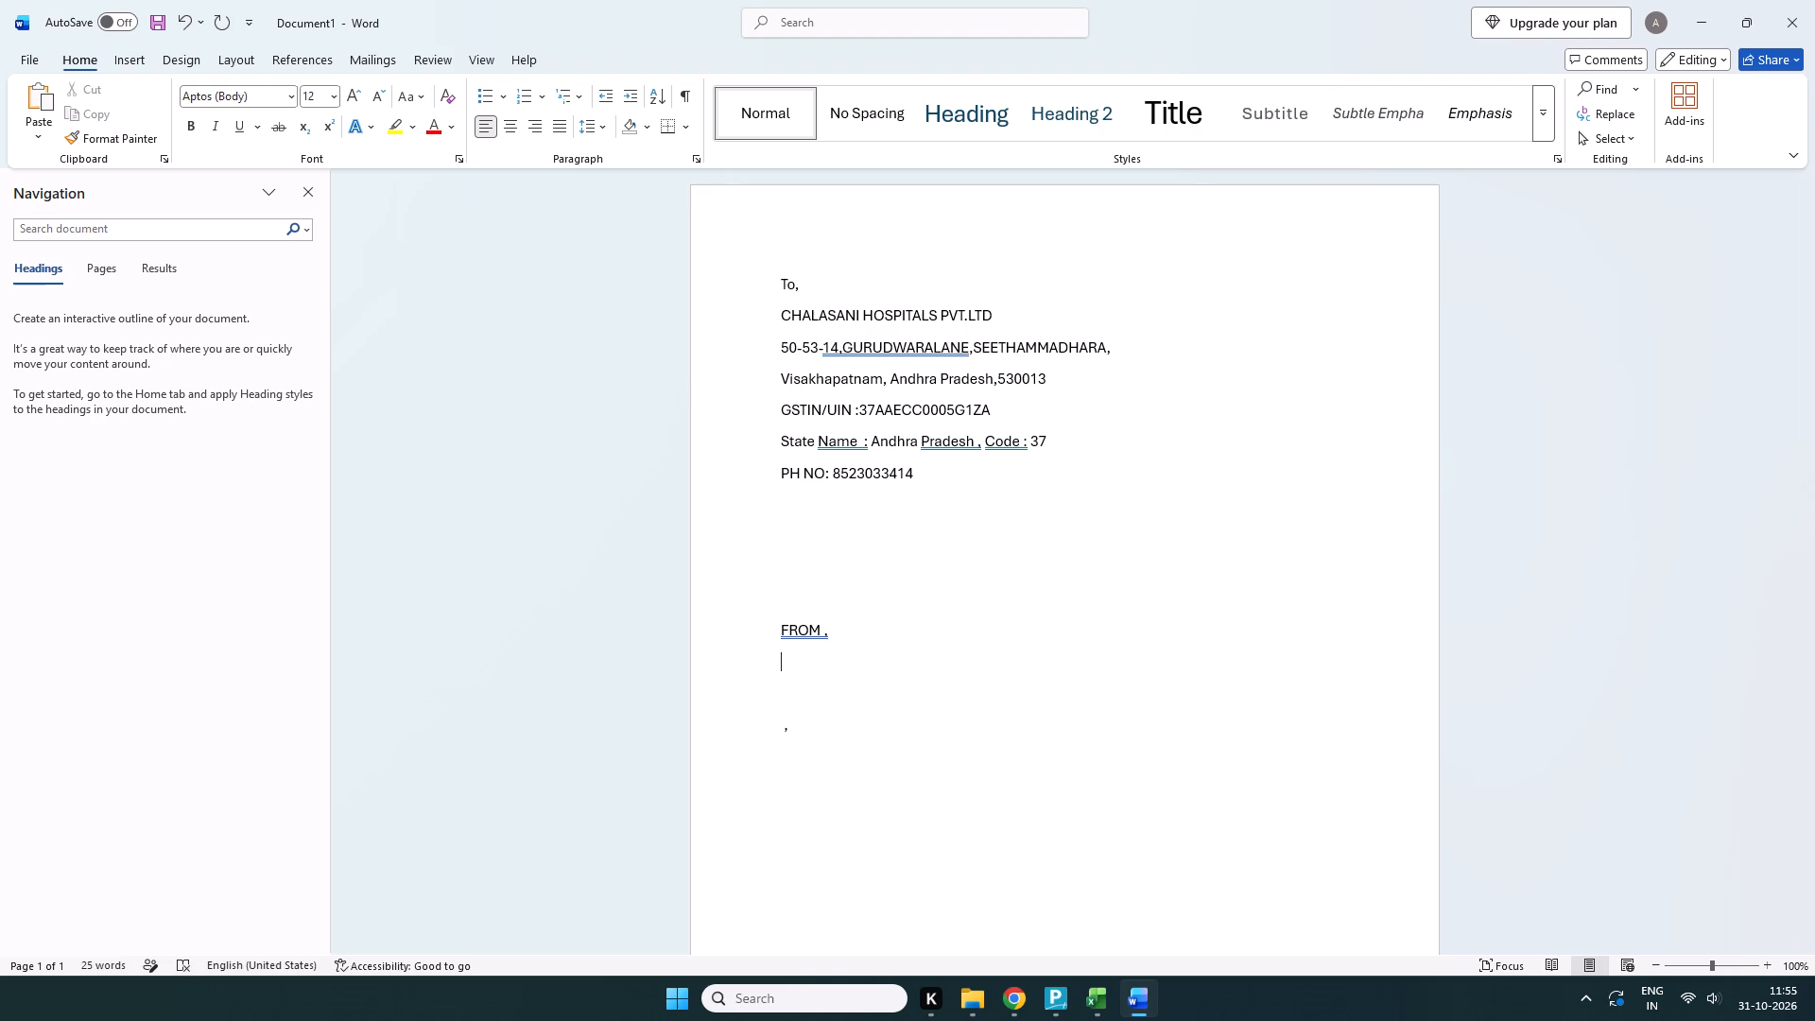
{"action": "left_click", "coordinate": [841, 641]}
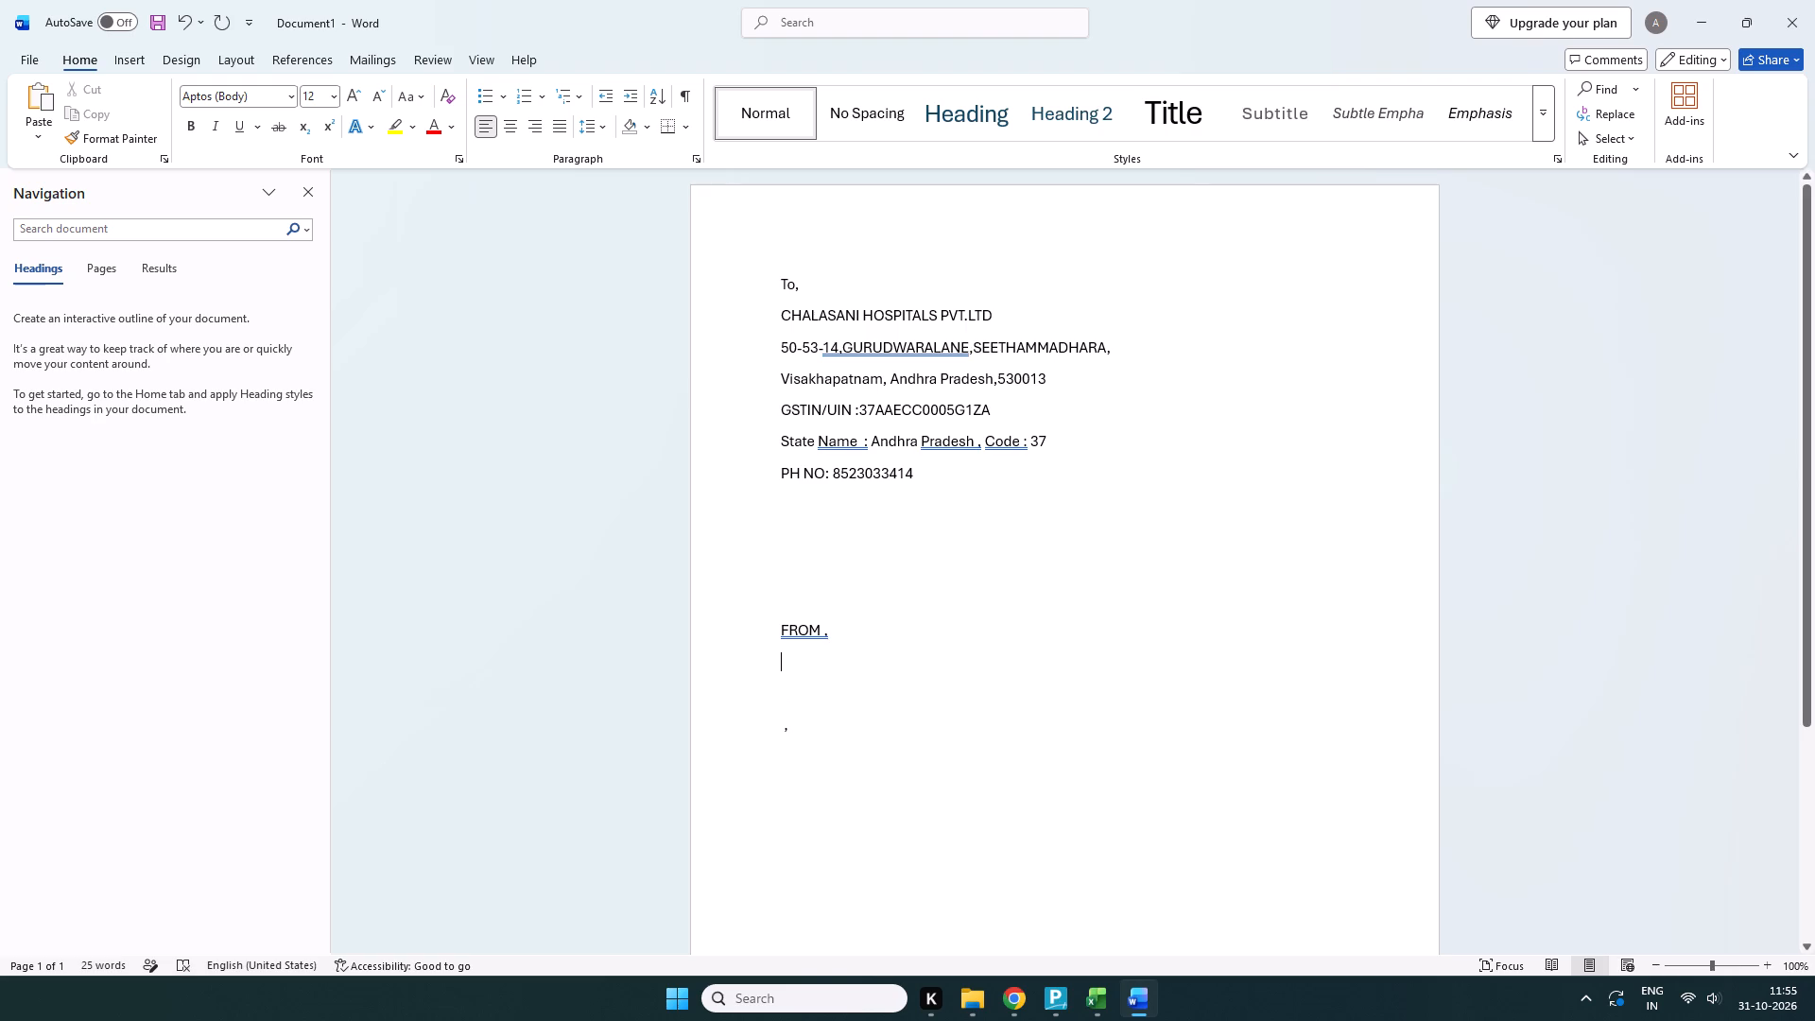
{"action": "key", "text": "Return"}
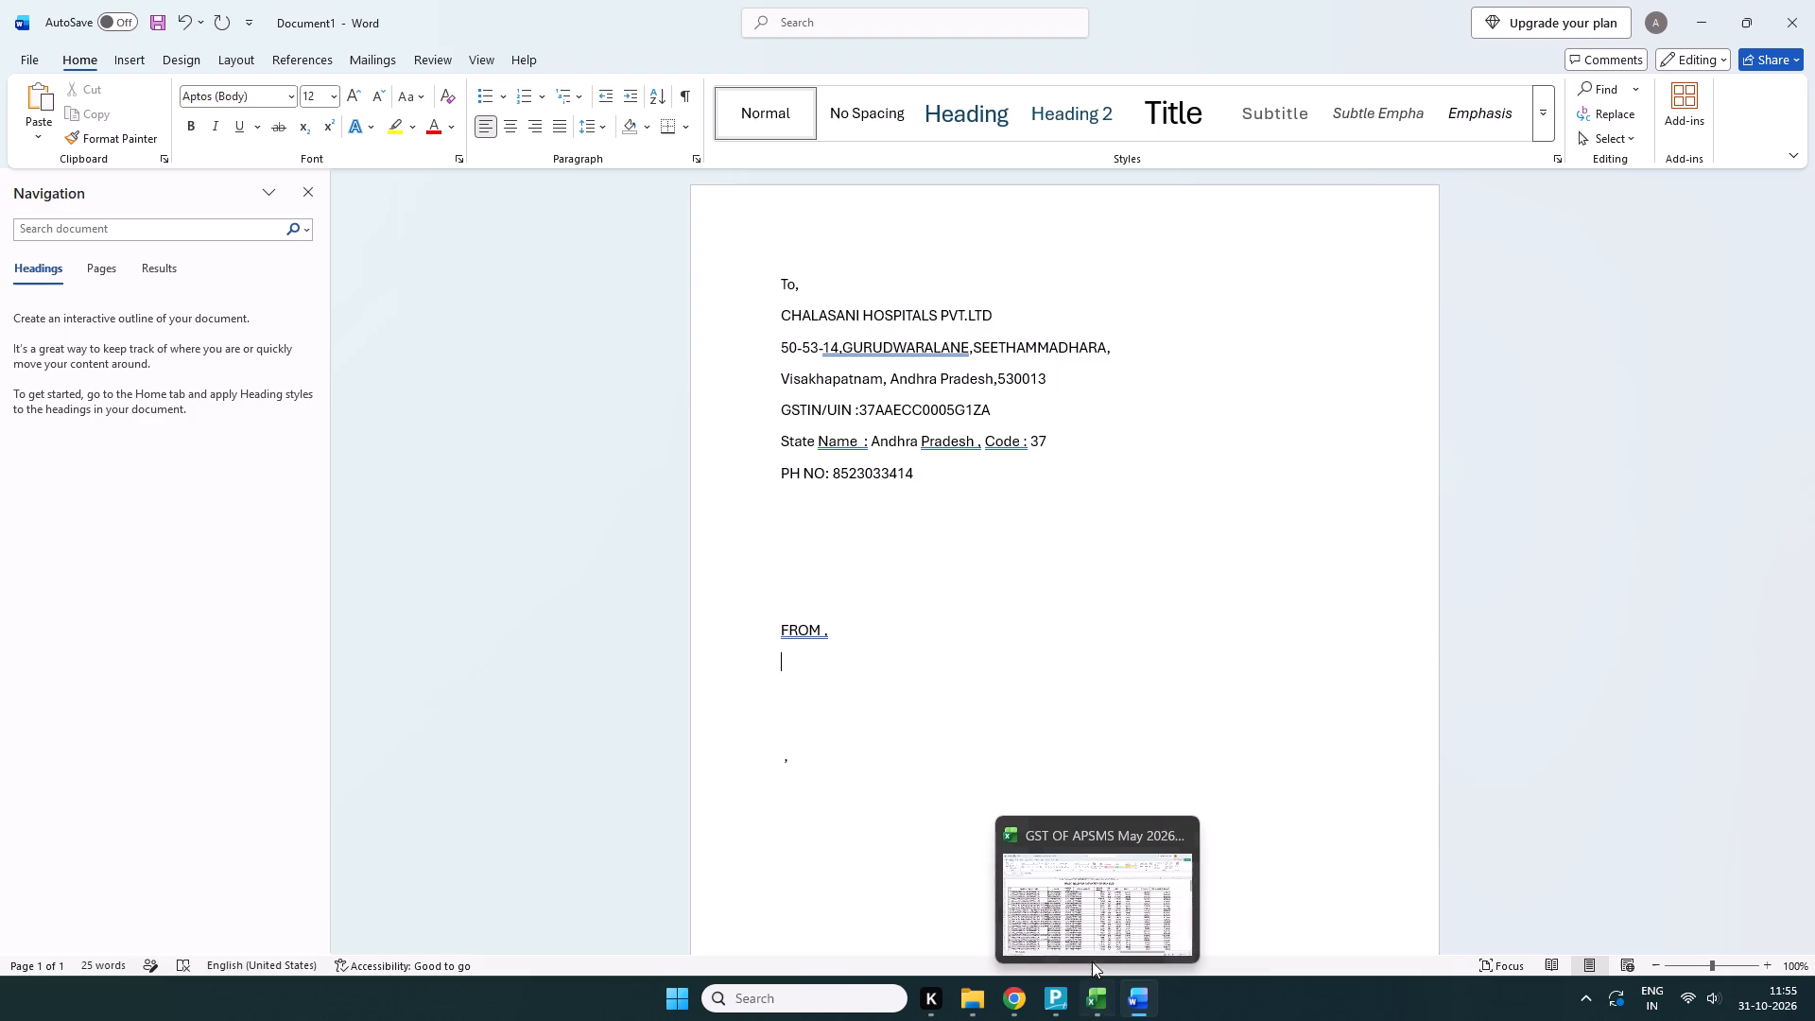
Switch to the Excel workbook GST OF APSMS May 2026 and copy the title text "ASIA PACIFIC SURGICAL AND MEDICAL SYSTEMS".
{"action": "left_click", "coordinate": [1092, 897]}
{"action": "scroll", "coordinate": [811, 405], "scroll_direction": "up", "scroll_amount": 4}
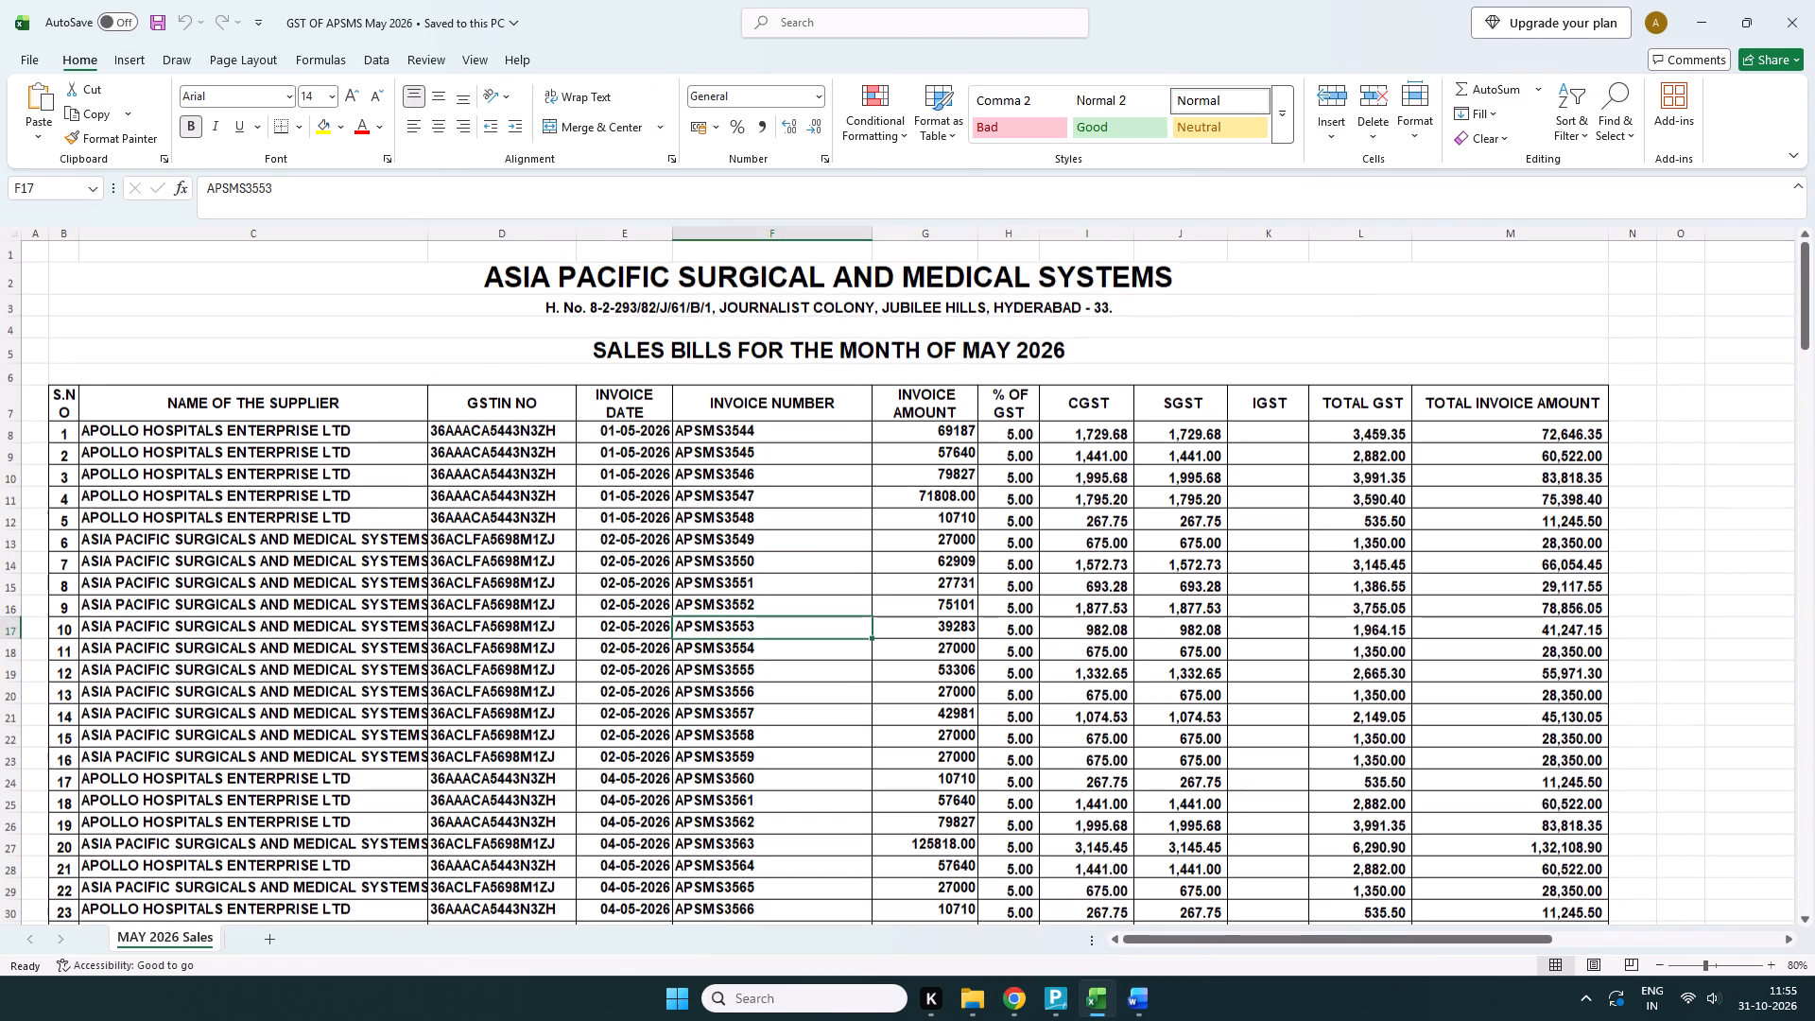
{"action": "scroll", "coordinate": [772, 375], "scroll_direction": "up", "scroll_amount": 1}
{"action": "scroll", "coordinate": [849, 427], "scroll_direction": "up", "scroll_amount": 1}
{"action": "right_click", "coordinate": [475, 280]}
{"action": "left_click", "coordinate": [456, 274]}
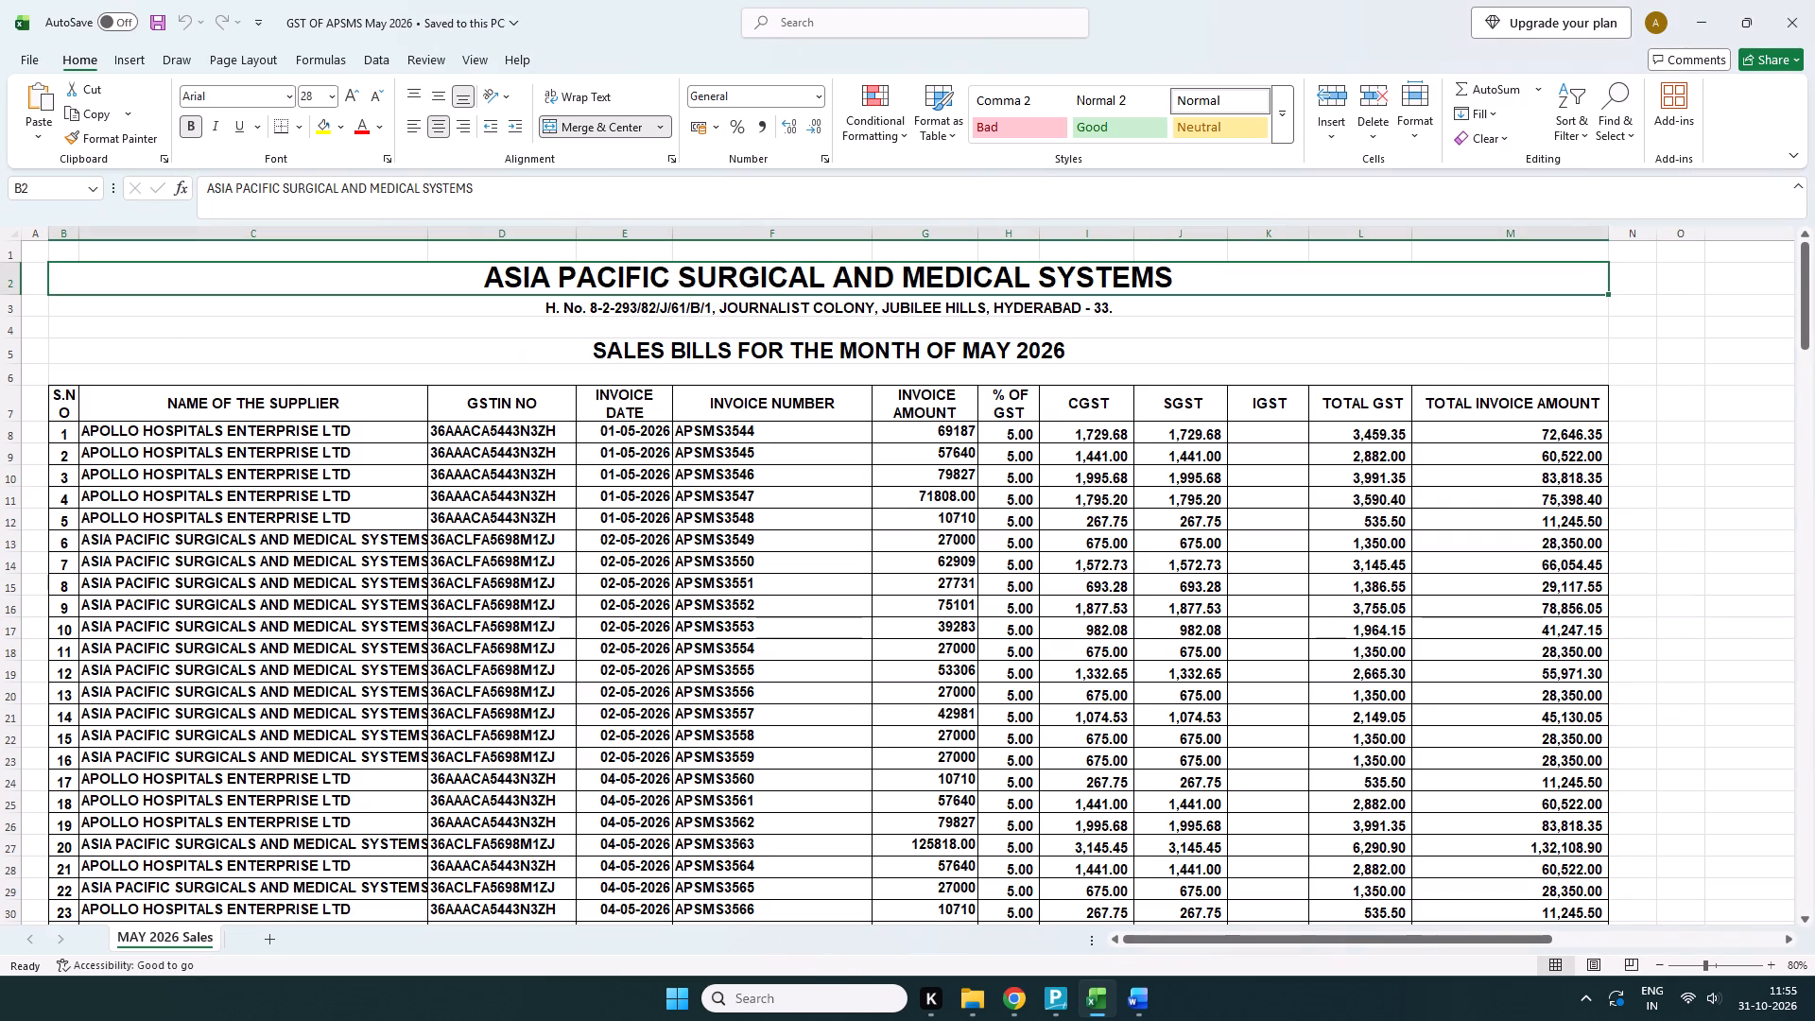
{"action": "left_click", "coordinate": [480, 277]}
{"action": "left_click", "coordinate": [481, 277]}
{"action": "left_click_drag", "start_coordinate": [481, 277], "coordinate": [1104, 266]}
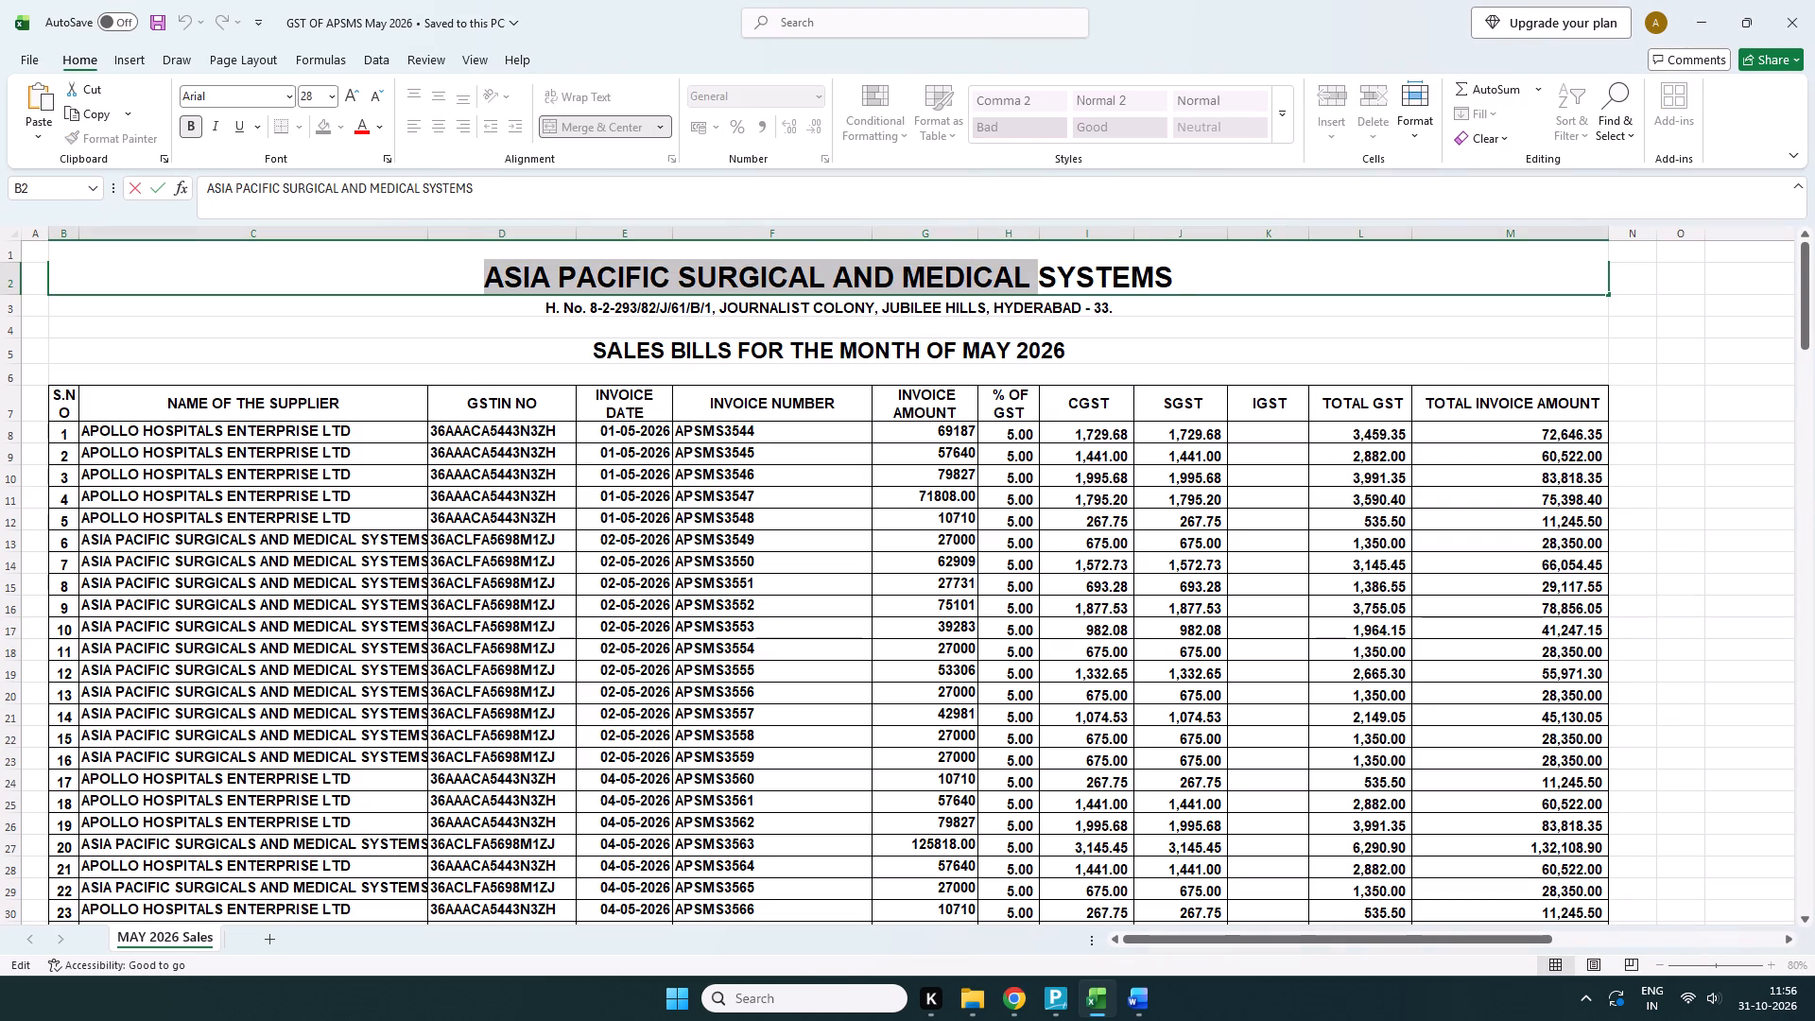
{"action": "left_click_drag", "start_coordinate": [1104, 266], "coordinate": [1174, 265]}
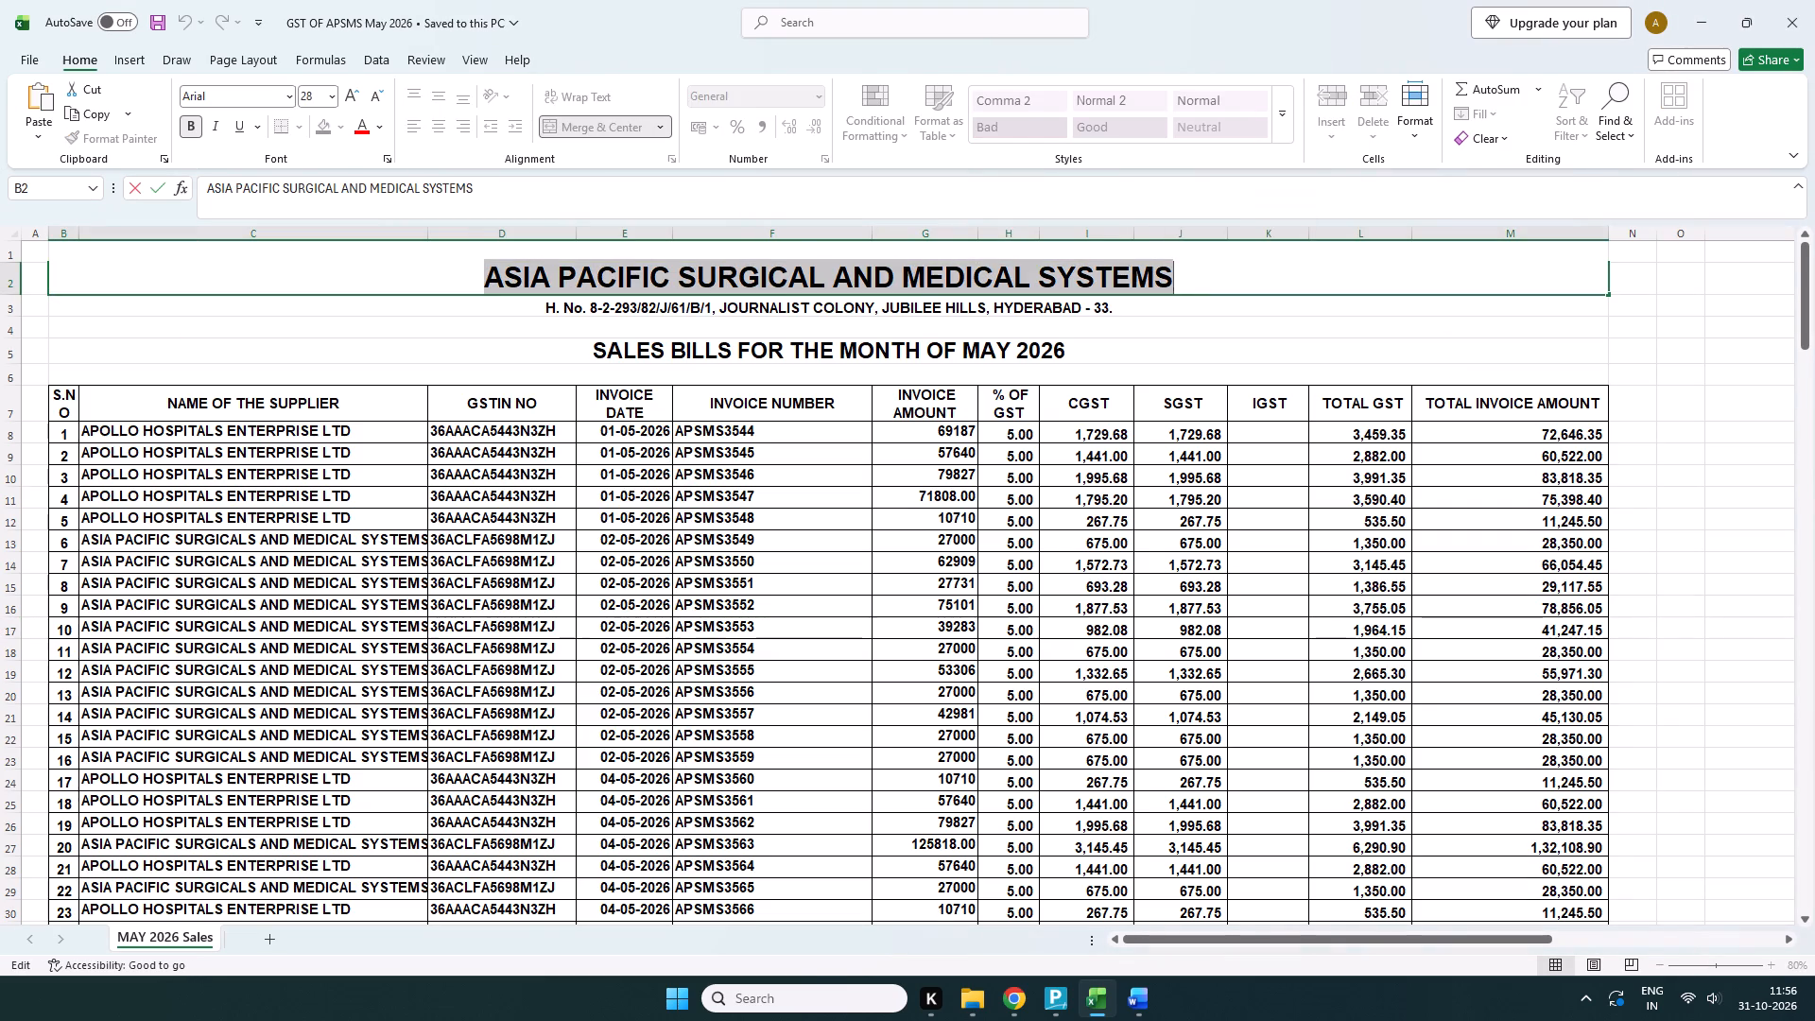
{"action": "key", "text": "ctrl+c"}
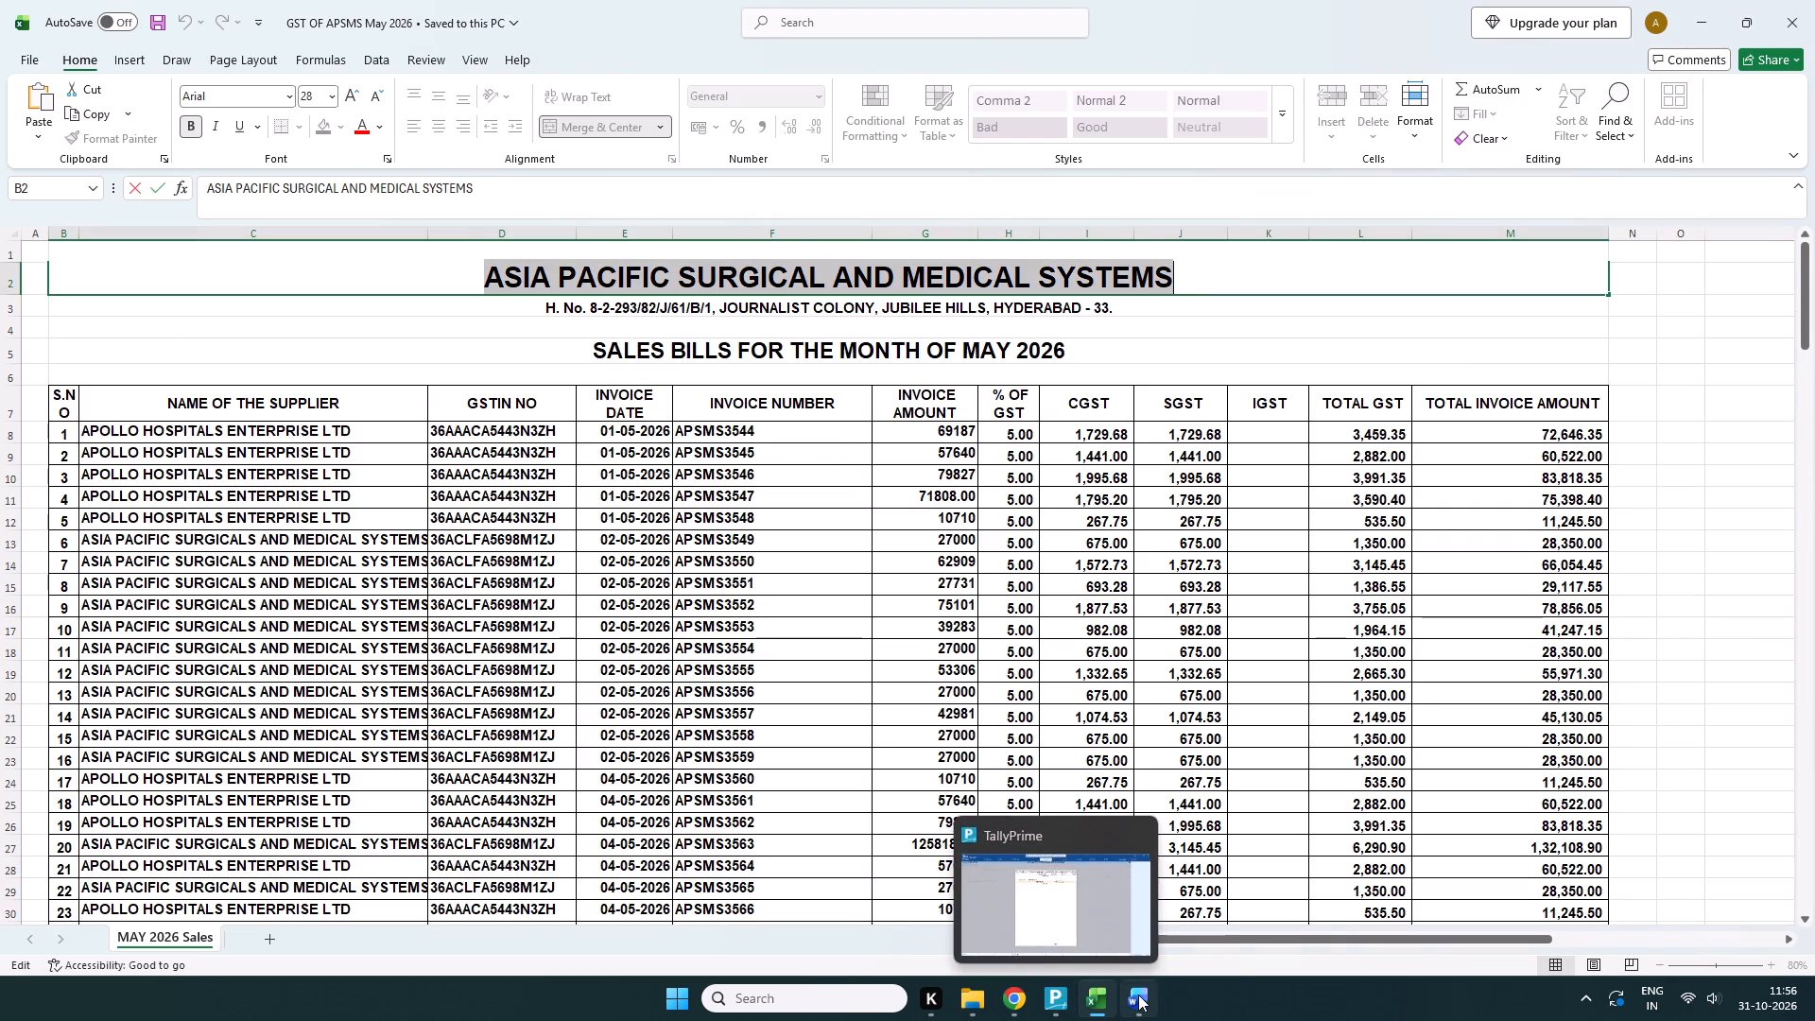
Switch to the Word letter, paste the copied company name on the line below "FROM ,", and begin a new line.
{"action": "left_click", "coordinate": [1148, 922]}
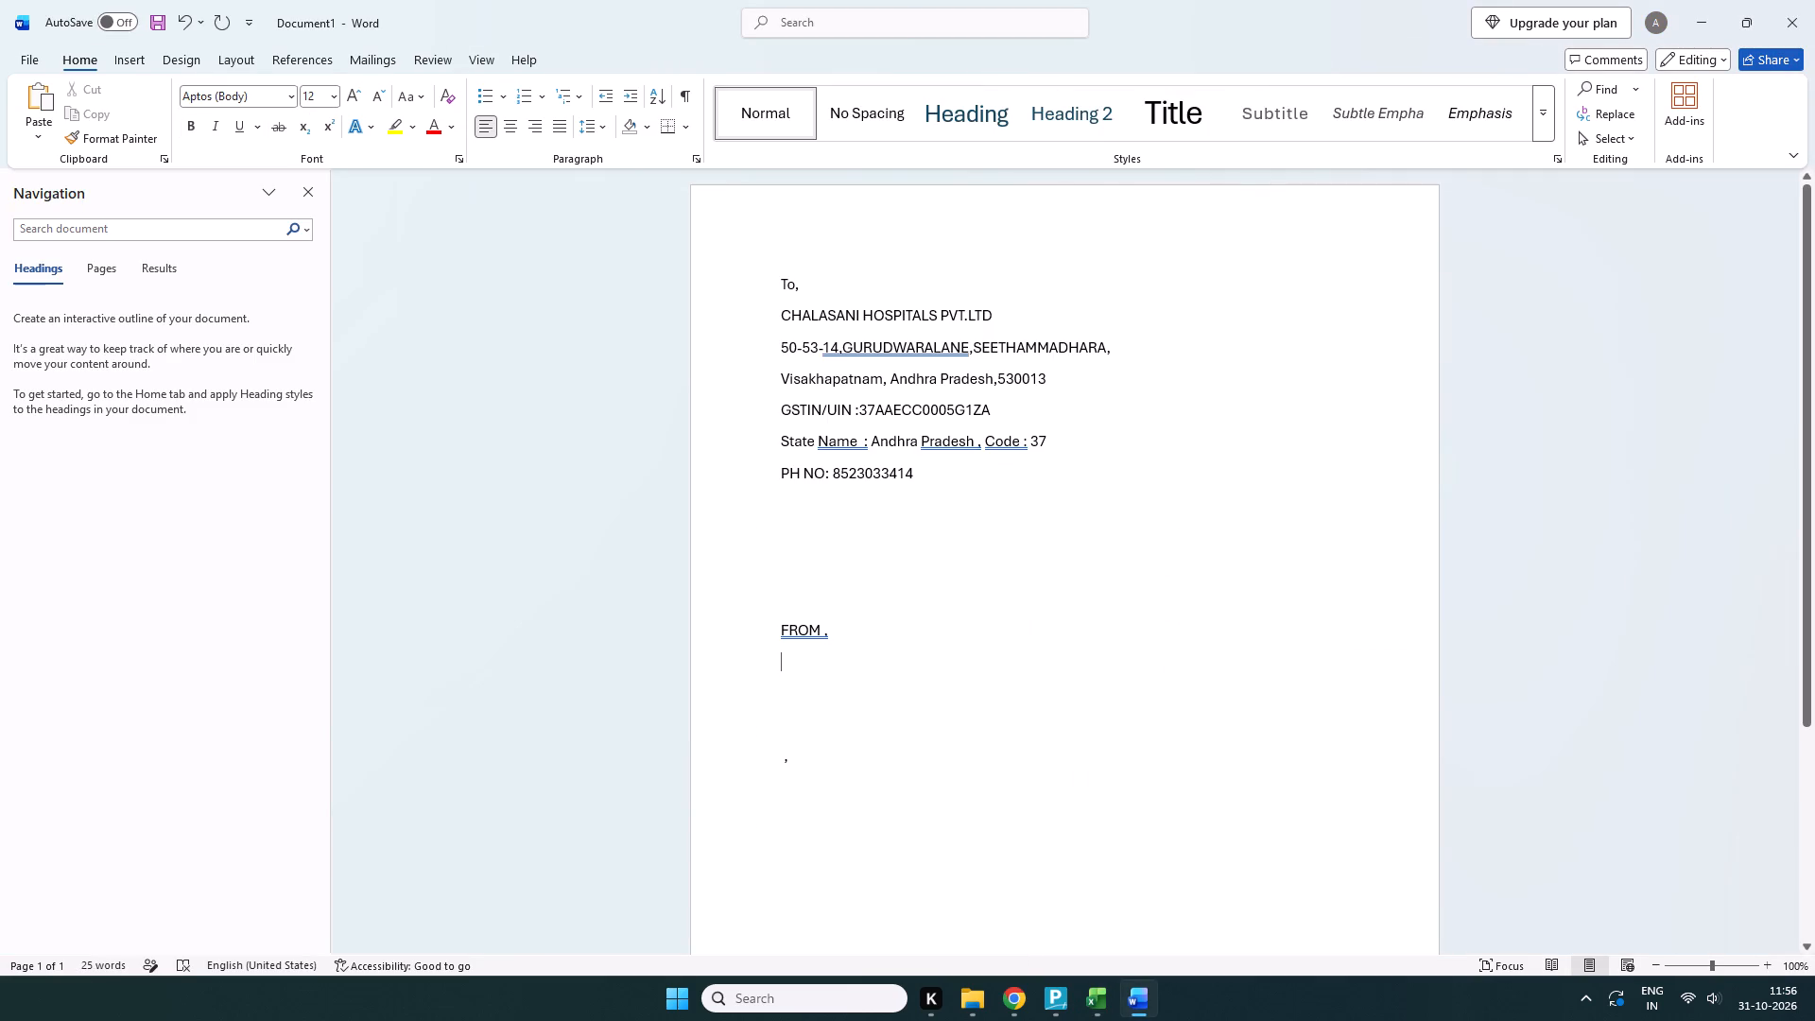
{"action": "key", "text": "ctrl+v"}
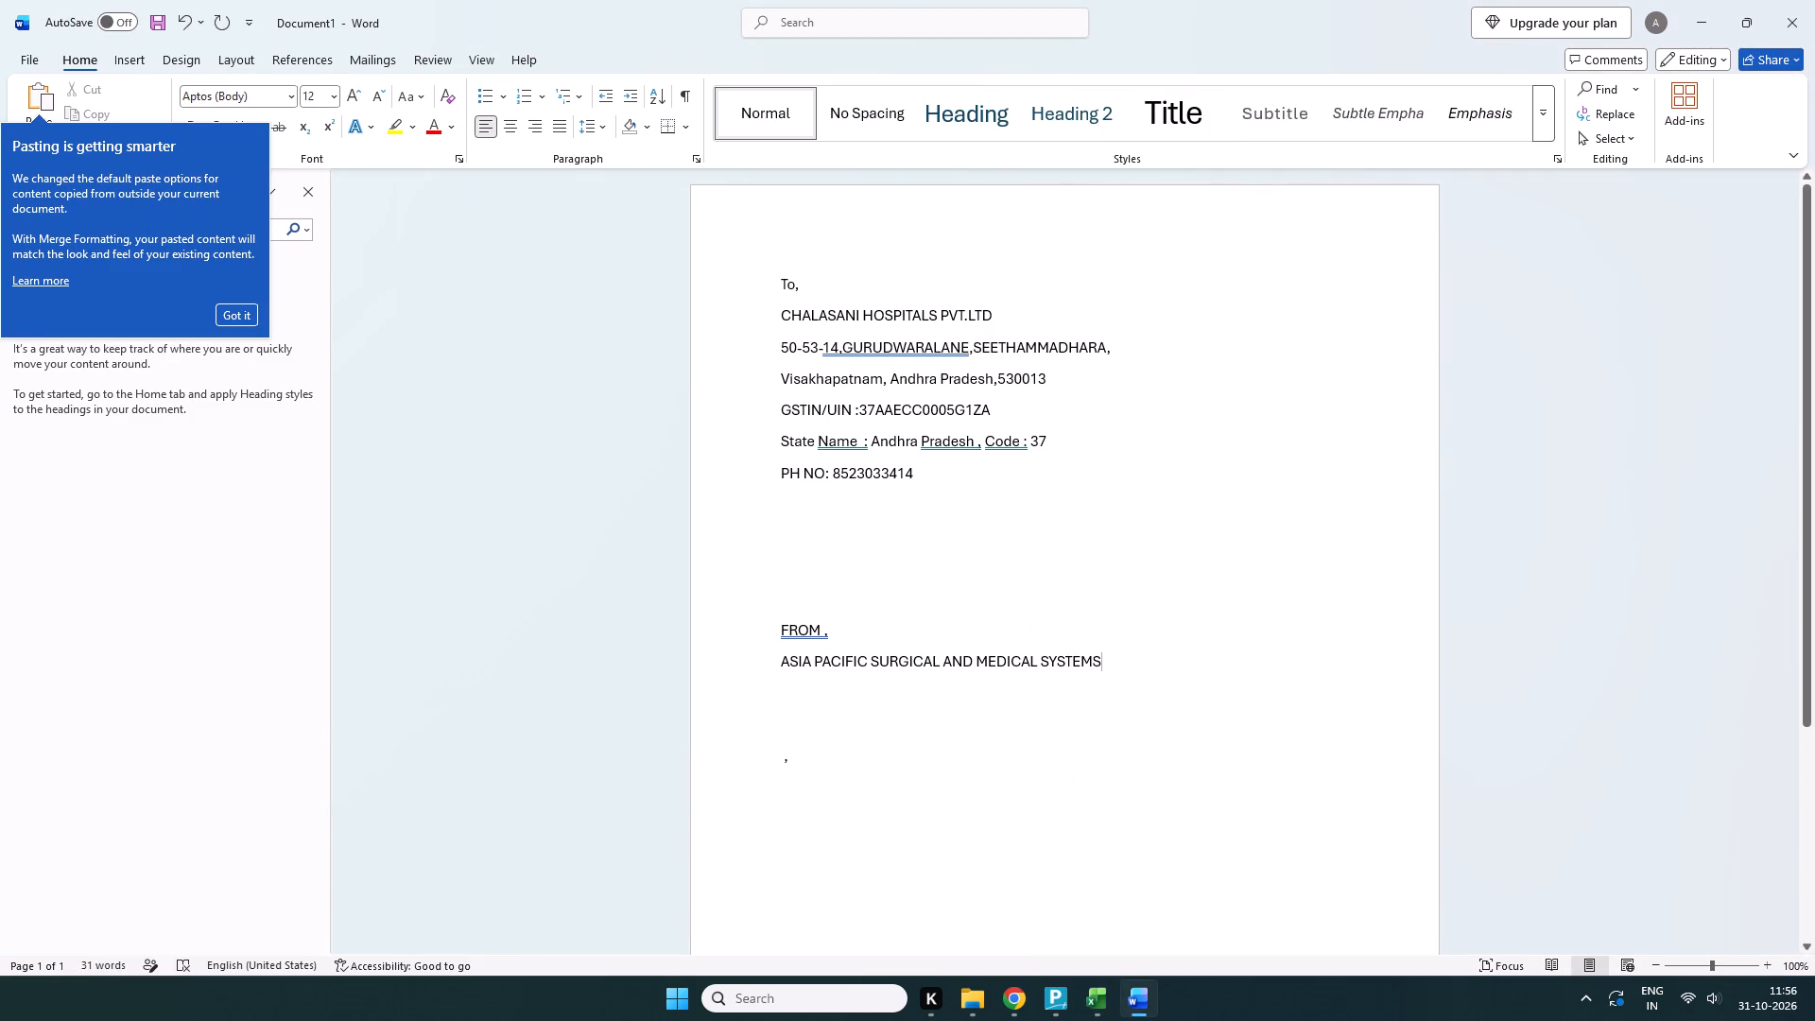
{"action": "key", "text": "Return"}
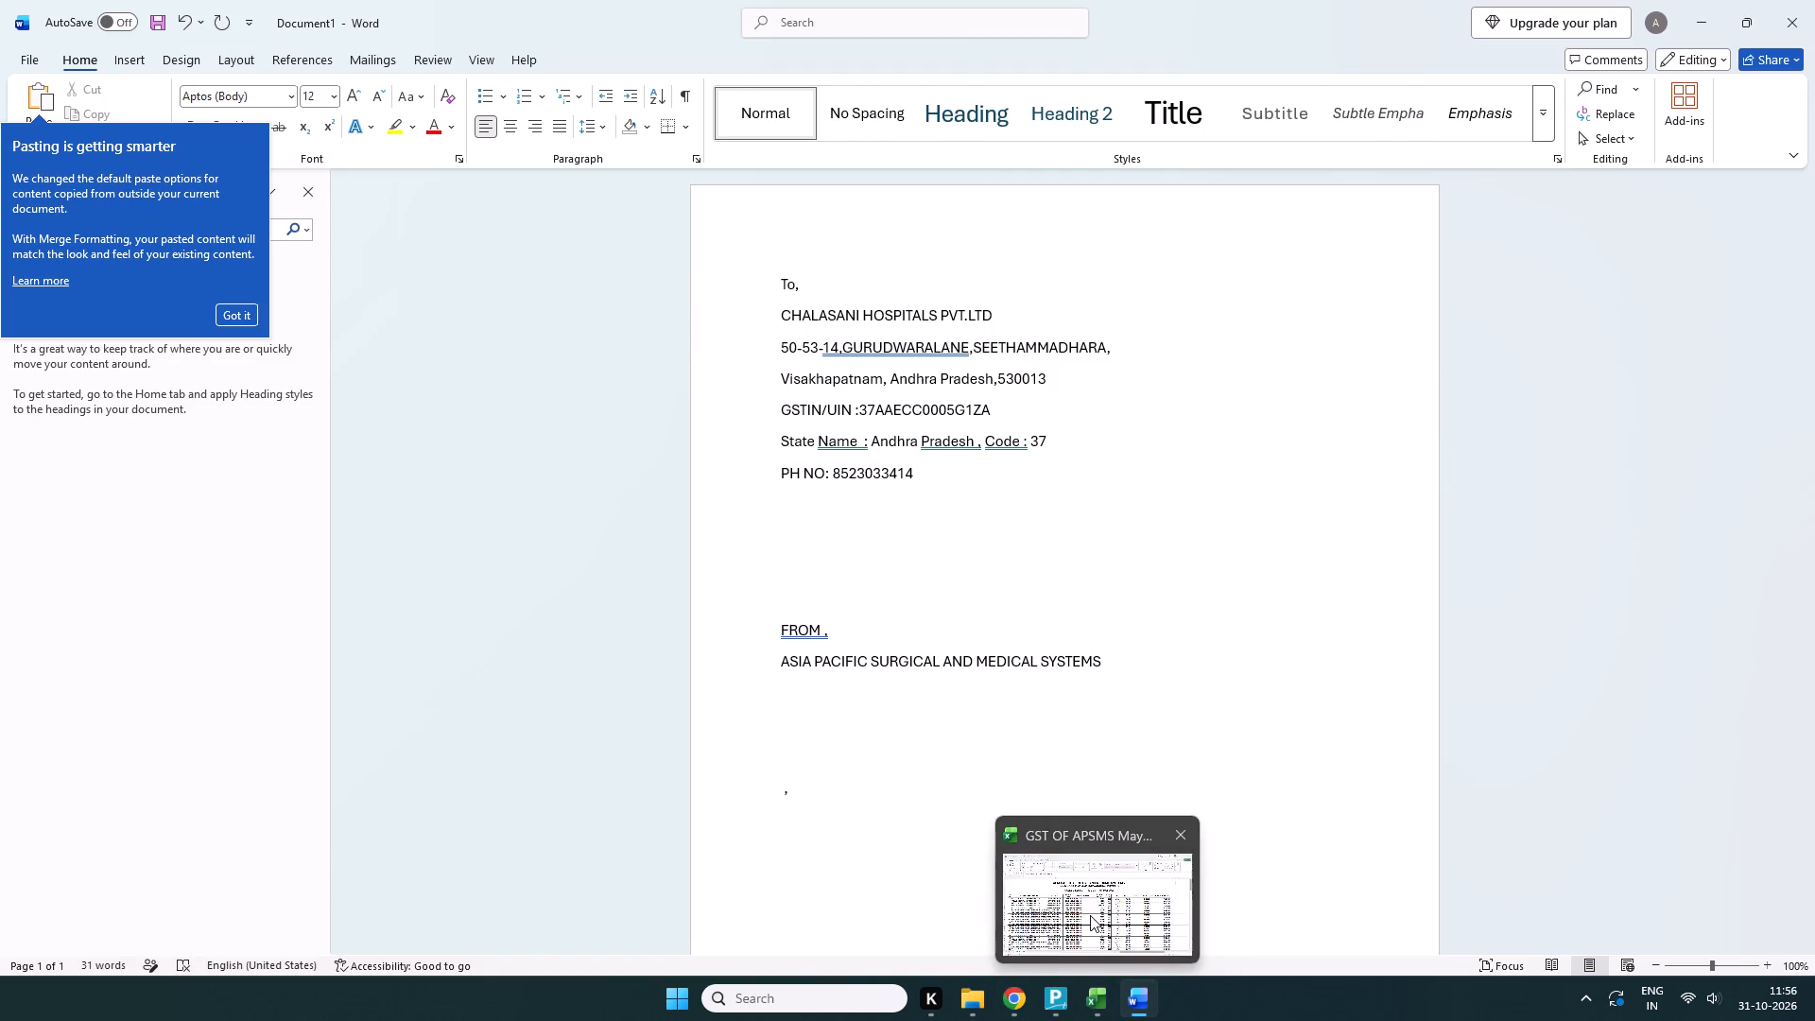
Switch to the Excel workbook GST OF APSMS May 2026 and copy the full company address text from cell B3.
{"action": "left_click", "coordinate": [1090, 915]}
{"action": "left_click", "coordinate": [557, 303]}
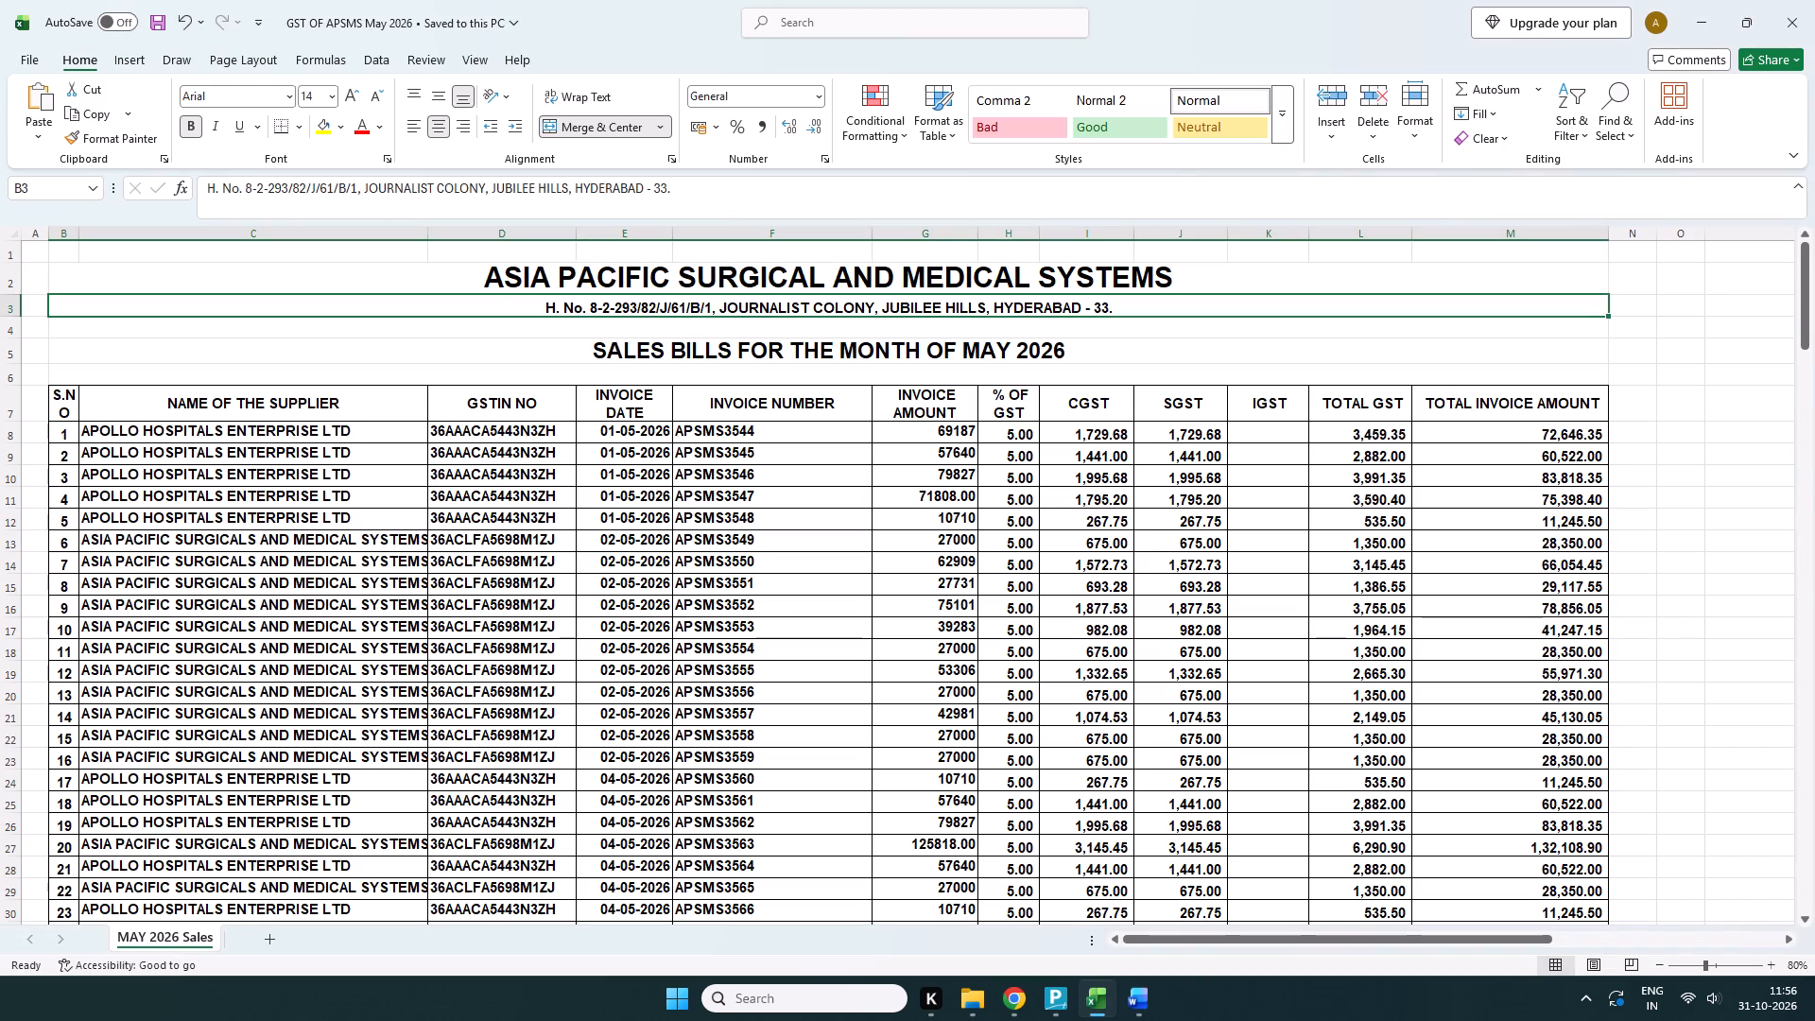
{"action": "left_click", "coordinate": [543, 308]}
{"action": "double_click", "coordinate": [543, 308]}
{"action": "left_click_drag", "start_coordinate": [543, 308], "coordinate": [1058, 291]}
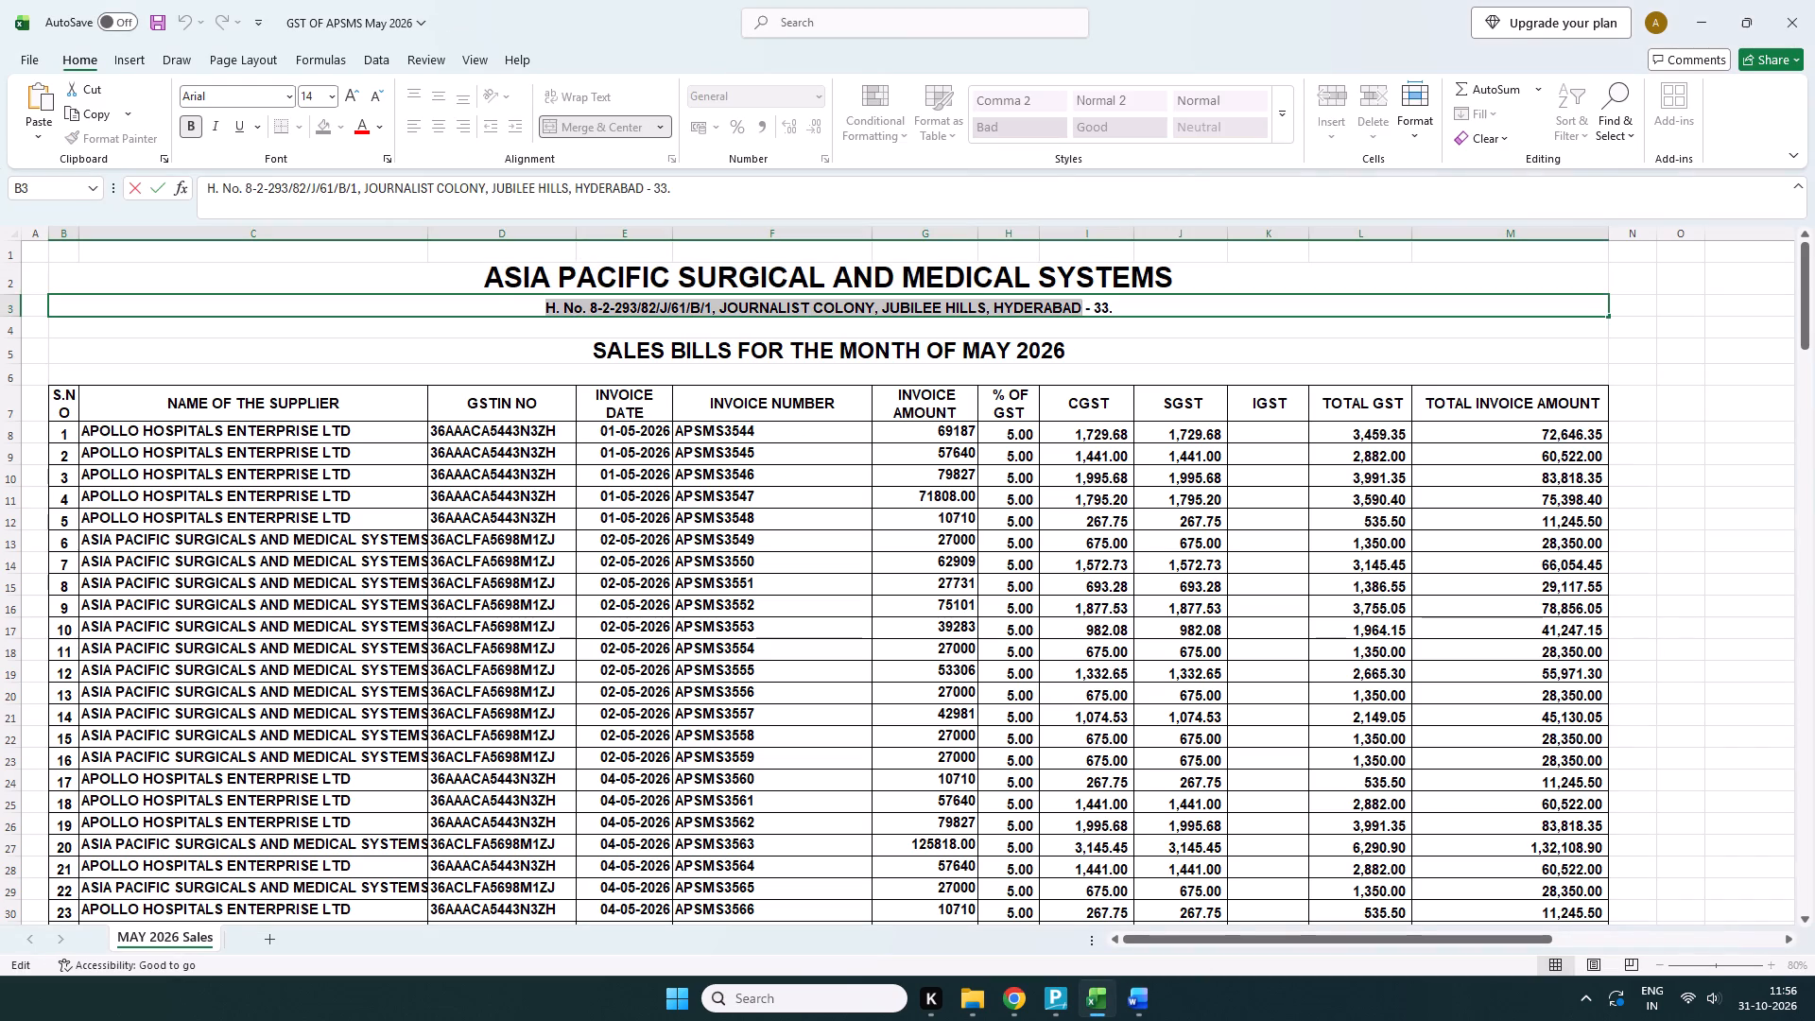
{"action": "left_click_drag", "start_coordinate": [1058, 291], "coordinate": [1114, 292]}
{"action": "key", "text": "ctrl+c"}
Switch to the Word letter, paste the copied address below the company name, begin a new line, and dismiss the pasting tip.
{"action": "left_click", "coordinate": [1133, 927]}
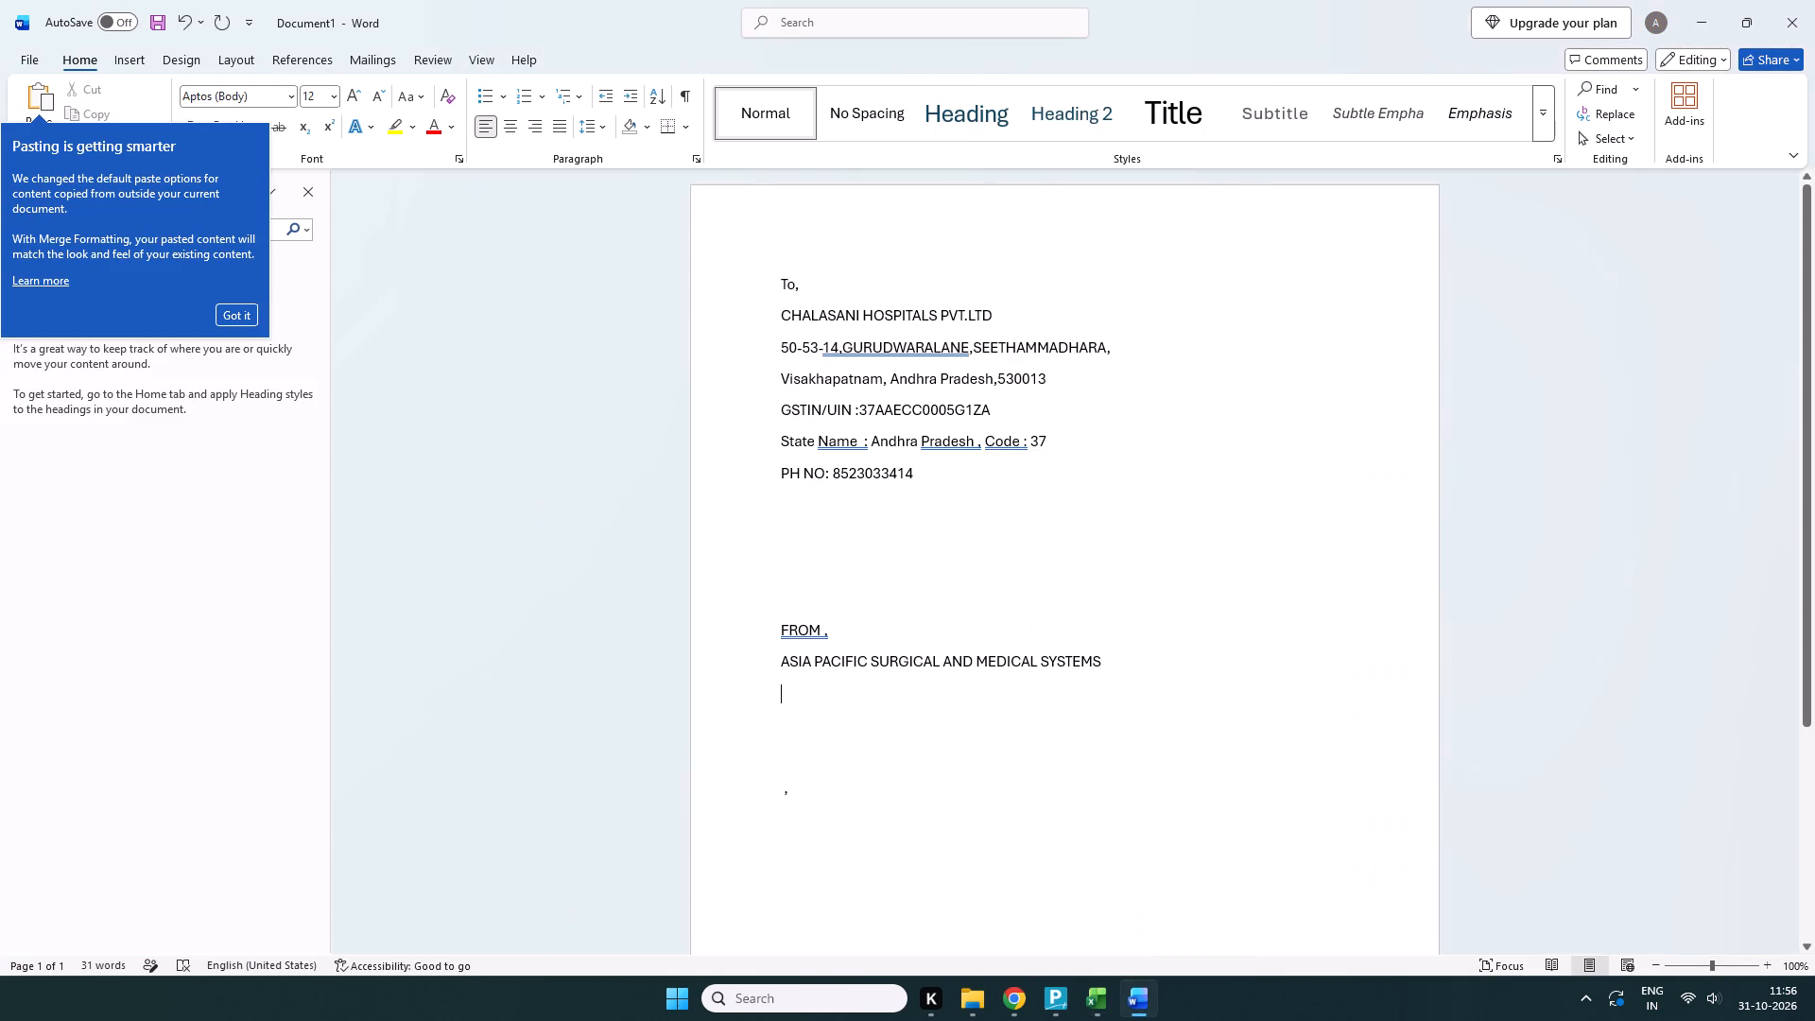
{"action": "key", "text": "ctrl+v"}
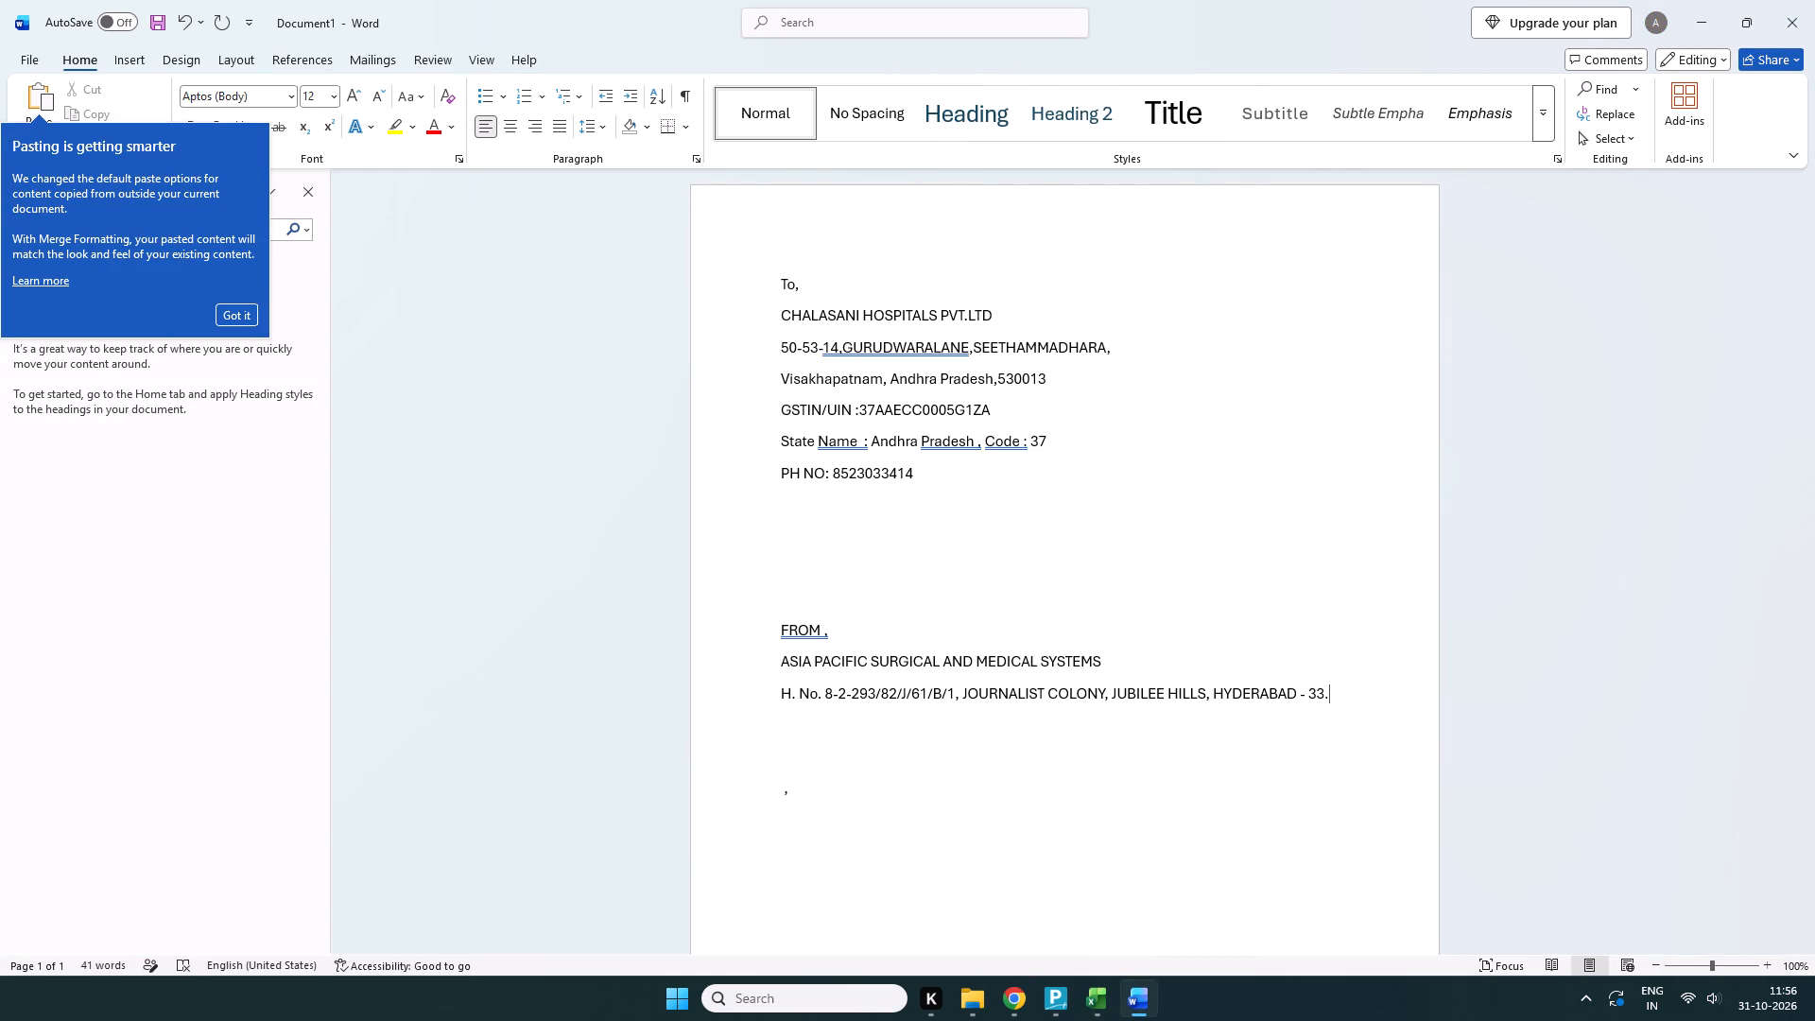
{"action": "key", "text": "Return"}
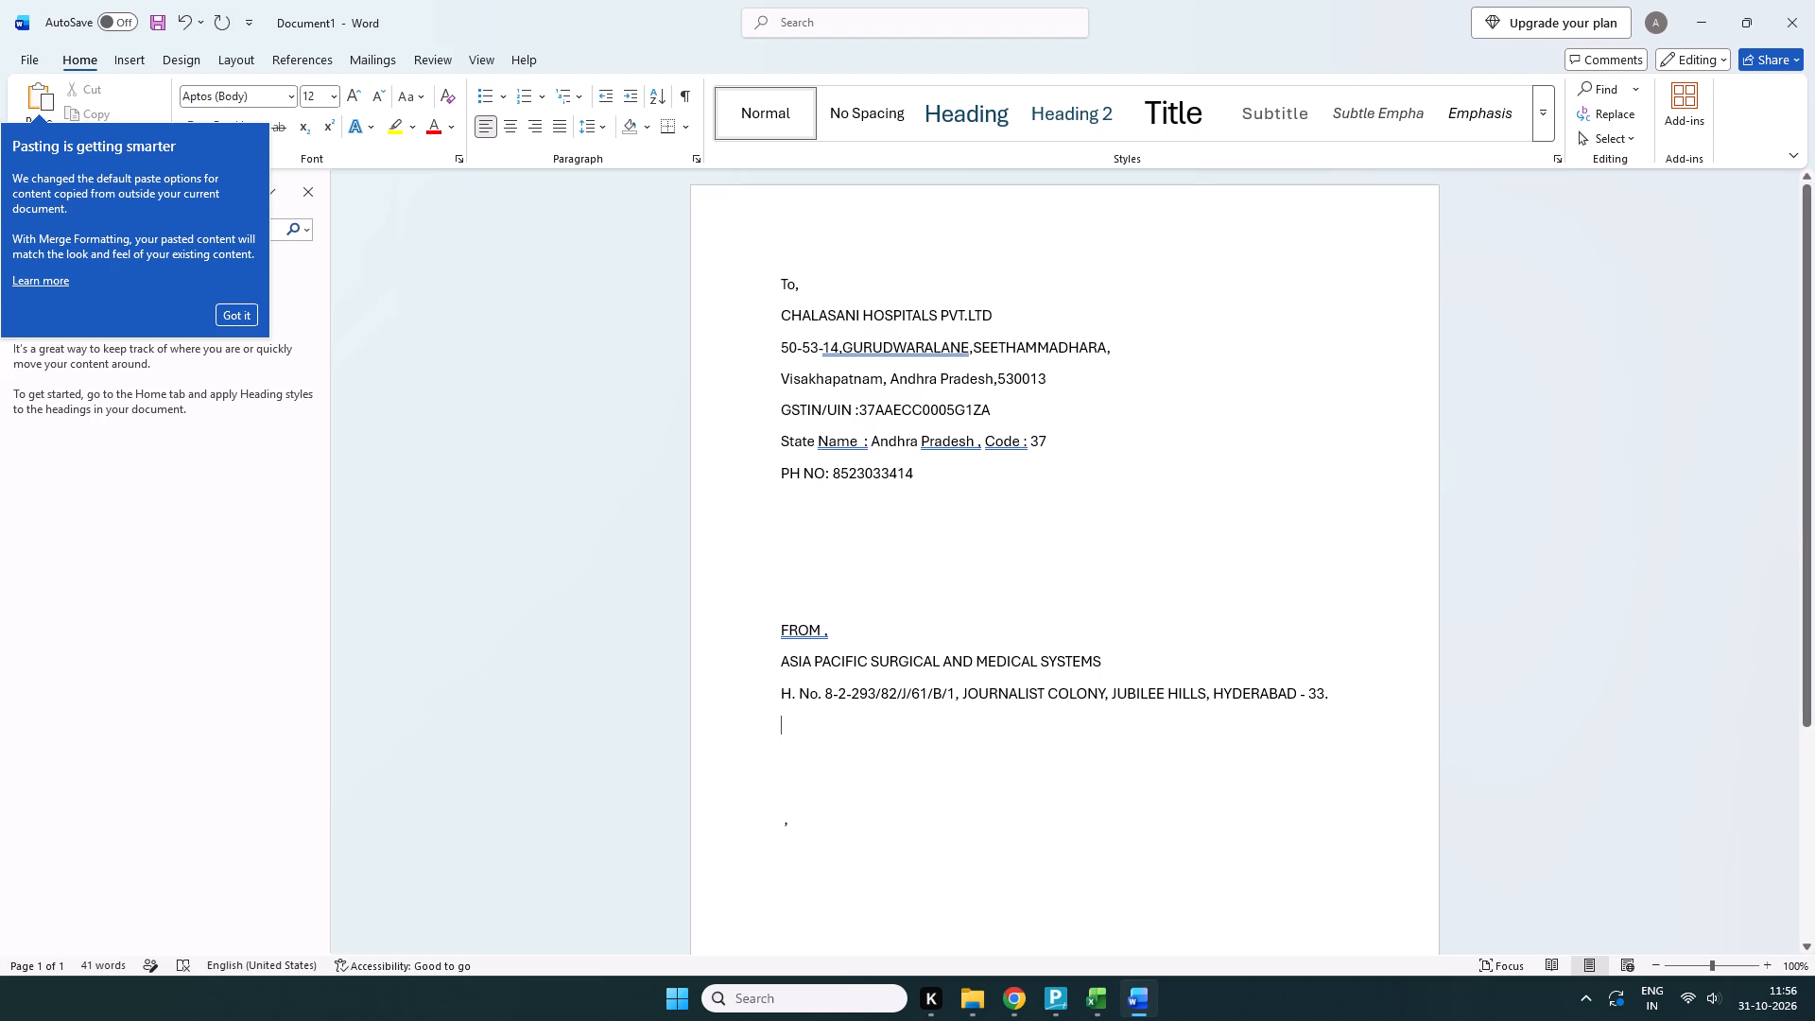
{"action": "left_click", "coordinate": [233, 317]}
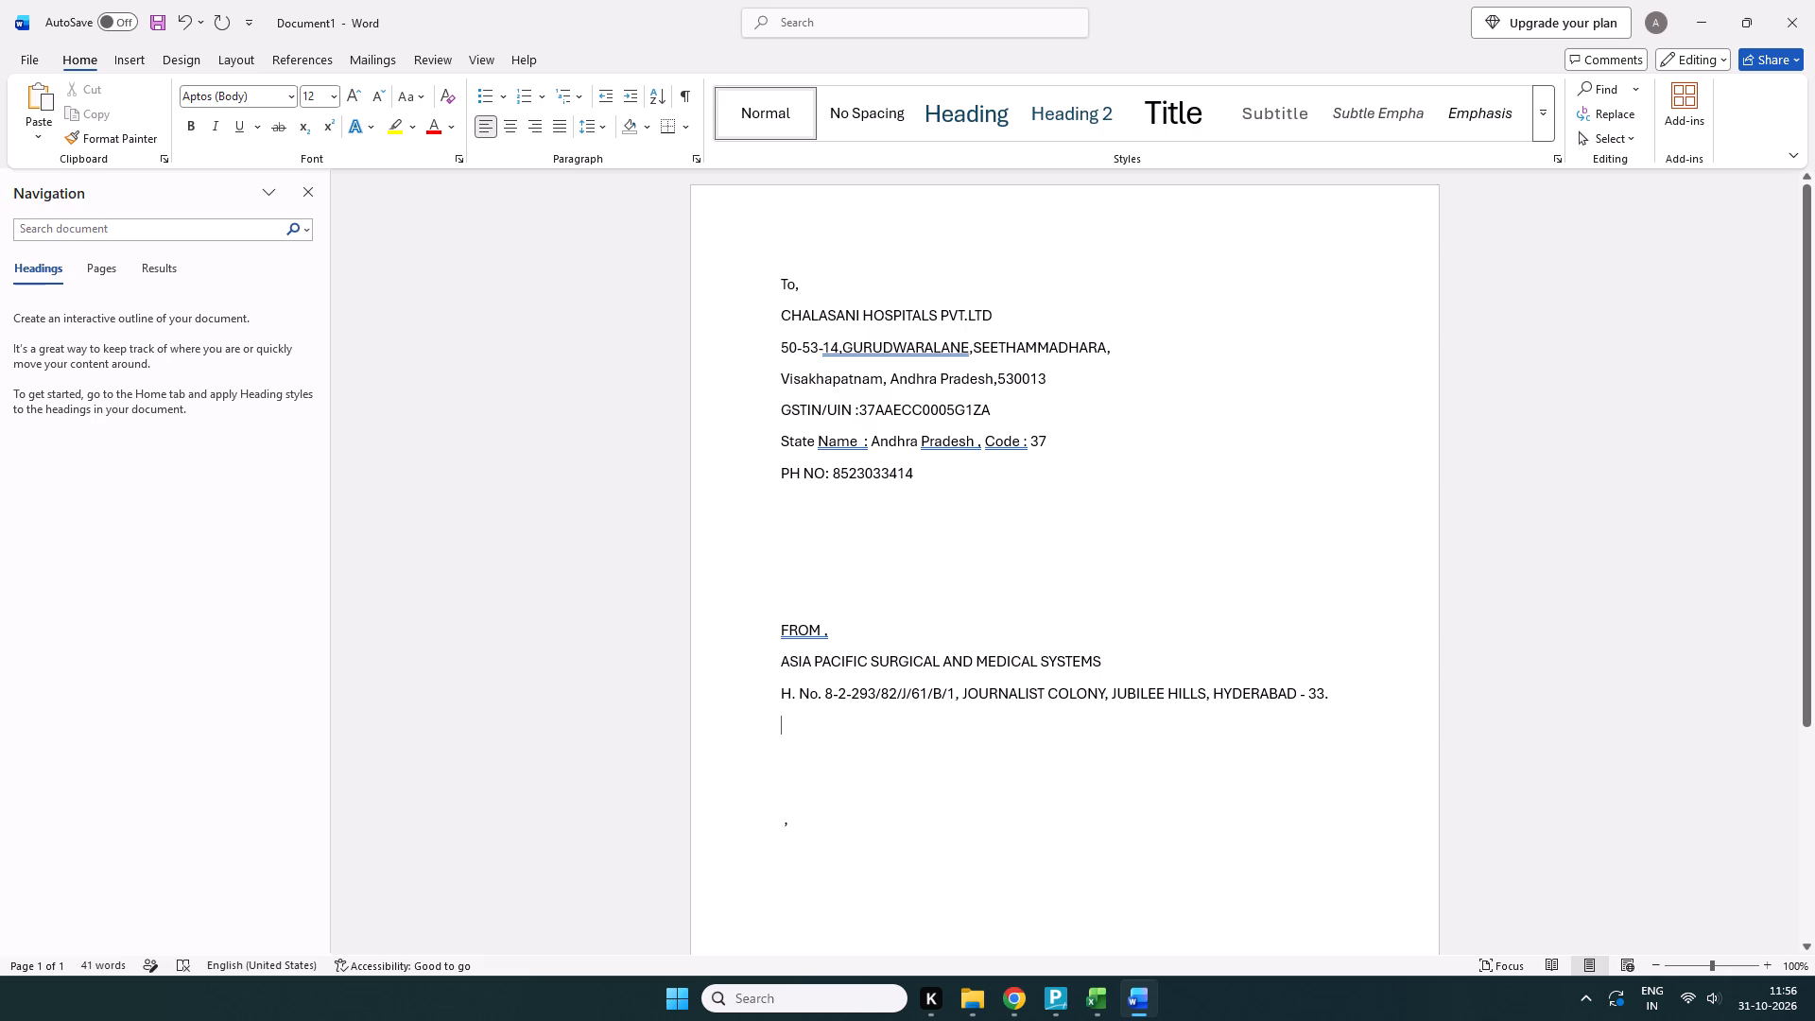
Move the end of the sender's address, from "JUBILEE HILLS" onward, to its own line below by copying it and deleting the original portion.
{"action": "left_click", "coordinate": [804, 707]}
{"action": "left_click_drag", "start_coordinate": [1112, 693], "coordinate": [1277, 687]}
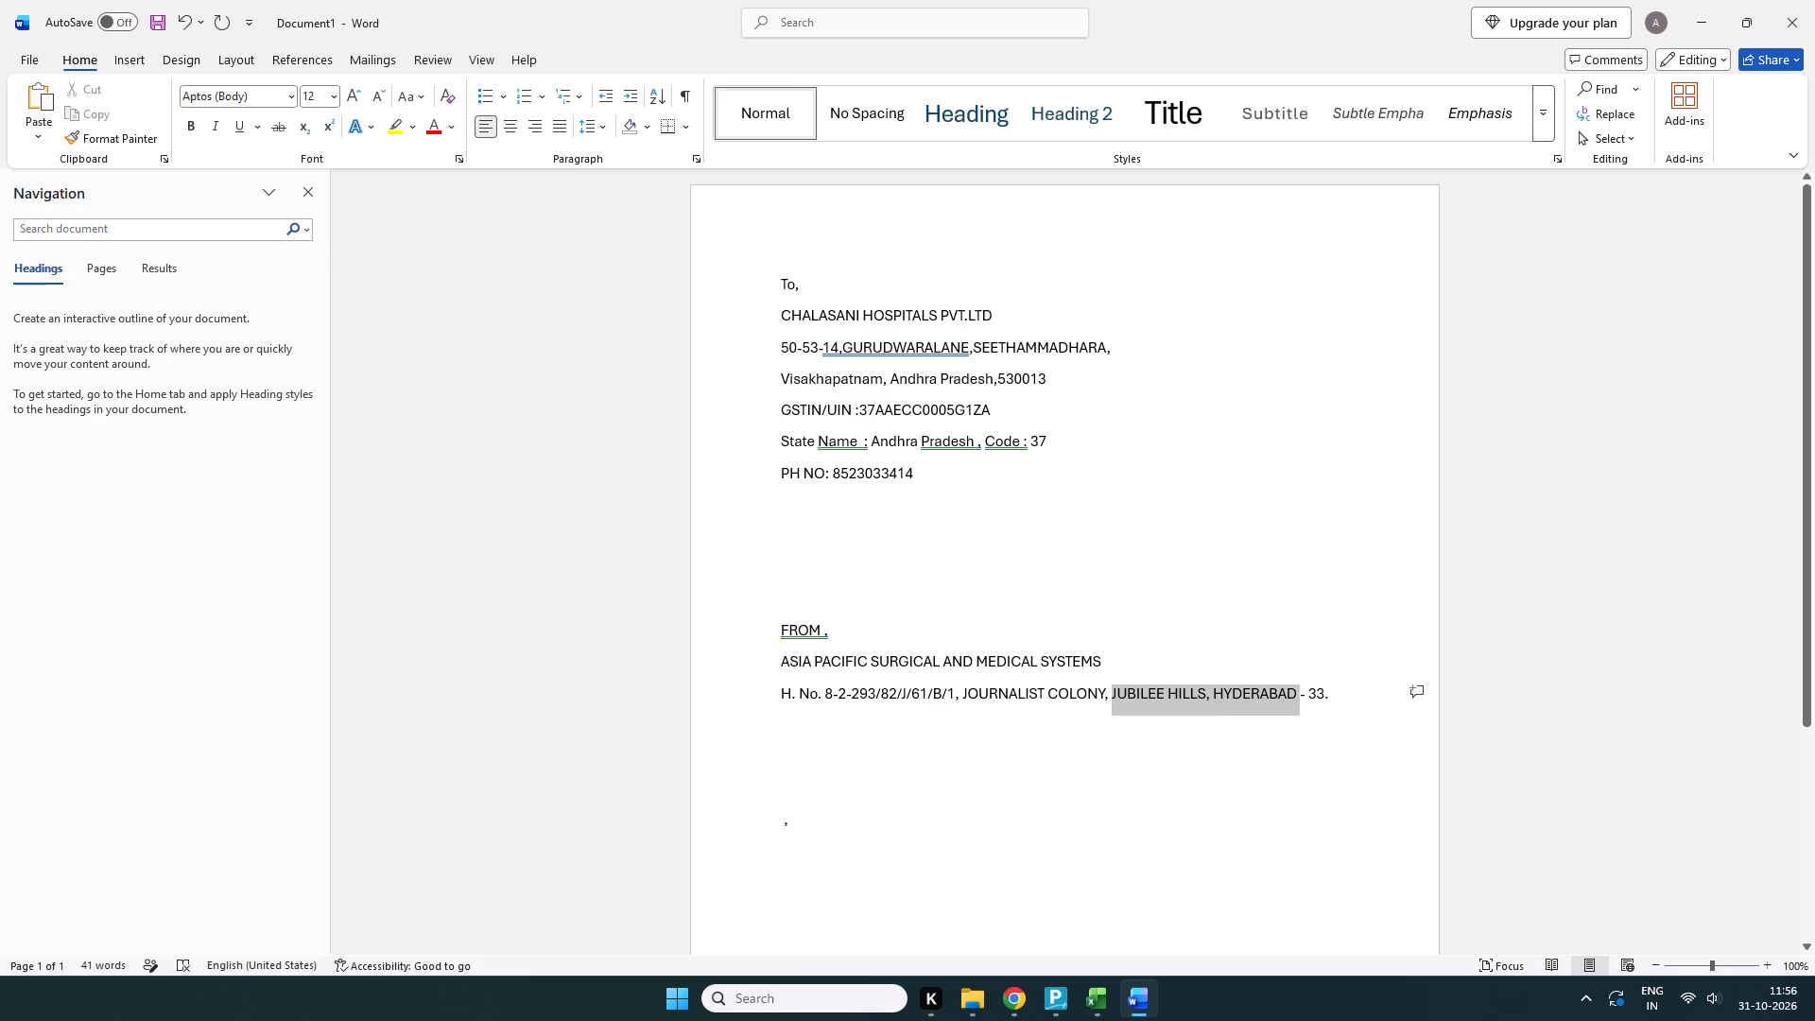
{"action": "left_click_drag", "start_coordinate": [1277, 687], "coordinate": [1331, 685]}
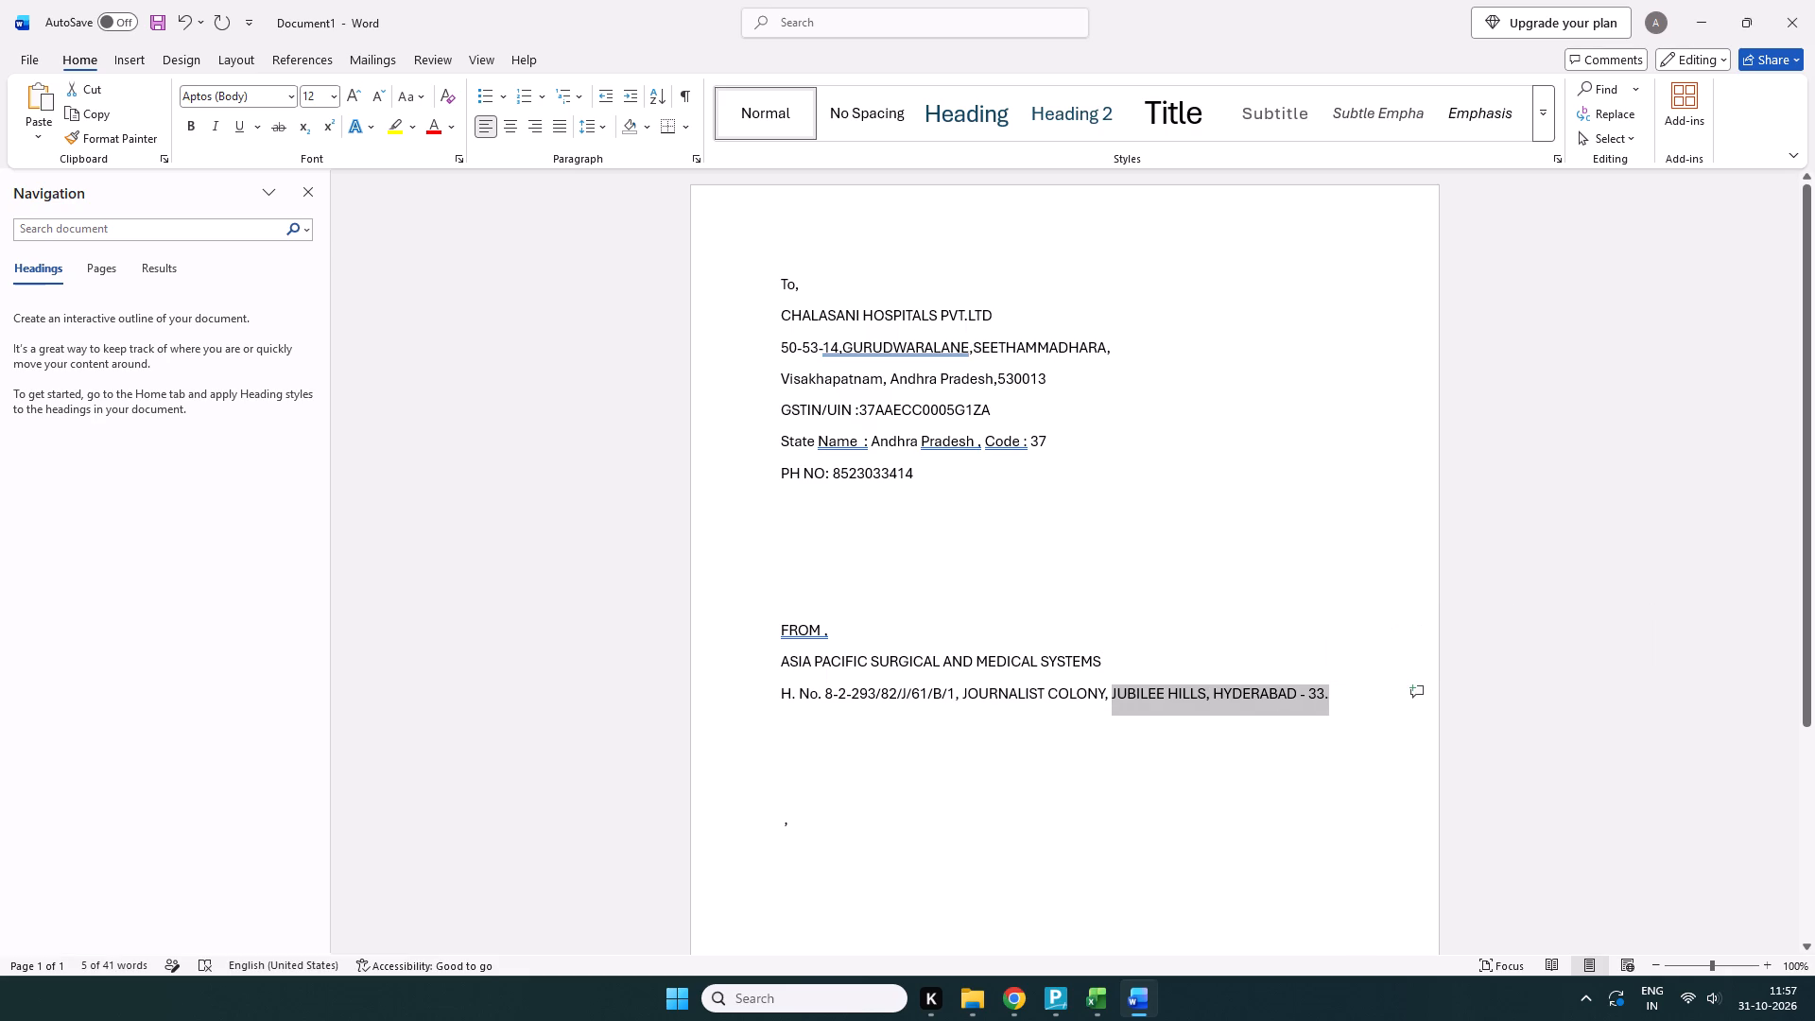
{"action": "key", "text": "ctrl+c"}
{"action": "left_click", "coordinate": [794, 722]}
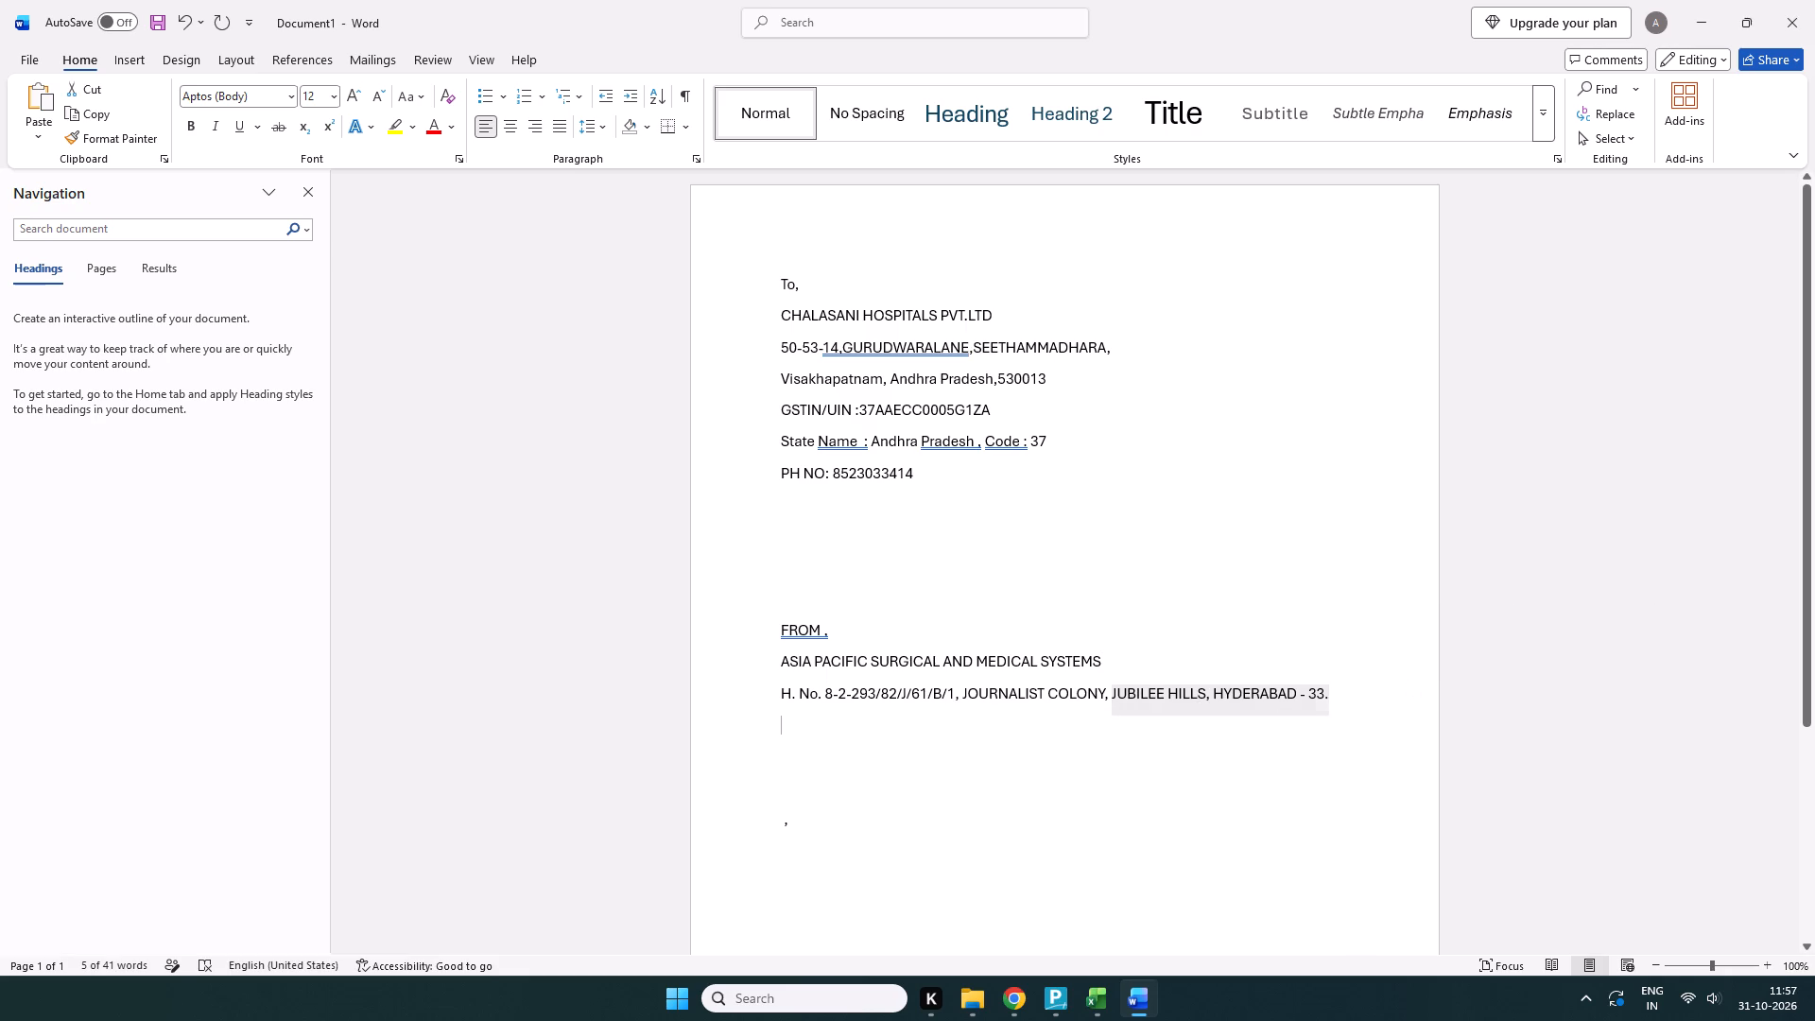
{"action": "key", "text": "ctrl+v"}
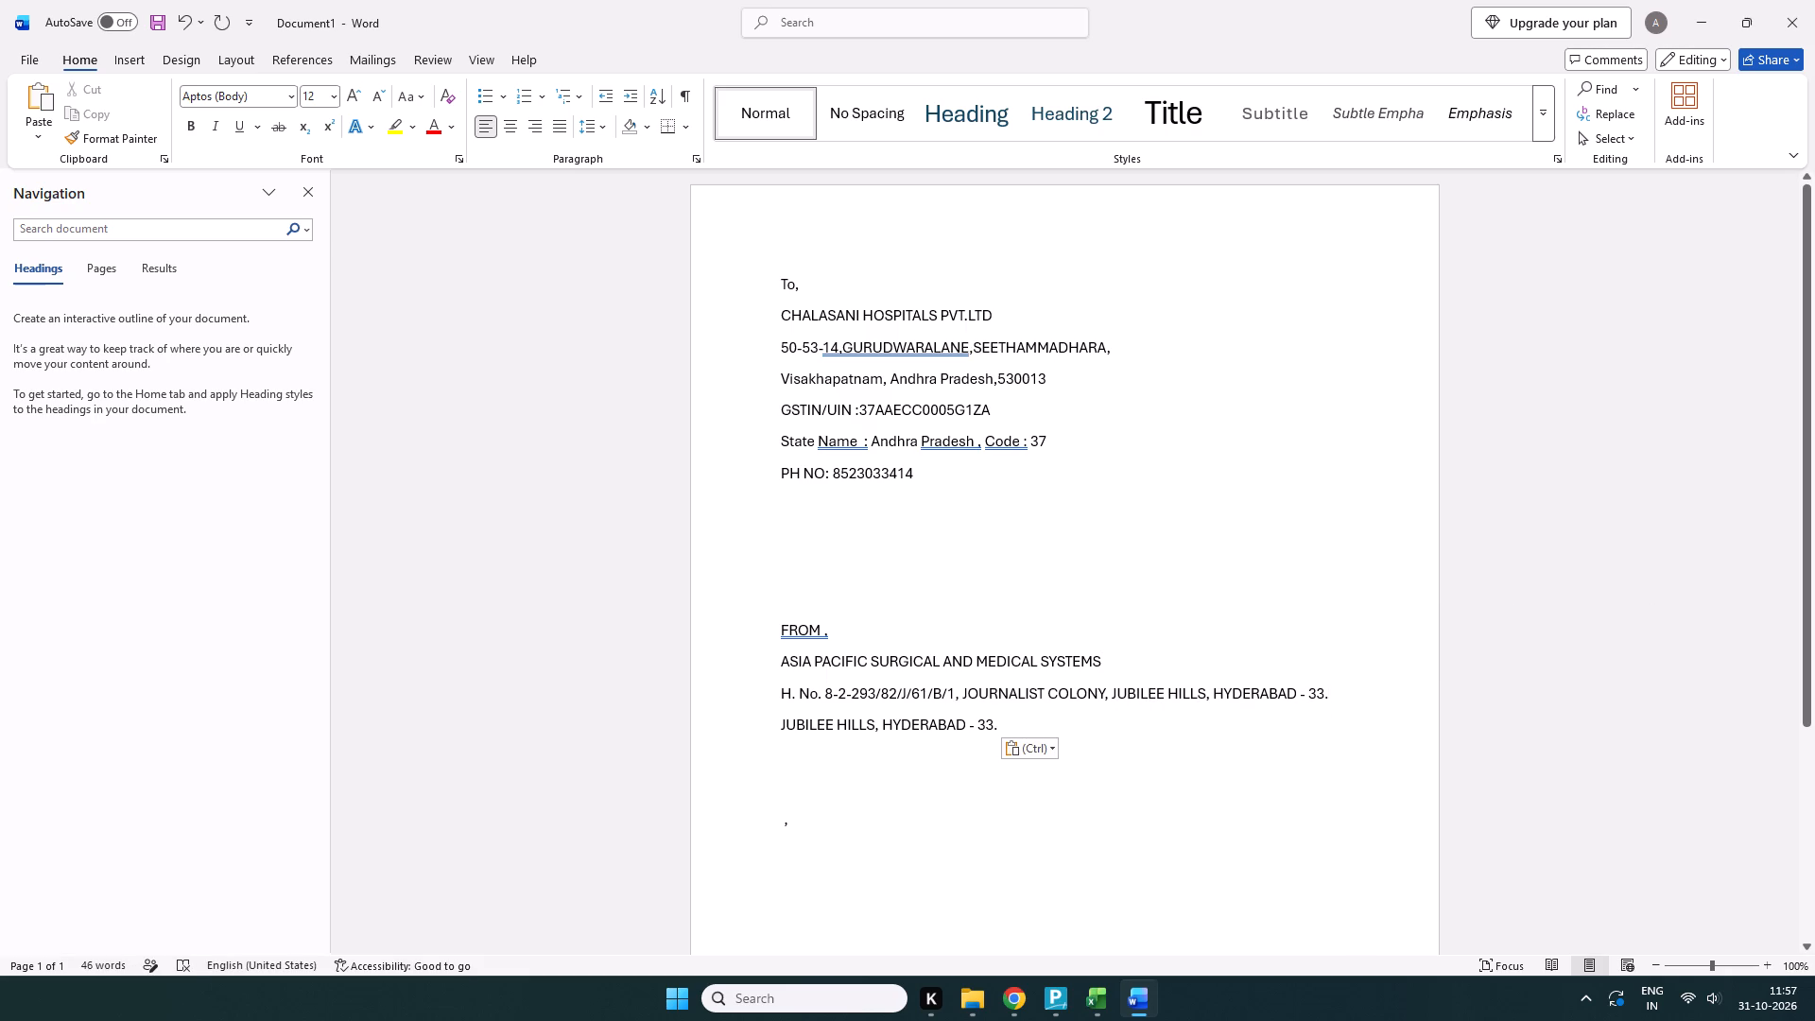
{"action": "left_click_drag", "start_coordinate": [1112, 695], "coordinate": [1294, 682]}
{"action": "left_click", "coordinate": [1180, 750]}
{"action": "left_click_drag", "start_coordinate": [1116, 689], "coordinate": [1331, 685]}
{"action": "key", "text": "Delete"}
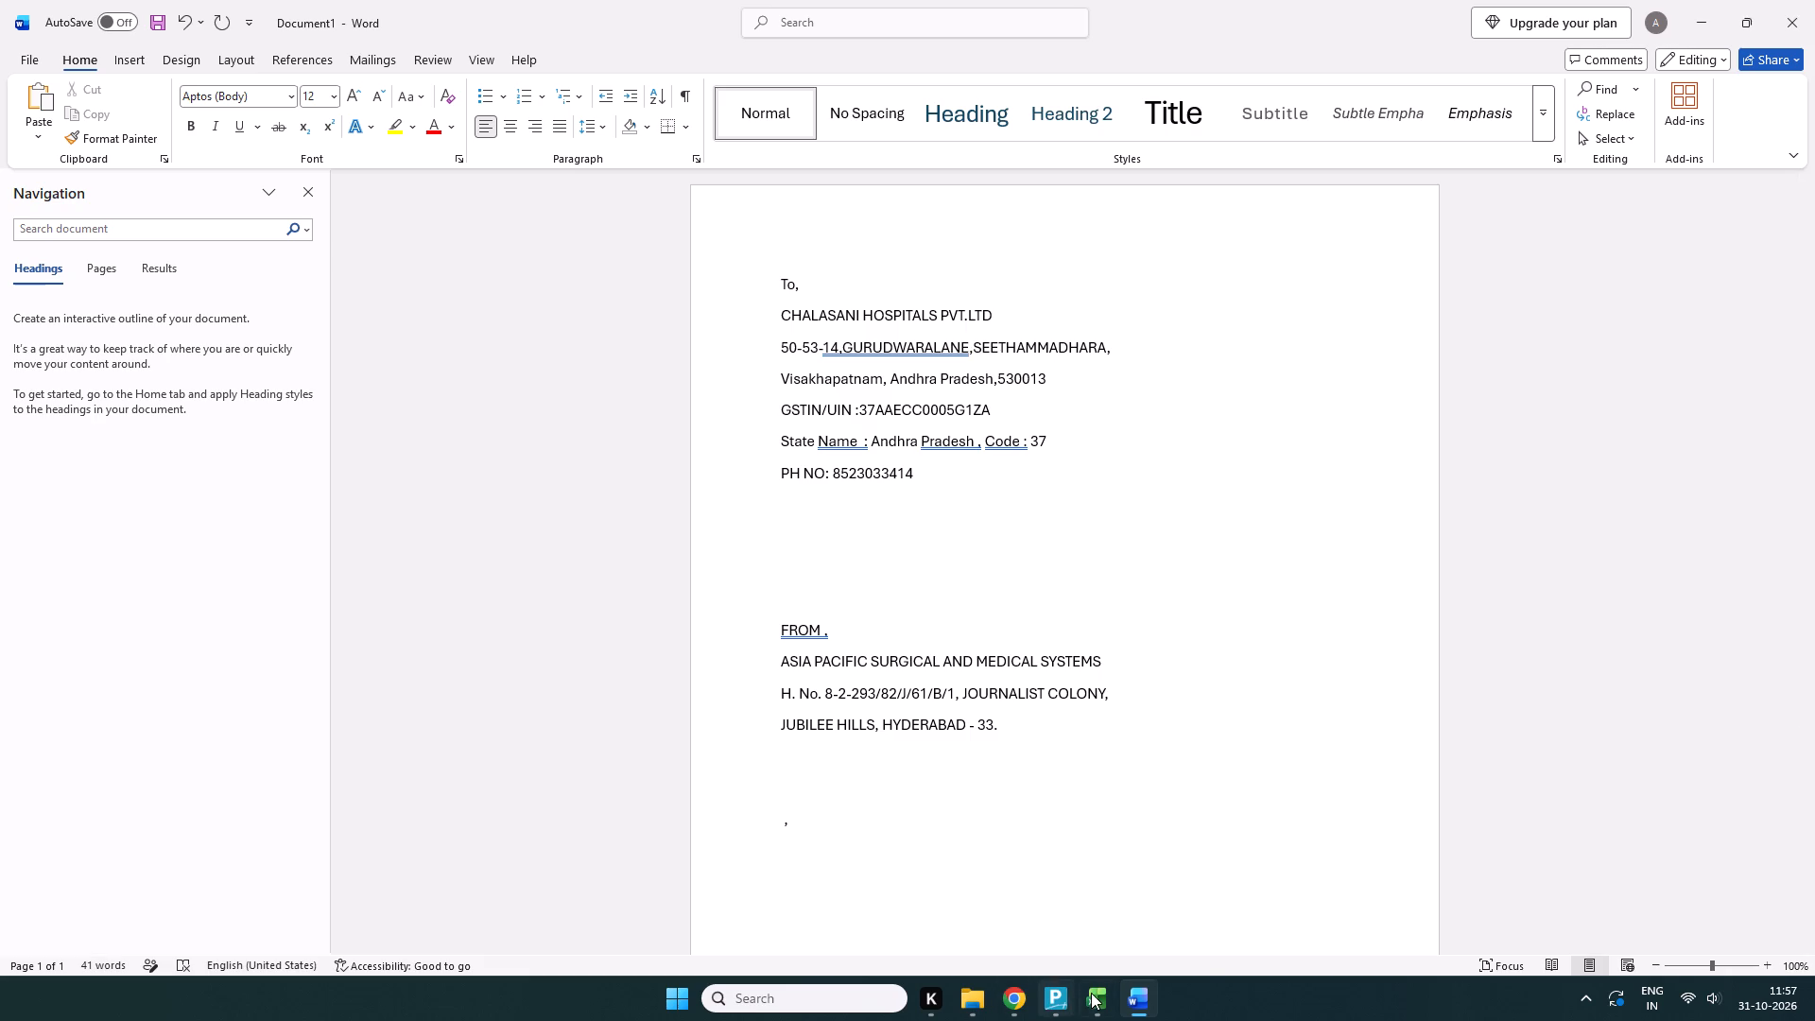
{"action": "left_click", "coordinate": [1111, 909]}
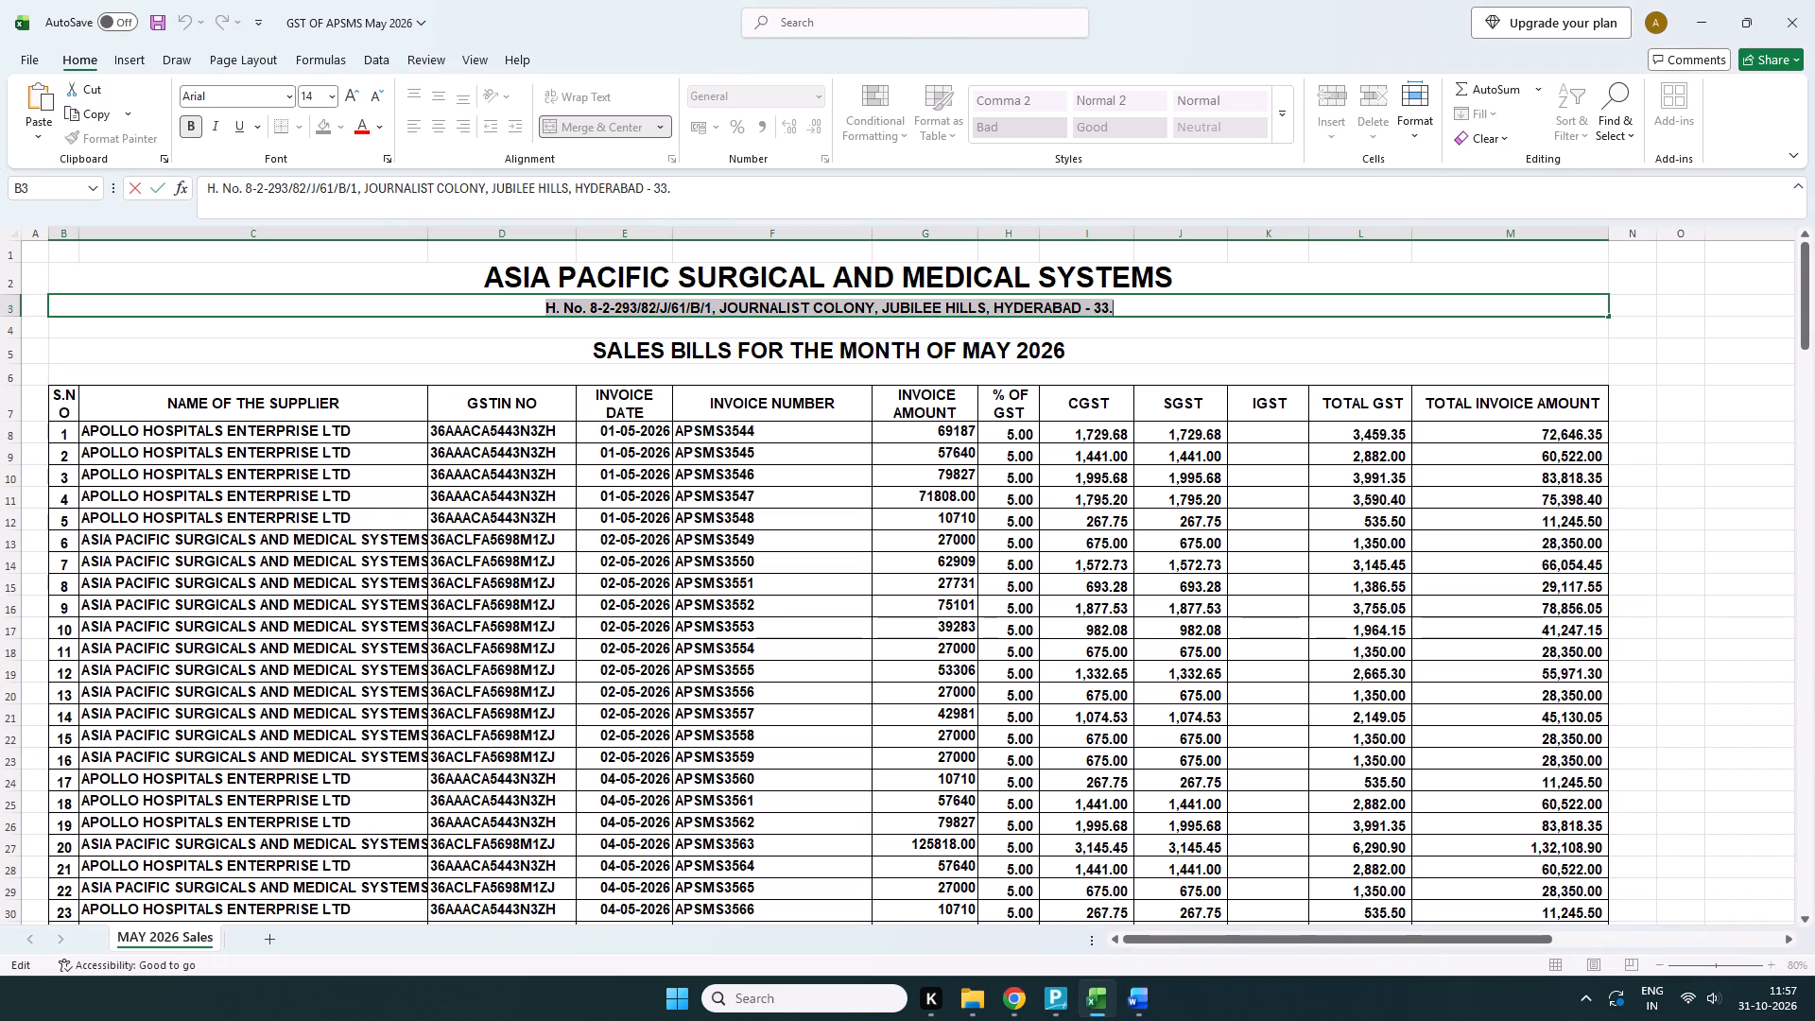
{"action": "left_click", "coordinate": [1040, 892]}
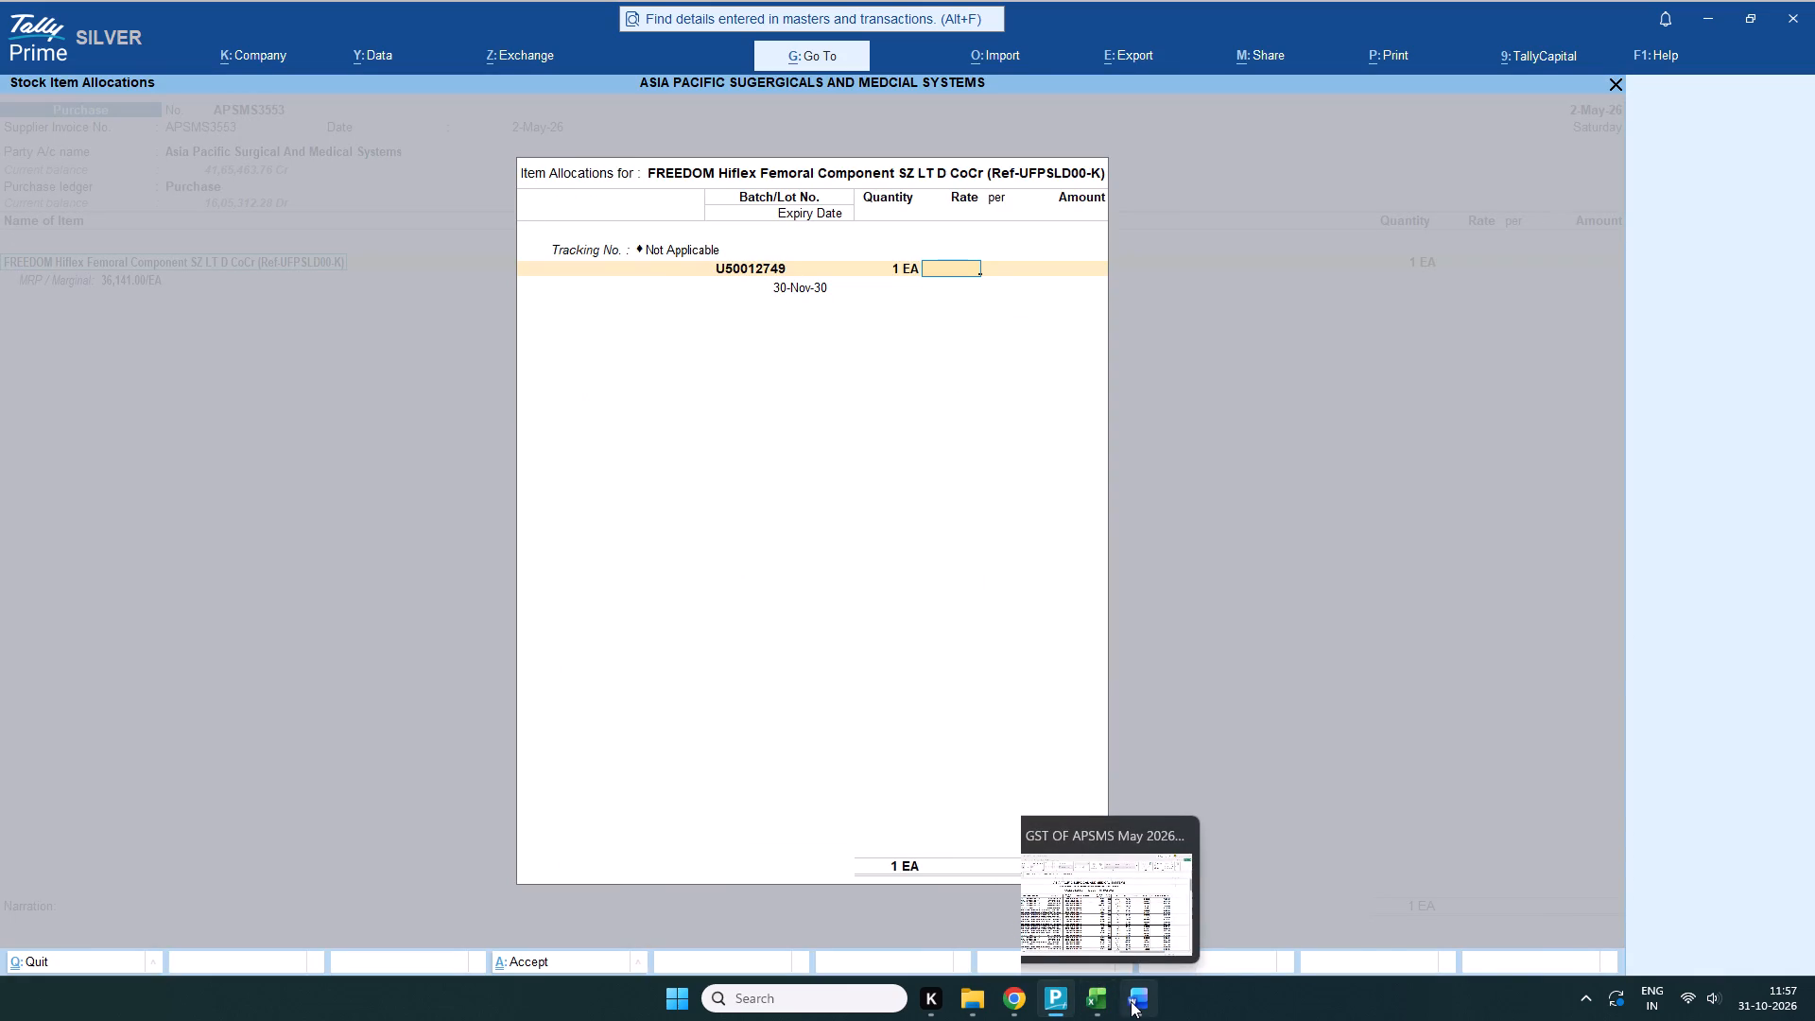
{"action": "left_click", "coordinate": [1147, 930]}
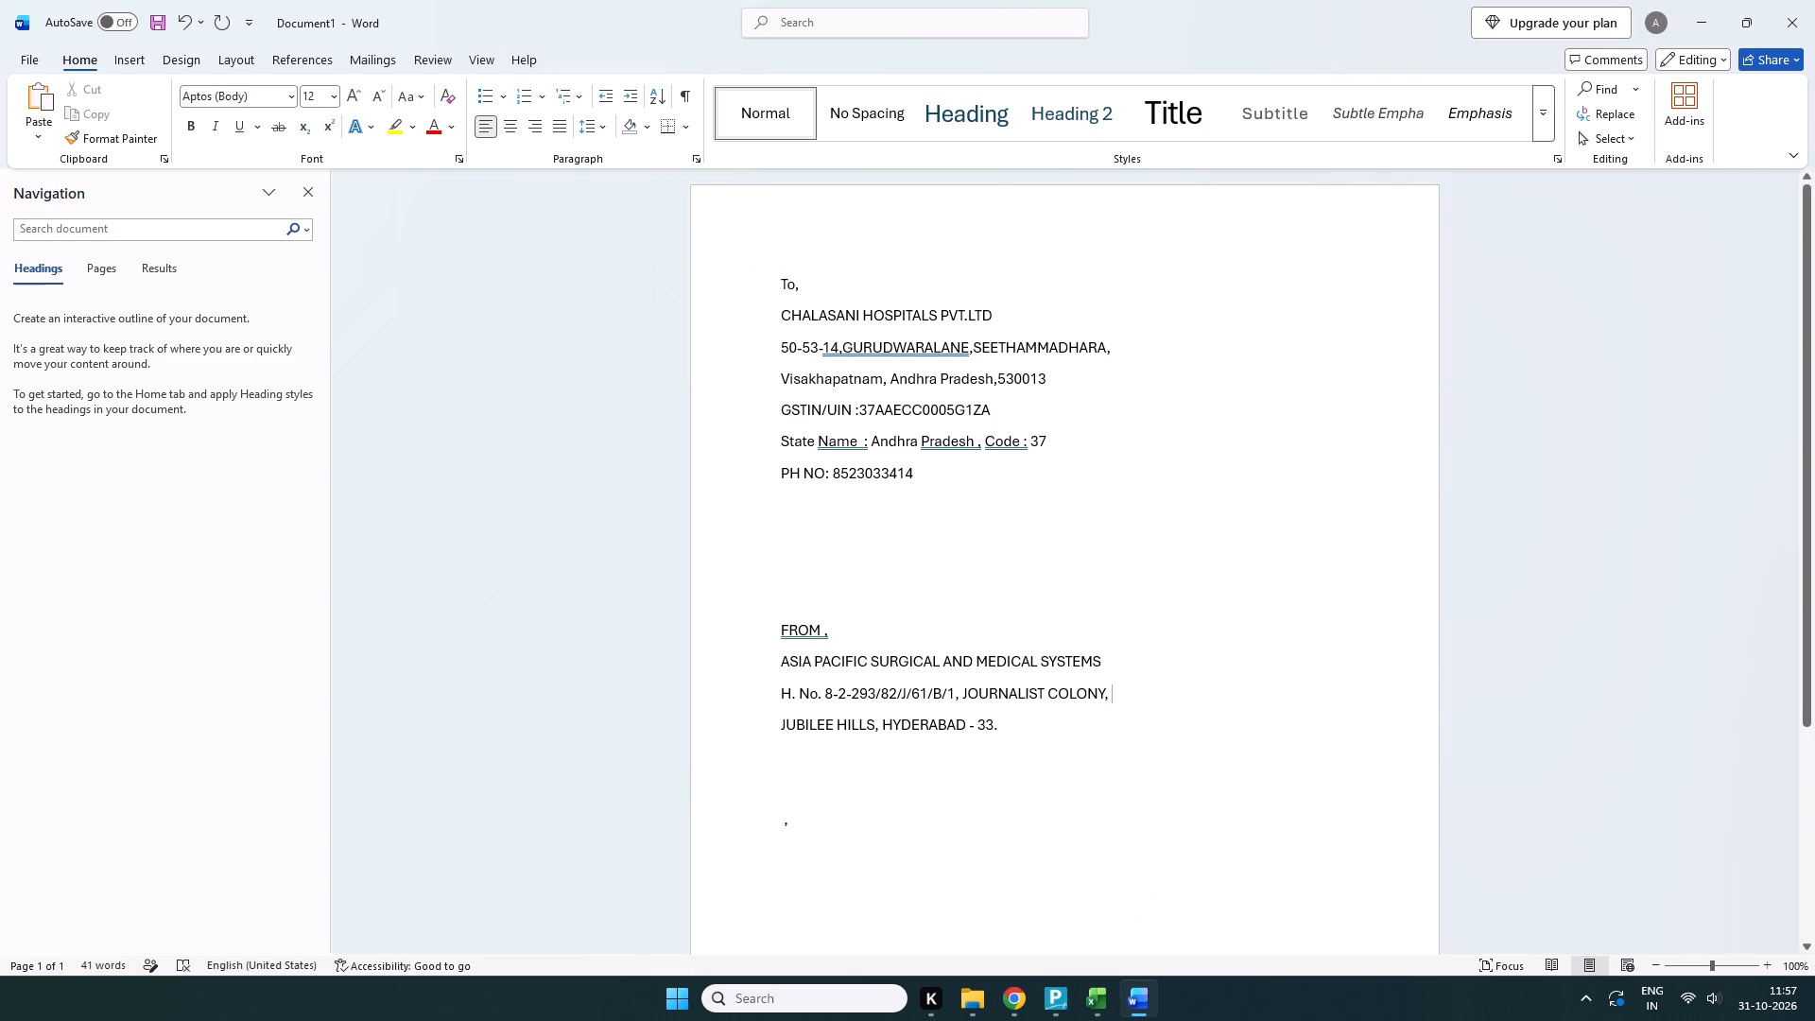
Replace the "33." after HYDERABAD in the sender's address with 50033 and begin a new line.
{"action": "left_click", "coordinate": [1002, 722]}
{"action": "left_click", "coordinate": [1001, 725]}
{"action": "key", "text": "BackSpace"}
{"action": "key", "text": "BackSpace"}
{"action": "key", "text": "BackSpace"}
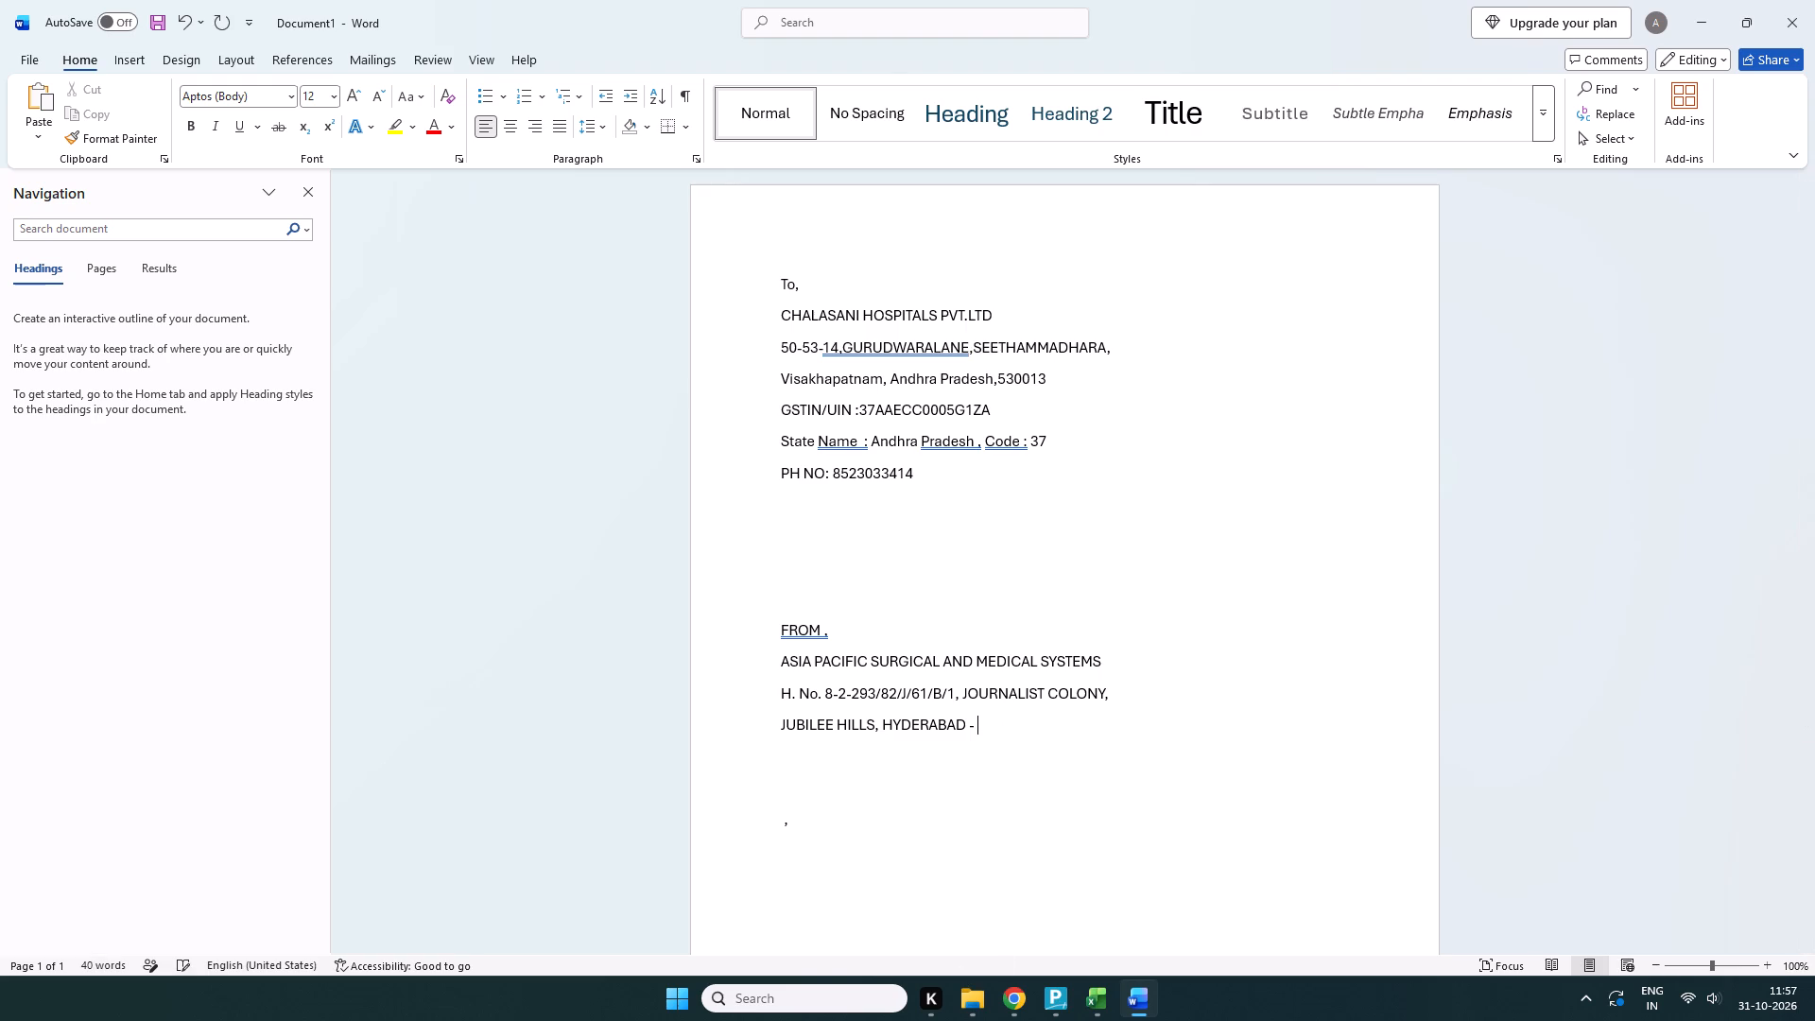
{"action": "type", "text": "50033"}
{"action": "key", "text": "Return"}
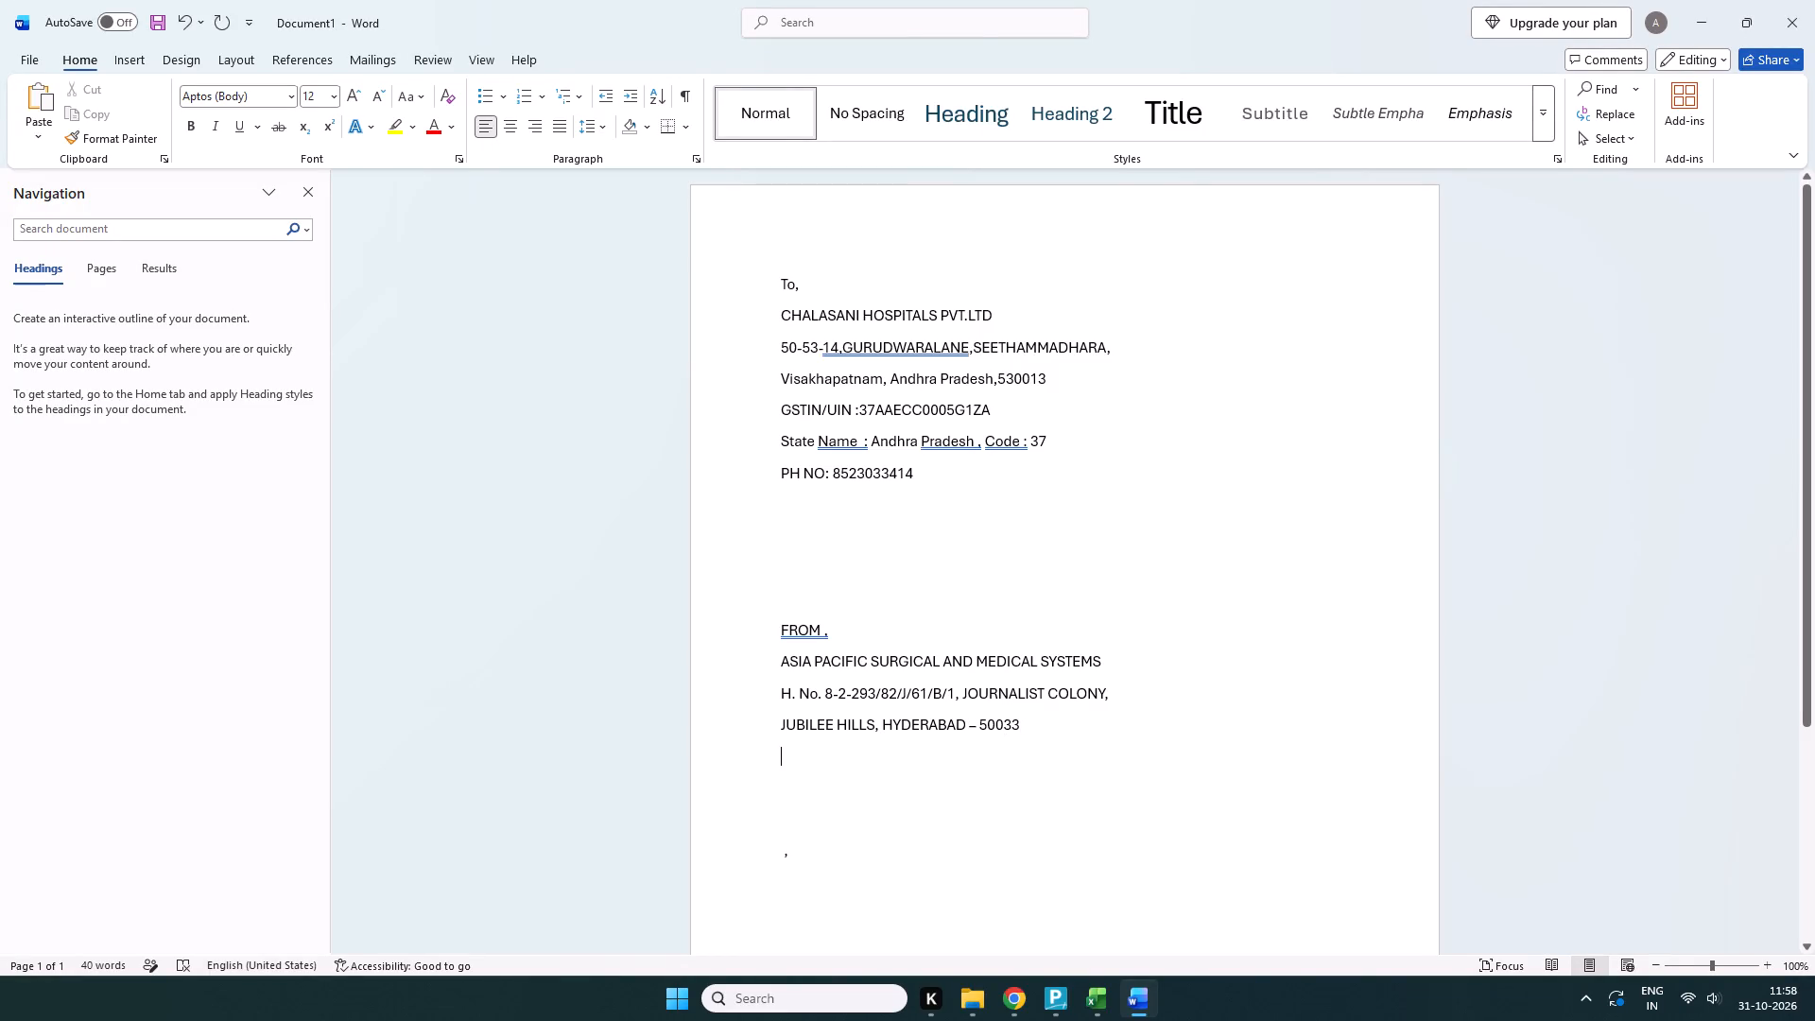
Make the whole FROM block bold, from "FROM ," through the HYDERABAD line.
{"action": "left_click_drag", "start_coordinate": [781, 628], "coordinate": [1024, 724]}
{"action": "left_click", "coordinate": [195, 120]}
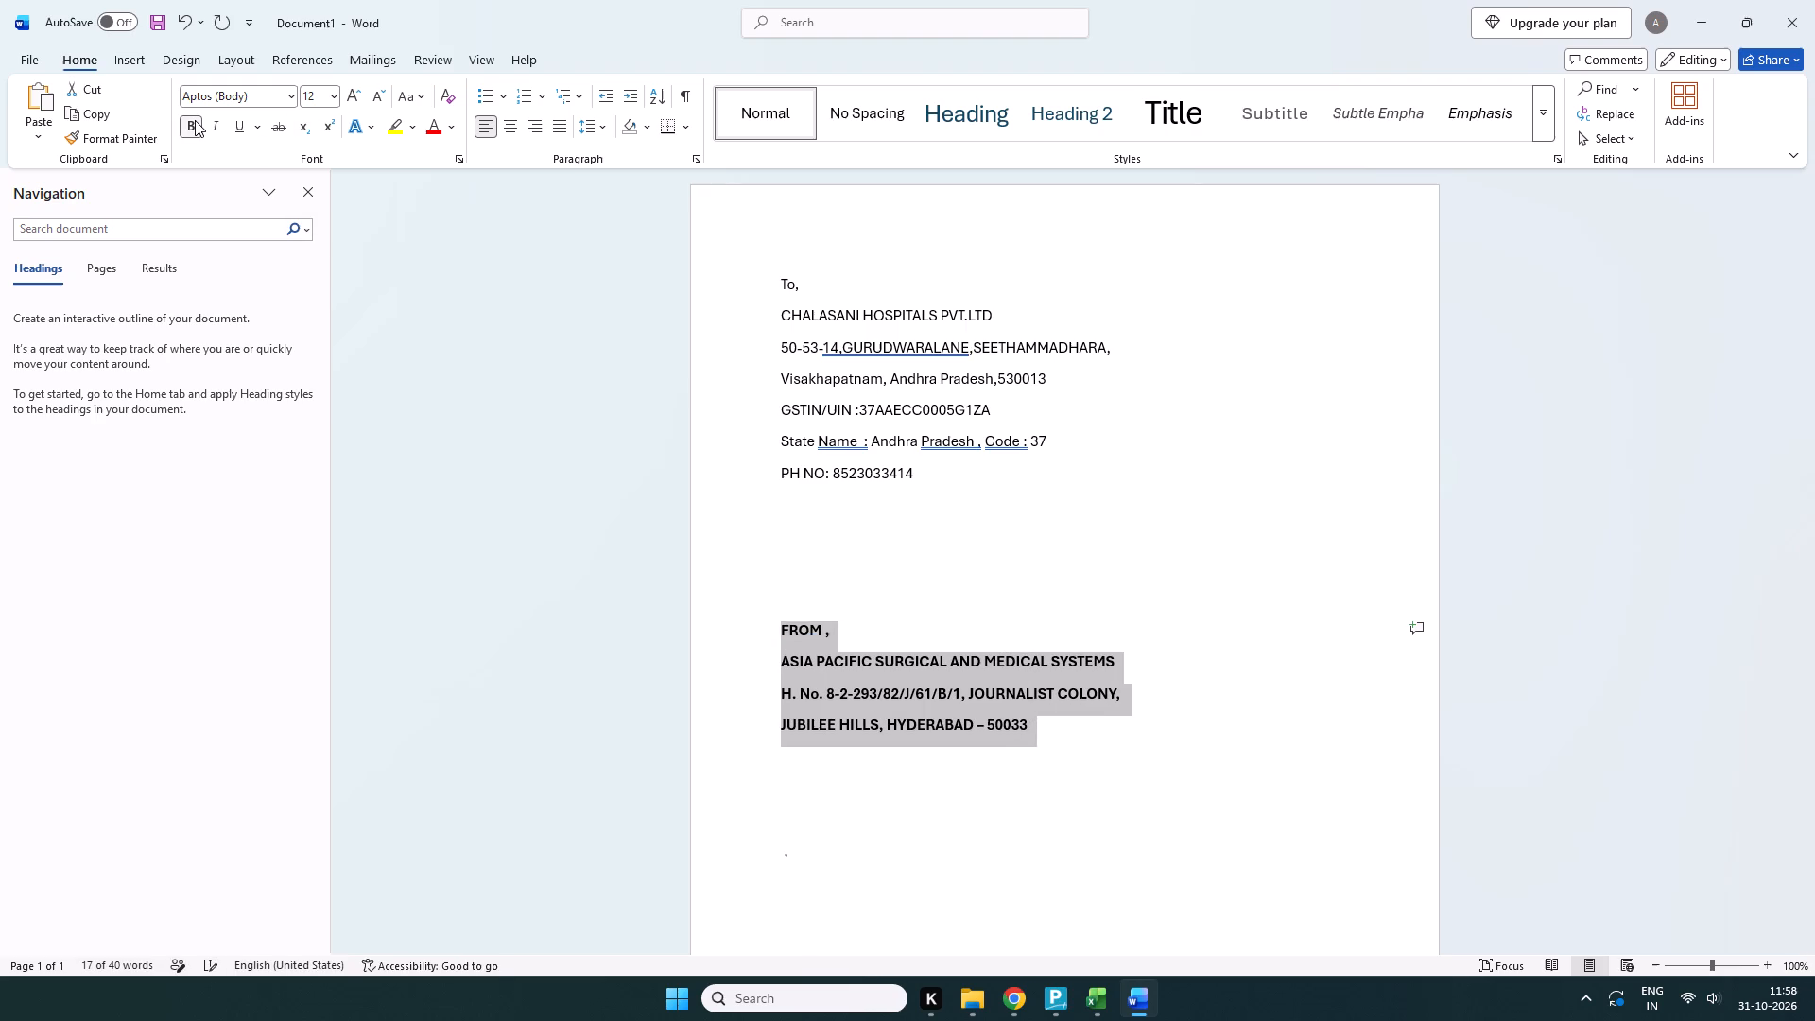
{"action": "left_click", "coordinate": [1063, 579]}
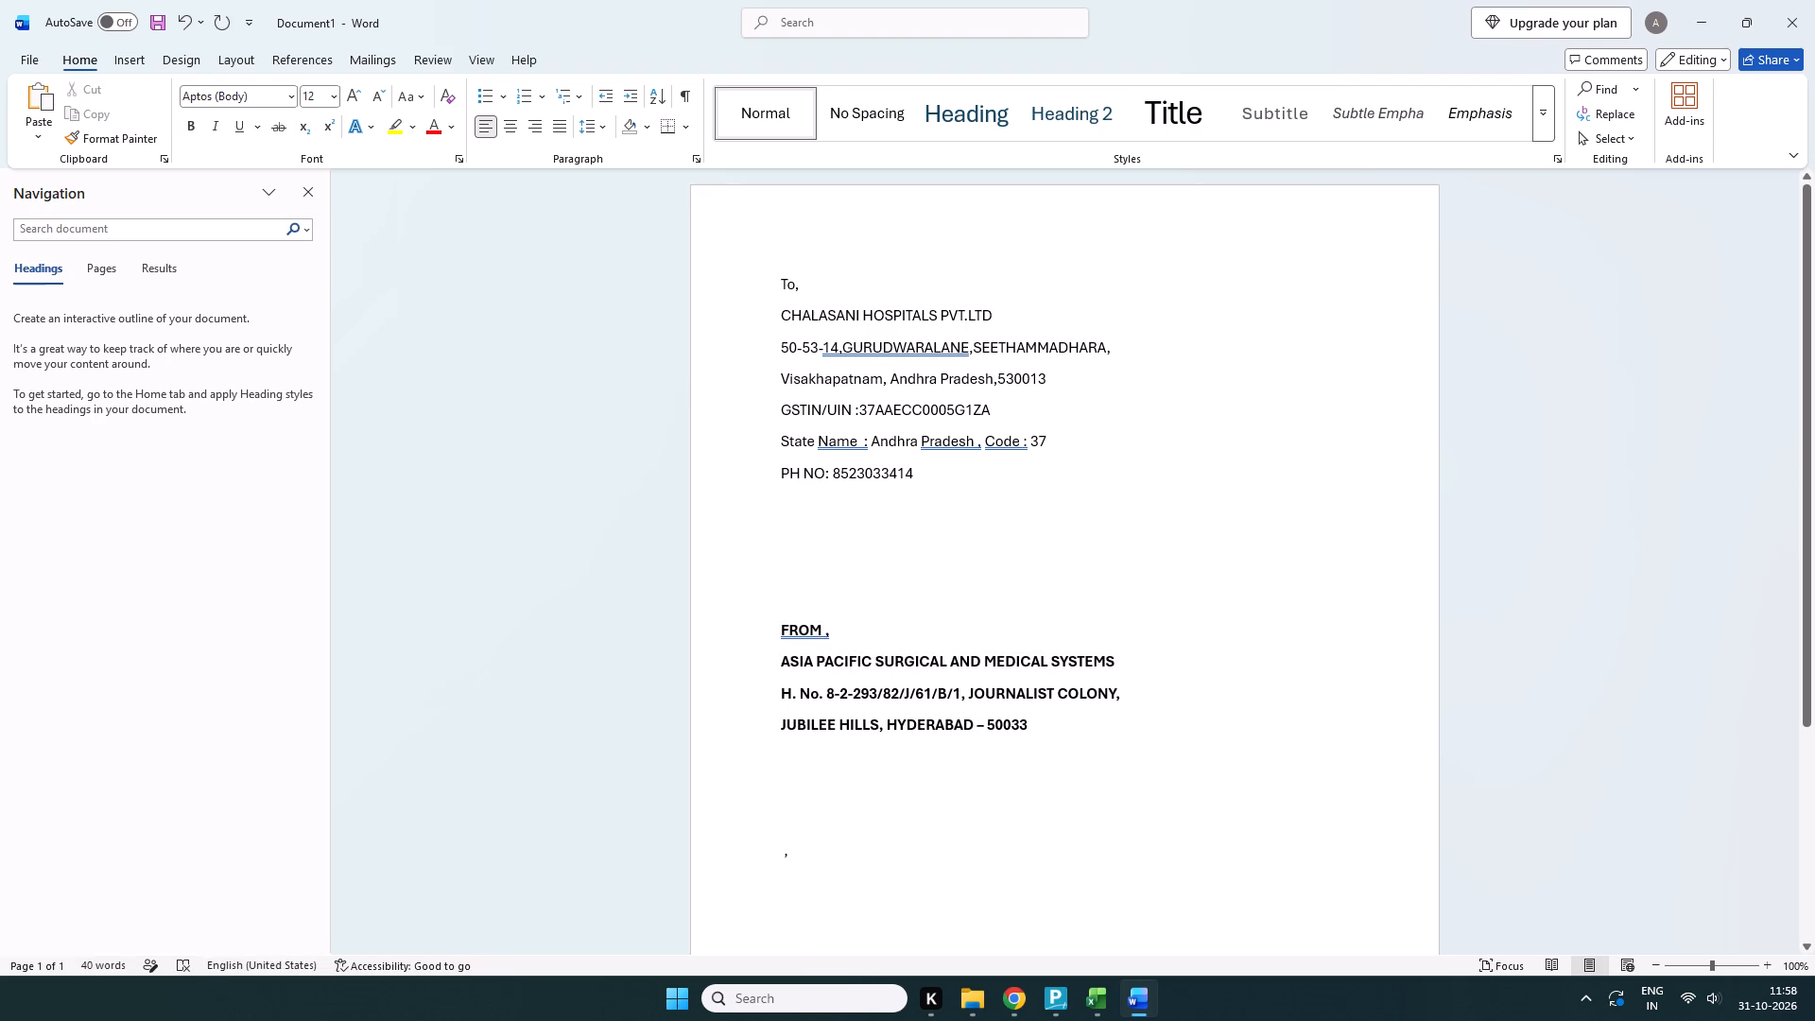
Make the whole recipient block bold, from "To," through the PH NO line.
{"action": "left_click_drag", "start_coordinate": [782, 276], "coordinate": [997, 459]}
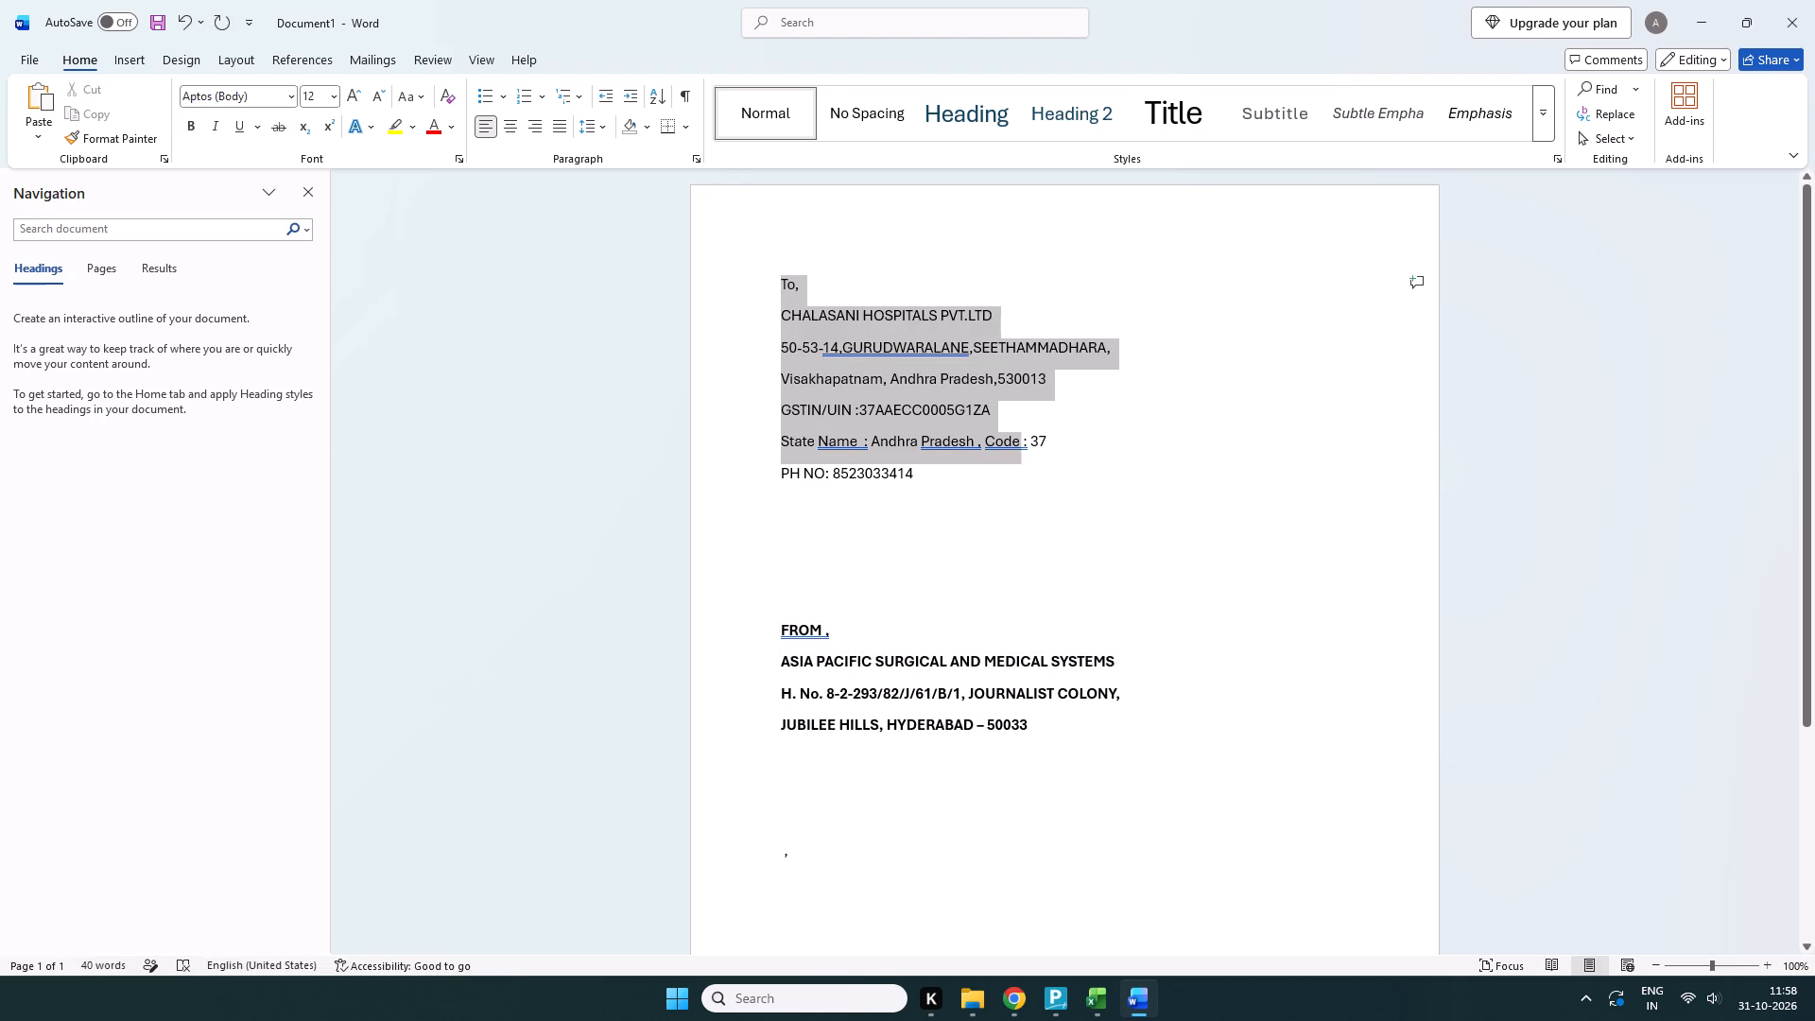
{"action": "left_click_drag", "start_coordinate": [997, 459], "coordinate": [1008, 469]}
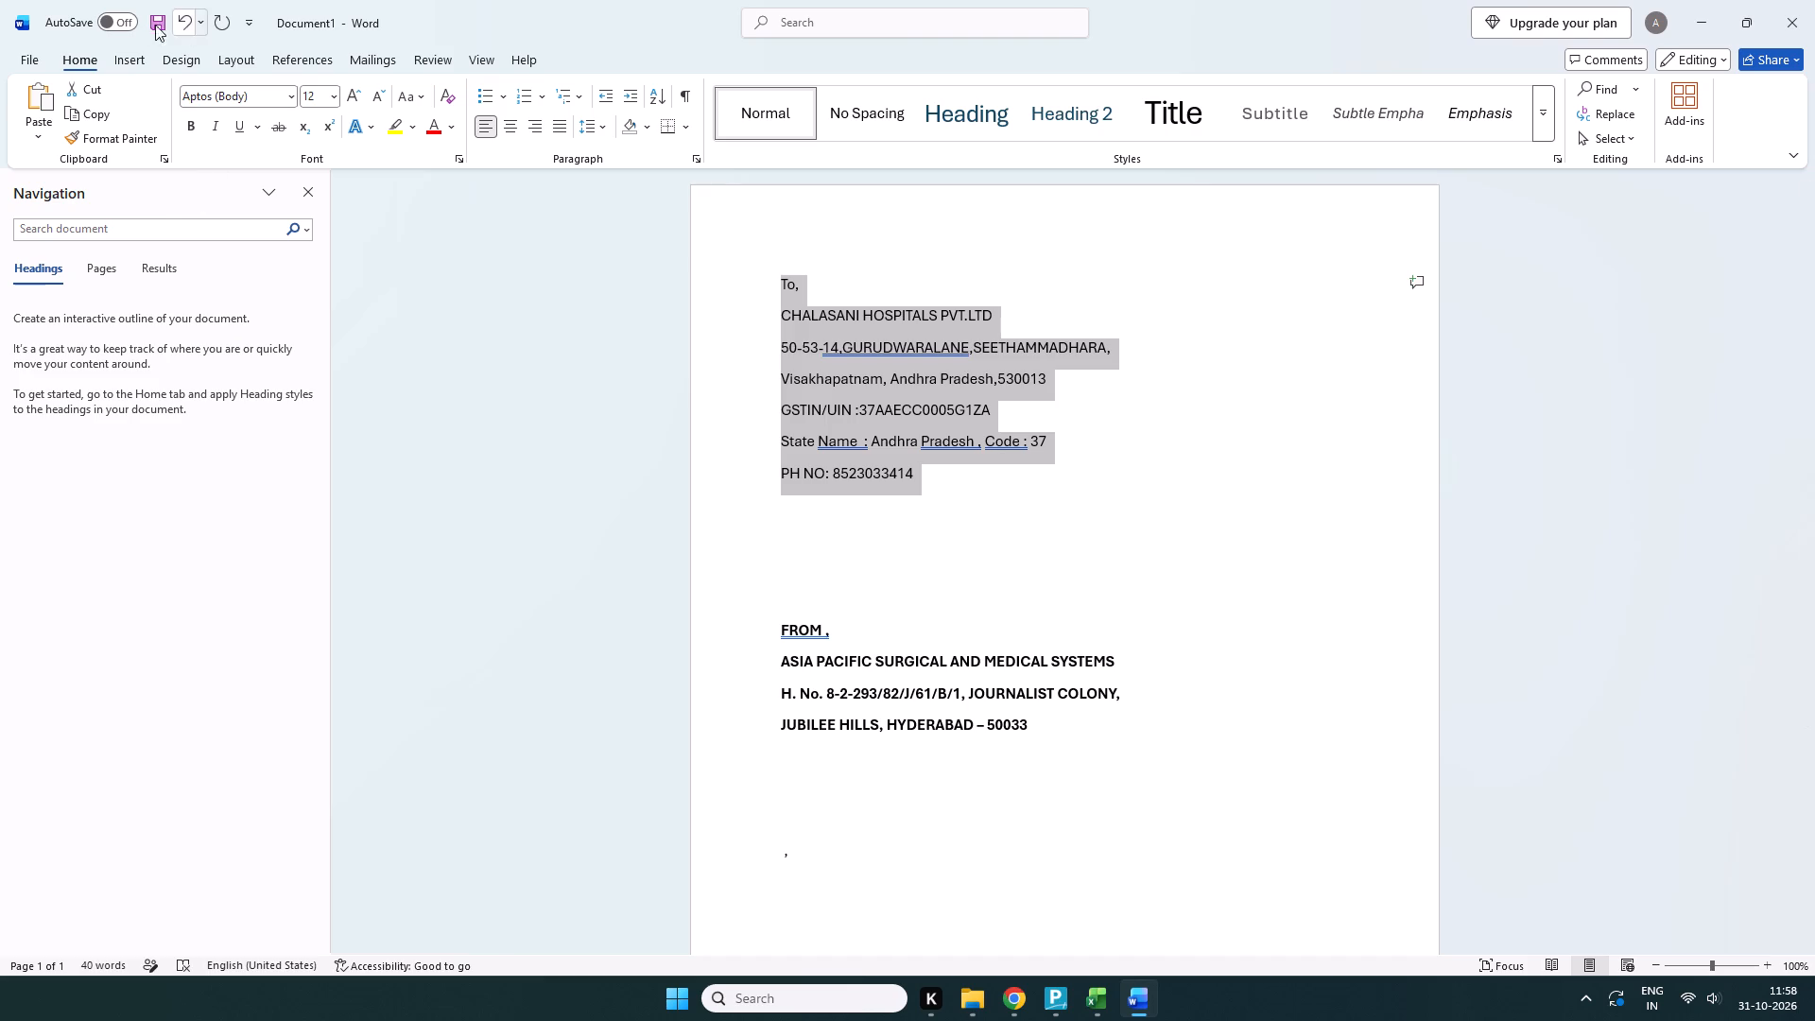
{"action": "left_click", "coordinate": [192, 124]}
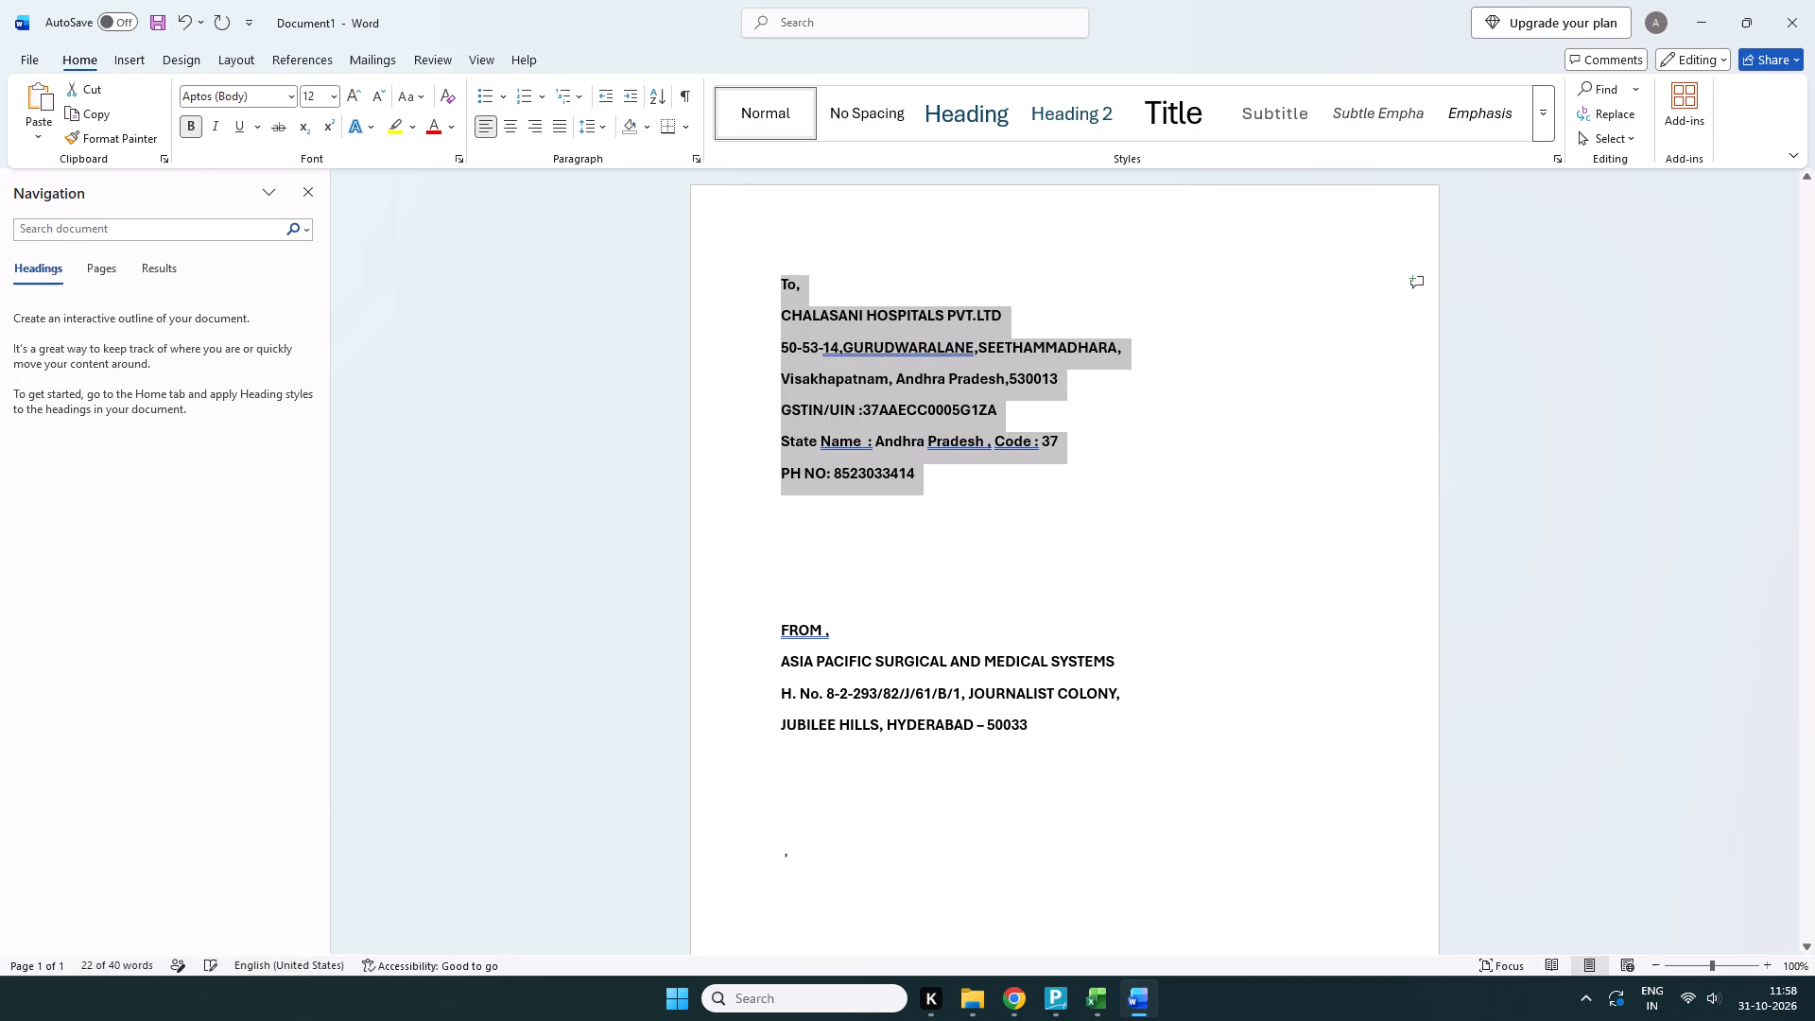
{"action": "left_click", "coordinate": [1167, 503]}
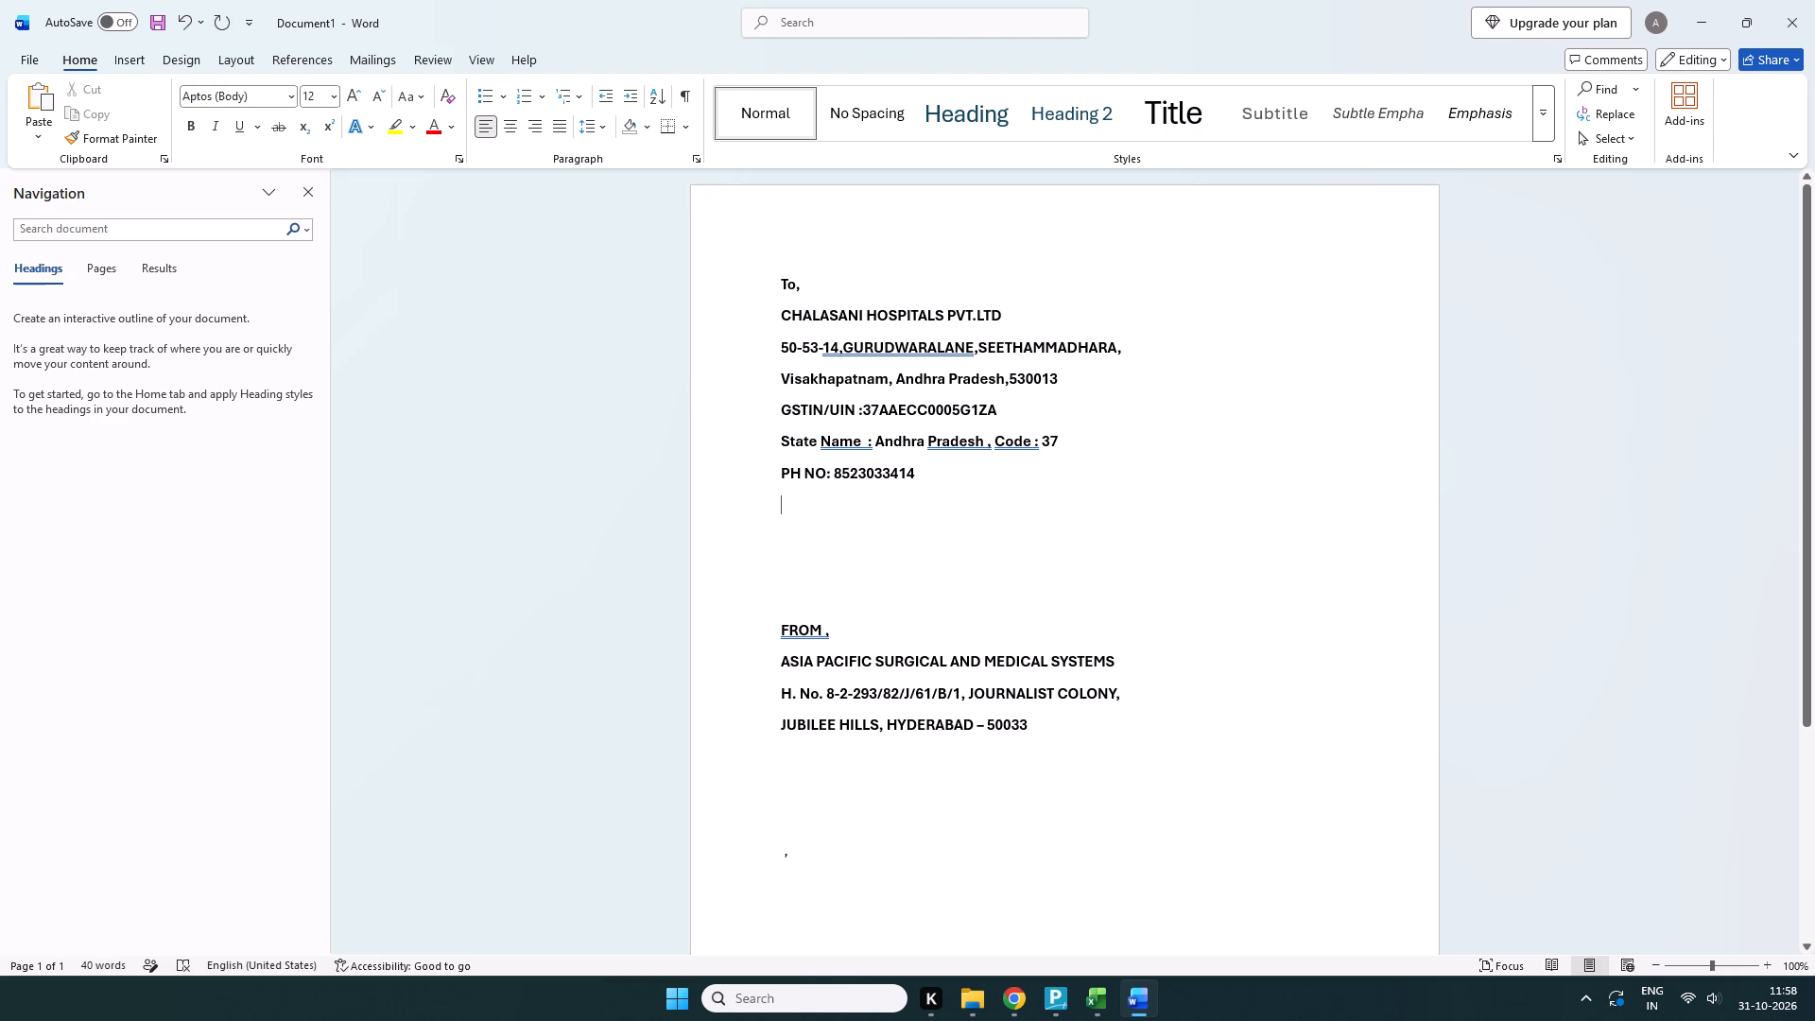
Ignore the grammar flags in the recipient block, on the GURUDWARALANE text and on the "Pradesh ,", "Code :" and "Name :" parts of the State Name line.
{"action": "left_click", "coordinate": [861, 353]}
{"action": "right_click", "coordinate": [863, 355]}
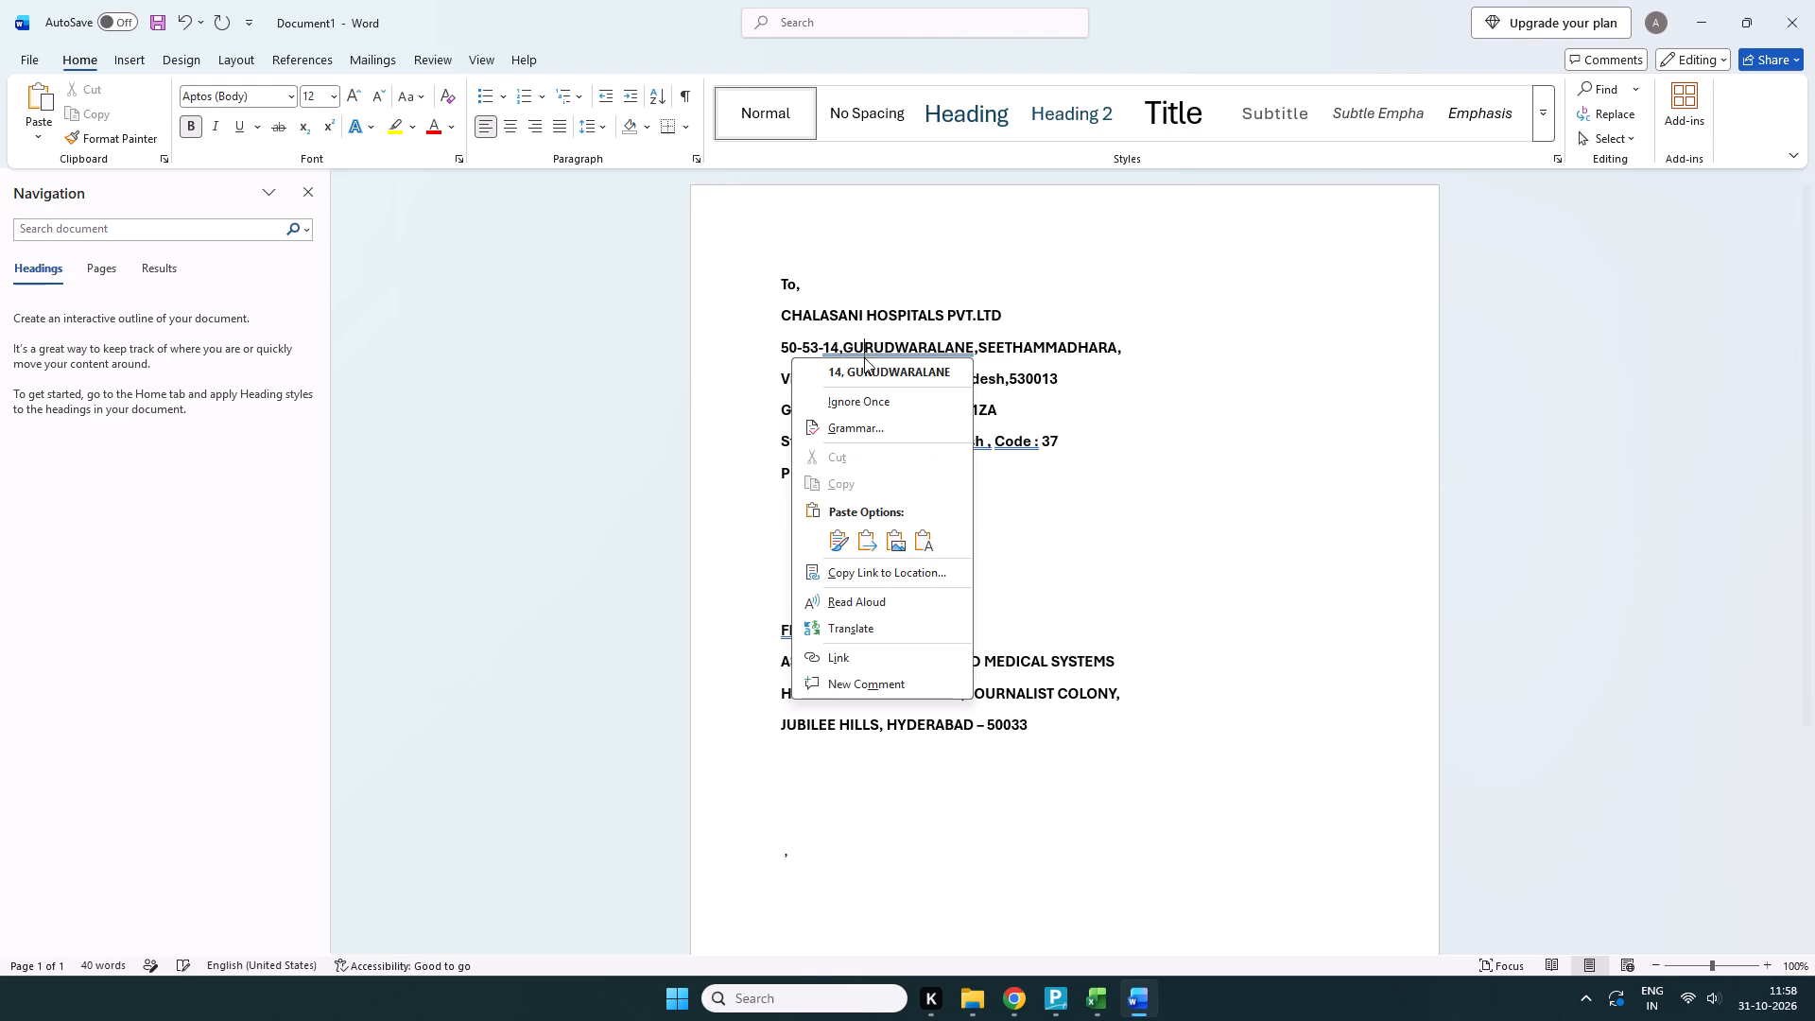
{"action": "left_click", "coordinate": [859, 399]}
{"action": "left_click", "coordinate": [960, 448]}
{"action": "right_click", "coordinate": [960, 448]}
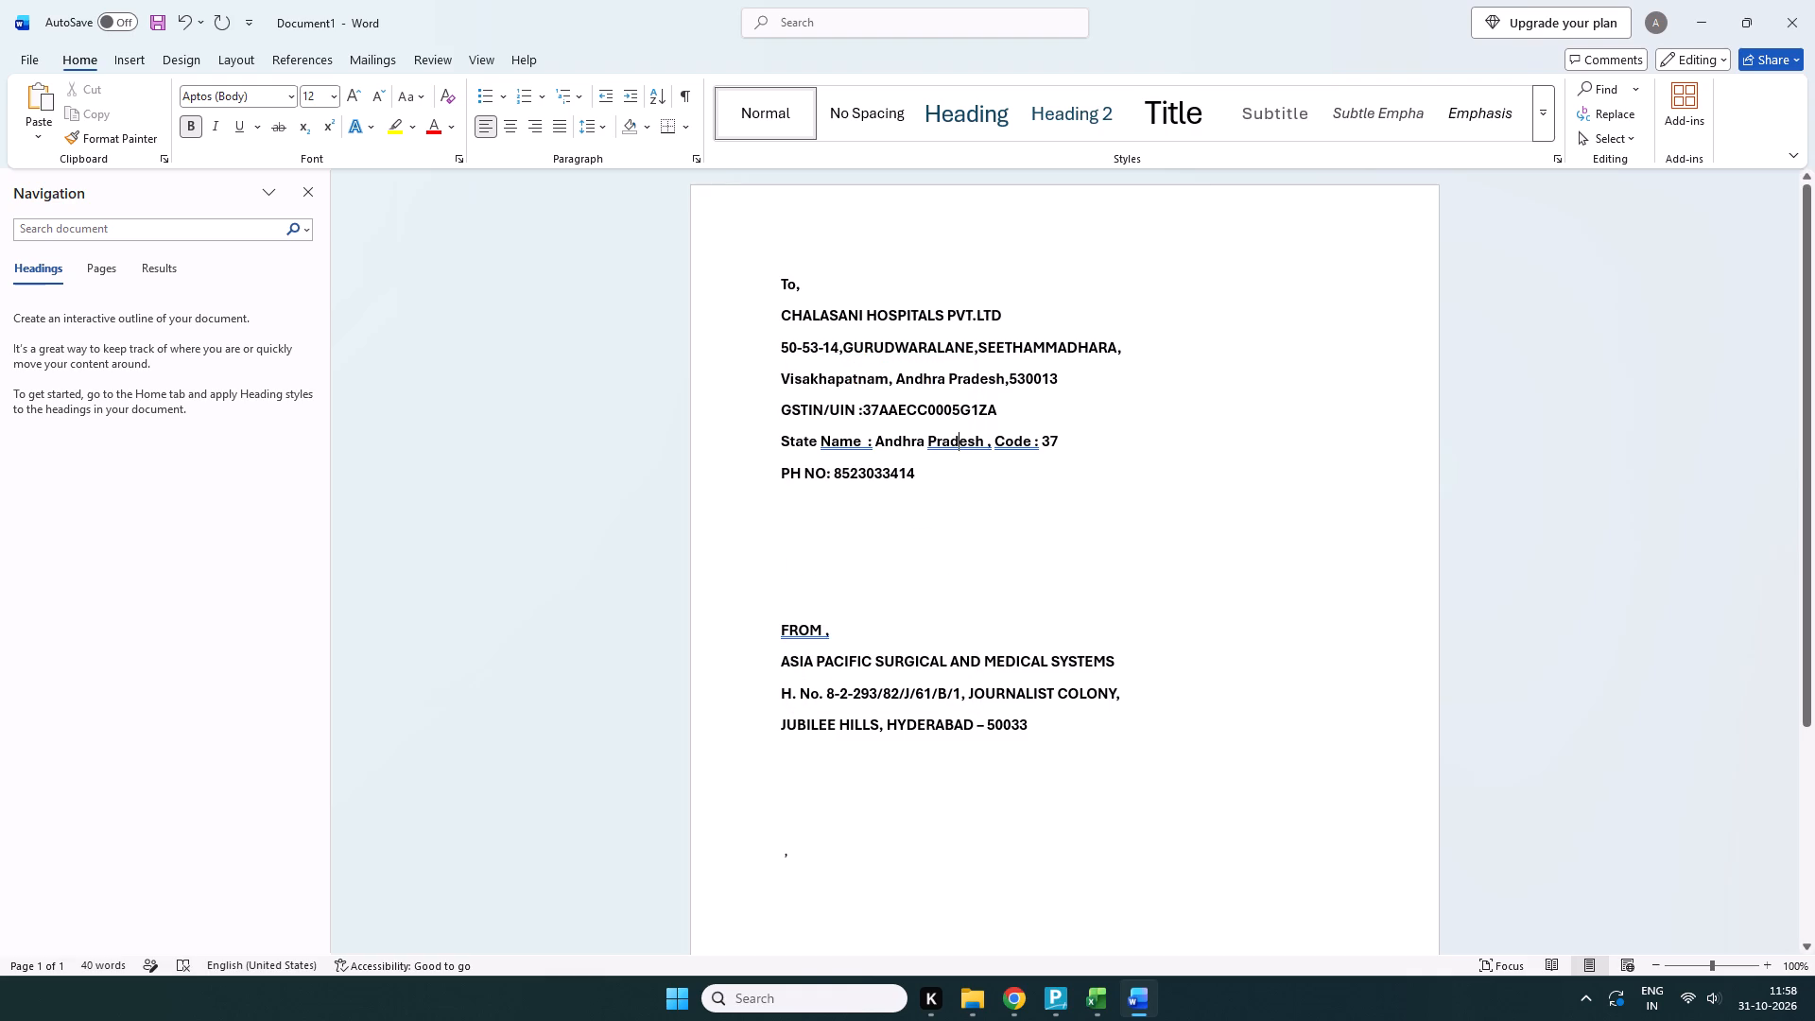
{"action": "left_click", "coordinate": [923, 496]}
{"action": "left_click", "coordinate": [1012, 439]}
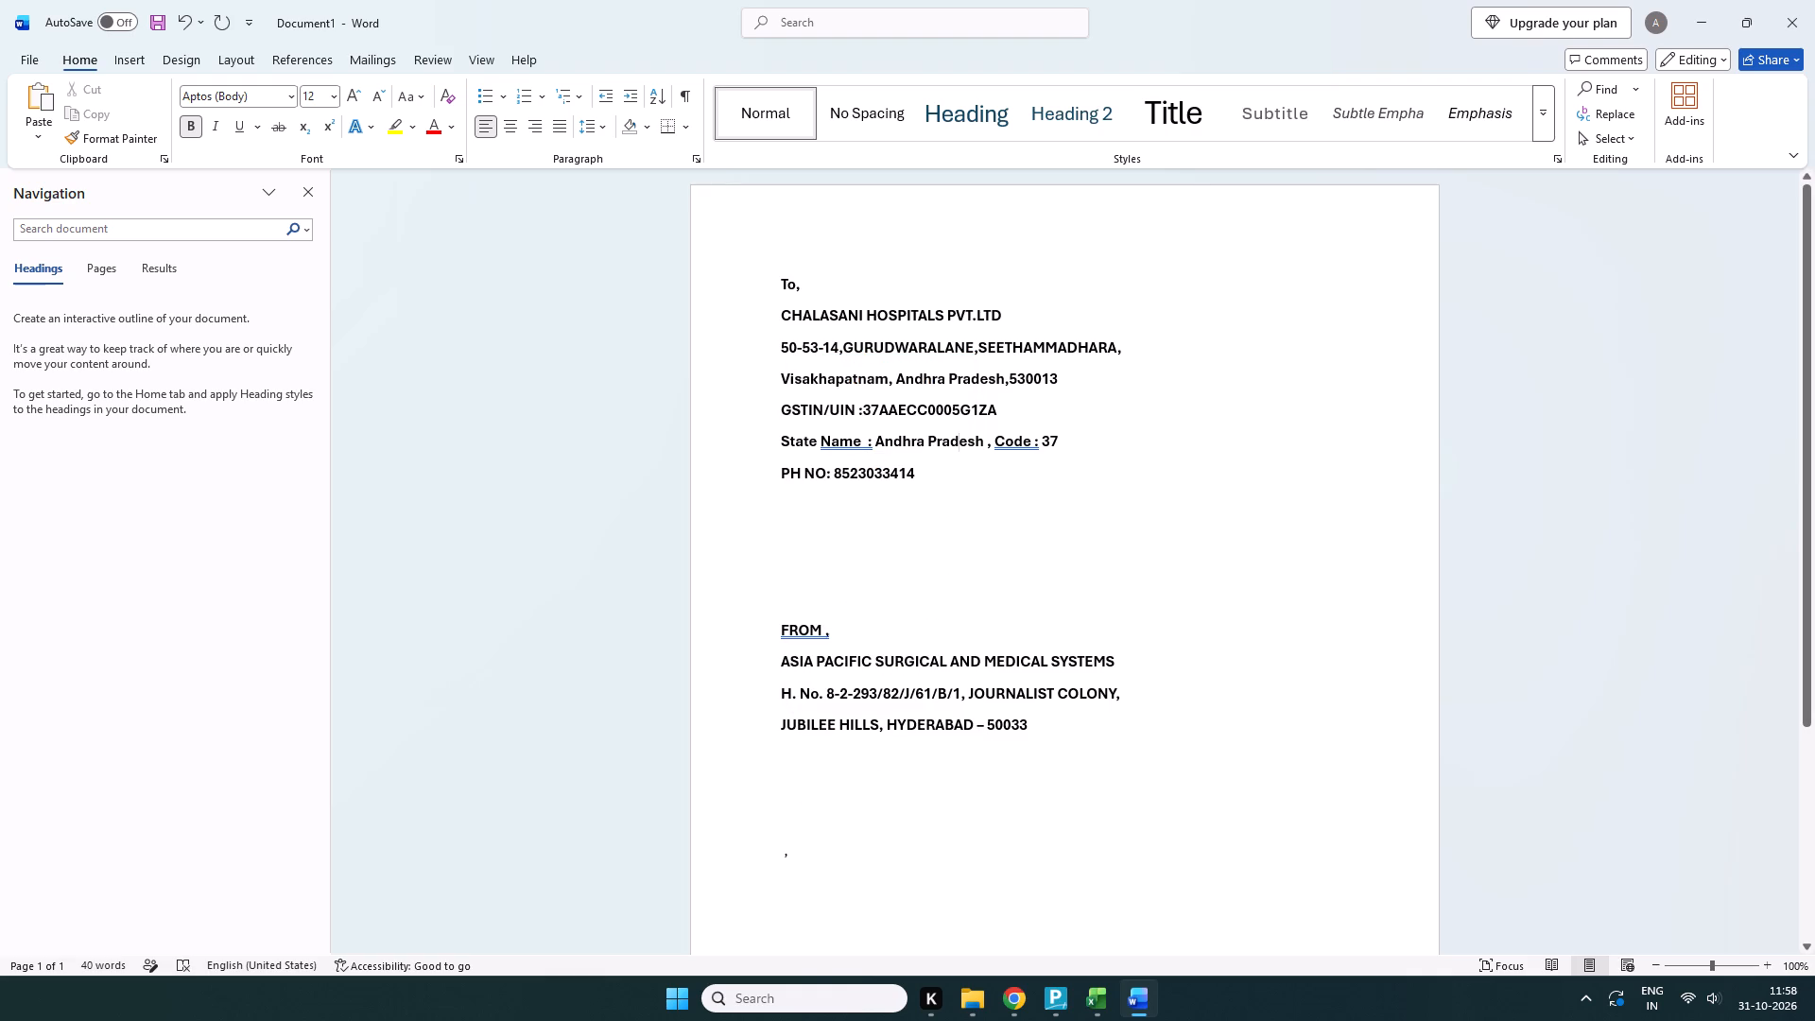
{"action": "right_click", "coordinate": [1012, 439]}
{"action": "left_click", "coordinate": [936, 498]}
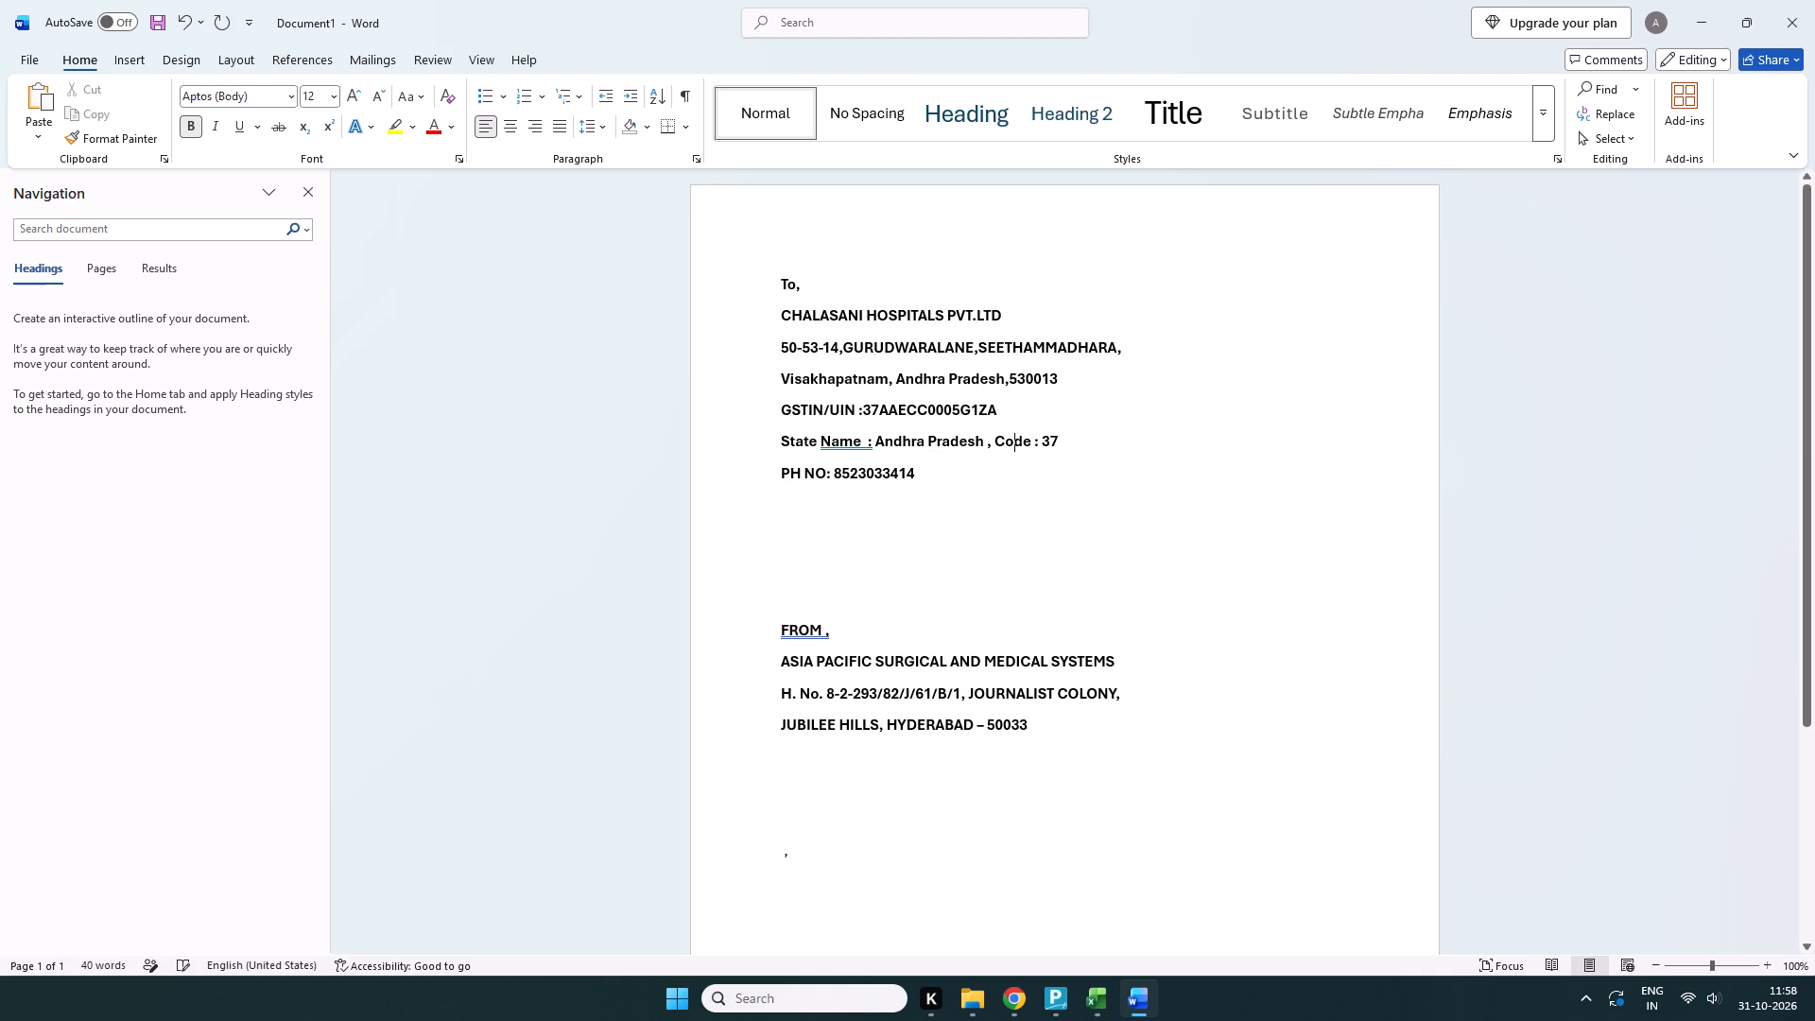
{"action": "left_click", "coordinate": [841, 445]}
{"action": "right_click", "coordinate": [841, 445]}
{"action": "left_click", "coordinate": [798, 492]}
Ignore the grammar flag on the "FROM ," line of the sender's block.
{"action": "left_click", "coordinate": [801, 637]}
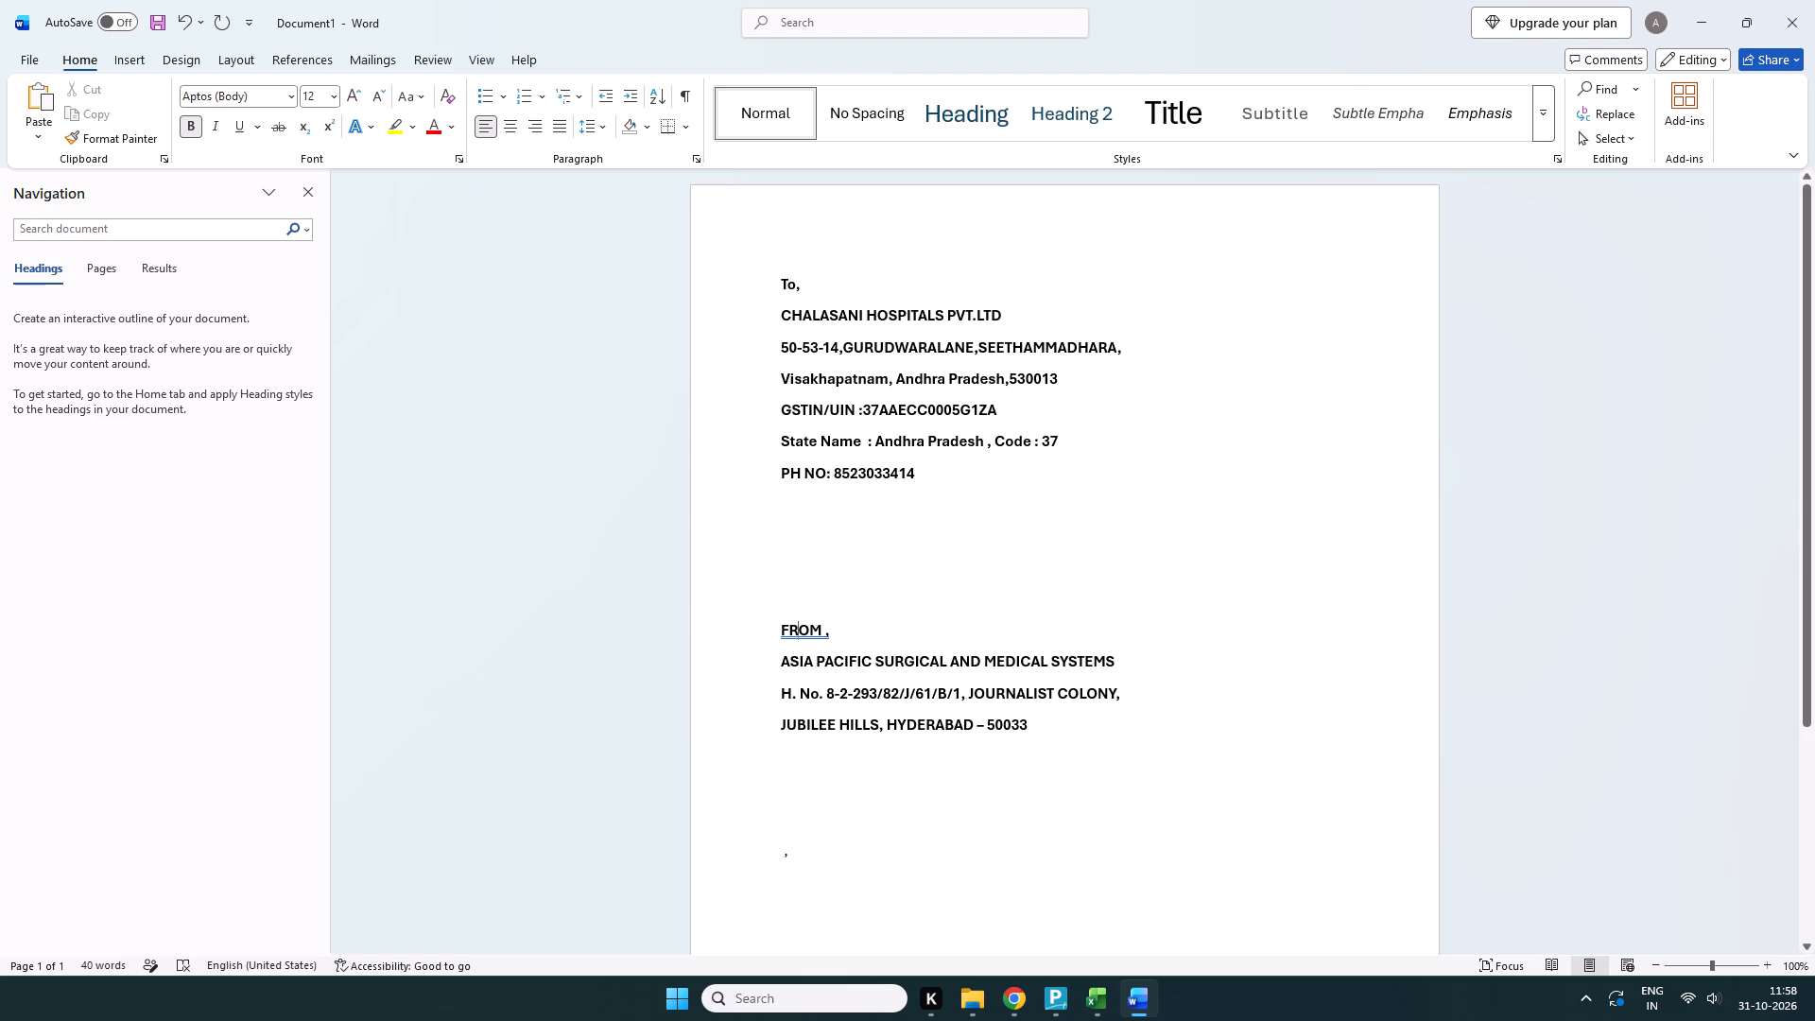
{"action": "right_click", "coordinate": [801, 637]}
{"action": "left_click", "coordinate": [701, 317]}
{"action": "left_click", "coordinate": [1115, 558]}
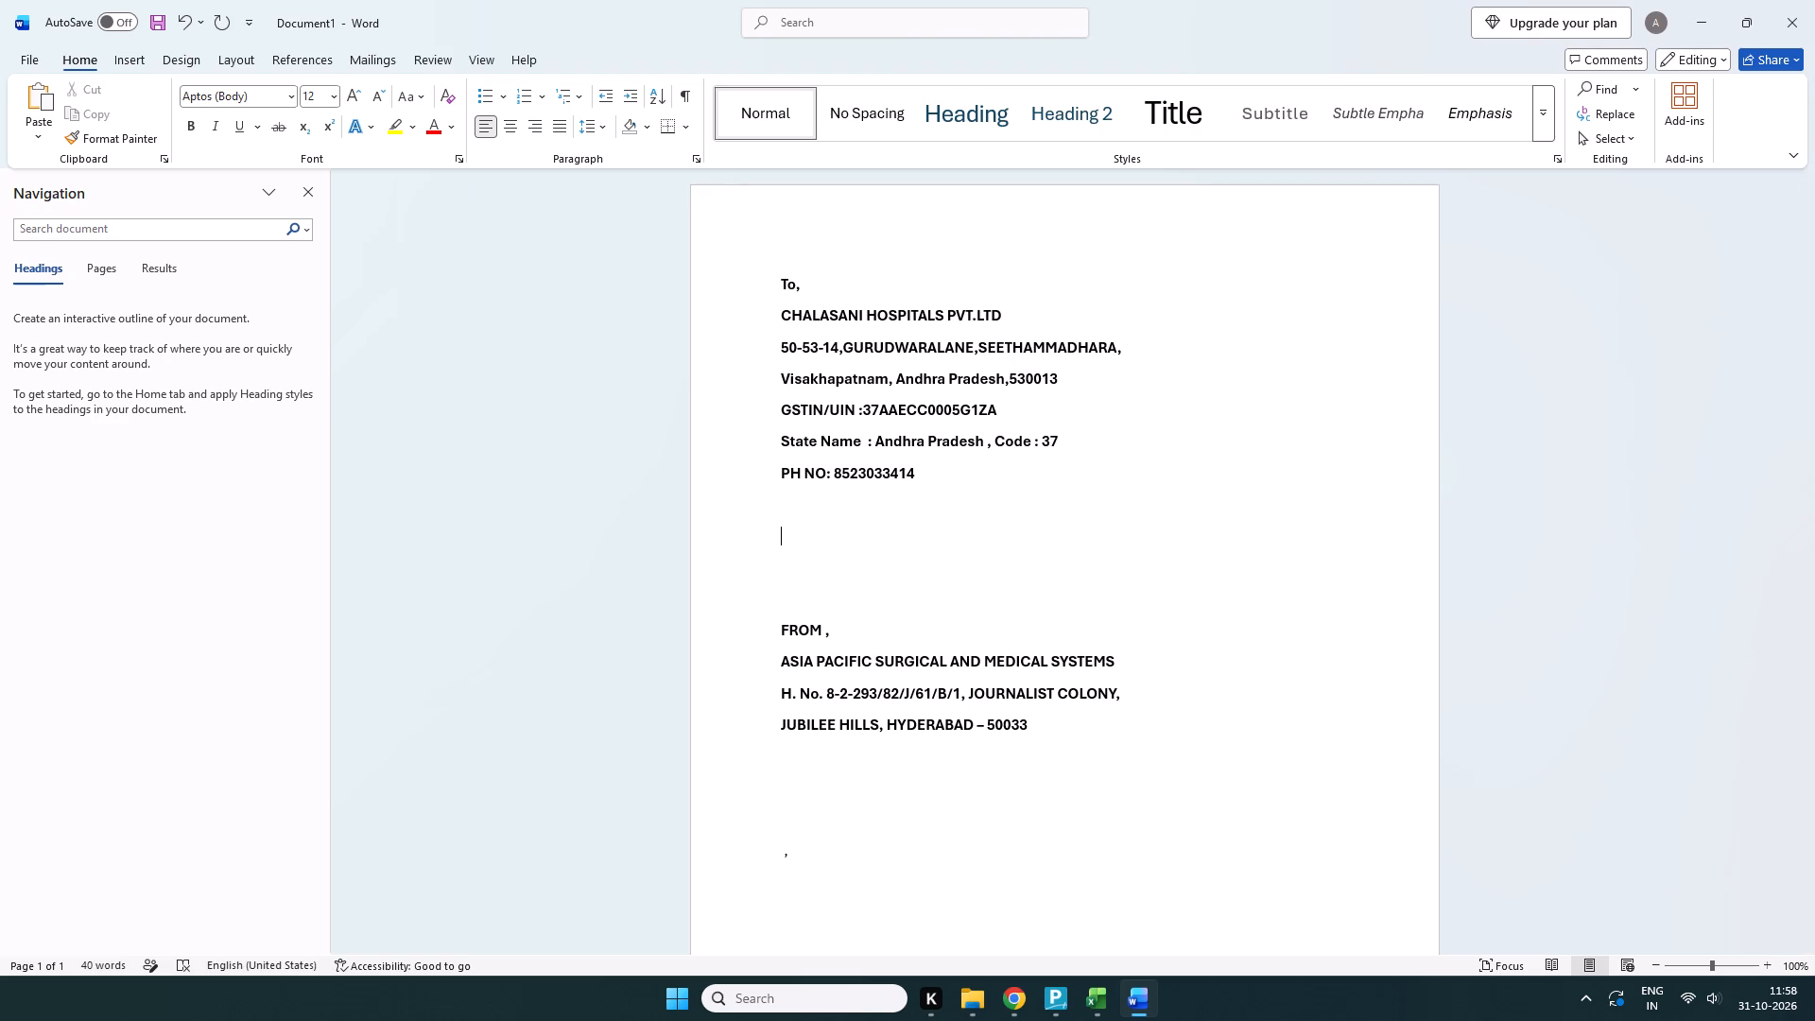
Change SURGICAL to SURGICALS in the sender's company name in the FROM block.
{"action": "left_click", "coordinate": [947, 661]}
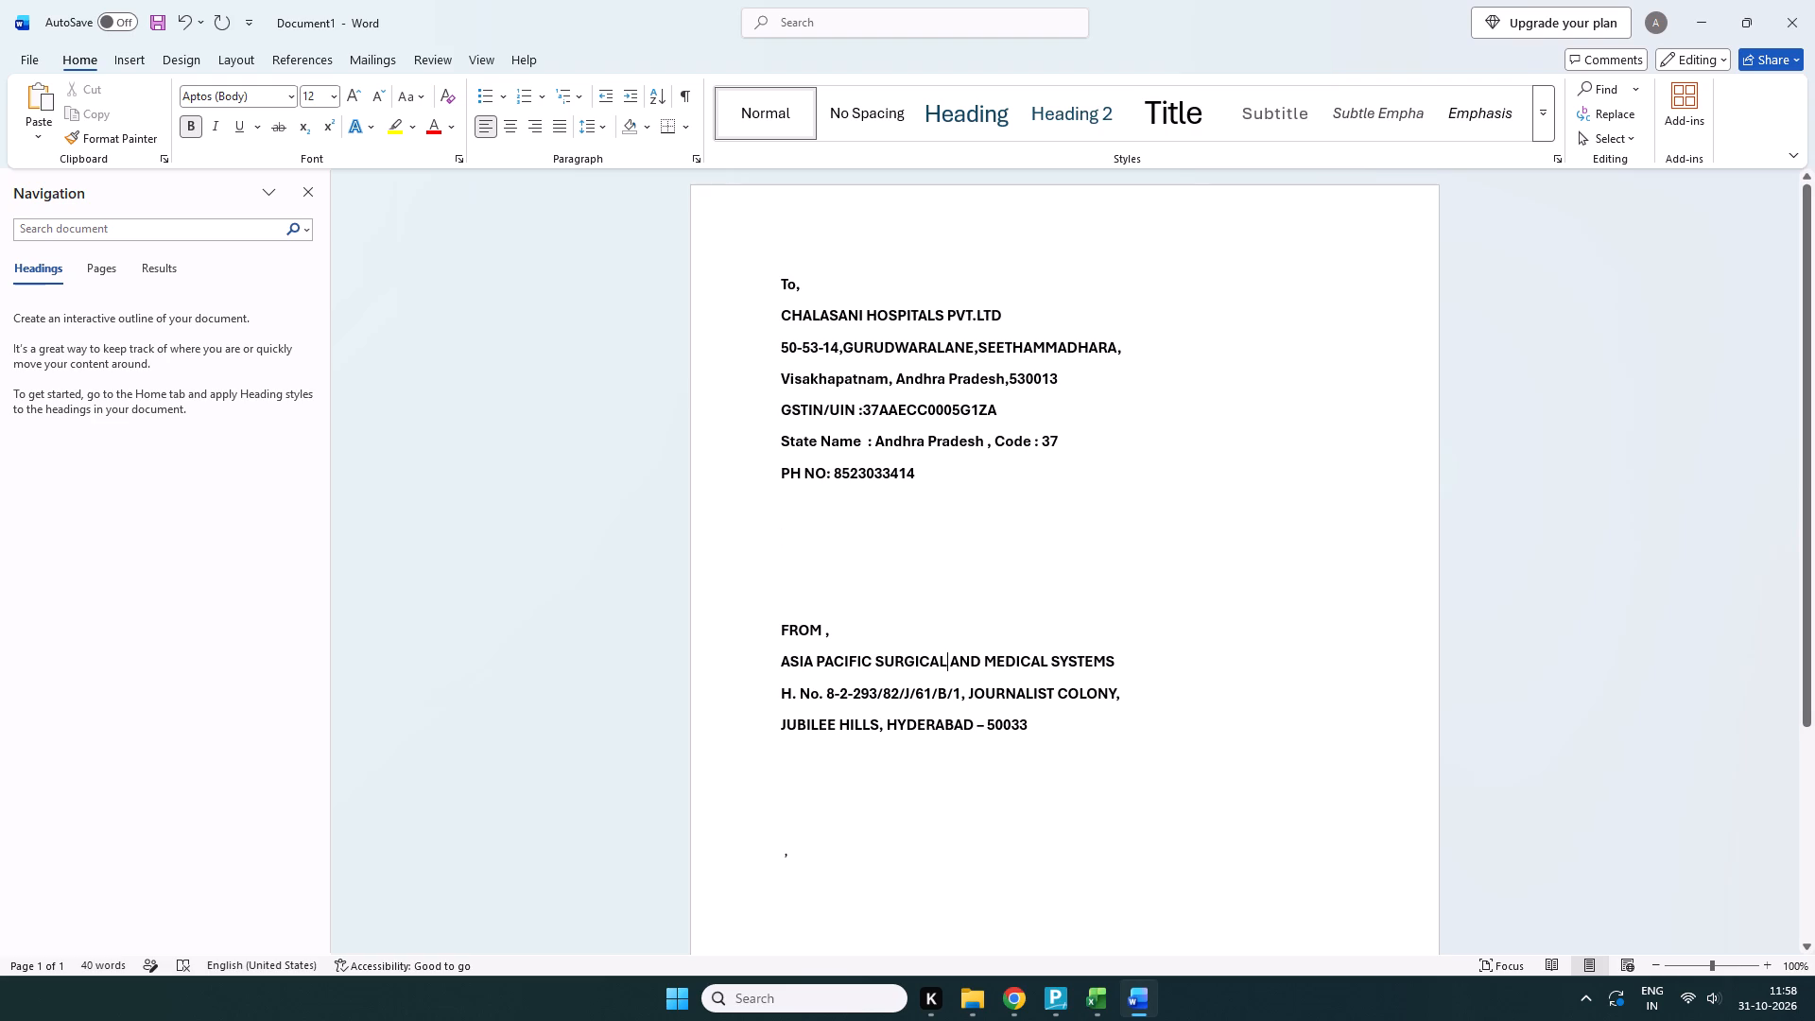
{"action": "key", "text": "s"}
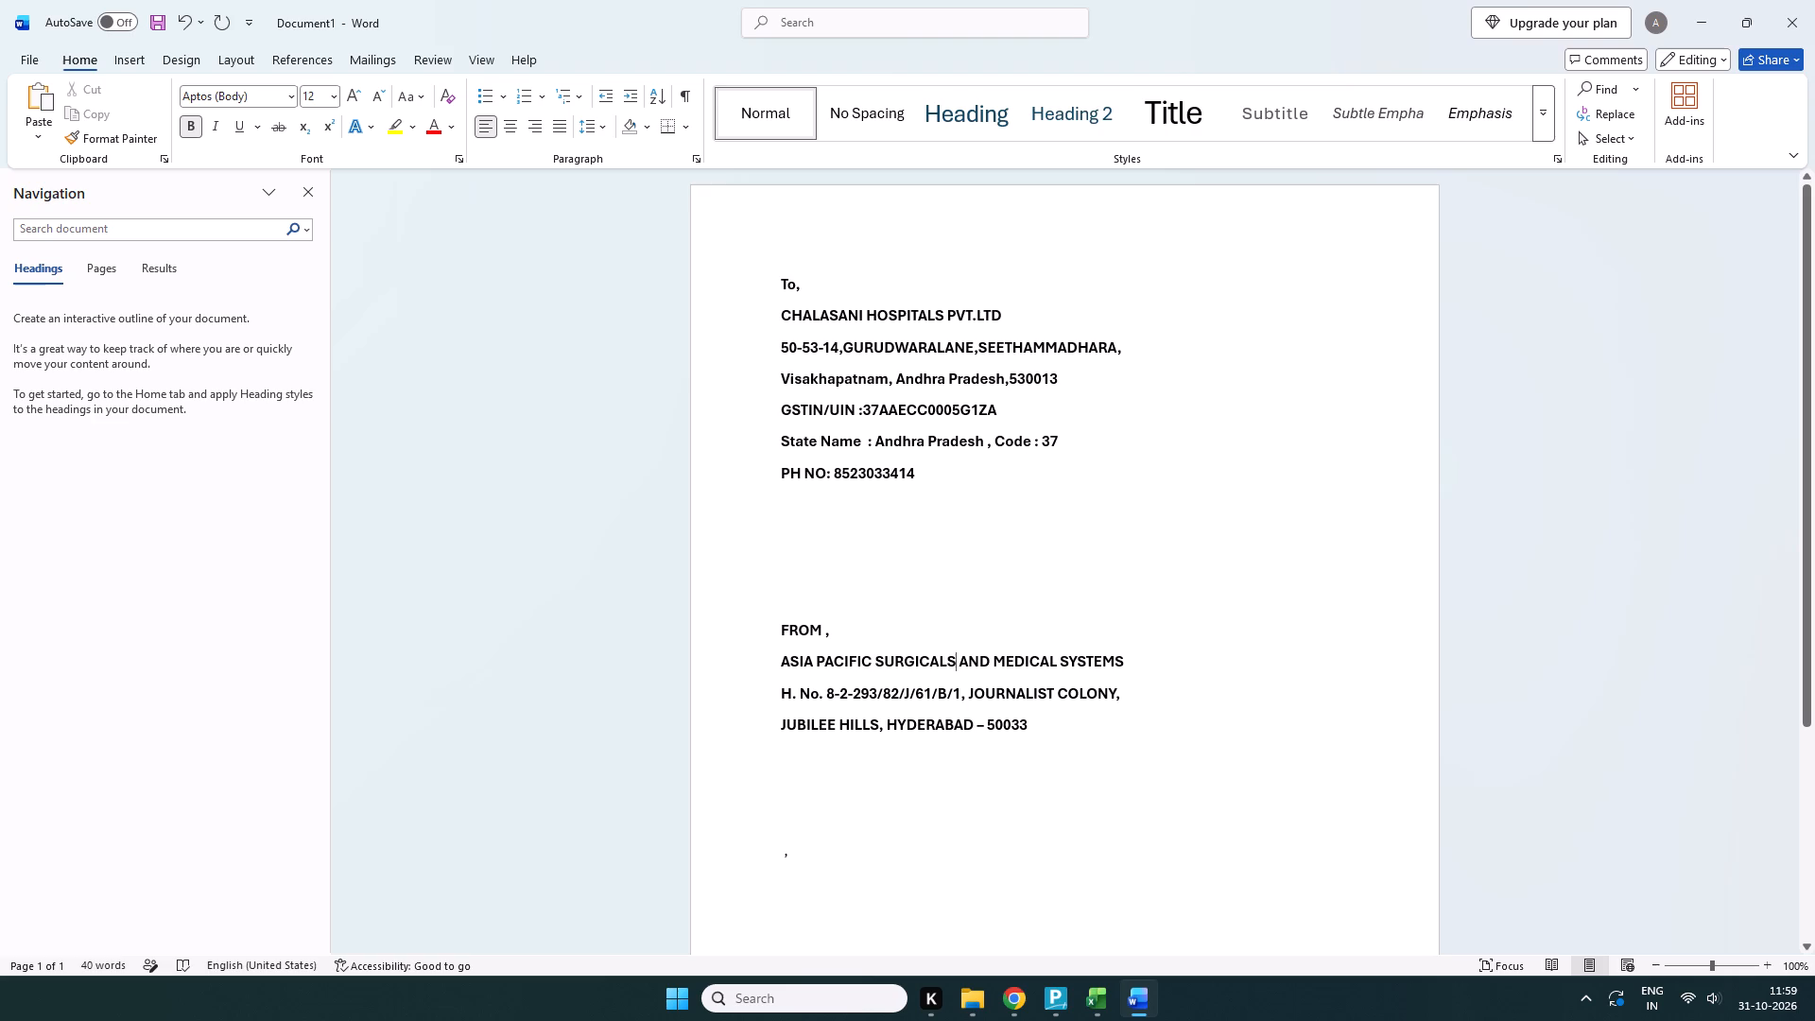
Delete the stray comma standing alone below the sender's address.
{"action": "left_click", "coordinate": [789, 855]}
{"action": "key", "text": "BackSpace"}
Begin a new line after the JUBILEE HILLS, HYDERABAD line of the sender's address.
{"action": "left_click", "coordinate": [794, 743]}
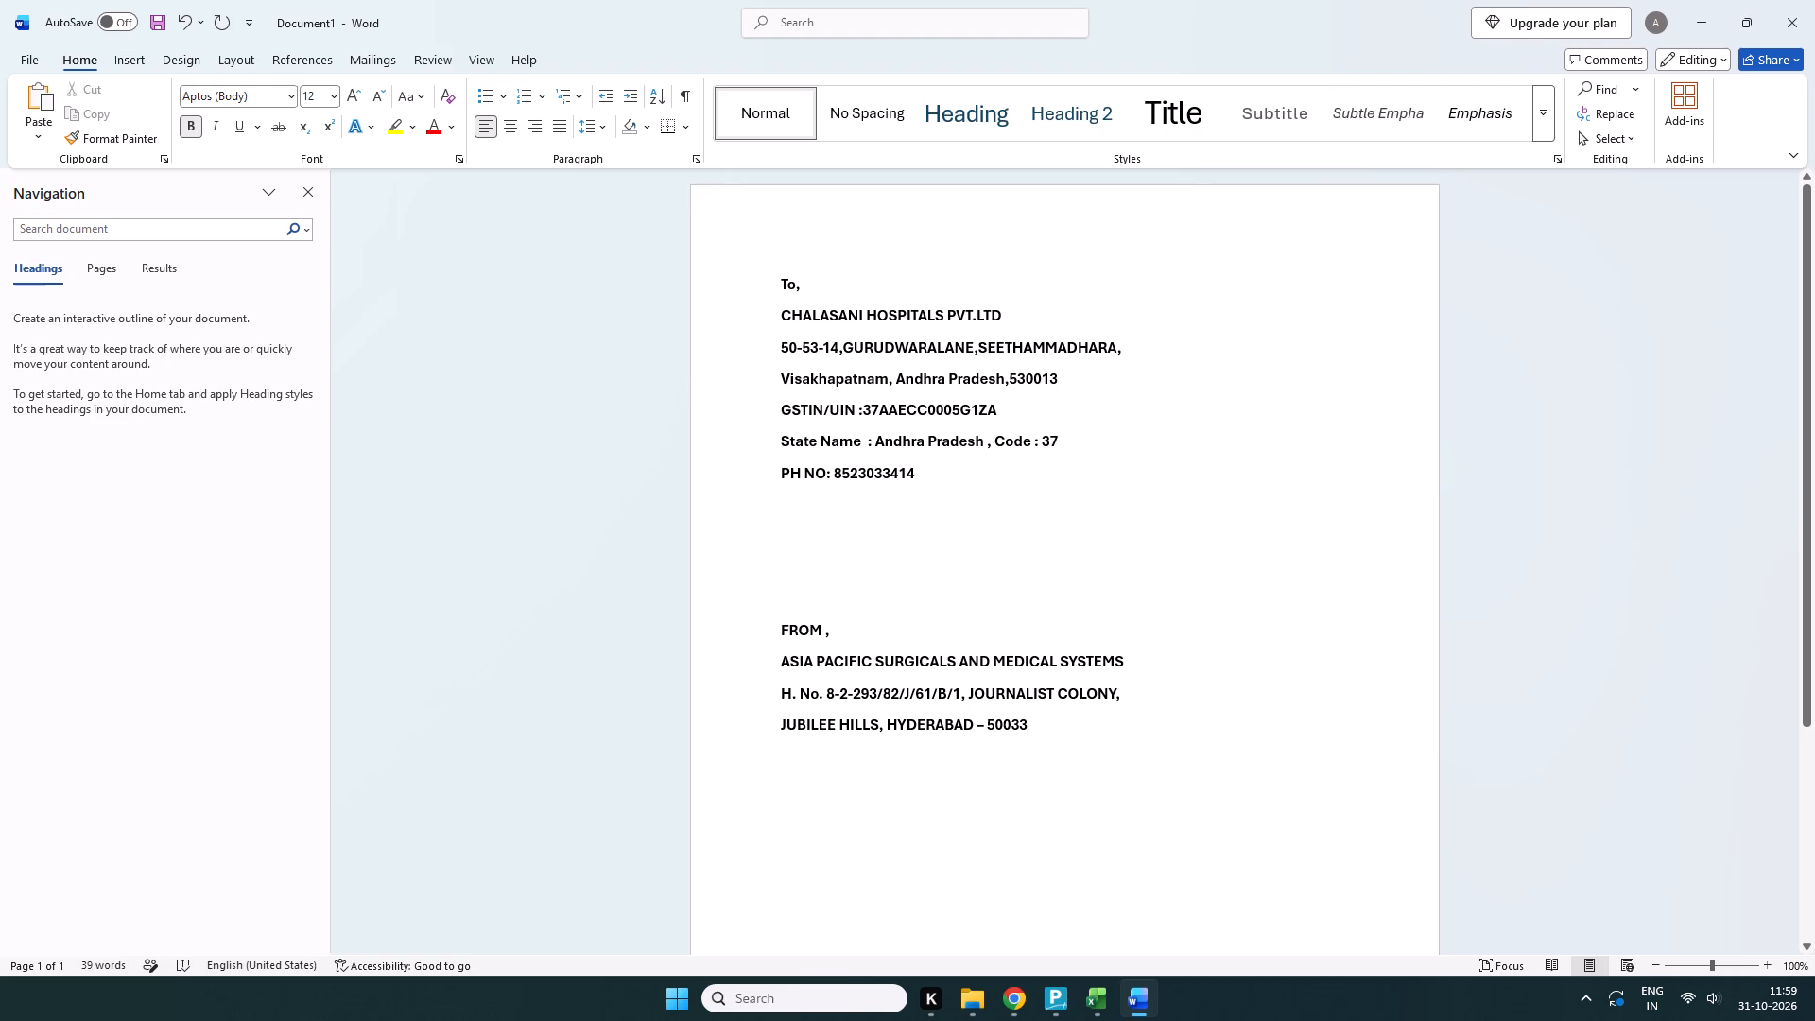
{"action": "left_click", "coordinate": [1032, 721]}
{"action": "key", "text": "Return"}
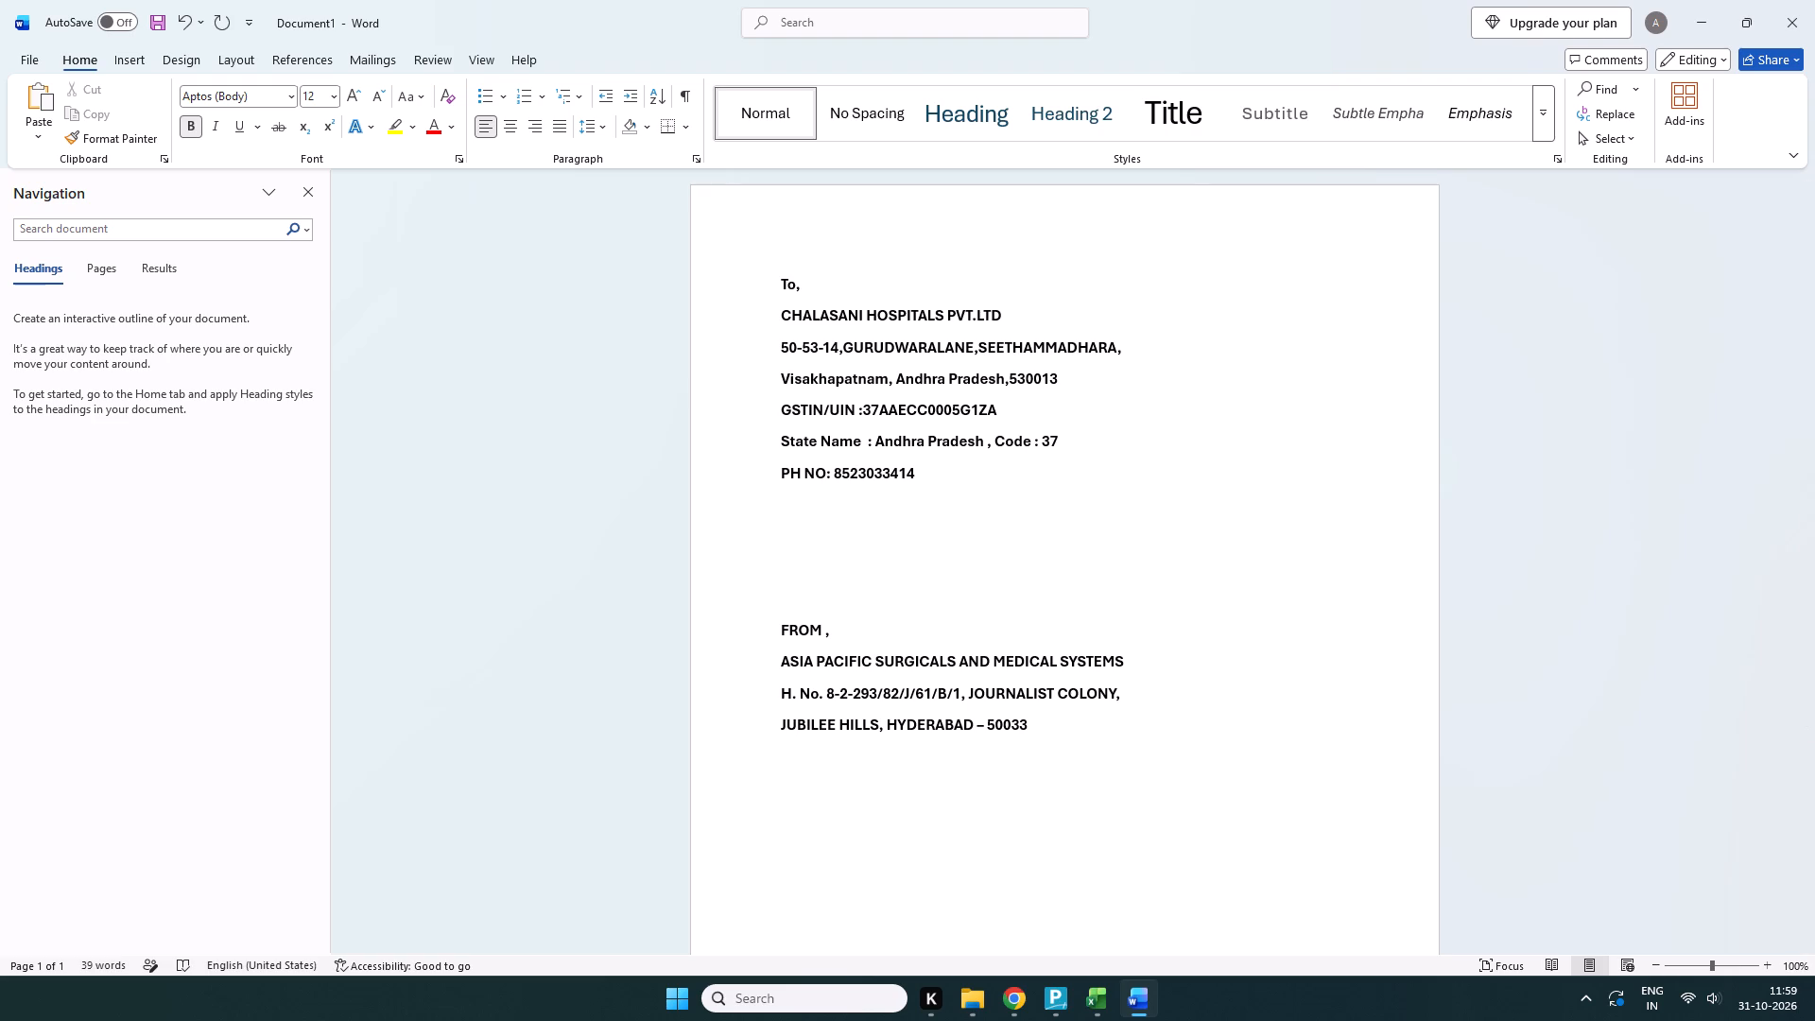
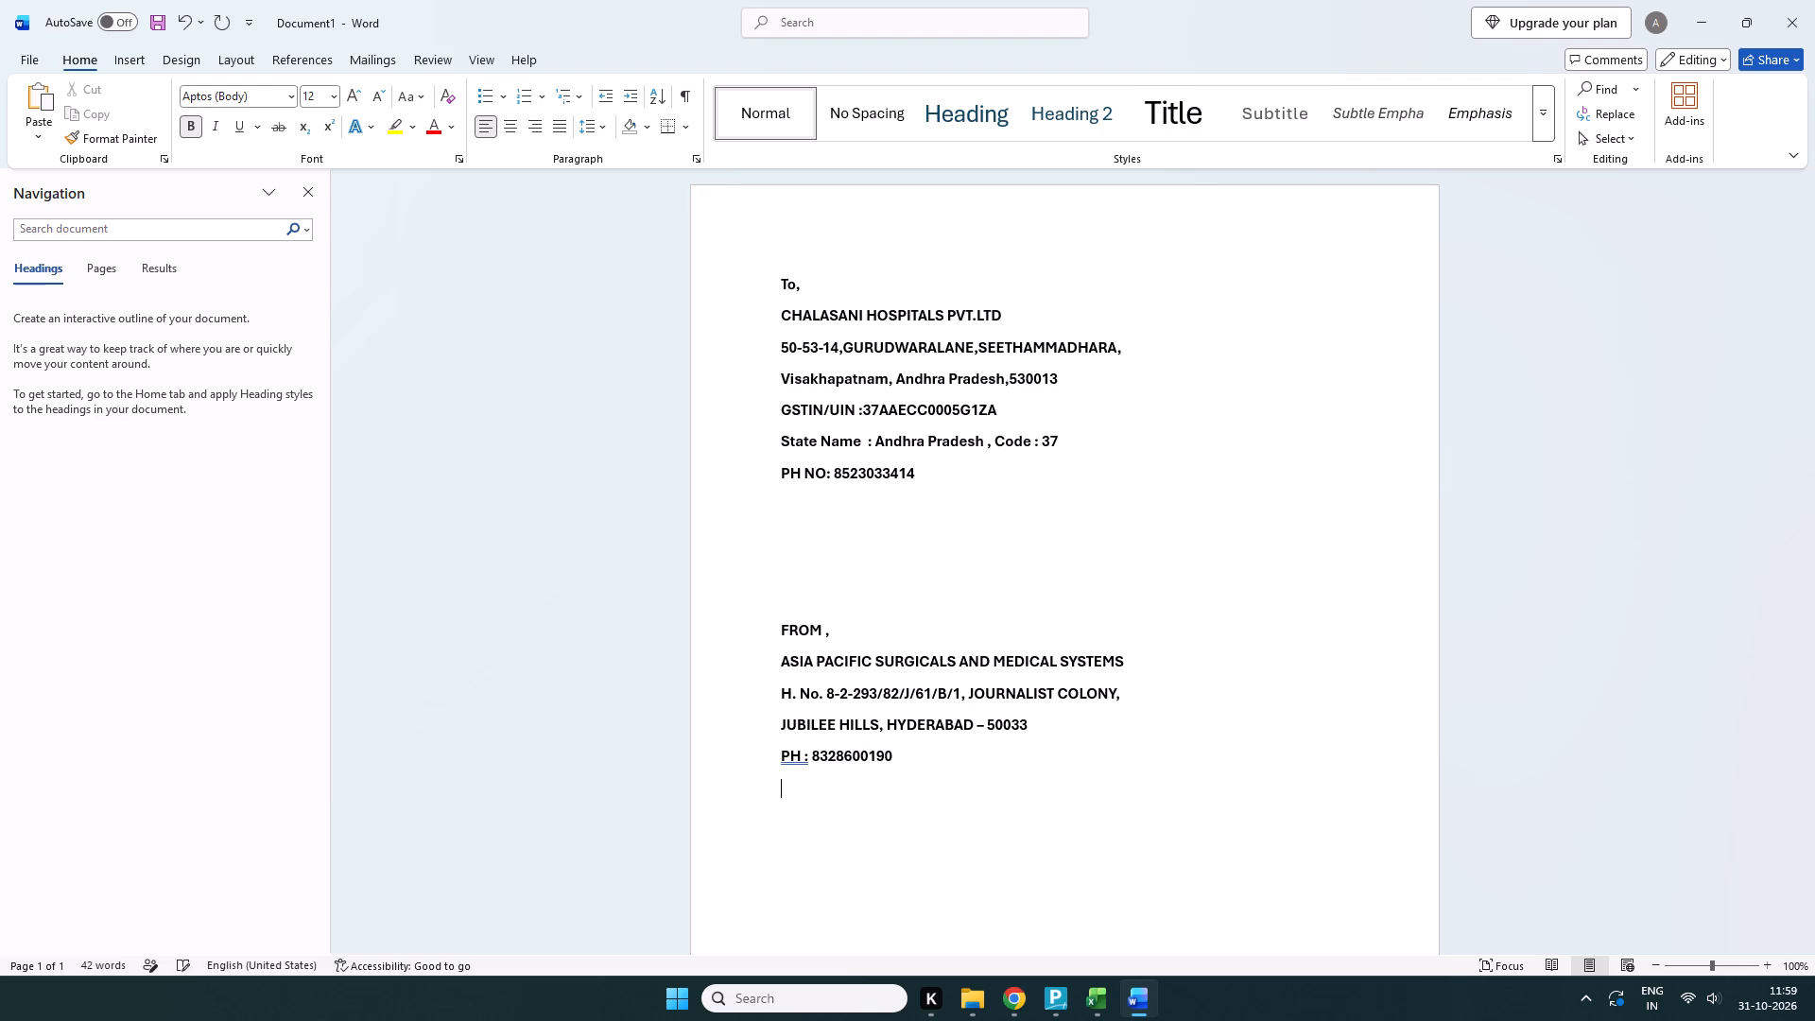
Ignore the grammar flag on the "PH :" line of the sender's block.
{"action": "right_click", "coordinate": [800, 763]}
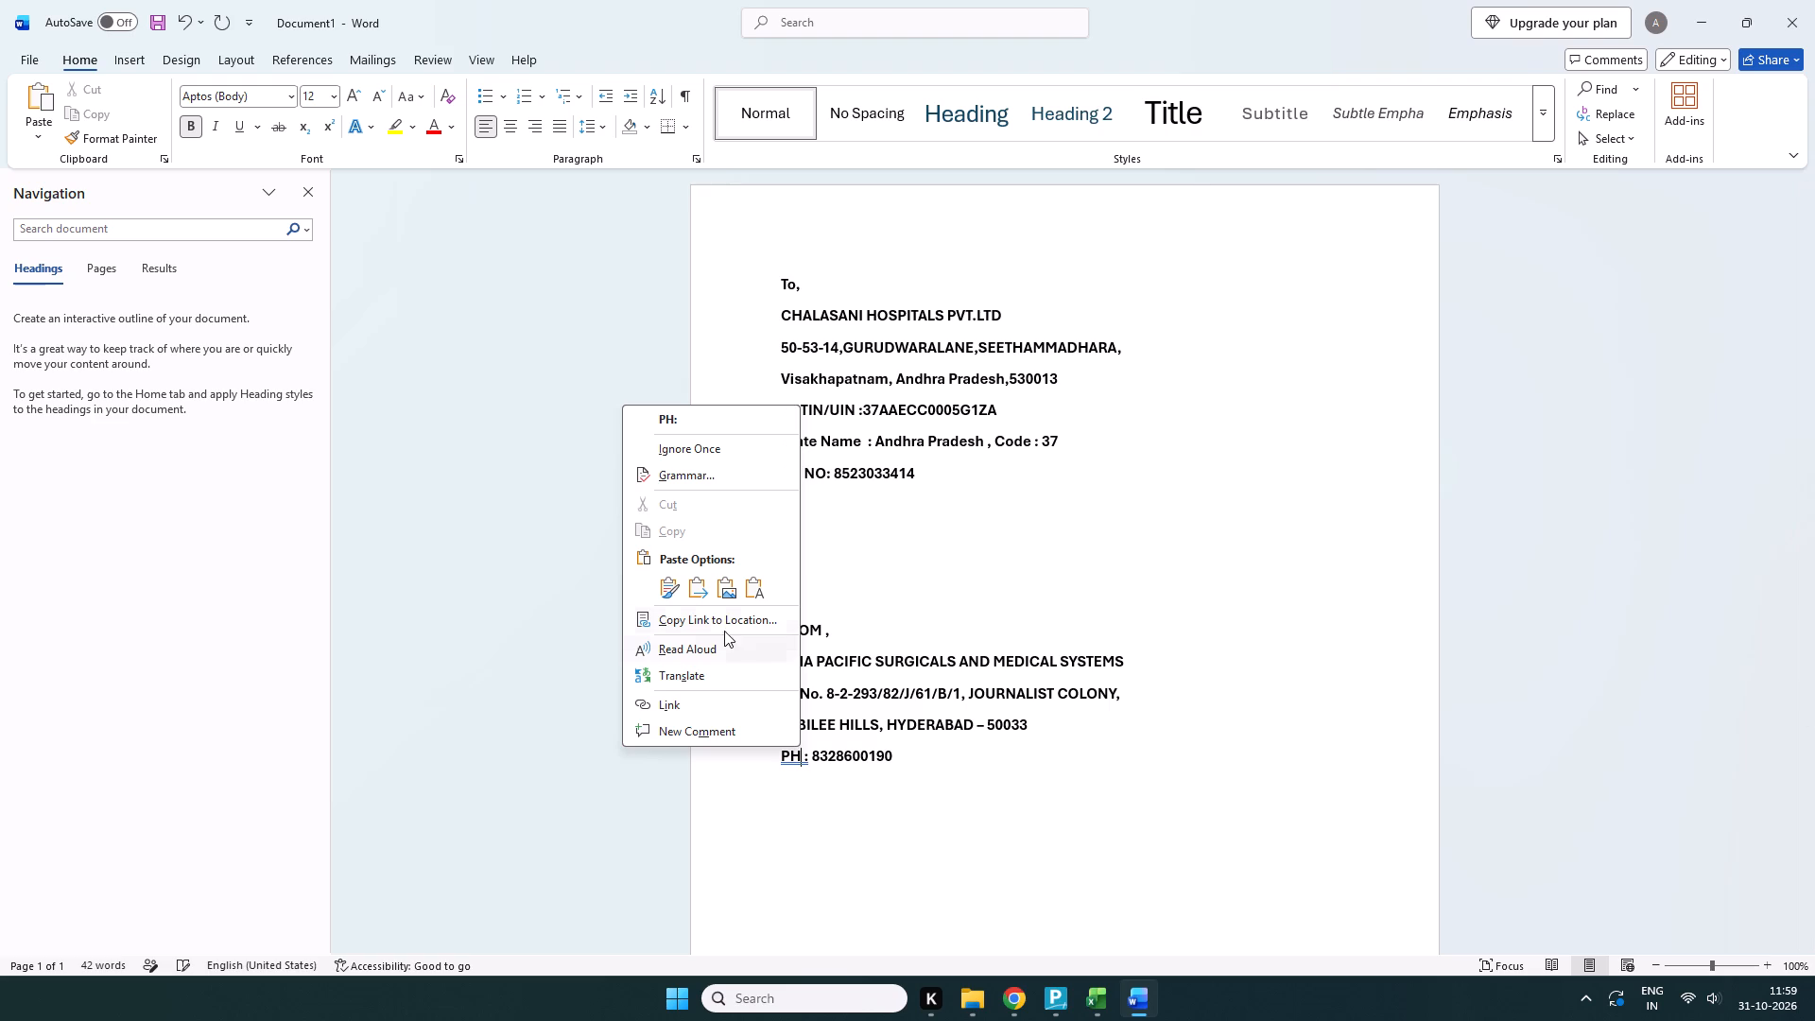
{"action": "left_click", "coordinate": [689, 450]}
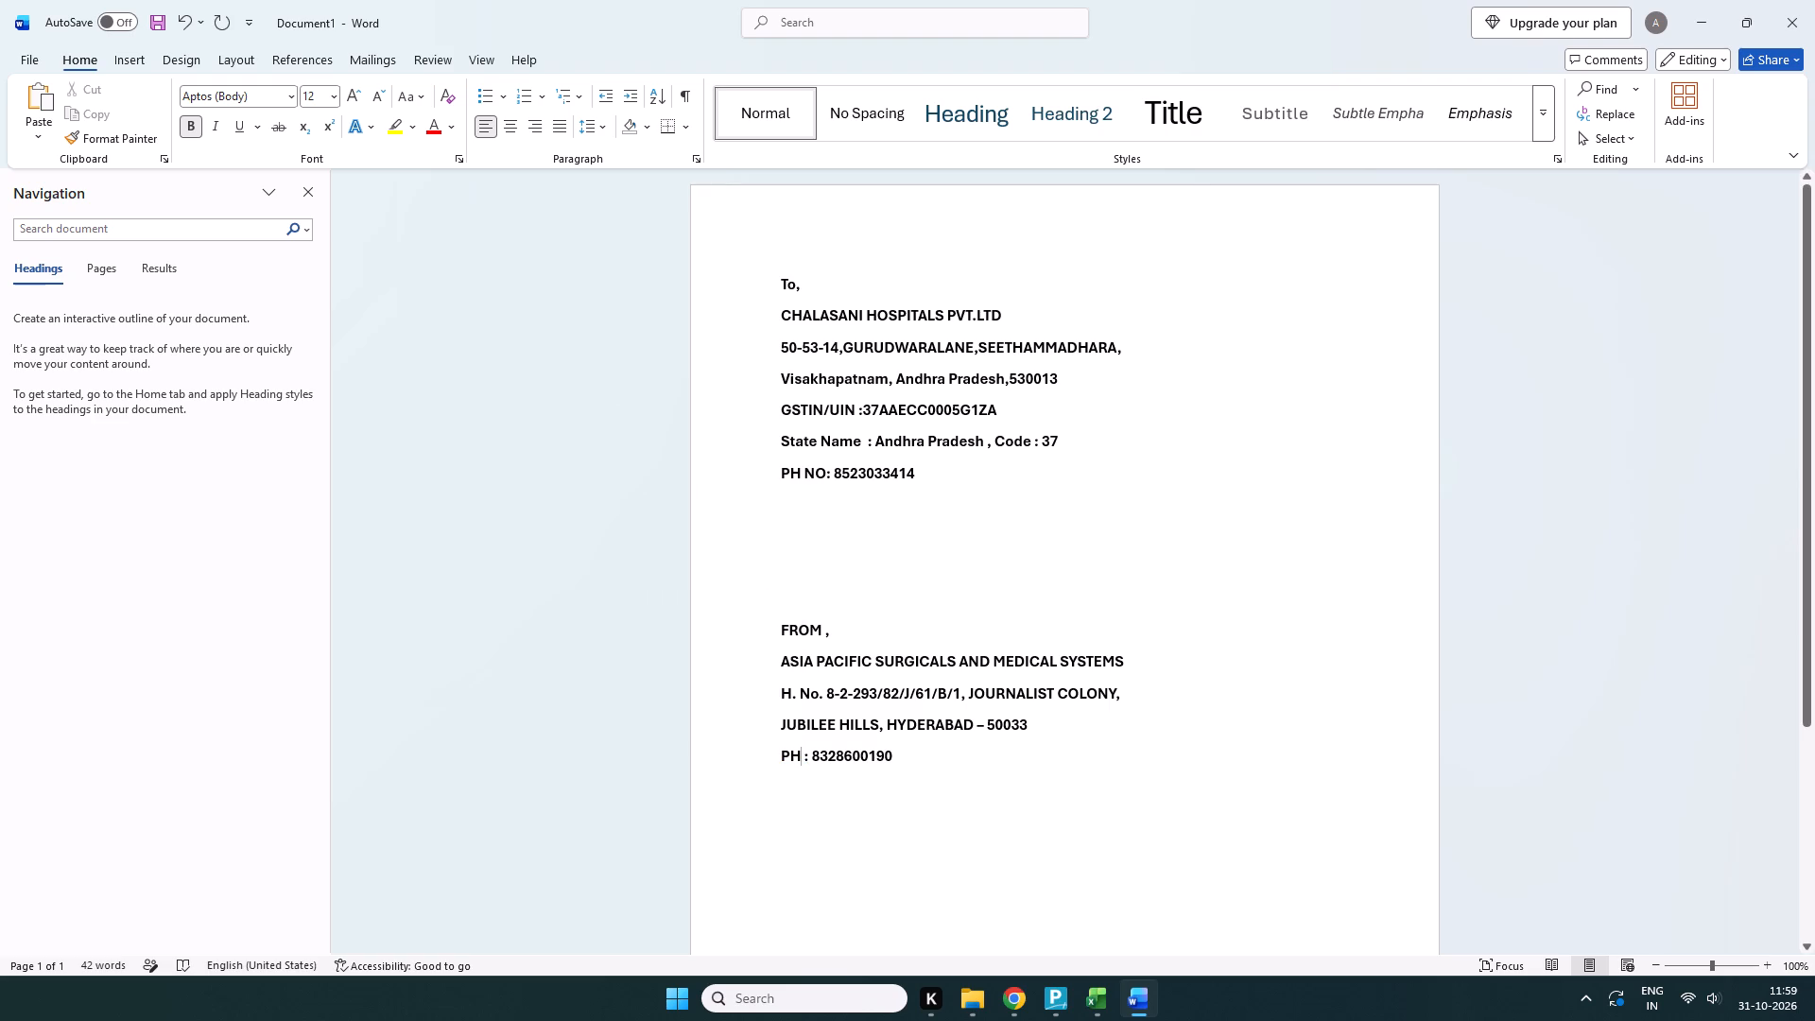
Centre the sender's block, from the "FROM ," line down to the PH line.
{"action": "left_click_drag", "start_coordinate": [777, 629], "coordinate": [913, 651]}
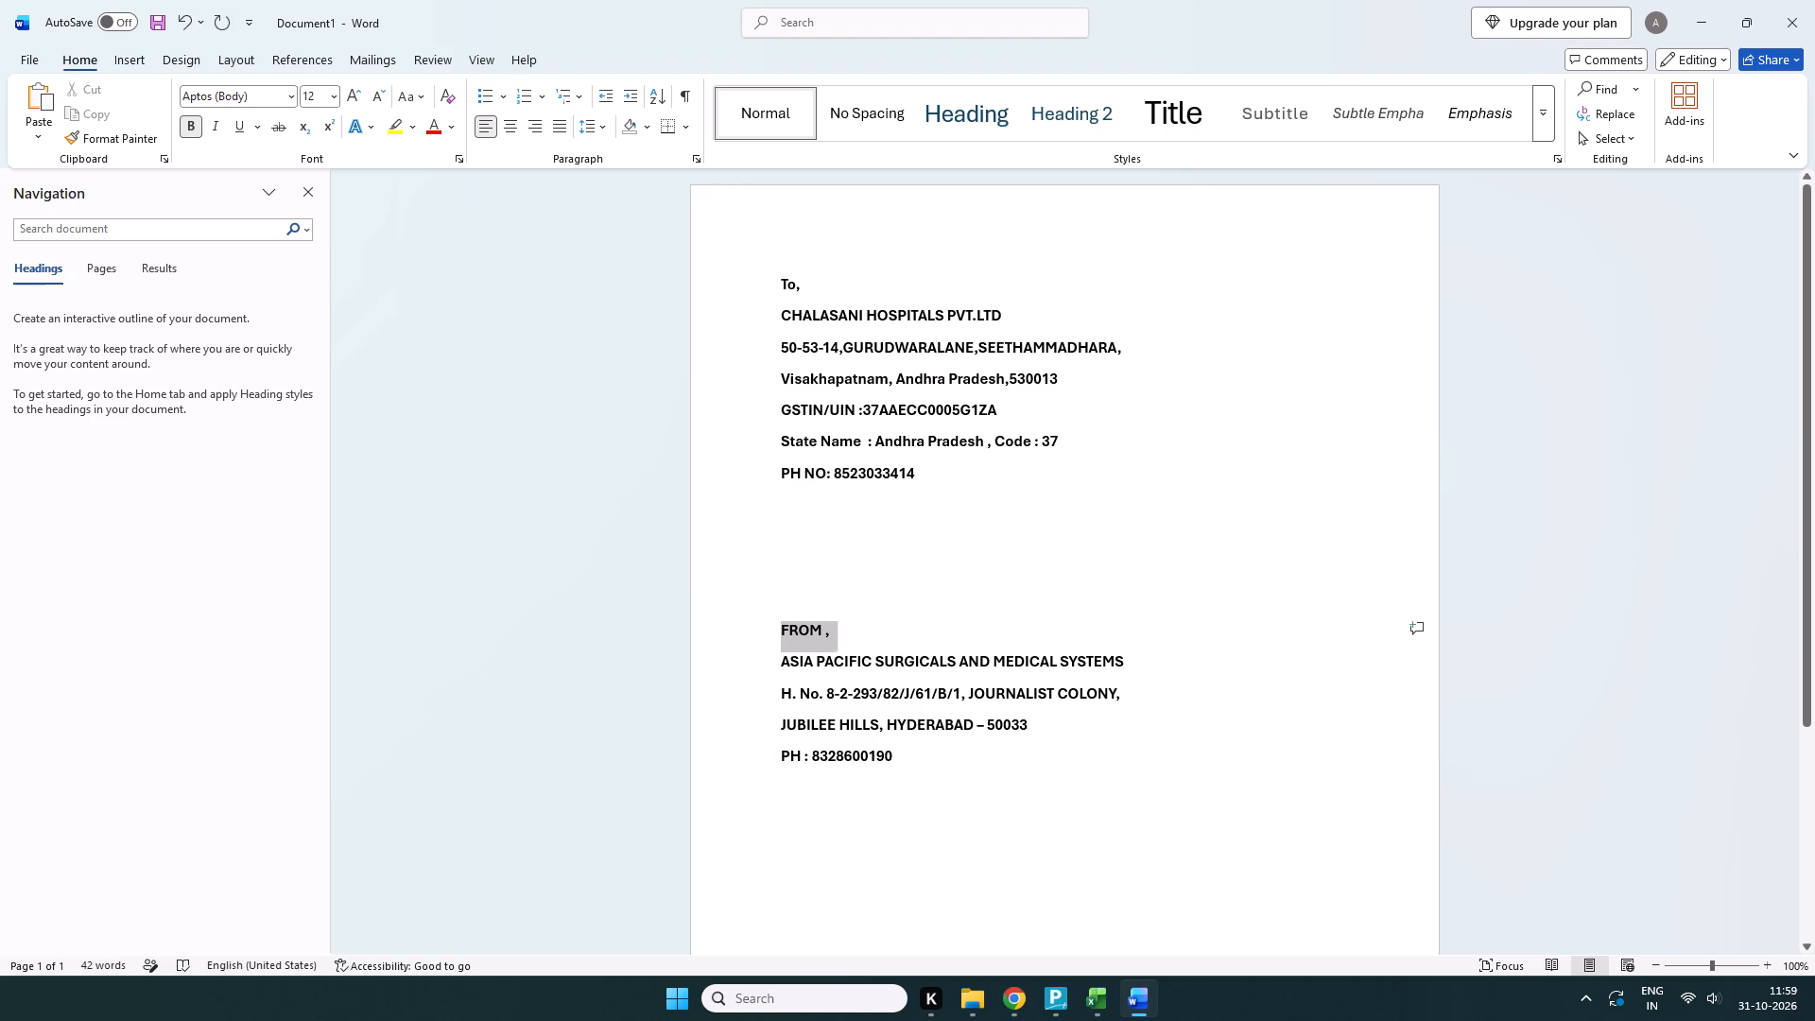
{"action": "left_click_drag", "start_coordinate": [913, 651], "coordinate": [960, 758]}
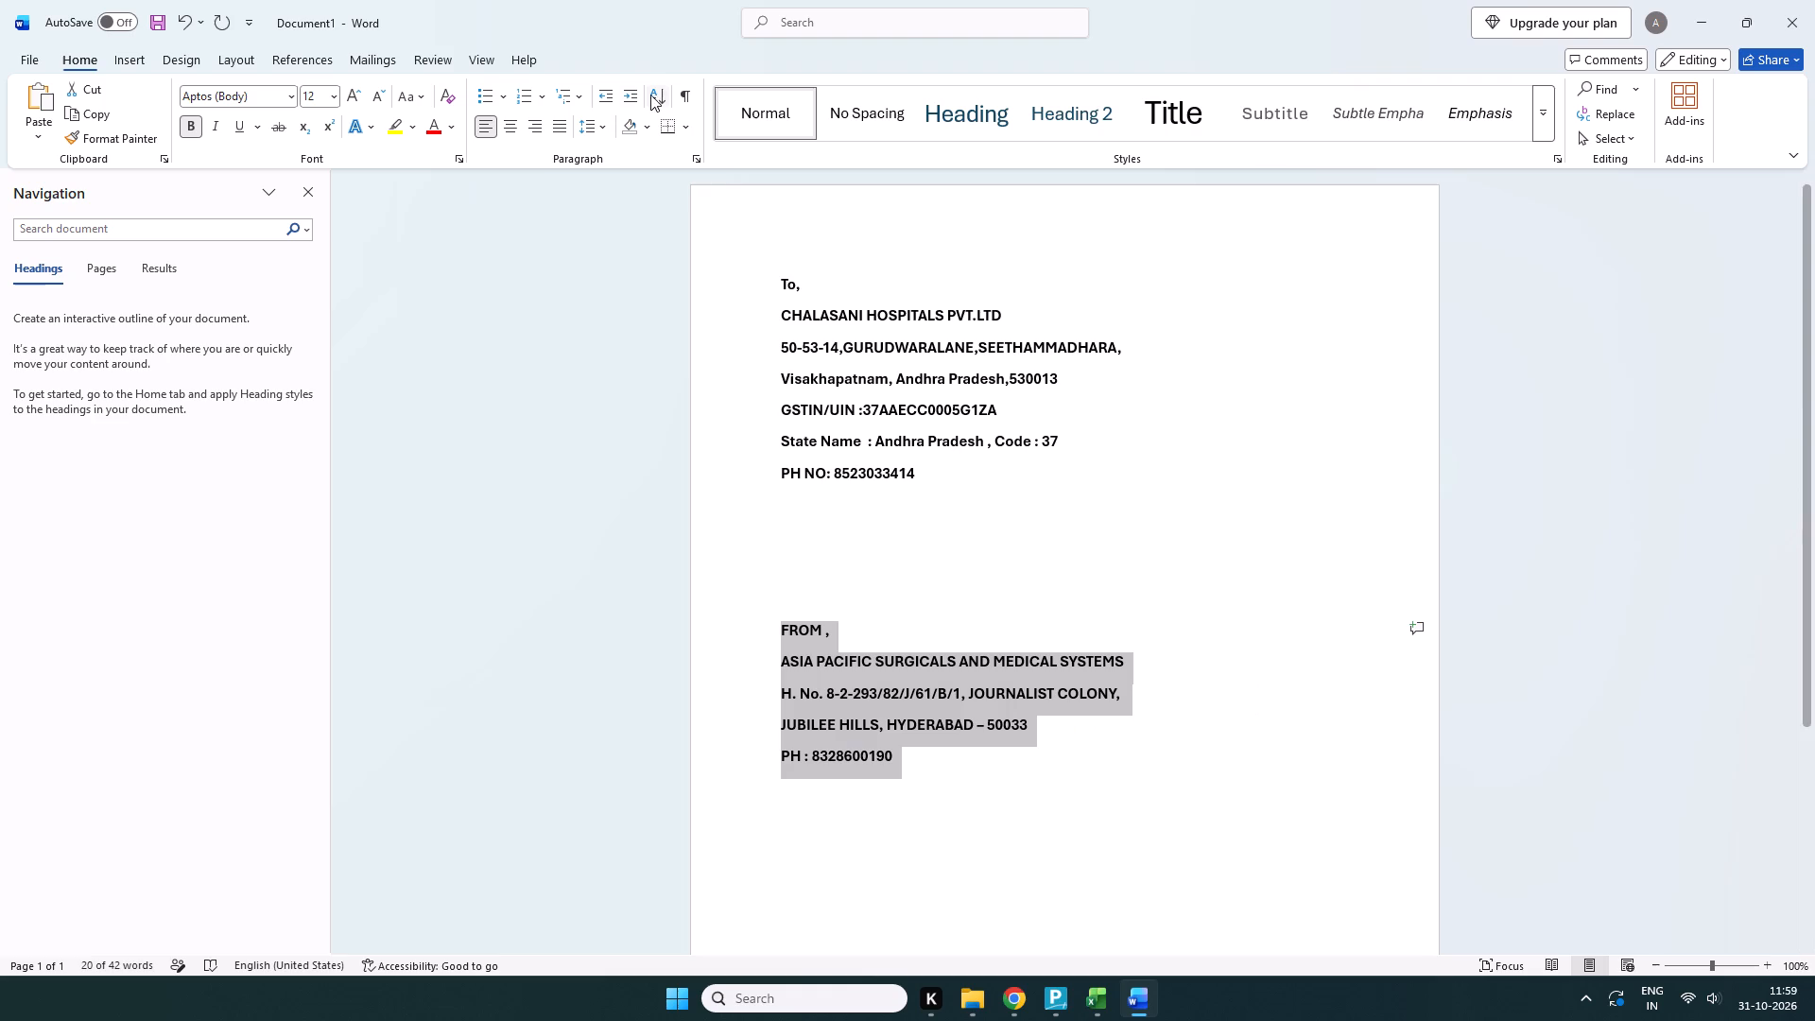
{"action": "left_click", "coordinate": [513, 124]}
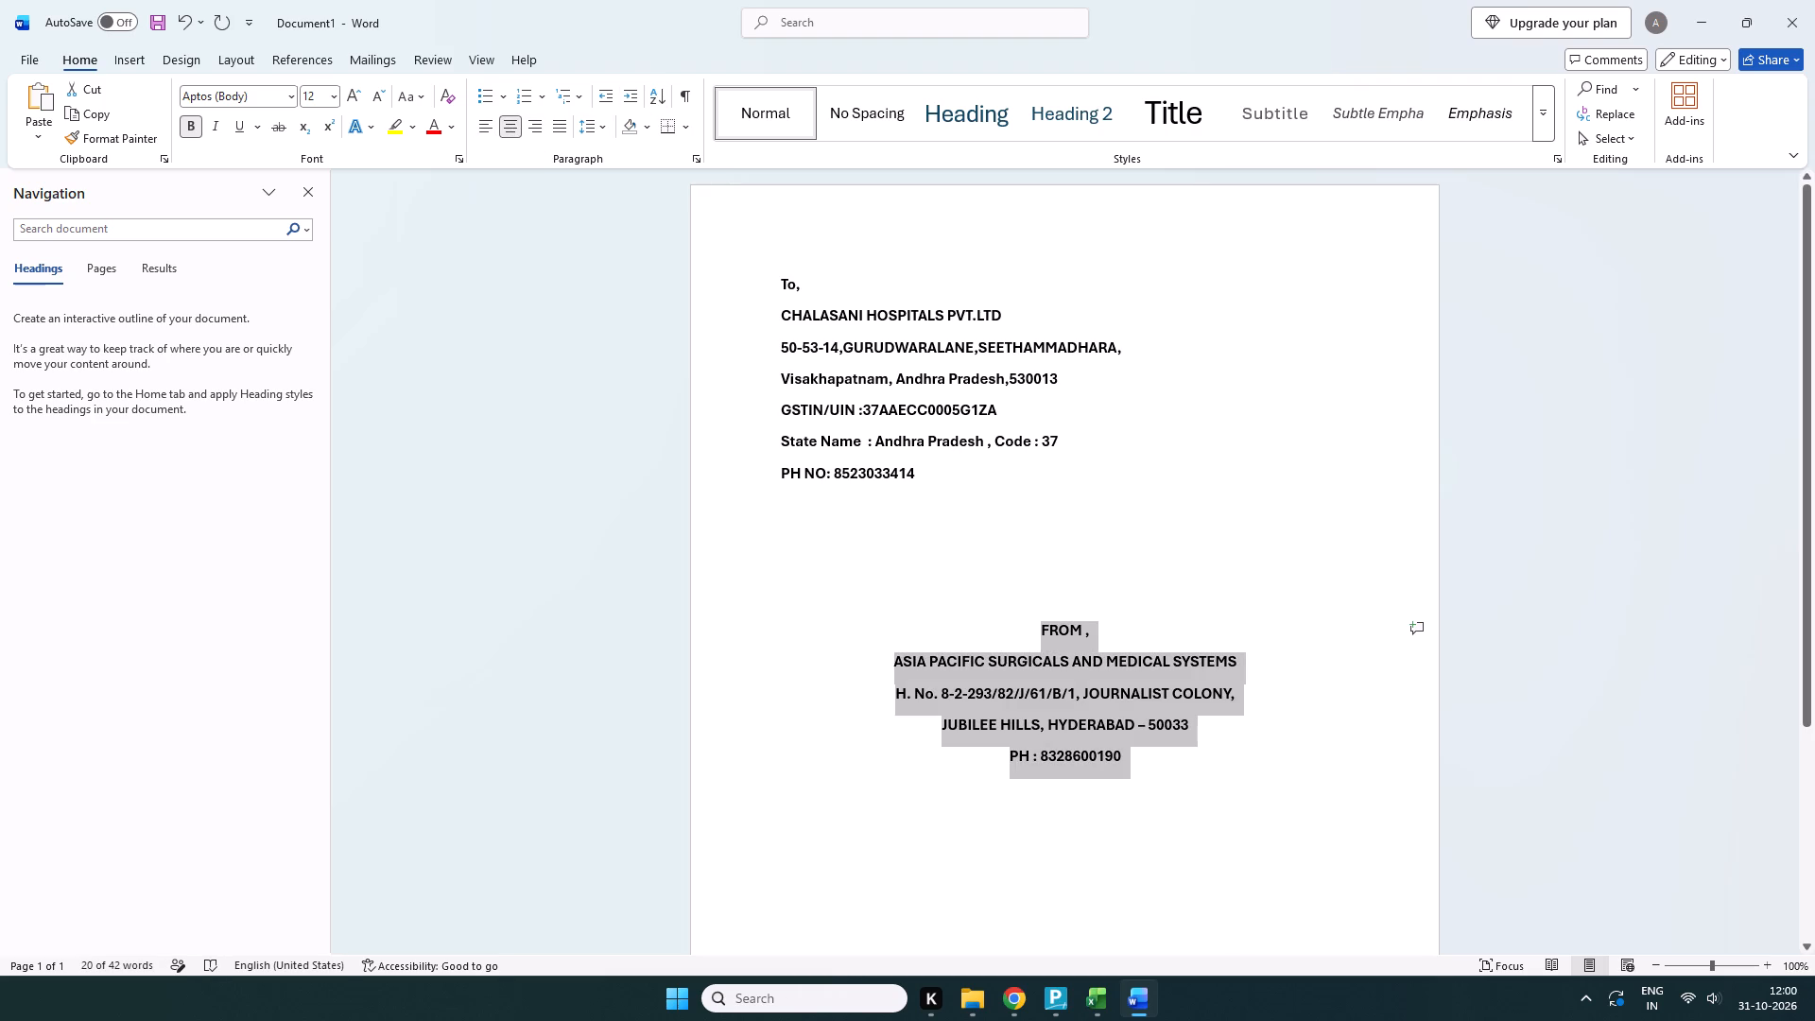
{"action": "left_click", "coordinate": [780, 620]}
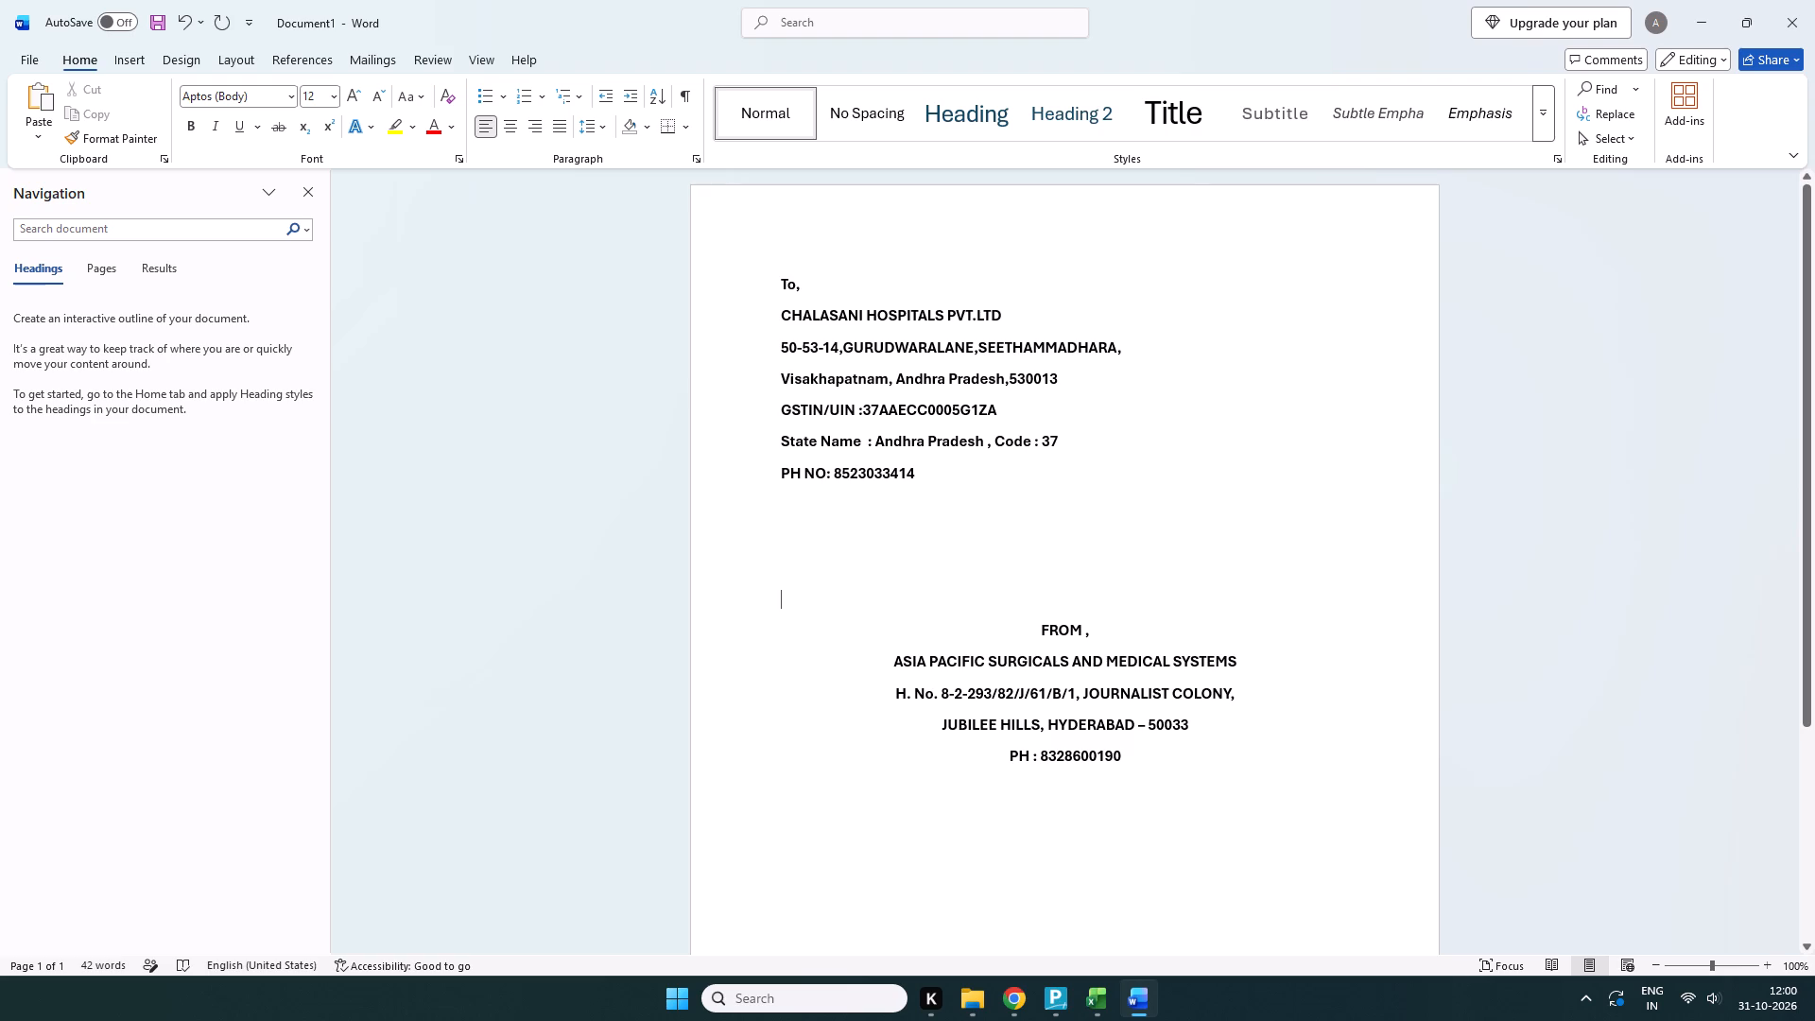
Turn the recipient block, from "To," down to the PH NO line, into a list with round bullets.
{"action": "left_click_drag", "start_coordinate": [784, 289], "coordinate": [977, 473]}
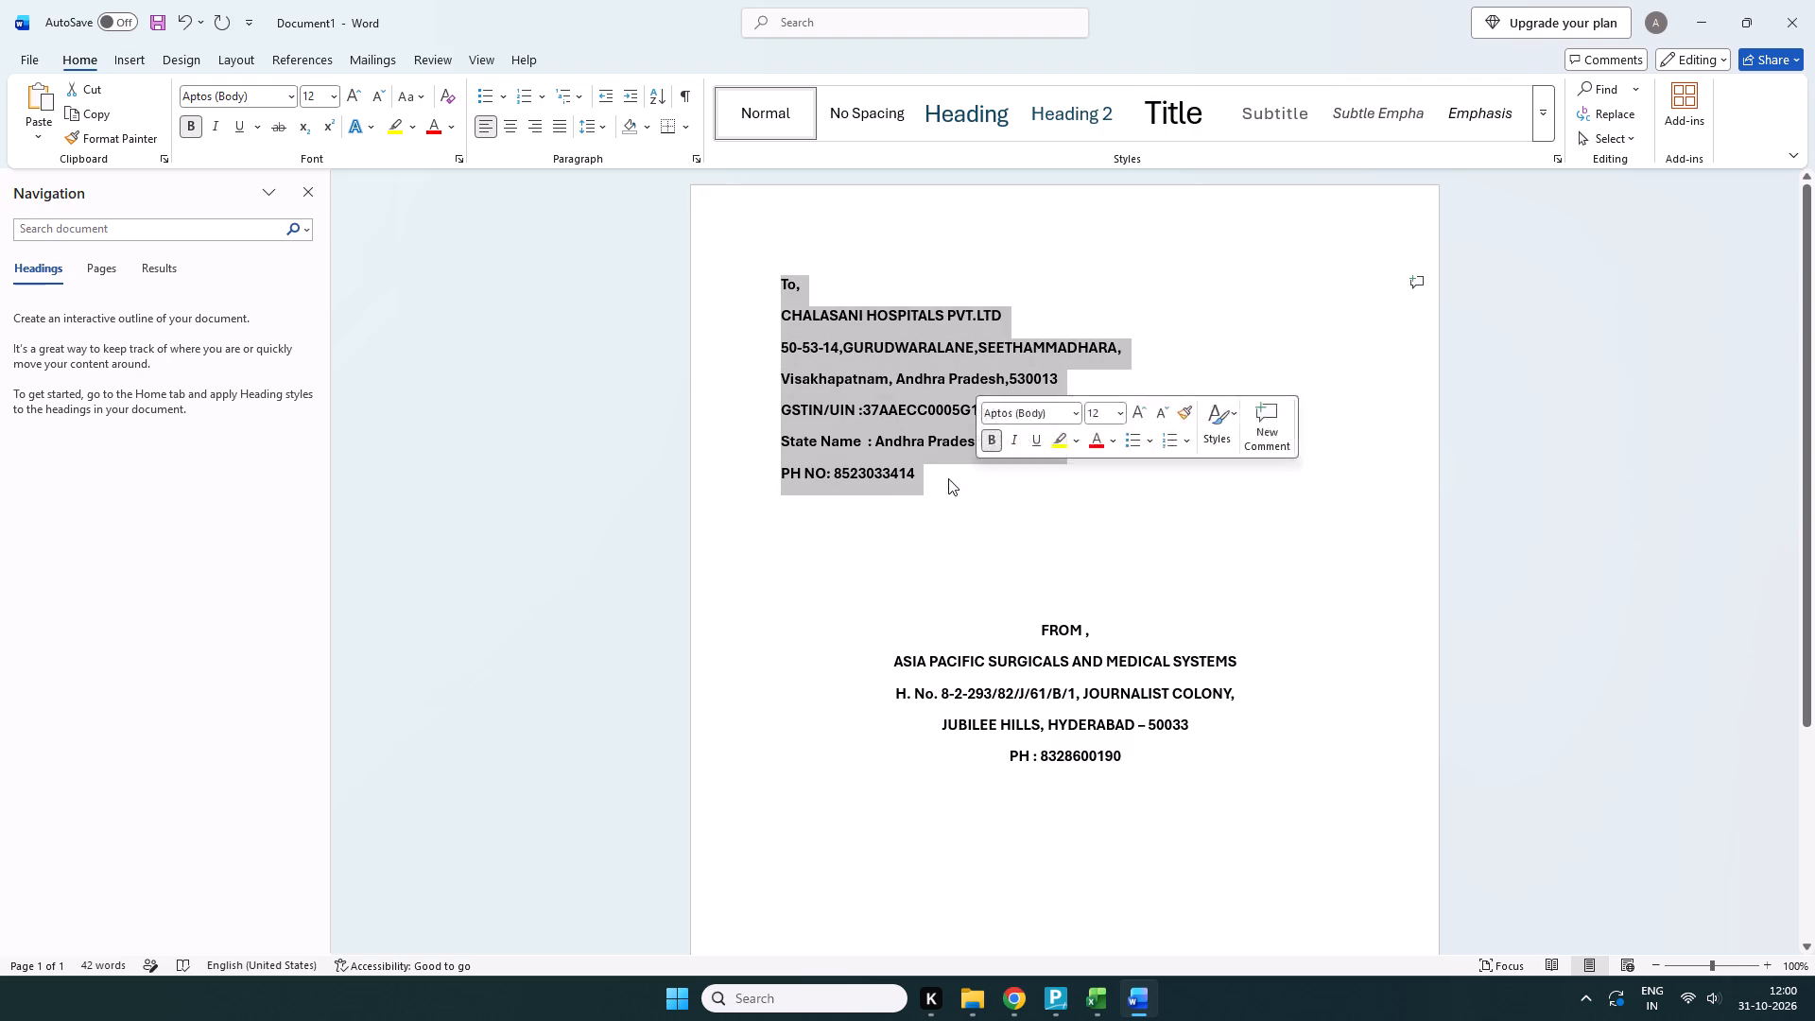
{"action": "left_click", "coordinate": [487, 127]}
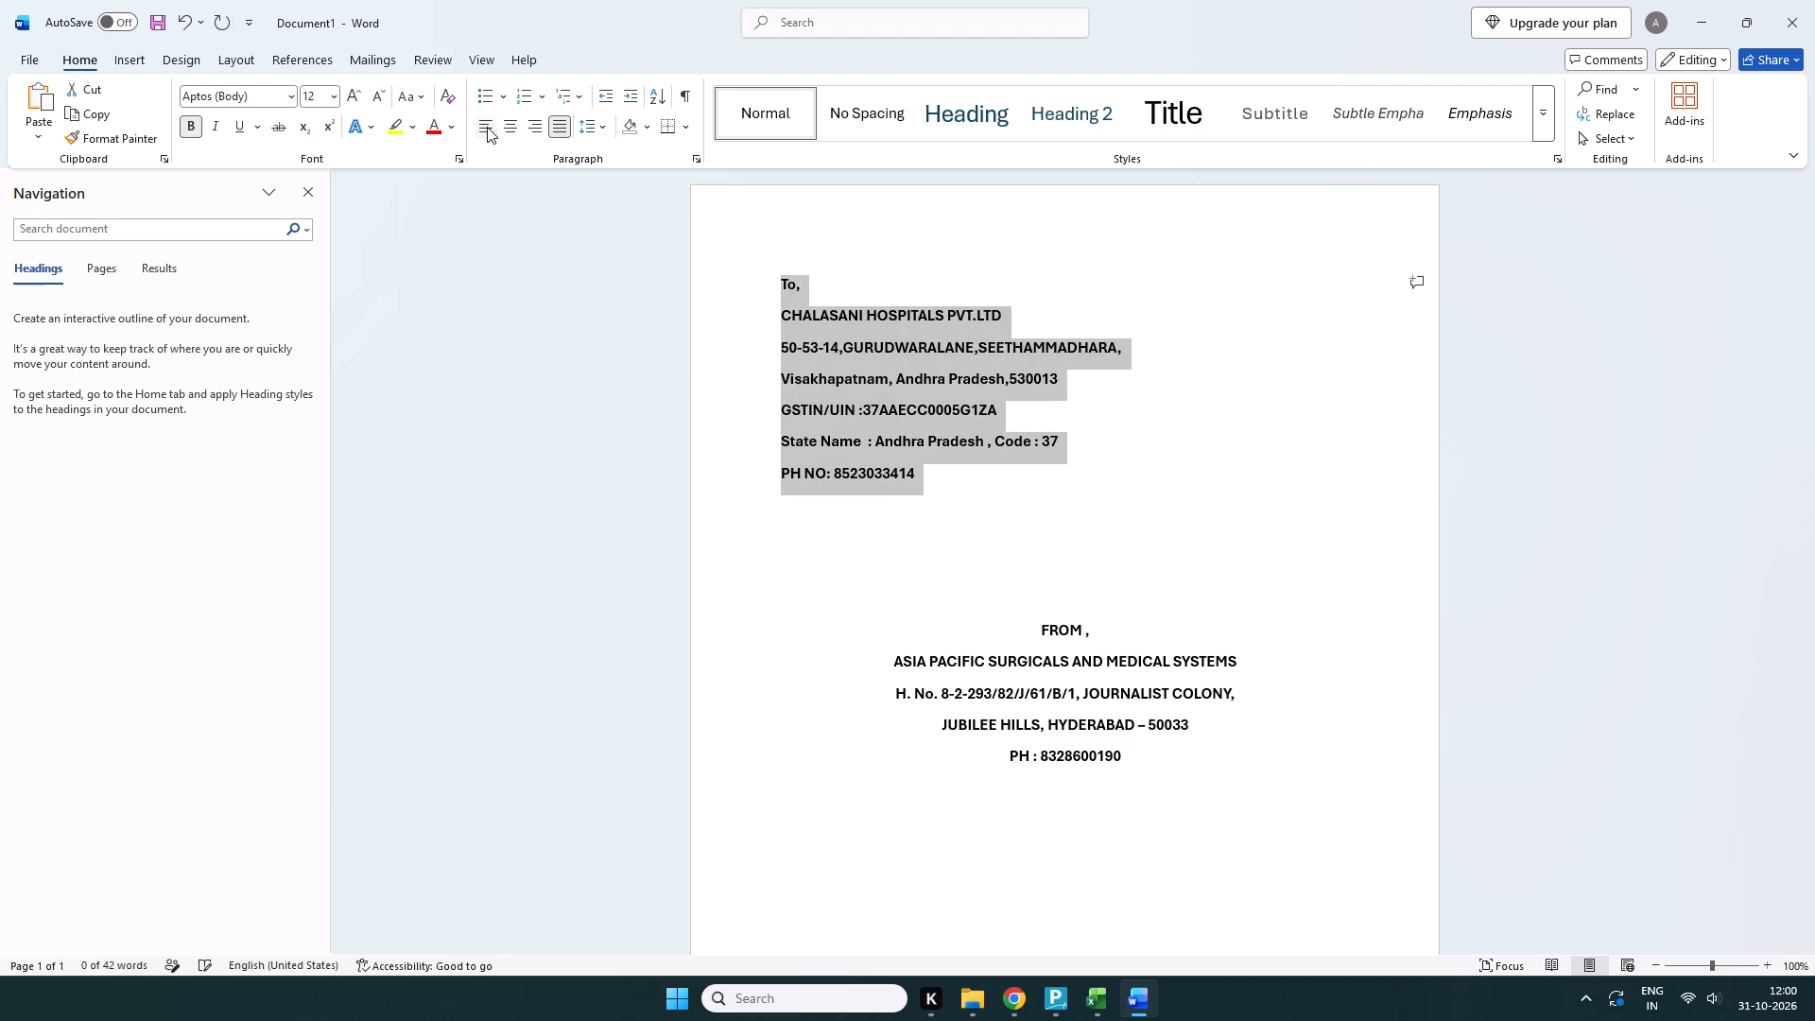
{"action": "left_click", "coordinate": [493, 123]}
{"action": "left_click", "coordinate": [490, 125]}
{"action": "left_click", "coordinate": [484, 90]}
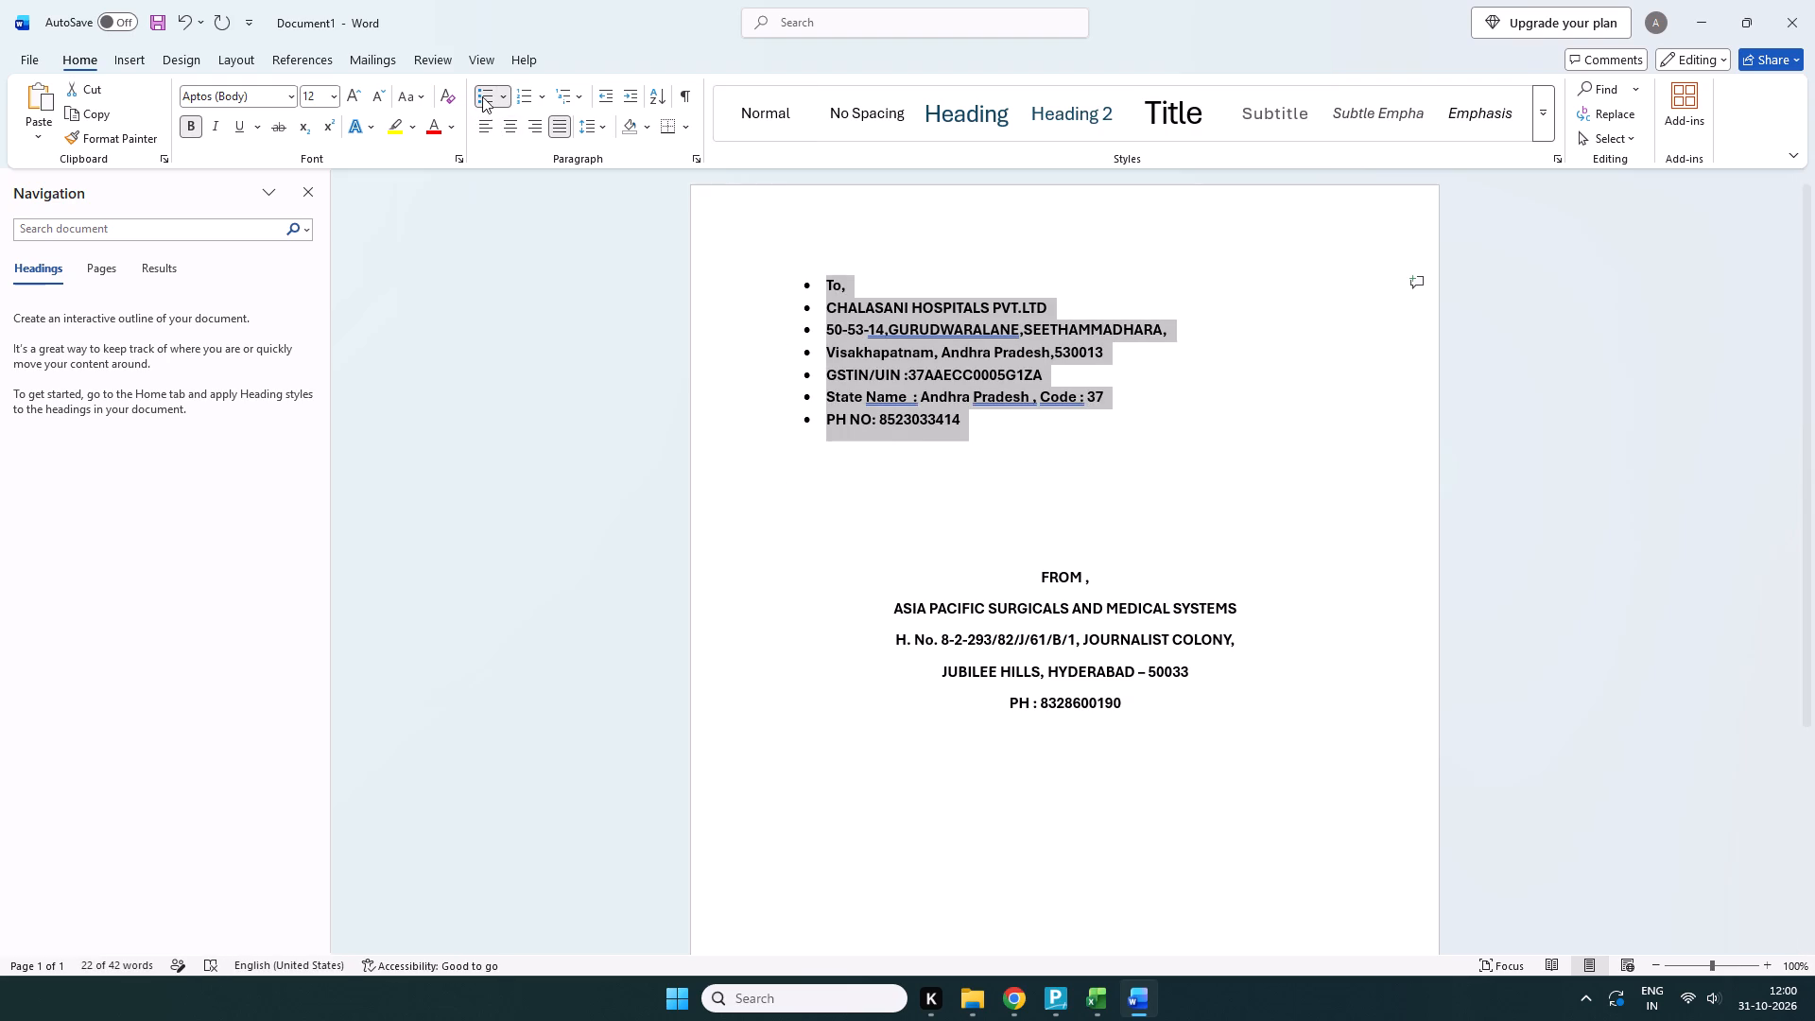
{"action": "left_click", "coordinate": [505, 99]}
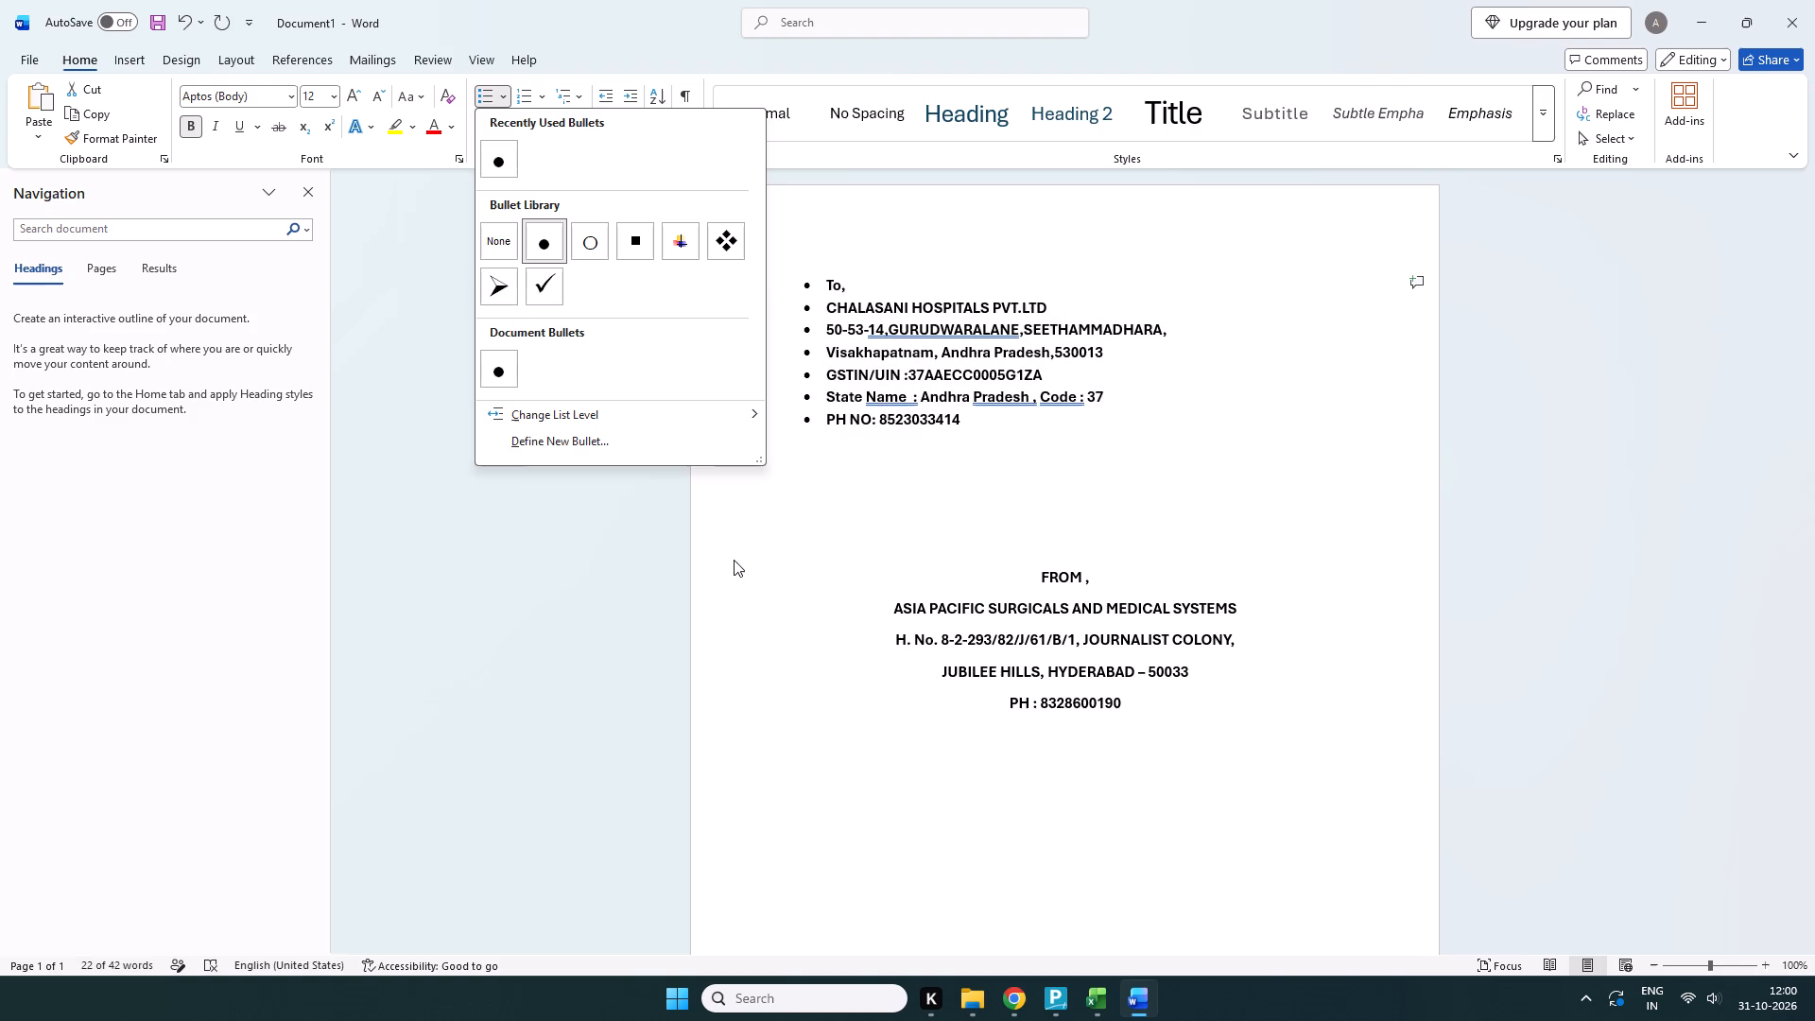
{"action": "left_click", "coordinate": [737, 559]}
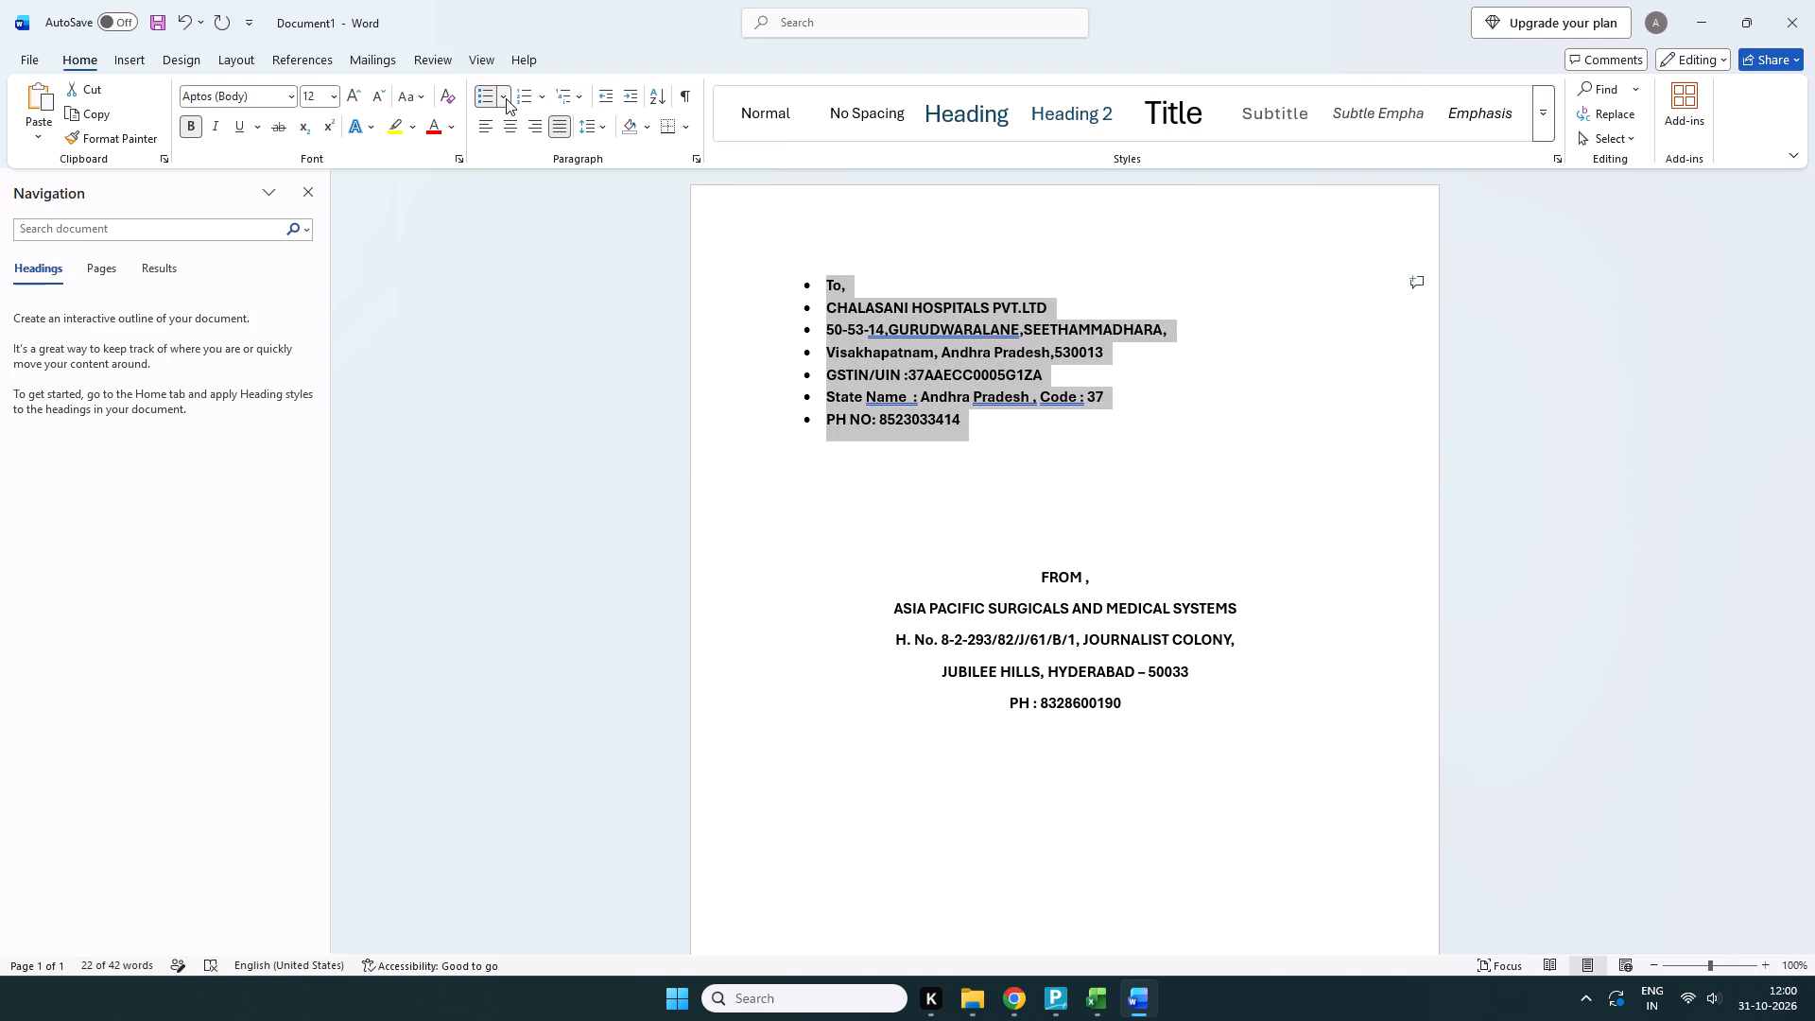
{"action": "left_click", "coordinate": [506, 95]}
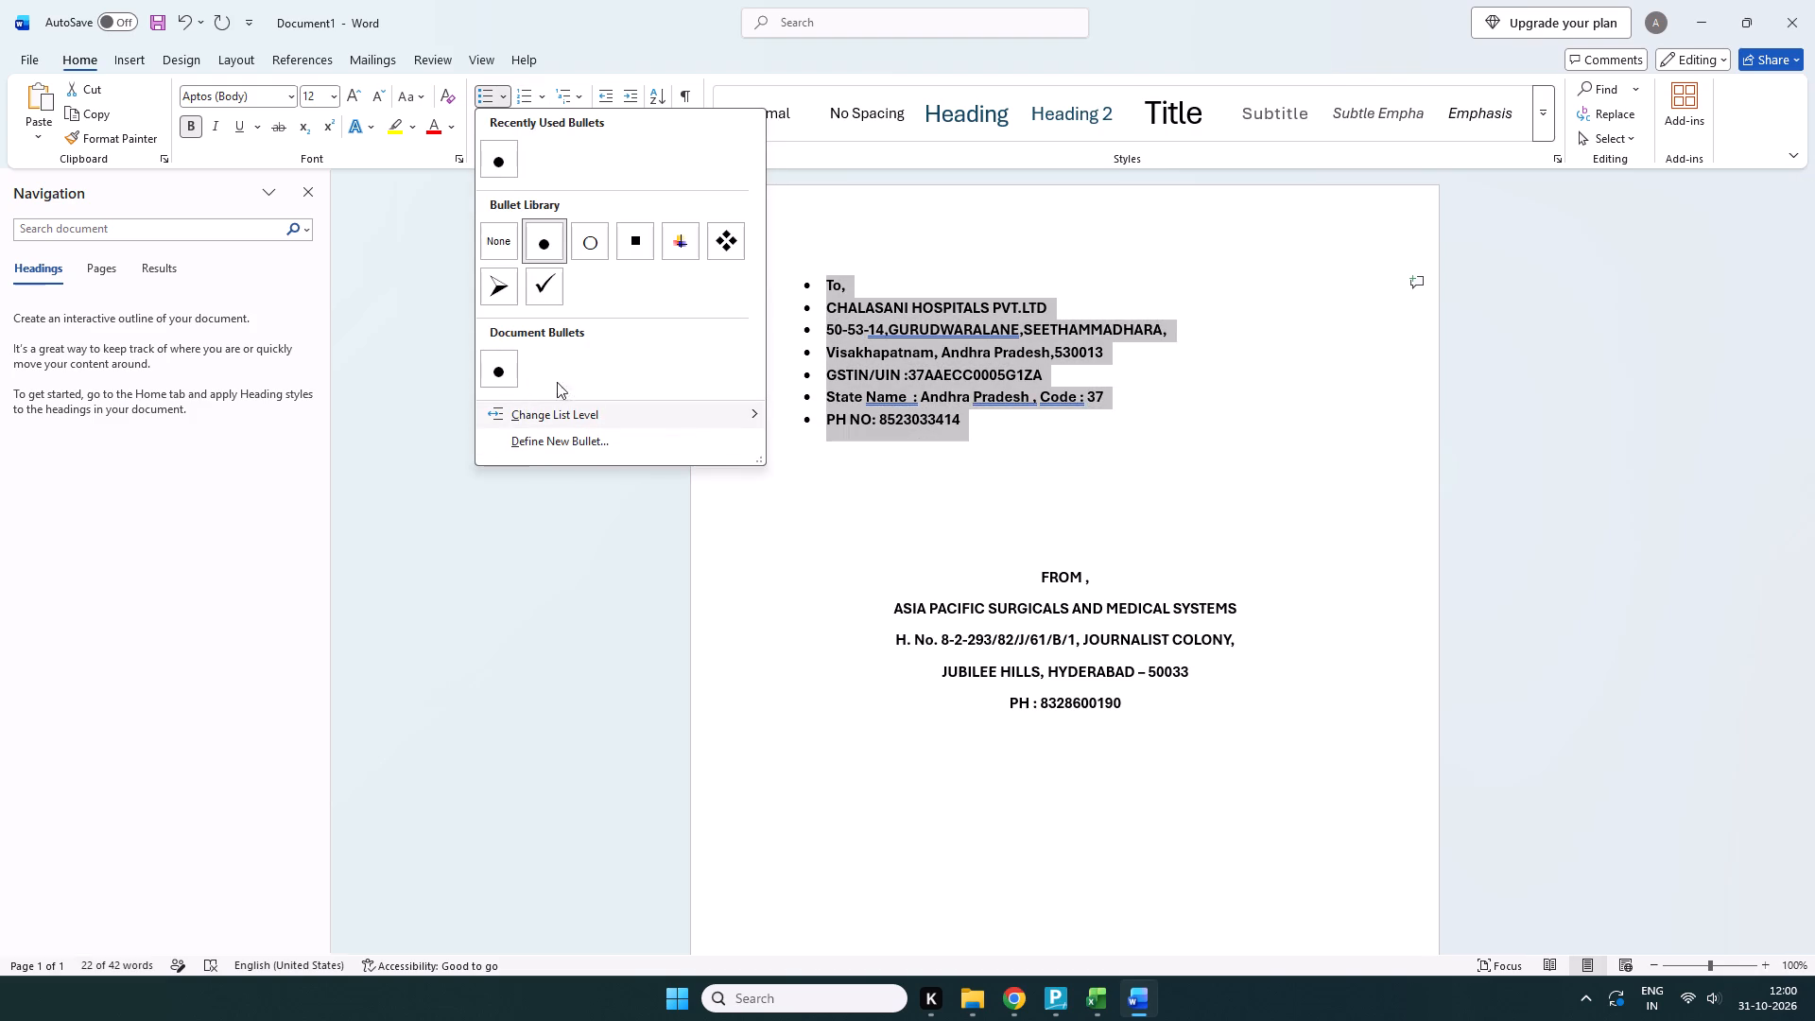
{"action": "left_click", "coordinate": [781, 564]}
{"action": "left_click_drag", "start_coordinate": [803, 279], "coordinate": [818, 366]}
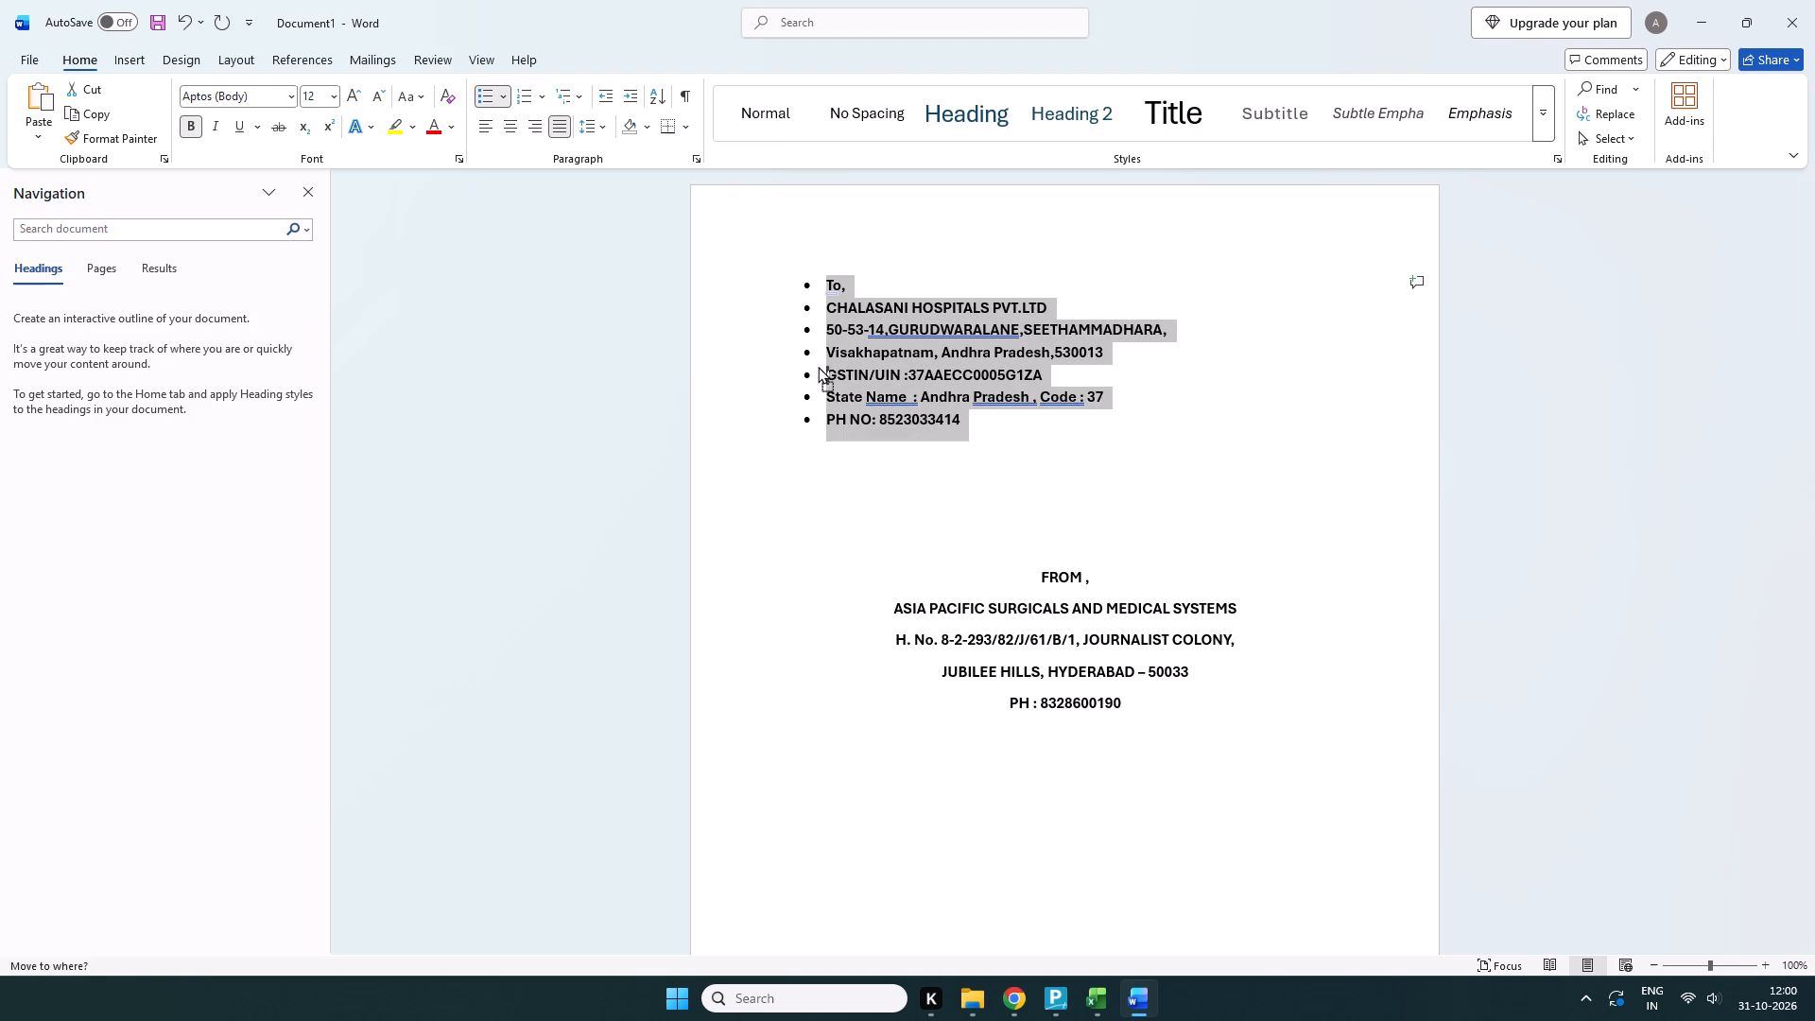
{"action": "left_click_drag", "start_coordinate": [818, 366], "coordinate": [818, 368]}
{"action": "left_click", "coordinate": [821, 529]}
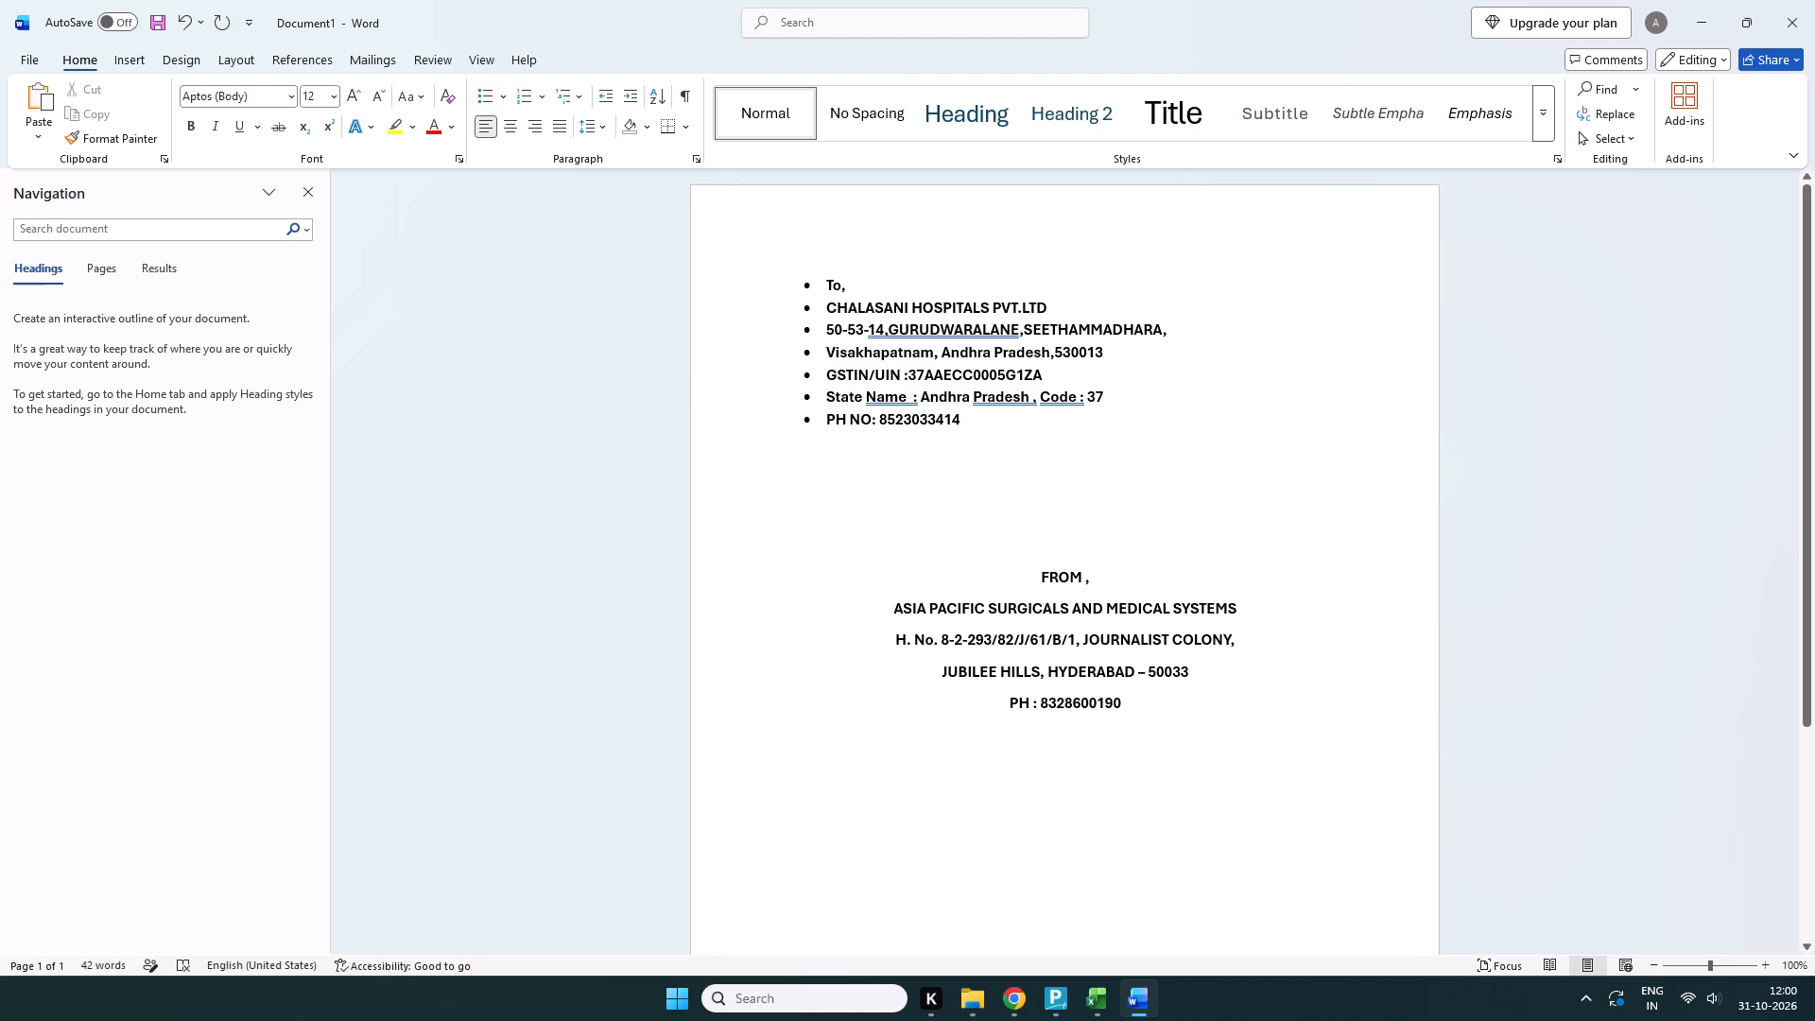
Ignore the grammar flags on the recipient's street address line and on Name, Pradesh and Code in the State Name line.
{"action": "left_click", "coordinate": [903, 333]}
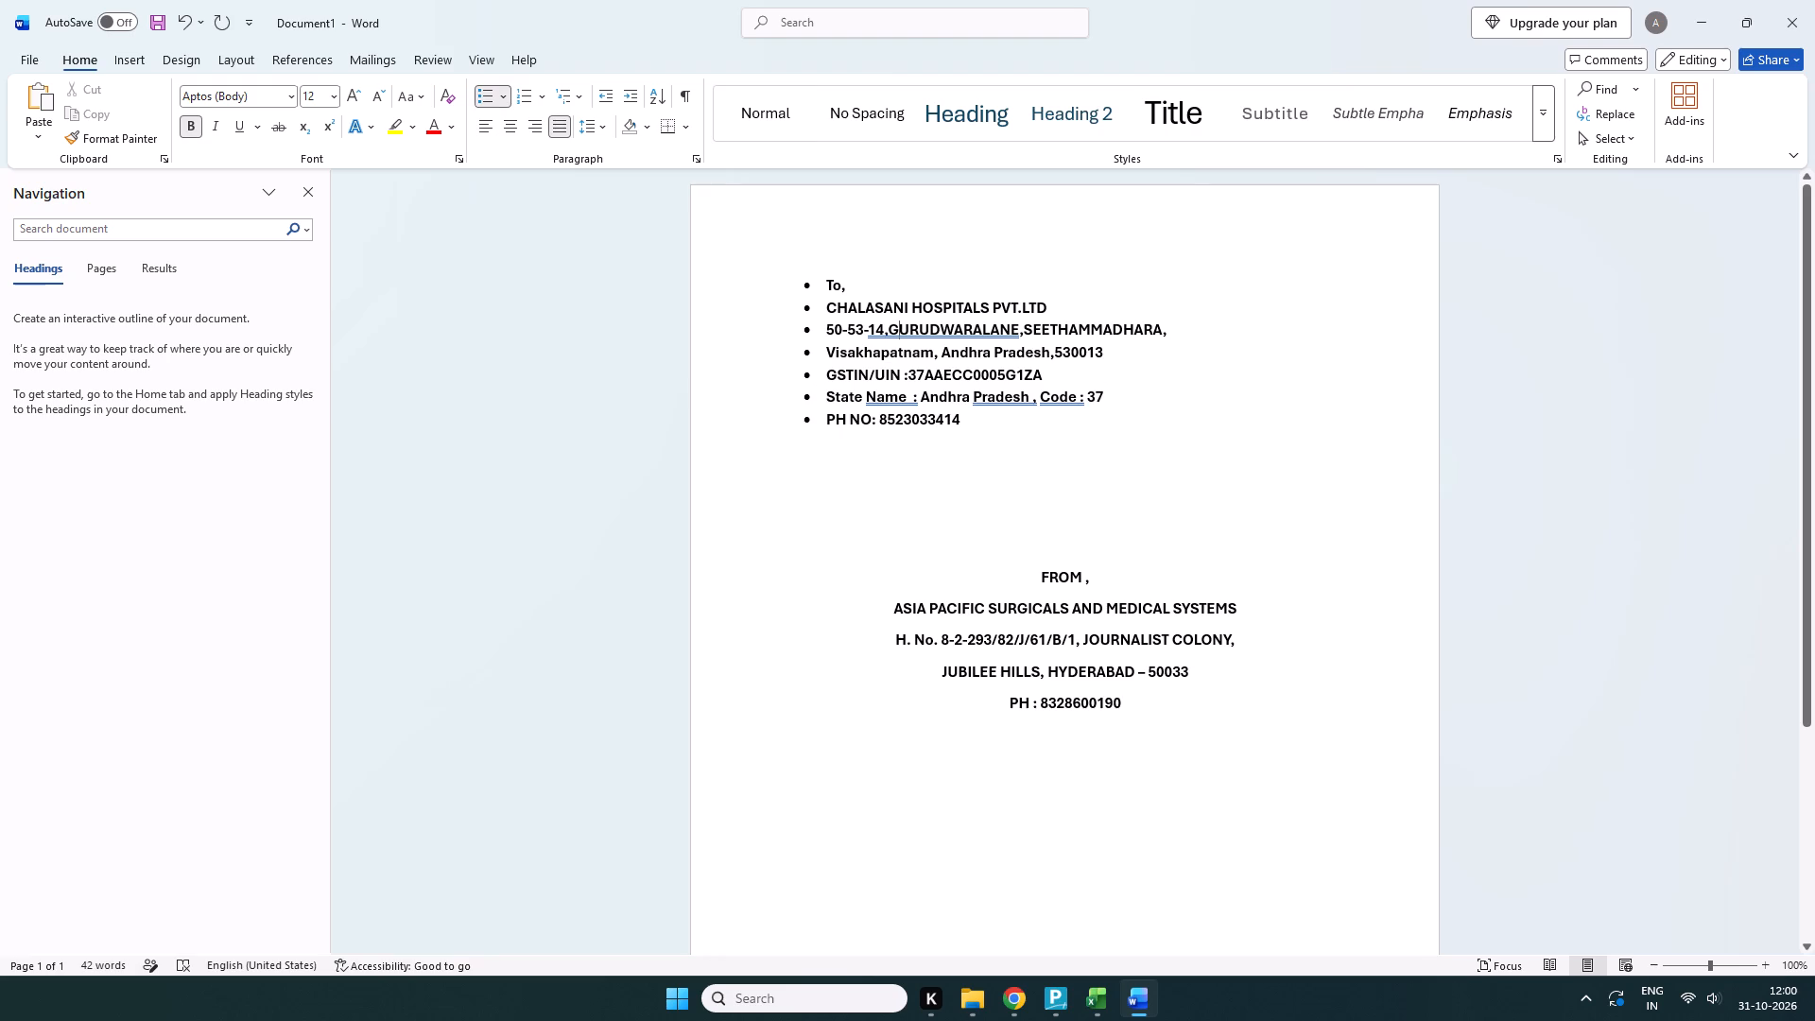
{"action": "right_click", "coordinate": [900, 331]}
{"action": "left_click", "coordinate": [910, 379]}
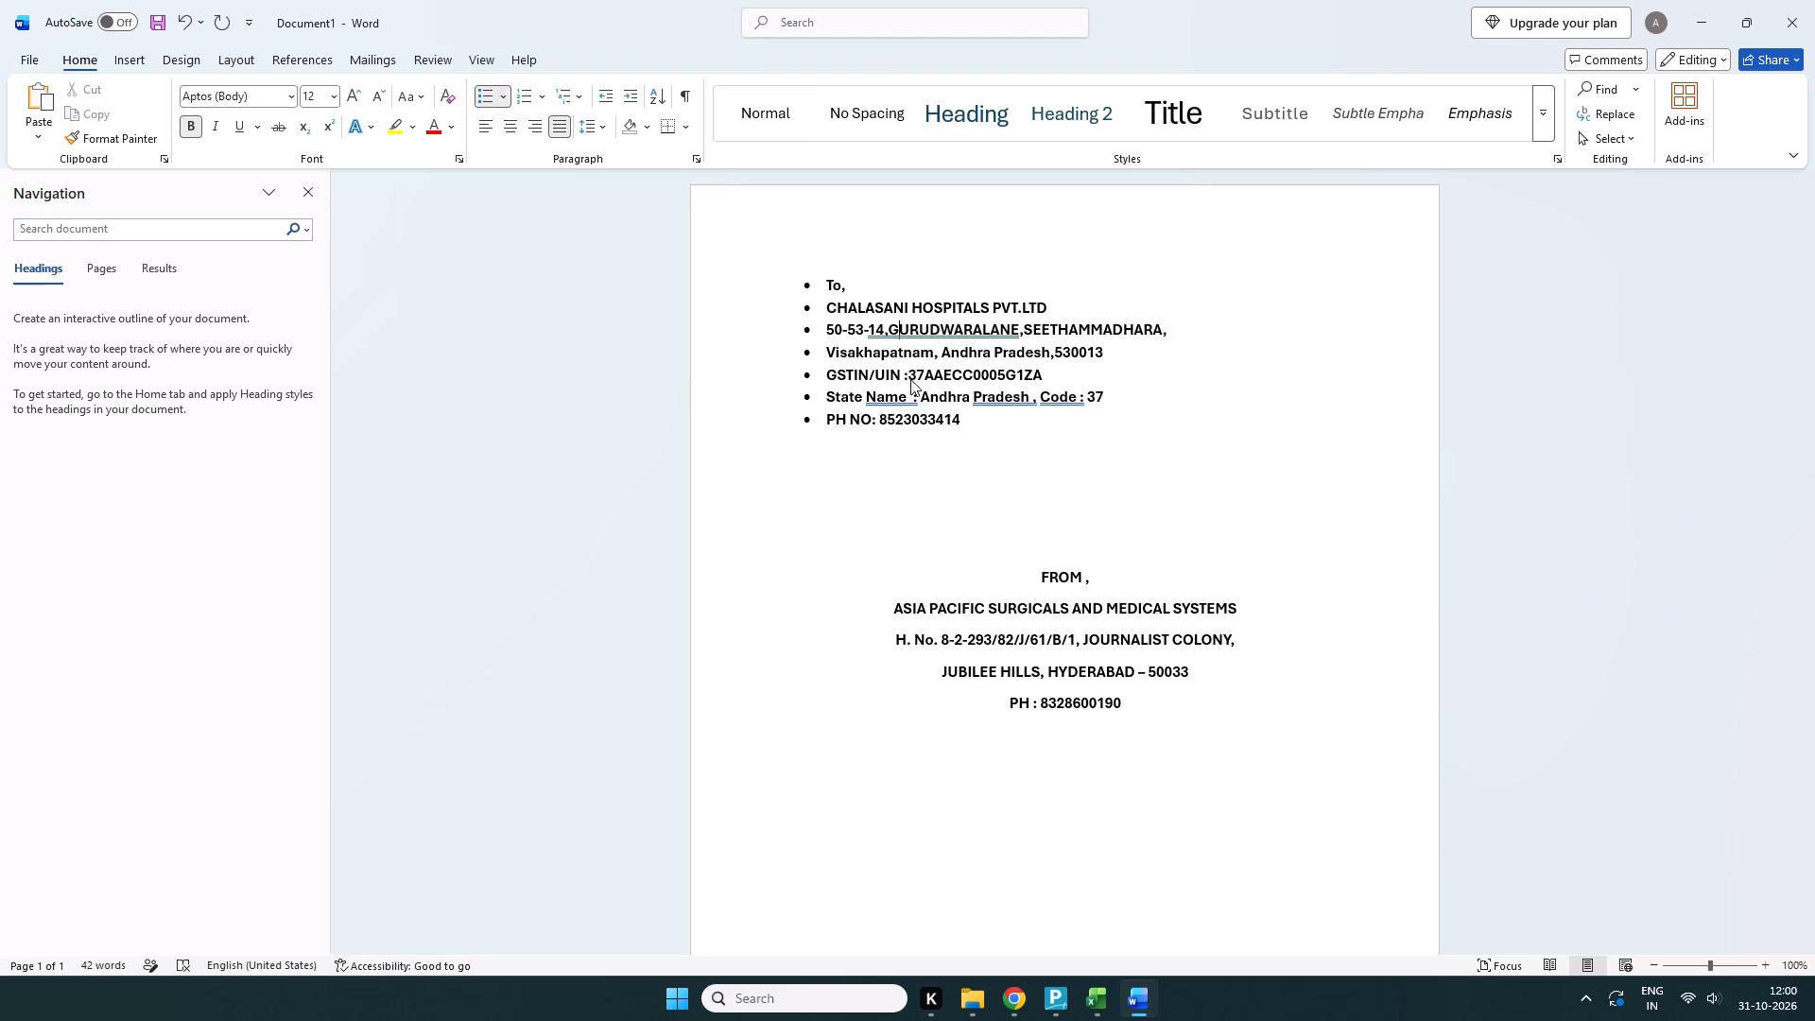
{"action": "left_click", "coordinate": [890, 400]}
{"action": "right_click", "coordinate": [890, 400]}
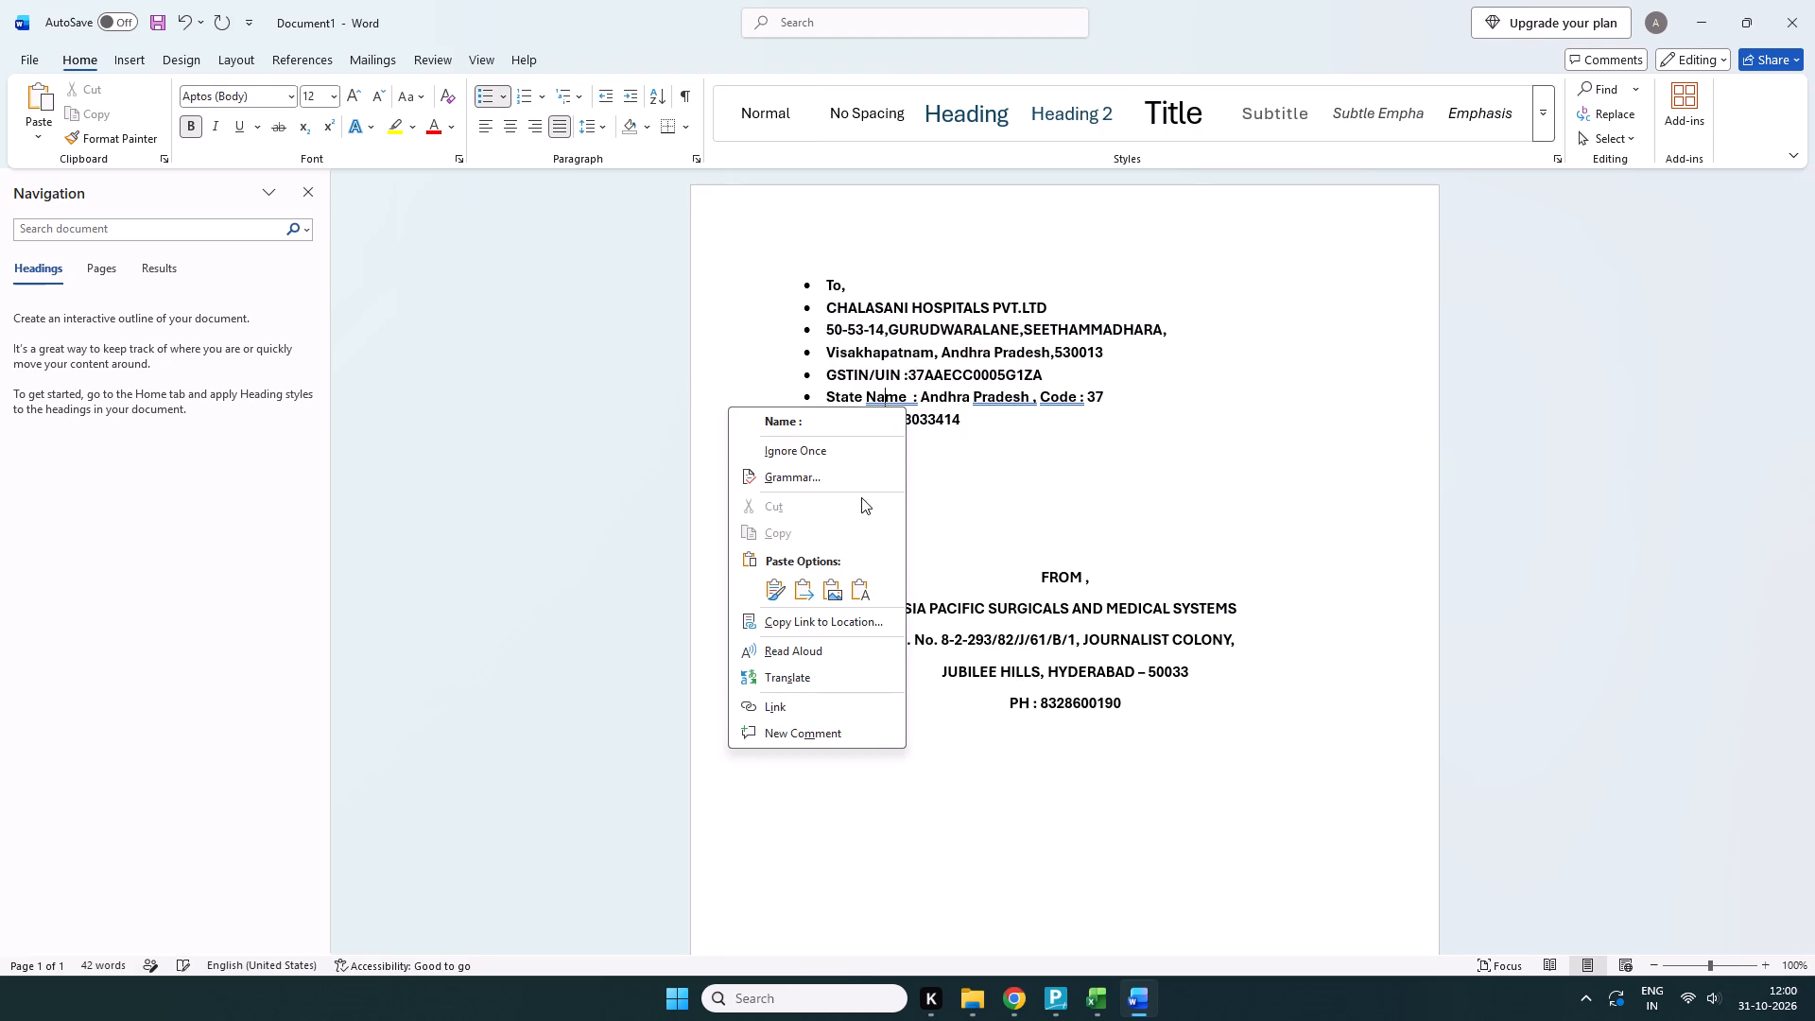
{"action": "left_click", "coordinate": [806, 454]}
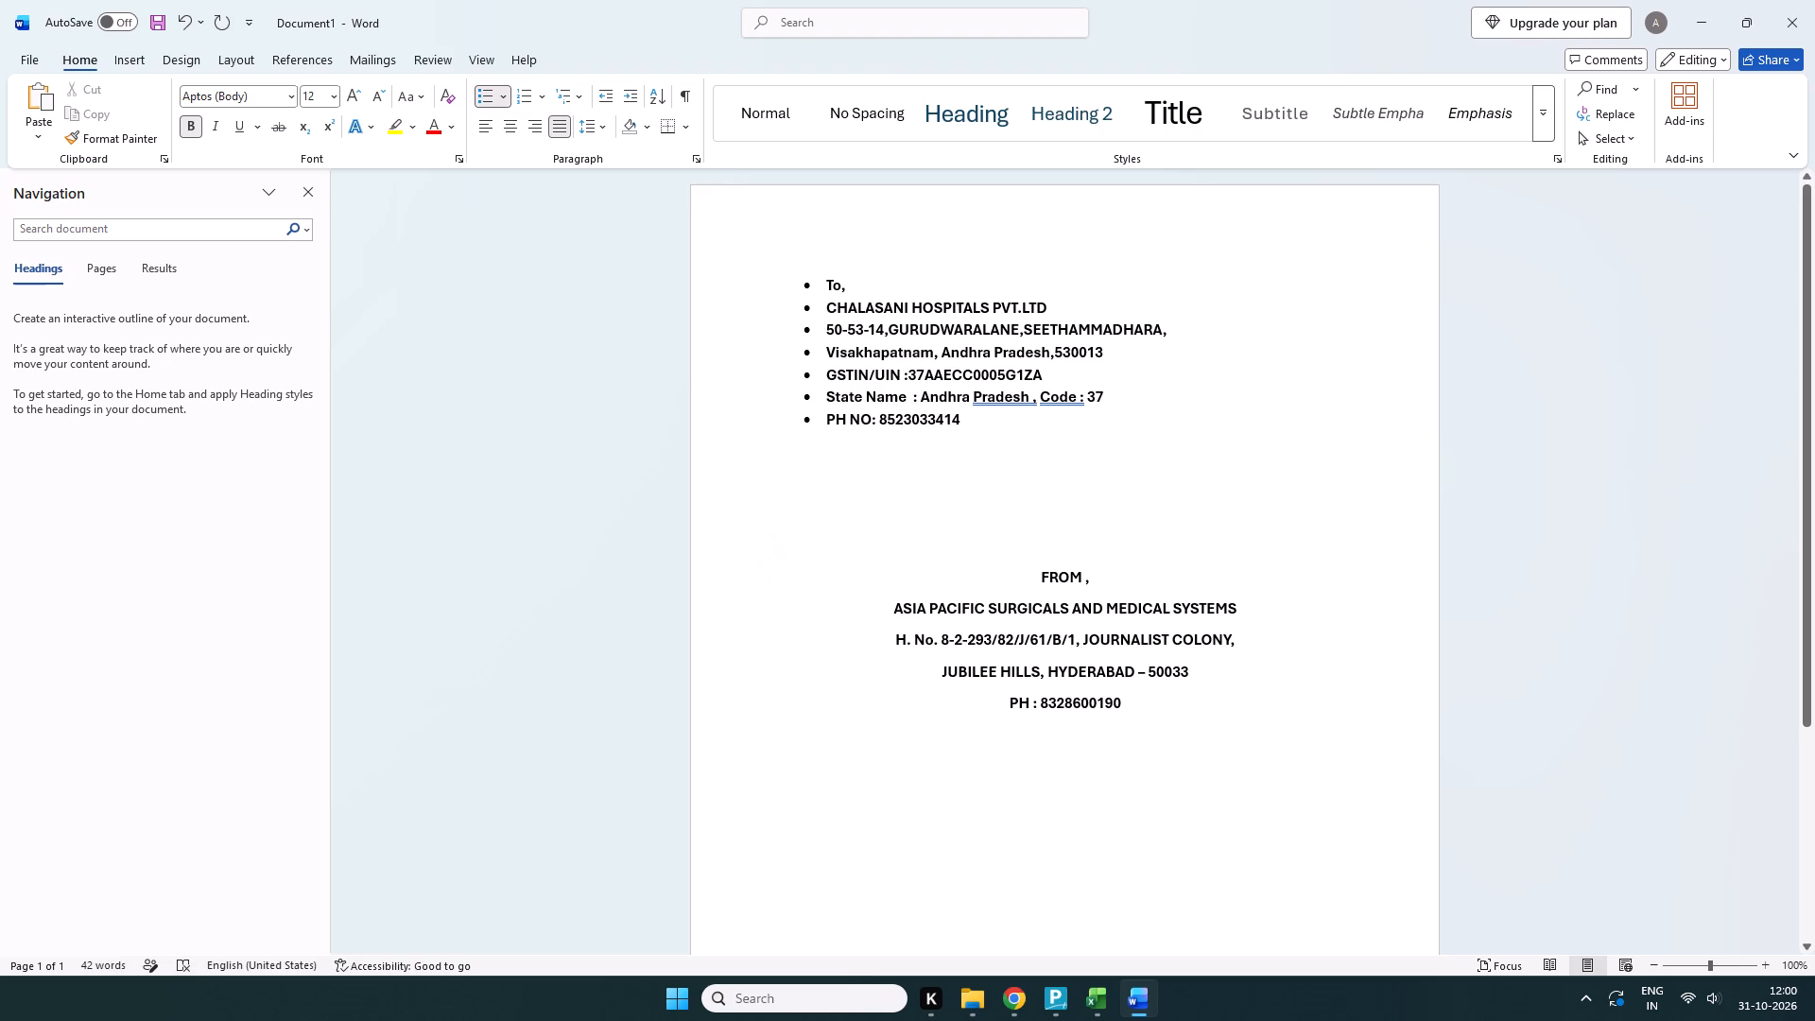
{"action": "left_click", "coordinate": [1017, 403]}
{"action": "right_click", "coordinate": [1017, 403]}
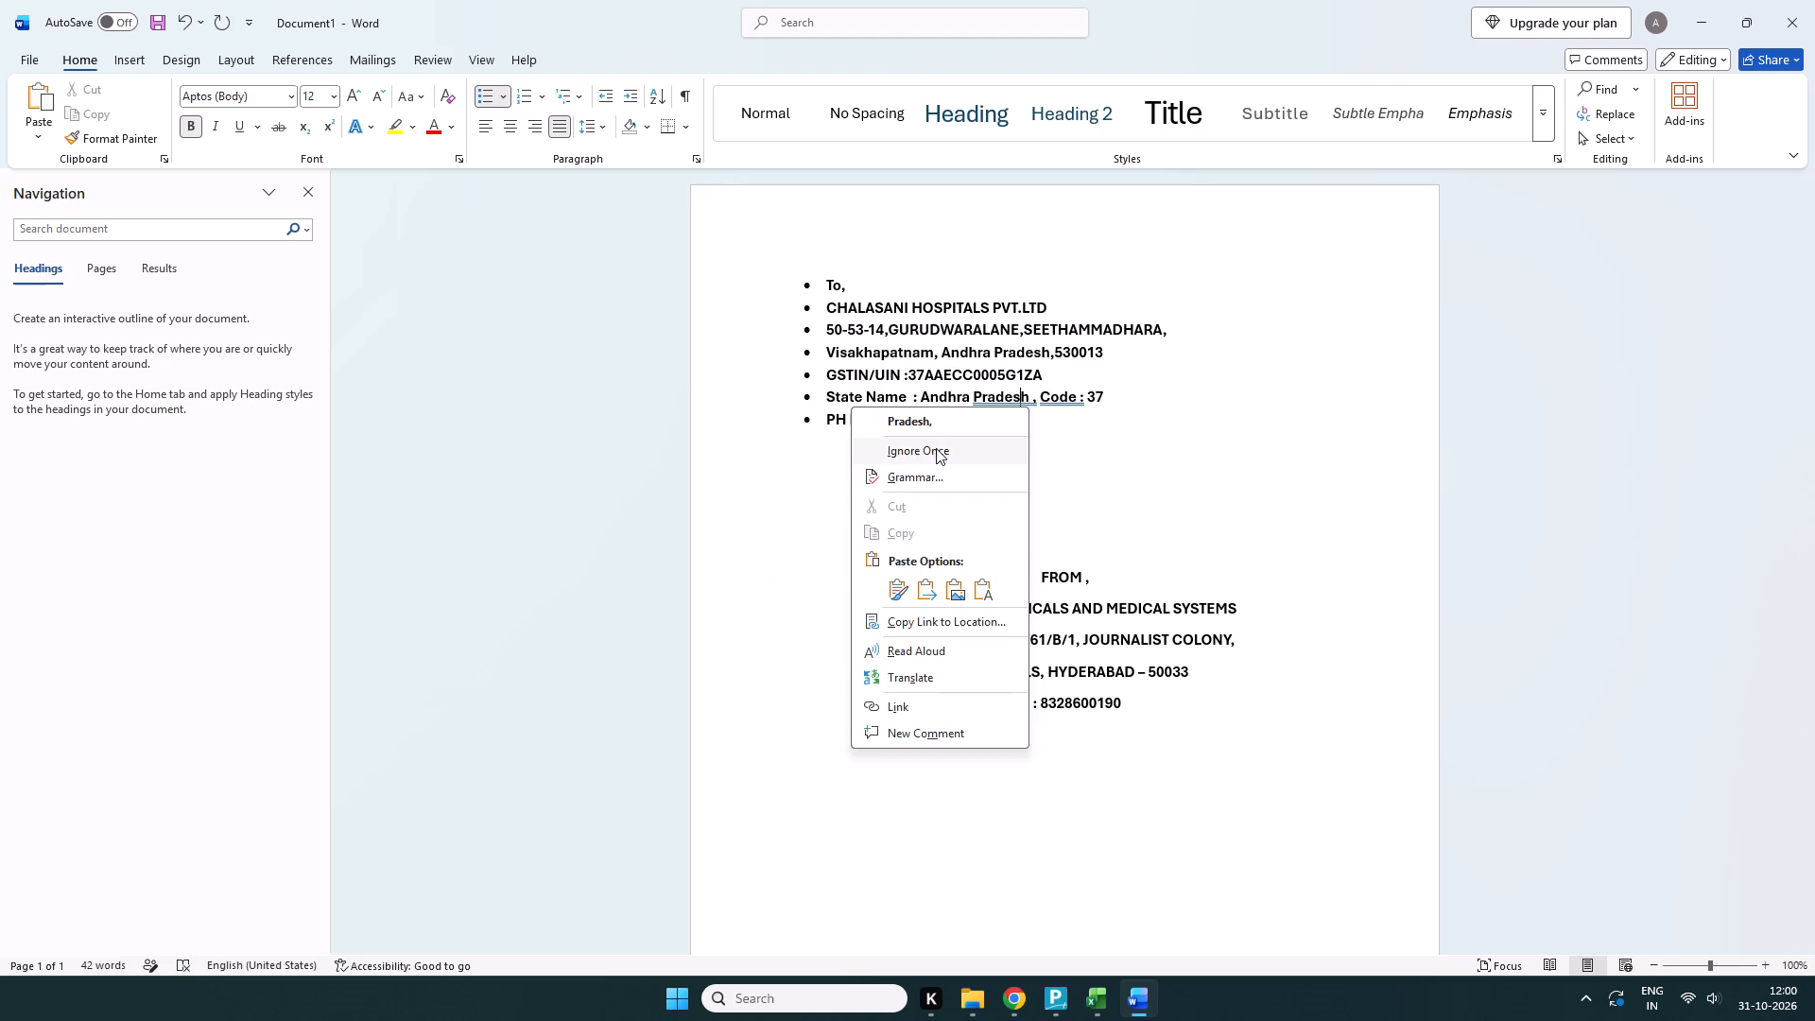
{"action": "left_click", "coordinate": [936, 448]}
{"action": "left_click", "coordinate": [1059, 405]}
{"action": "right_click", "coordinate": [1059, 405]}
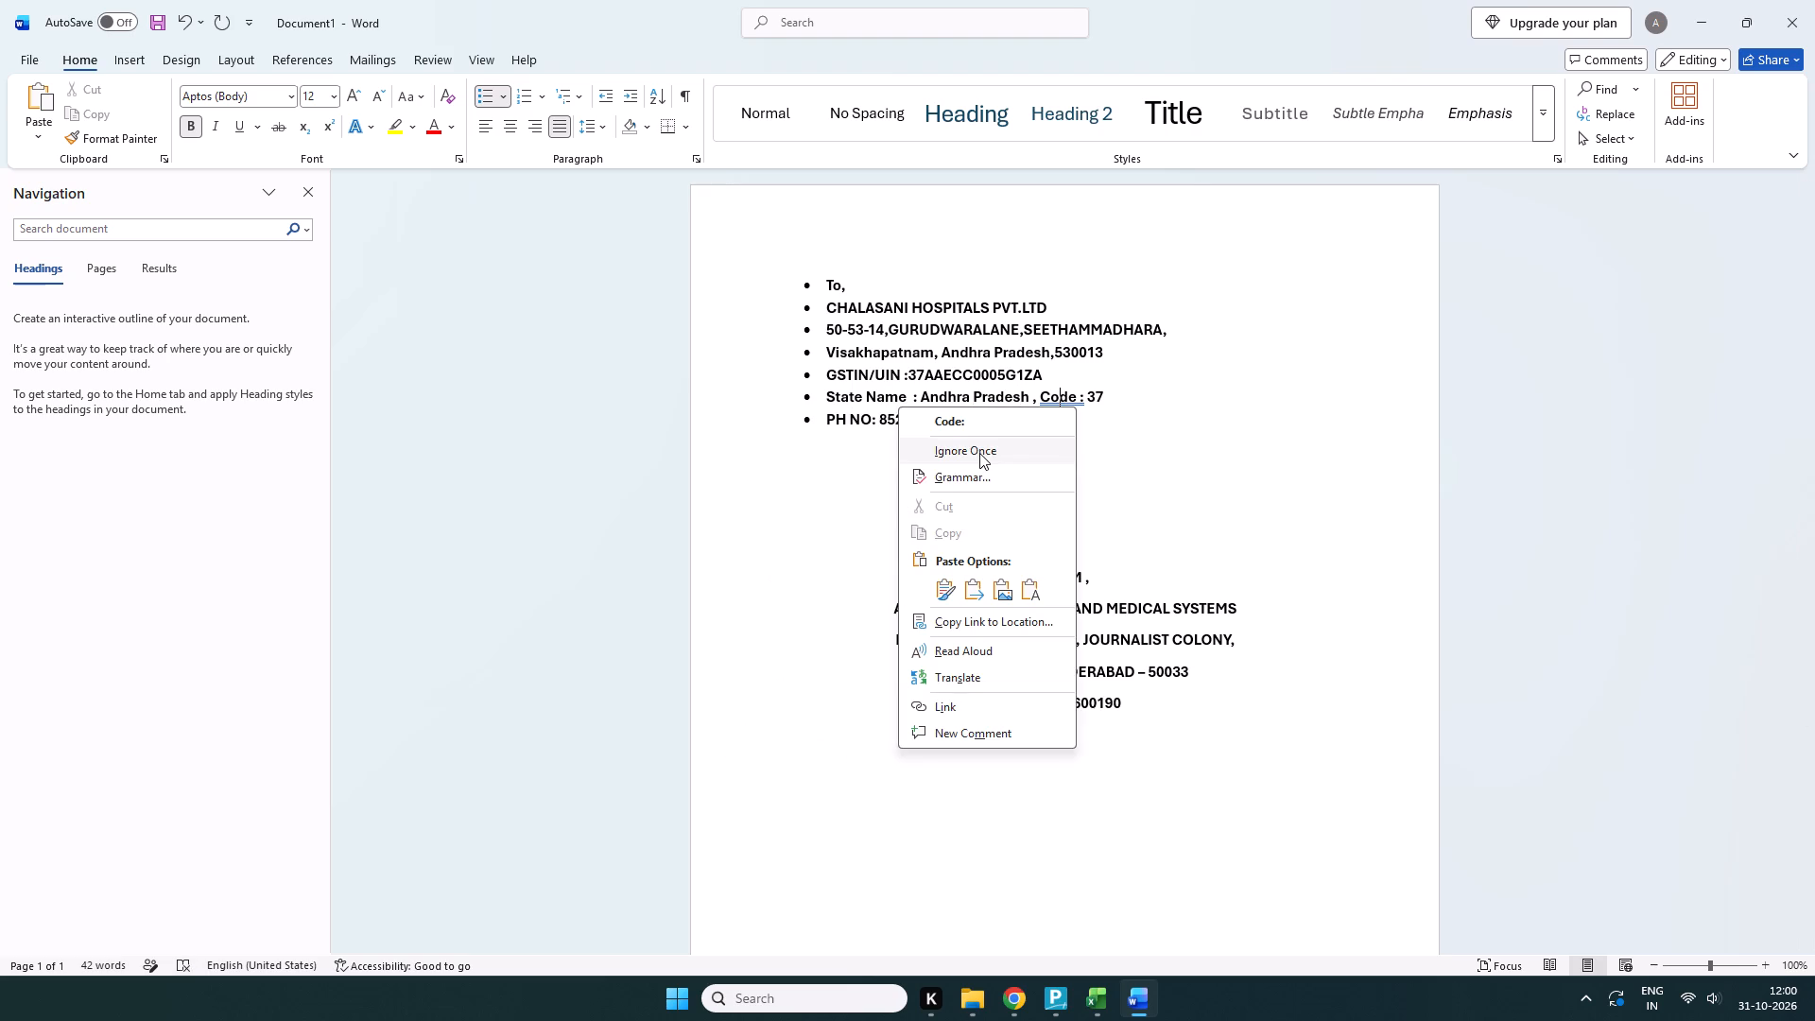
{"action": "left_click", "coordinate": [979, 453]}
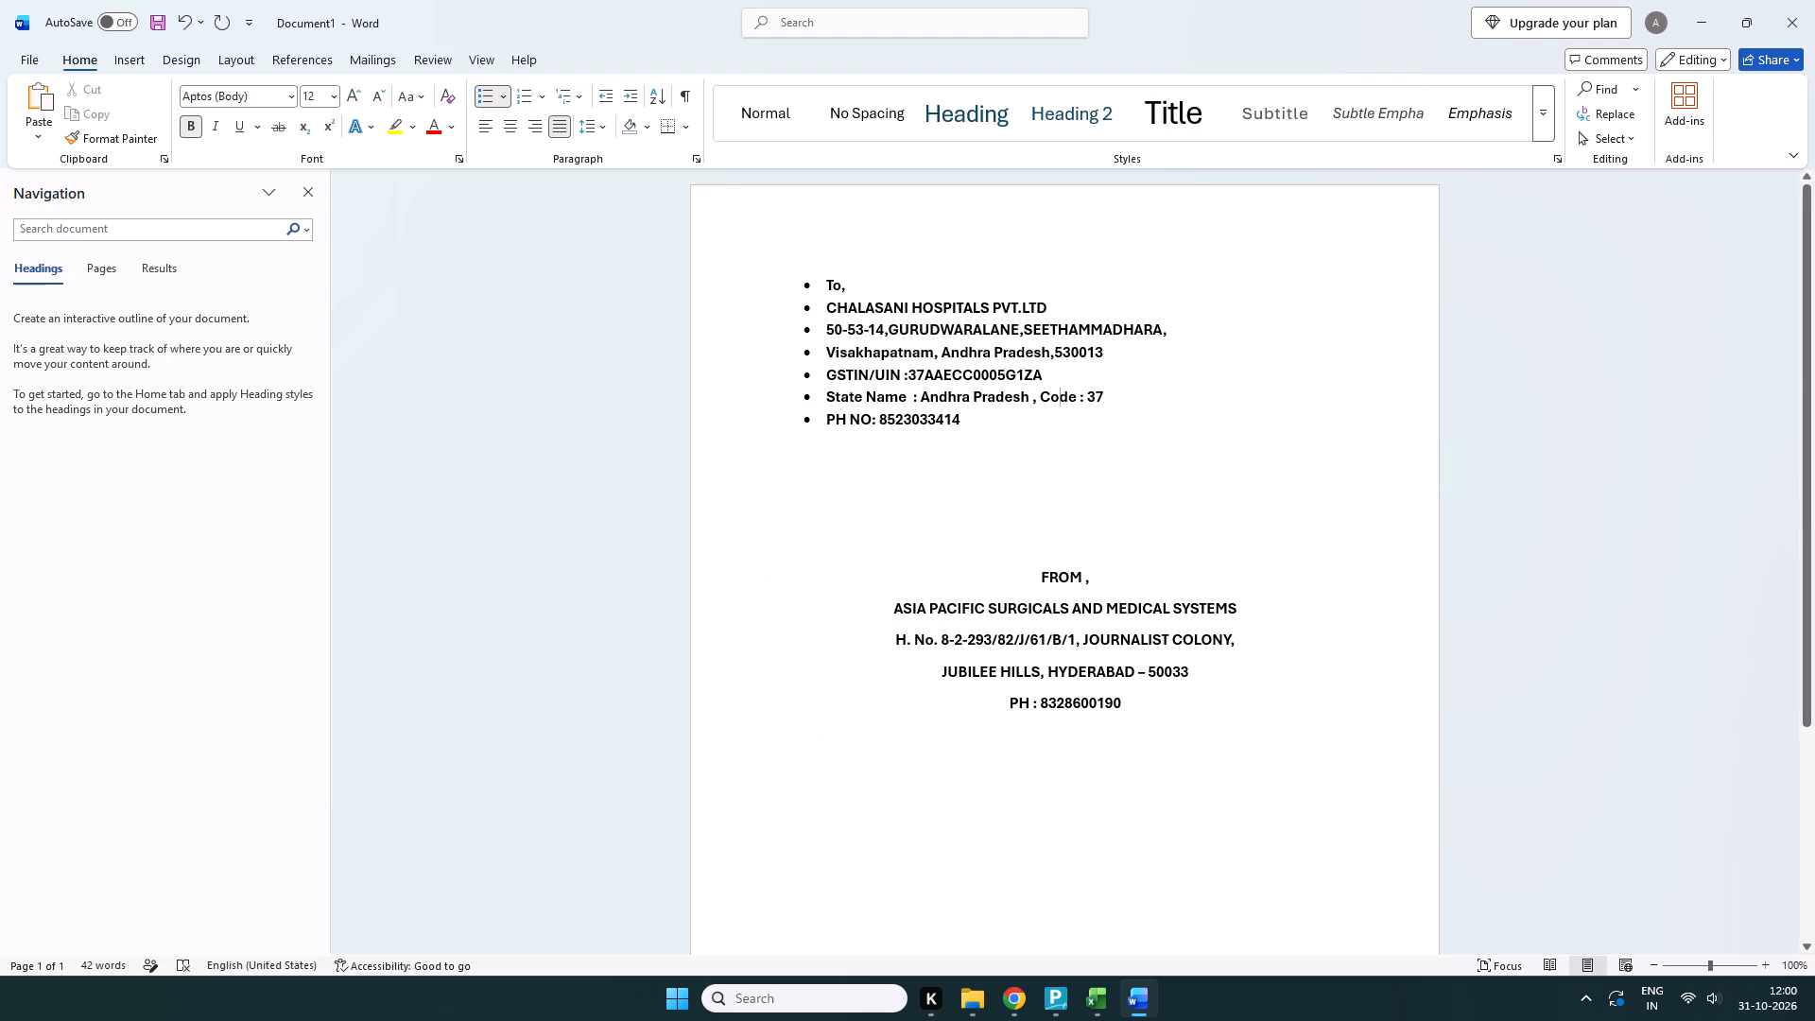
Left-align all lines of the recipient's bulleted list.
{"action": "left_click", "coordinate": [479, 120]}
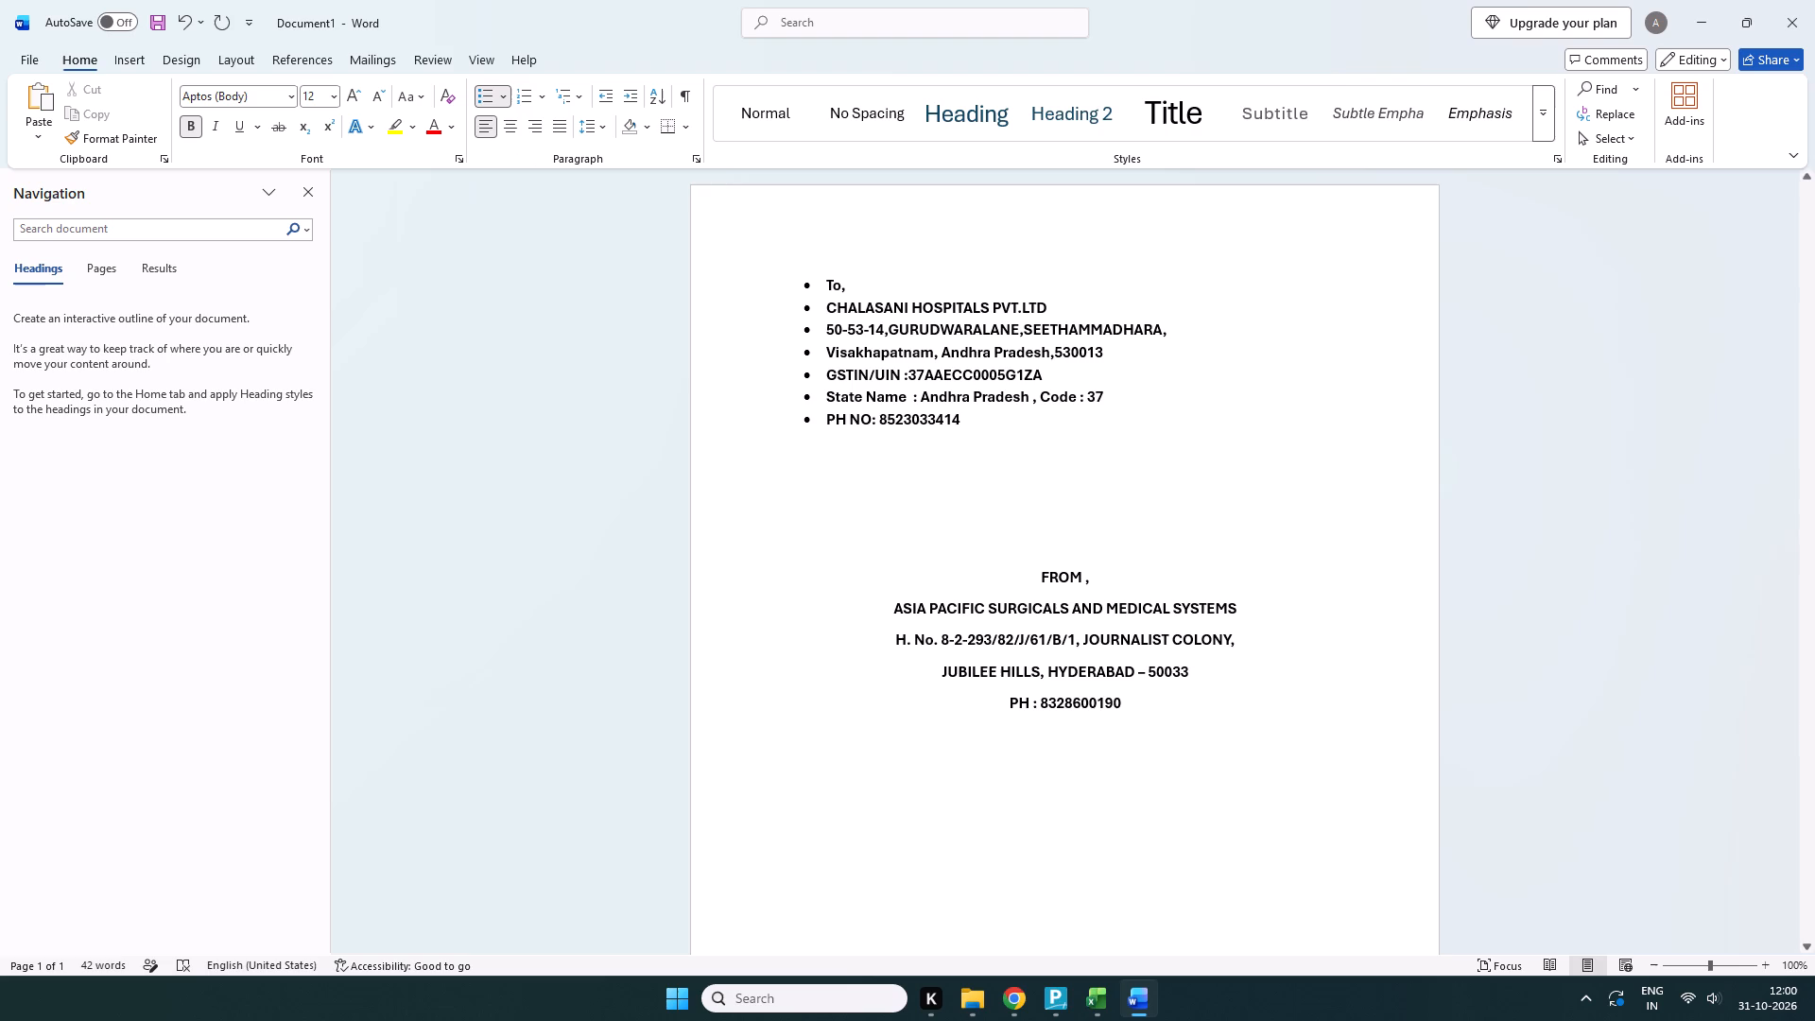
{"action": "left_click_drag", "start_coordinate": [828, 284], "coordinate": [989, 438]}
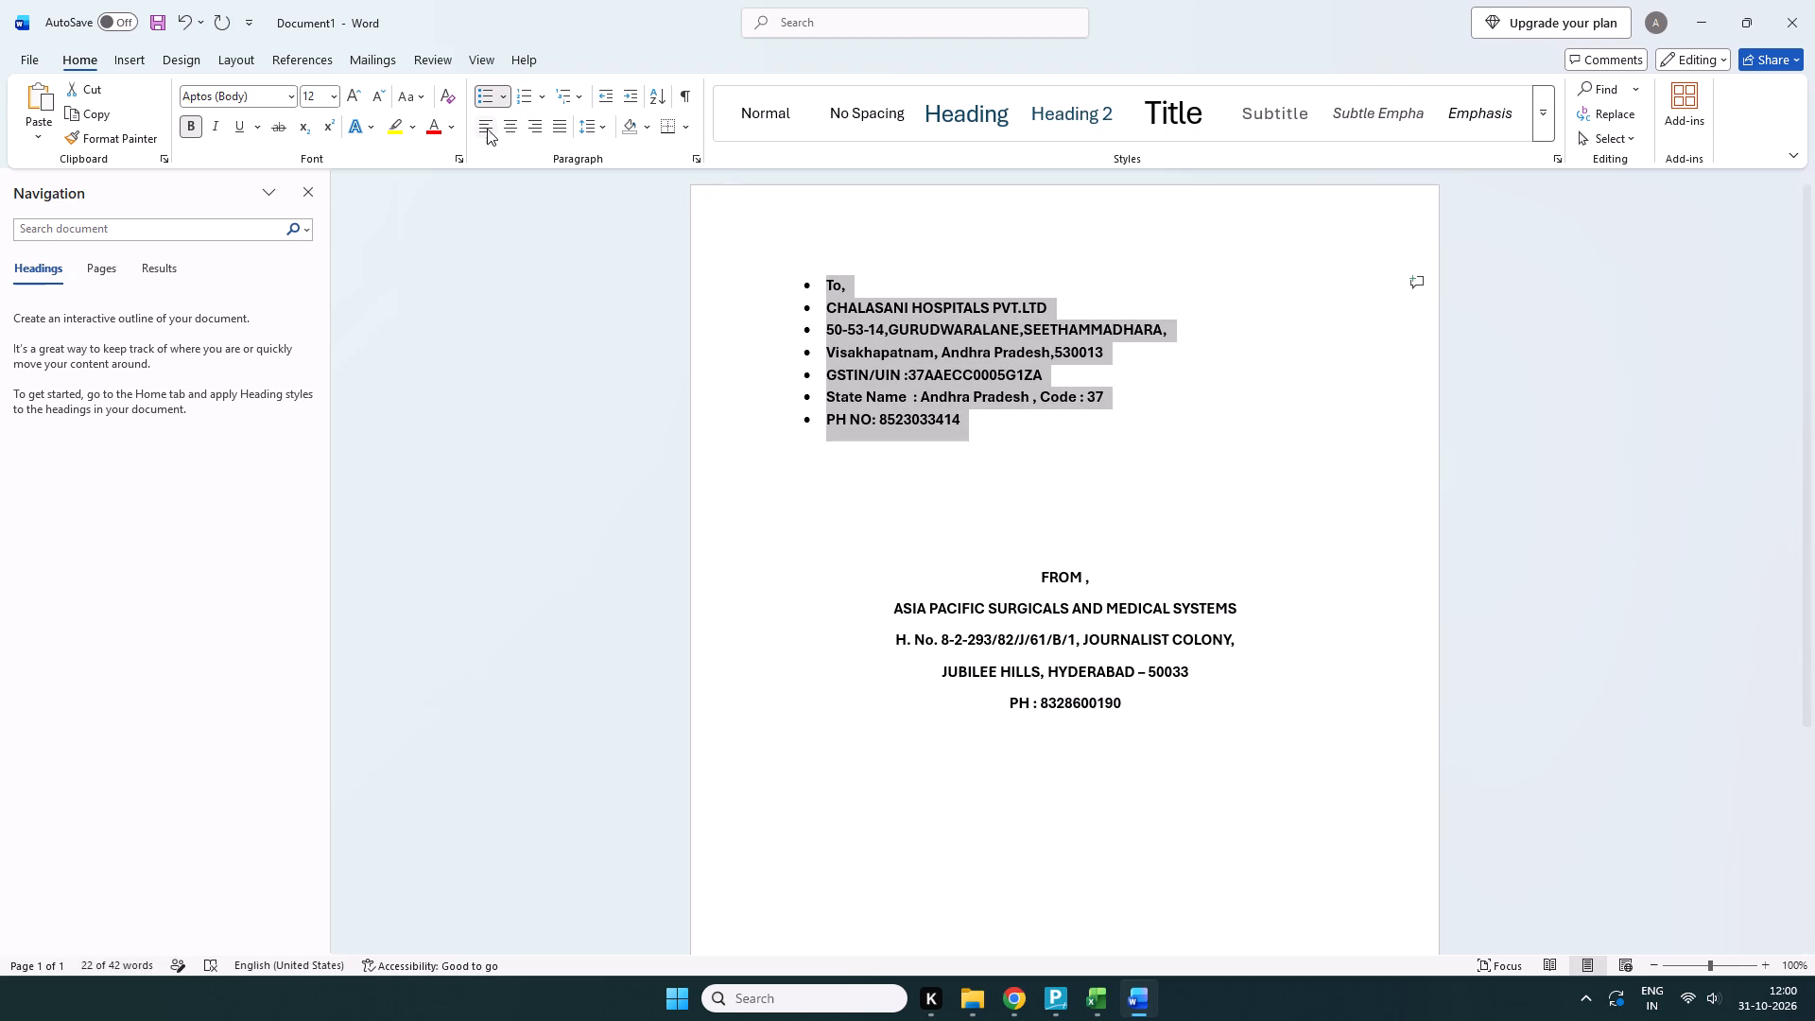
{"action": "left_click", "coordinate": [479, 124]}
{"action": "left_click", "coordinate": [484, 127]}
{"action": "left_click", "coordinate": [485, 129]}
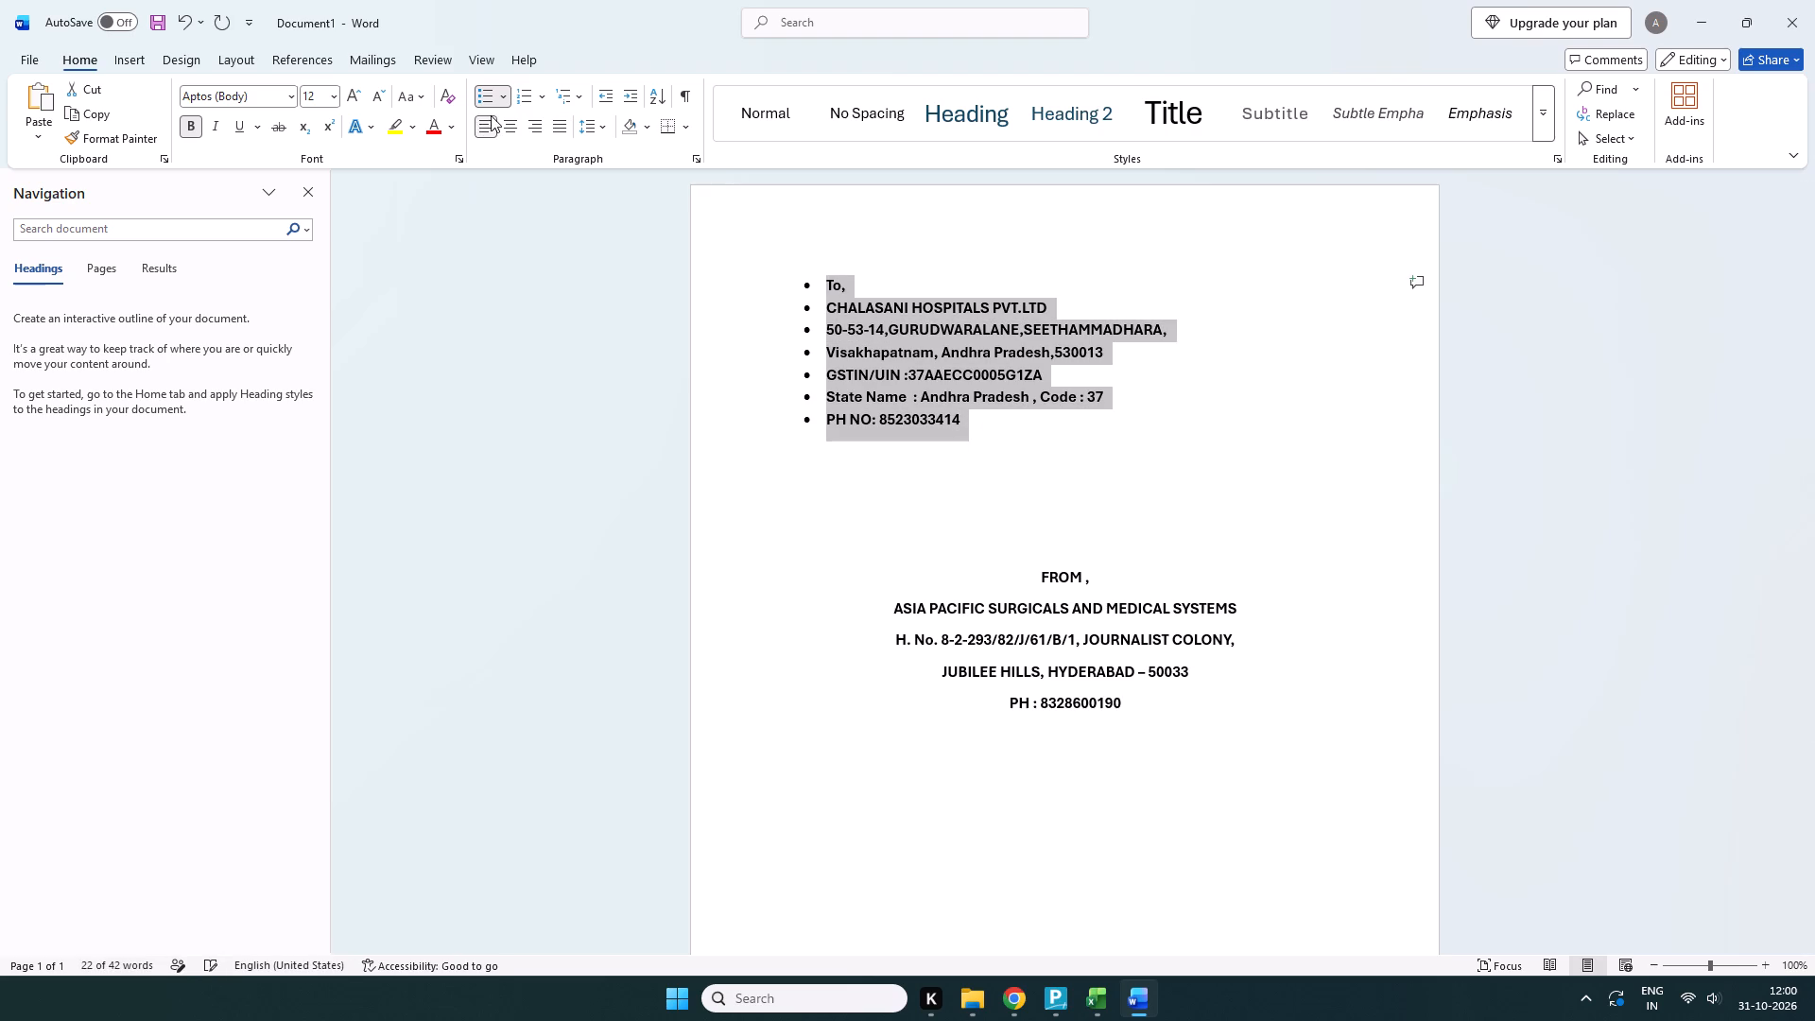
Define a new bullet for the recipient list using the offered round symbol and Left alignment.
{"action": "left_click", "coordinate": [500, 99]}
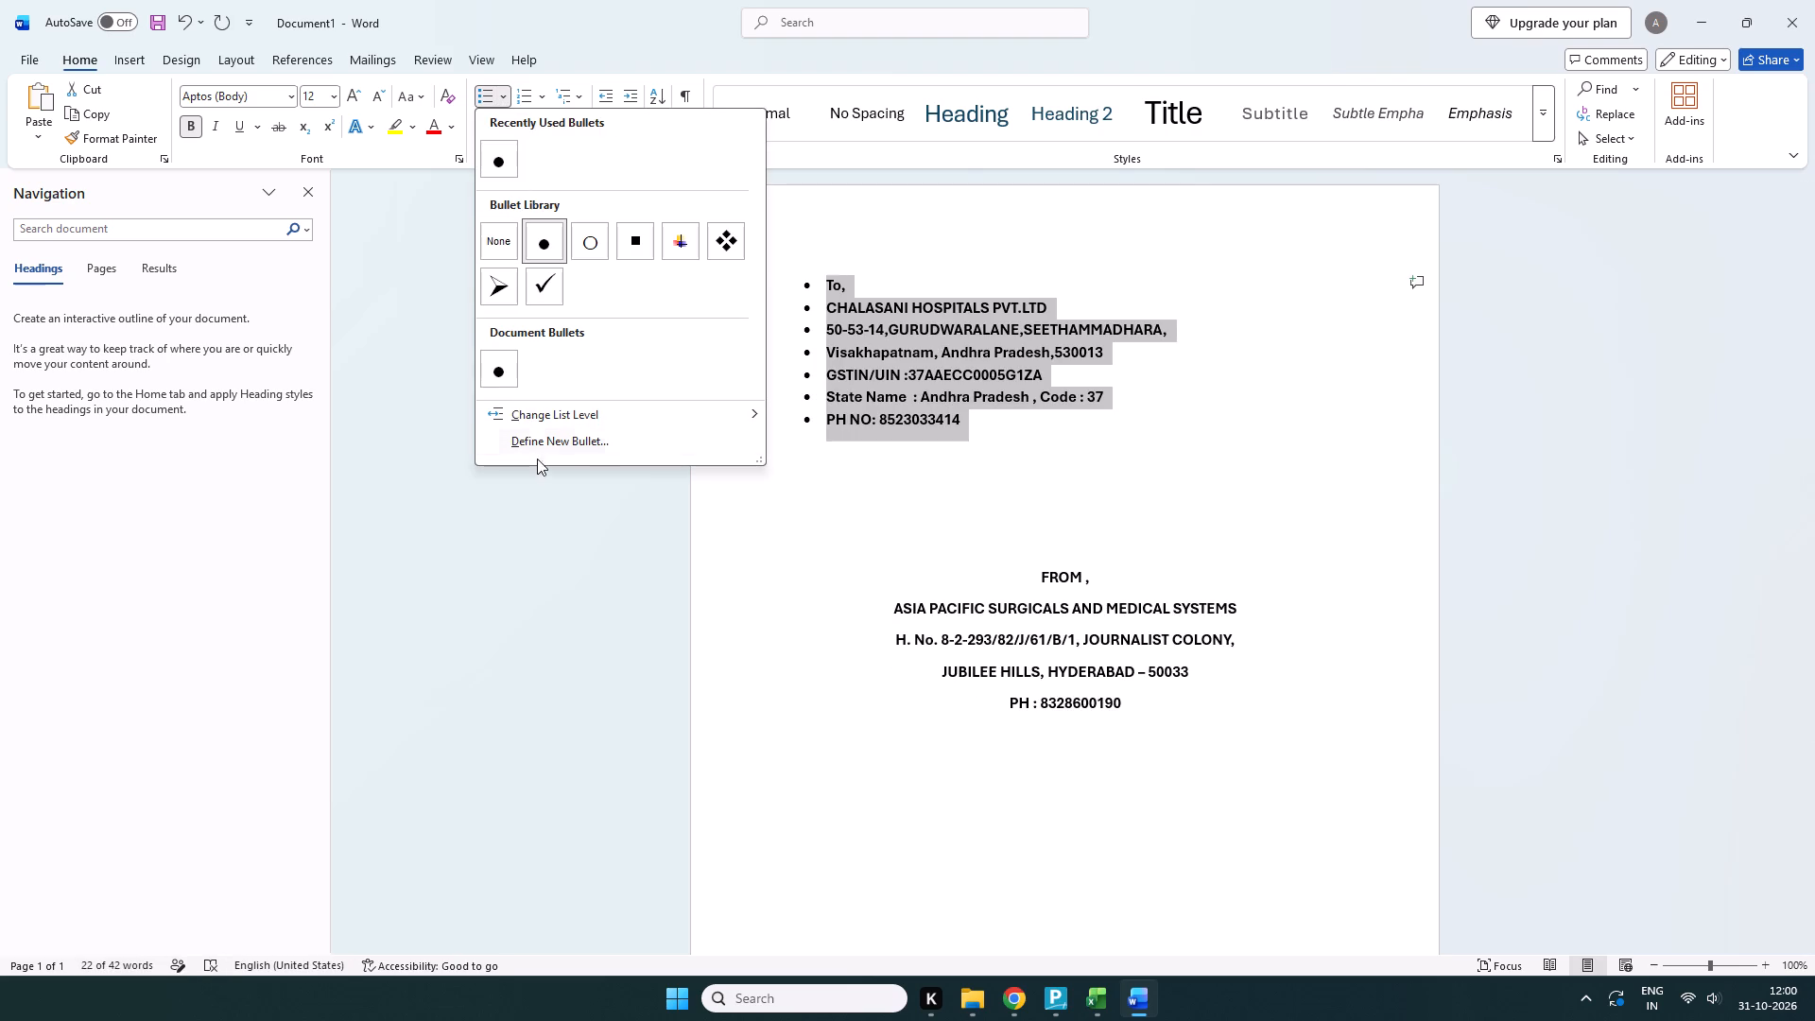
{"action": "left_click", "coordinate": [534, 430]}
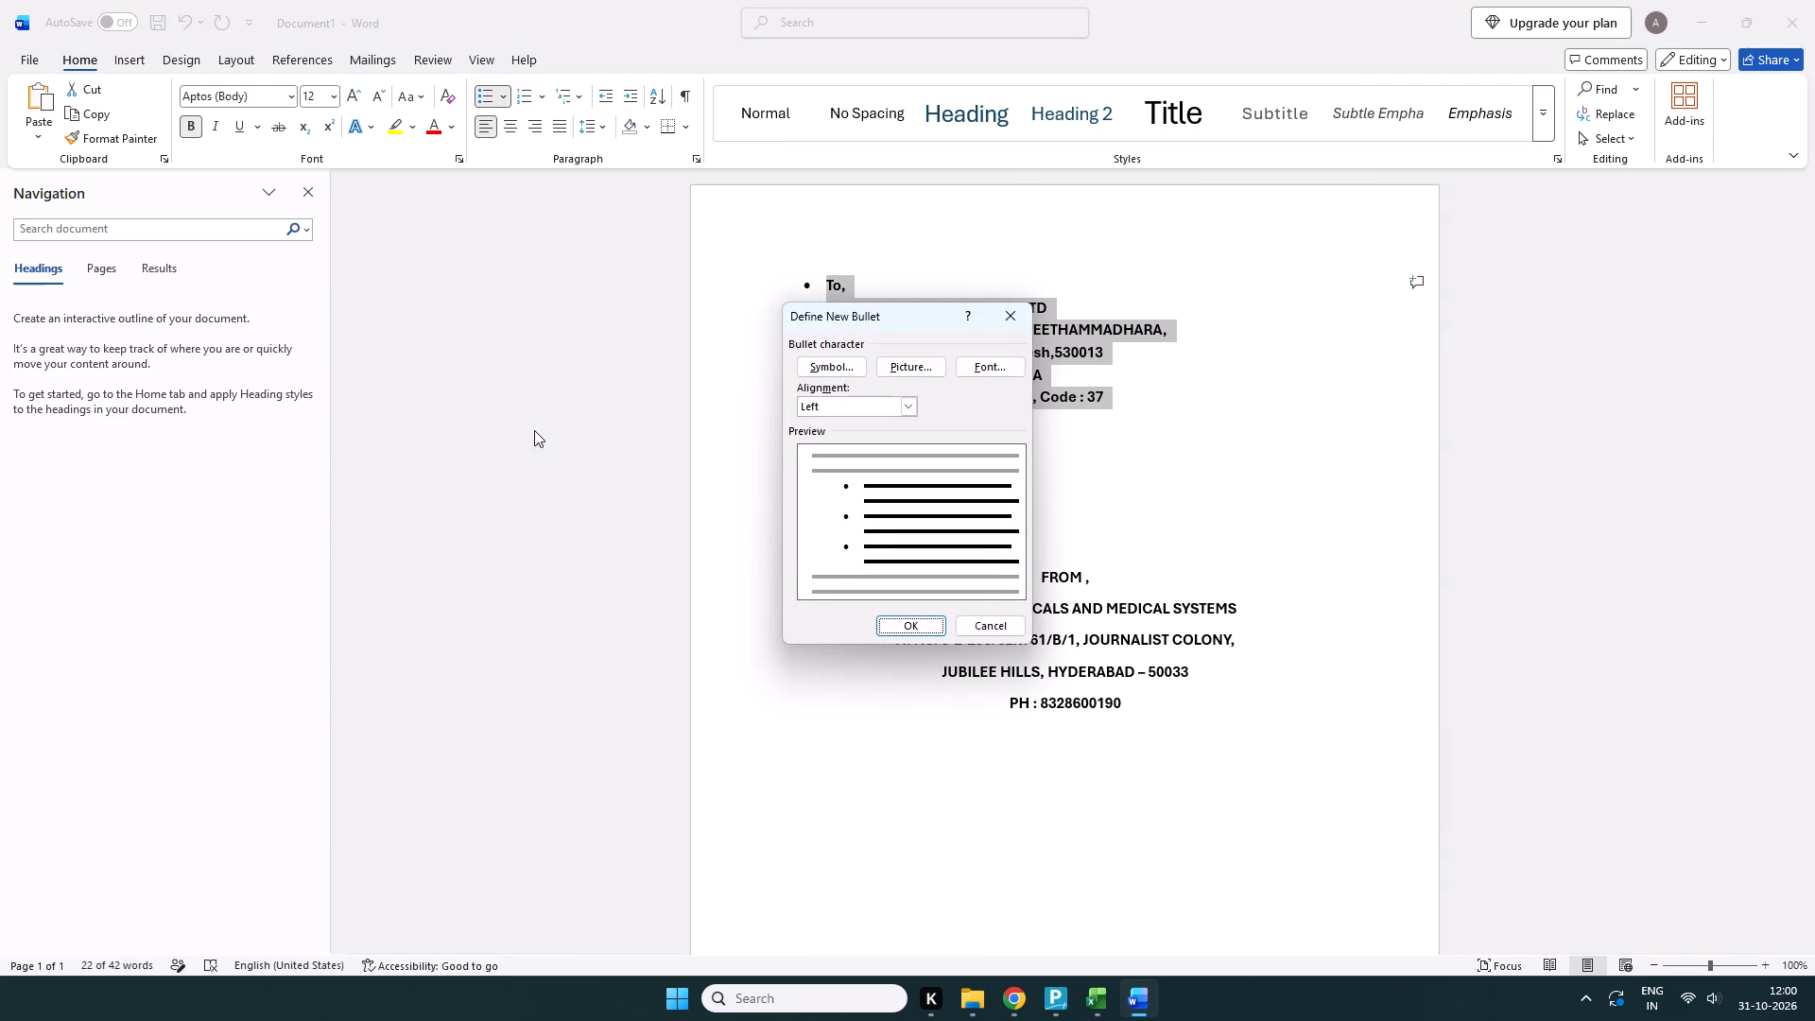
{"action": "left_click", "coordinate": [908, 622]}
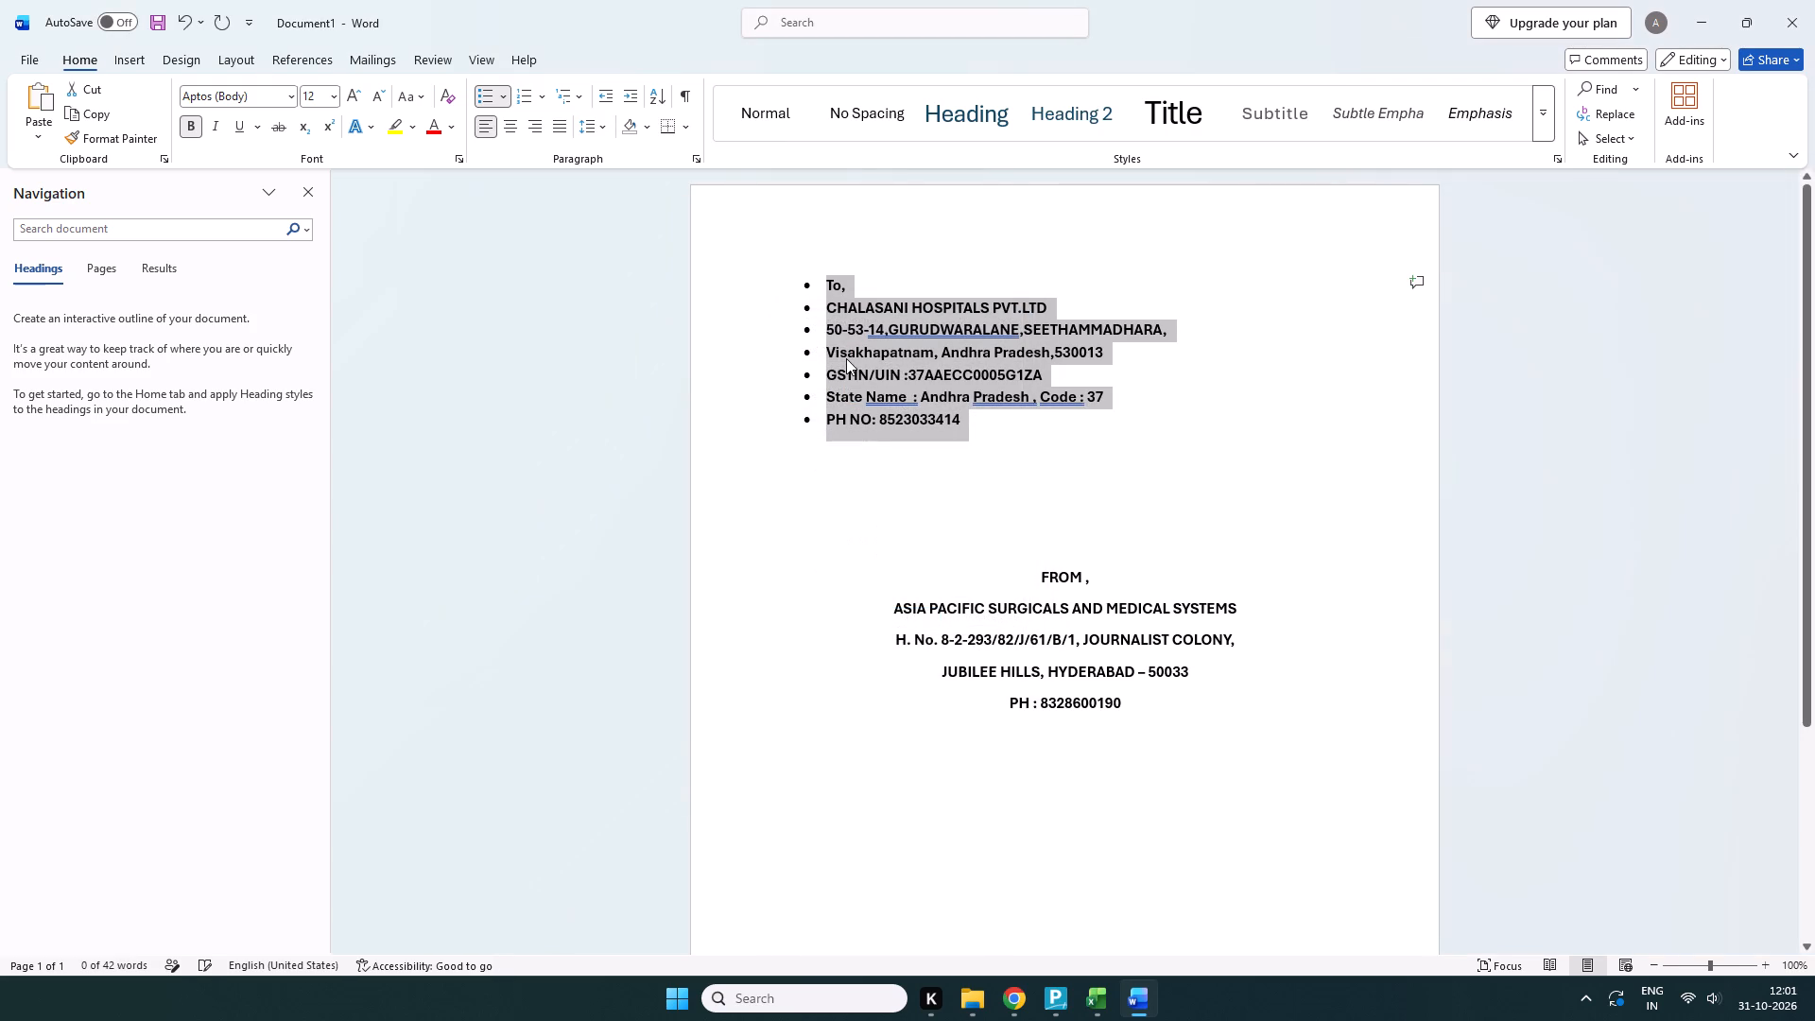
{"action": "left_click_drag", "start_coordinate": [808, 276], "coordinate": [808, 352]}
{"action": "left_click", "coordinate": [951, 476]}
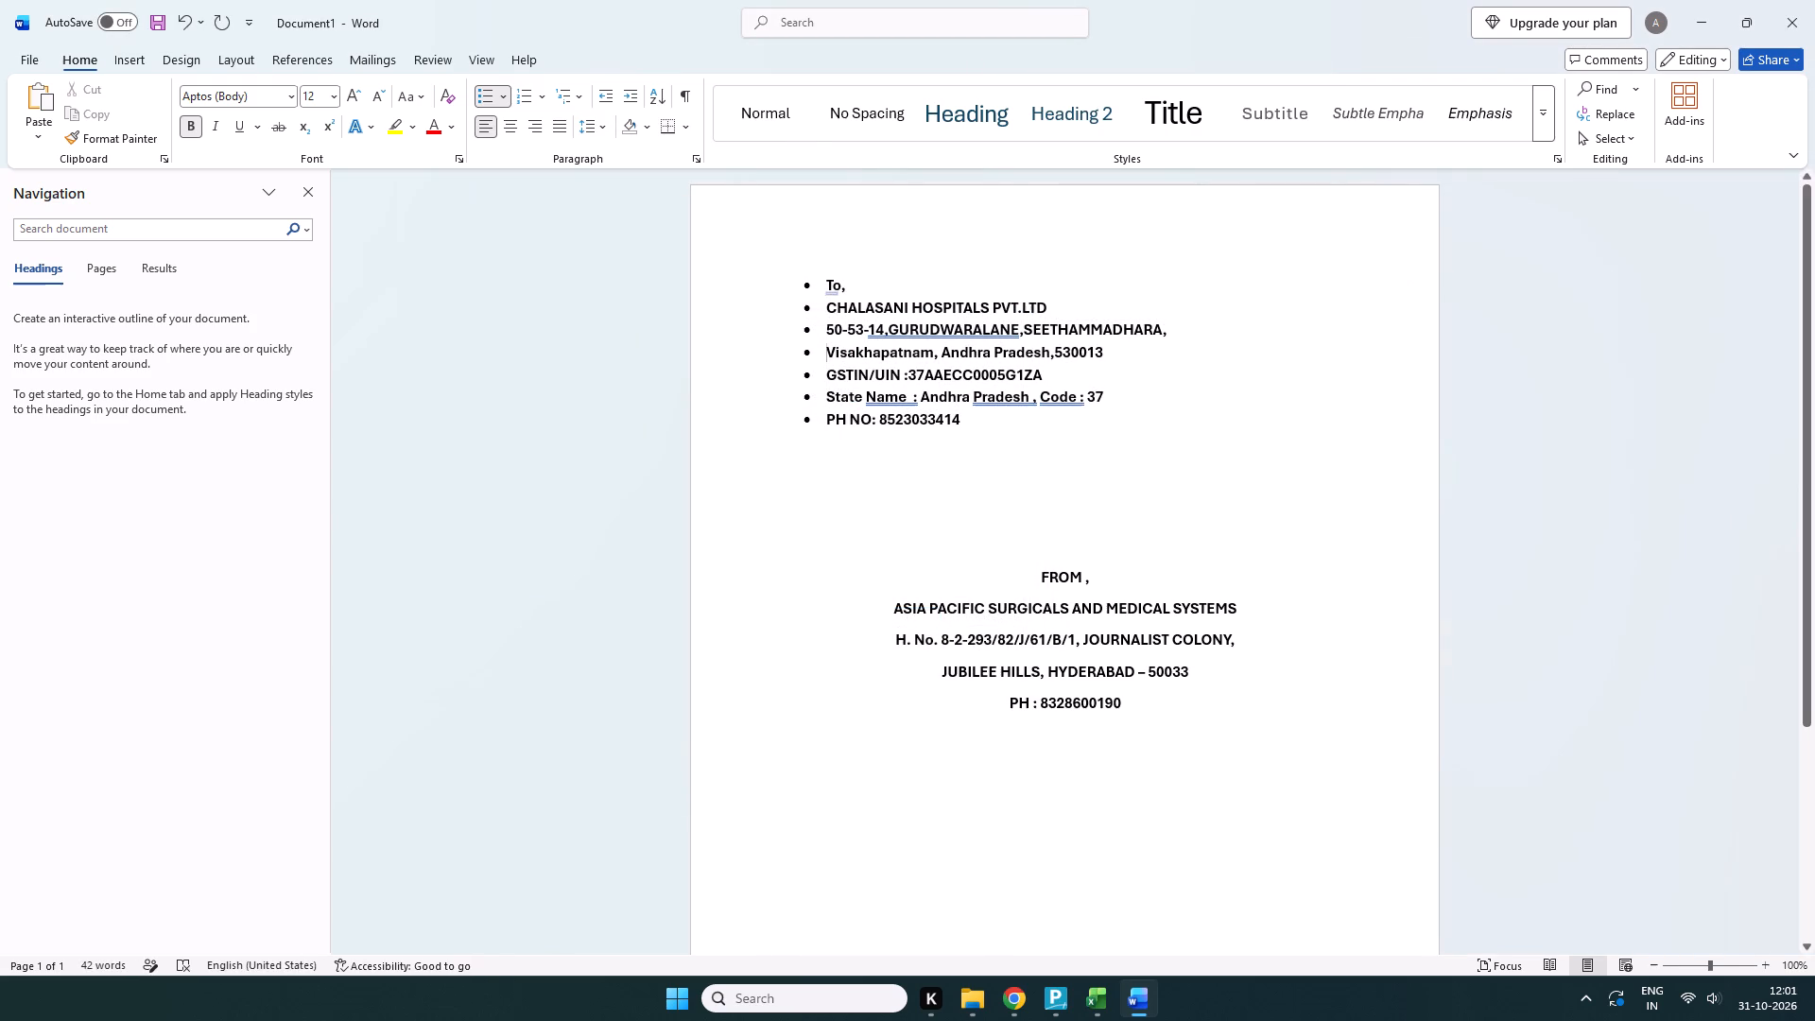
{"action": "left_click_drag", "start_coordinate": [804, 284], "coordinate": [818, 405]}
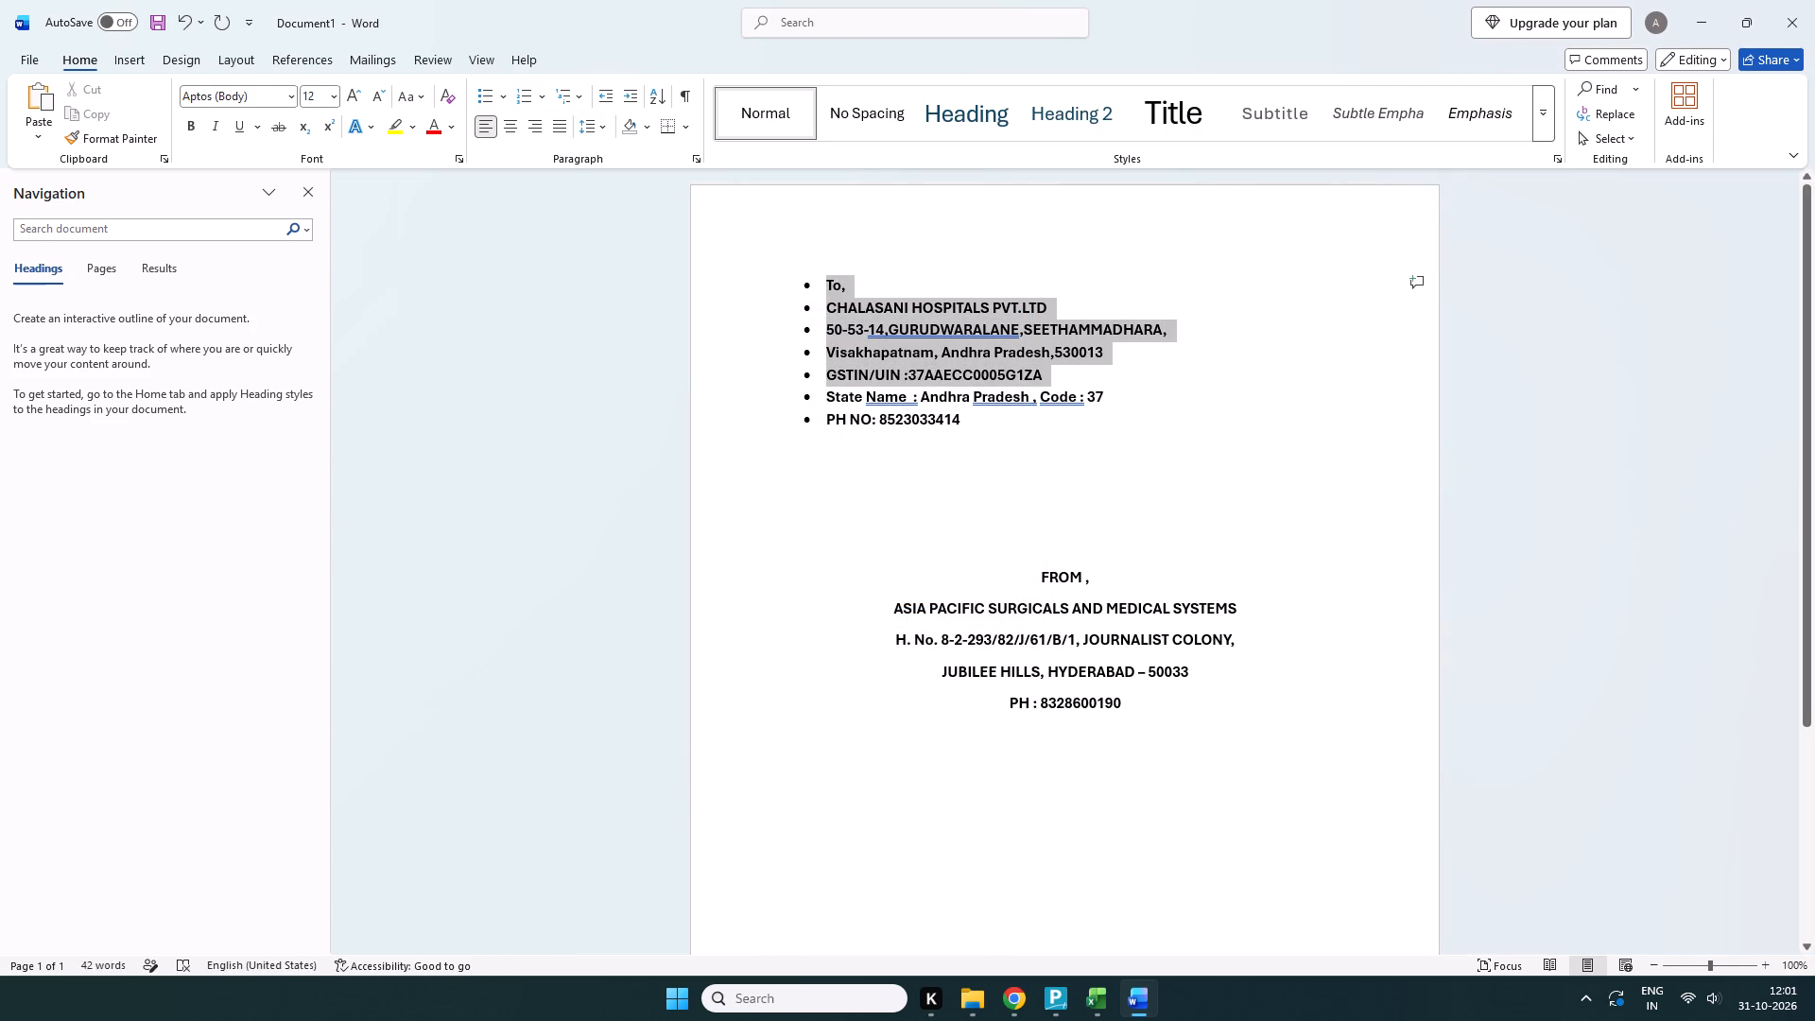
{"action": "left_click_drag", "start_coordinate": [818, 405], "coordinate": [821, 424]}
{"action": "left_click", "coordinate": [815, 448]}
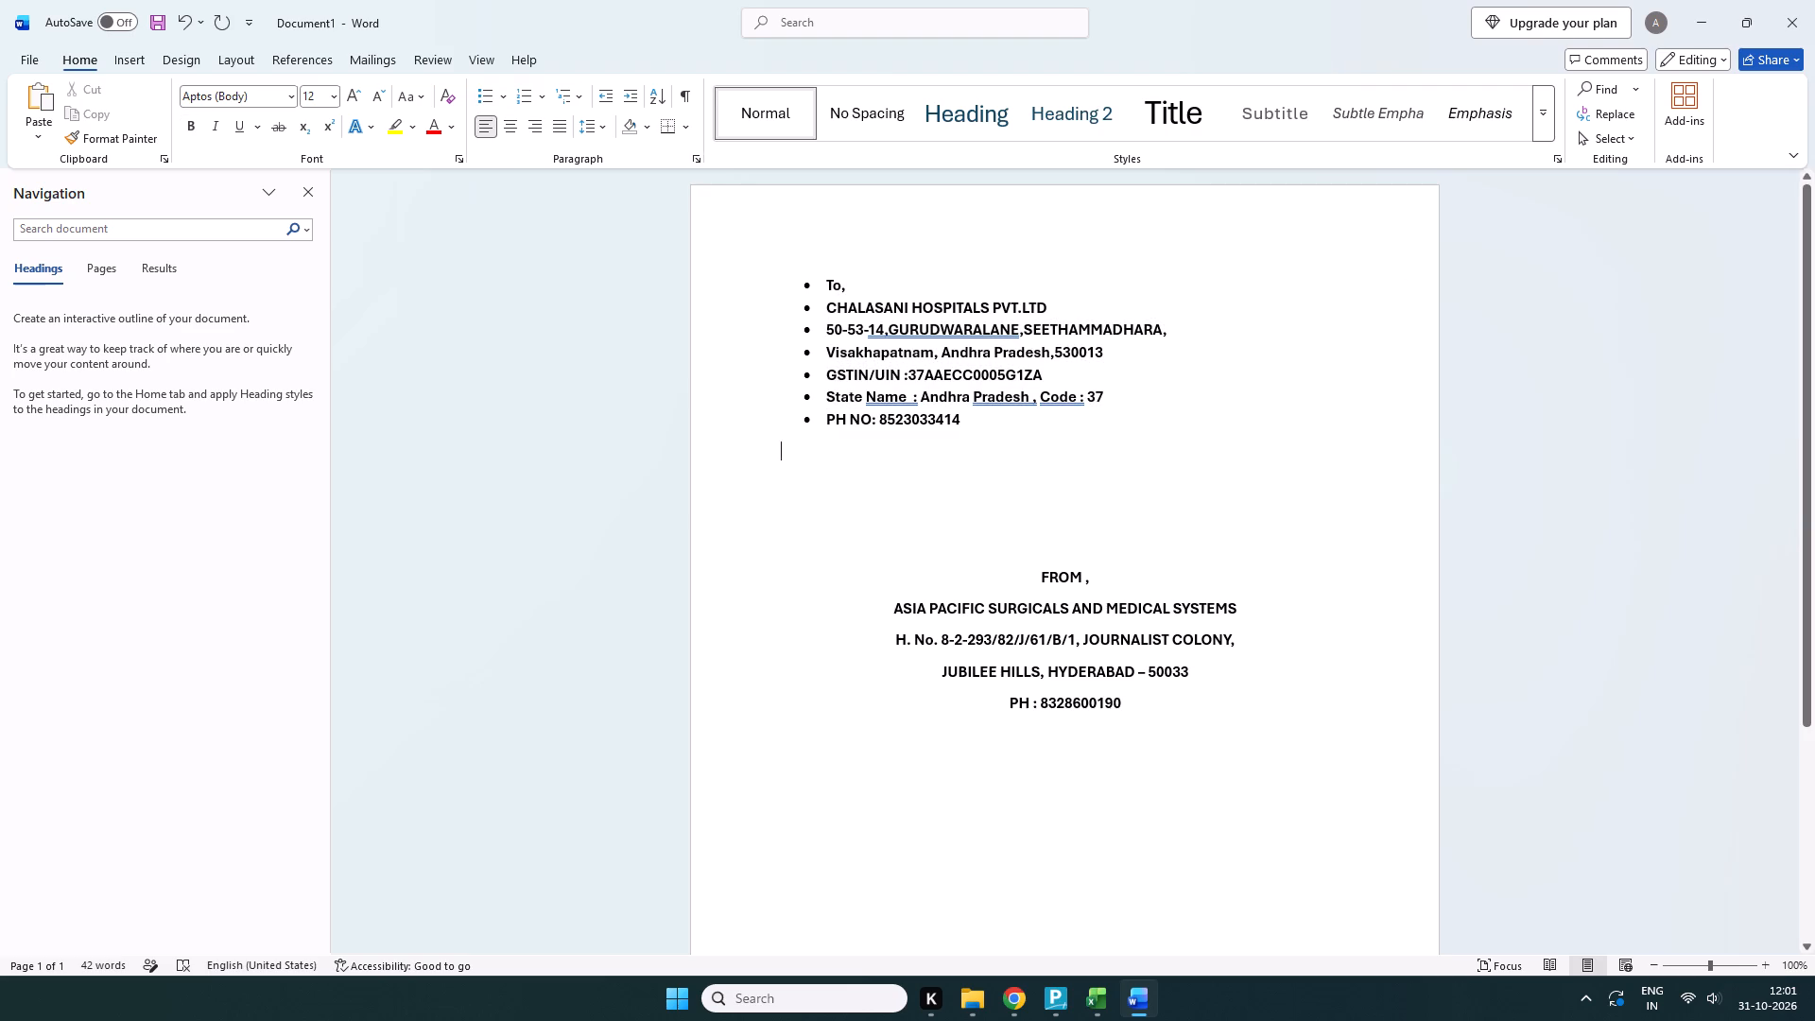
Define a new bullet for the whole recipient list with its bullet alignment set to Right.
{"action": "left_click_drag", "start_coordinate": [823, 279], "coordinate": [903, 438]}
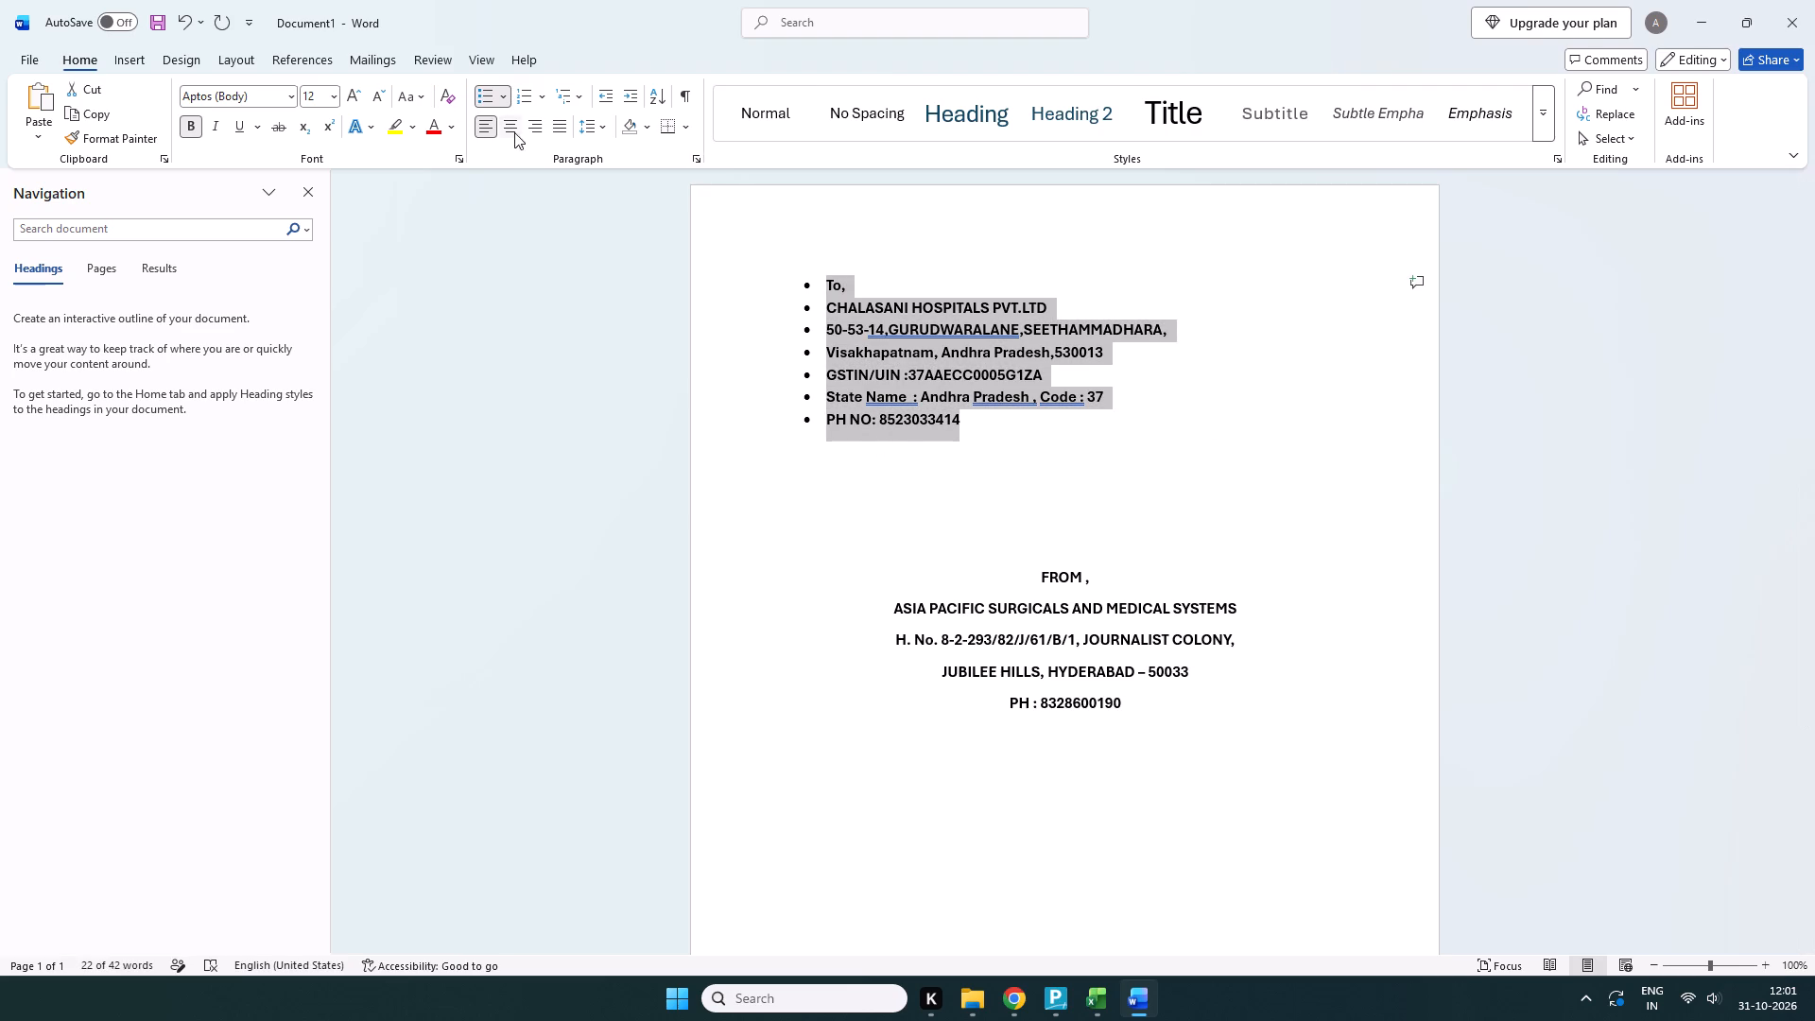
{"action": "left_click", "coordinate": [508, 92]}
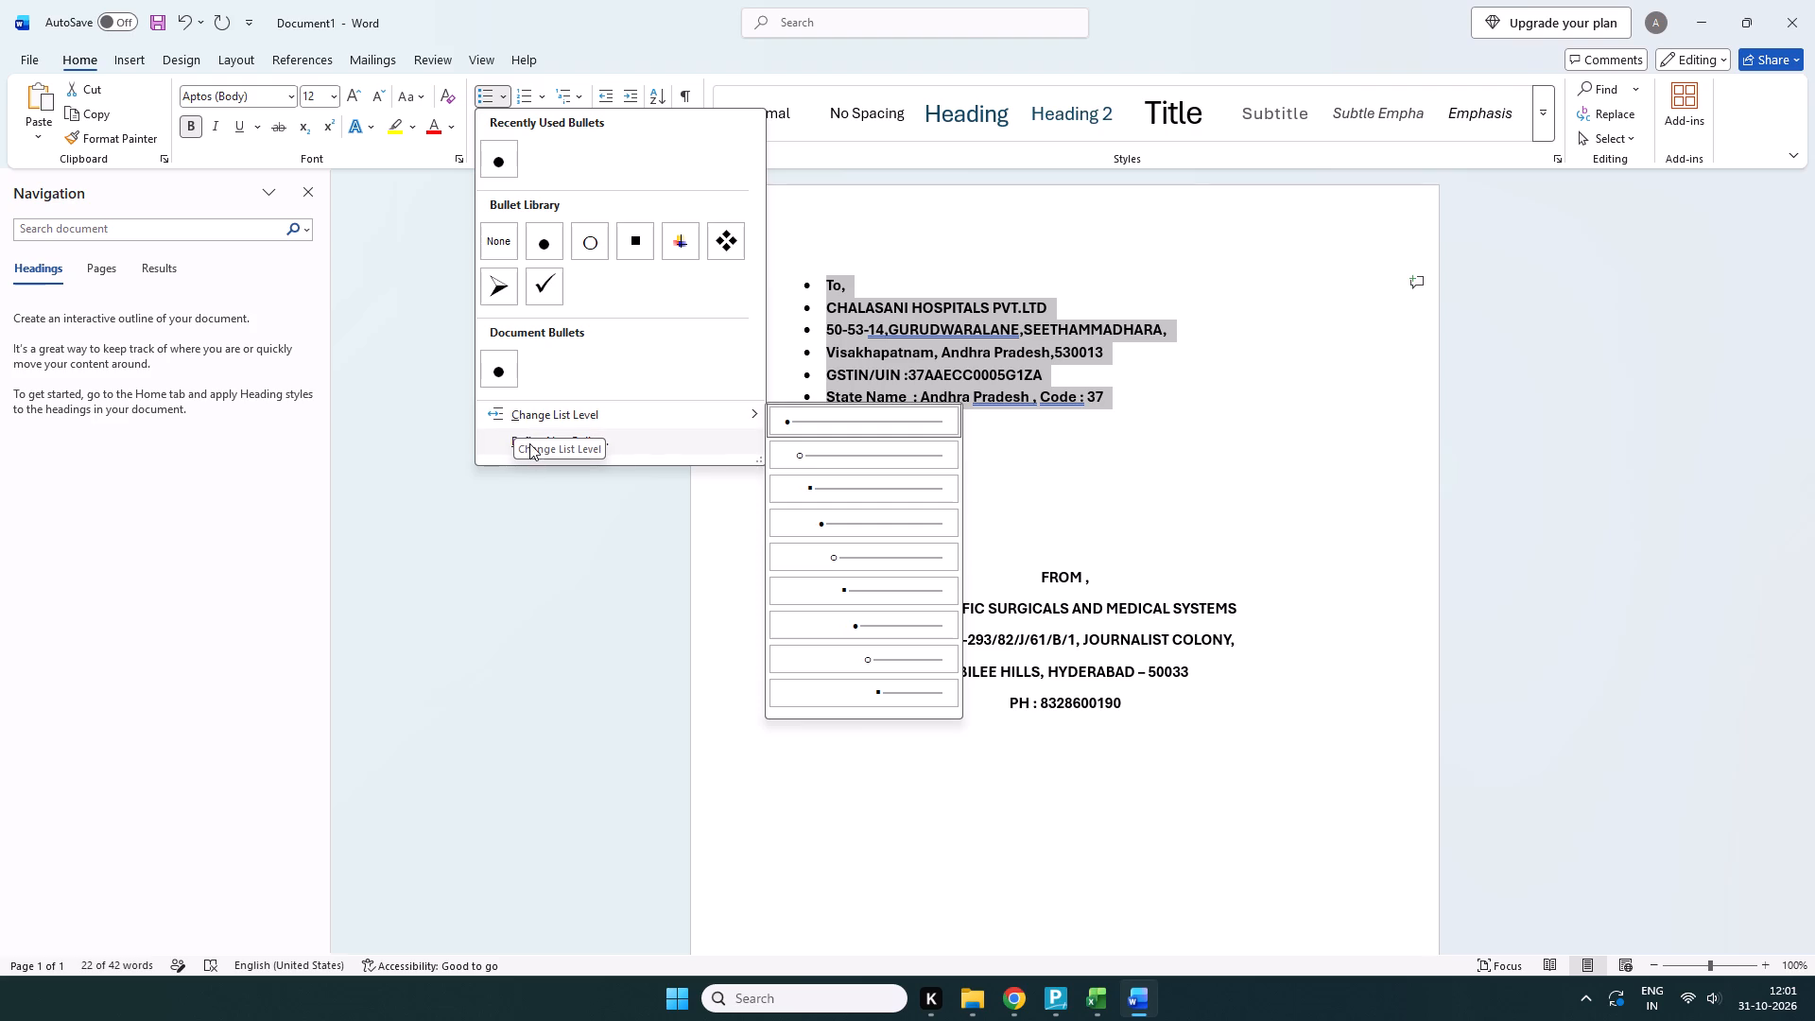
{"action": "left_click", "coordinate": [529, 443]}
{"action": "left_click", "coordinate": [521, 438]}
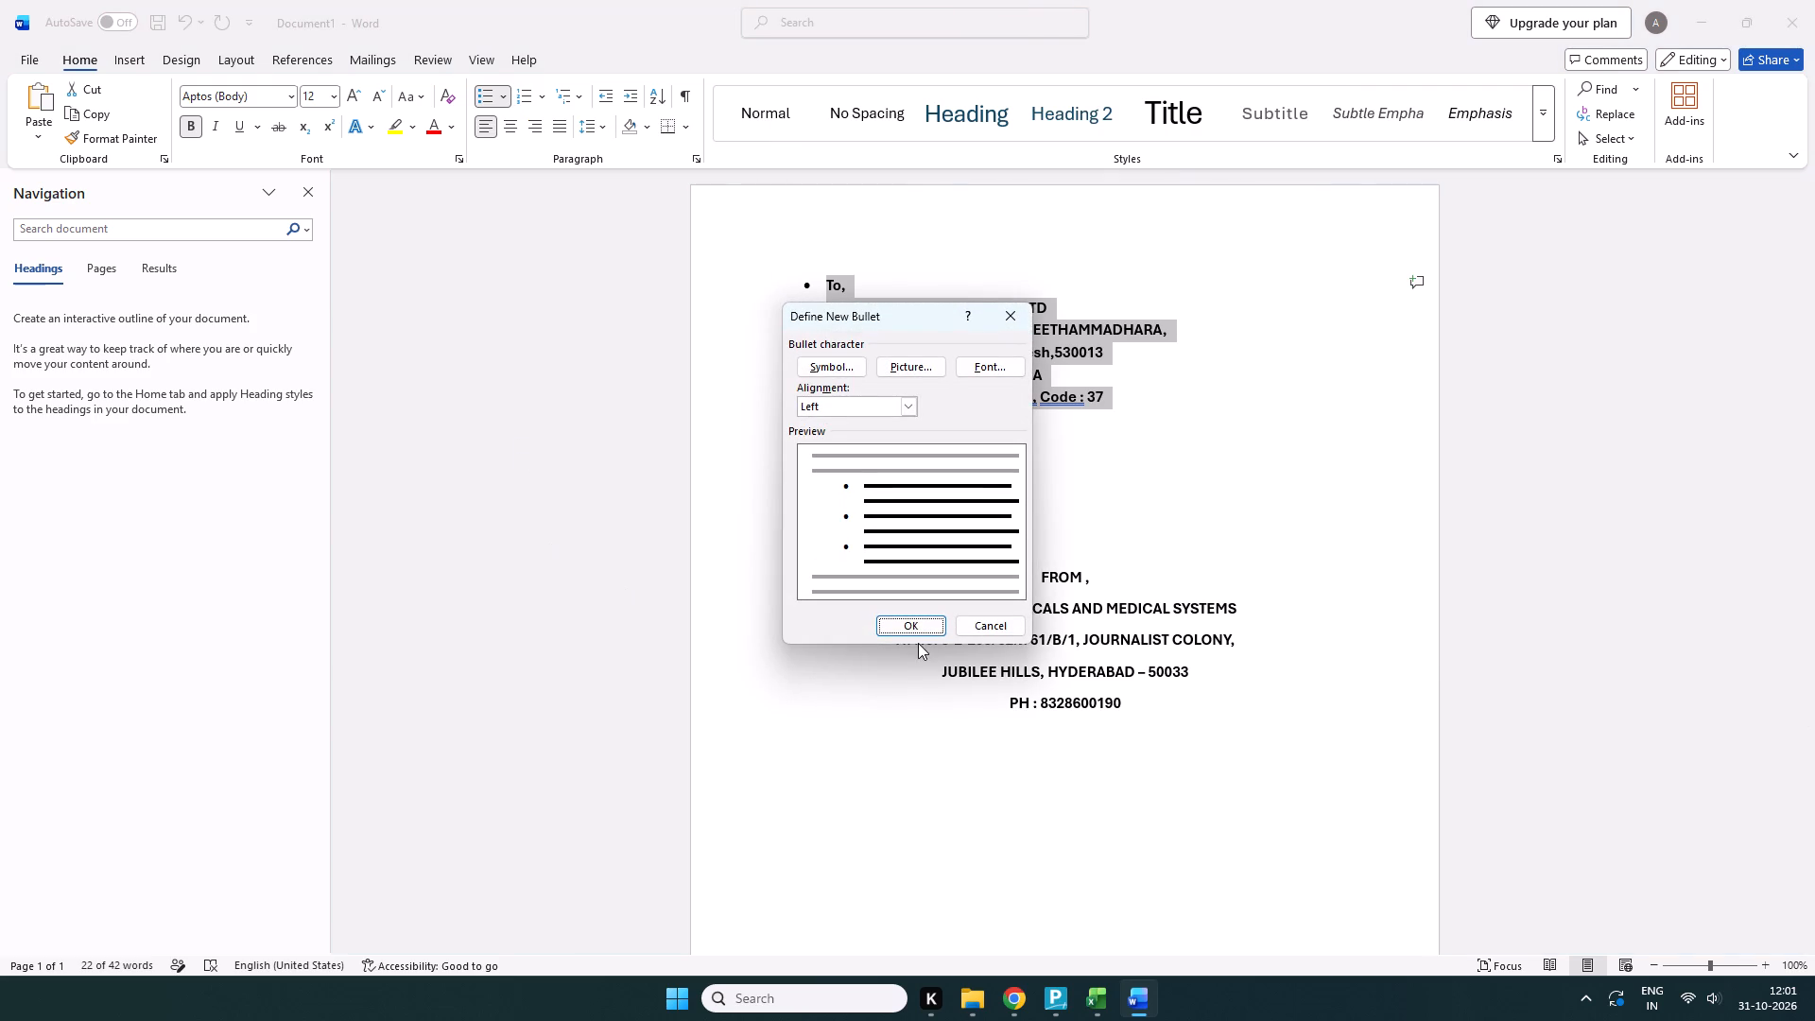
{"action": "left_click", "coordinate": [909, 405]}
{"action": "left_click", "coordinate": [873, 444]}
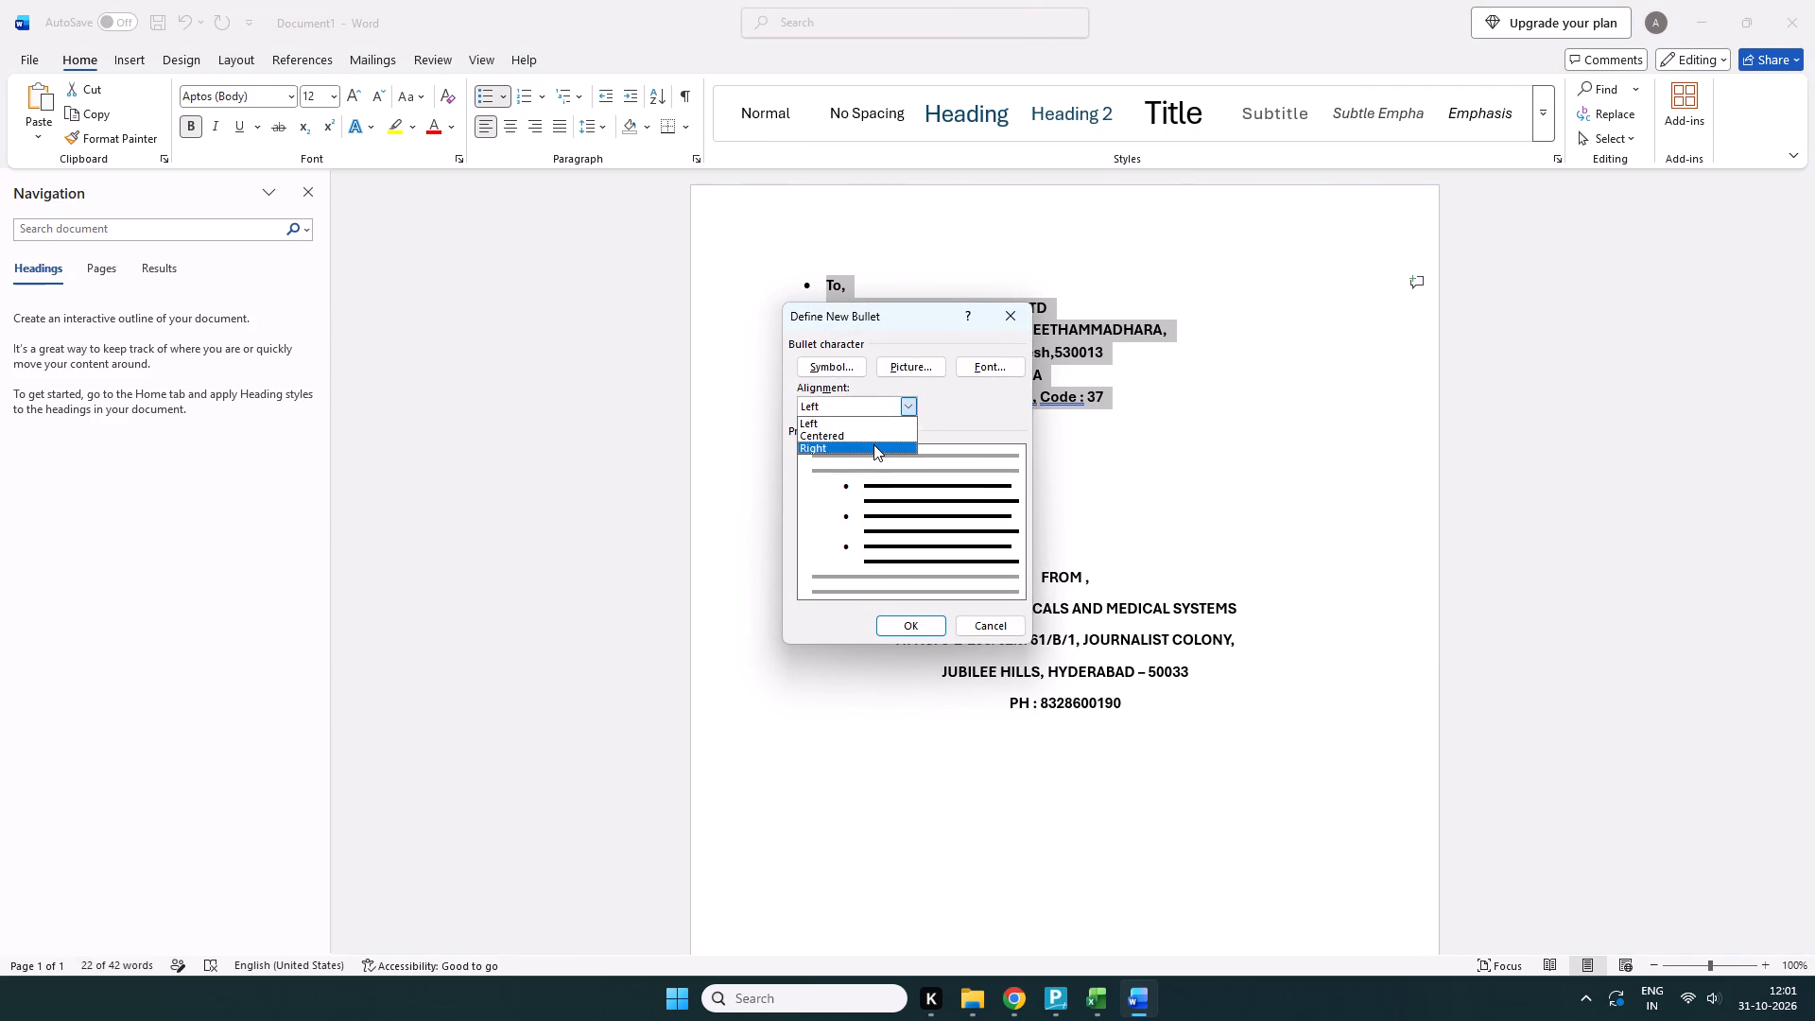
{"action": "left_click", "coordinate": [911, 617]}
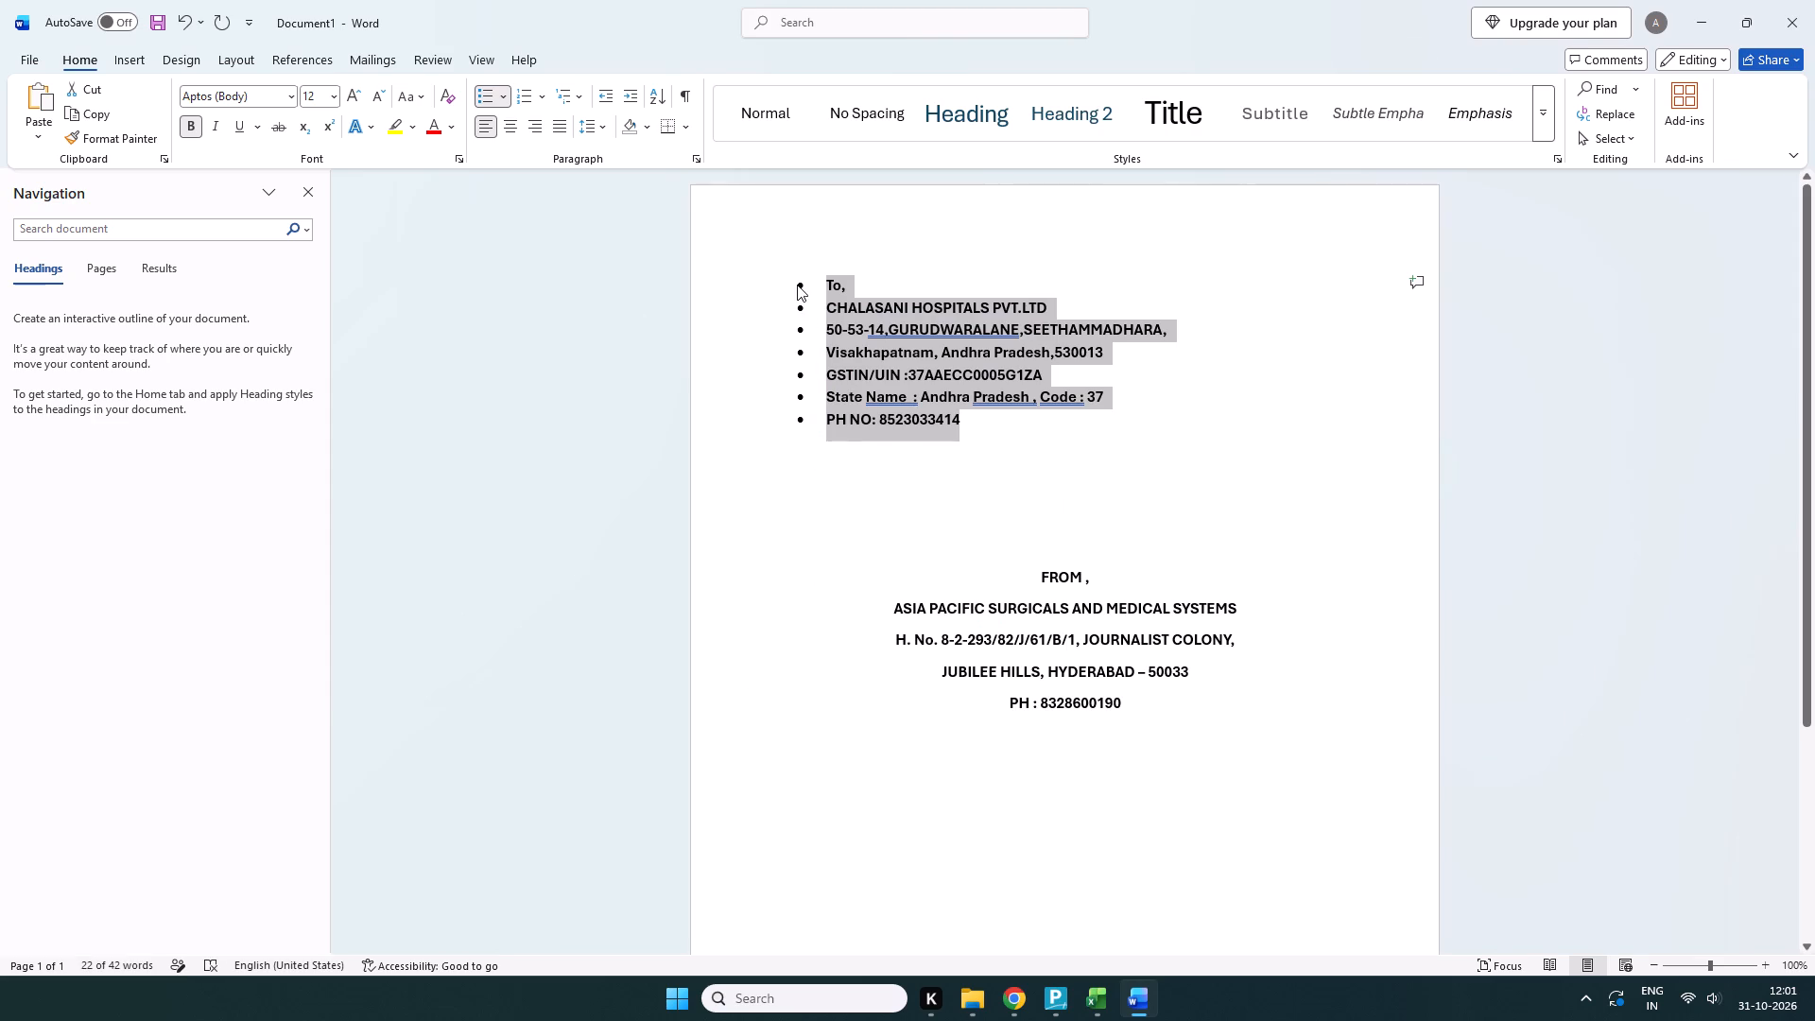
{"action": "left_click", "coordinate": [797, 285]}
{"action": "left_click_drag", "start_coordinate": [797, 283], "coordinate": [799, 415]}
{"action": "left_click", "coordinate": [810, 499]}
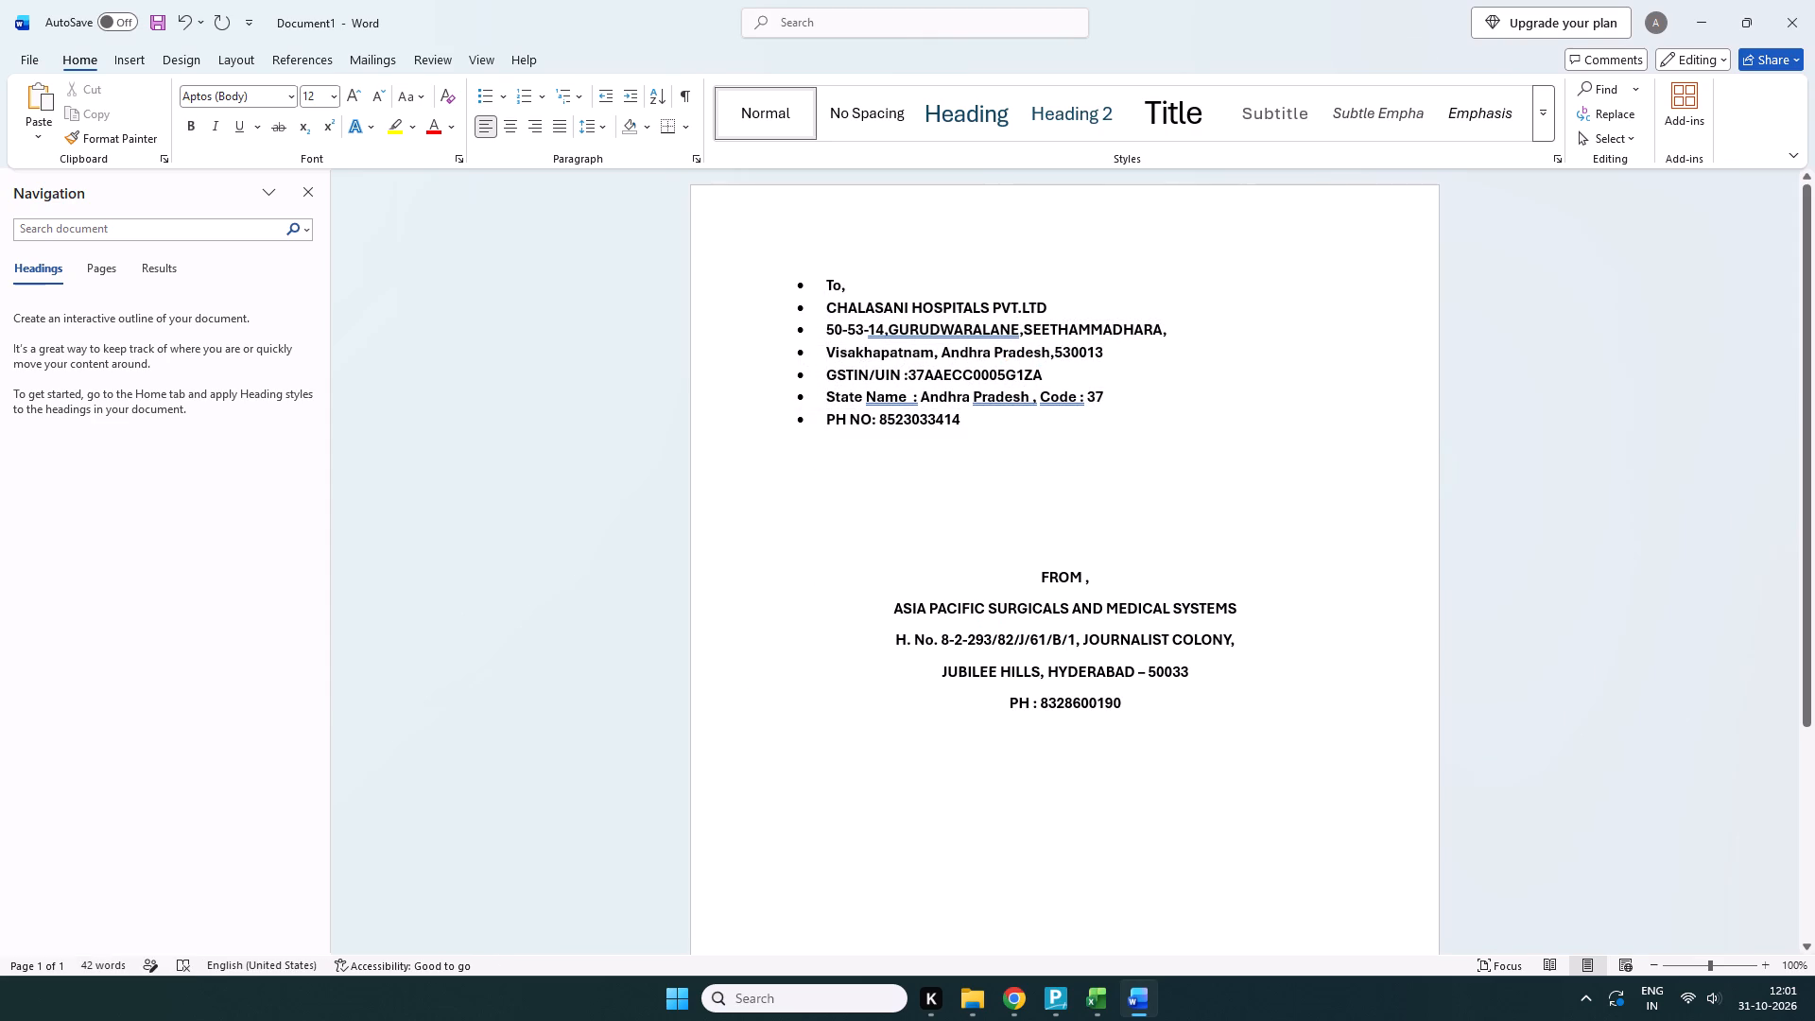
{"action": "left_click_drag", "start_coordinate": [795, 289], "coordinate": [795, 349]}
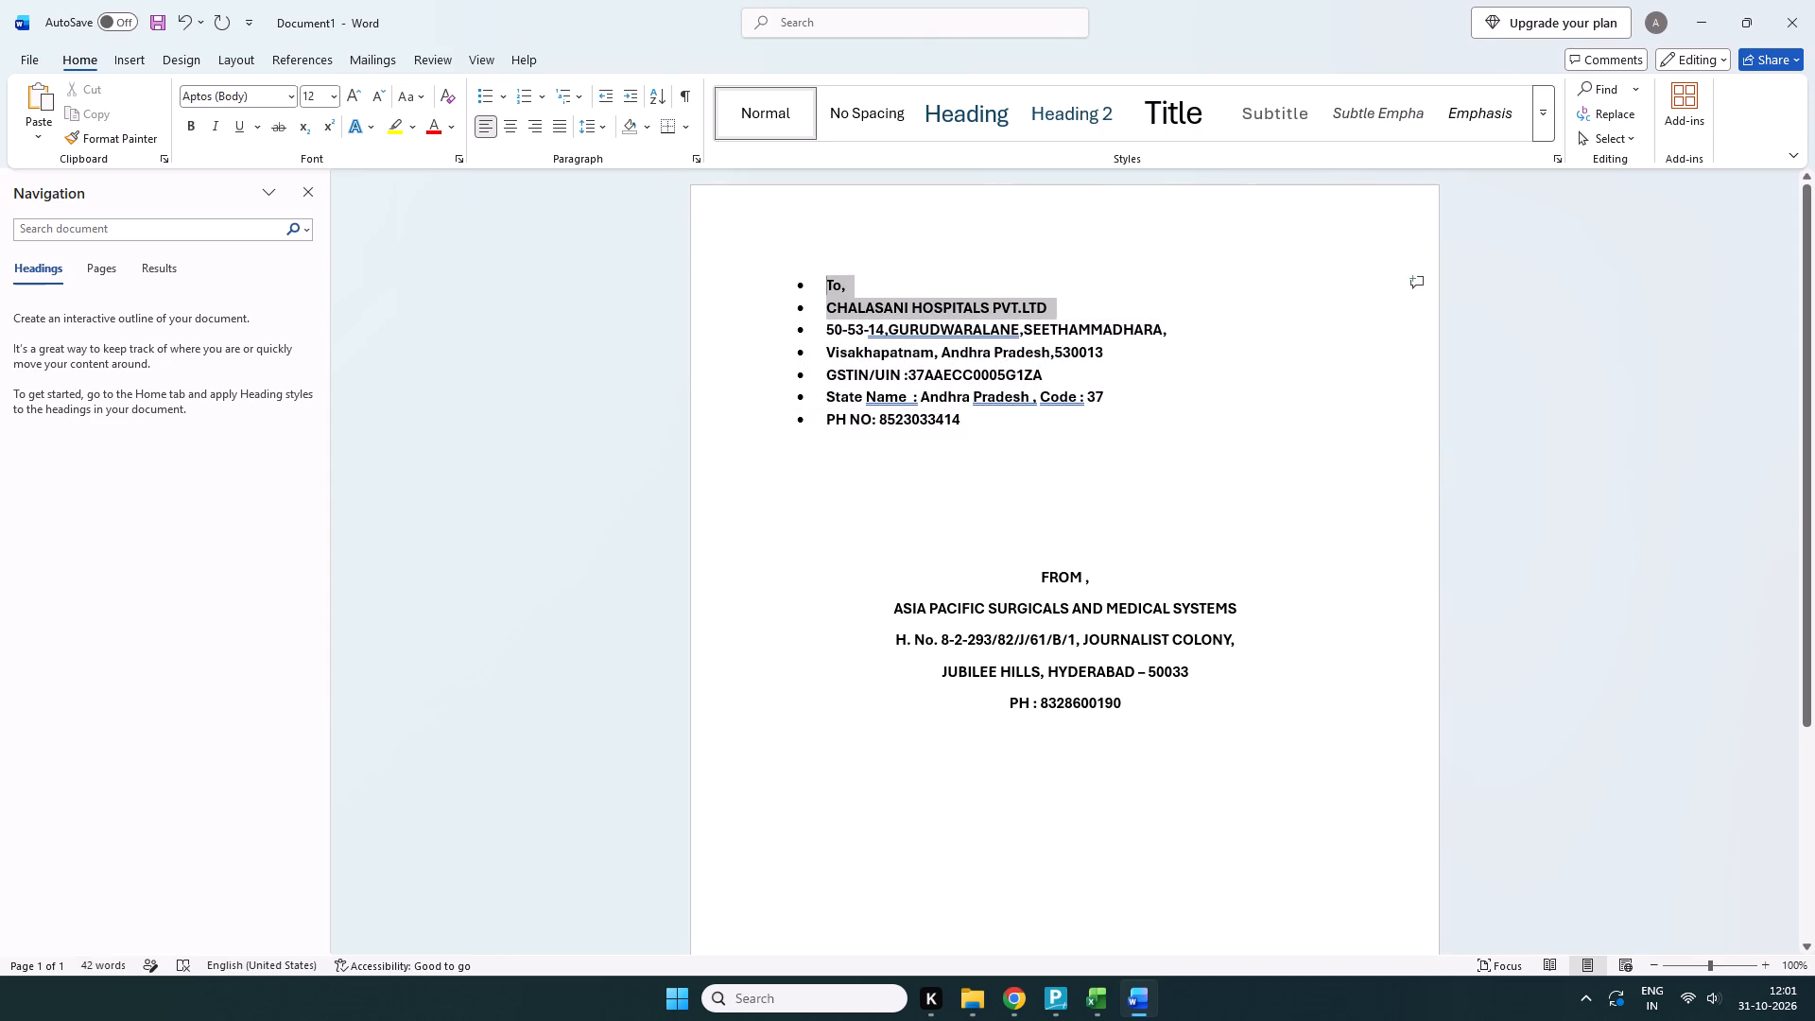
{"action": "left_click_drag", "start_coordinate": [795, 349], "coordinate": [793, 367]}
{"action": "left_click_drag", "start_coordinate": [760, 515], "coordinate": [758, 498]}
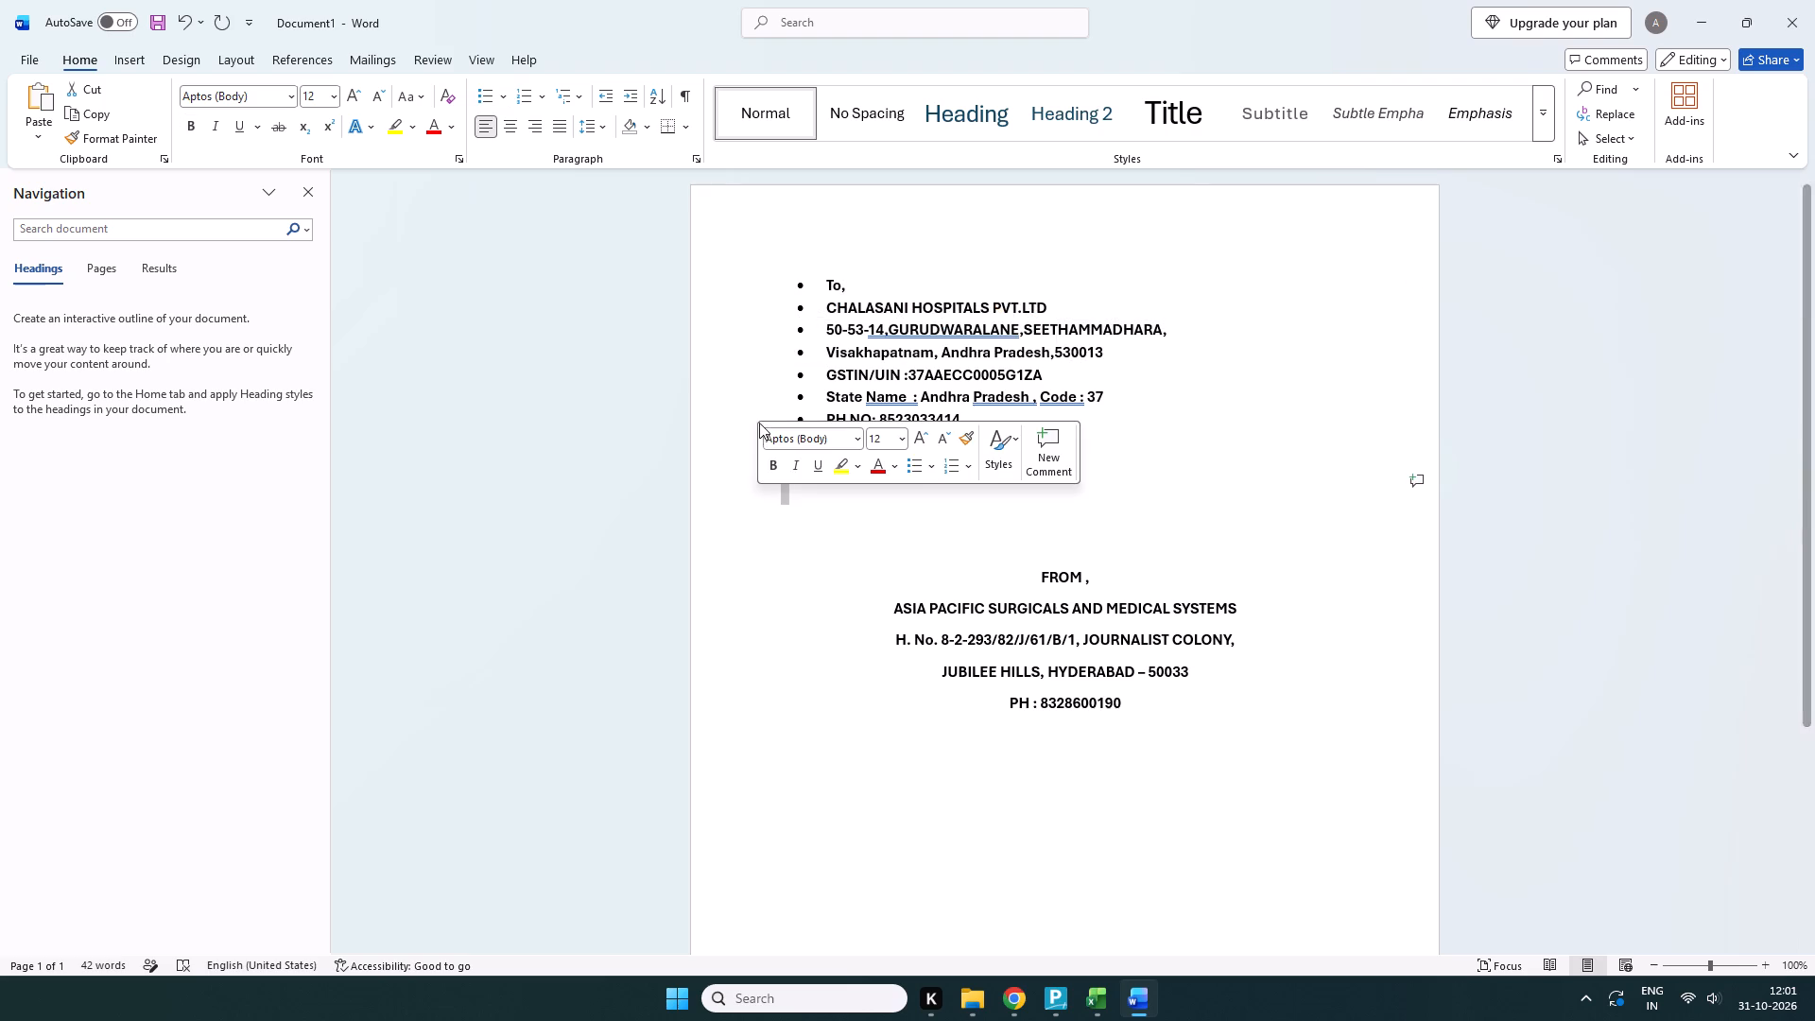
Undo the recent bullet definition and left-alignment changes made to the recipient list.
{"action": "key", "text": "ctrl+z"}
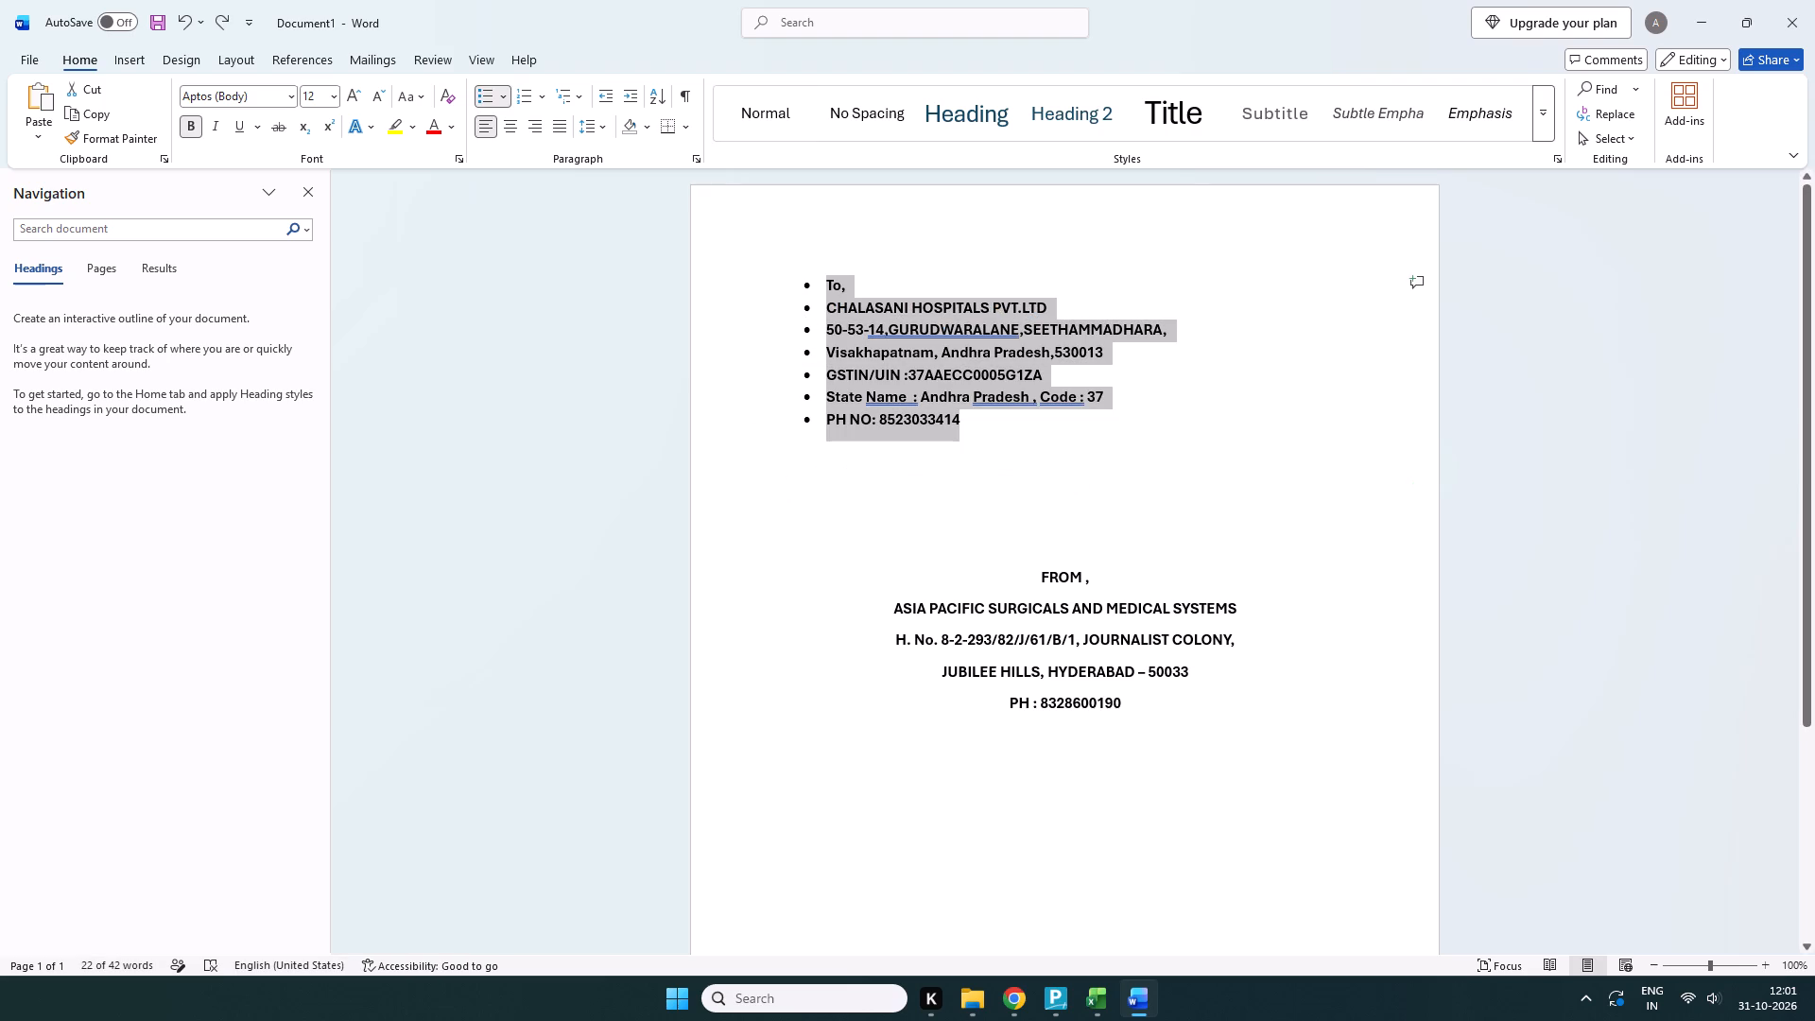
{"action": "key", "text": "ctrl+z"}
{"action": "key", "text": "ctrl+z"}
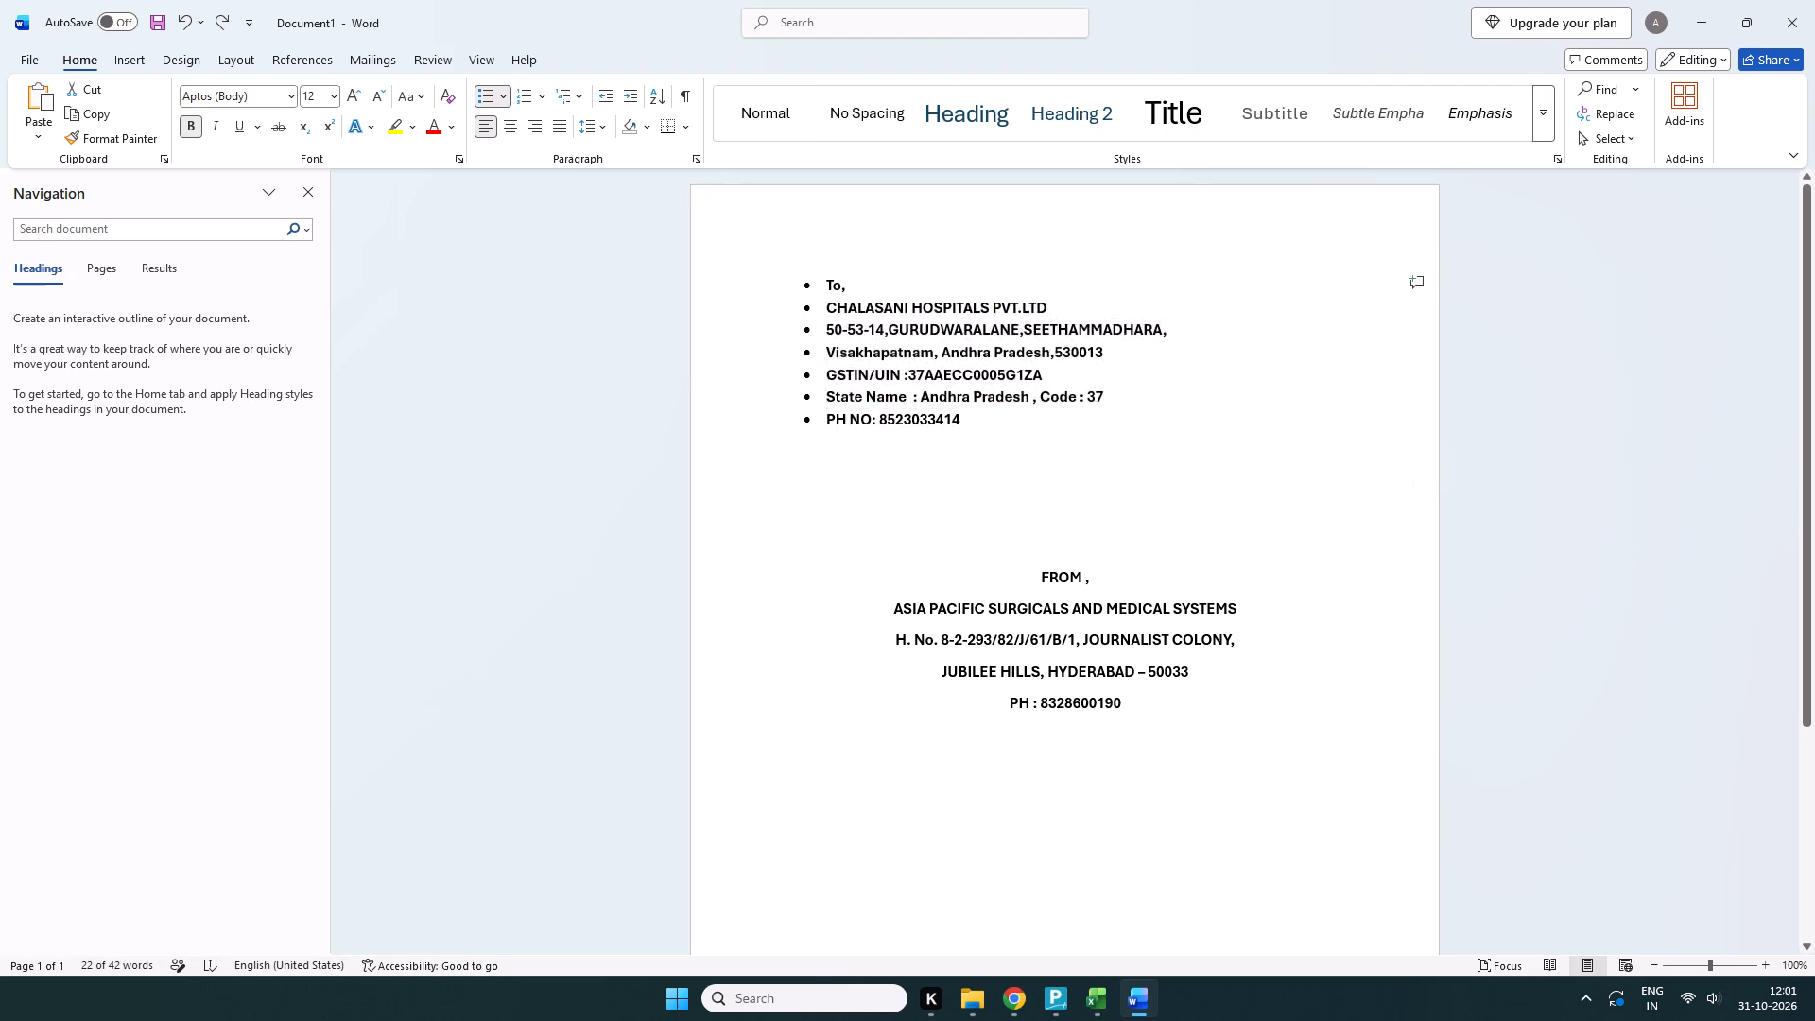
{"action": "key", "text": "ctrl+z"}
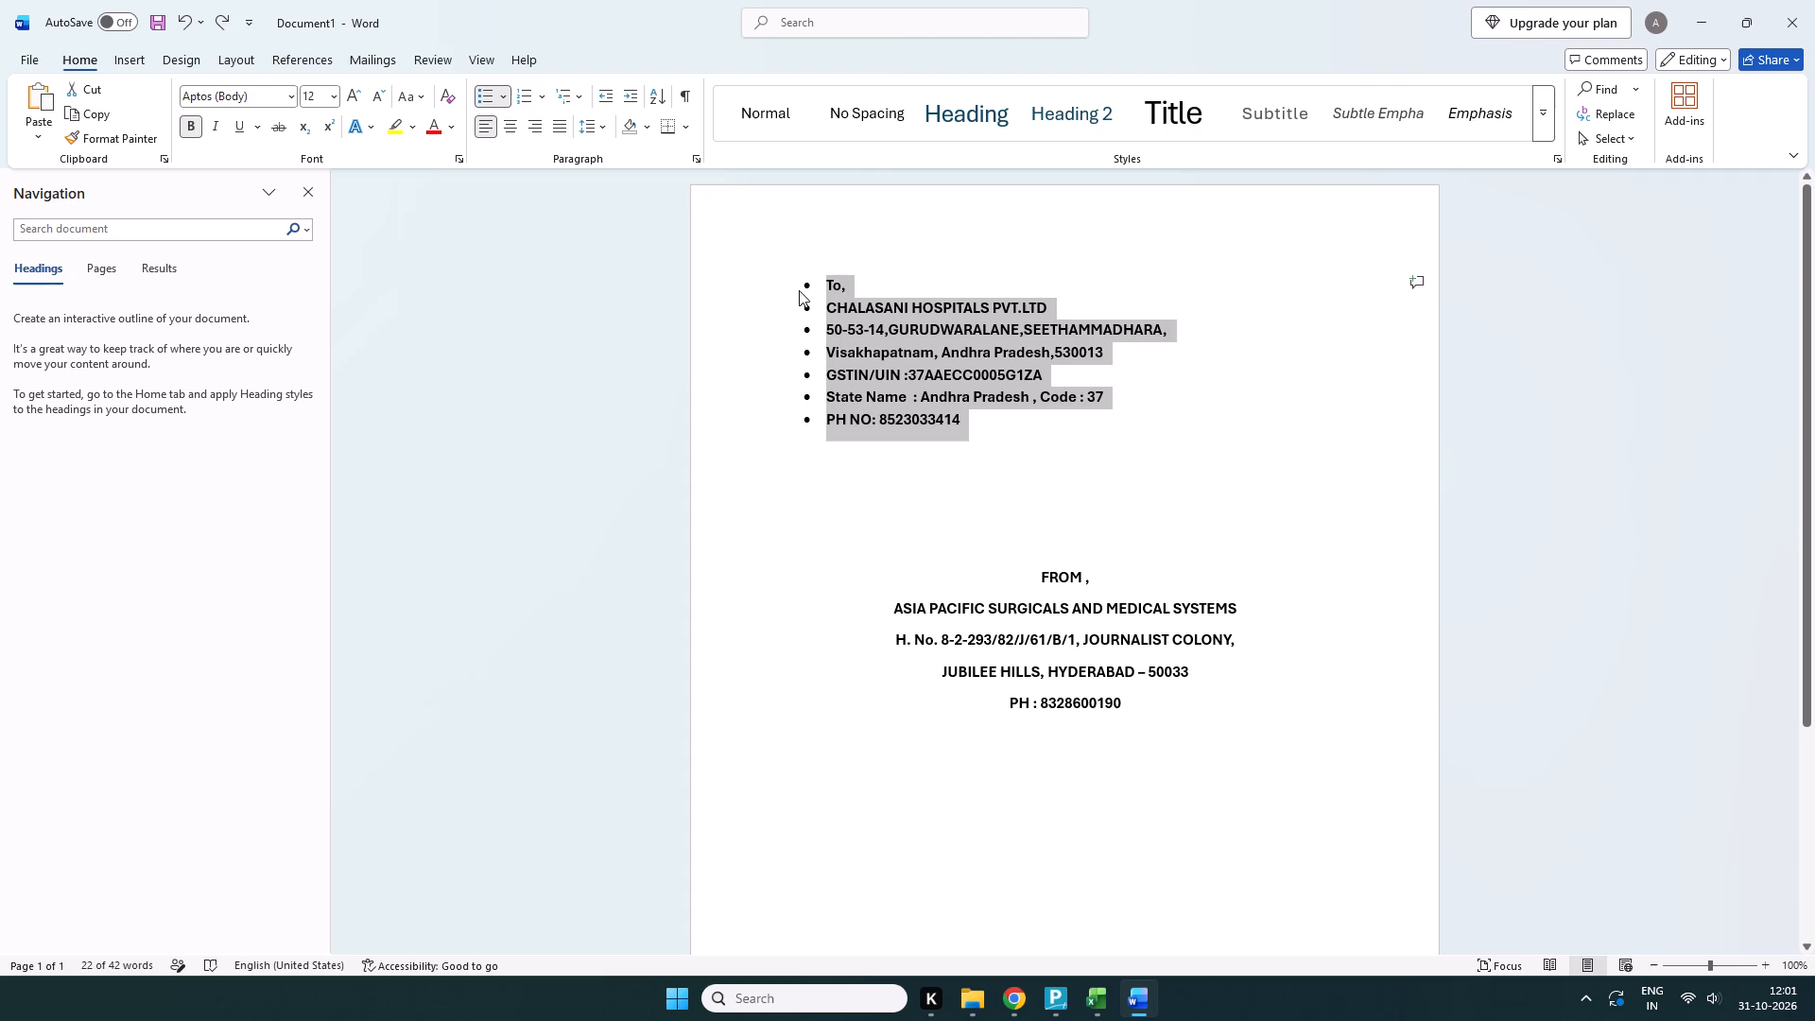
{"action": "key", "text": "ctrl+z"}
{"action": "left_click", "coordinate": [817, 464]}
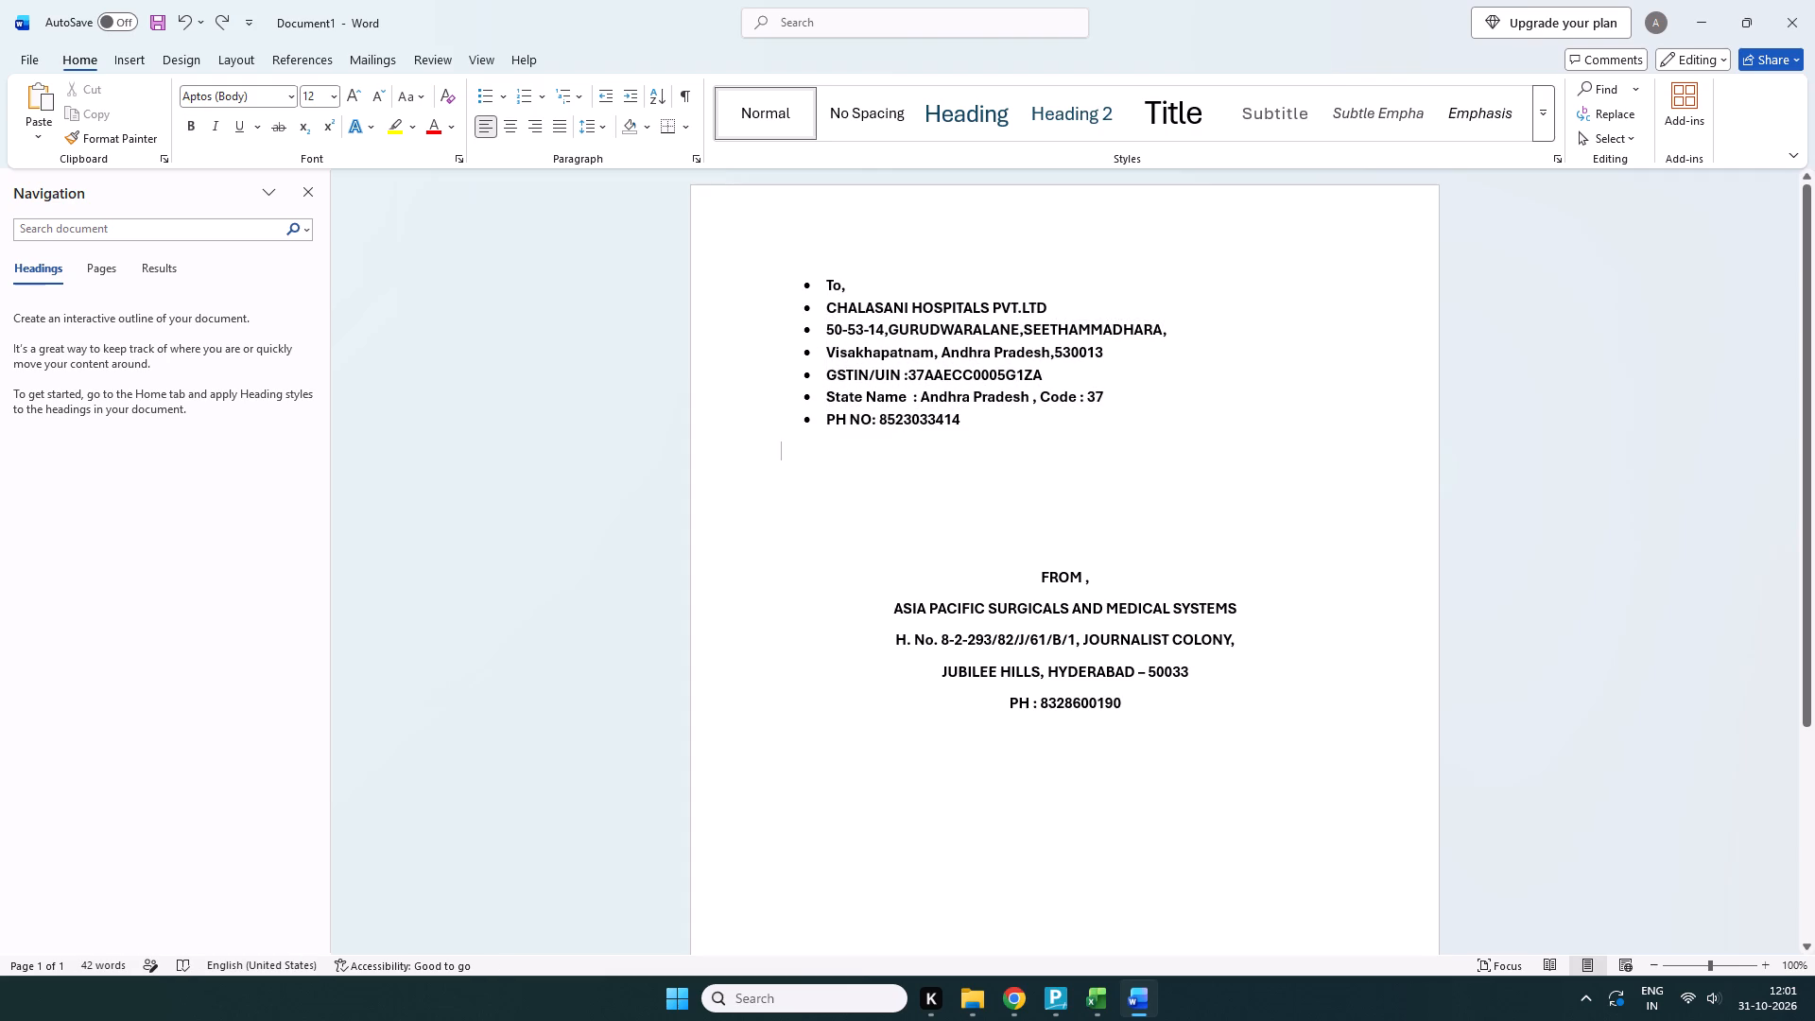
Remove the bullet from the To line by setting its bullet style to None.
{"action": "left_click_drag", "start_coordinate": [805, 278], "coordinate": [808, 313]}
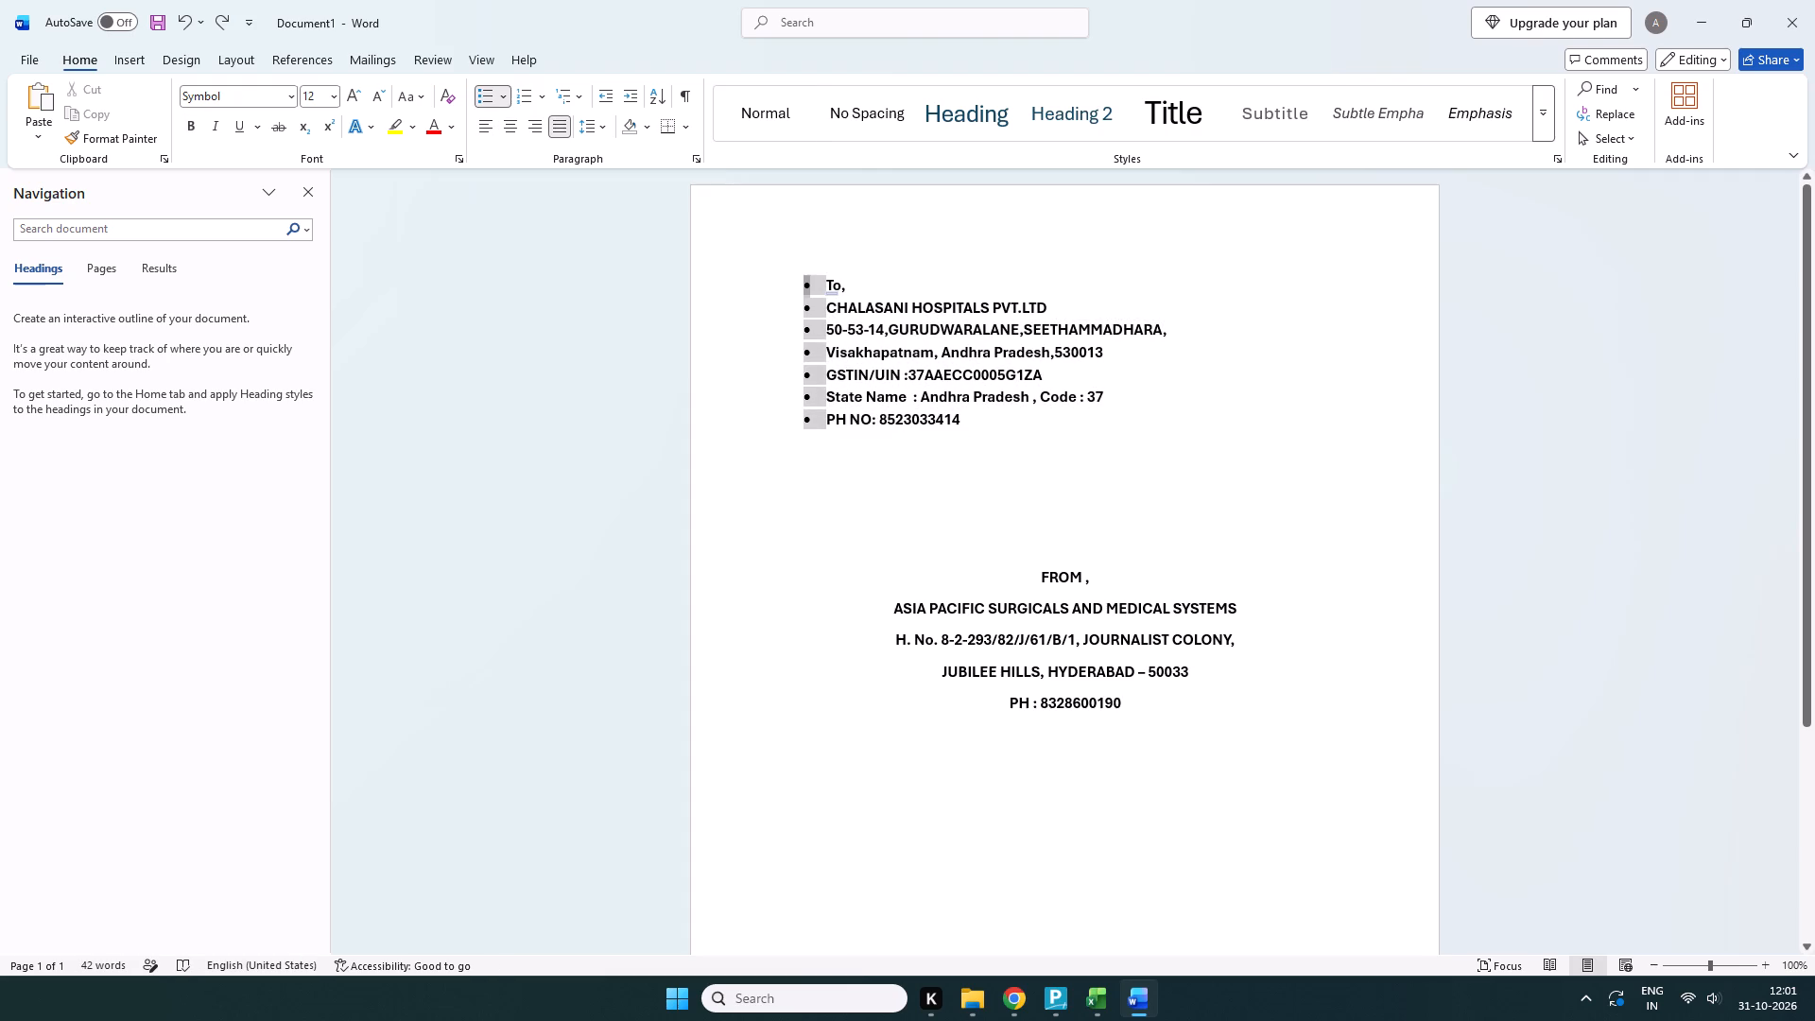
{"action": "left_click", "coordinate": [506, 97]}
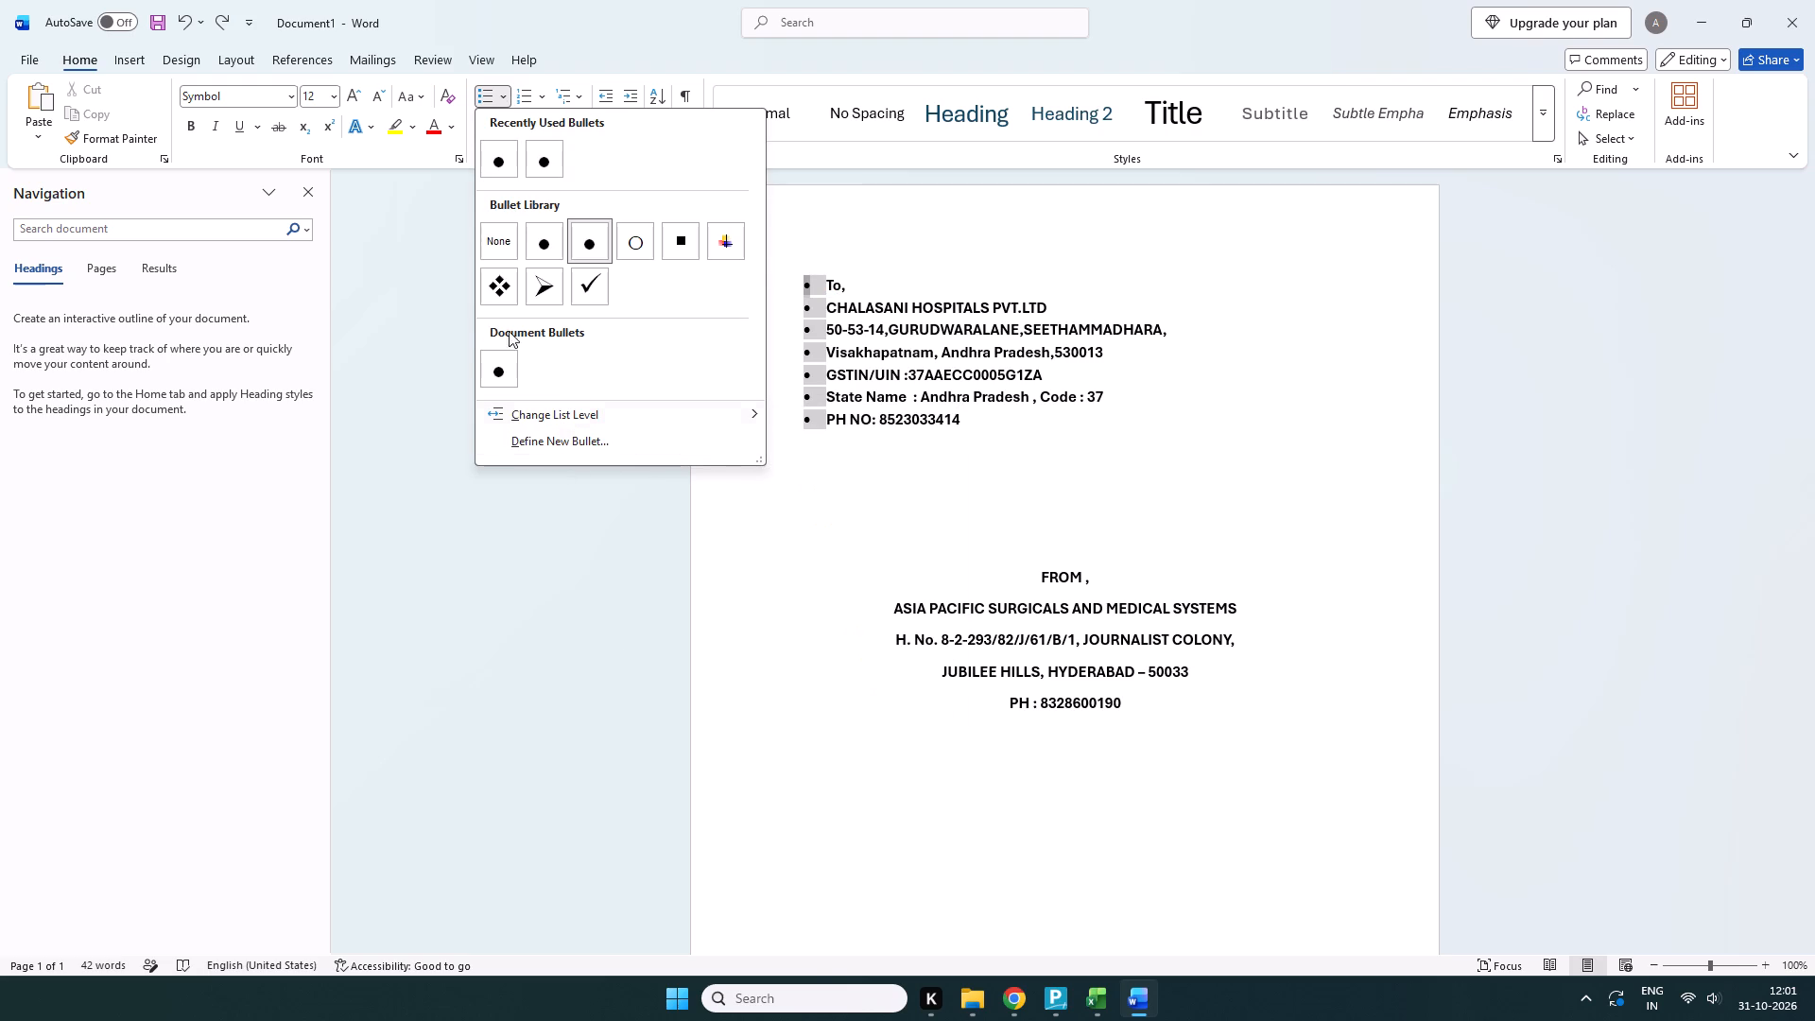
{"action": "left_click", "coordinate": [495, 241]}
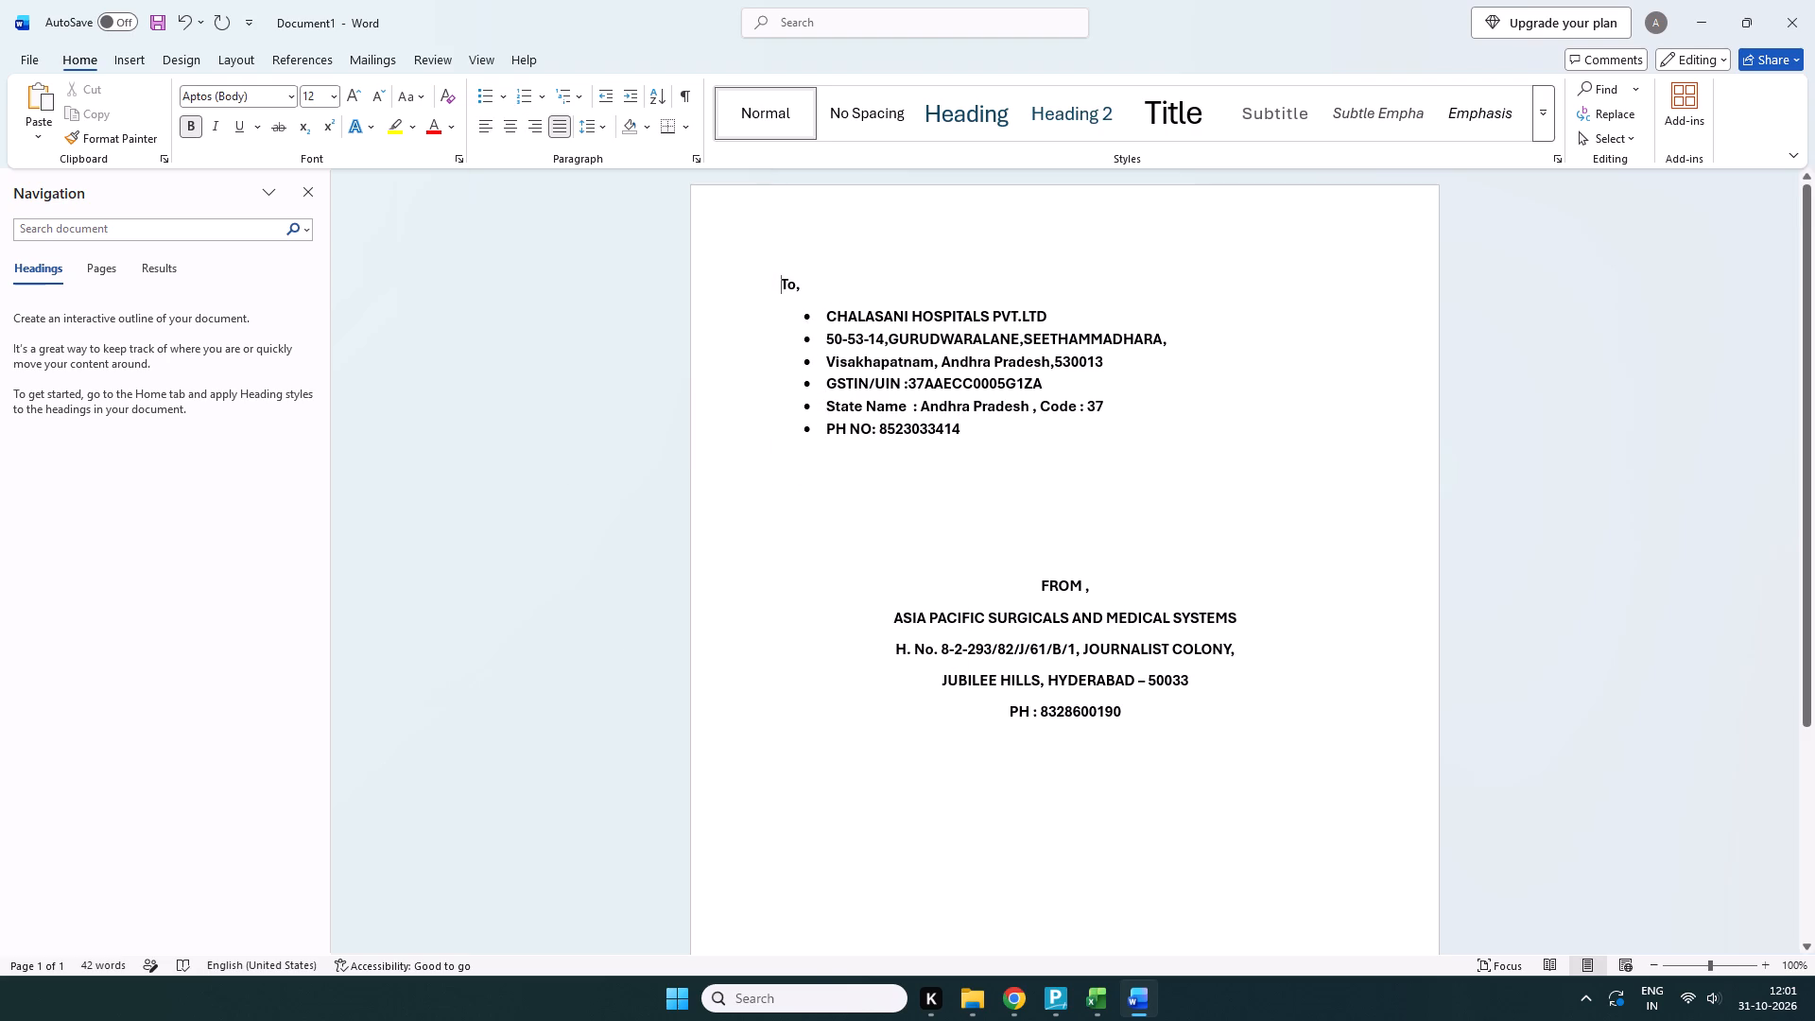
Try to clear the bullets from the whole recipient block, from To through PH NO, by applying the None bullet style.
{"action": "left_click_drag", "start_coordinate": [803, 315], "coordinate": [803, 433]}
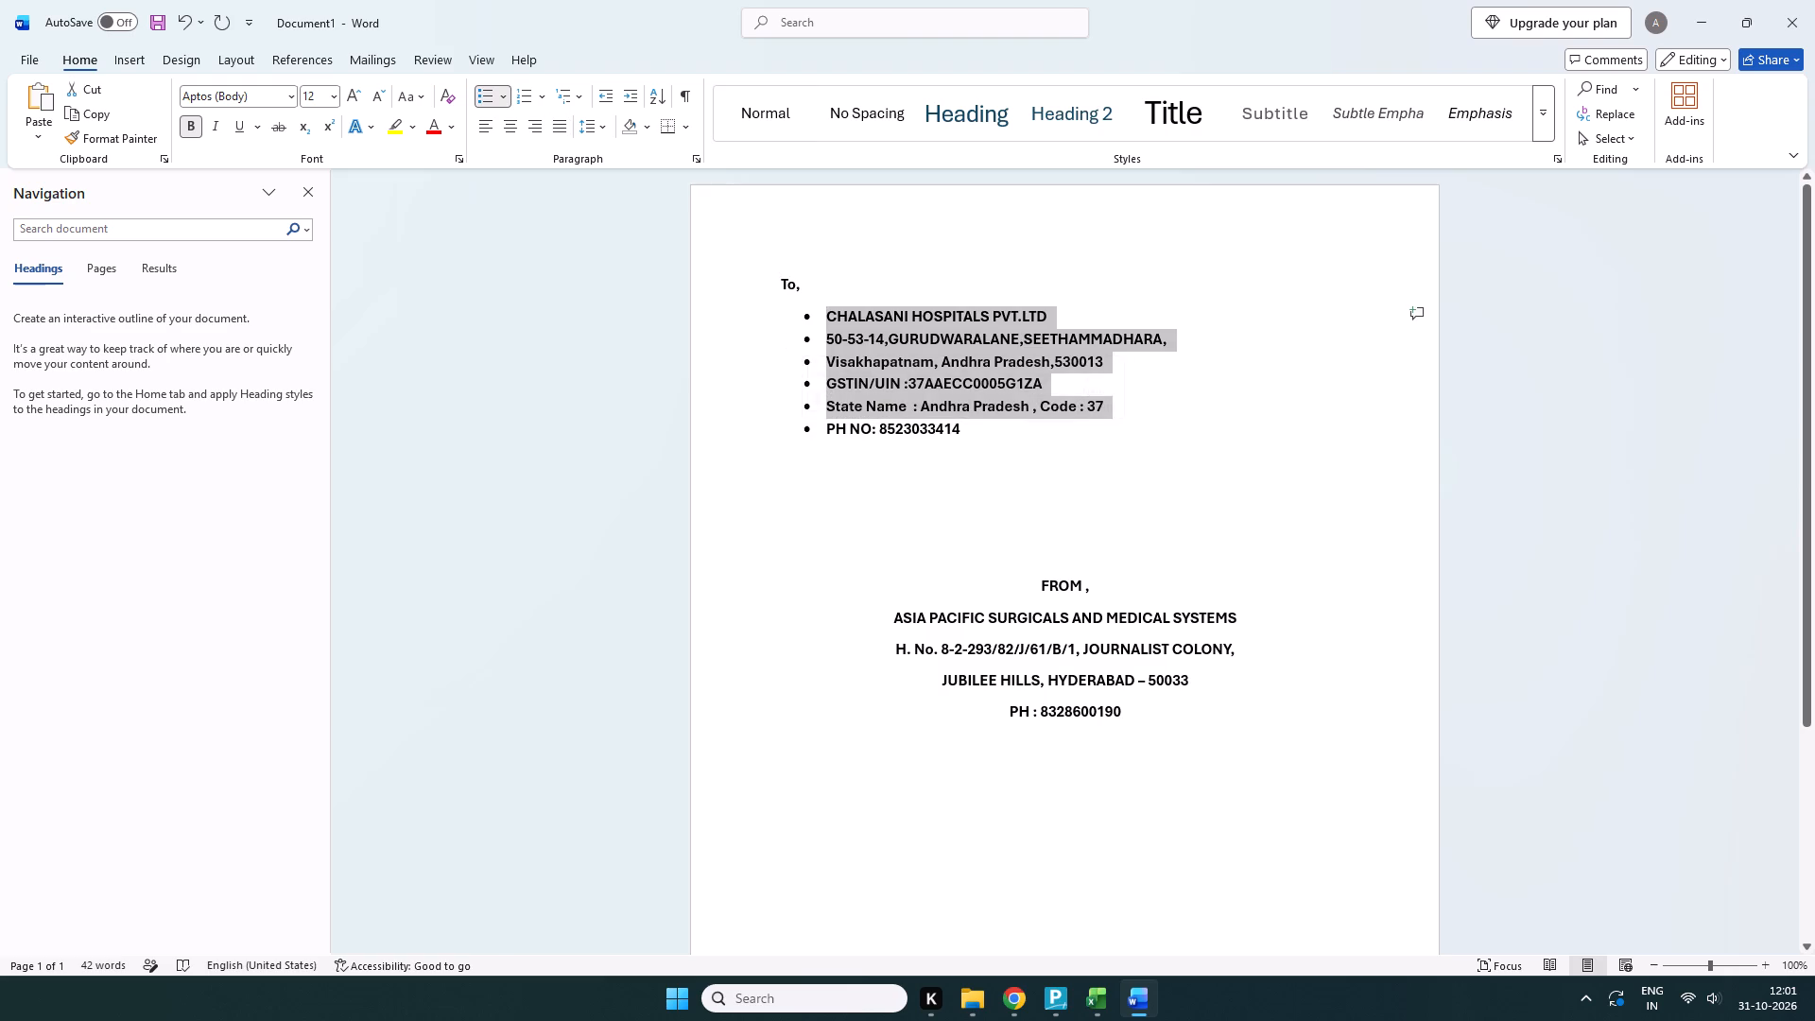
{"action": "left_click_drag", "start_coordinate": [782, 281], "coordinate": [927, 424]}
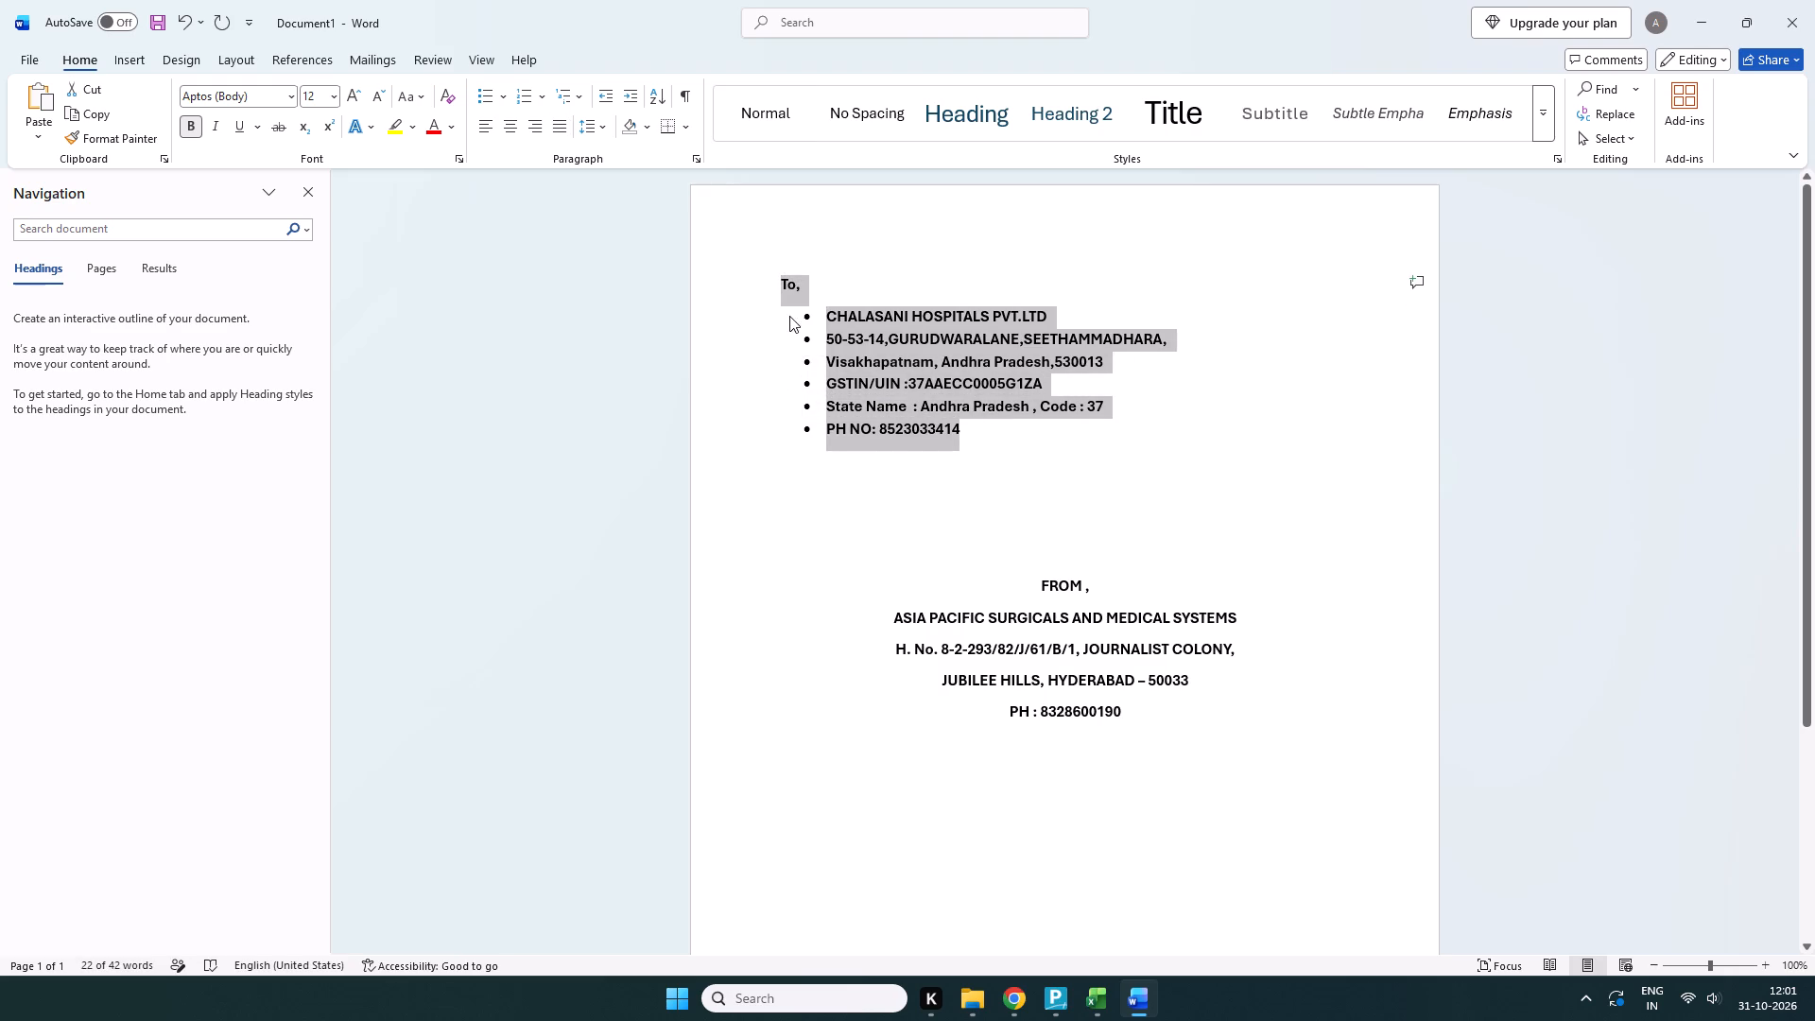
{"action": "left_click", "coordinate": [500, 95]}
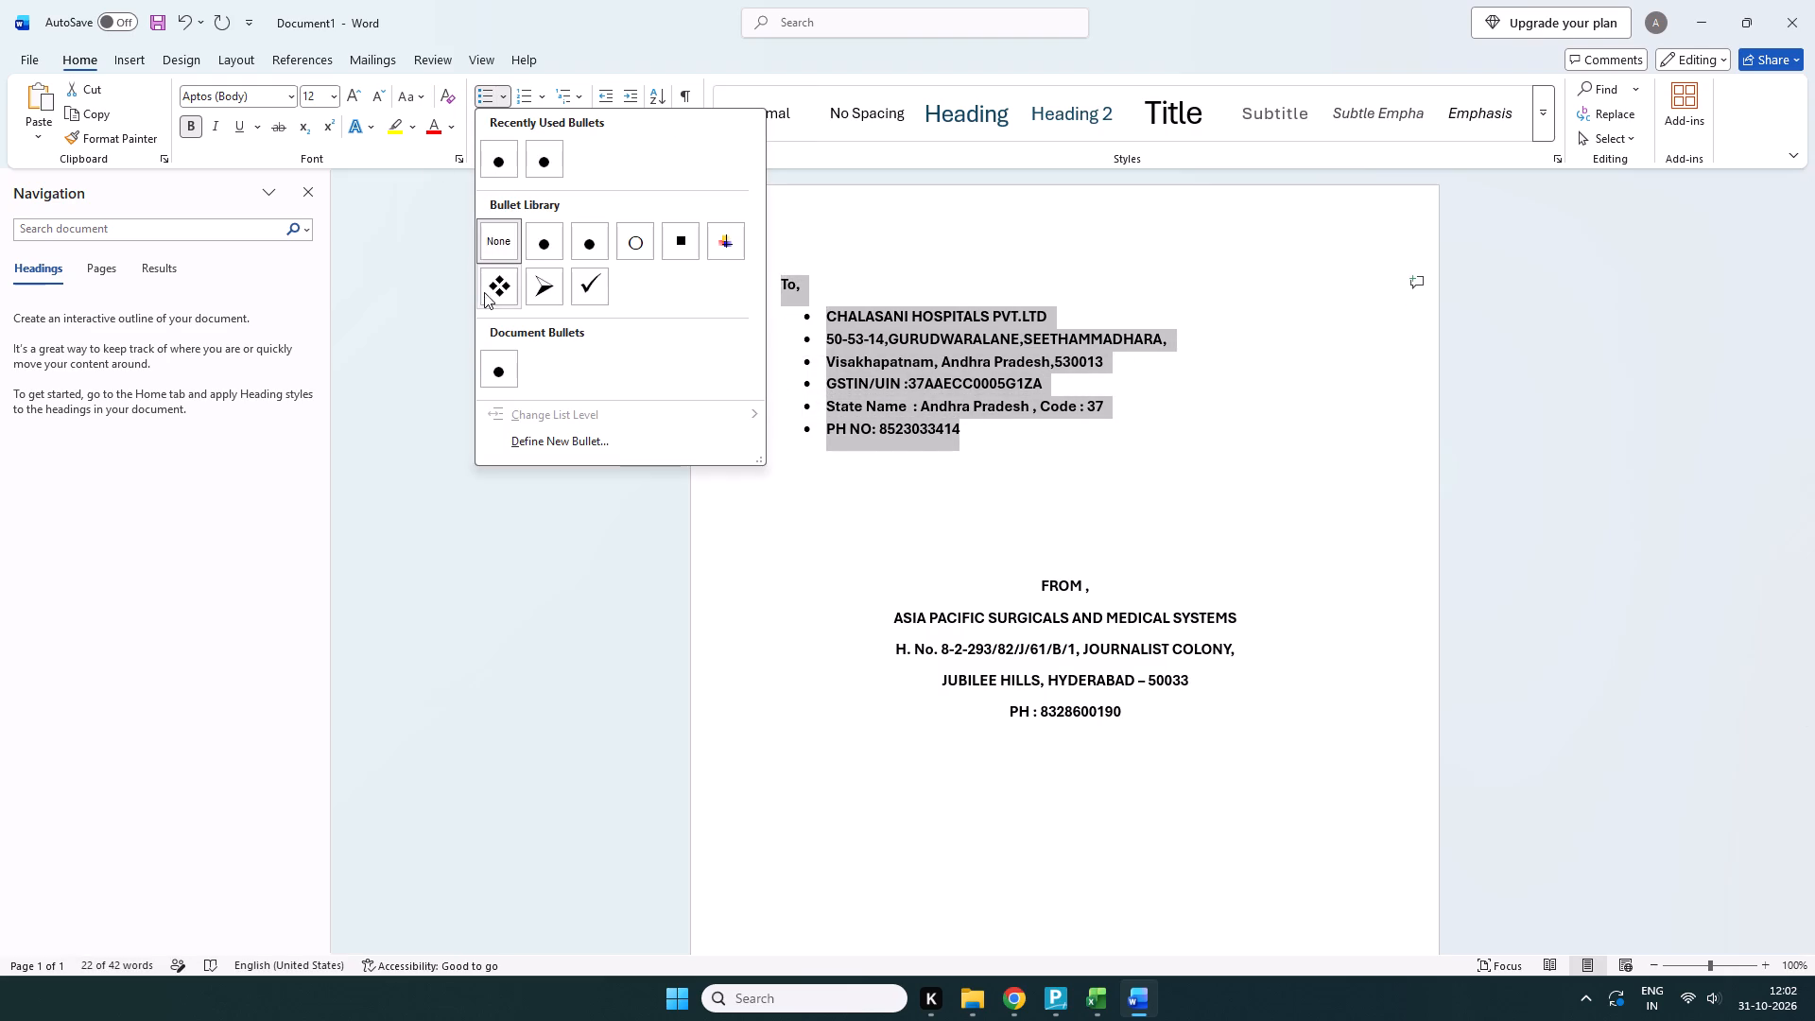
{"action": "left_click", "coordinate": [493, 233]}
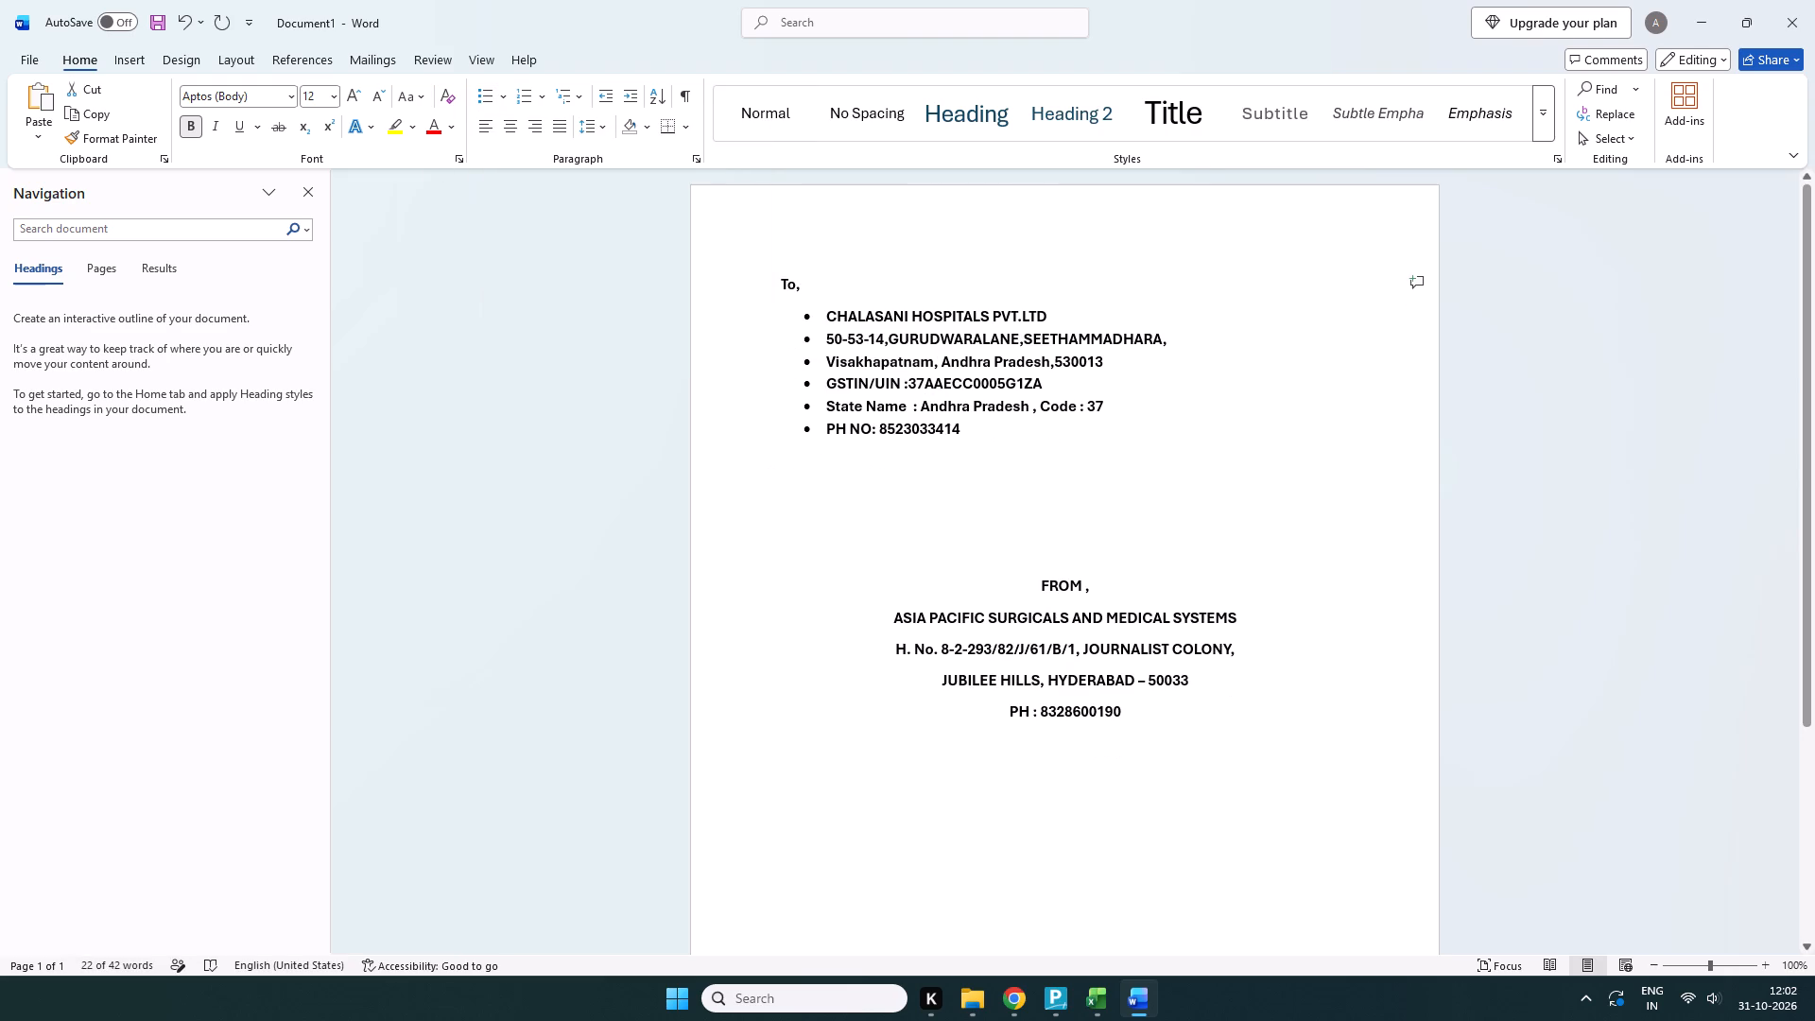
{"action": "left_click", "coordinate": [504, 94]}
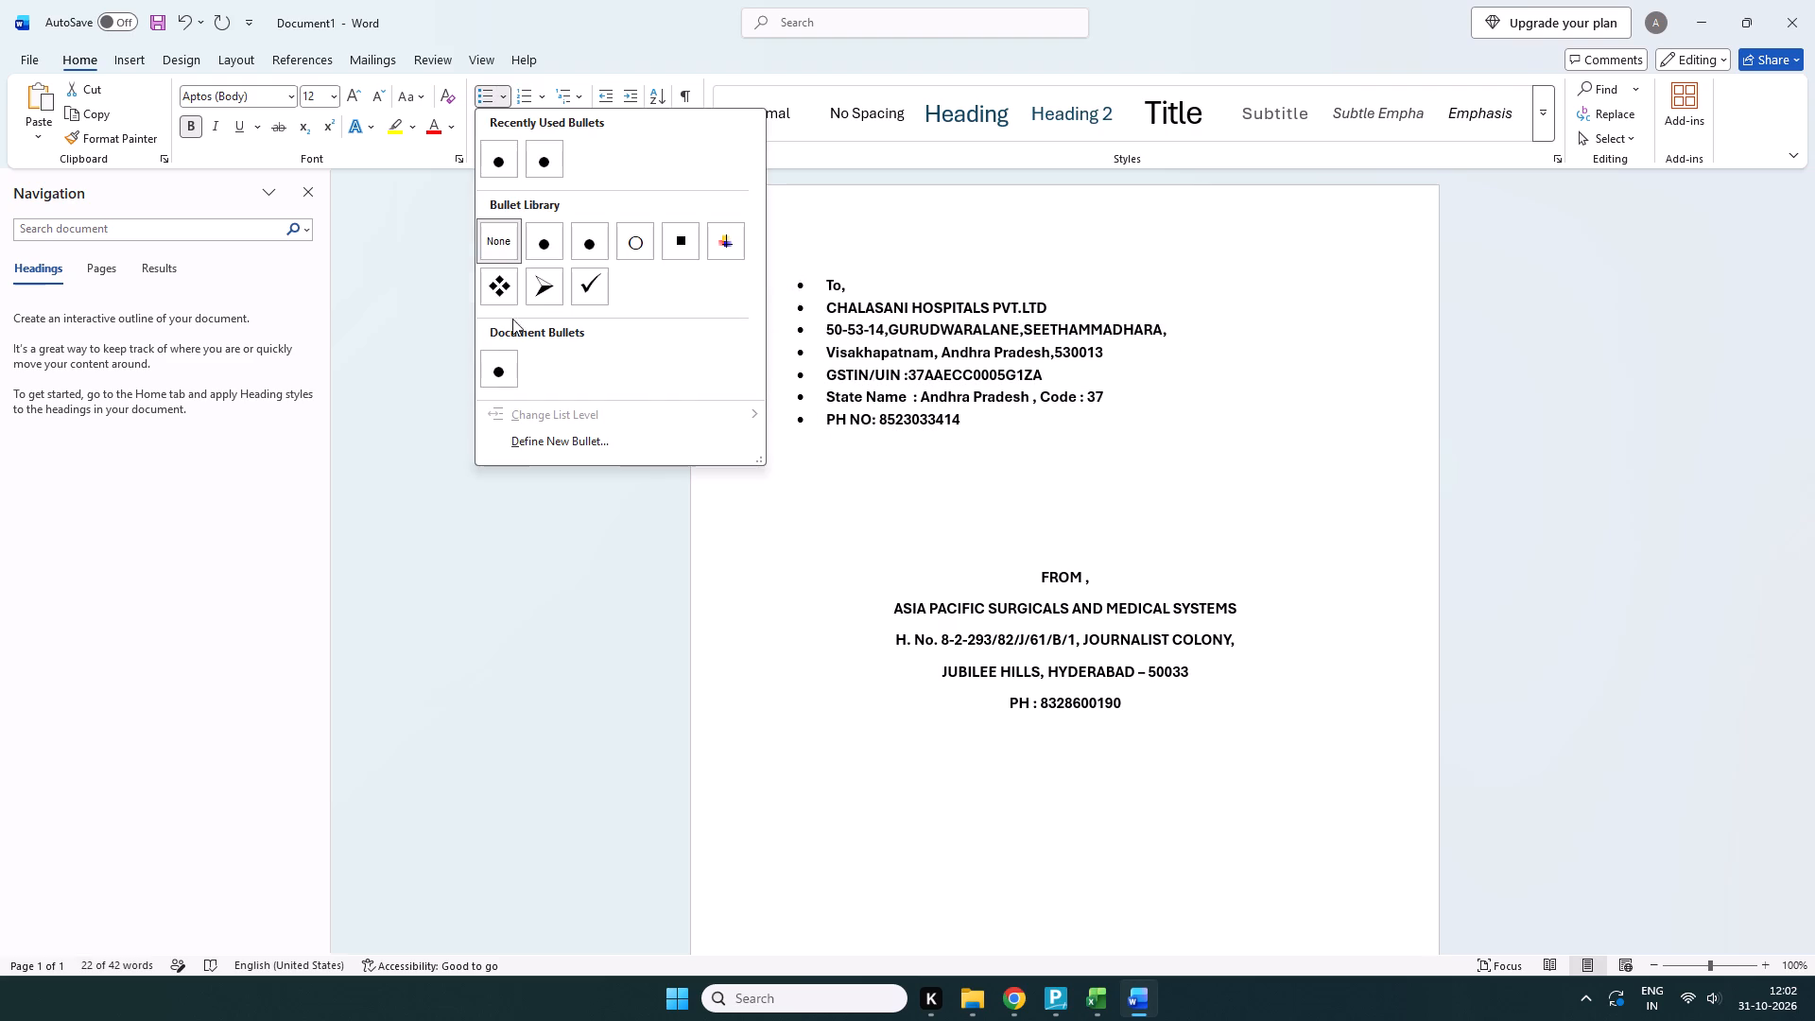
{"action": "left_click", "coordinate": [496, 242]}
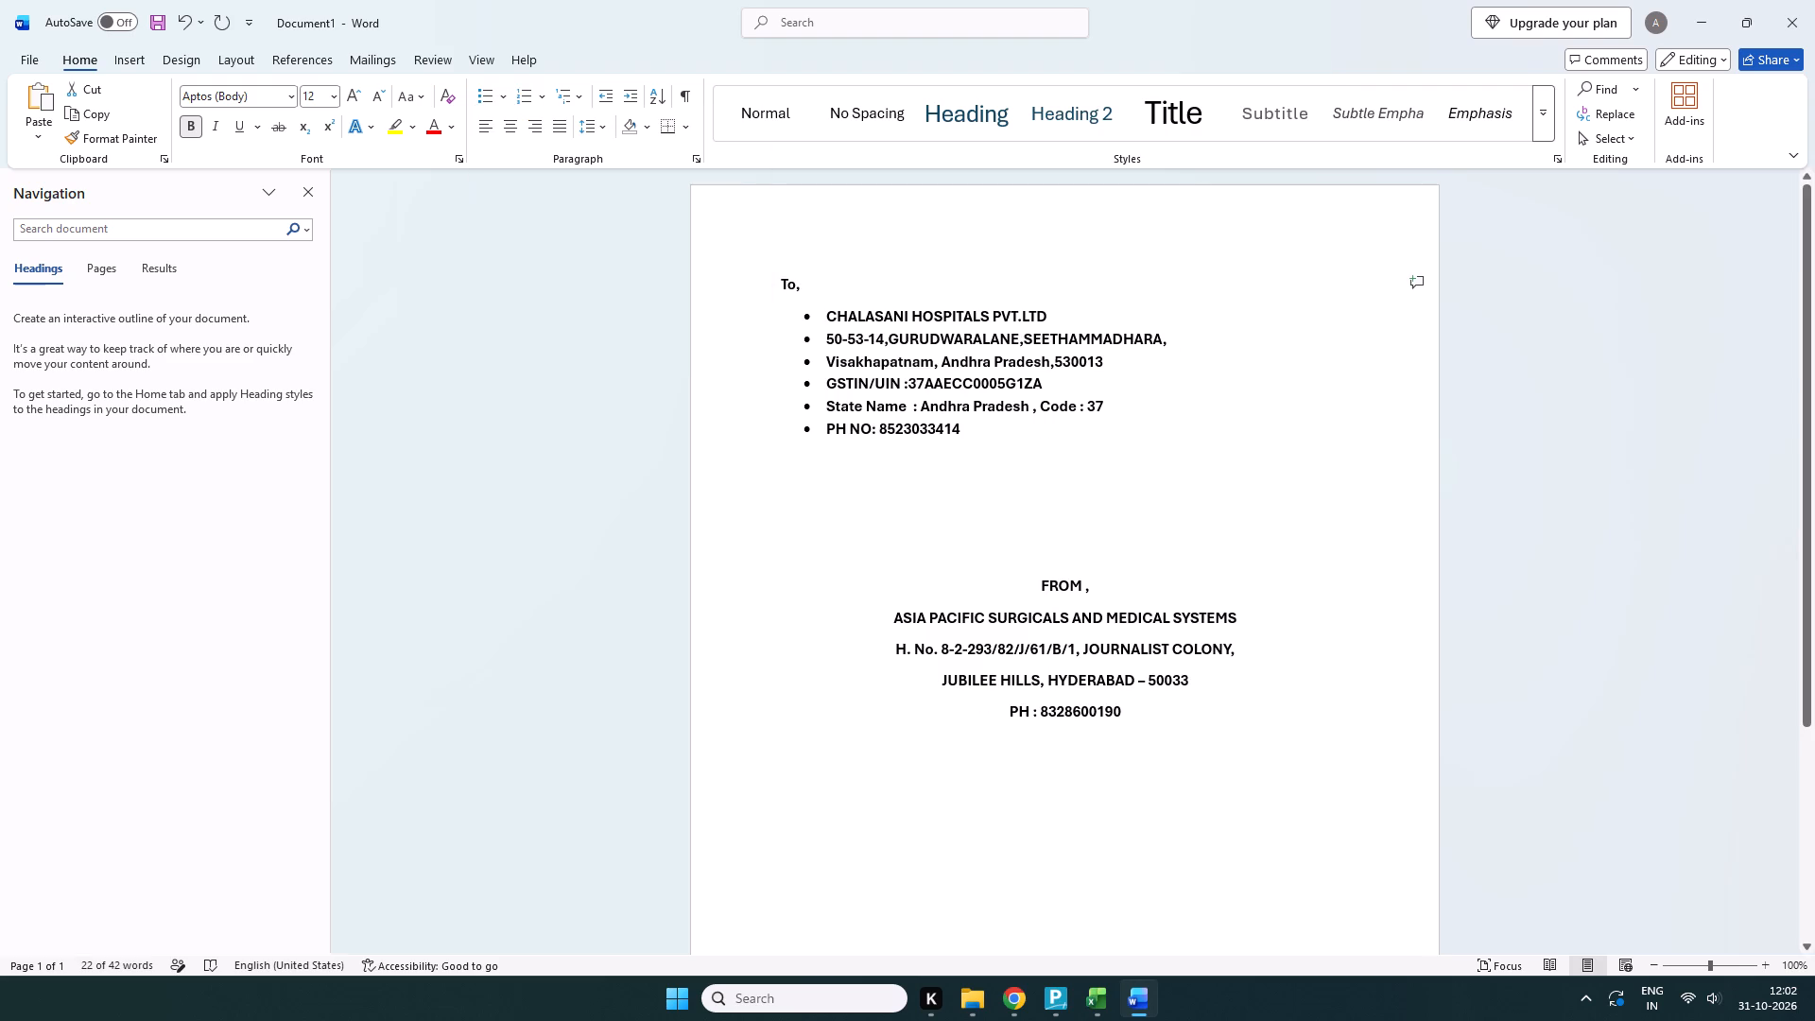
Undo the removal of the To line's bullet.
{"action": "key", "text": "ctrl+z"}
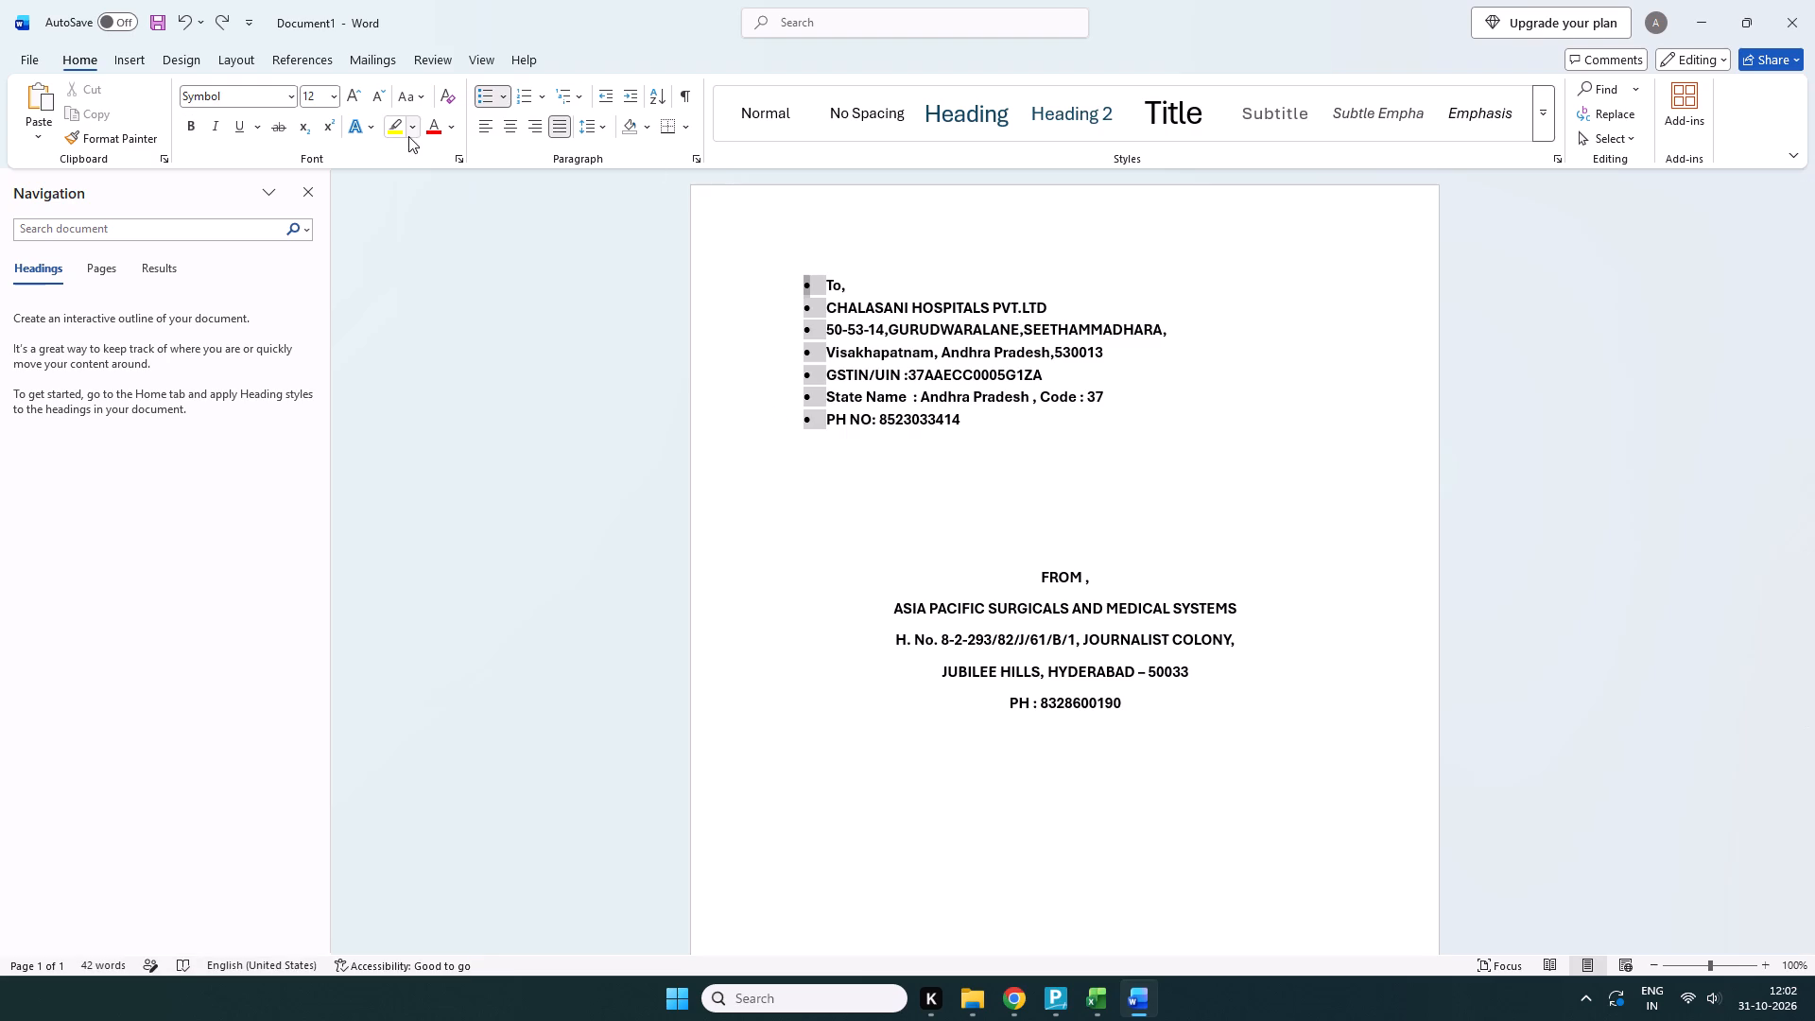
Set the bullet style of the To line to None, leaving the other recipient lines bulleted.
{"action": "left_click", "coordinate": [506, 97]}
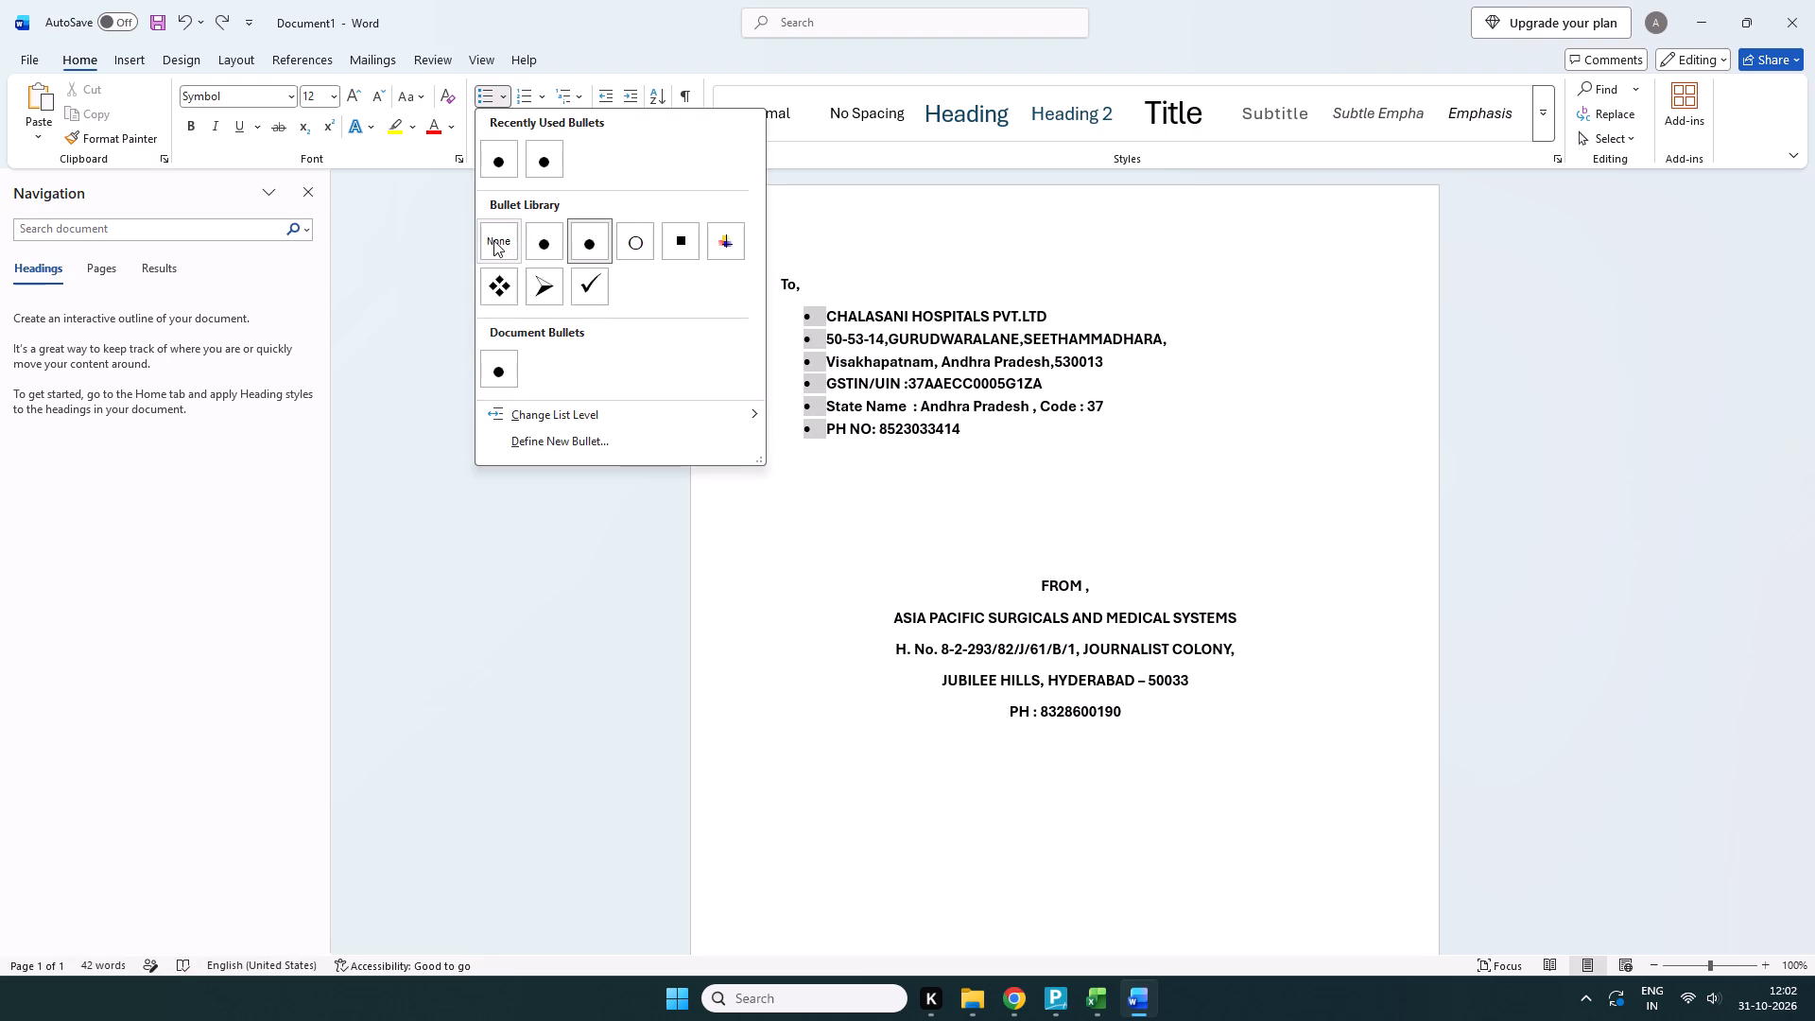
{"action": "left_click", "coordinate": [493, 240]}
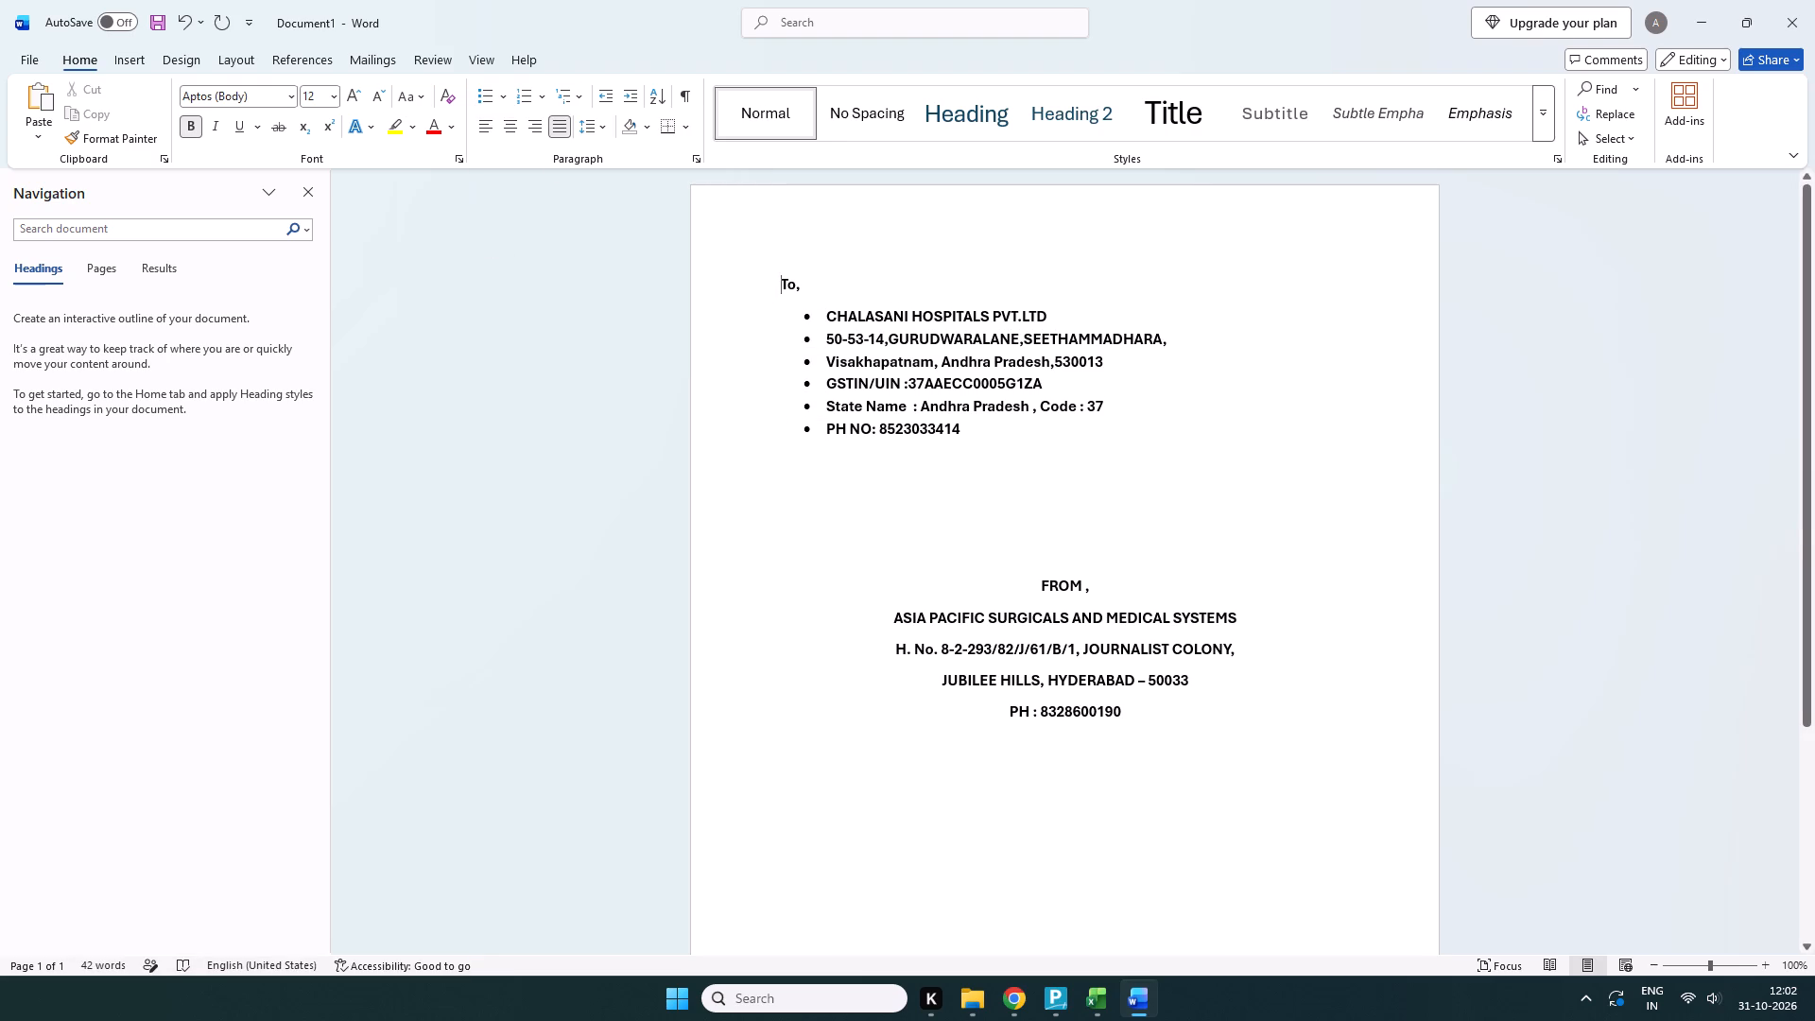
{"action": "left_click", "coordinate": [507, 97]}
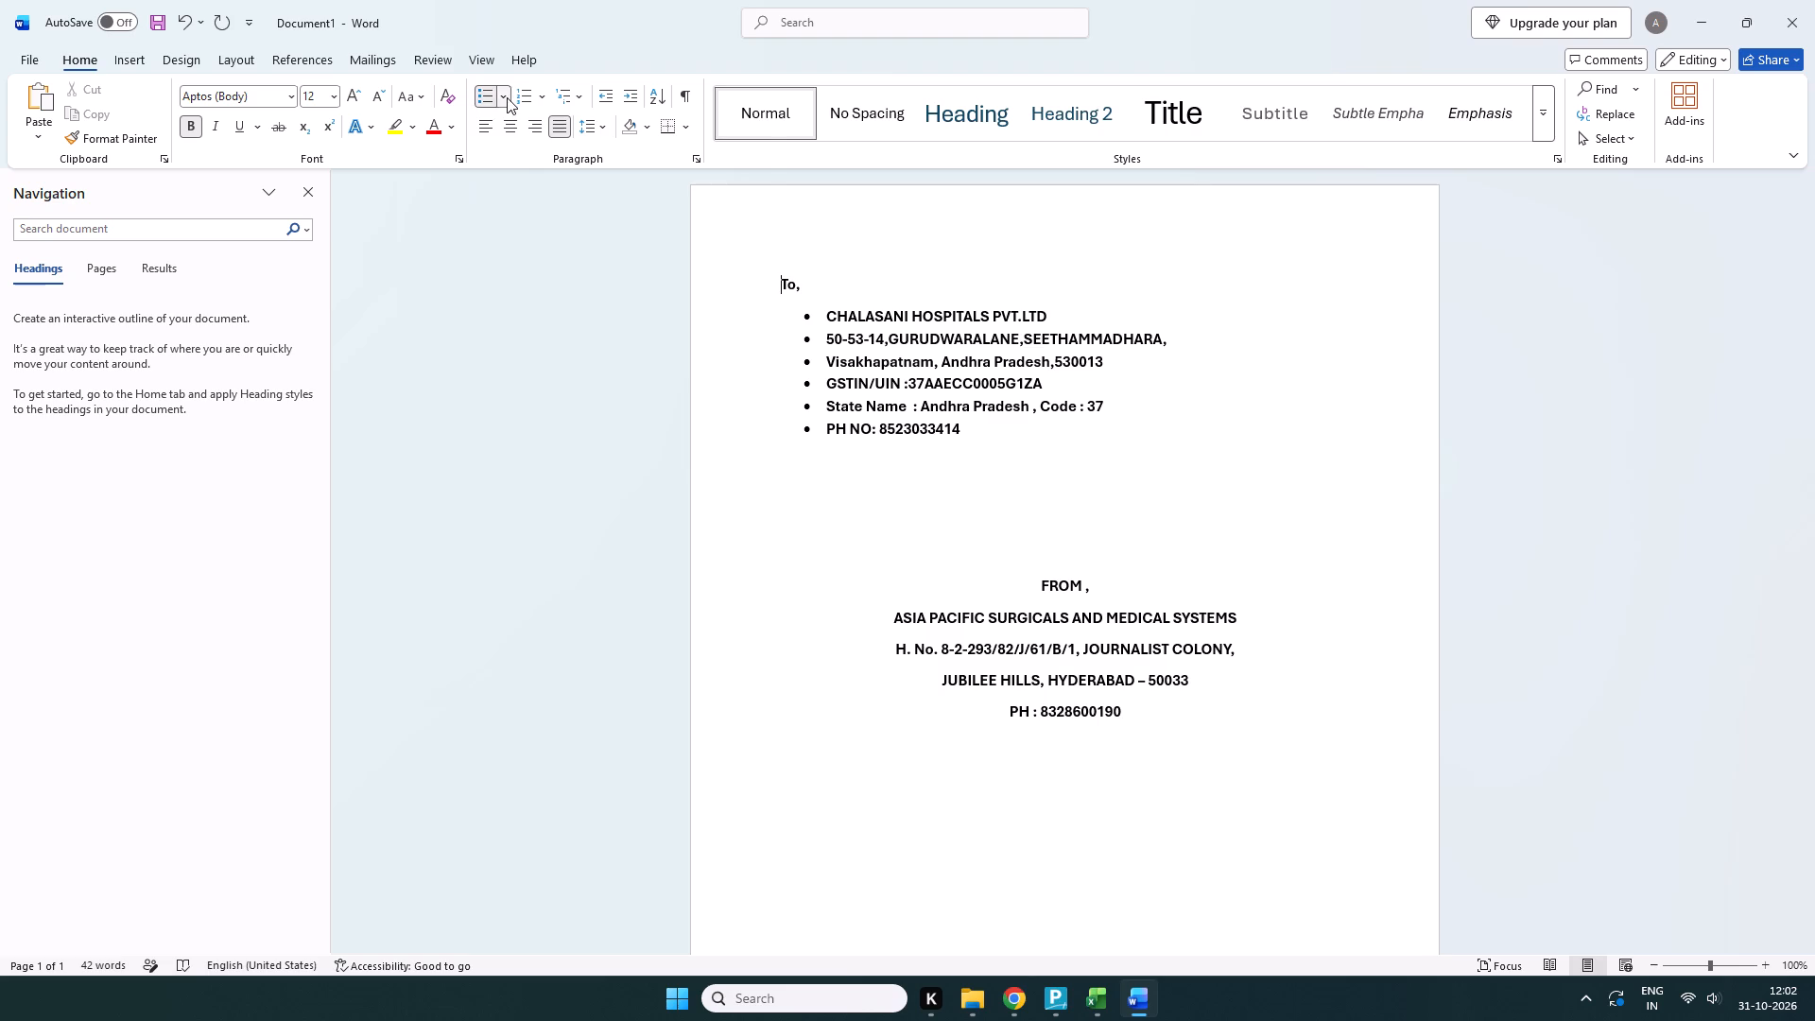
{"action": "left_click", "coordinate": [818, 490]}
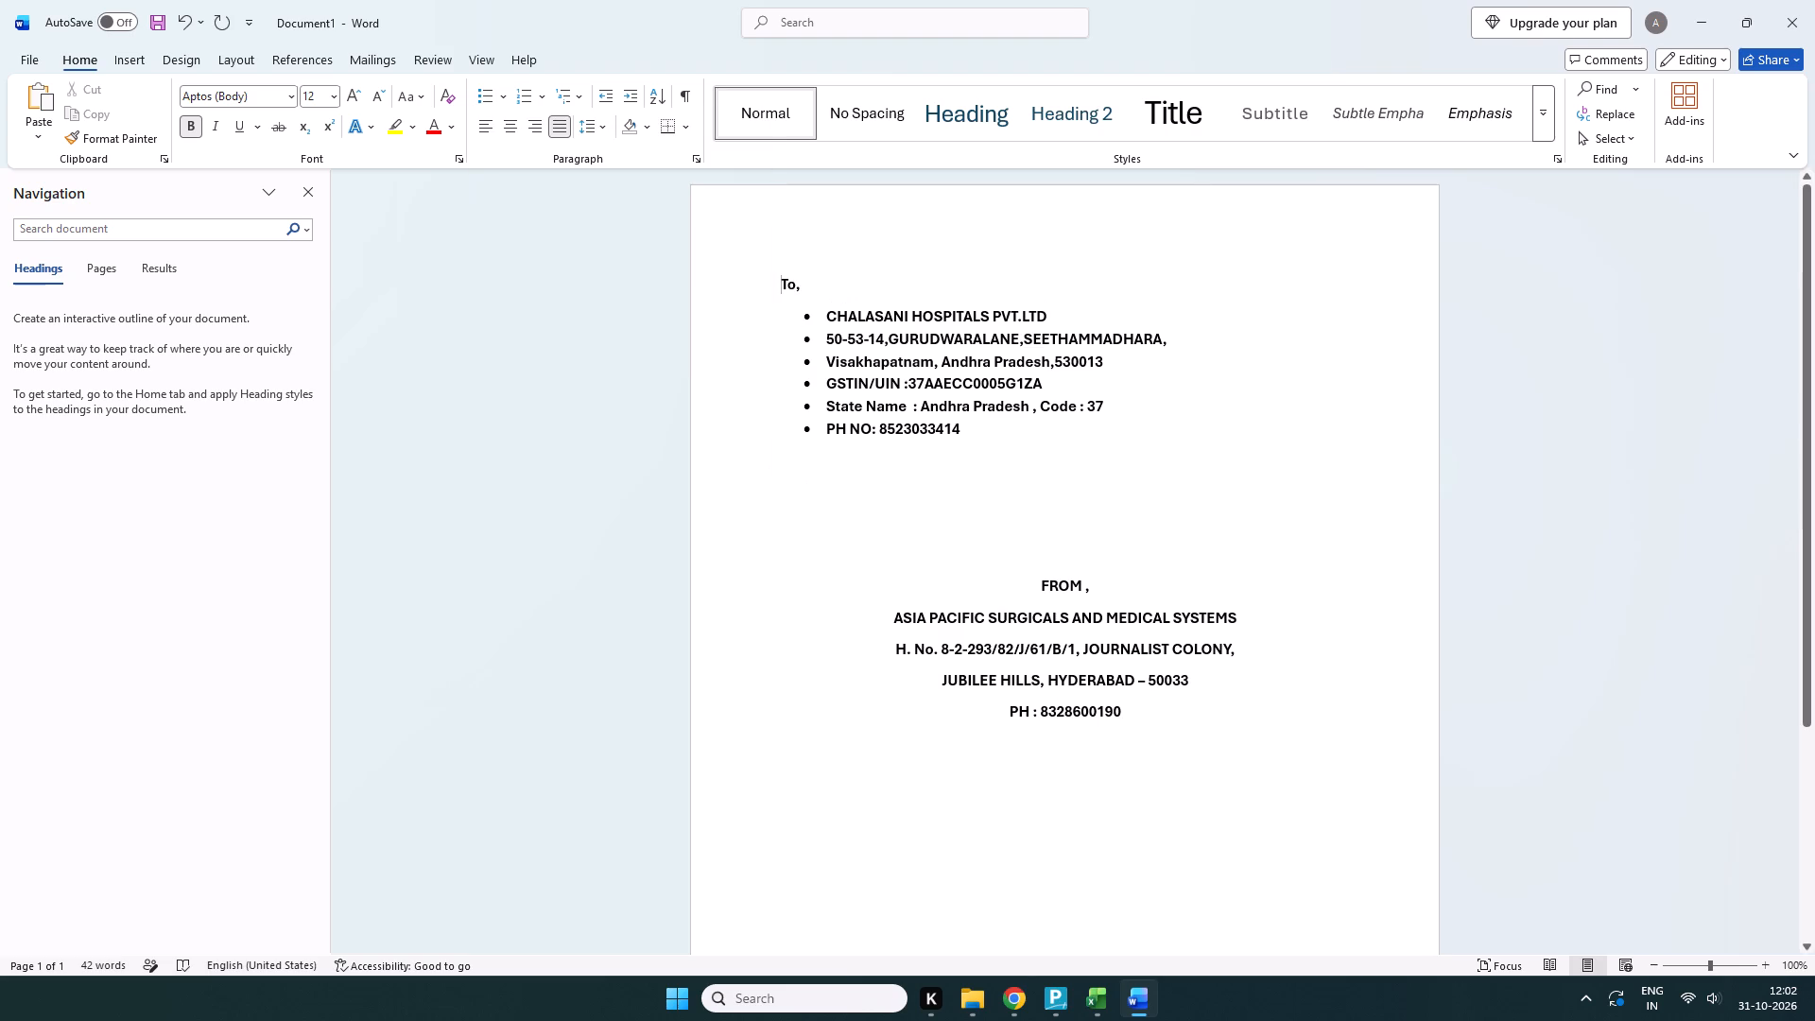
Delete the bullets from the CHALASANI HOSPITALS PVT.LTD line and the street address line below it.
{"action": "left_click", "coordinate": [806, 316]}
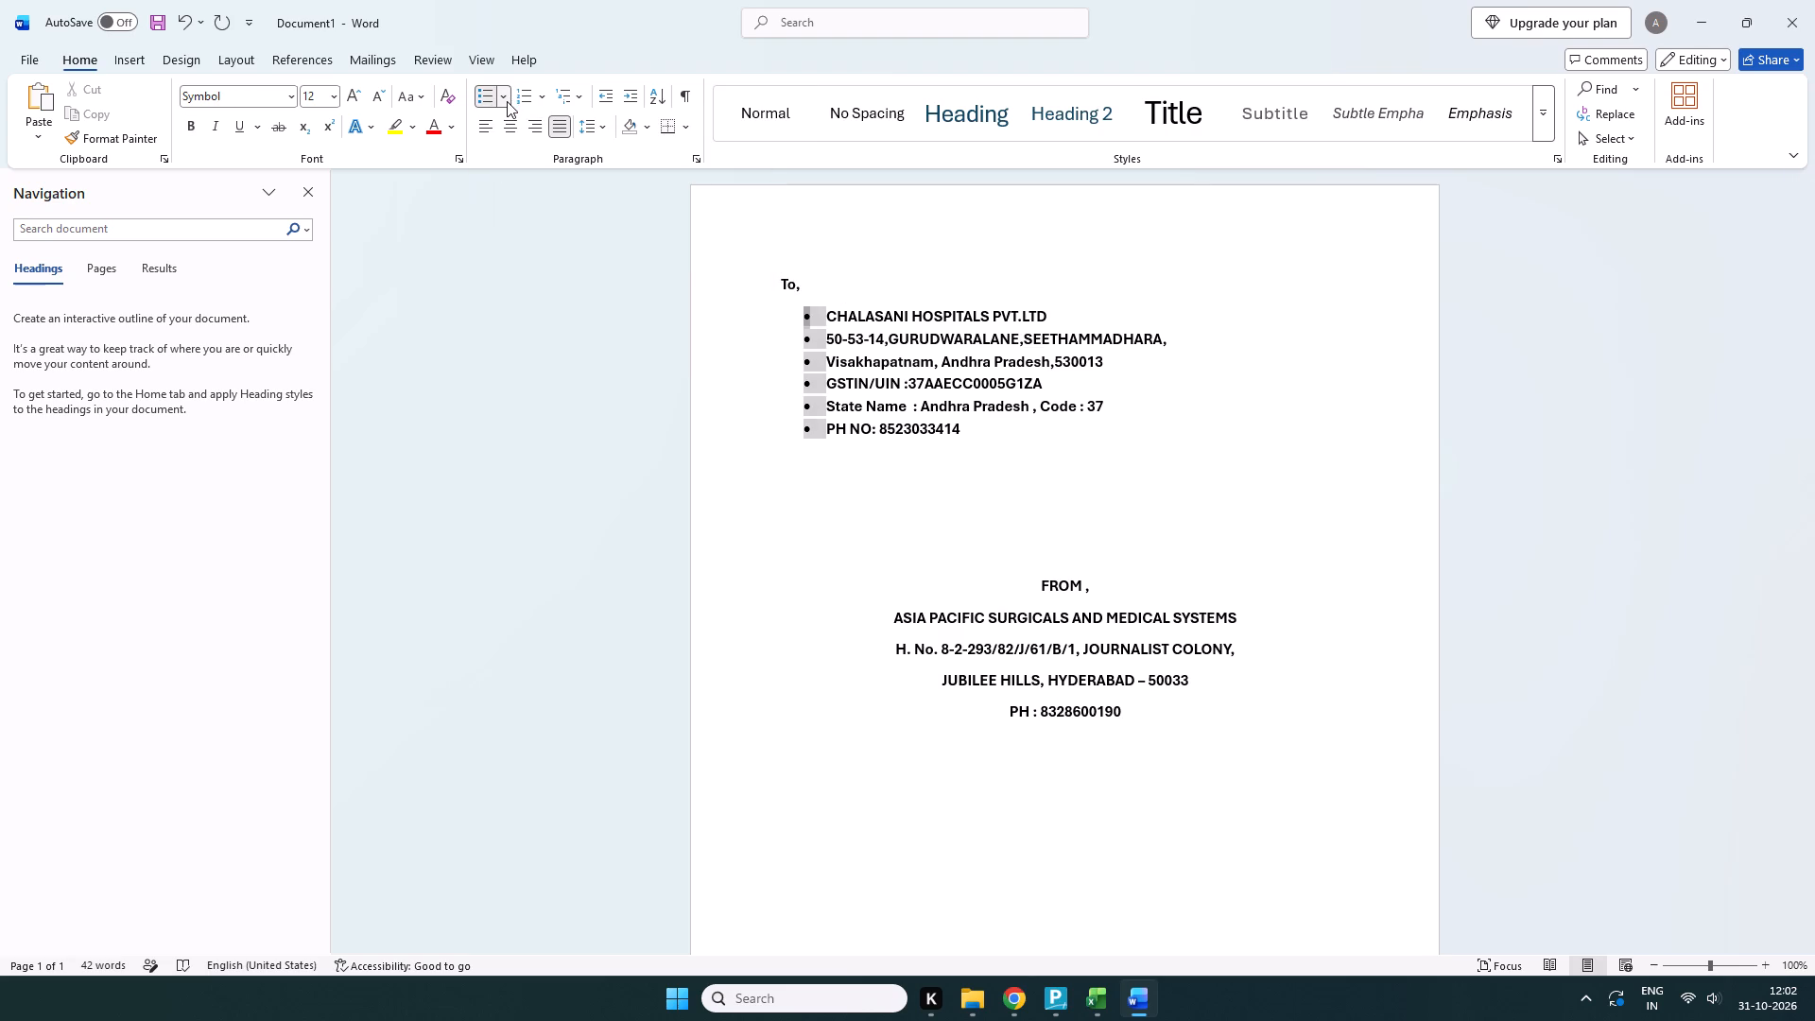
{"action": "key", "text": "ctrl+d"}
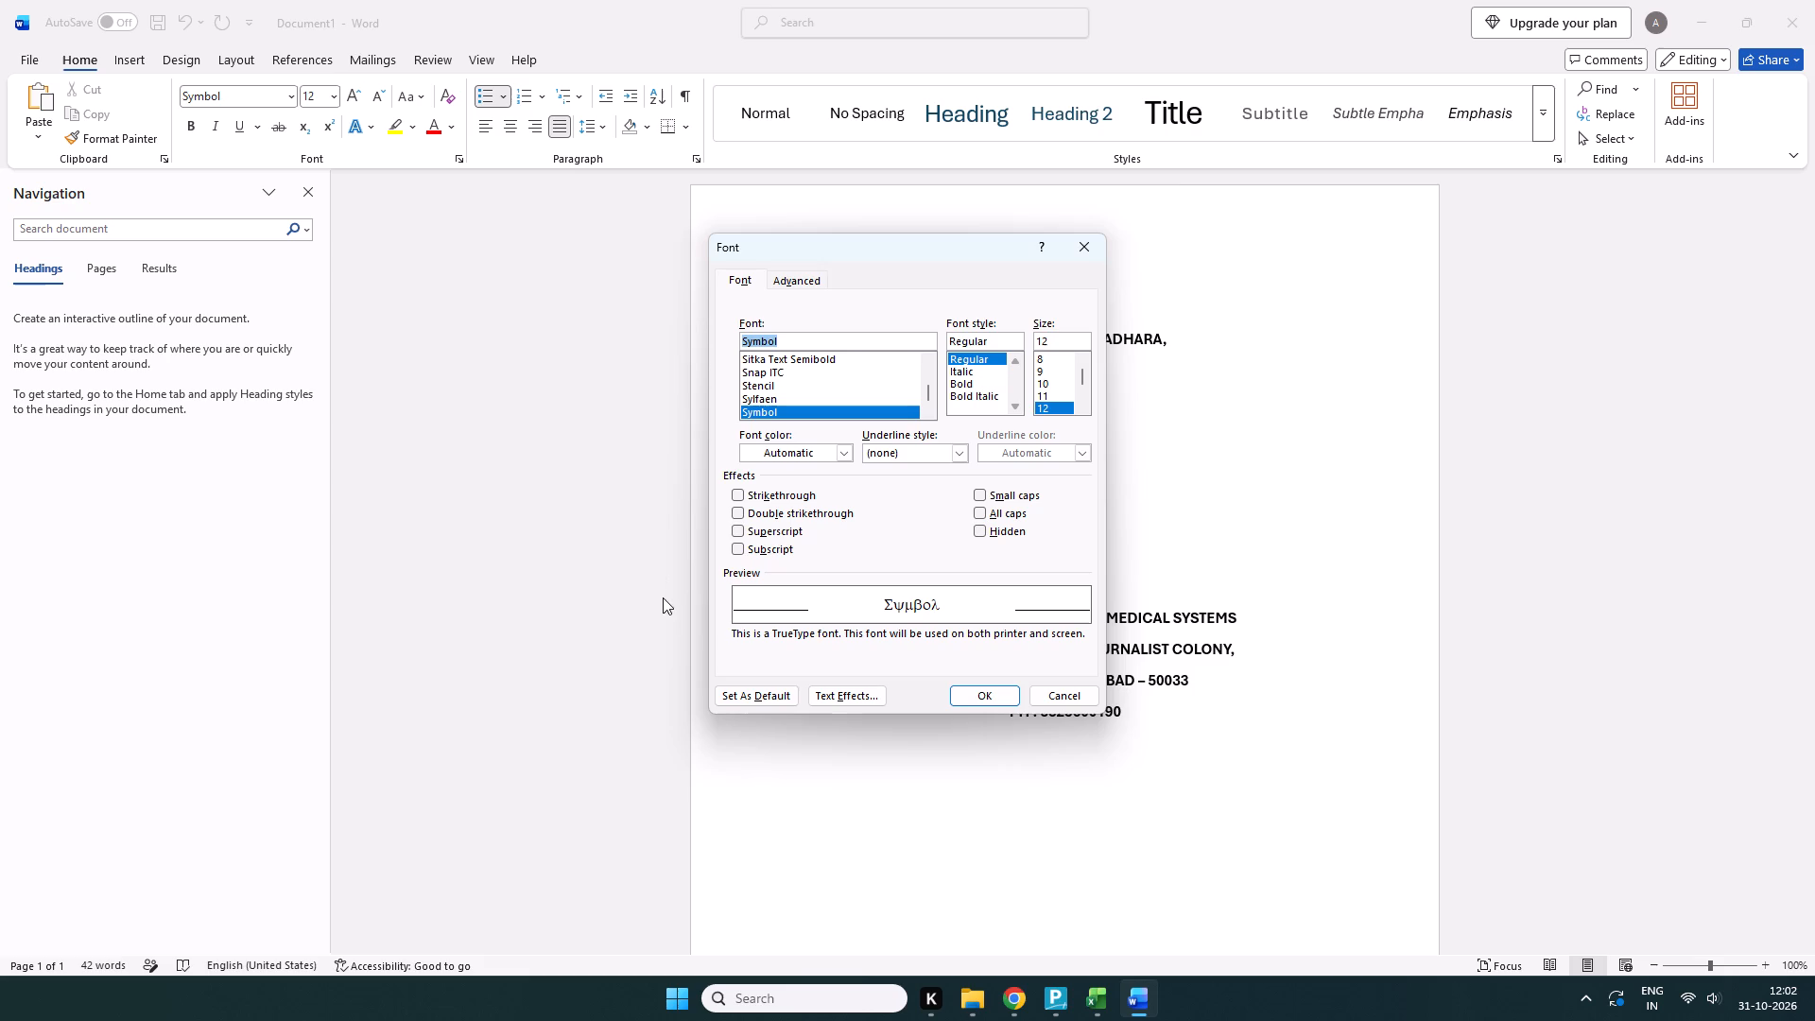
{"action": "left_click", "coordinate": [1076, 248]}
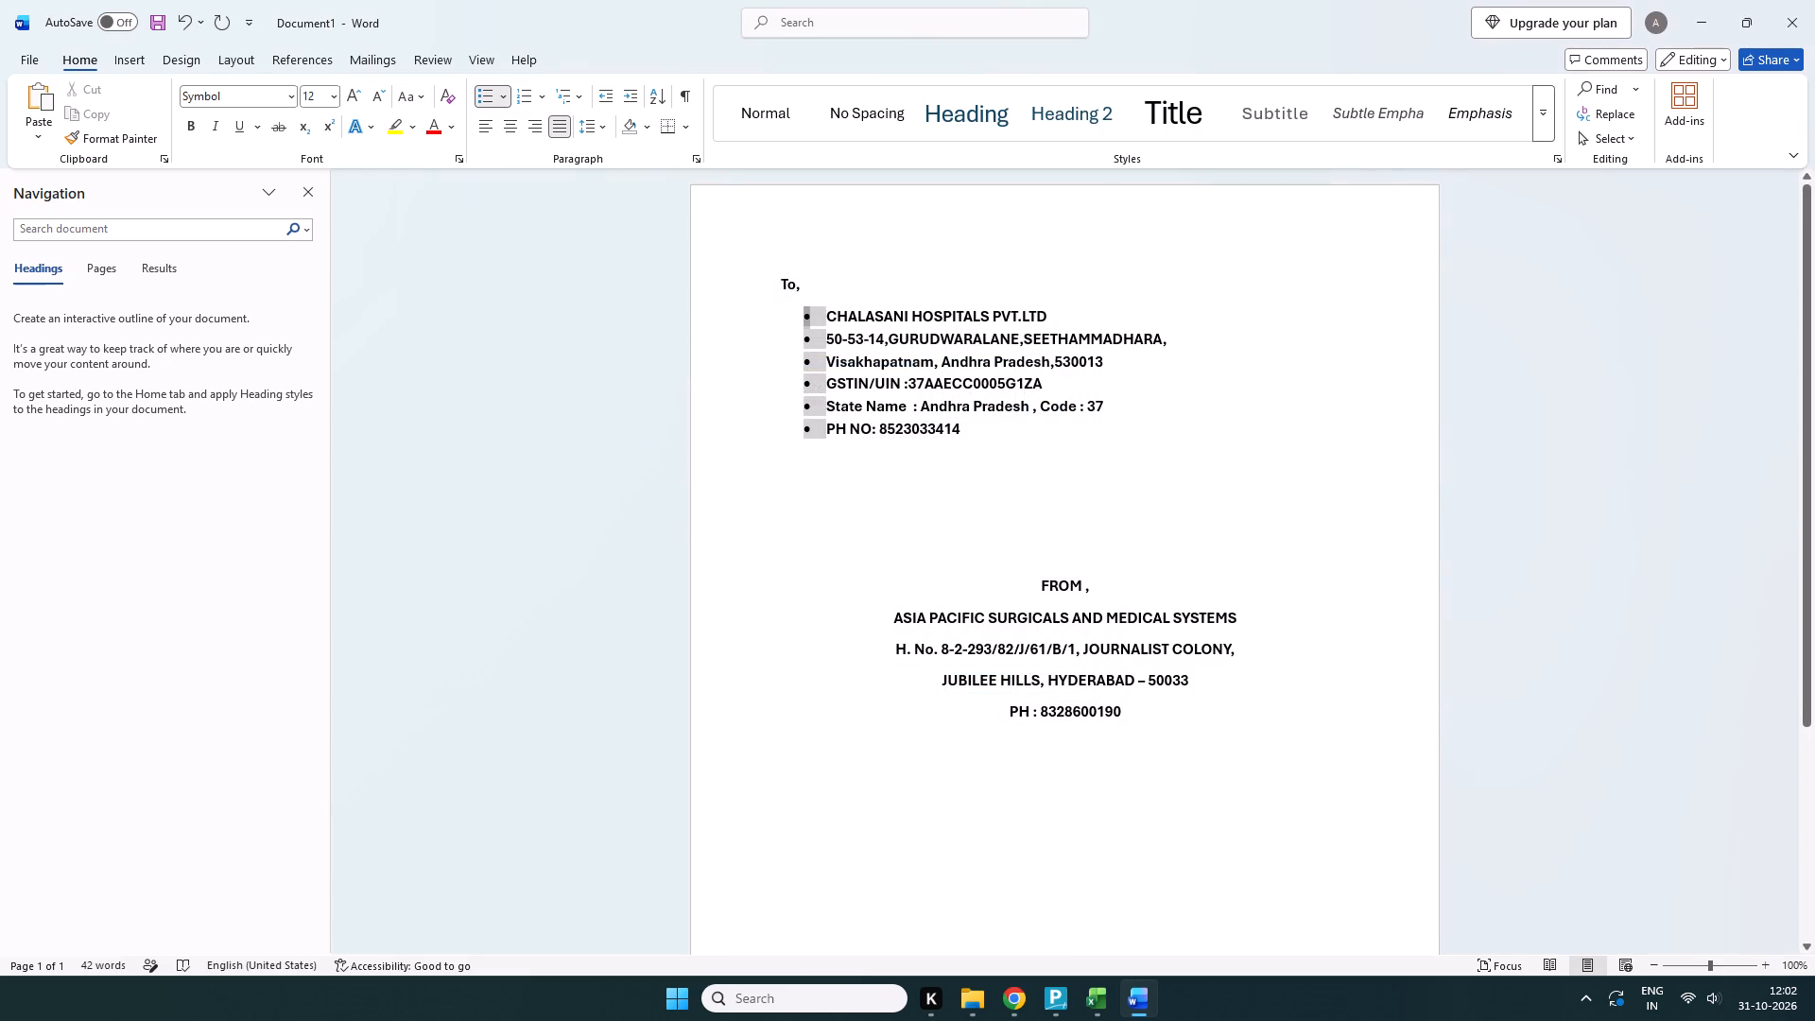
{"action": "key", "text": "Delete"}
{"action": "key", "text": "Insert"}
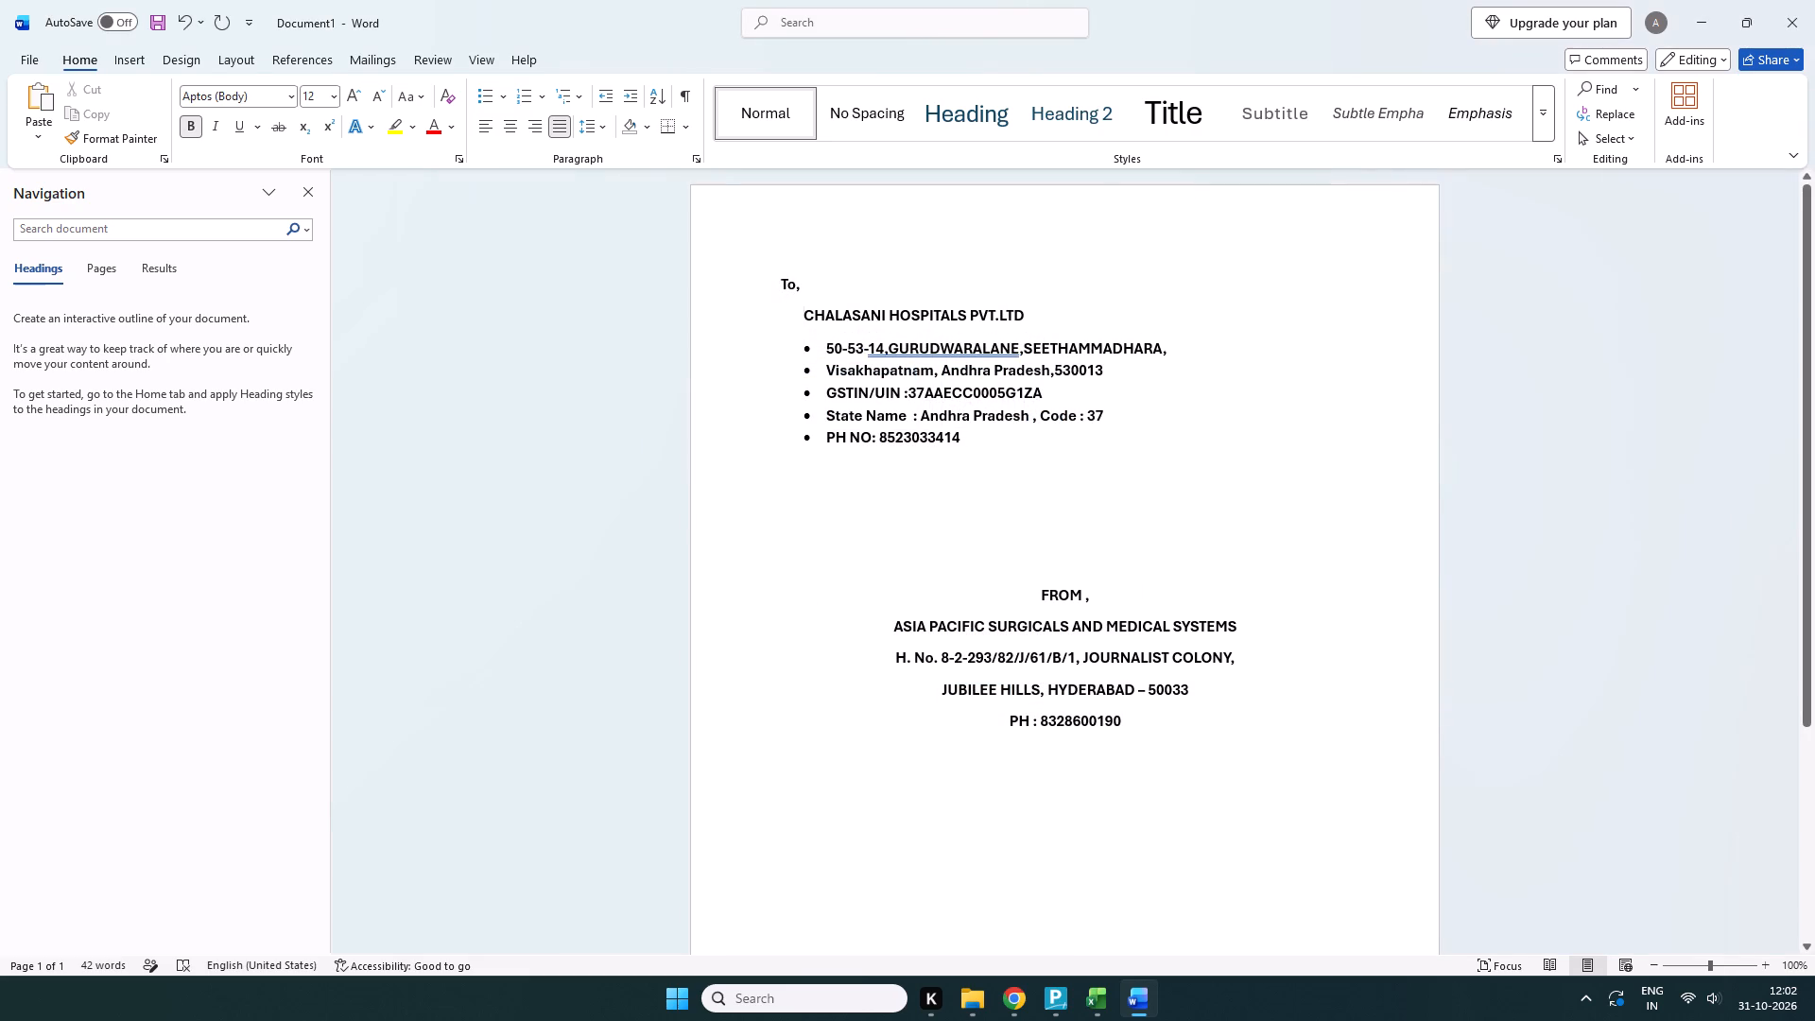
{"action": "left_click", "coordinate": [799, 347]}
{"action": "left_click", "coordinate": [805, 348]}
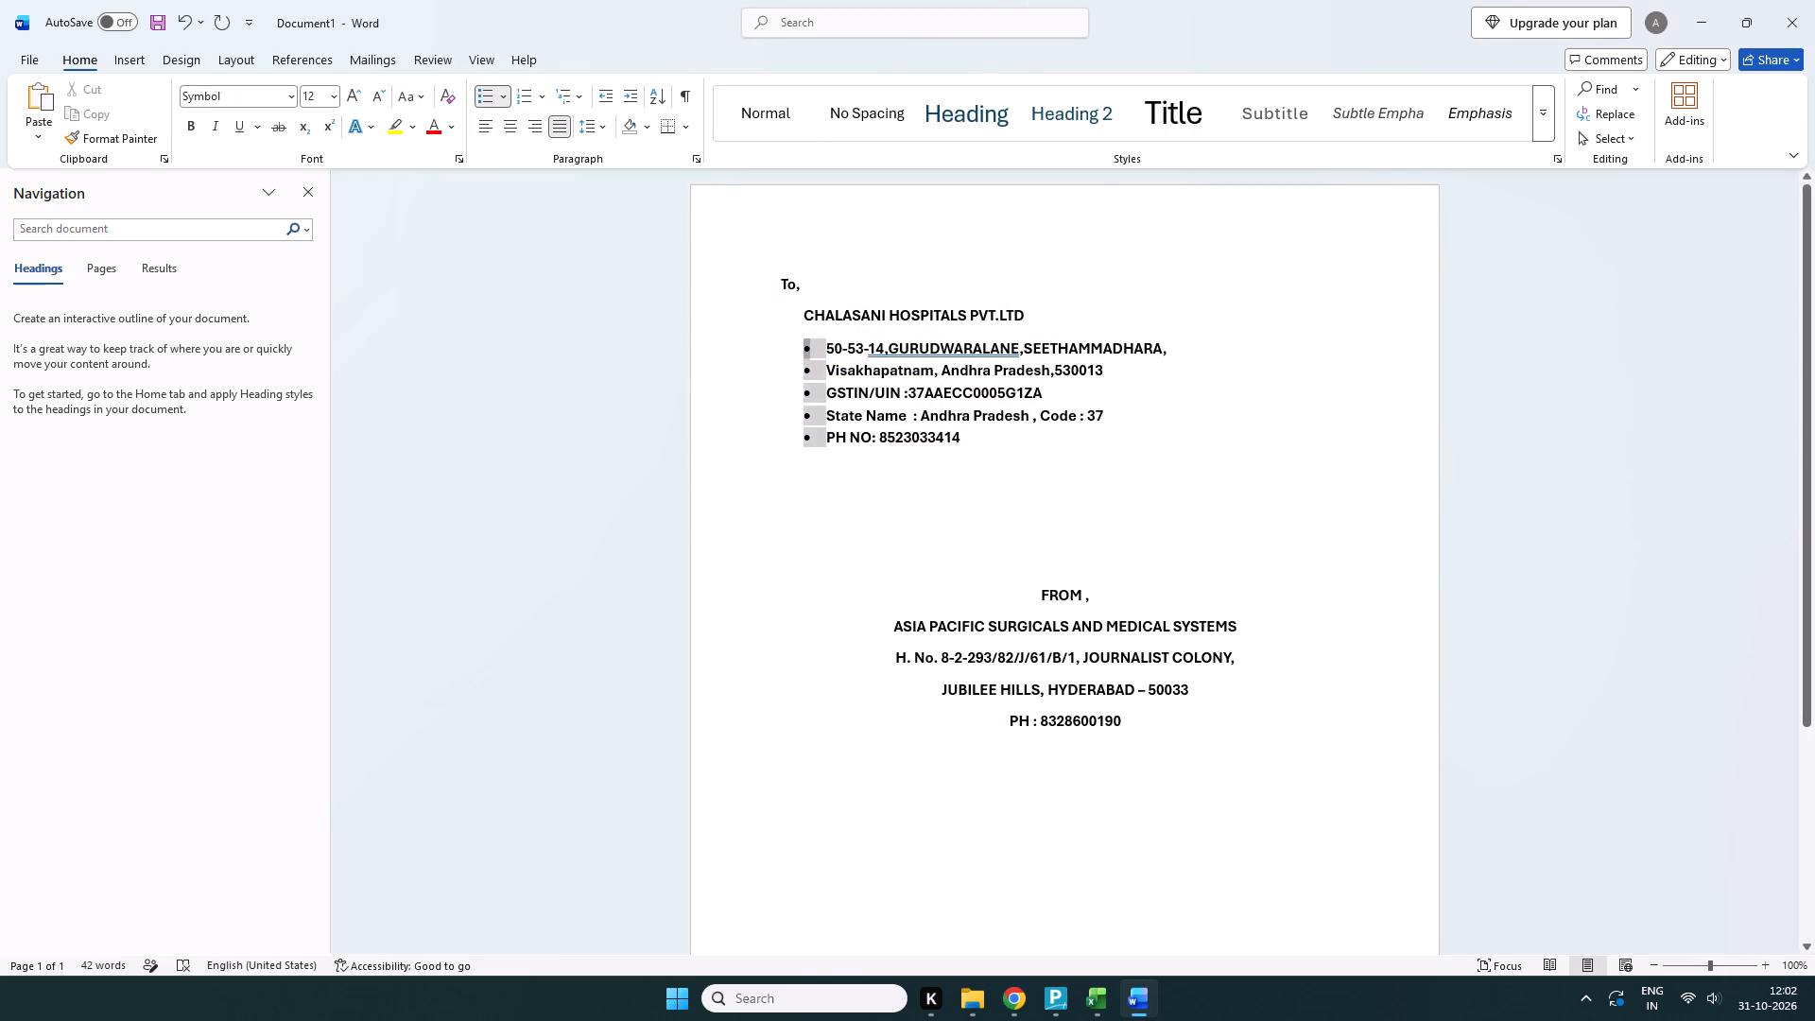
{"action": "key", "text": "Delete"}
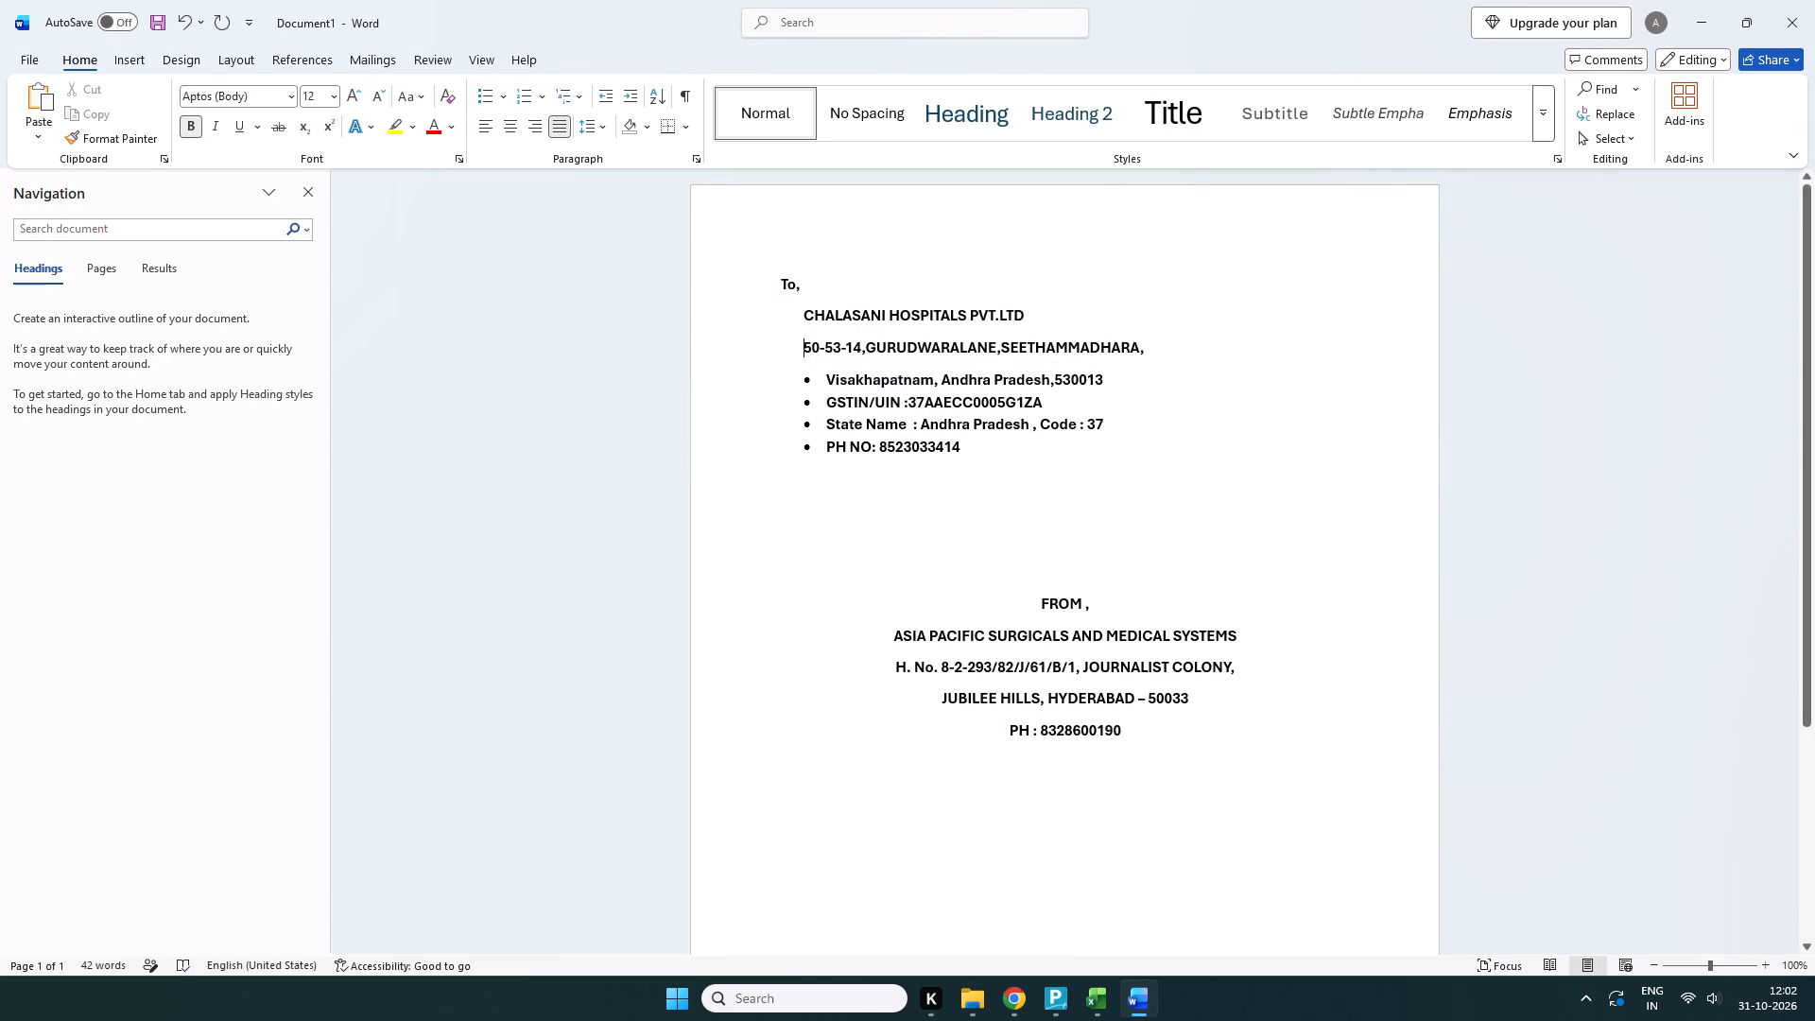
Delete the bullets from the Visakhapatnam, GSTIN/UIN, State Name and PH NO lines, one line at a time.
{"action": "left_click", "coordinate": [808, 381]}
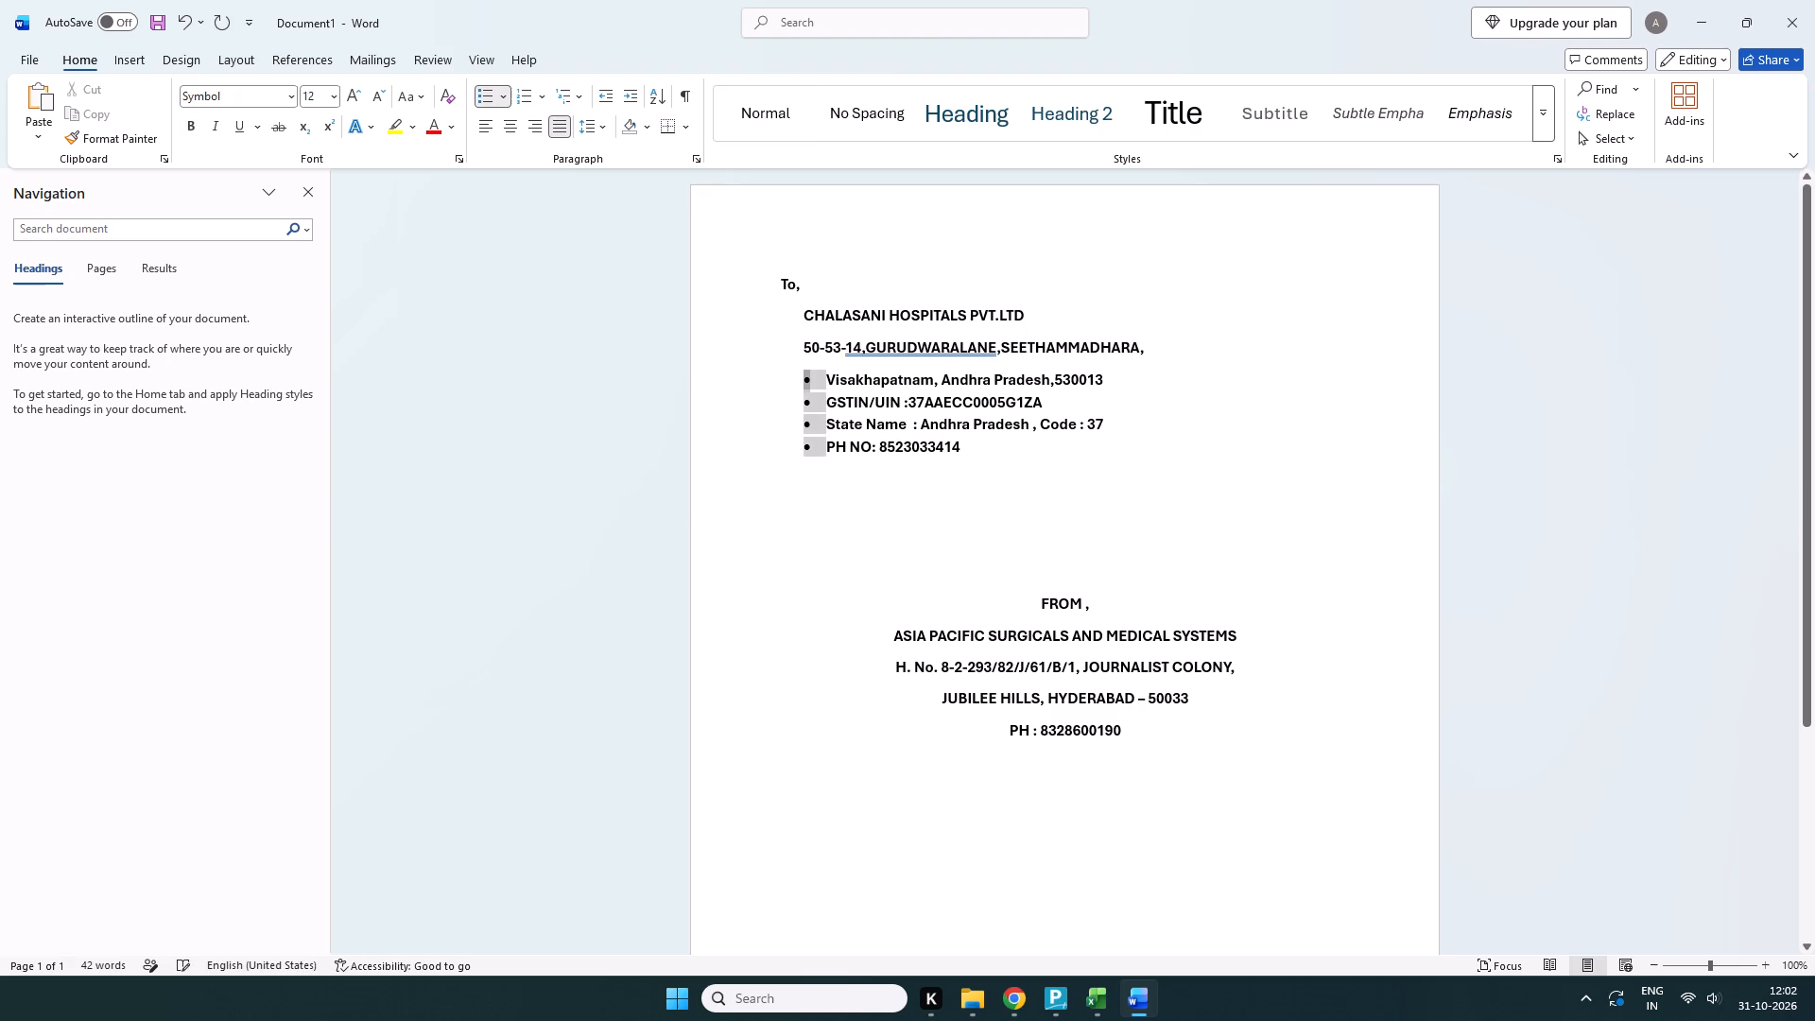
{"action": "key", "text": "Delete"}
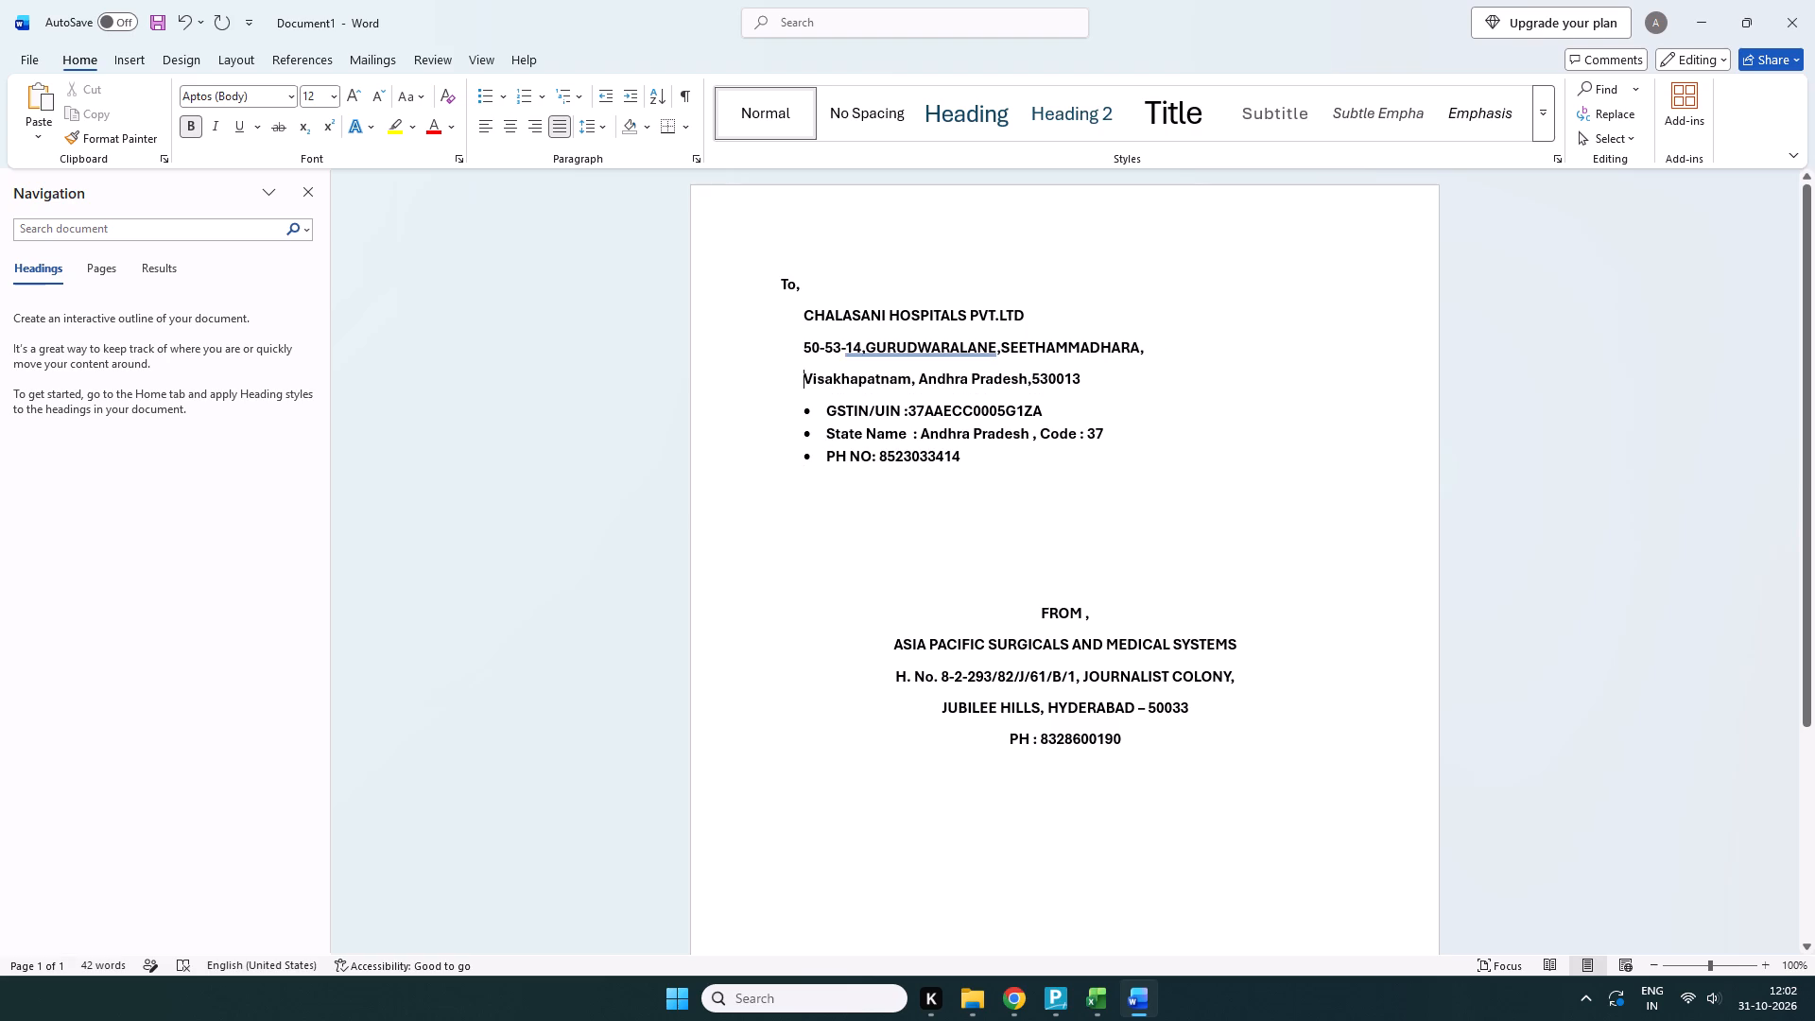
{"action": "left_click", "coordinate": [805, 413]}
{"action": "key", "text": "Delete"}
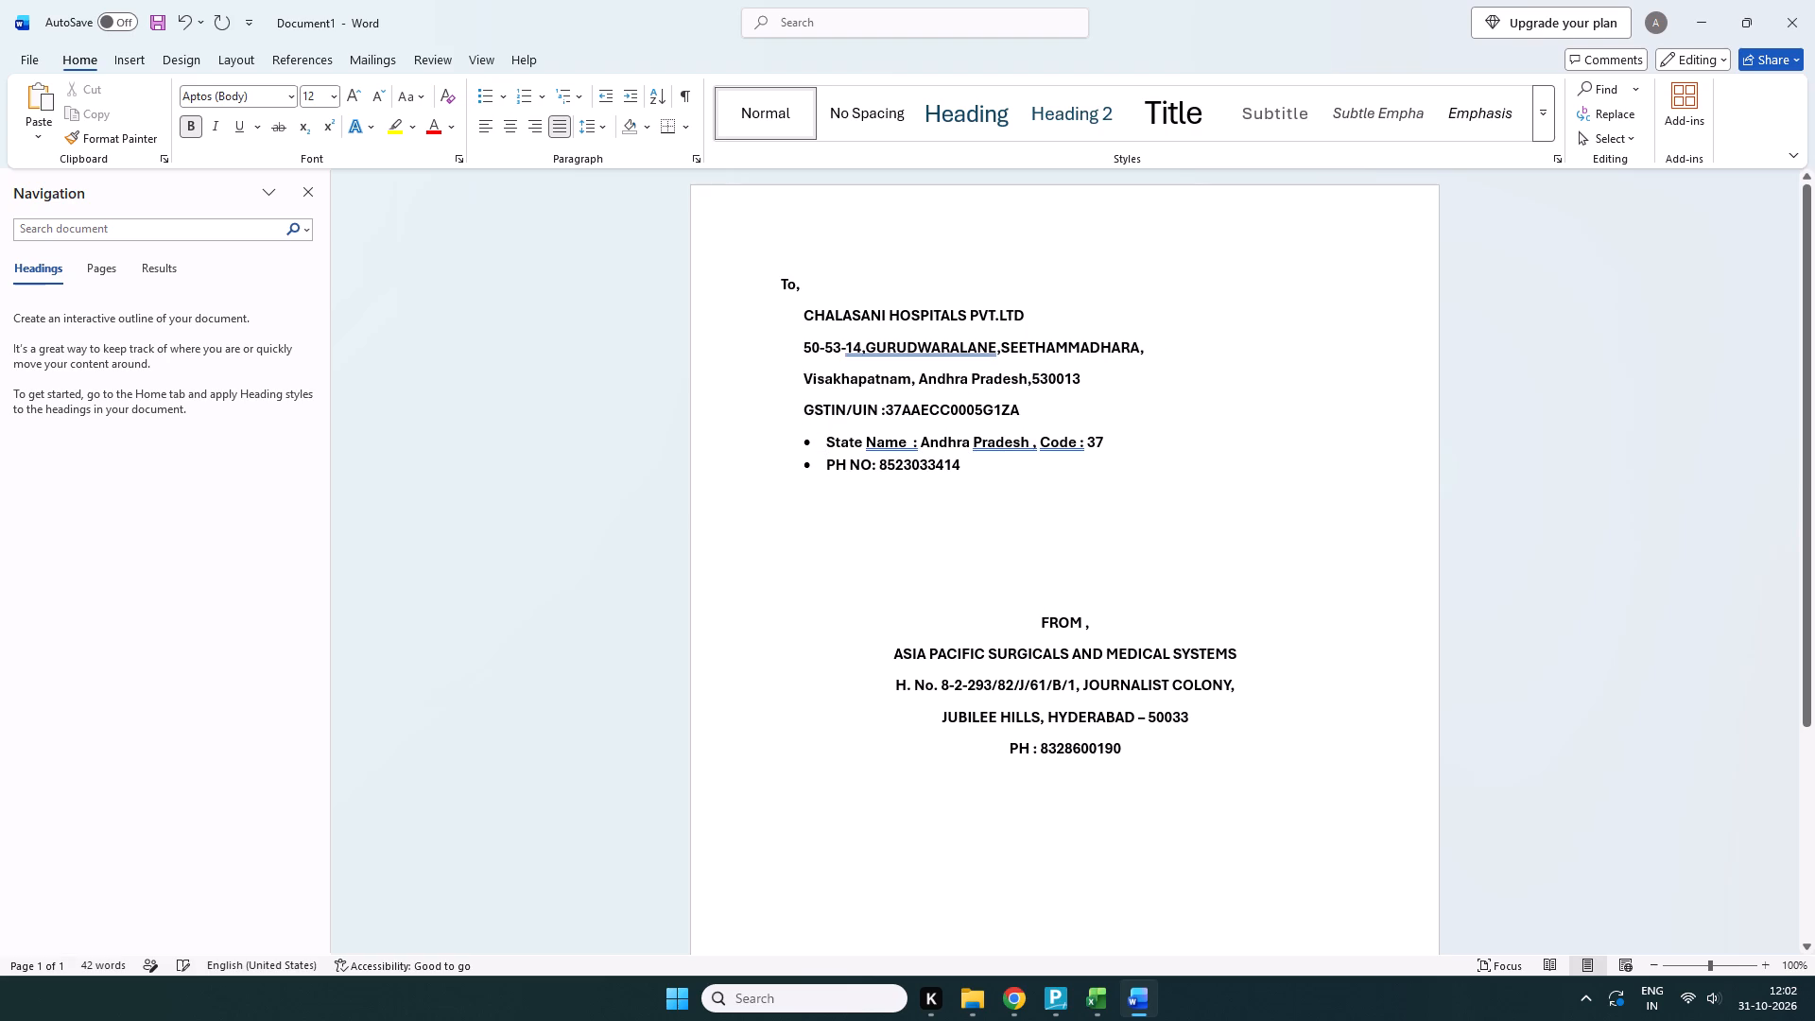
{"action": "left_click", "coordinate": [804, 444]}
{"action": "key", "text": "Delete"}
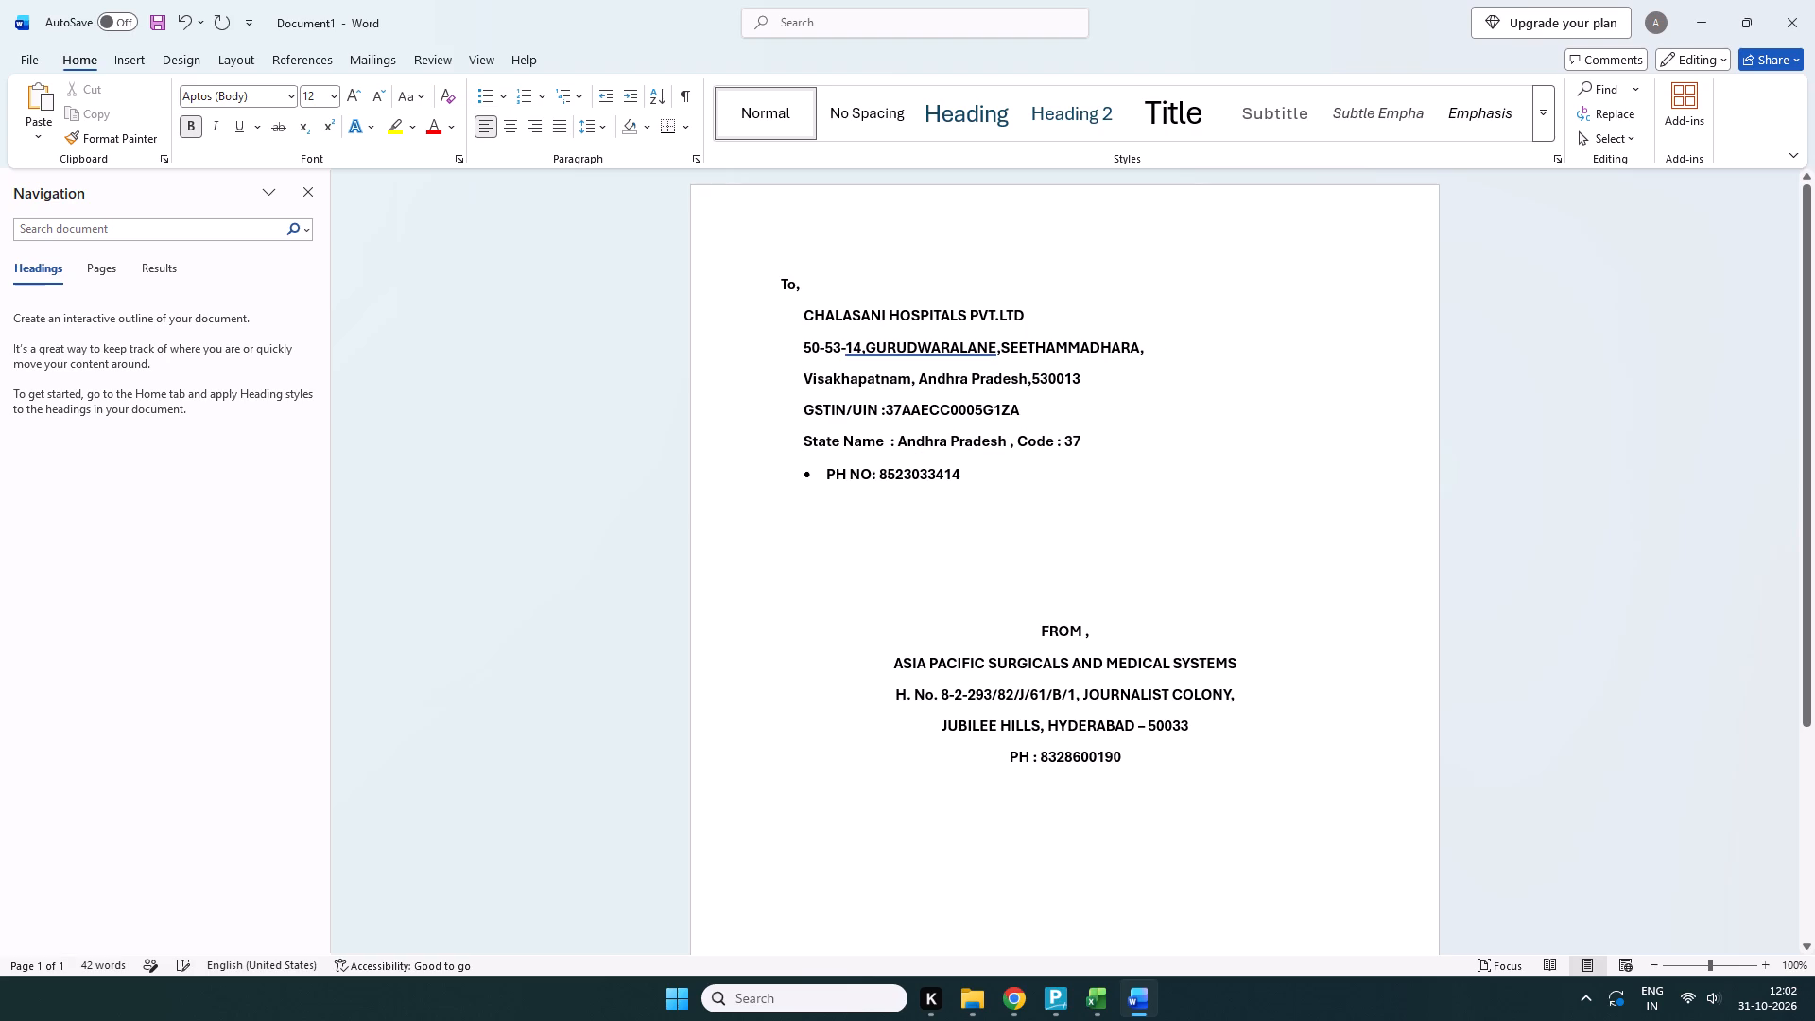
{"action": "left_click", "coordinate": [809, 476]}
{"action": "key", "text": "Delete"}
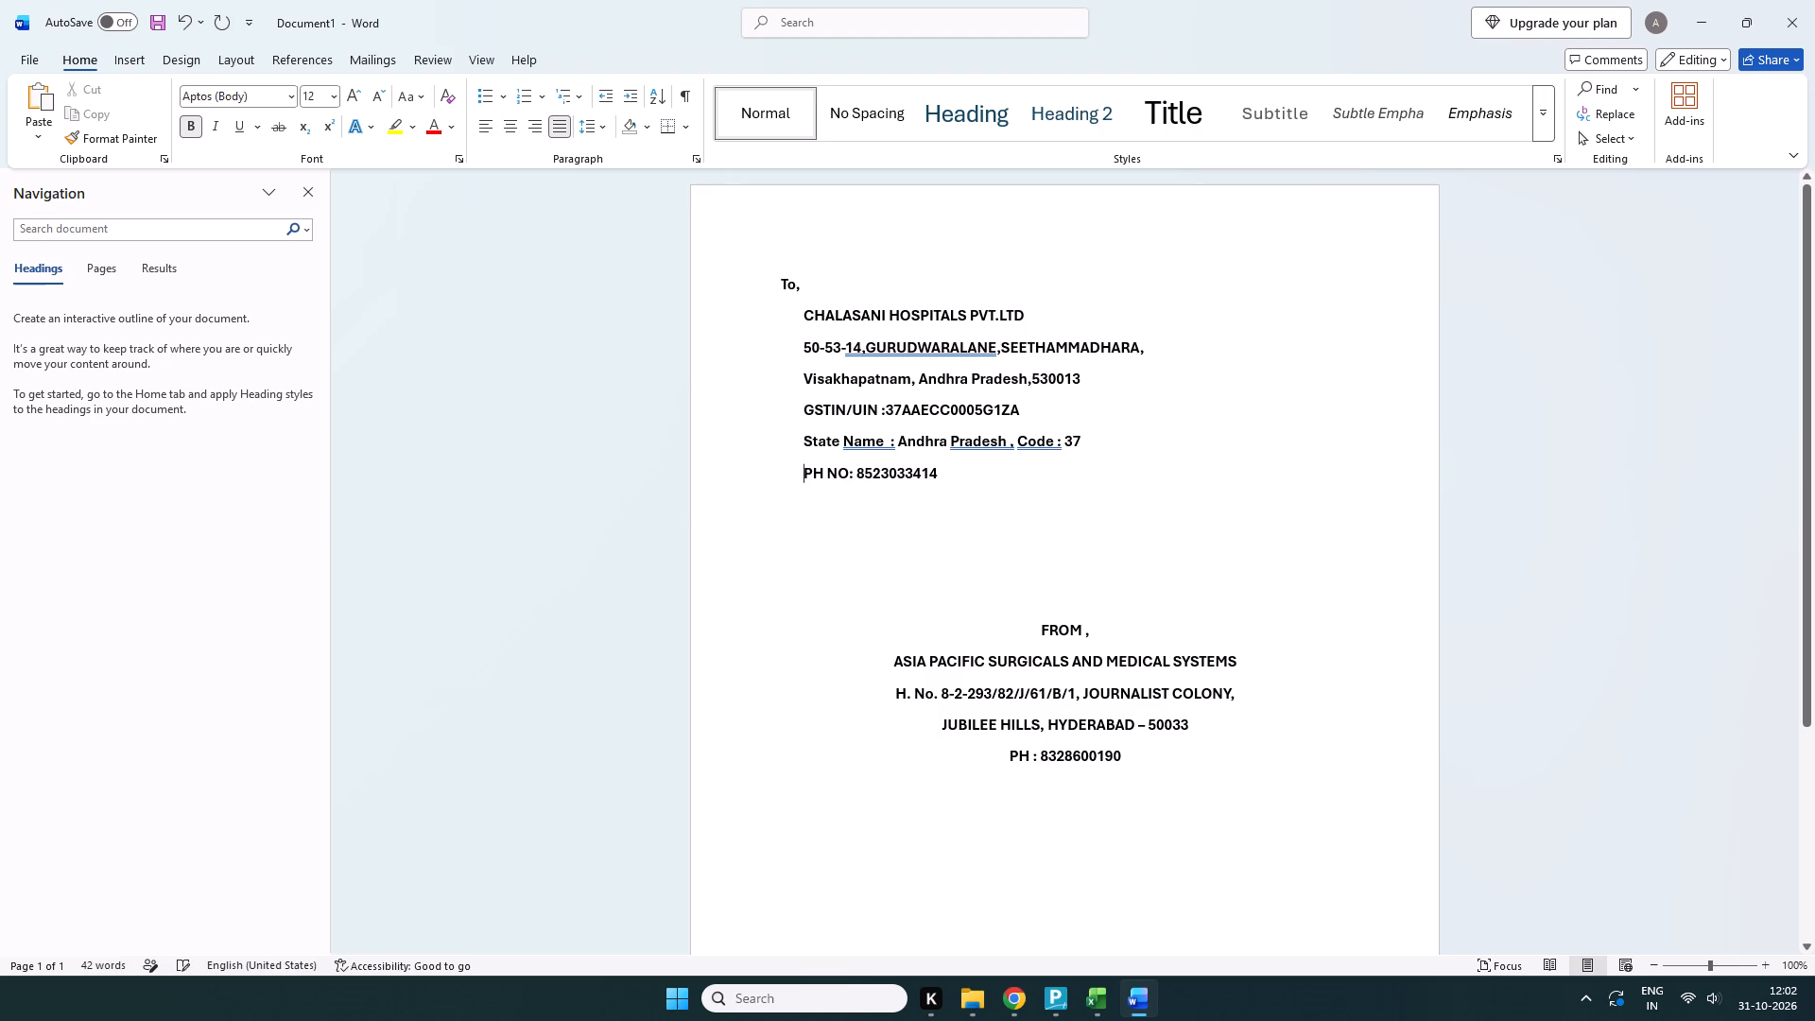
Ignore once the grammar flags on the recipient's street address line and on Name, Pradesh and Code in the State Name line.
{"action": "left_click", "coordinate": [890, 349]}
{"action": "right_click", "coordinate": [890, 349]}
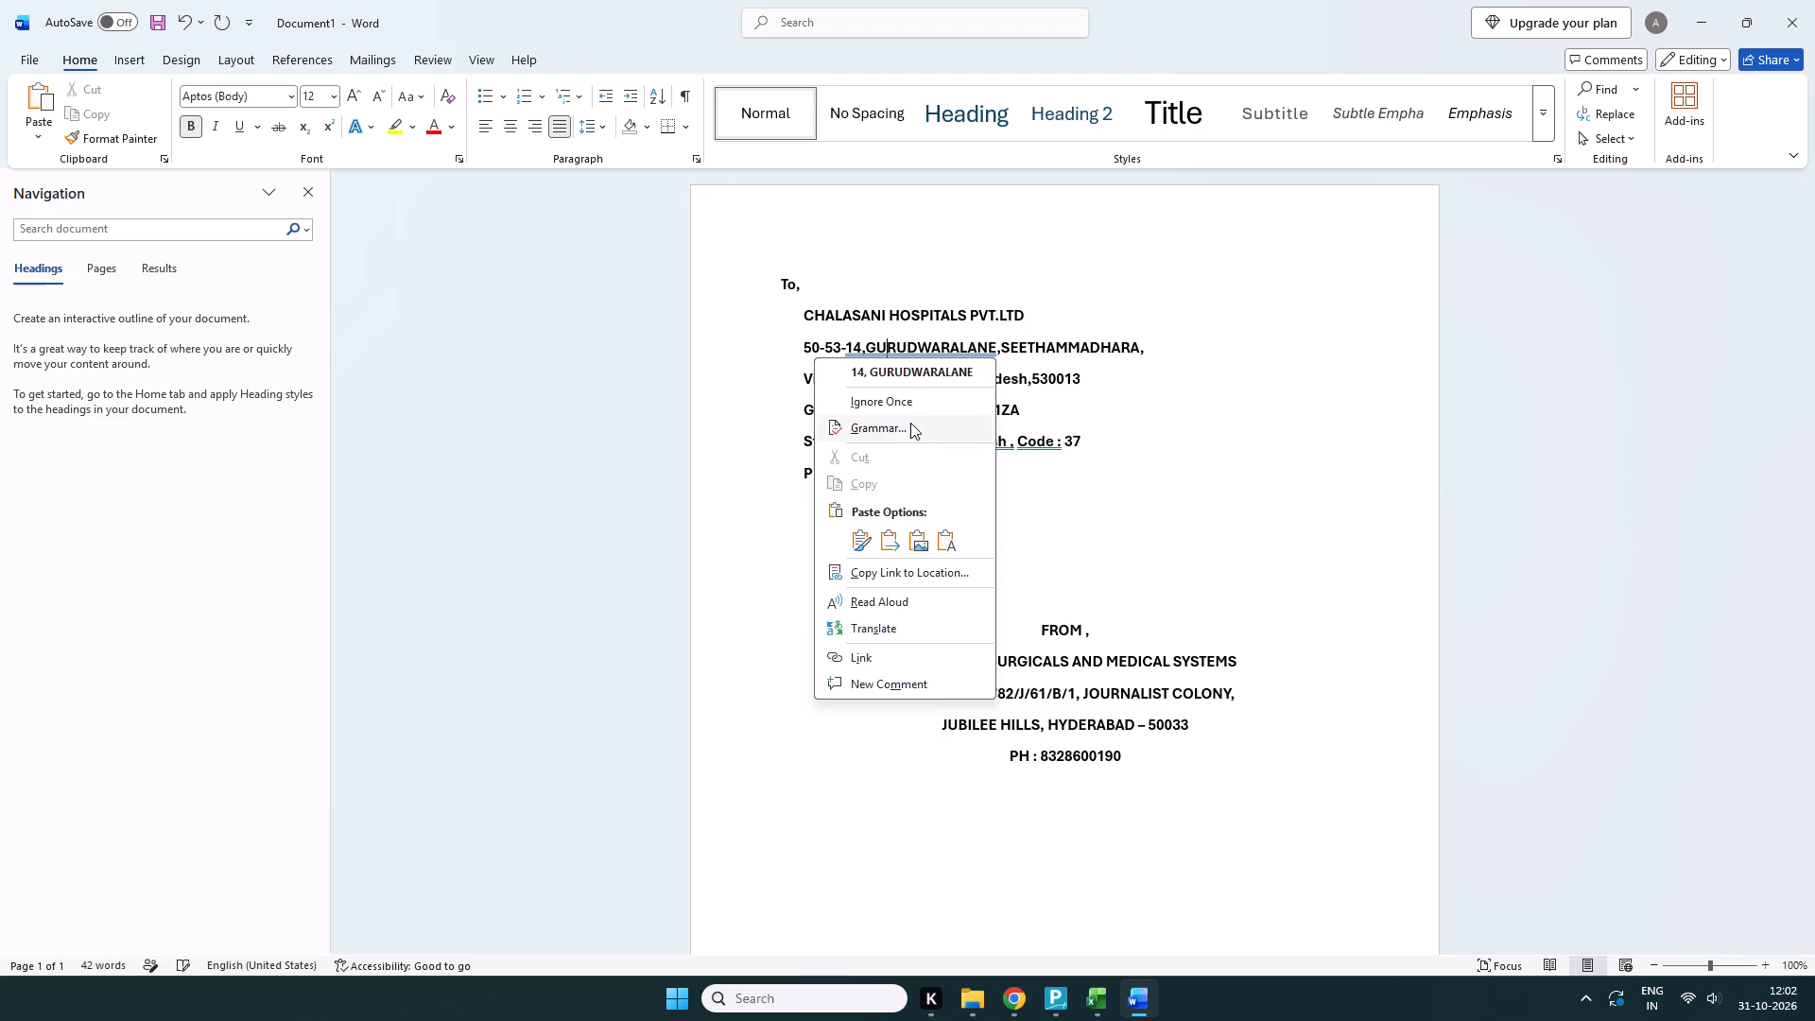
{"action": "left_click", "coordinate": [882, 405]}
{"action": "left_click", "coordinate": [868, 446]}
{"action": "right_click", "coordinate": [868, 446]}
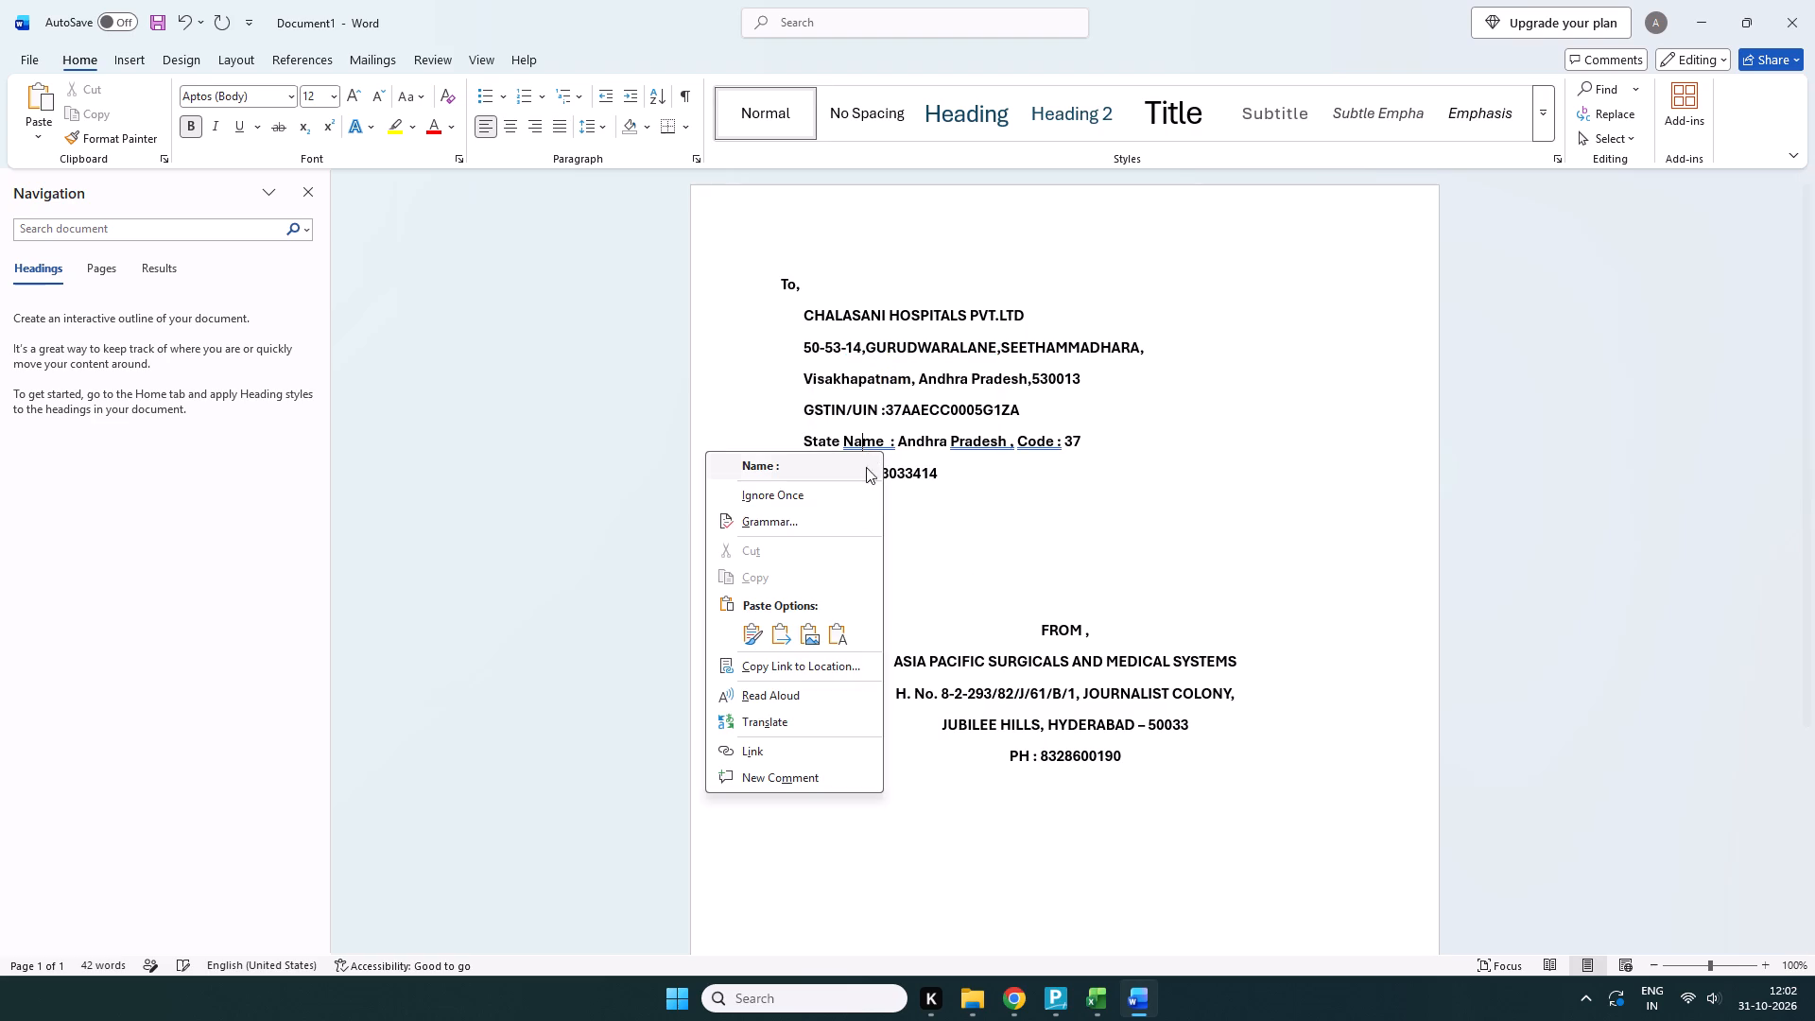
{"action": "left_click", "coordinate": [794, 493]}
{"action": "left_click", "coordinate": [993, 451]}
{"action": "right_click", "coordinate": [993, 451]}
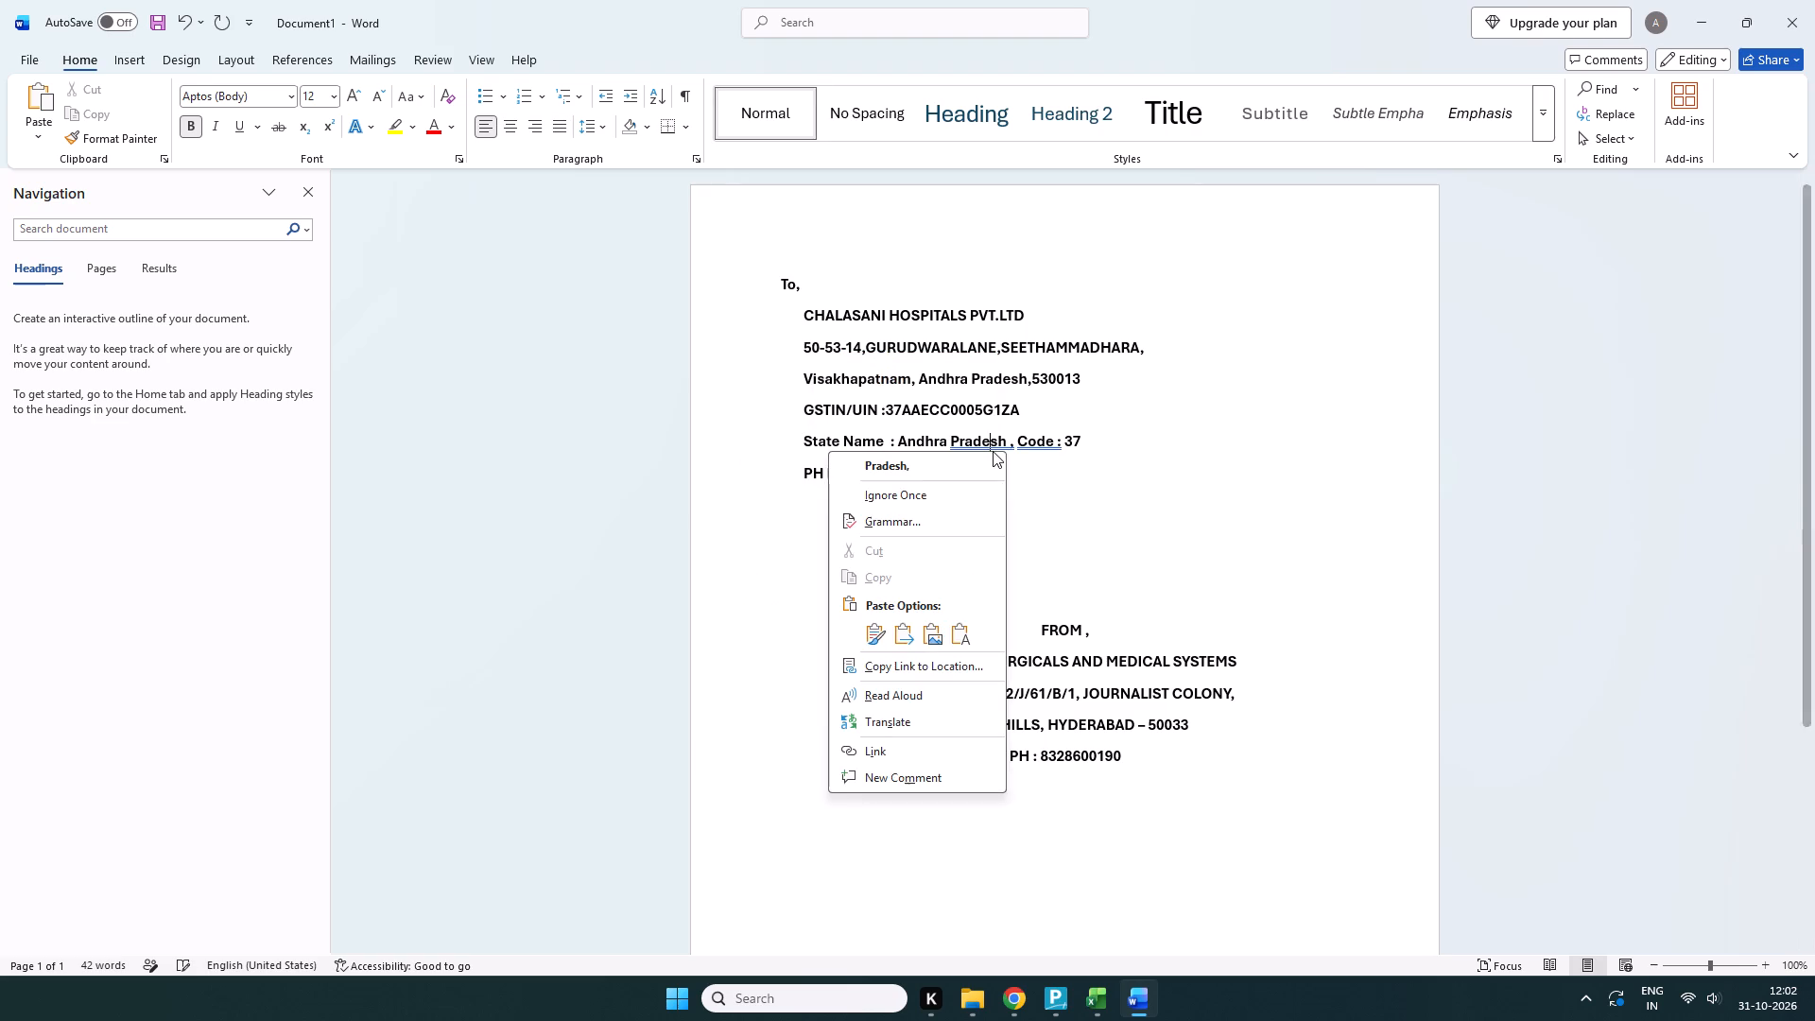
{"action": "left_click", "coordinate": [928, 496]}
{"action": "left_click", "coordinate": [1045, 442]}
{"action": "right_click", "coordinate": [1045, 442]}
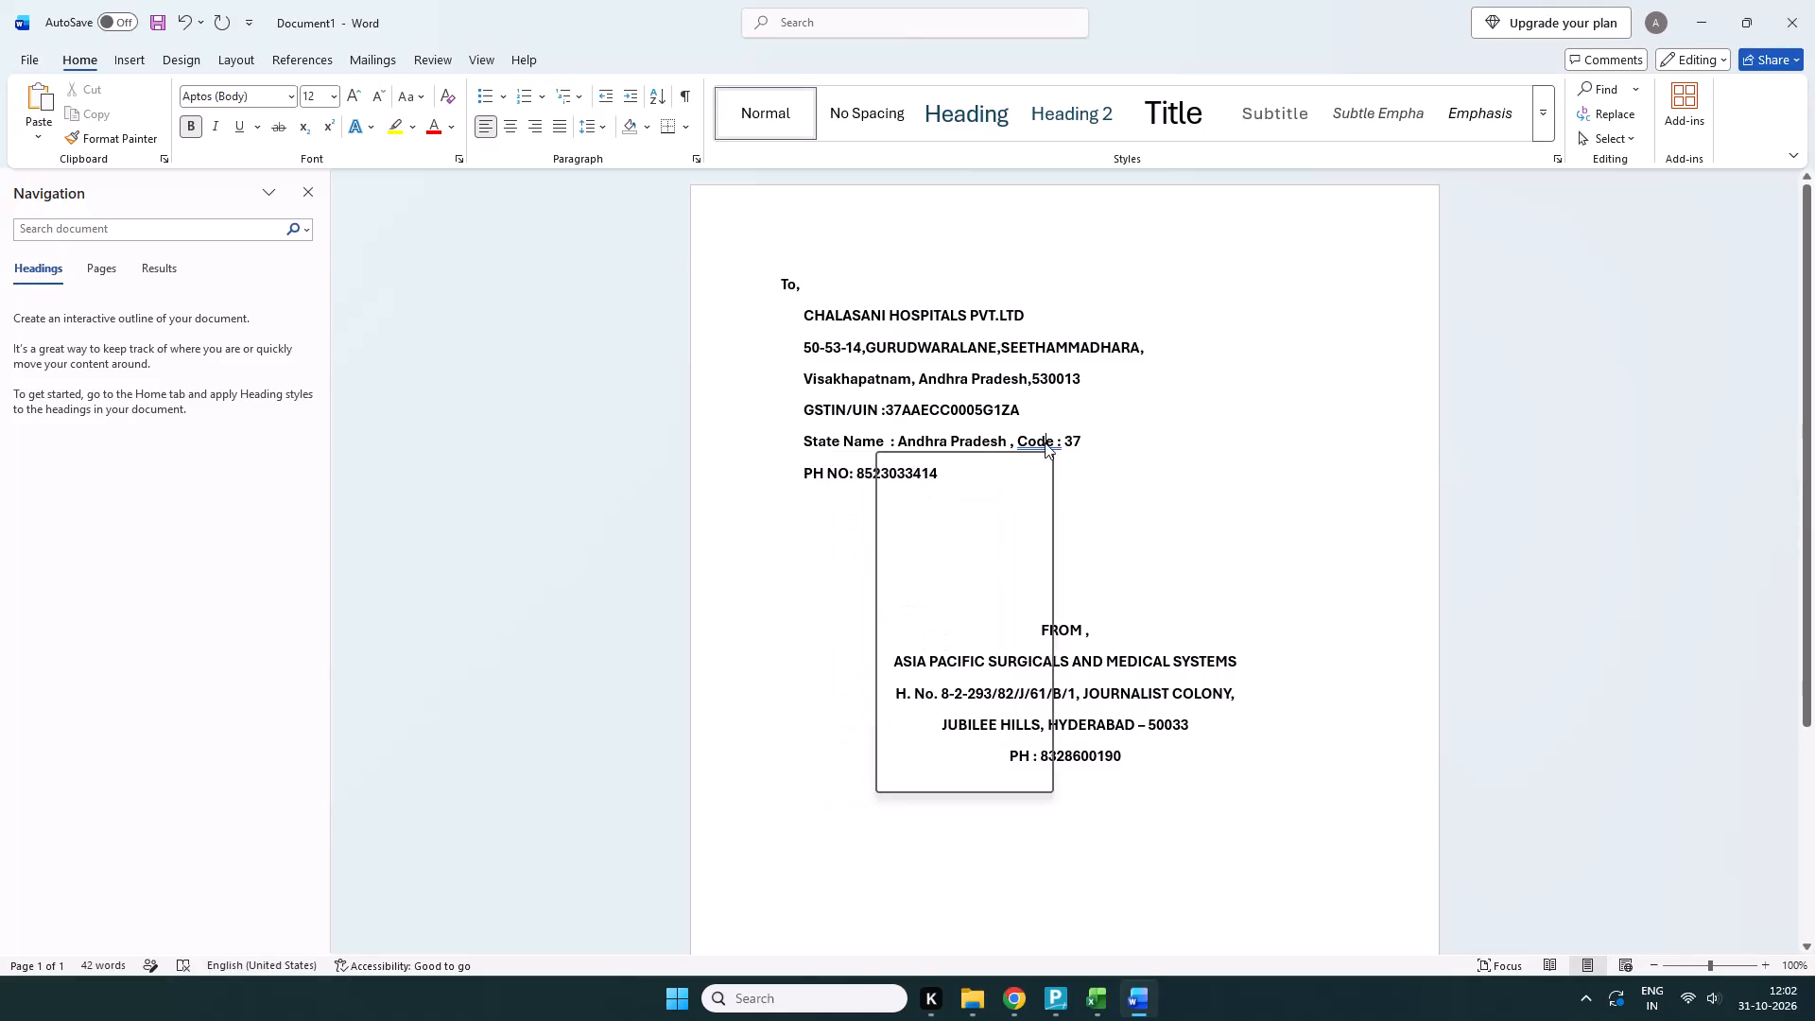
{"action": "left_click", "coordinate": [969, 495]}
Delete the GSTIN/UIN and State Name lines from the recipient block.
{"action": "left_click_drag", "start_coordinate": [803, 439], "coordinate": [888, 461]}
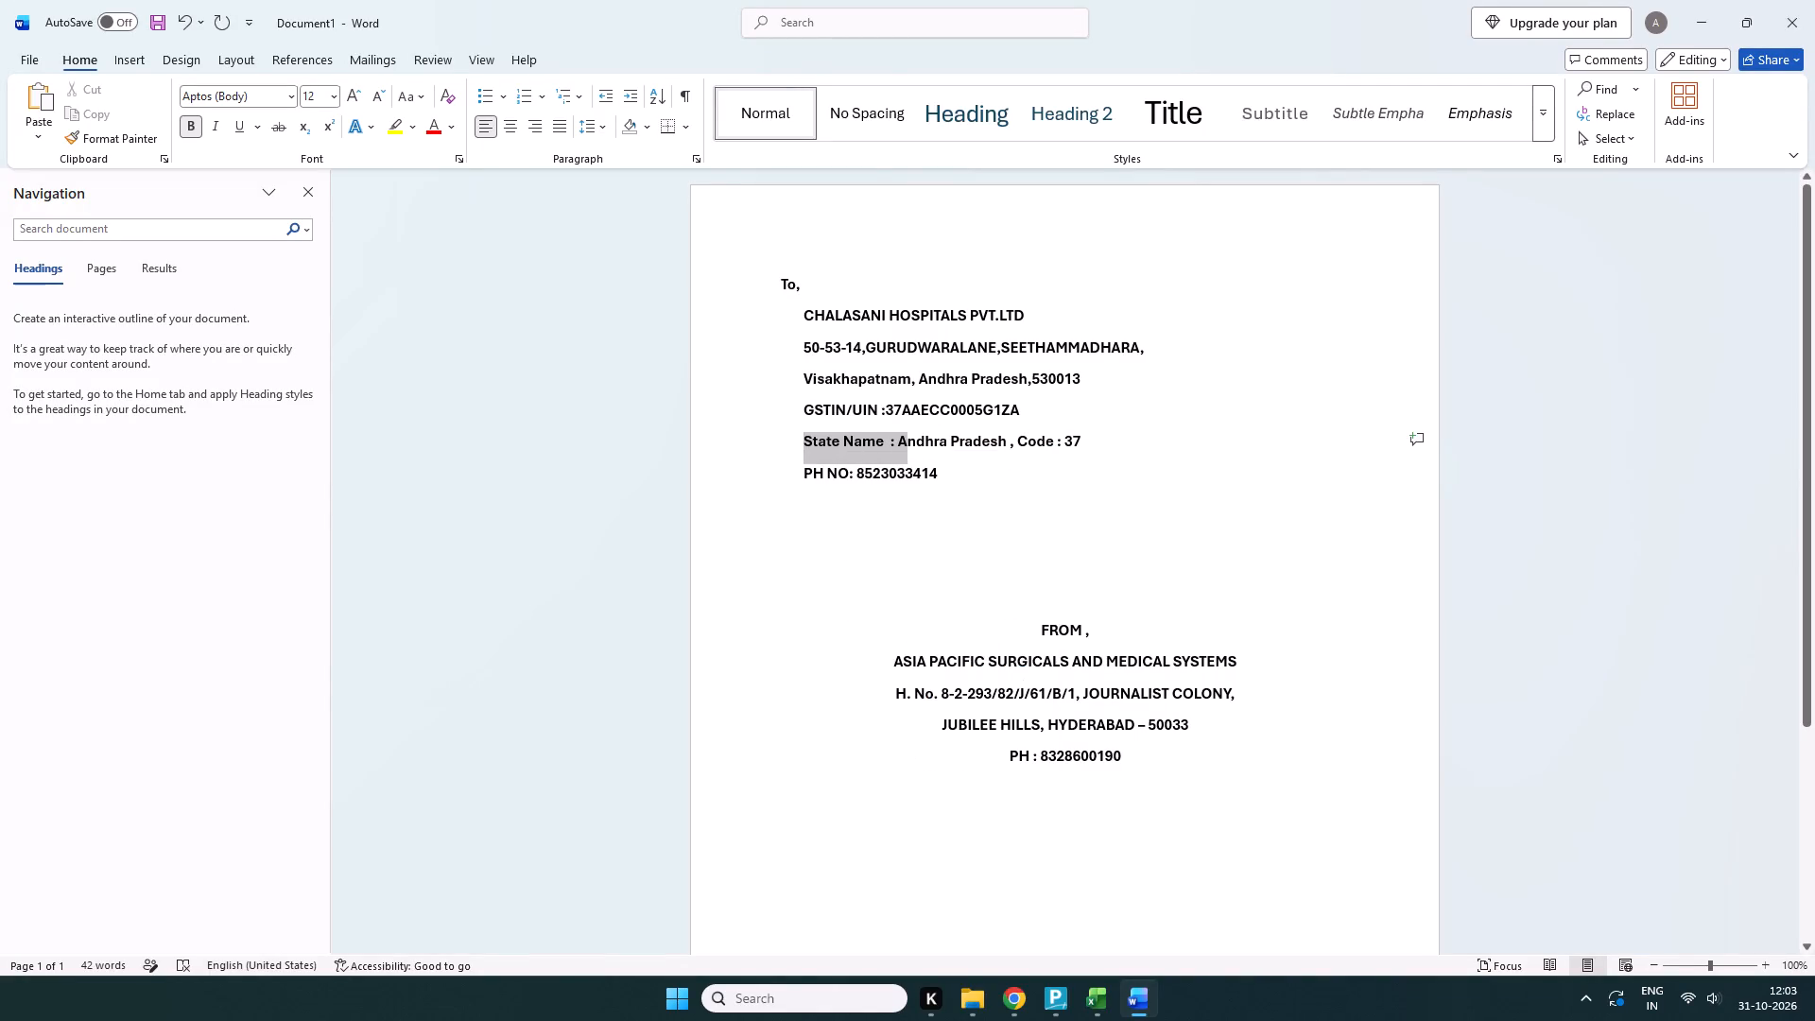
{"action": "left_click_drag", "start_coordinate": [888, 461], "coordinate": [901, 458]}
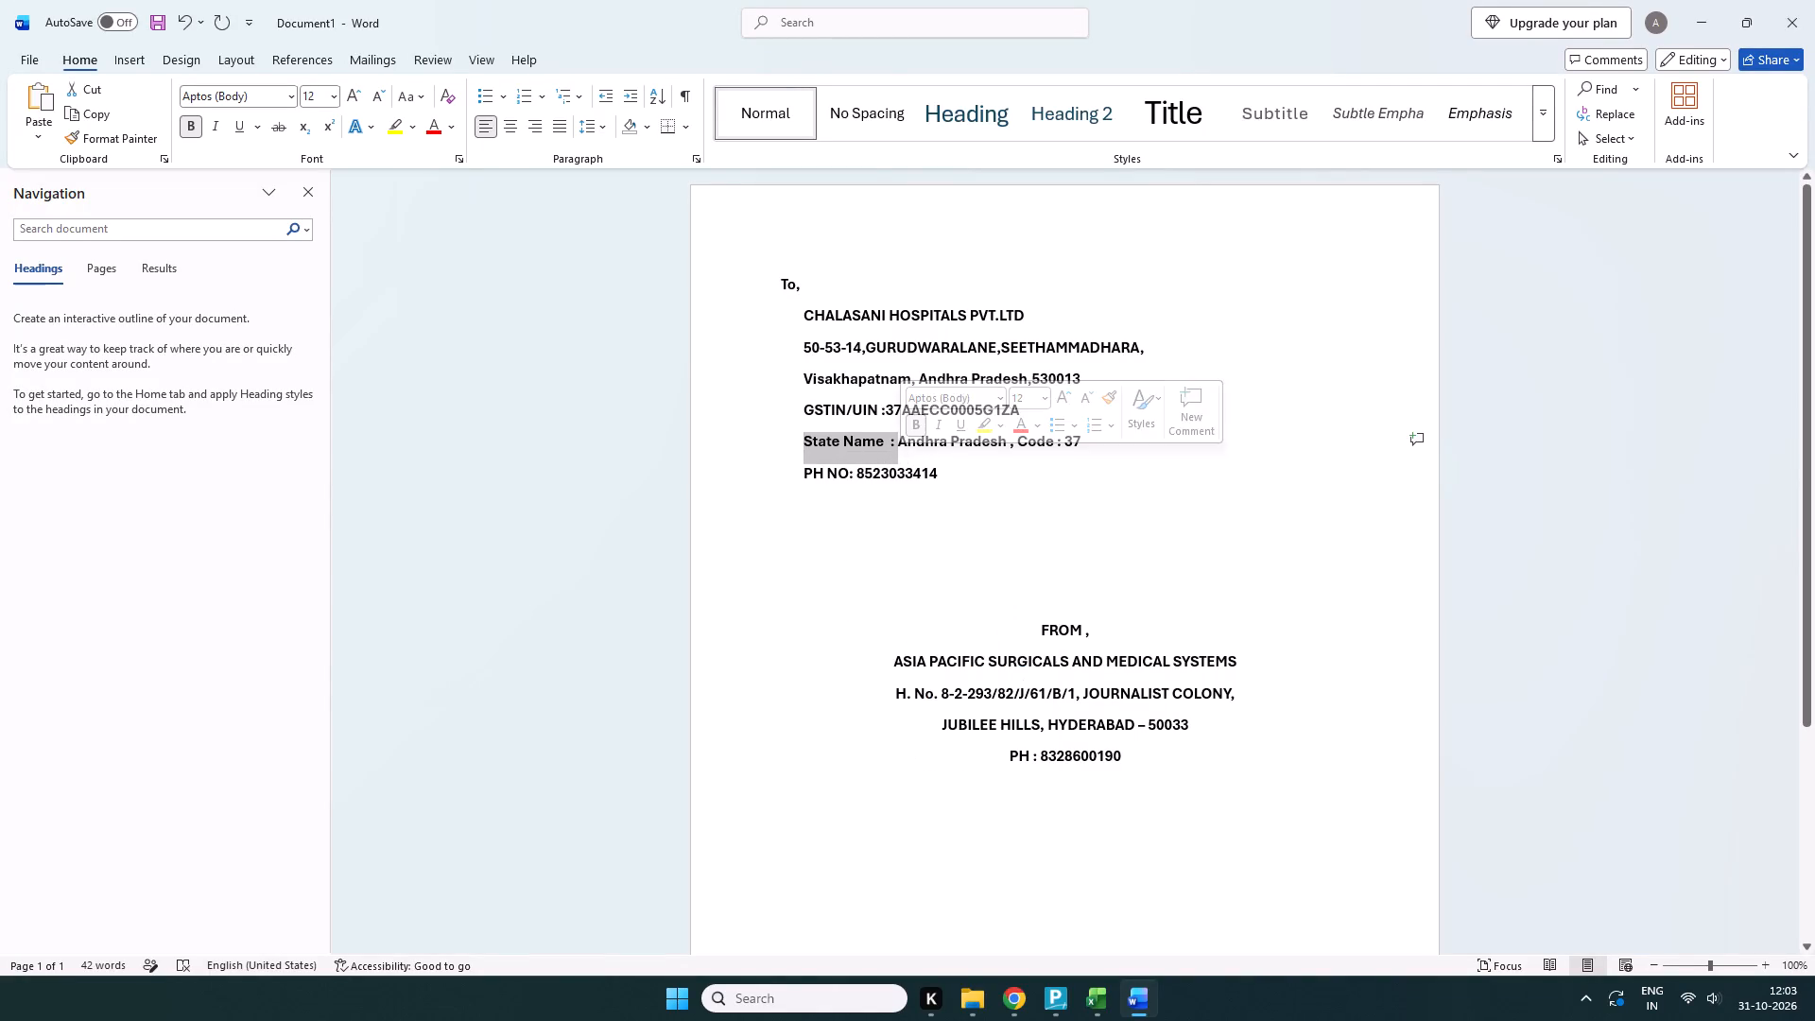
{"action": "left_click", "coordinate": [1011, 507]}
{"action": "left_click_drag", "start_coordinate": [801, 412], "coordinate": [1034, 410]}
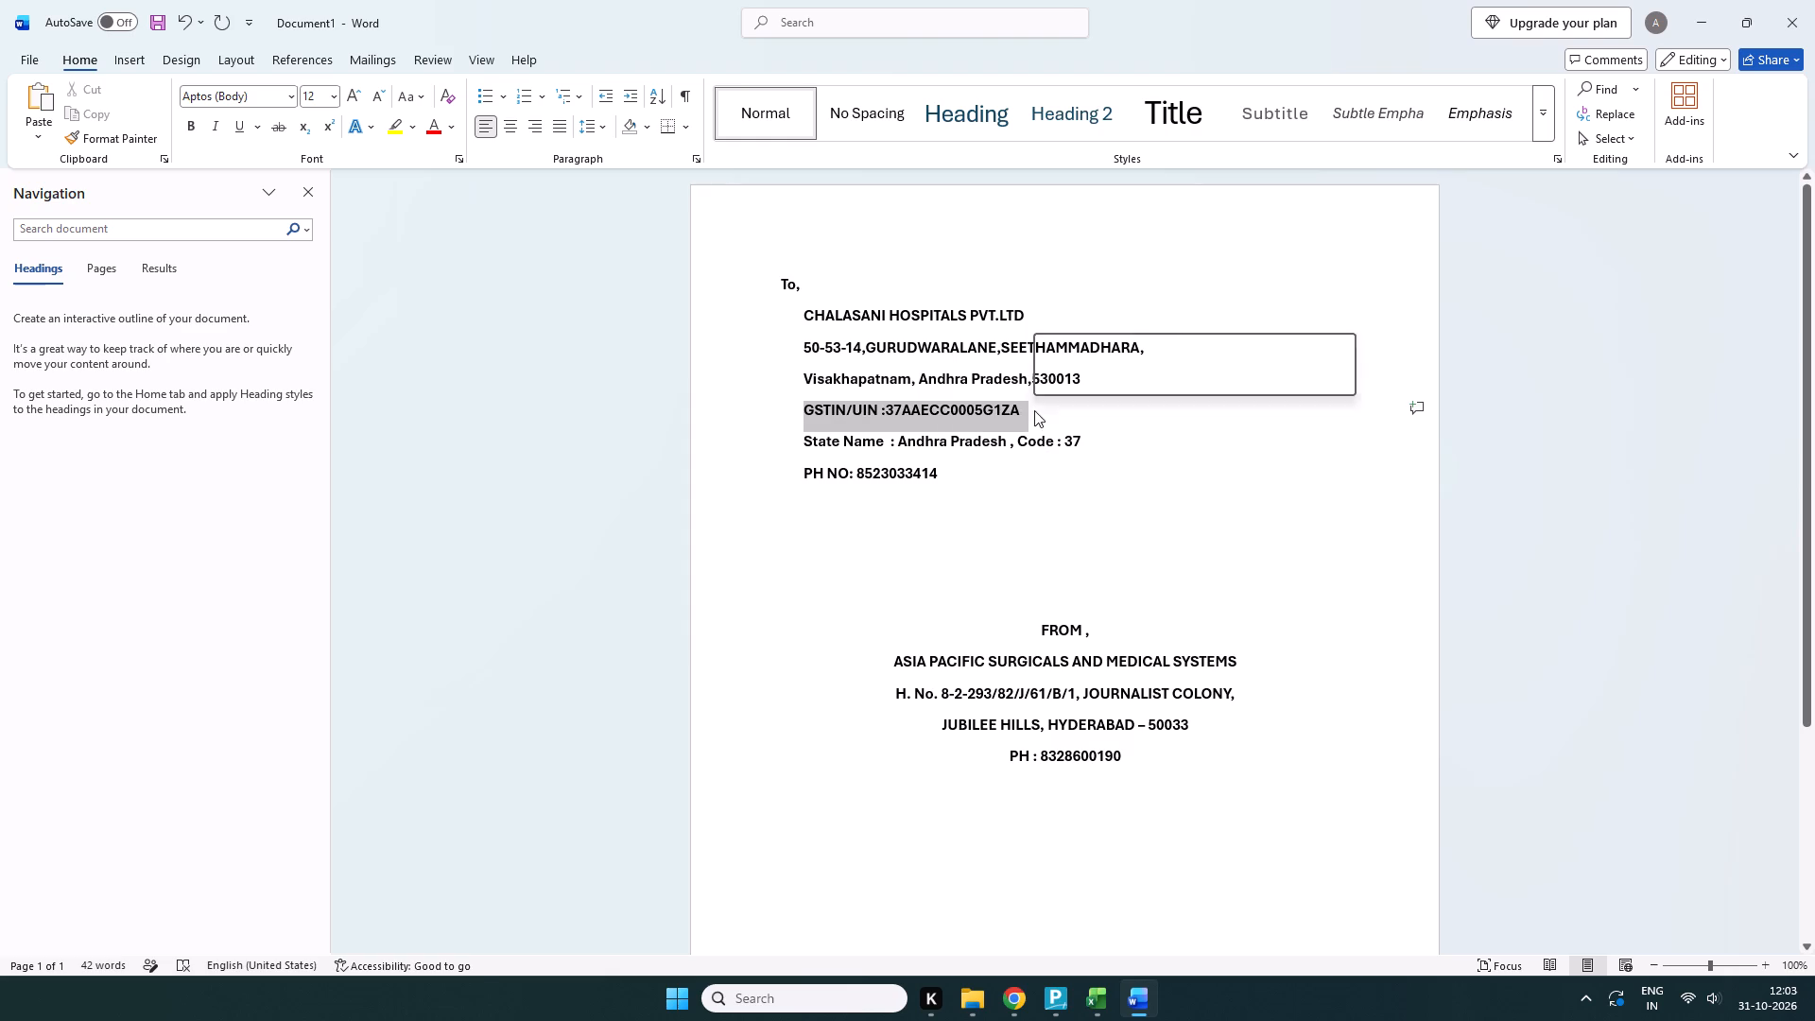
{"action": "left_click", "coordinate": [969, 520]}
{"action": "left_click_drag", "start_coordinate": [806, 407], "coordinate": [1084, 436]}
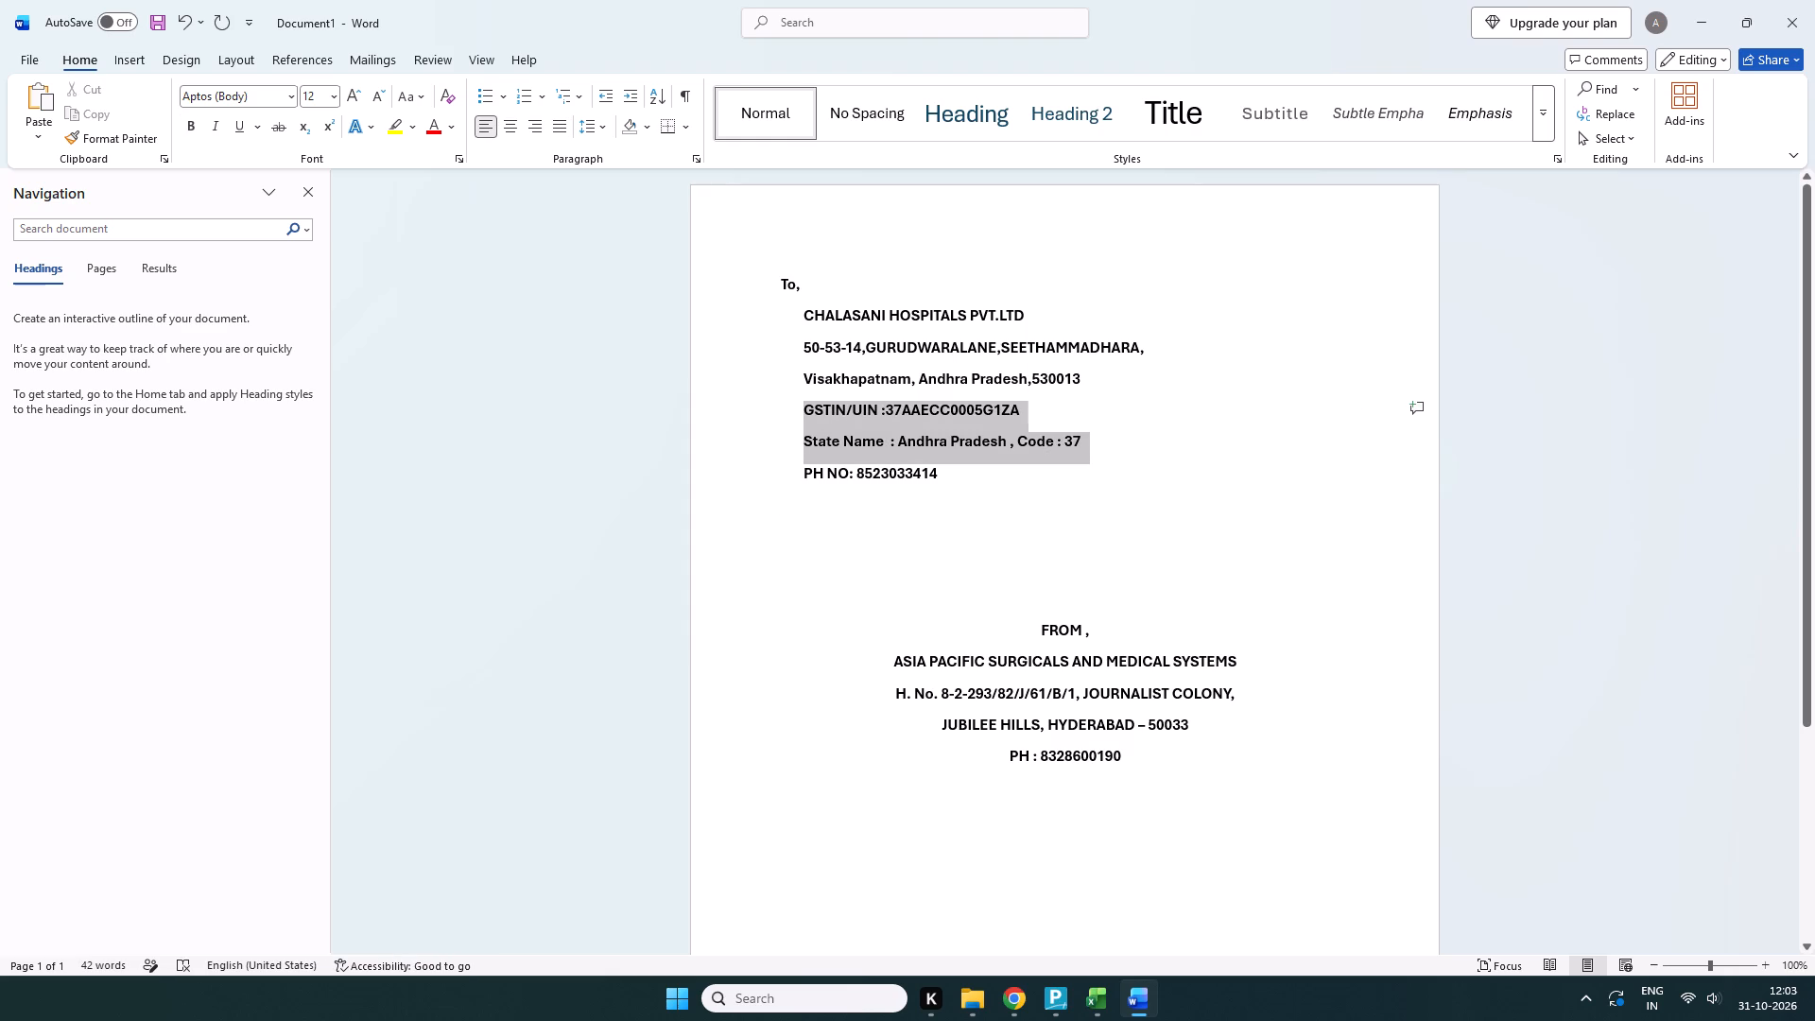
{"action": "left_click_drag", "start_coordinate": [1084, 436], "coordinate": [1085, 448]}
{"action": "key", "text": "Delete"}
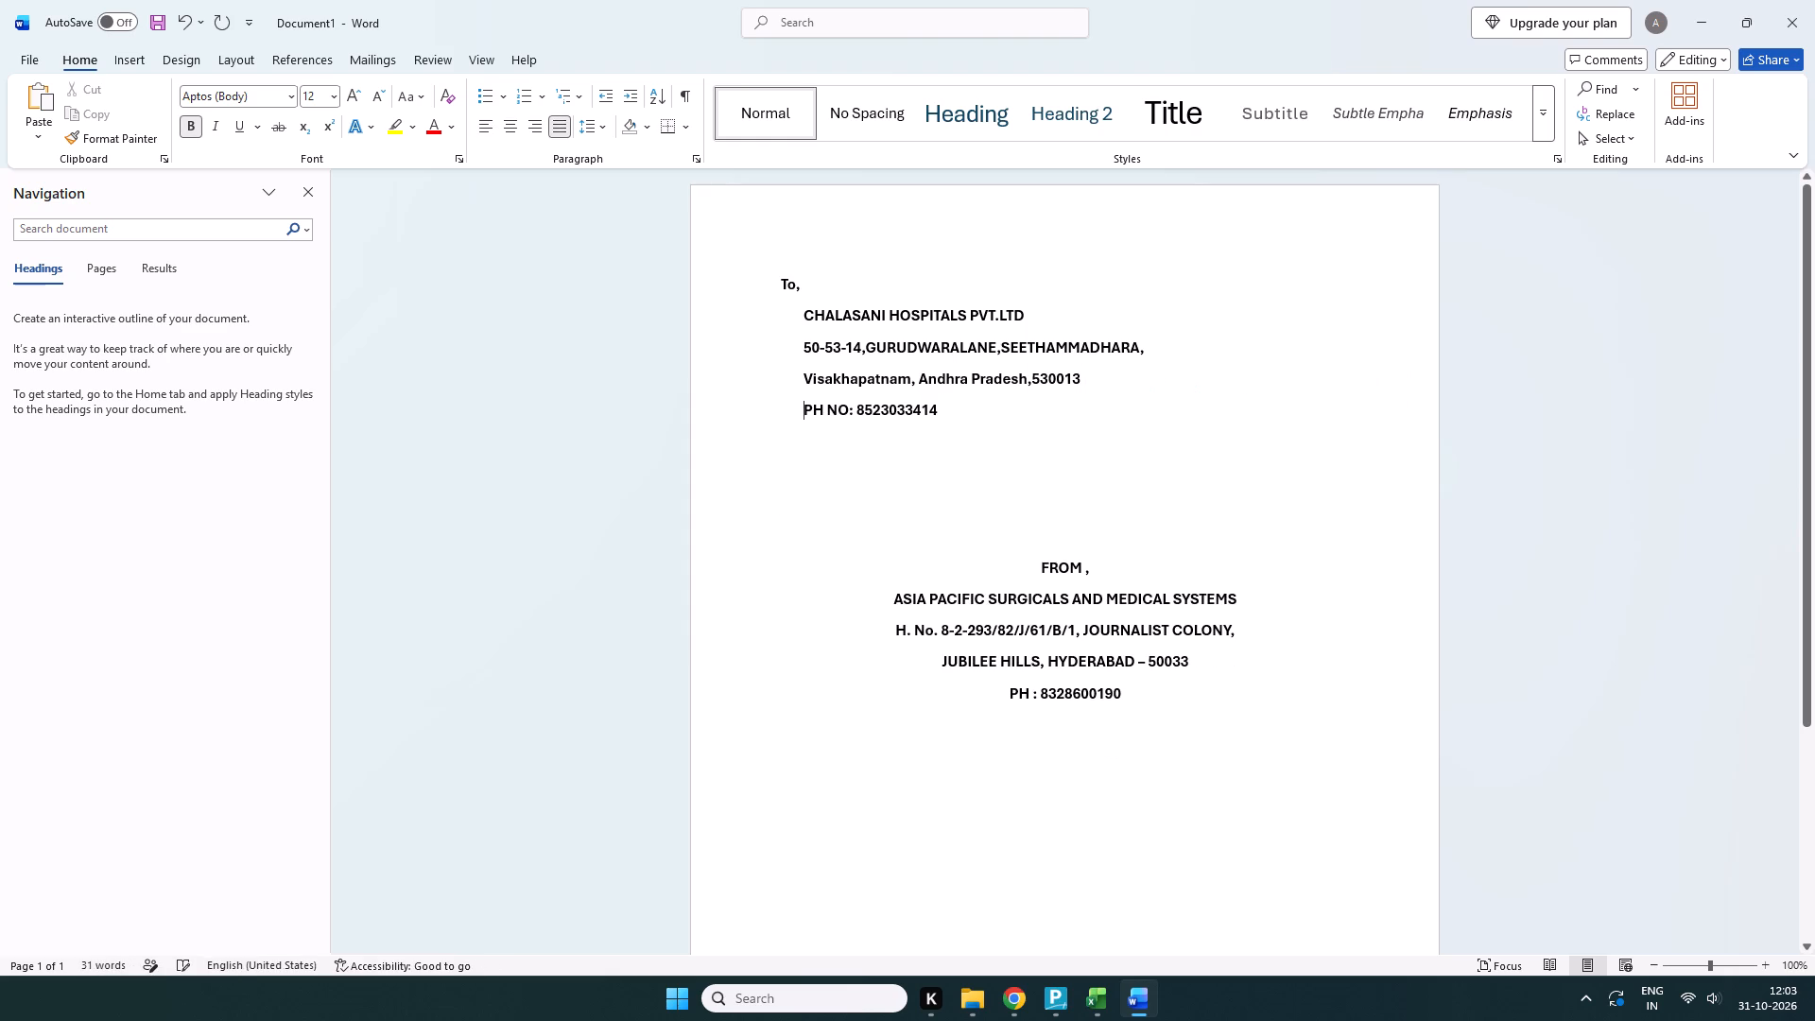
{"action": "left_click", "coordinate": [1053, 476]}
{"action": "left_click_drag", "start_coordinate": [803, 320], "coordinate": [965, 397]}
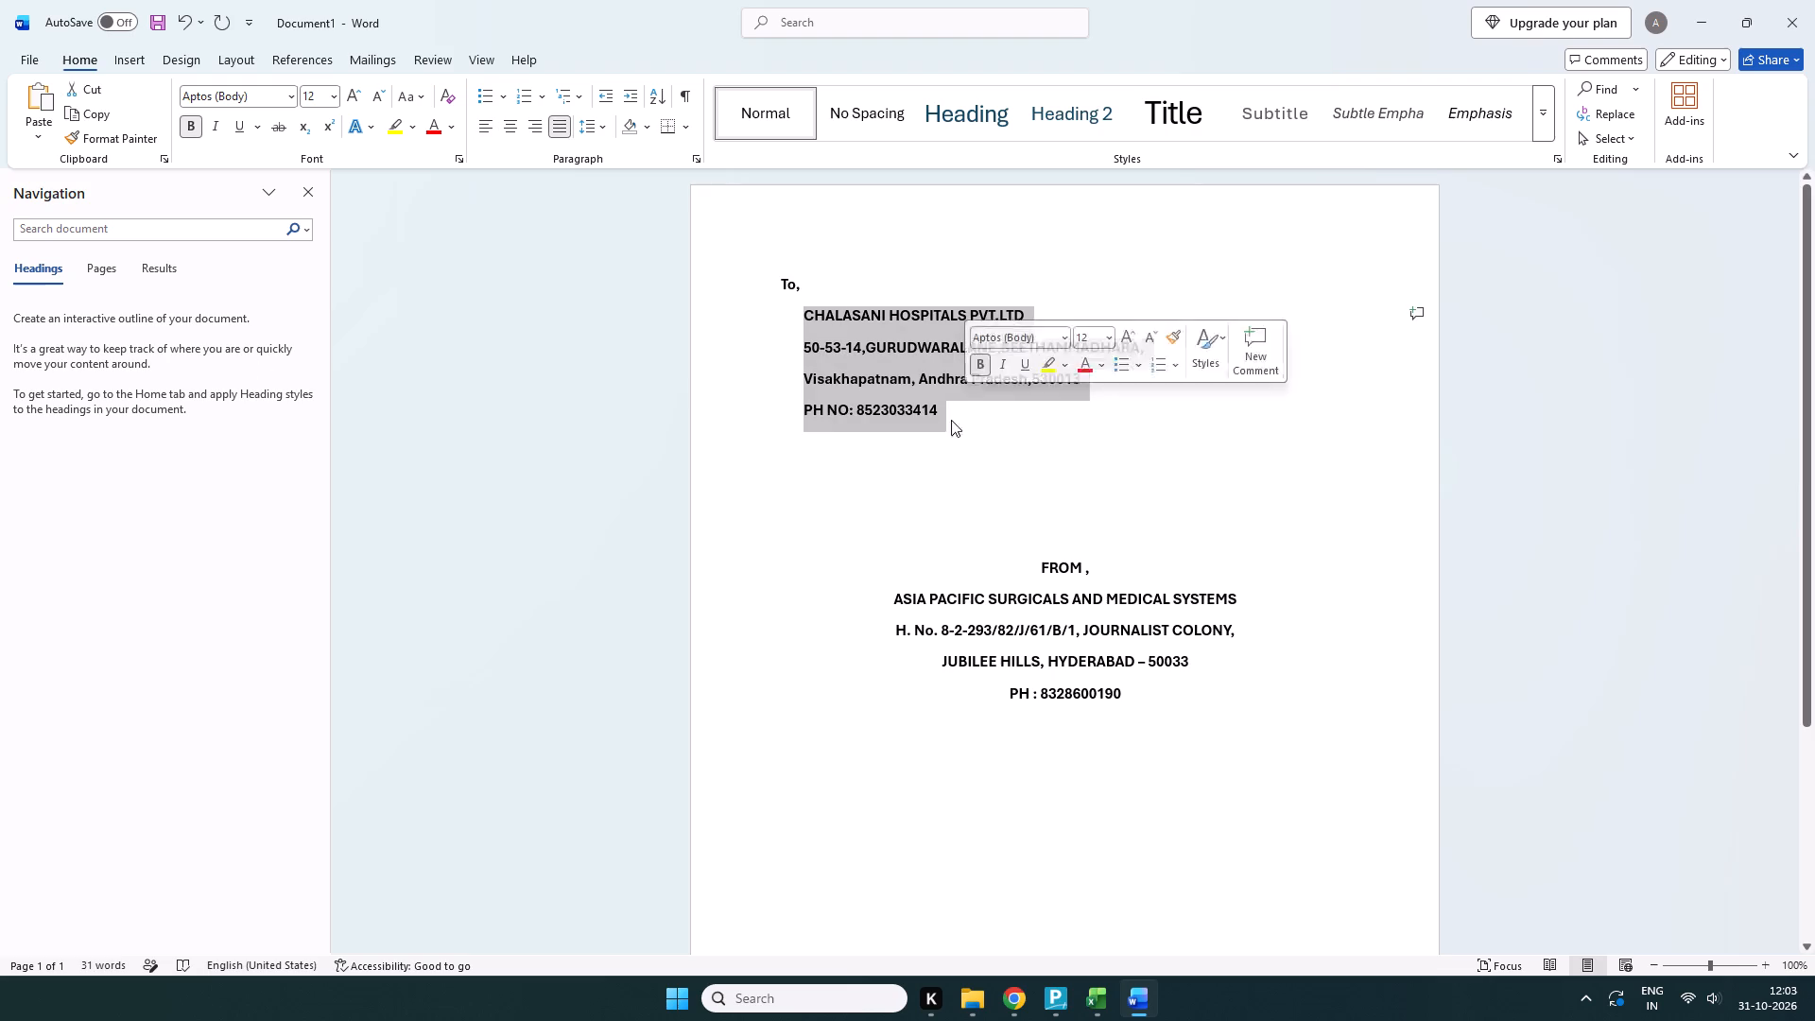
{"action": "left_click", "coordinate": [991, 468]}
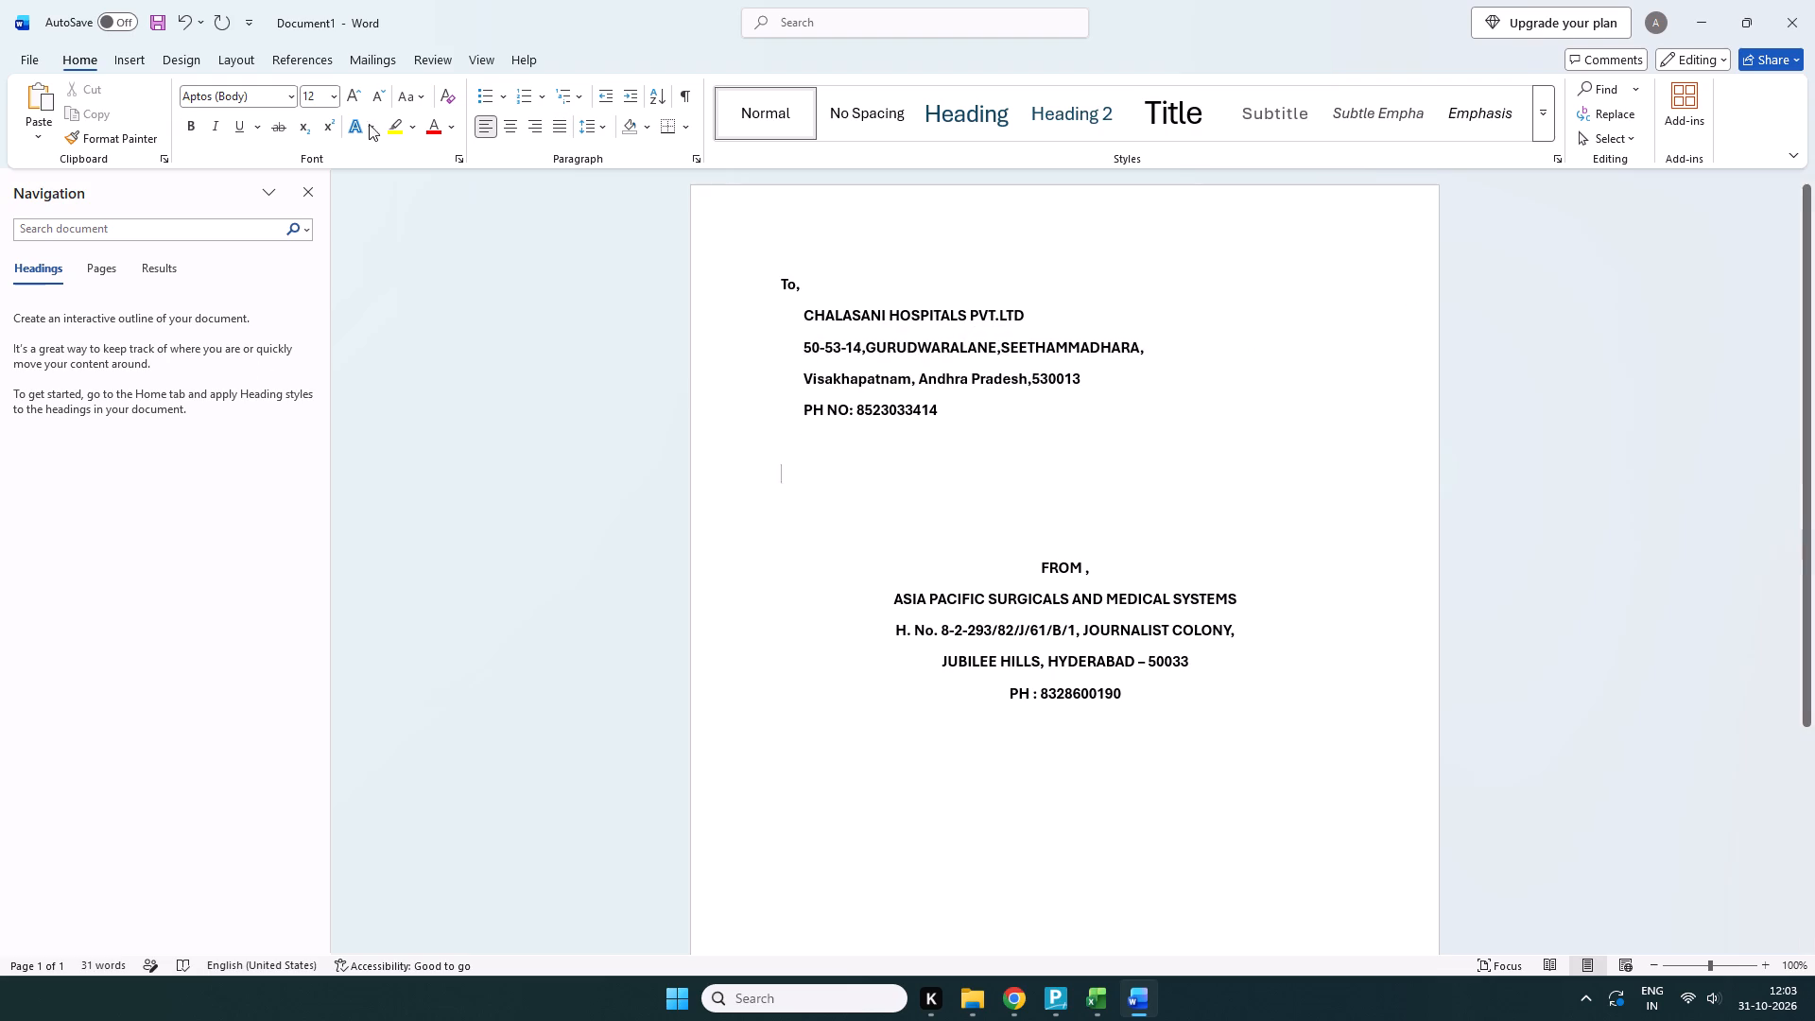
Insert seven spaces before To, so it lines up with the indented recipient lines below.
{"action": "left_click", "coordinate": [803, 284]}
{"action": "left_click", "coordinate": [805, 289]}
{"action": "left_click", "coordinate": [779, 286]}
{"action": "key", "text": "BackSpace"}
{"action": "key", "text": "BackSpace"}
{"action": "key", "text": "space"}
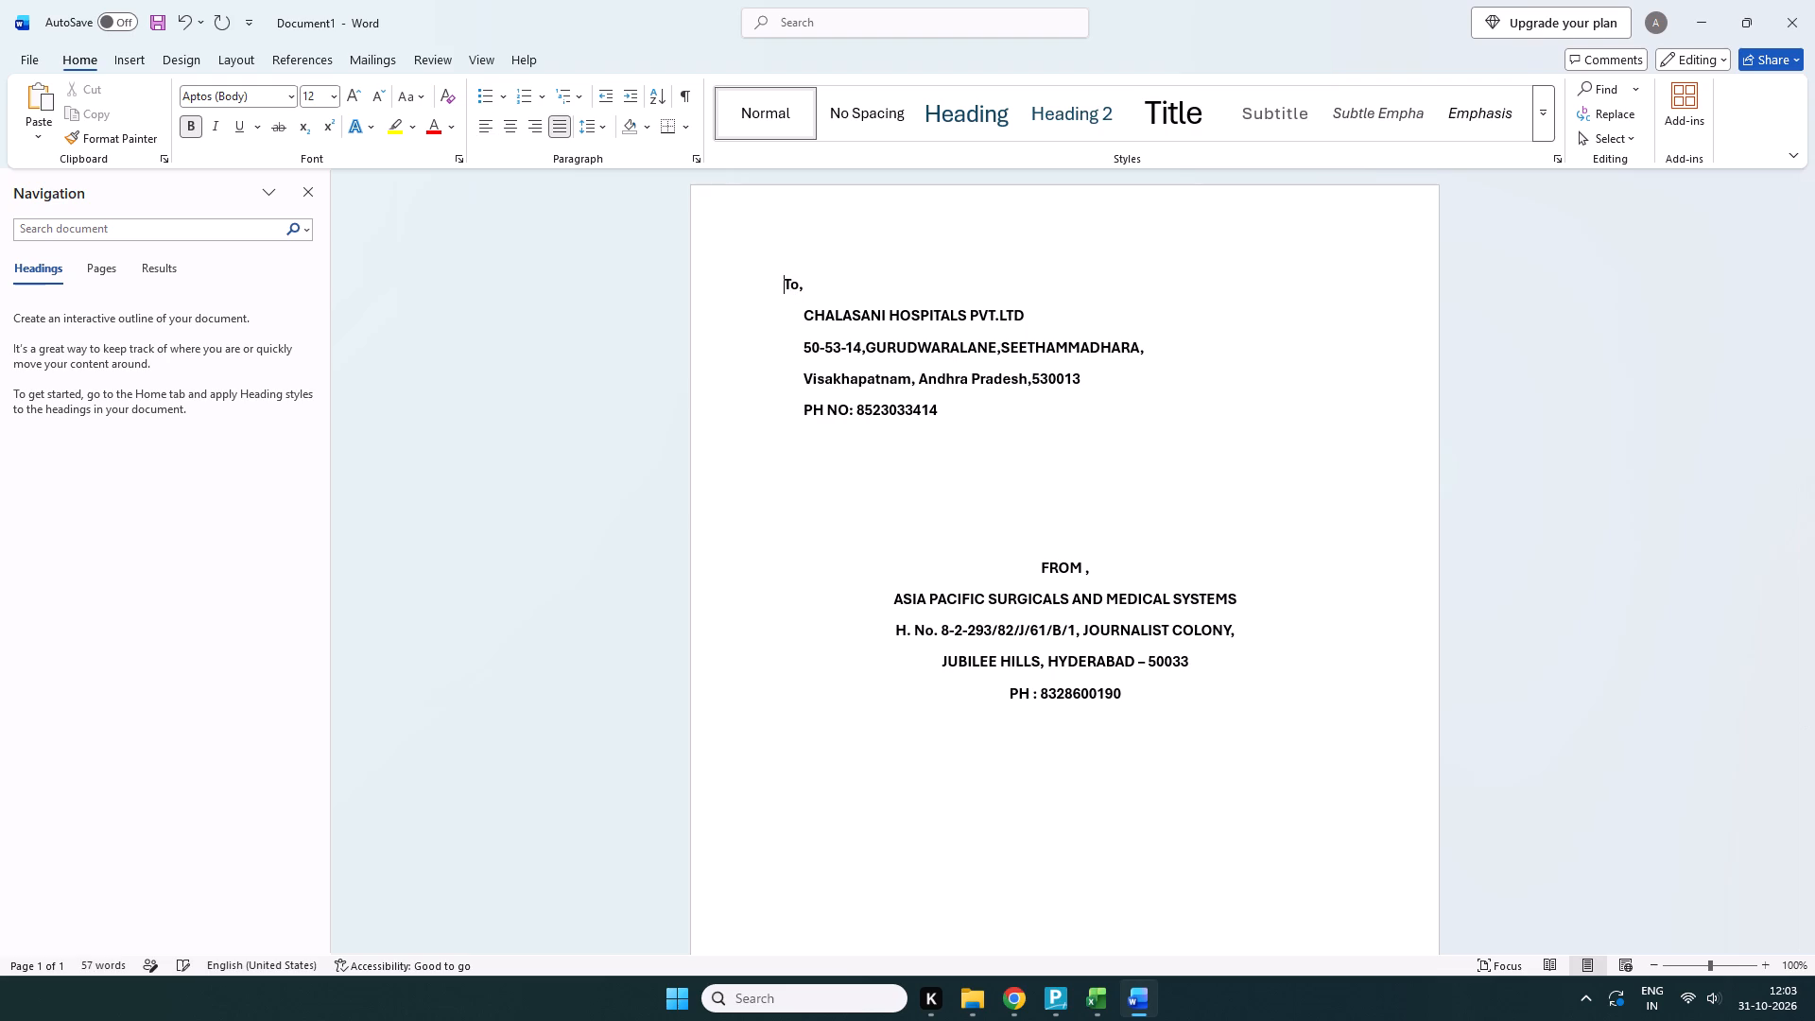
{"action": "key", "text": "space"}
{"action": "key", "text": "space"}
{"action": "key", "text": "space"}
{"action": "key", "text": "space"}
{"action": "key", "text": "space"}
{"action": "key", "text": "space"}
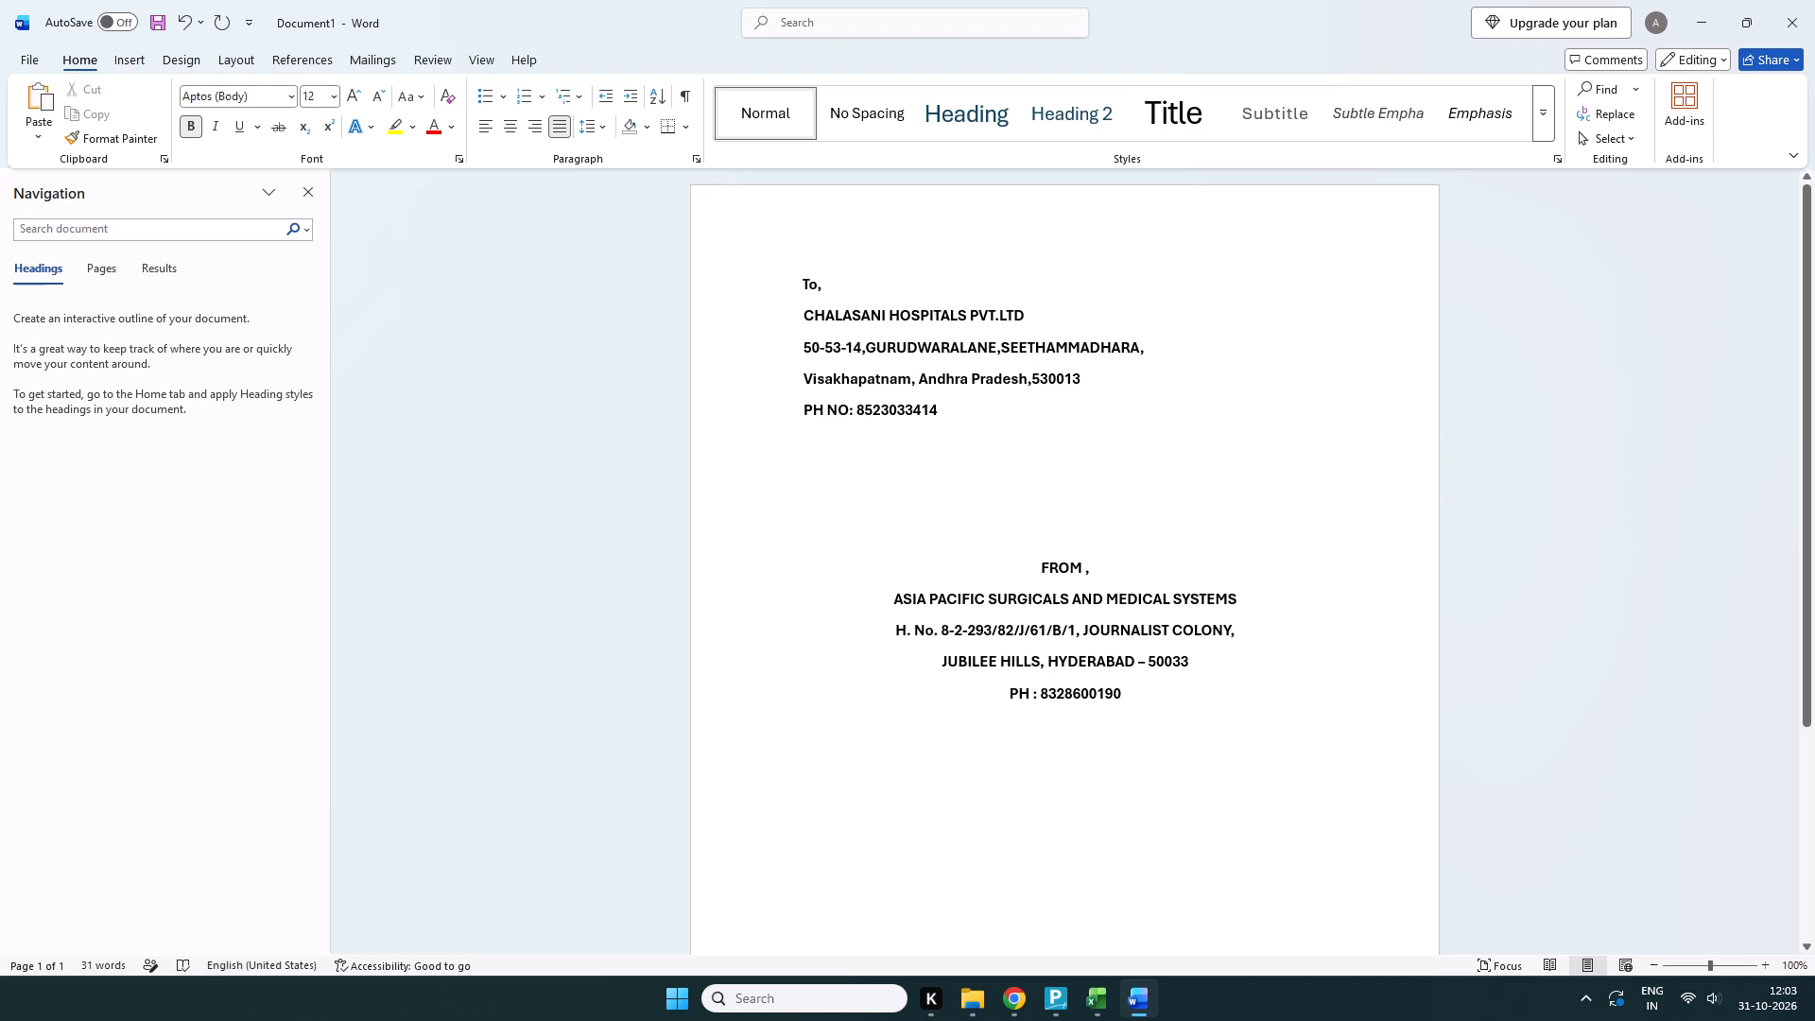
Left-align the whole FROM block, from the FROM line through its PH line.
{"action": "left_click_drag", "start_coordinate": [1030, 567], "coordinate": [1123, 661]}
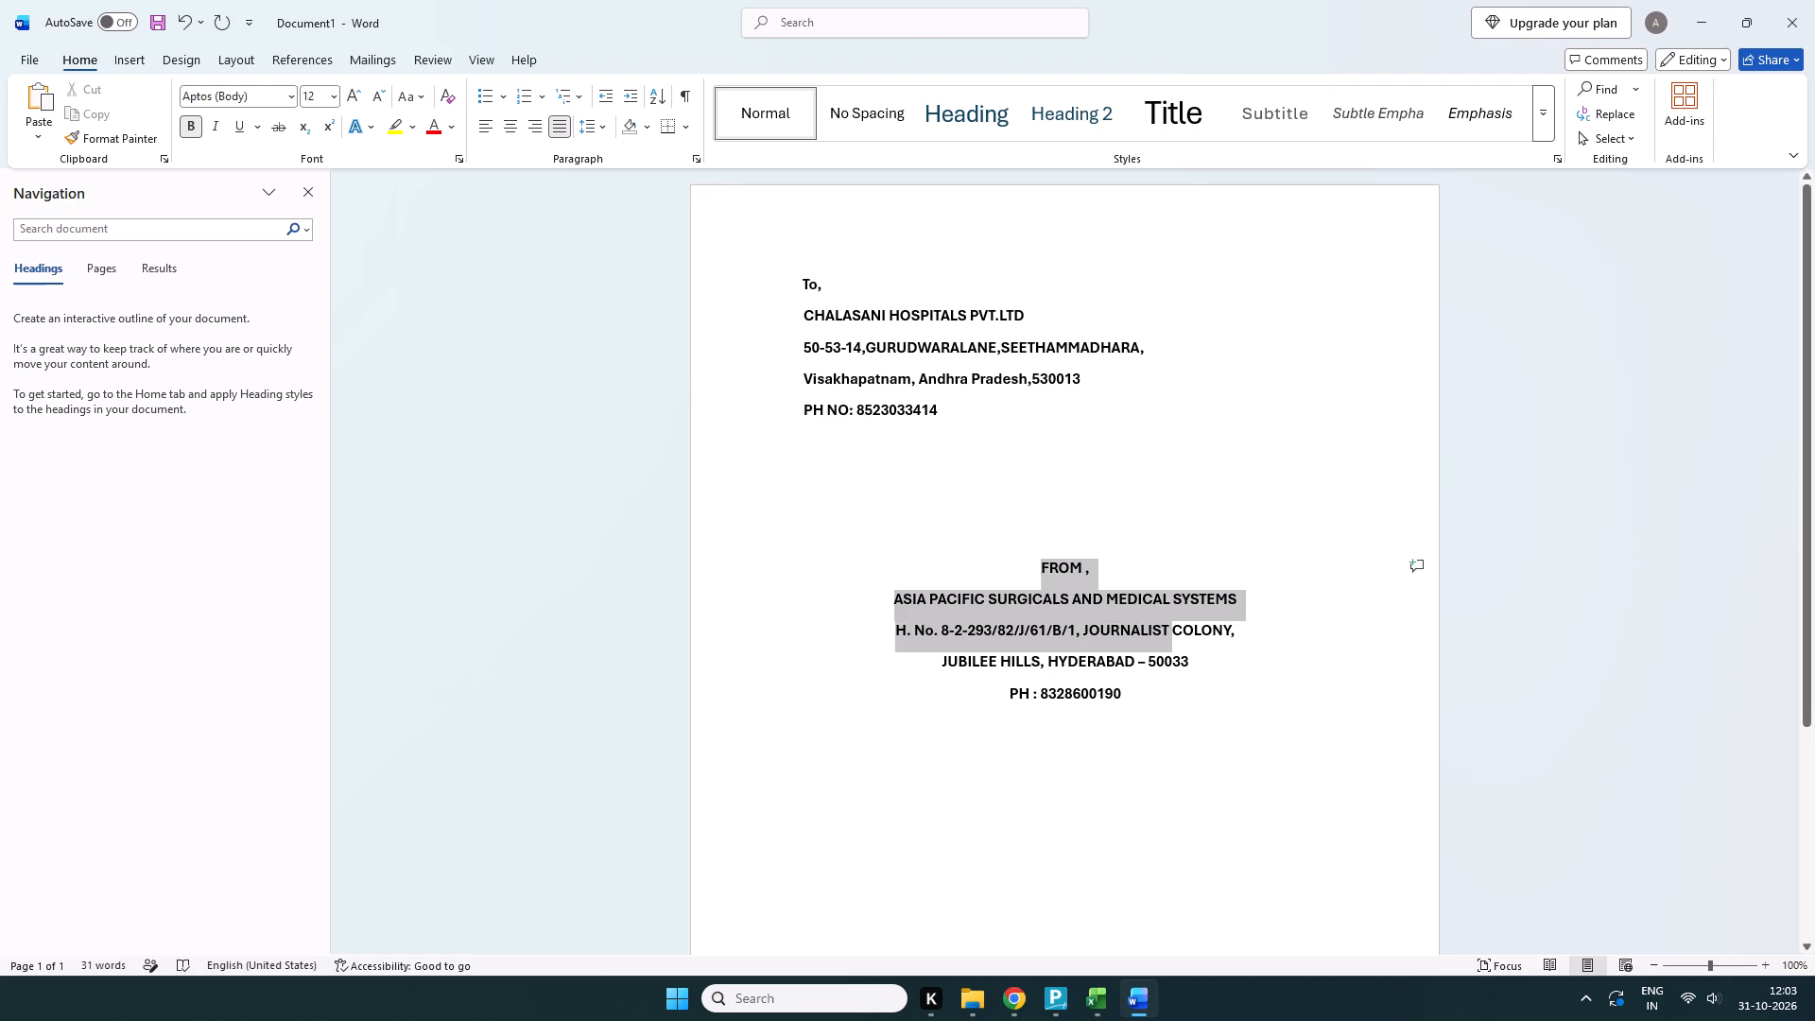
{"action": "left_click_drag", "start_coordinate": [1123, 661], "coordinate": [1104, 711]}
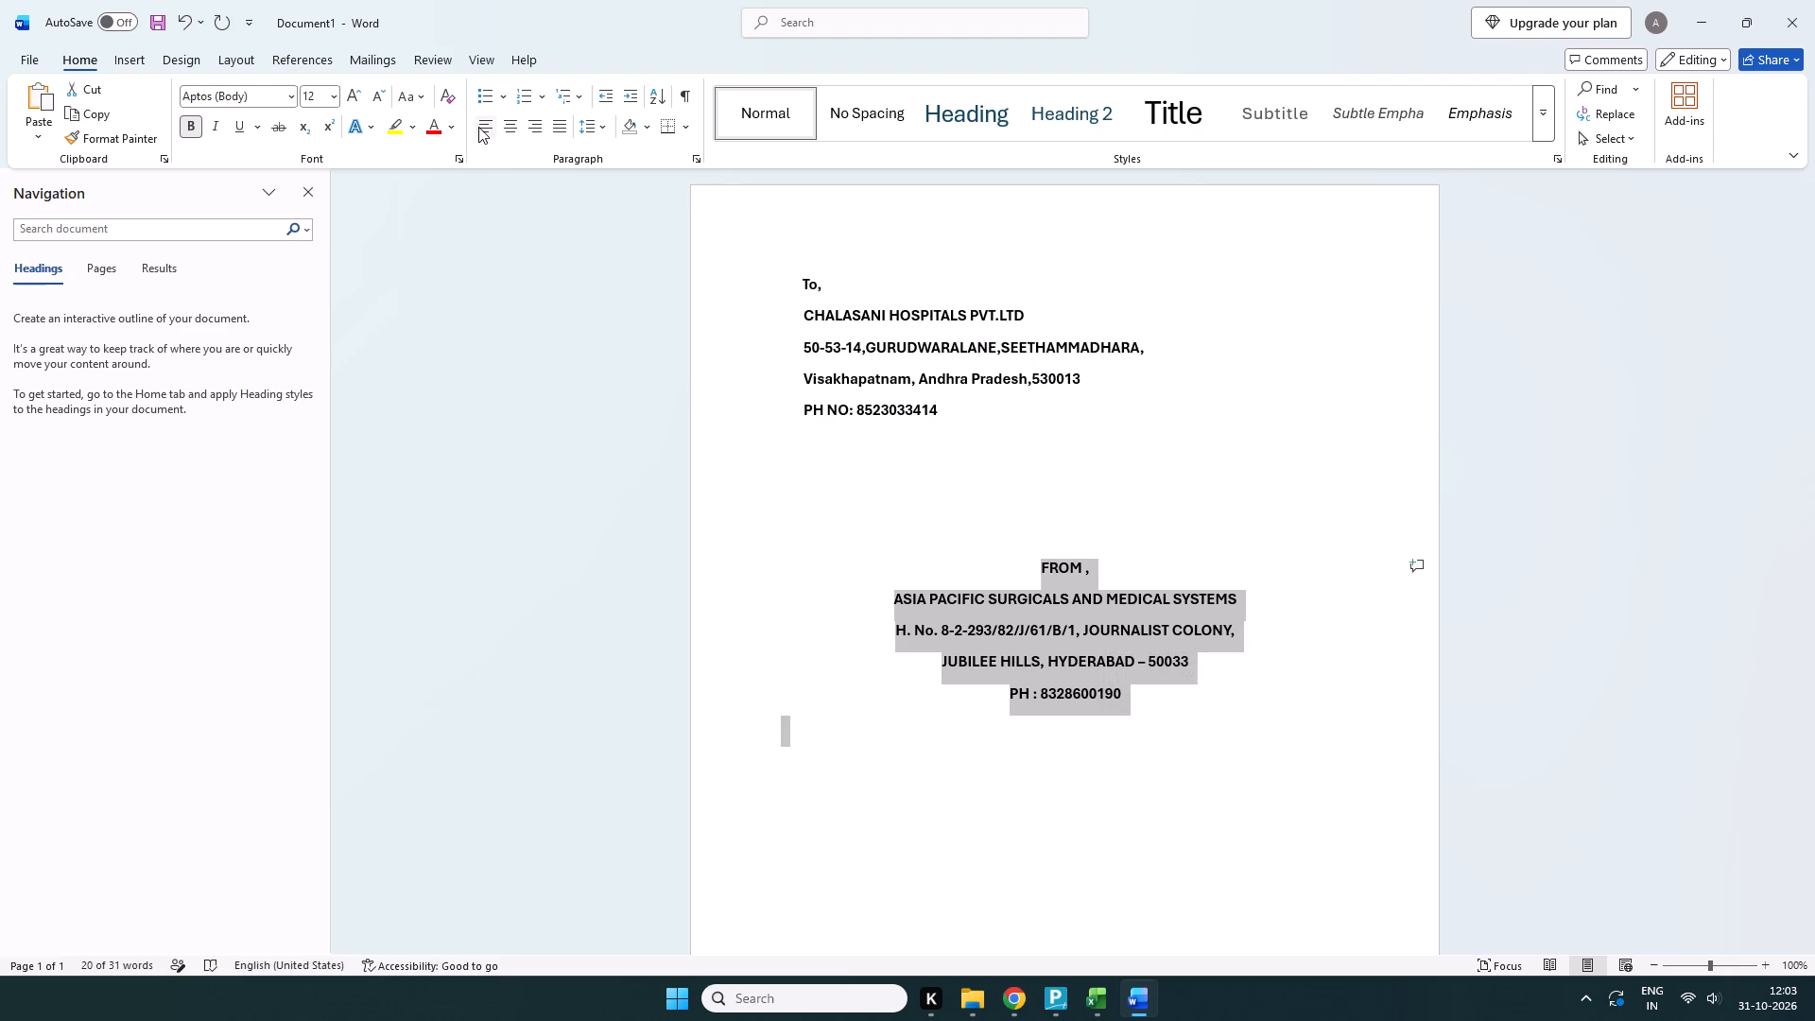
{"action": "left_click", "coordinate": [478, 127]}
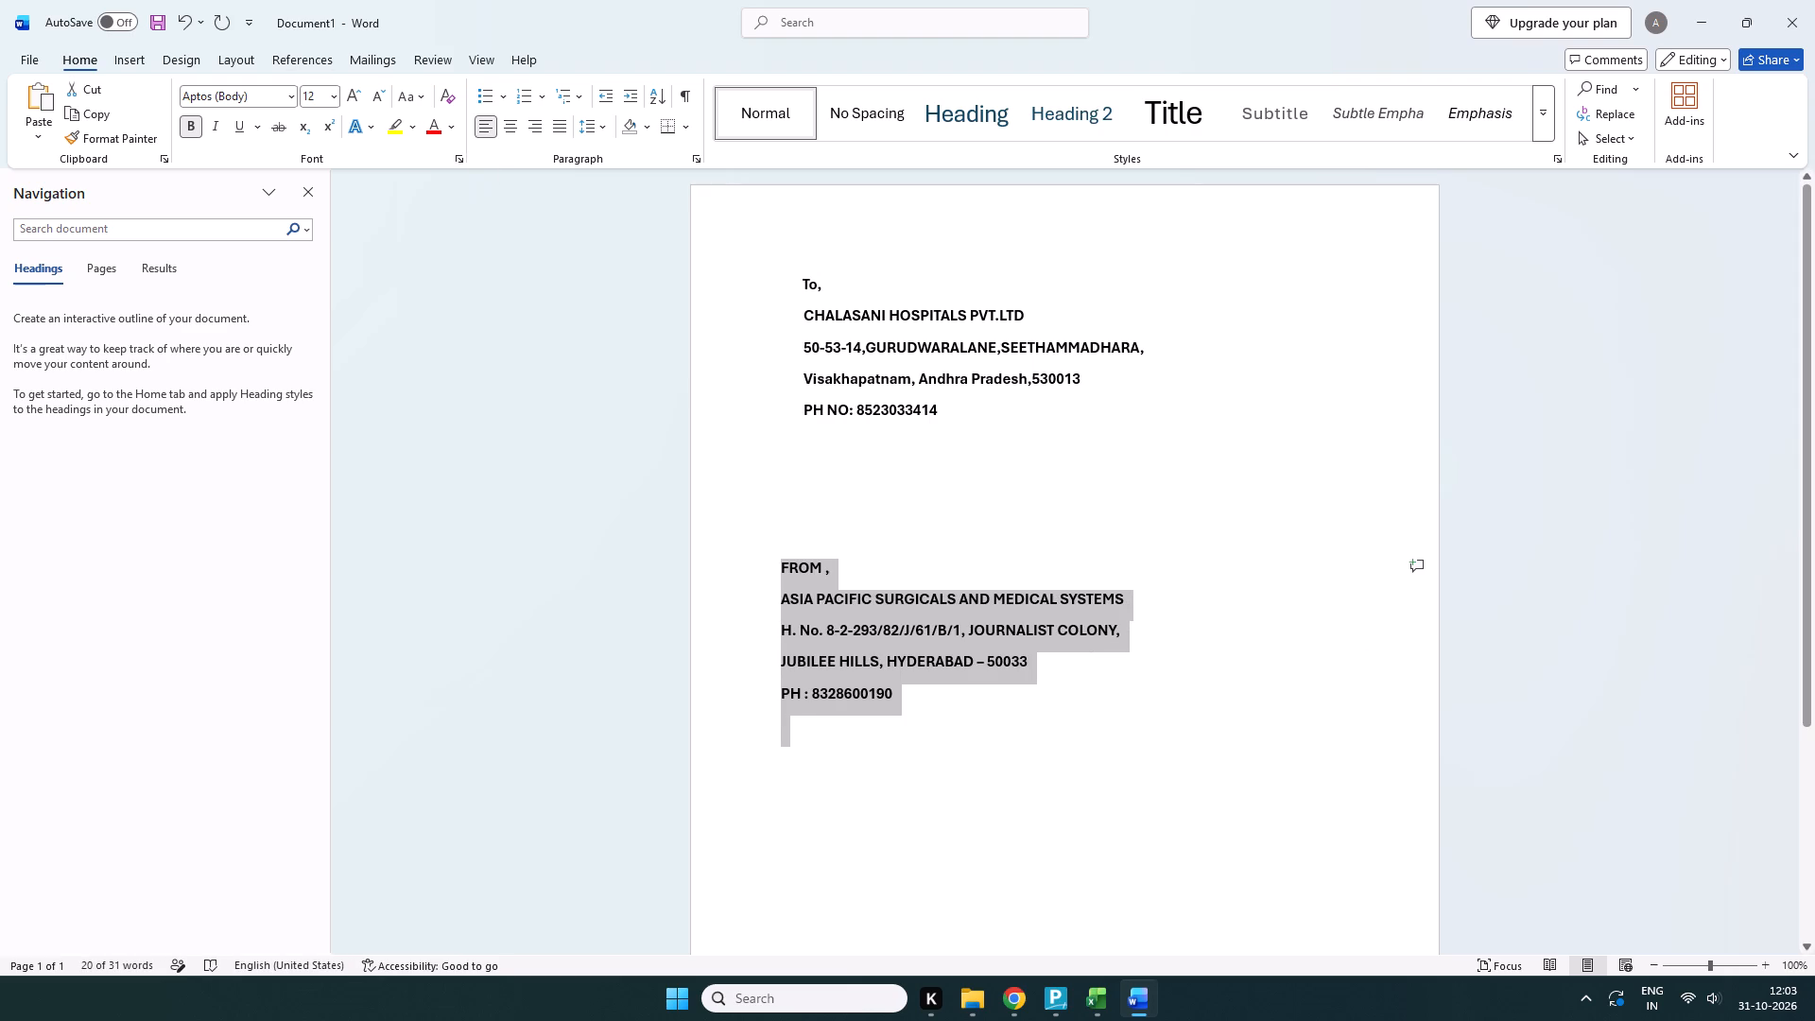
{"action": "left_click", "coordinate": [1082, 784]}
Delete three blank lines between the recipient's PH NO line and the FROM block.
{"action": "left_click", "coordinate": [942, 407]}
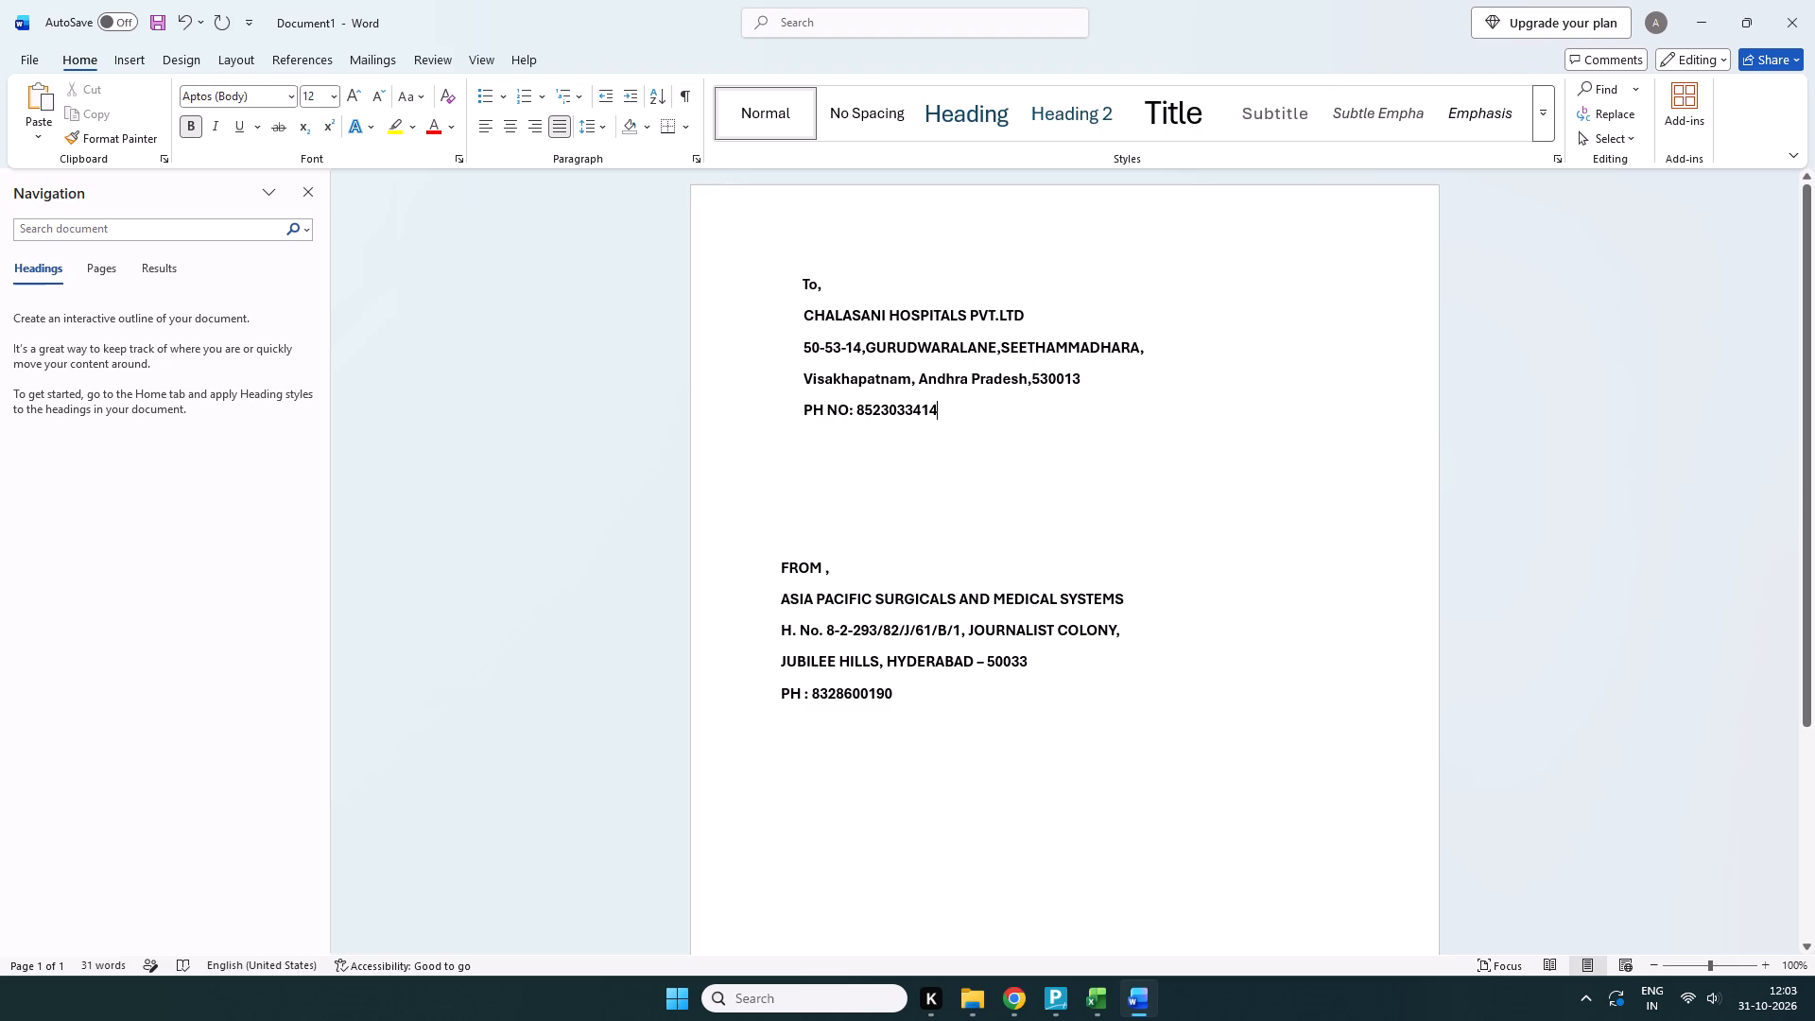
{"action": "key", "text": "Delete"}
{"action": "key", "text": "Delete"}
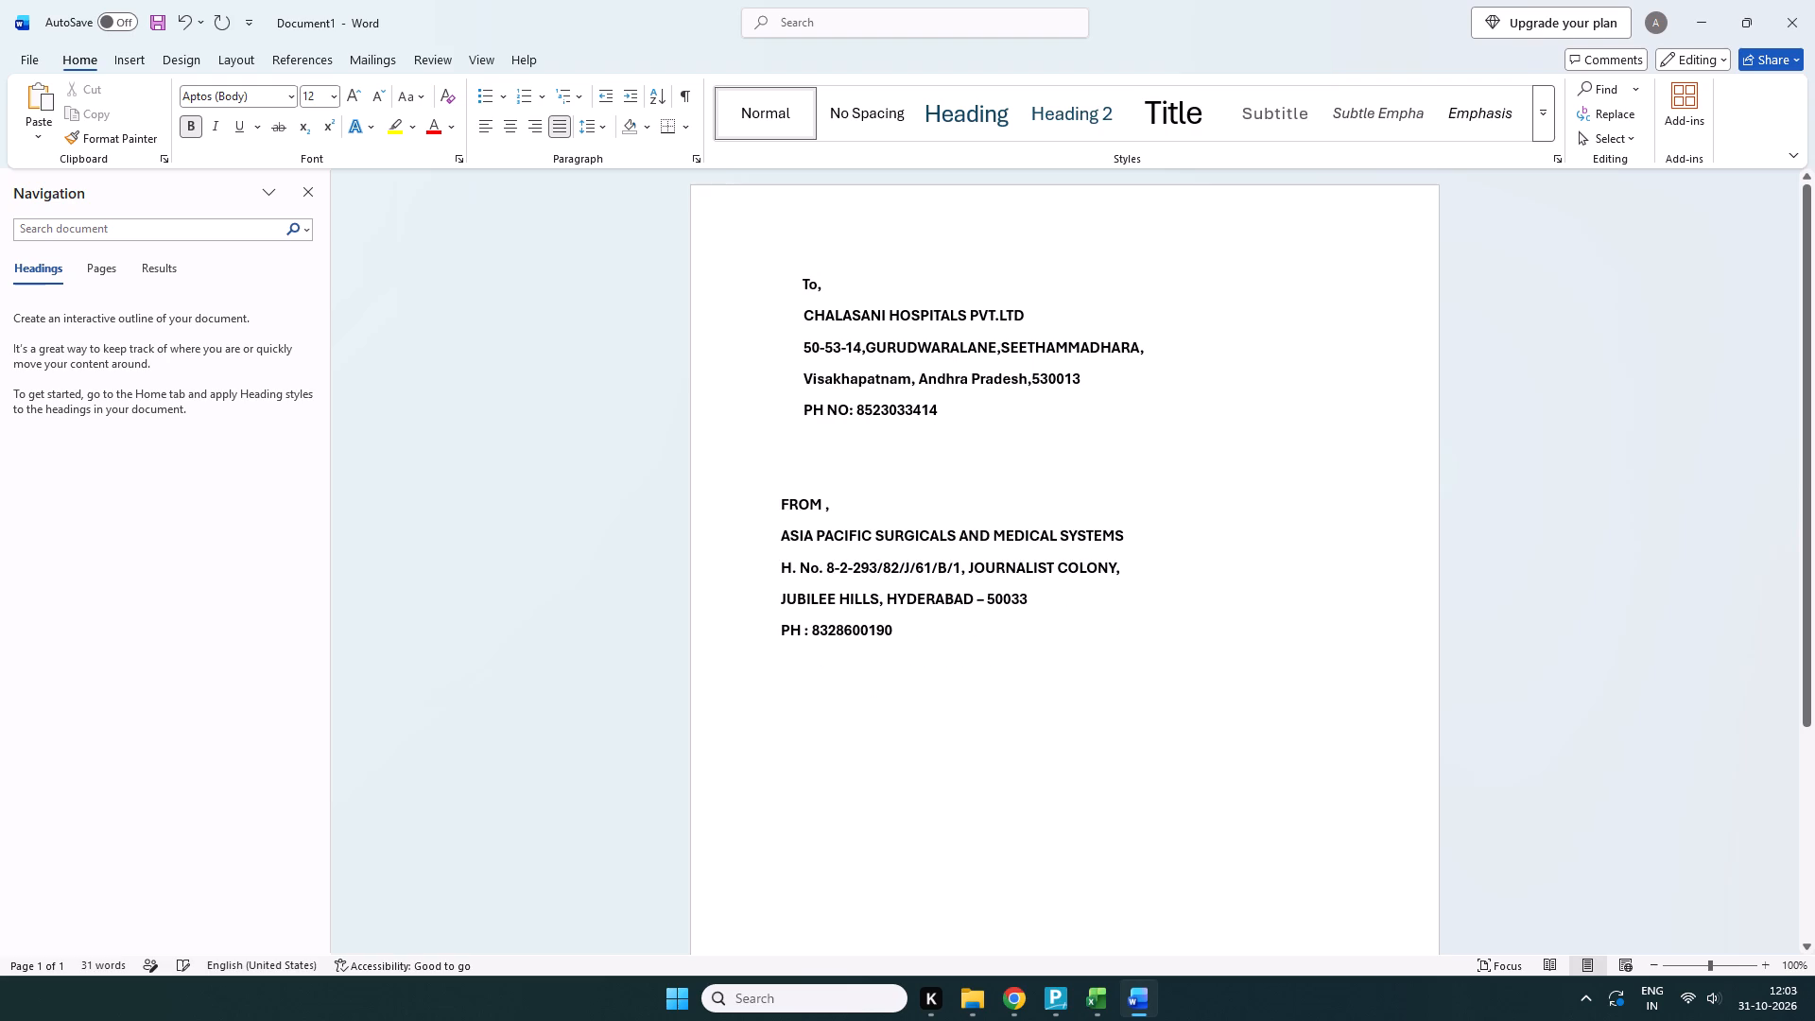
{"action": "key", "text": "Delete"}
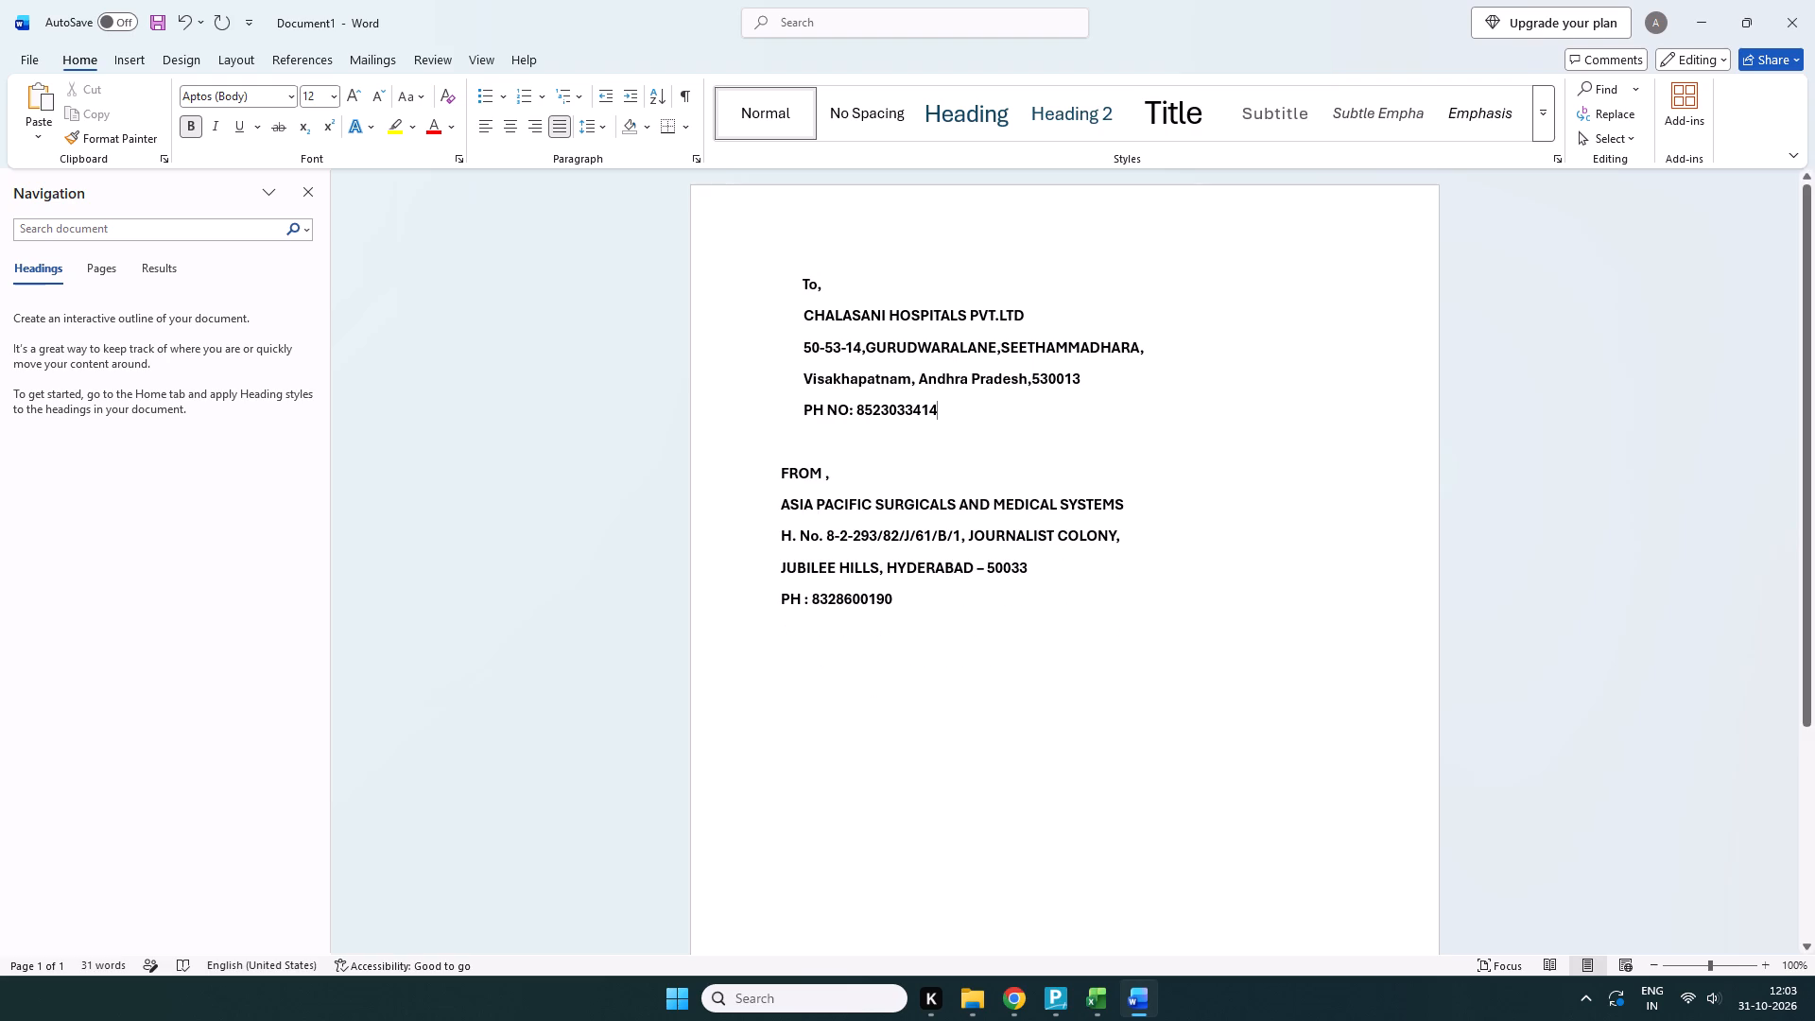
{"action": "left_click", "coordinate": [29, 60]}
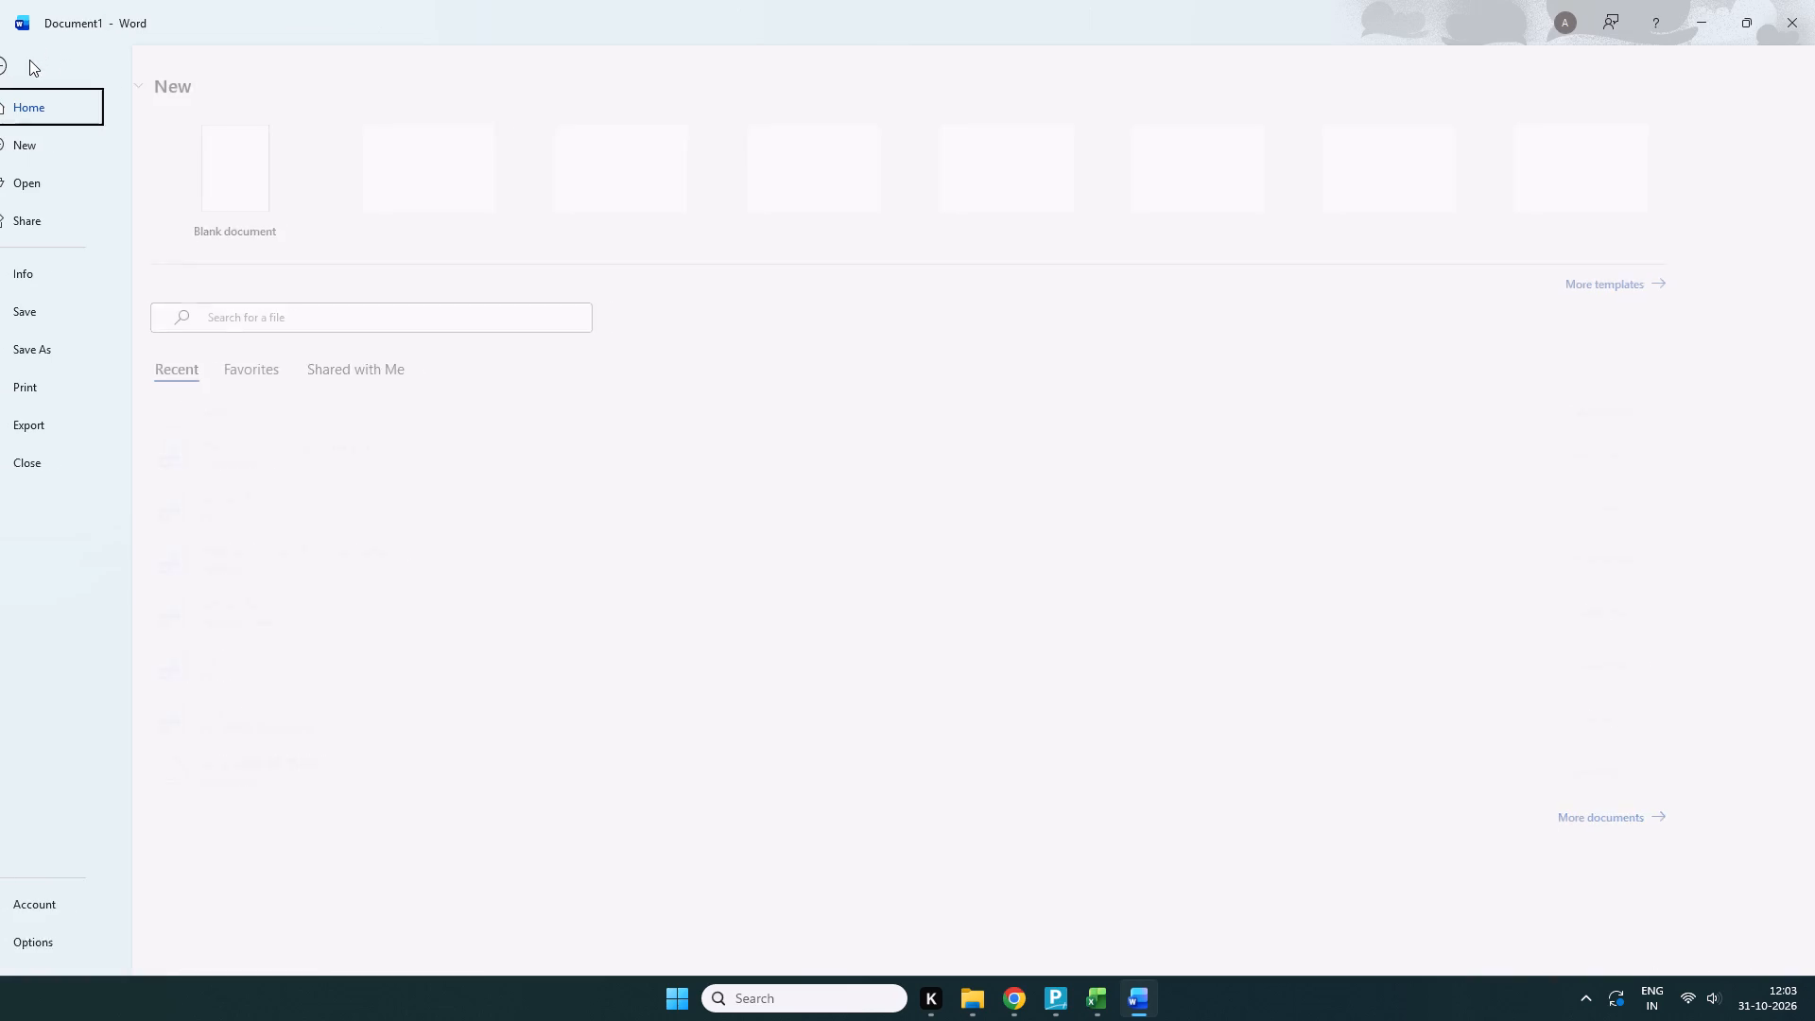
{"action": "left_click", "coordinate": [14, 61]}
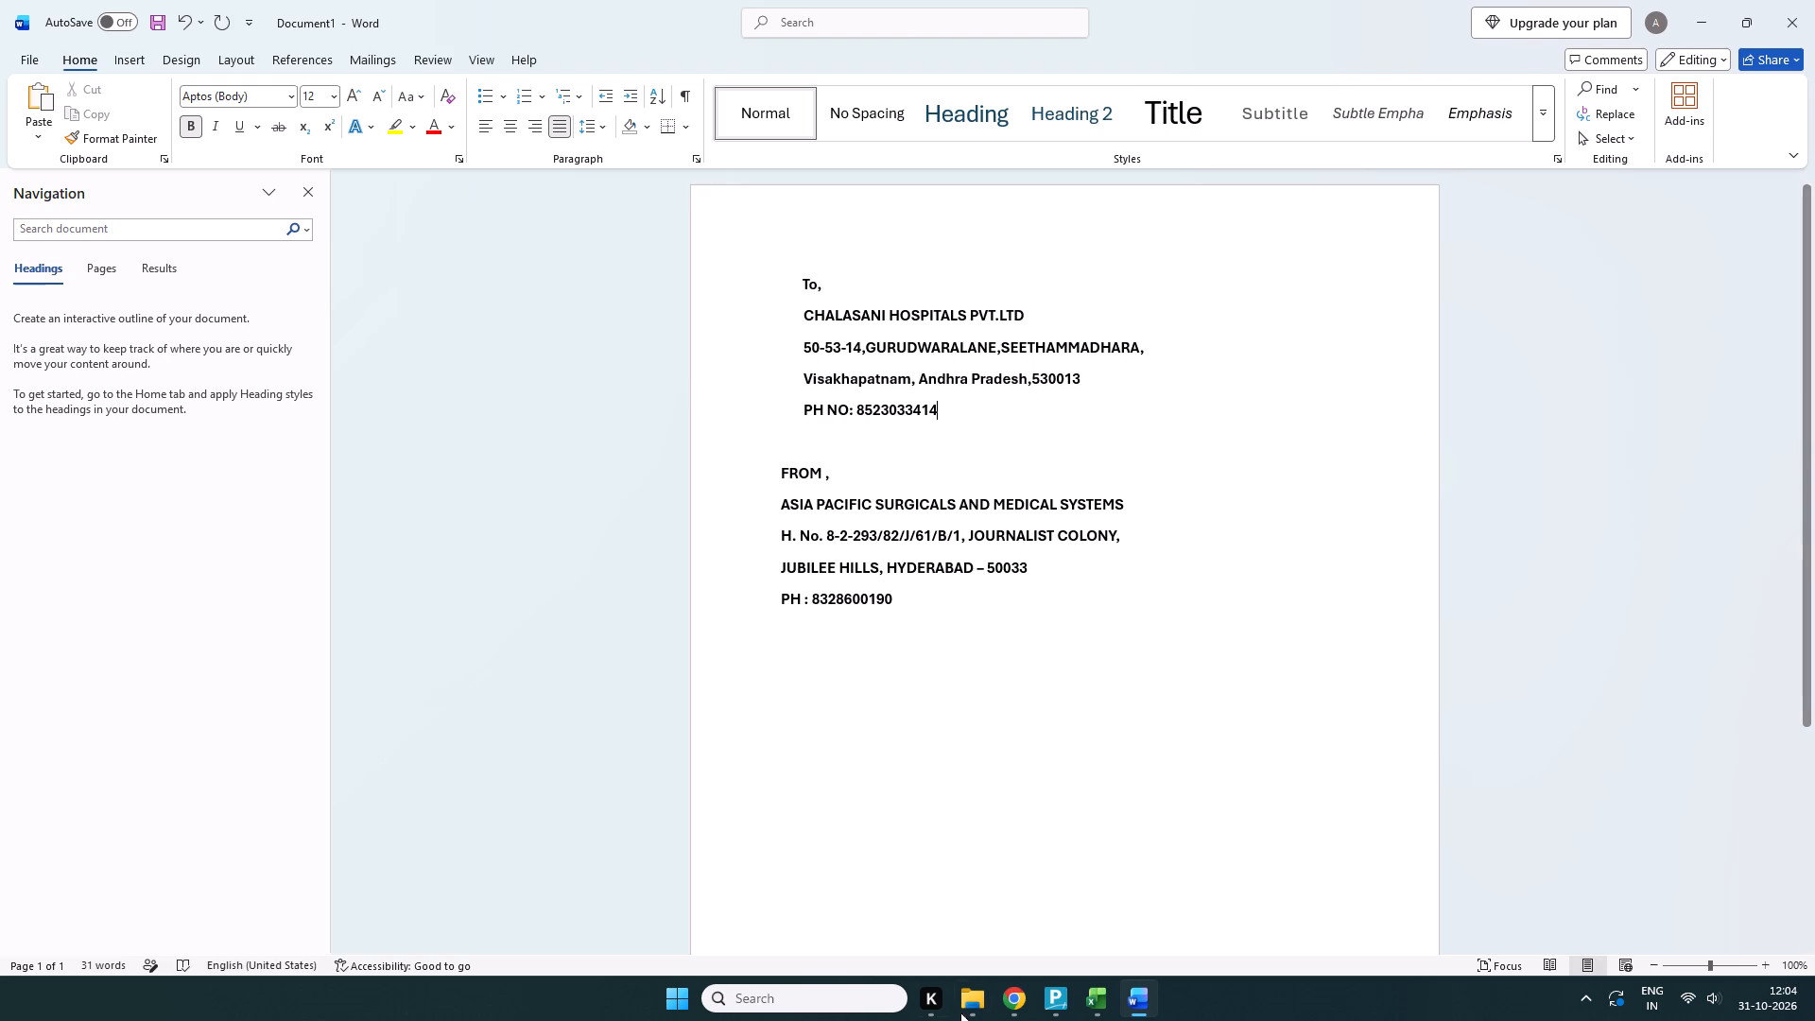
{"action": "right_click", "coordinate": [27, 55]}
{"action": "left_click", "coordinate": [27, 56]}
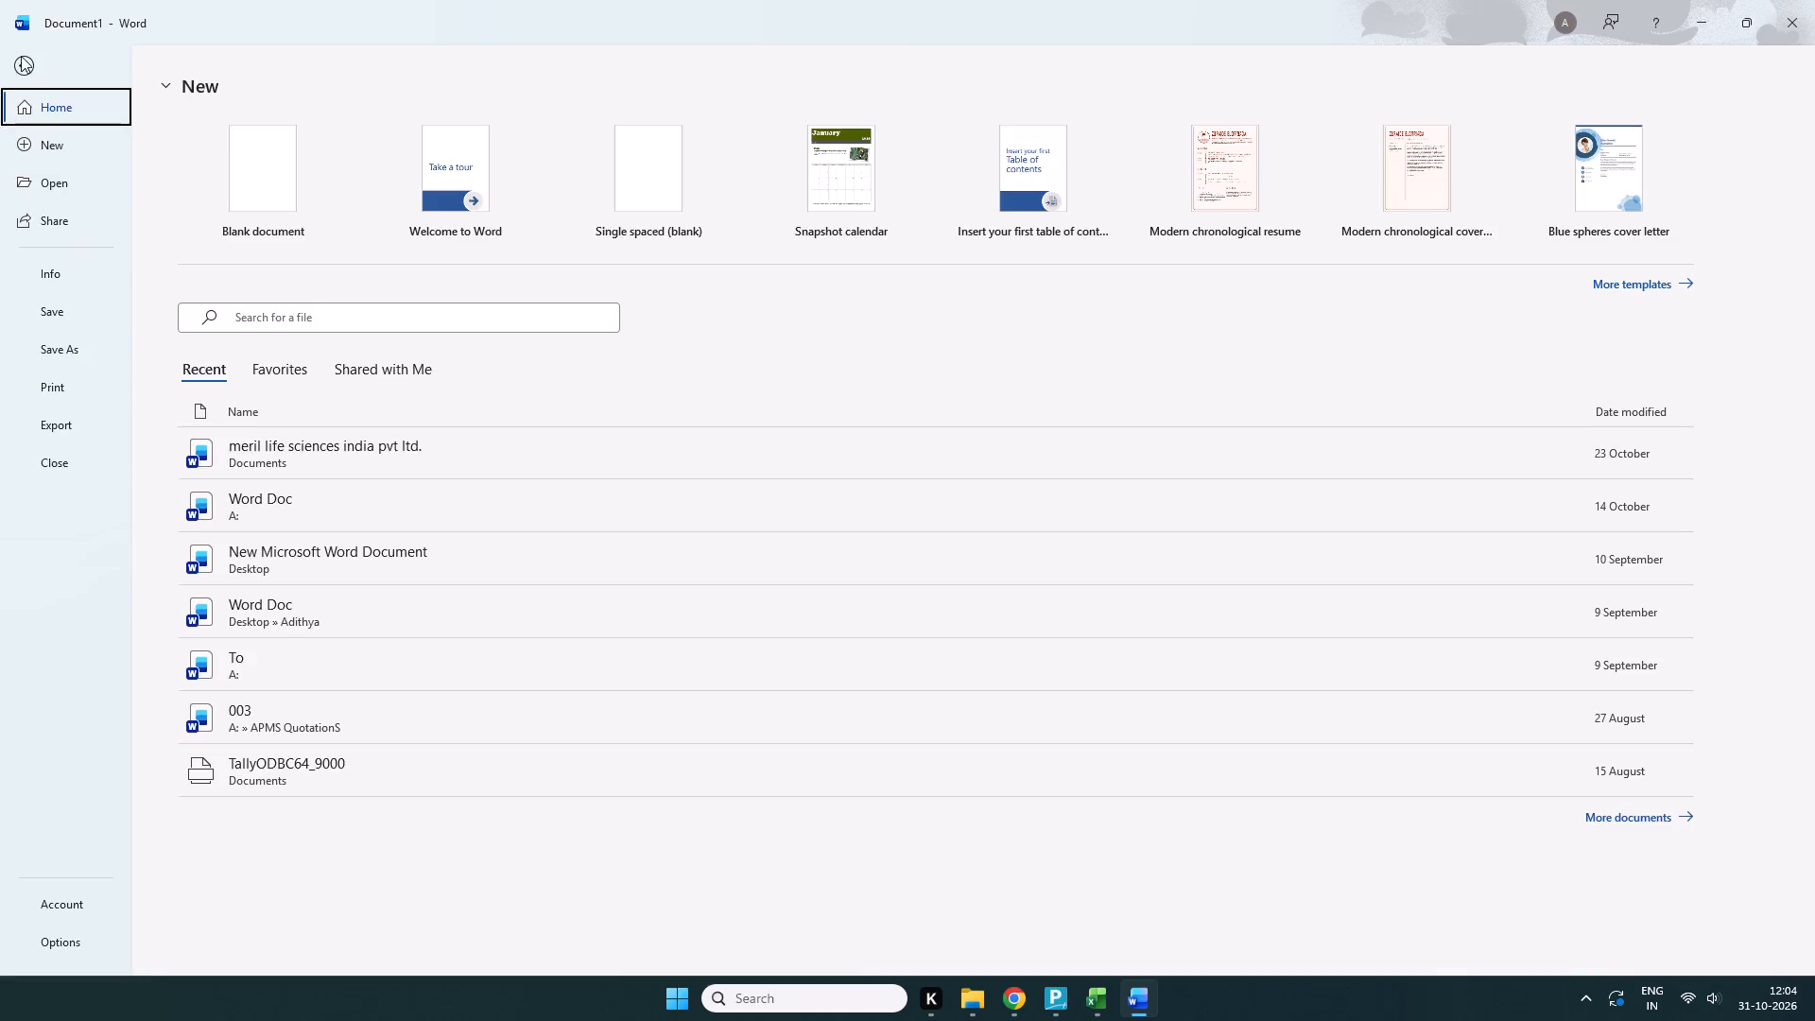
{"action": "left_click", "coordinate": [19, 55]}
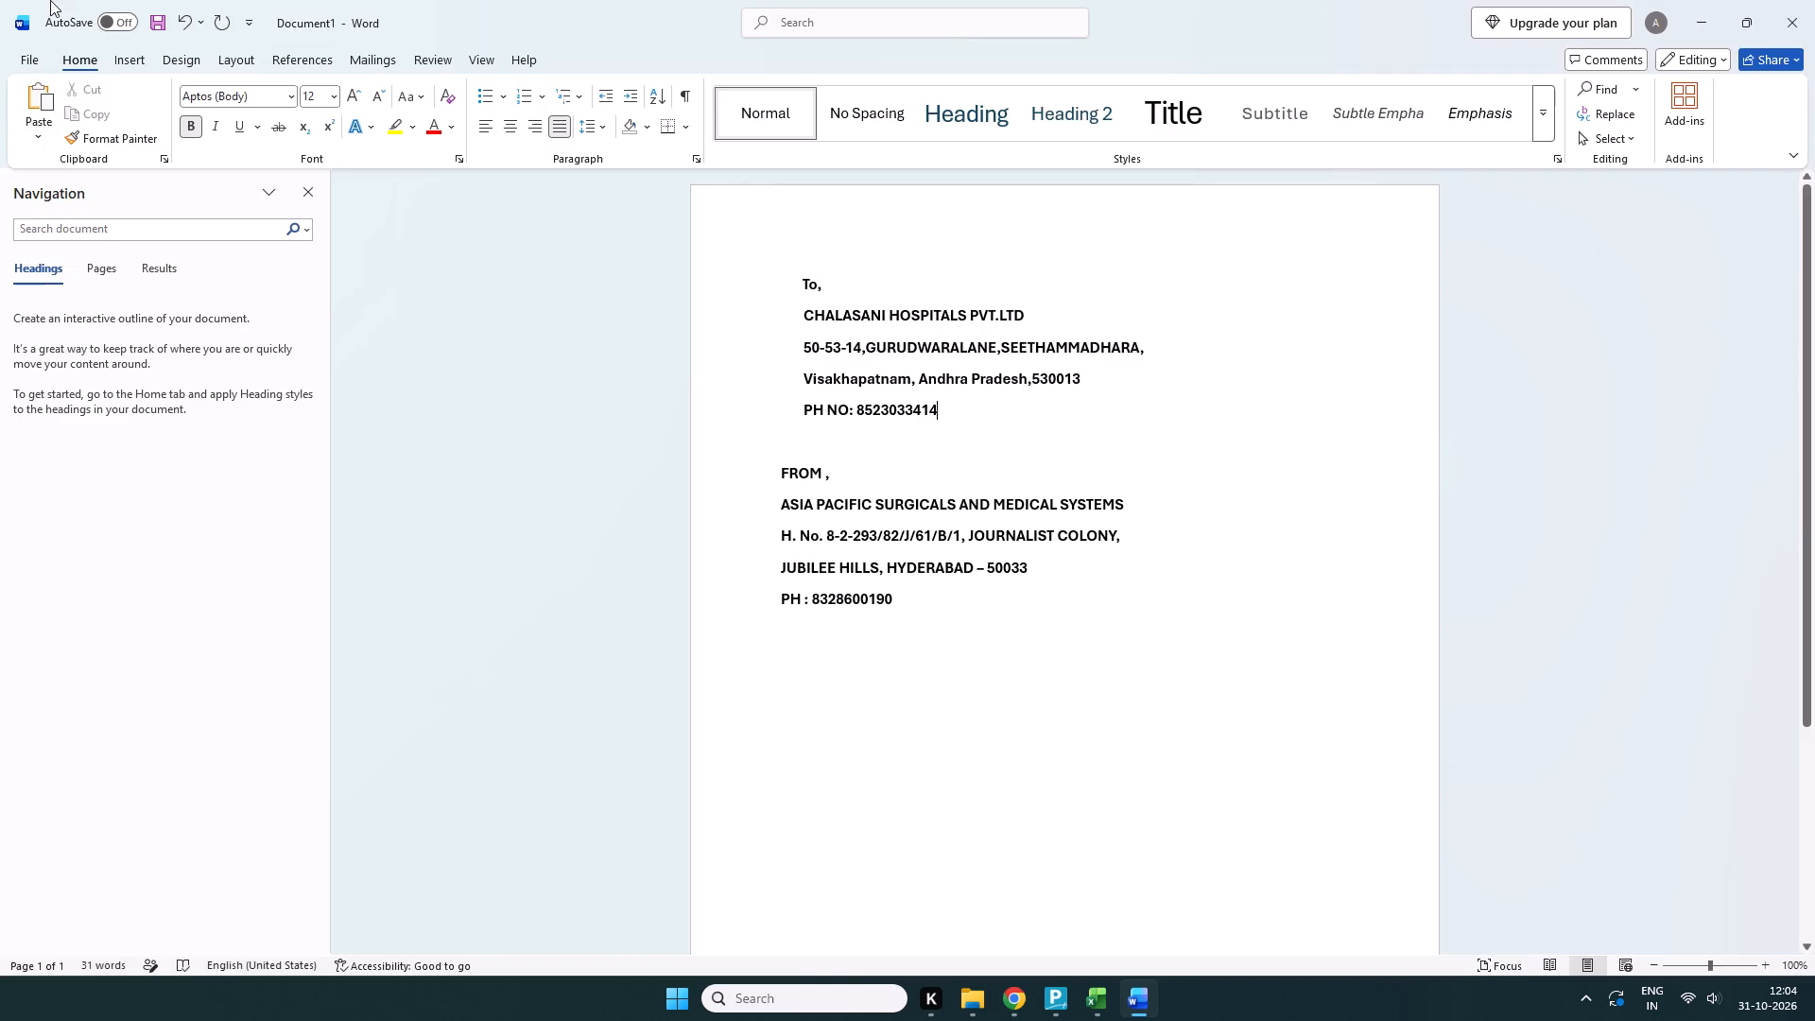
Turn on AutoSave for the To/FROM address document.
{"action": "left_click", "coordinate": [51, 20]}
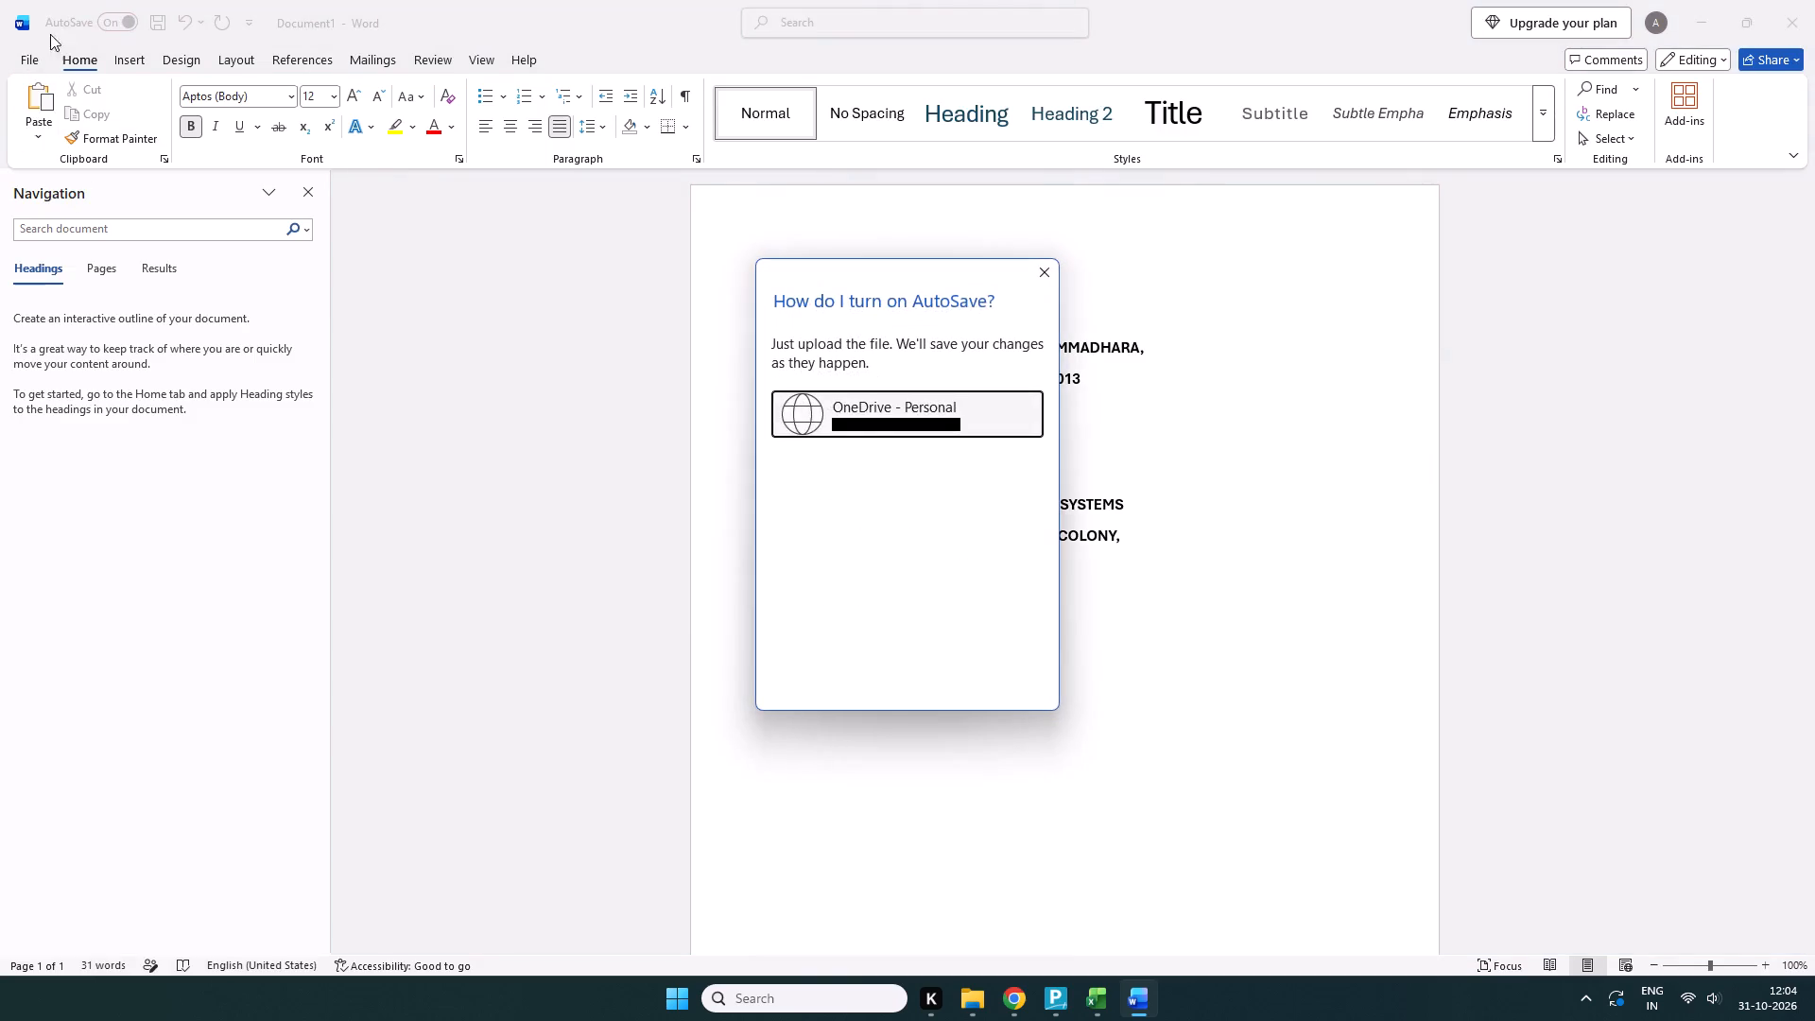
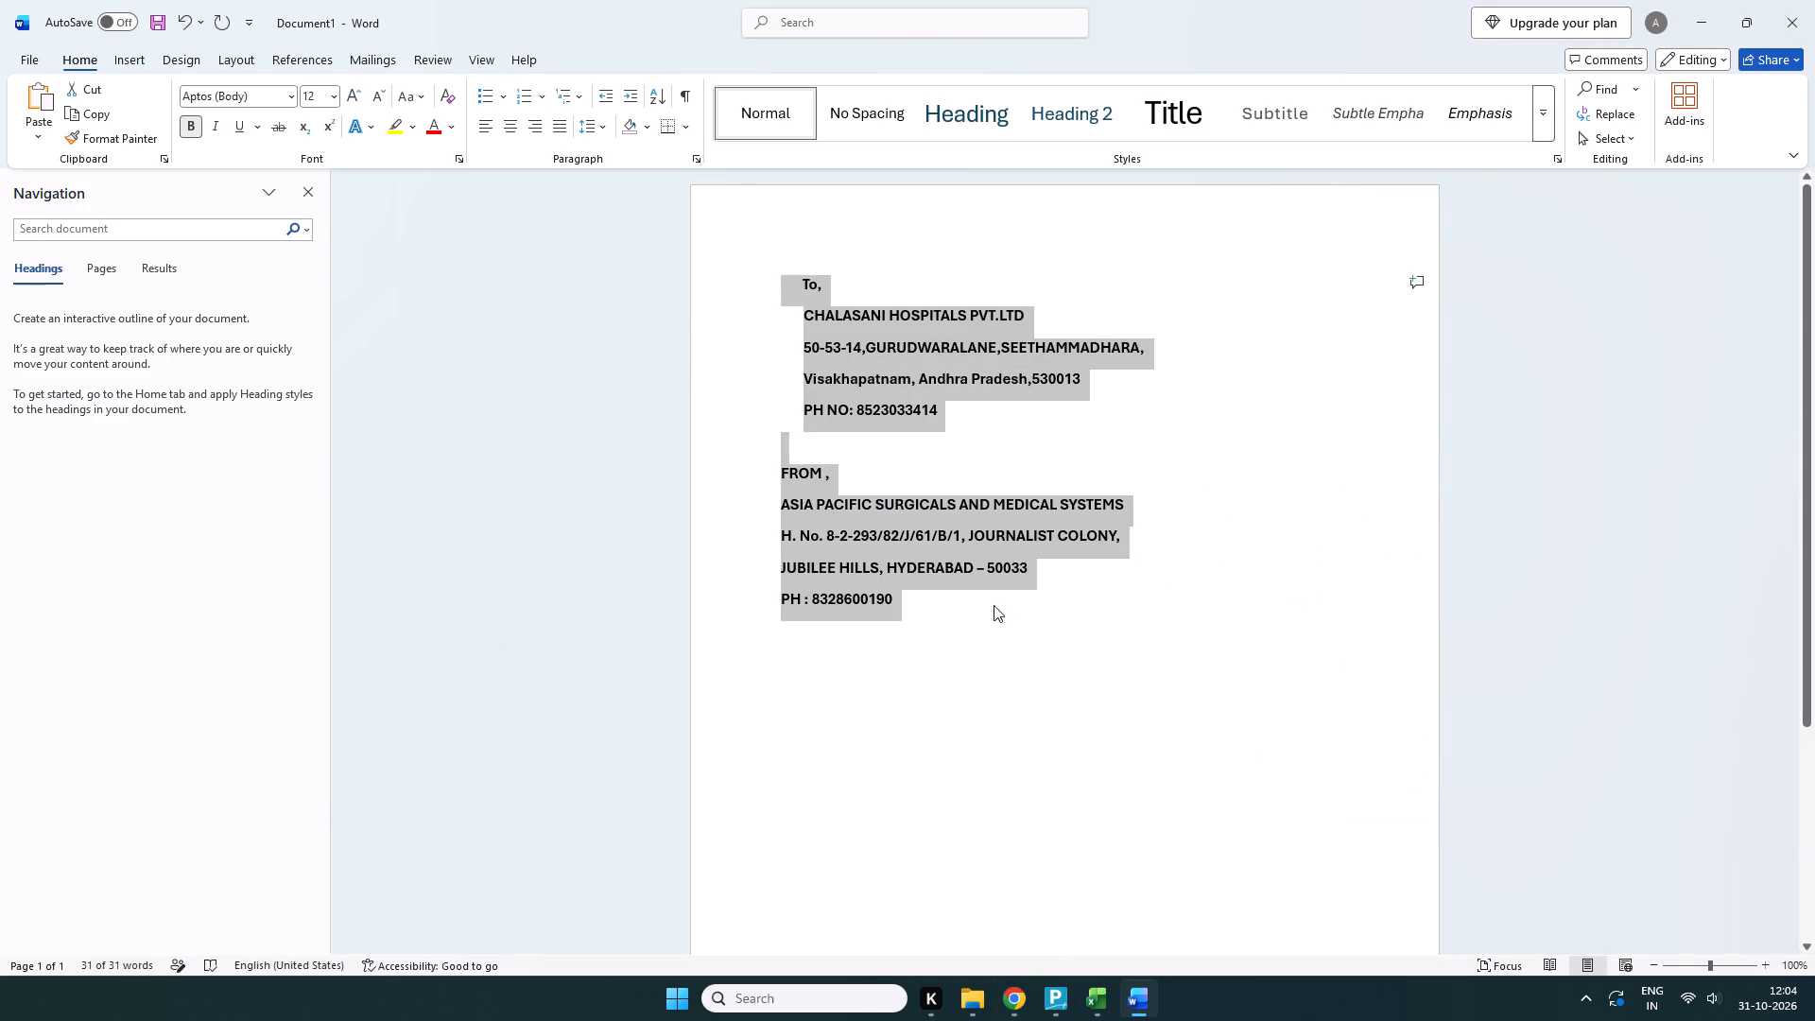
Copy the complete To and FROM address blocks.
{"action": "right_click", "coordinate": [923, 617]}
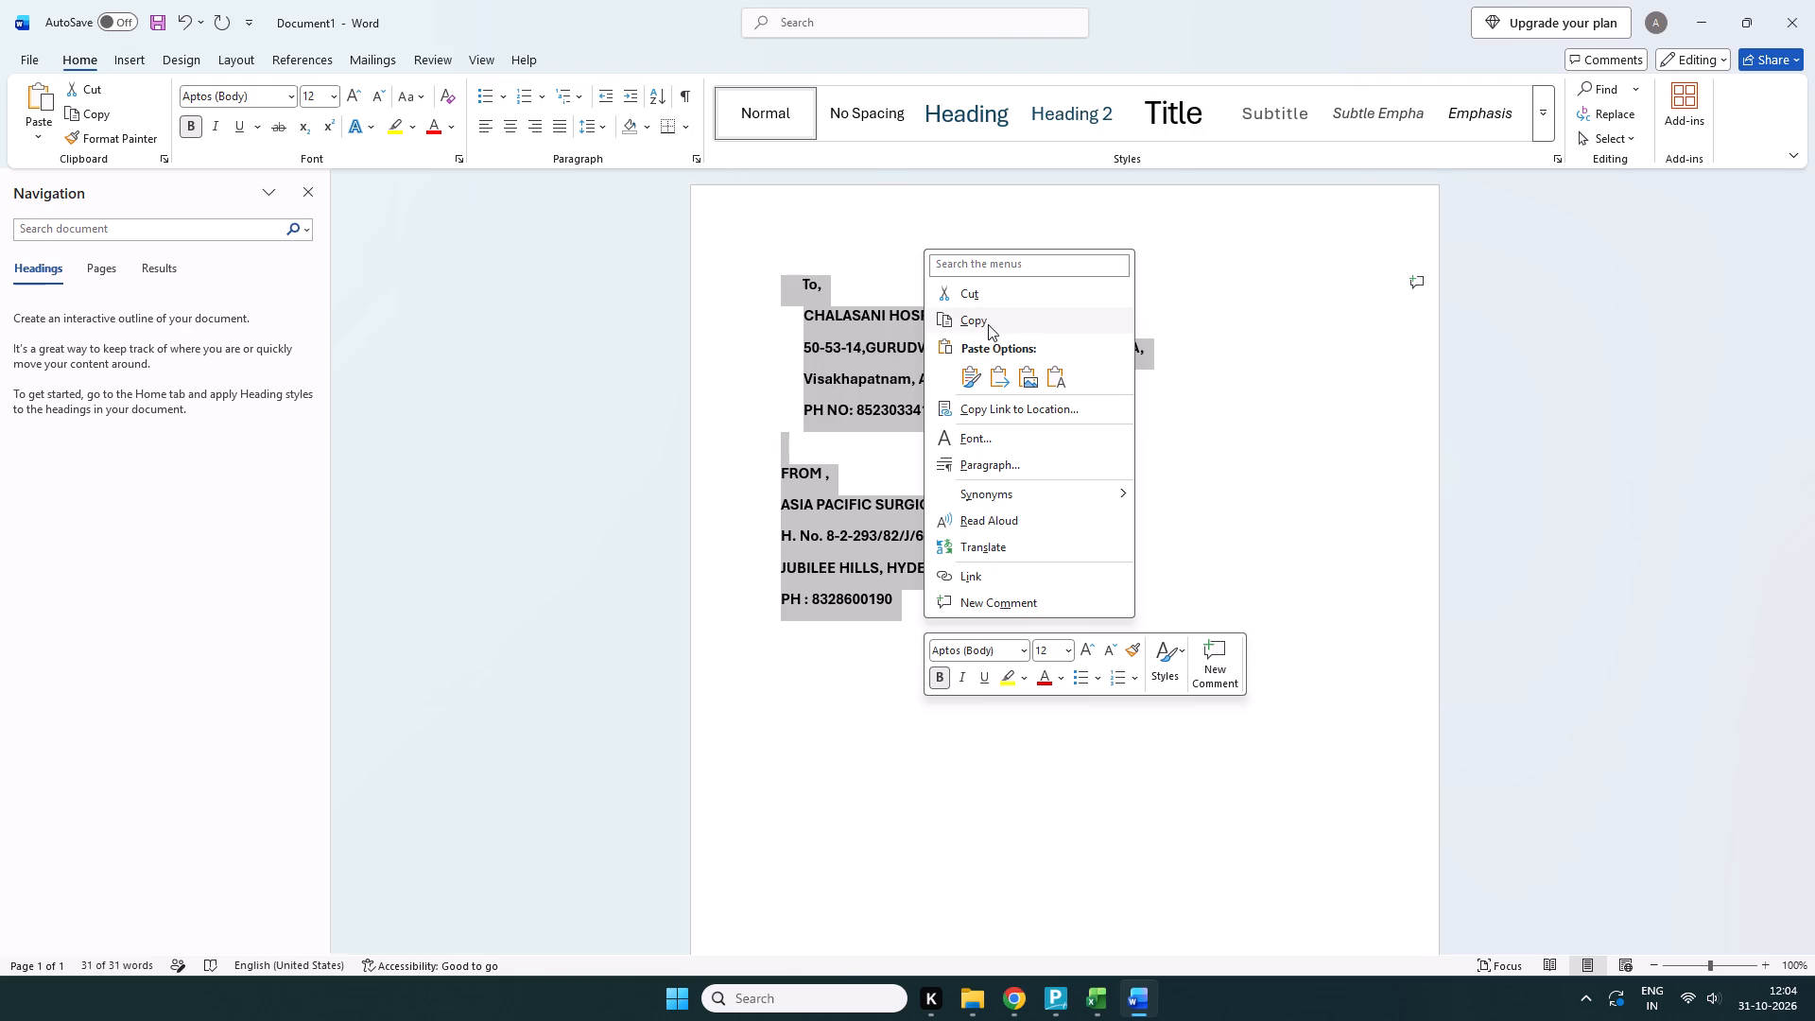
{"action": "left_click", "coordinate": [988, 324]}
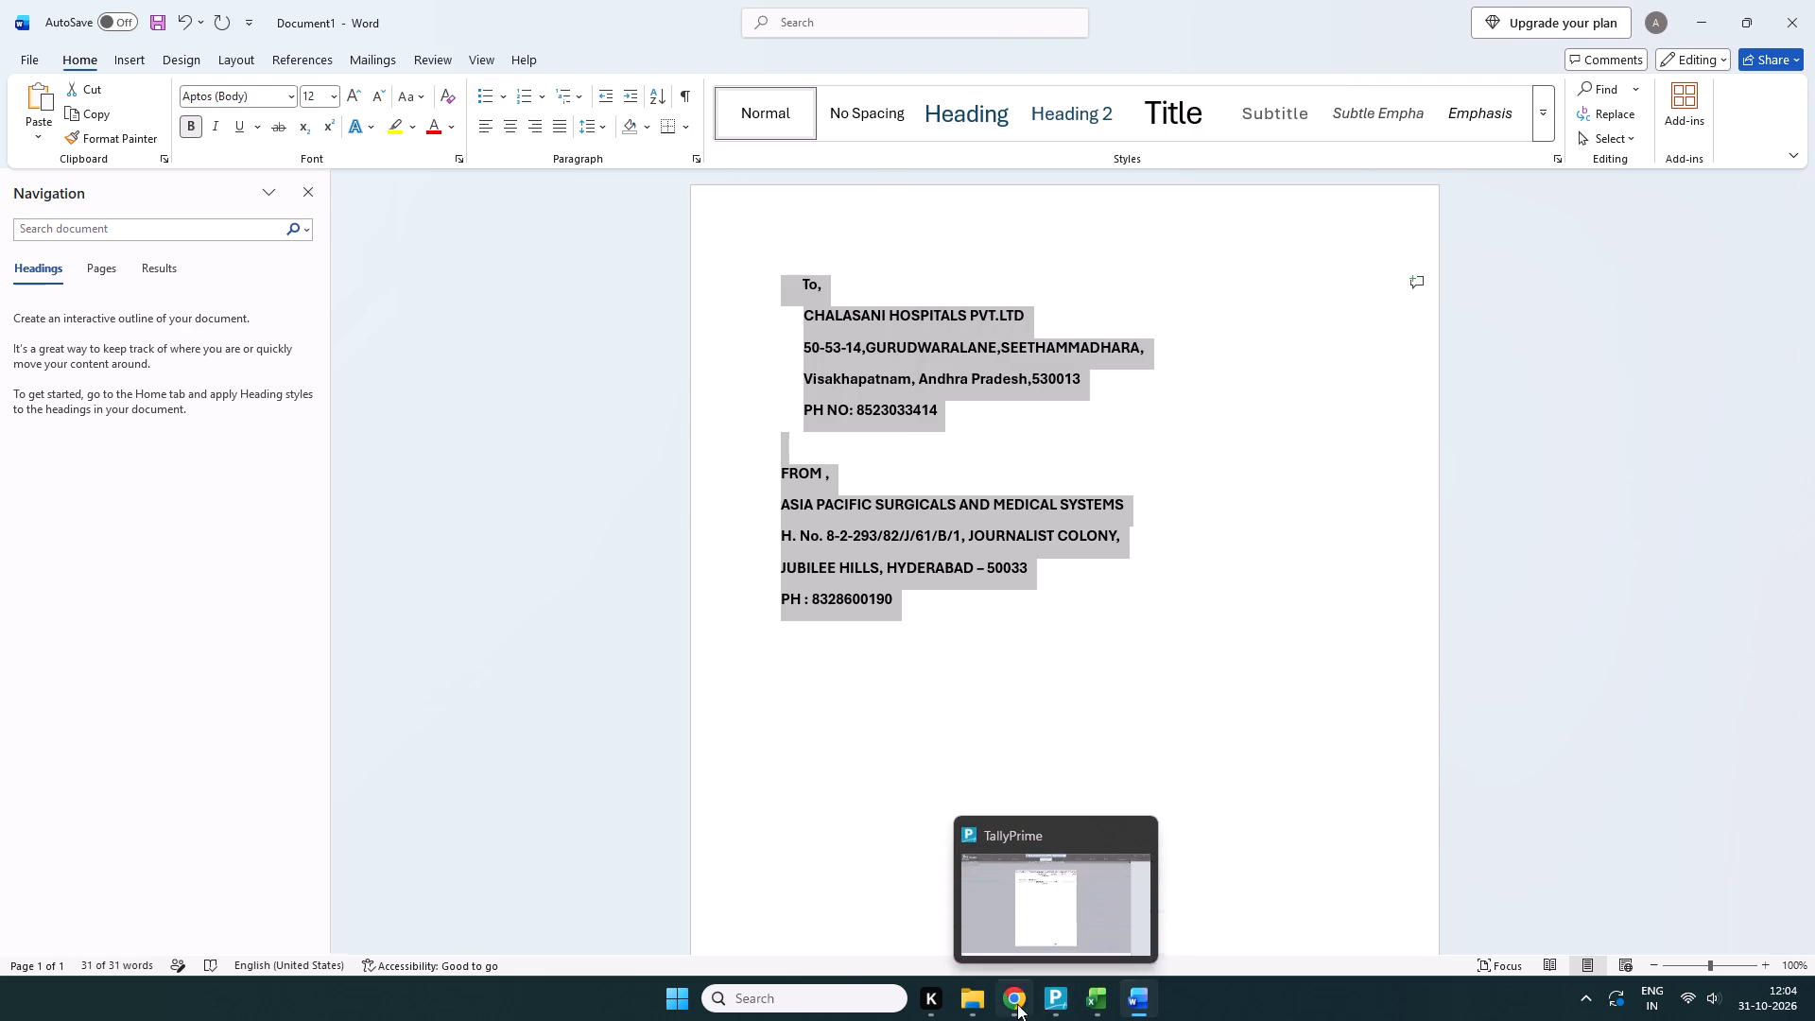
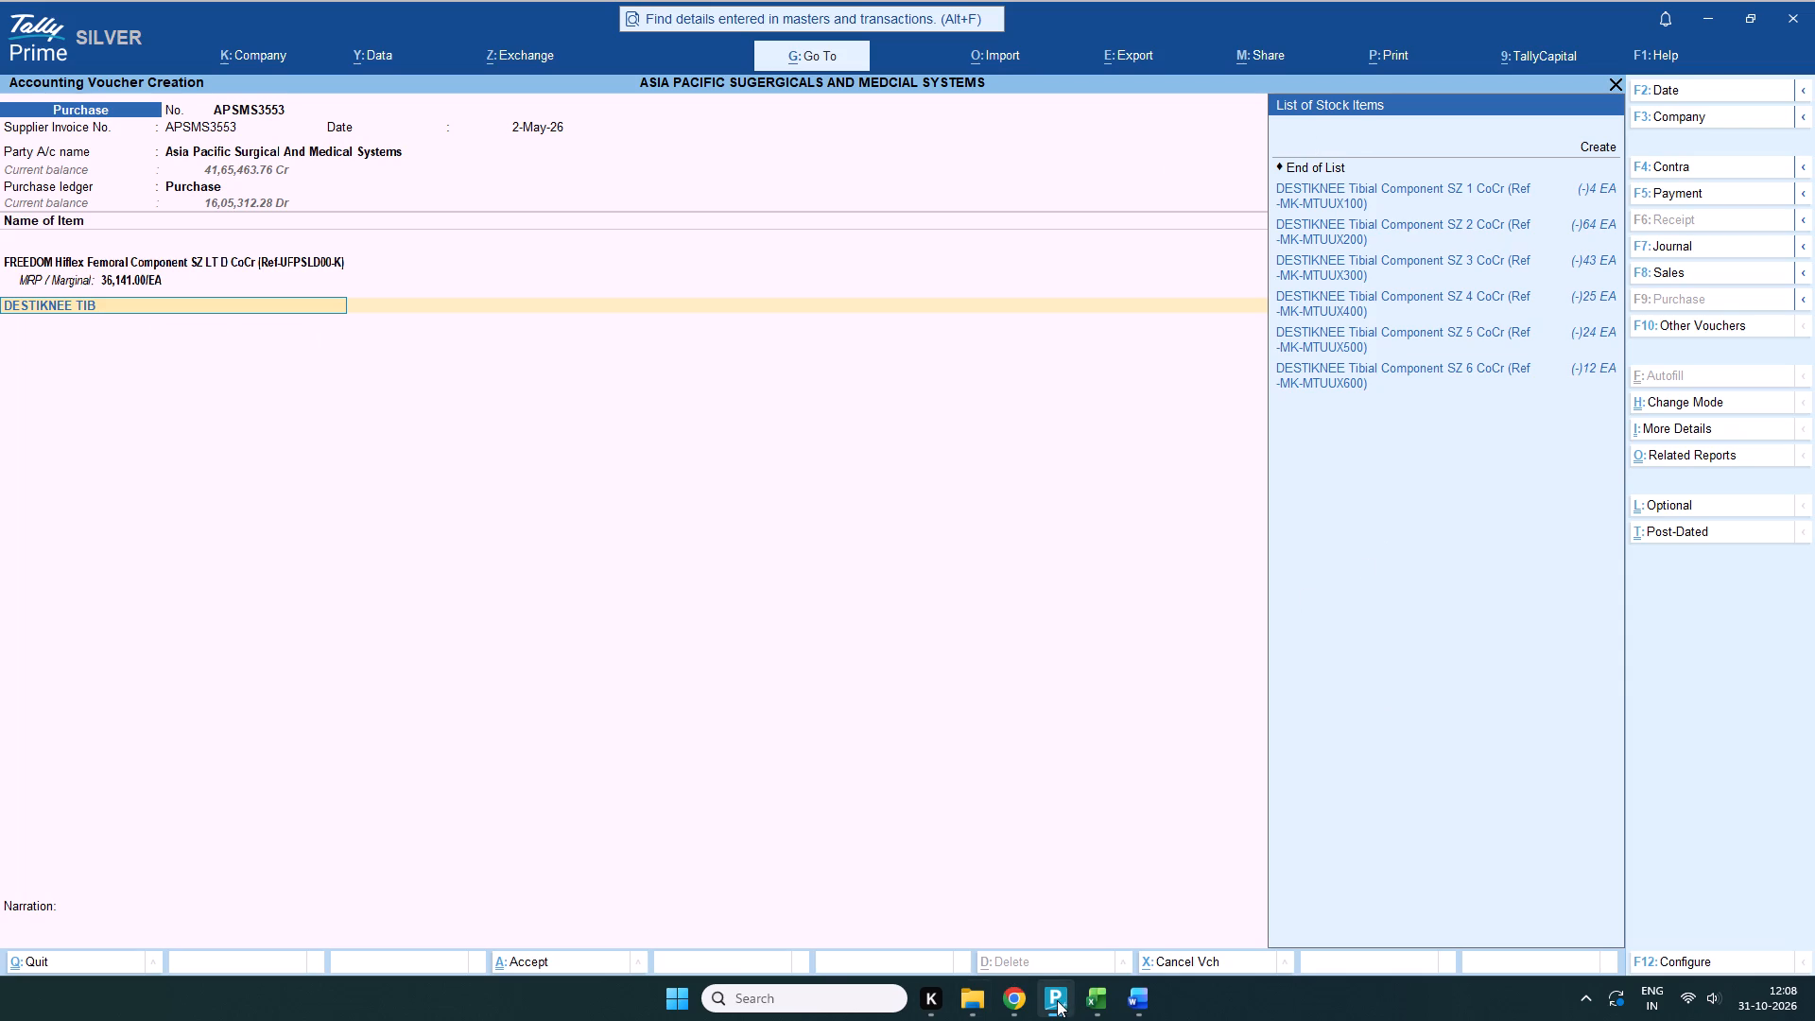
Add DESTIKNEE Tibial Component SZ 4 CoCr (Ref-MK-MTUUX400) as the second item in purchase voucher APSMS3553.
{"action": "triple_click", "coordinate": [1427, 302]}
{"action": "double_click", "coordinate": [1427, 302]}
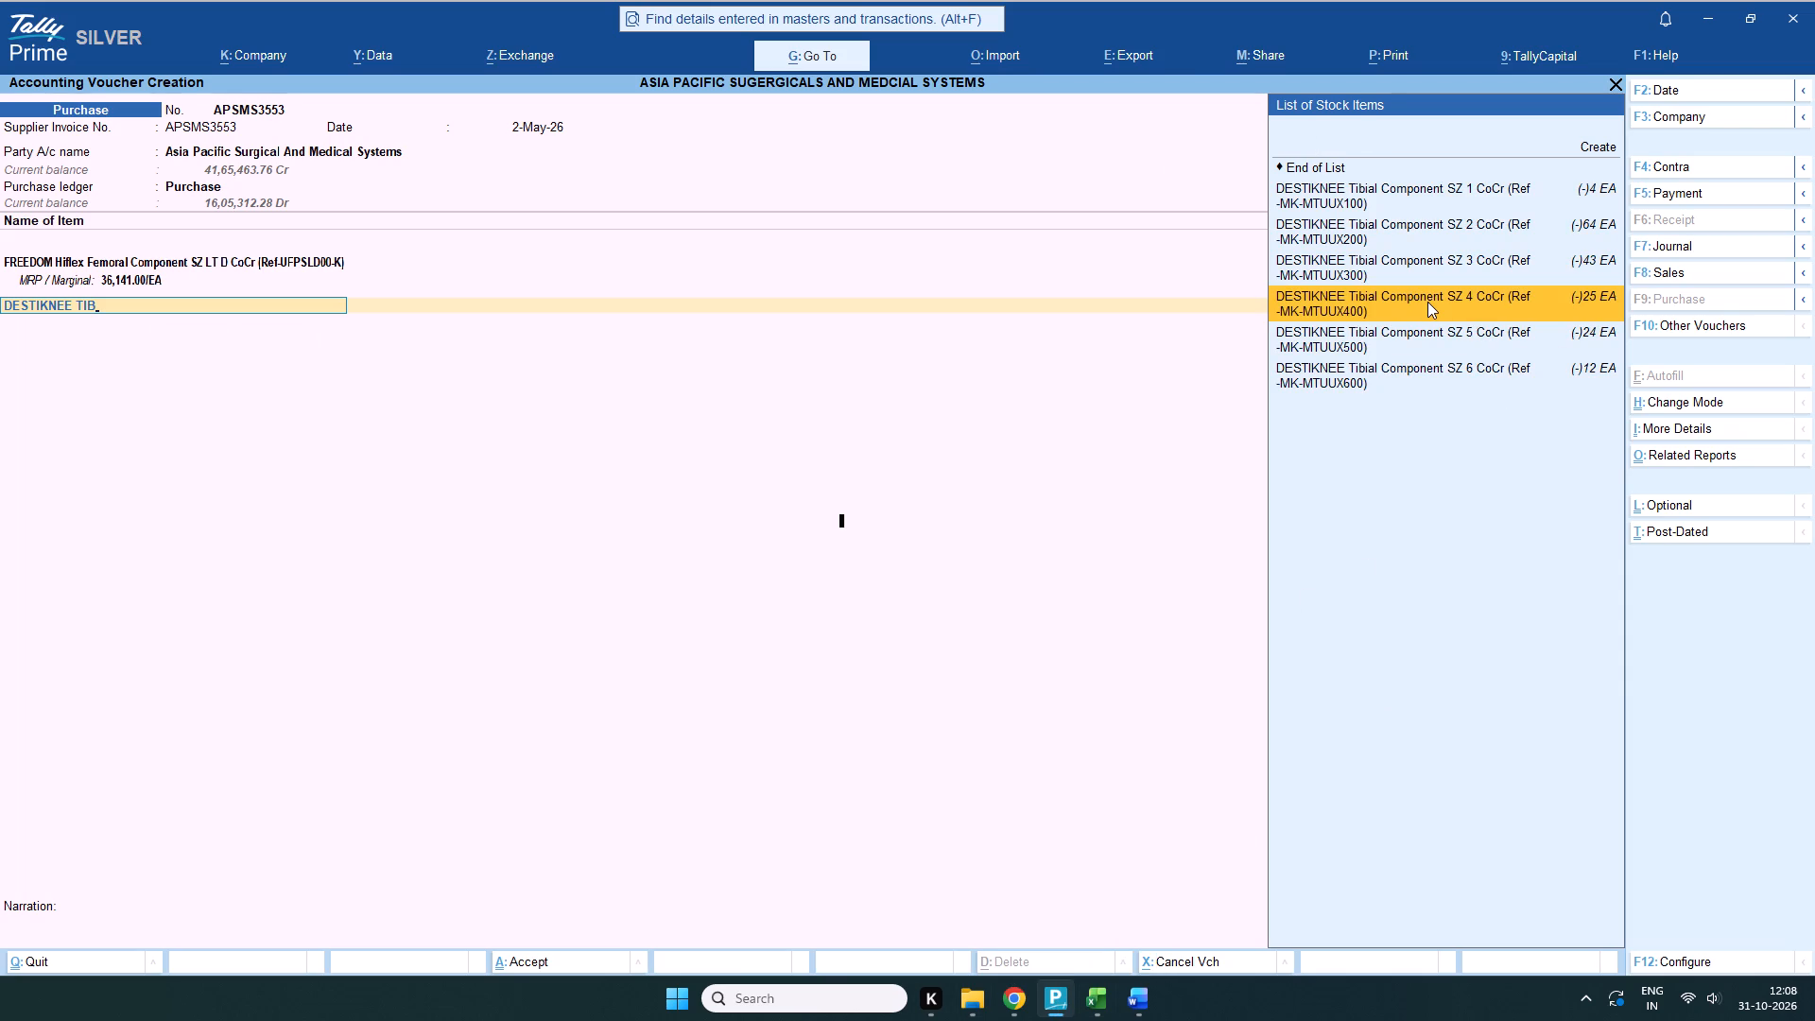
{"action": "left_click", "coordinate": [1616, 82]}
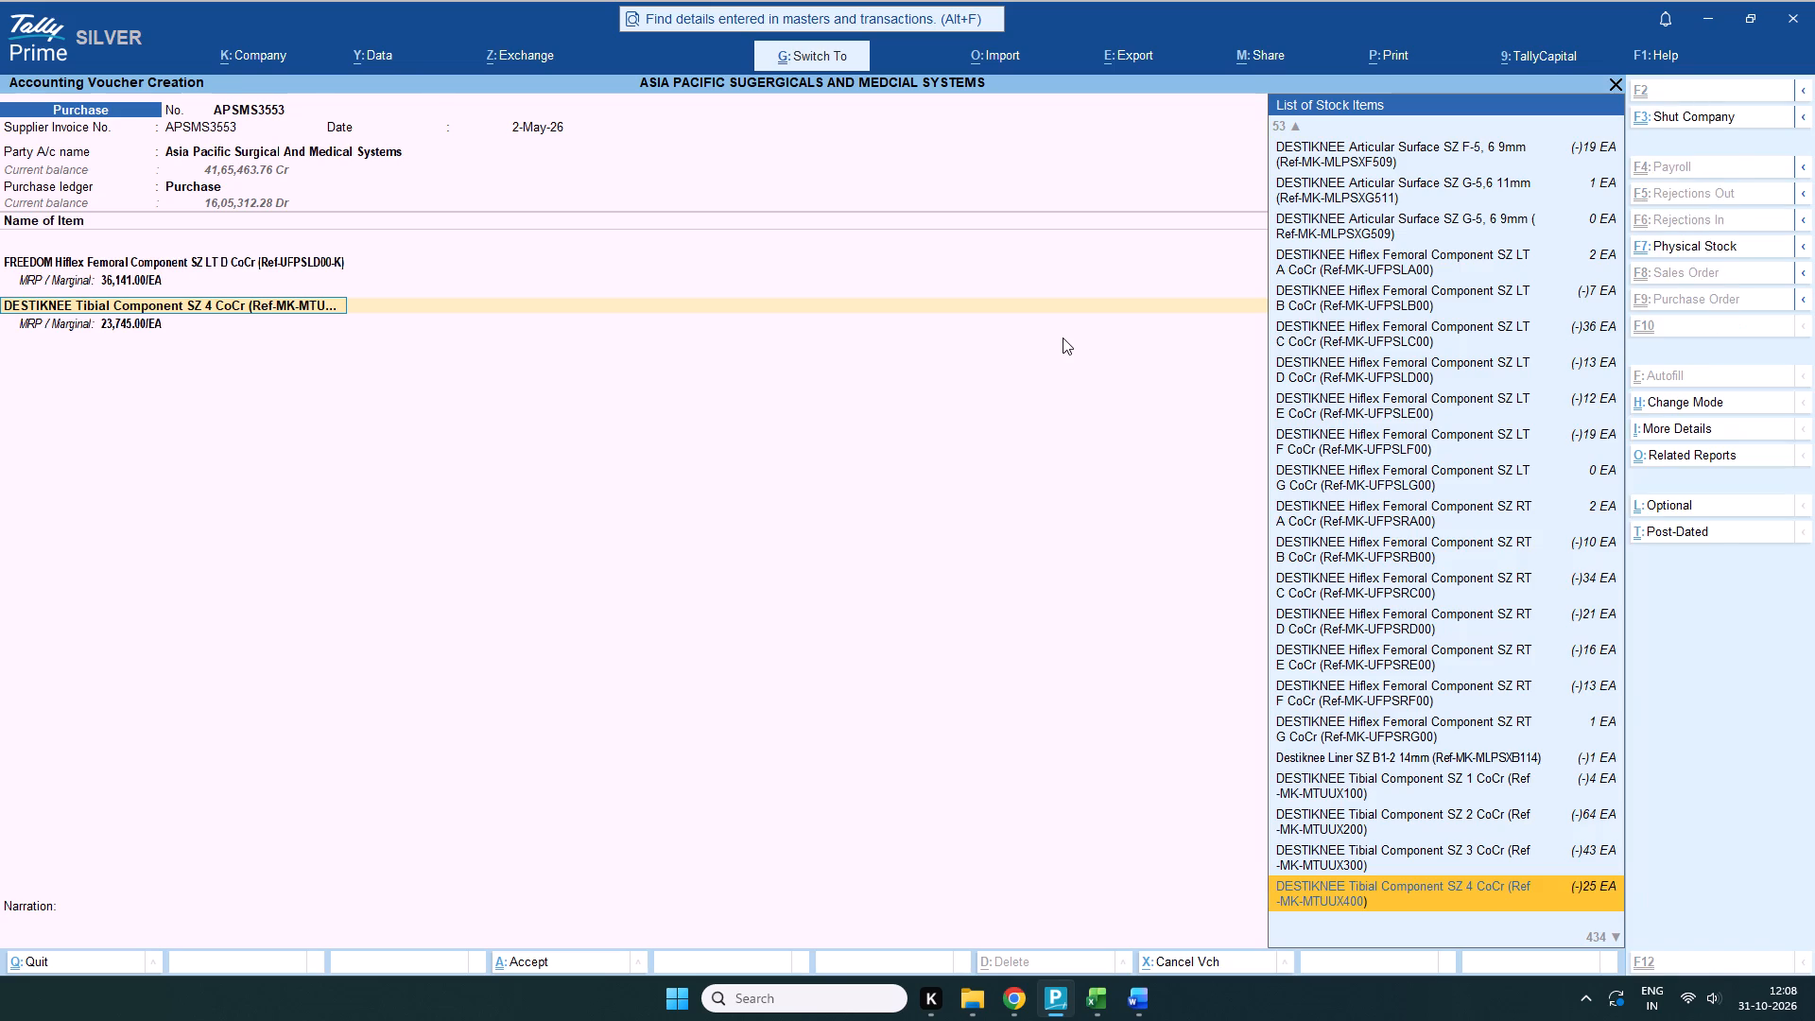
Open the DESTIKNEE Tibial Component SZ 4 CoCr stock item for alteration and advance to its statutory HSN/SAC details.
{"action": "key", "text": "ctrl+Return"}
{"action": "key", "text": "Return"}
{"action": "key", "text": "Return"}
{"action": "key", "text": "Return"}
{"action": "key", "text": "Return"}
{"action": "key", "text": "Return"}
{"action": "key", "text": "Return"}
{"action": "key", "text": "Return"}
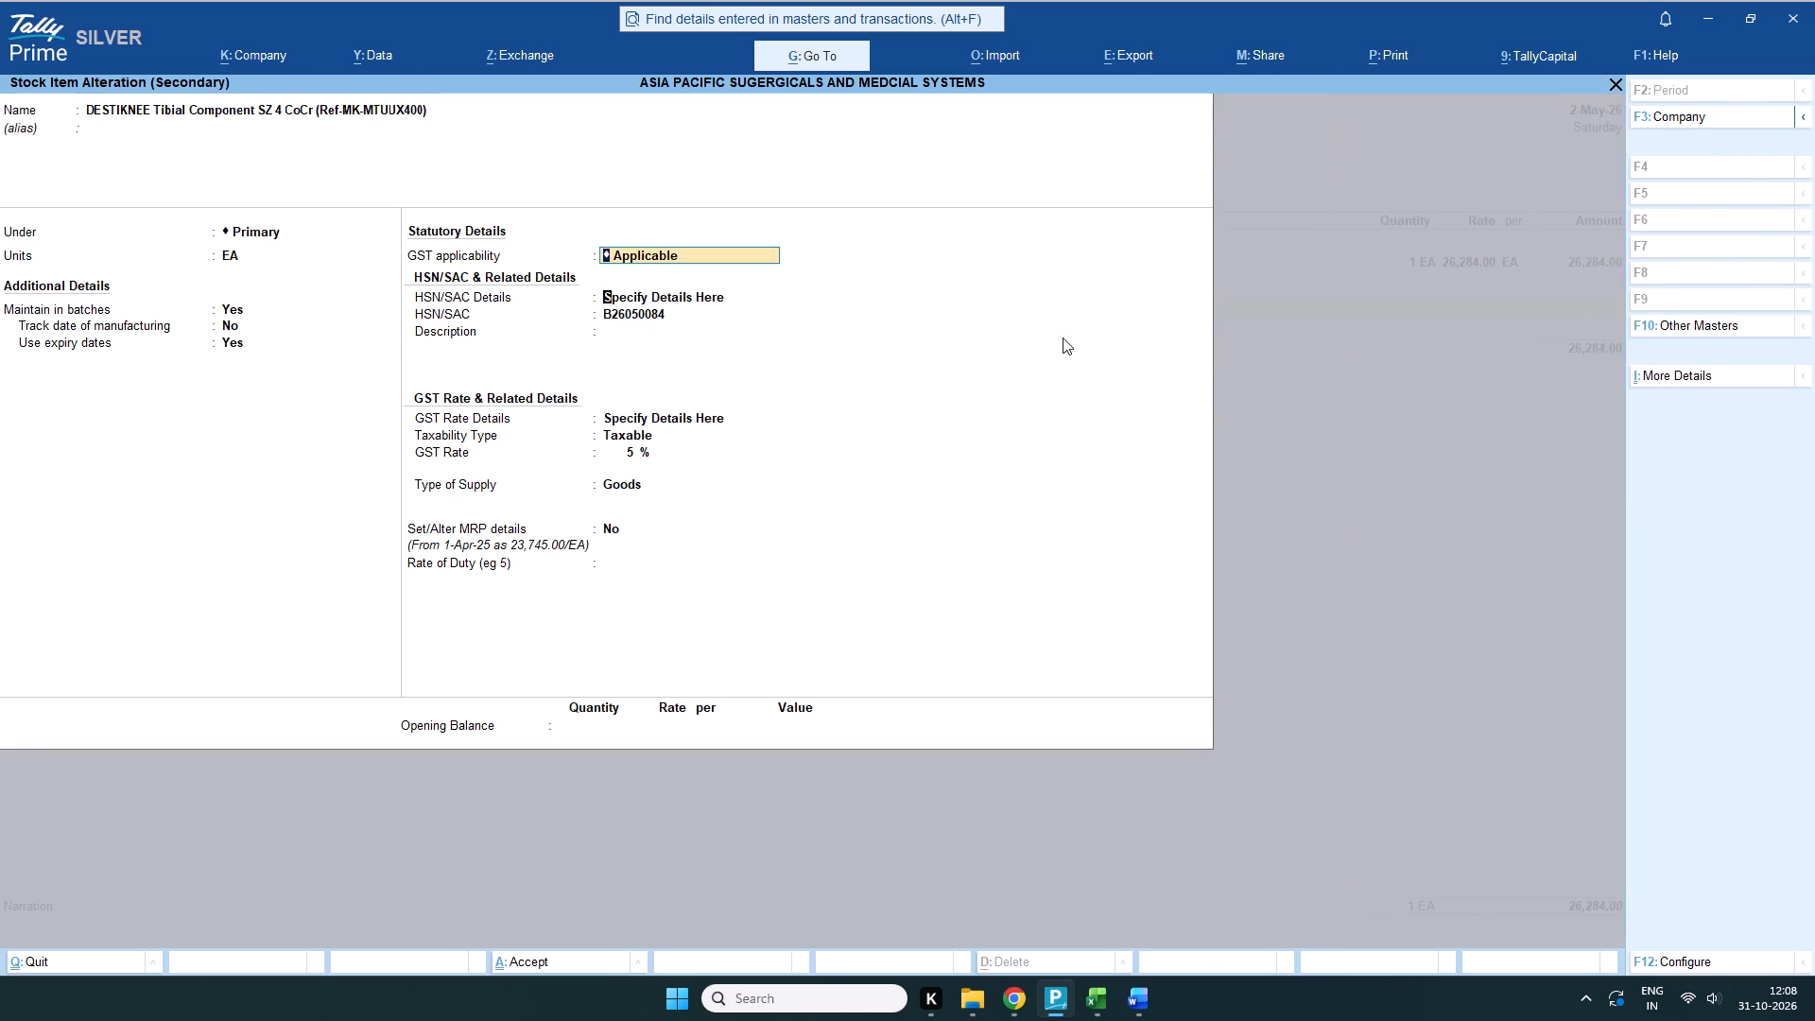
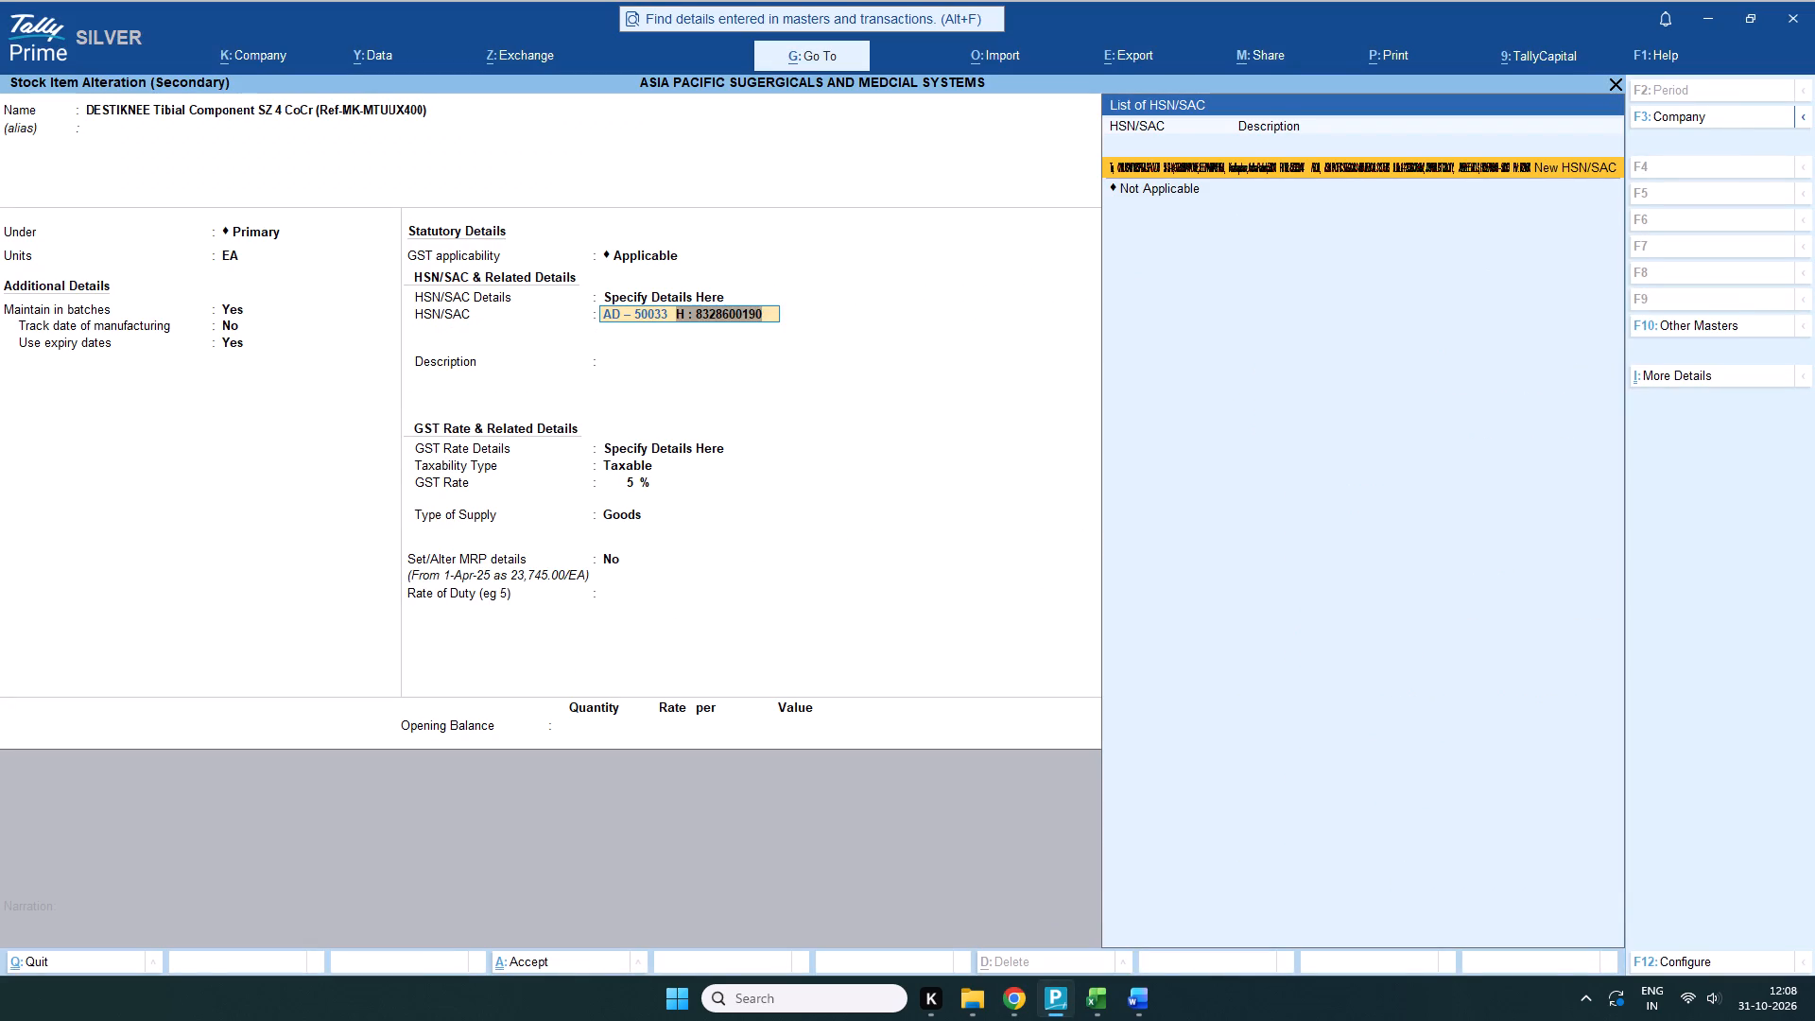
Discard the stray address text pasted into the HSN/SAC field of the DESTIKNEE Tibial Component SZ 4 stock item.
{"action": "left_click_drag", "start_coordinate": [673, 333], "coordinate": [631, 352]}
{"action": "left_click", "coordinate": [632, 357]}
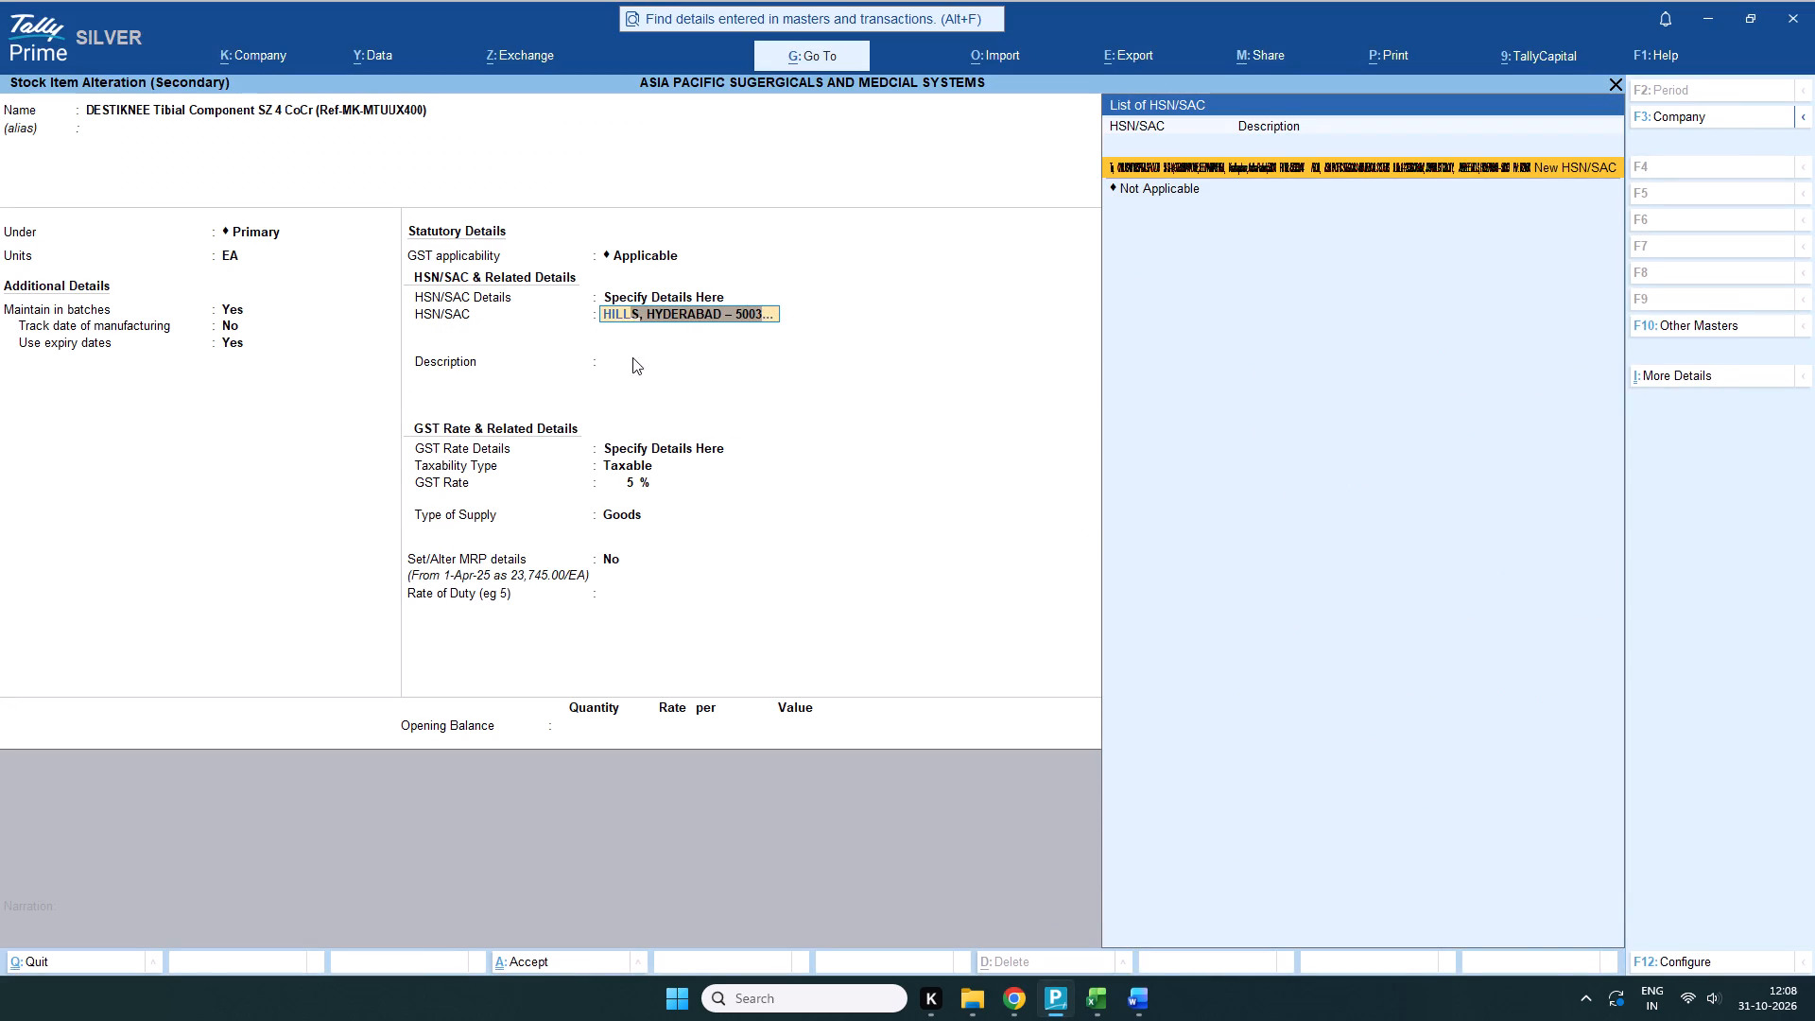
{"action": "left_click", "coordinate": [602, 303]}
{"action": "left_click", "coordinate": [661, 303]}
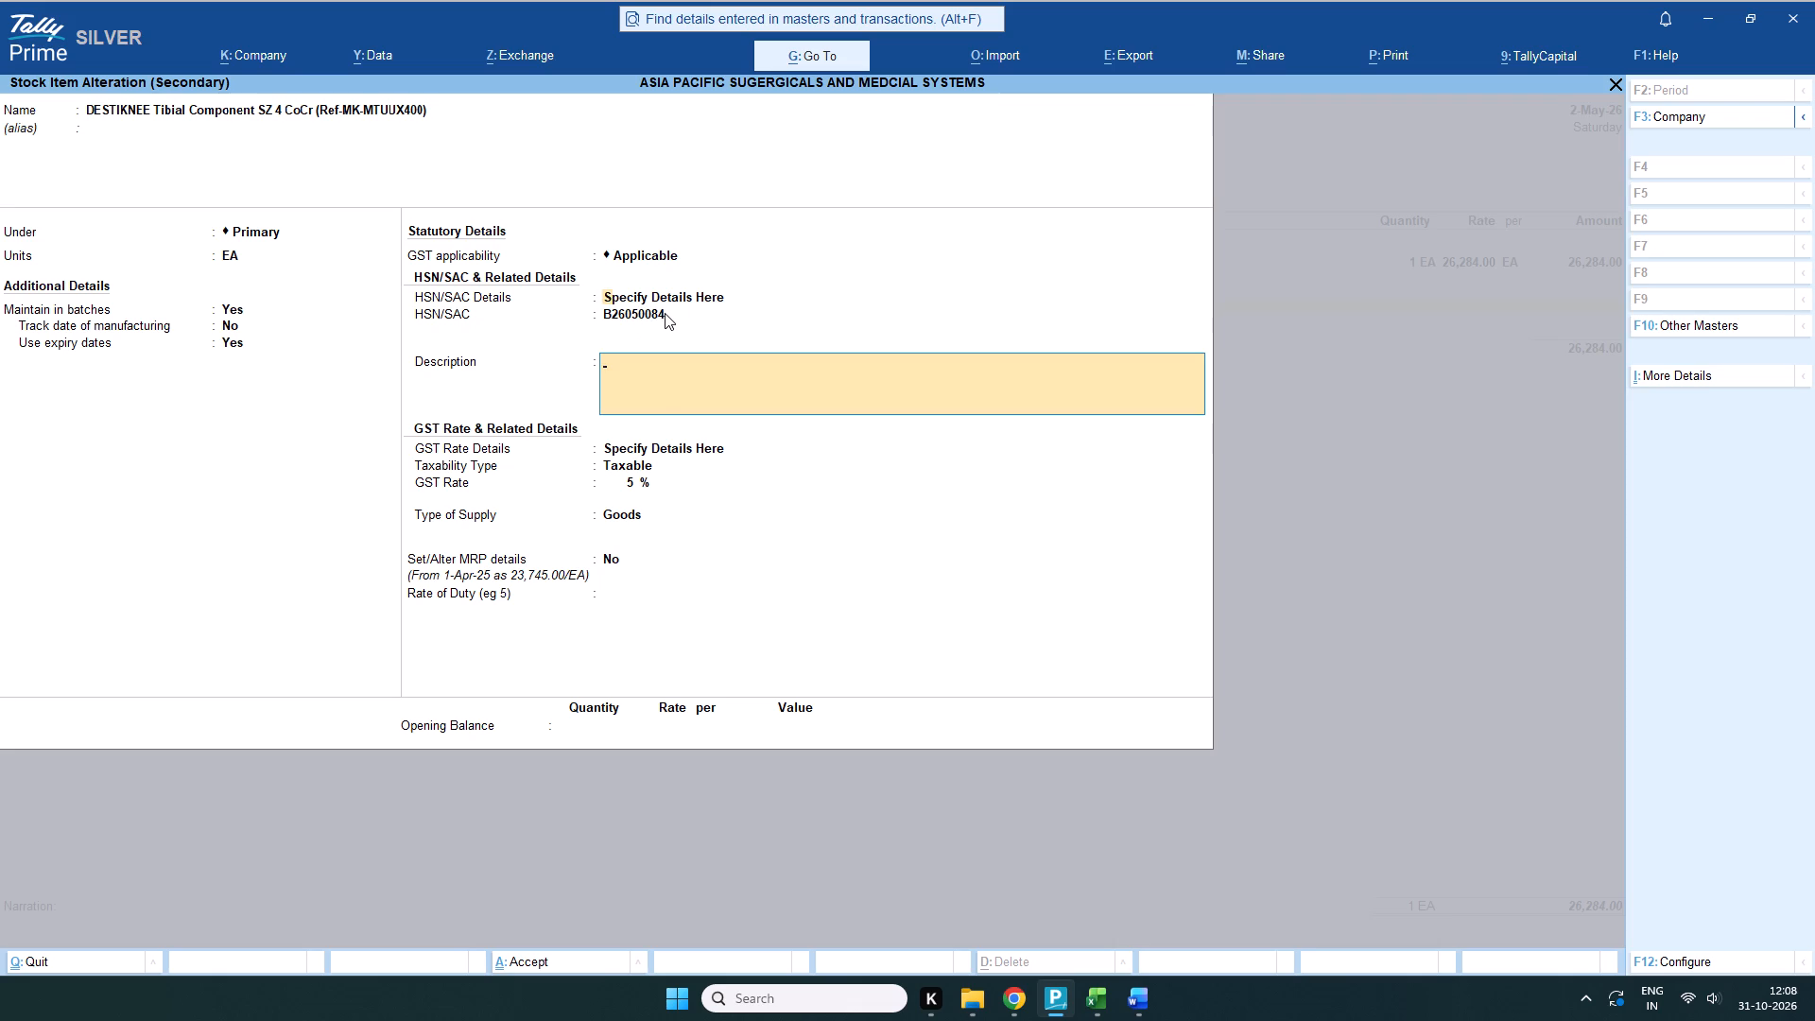
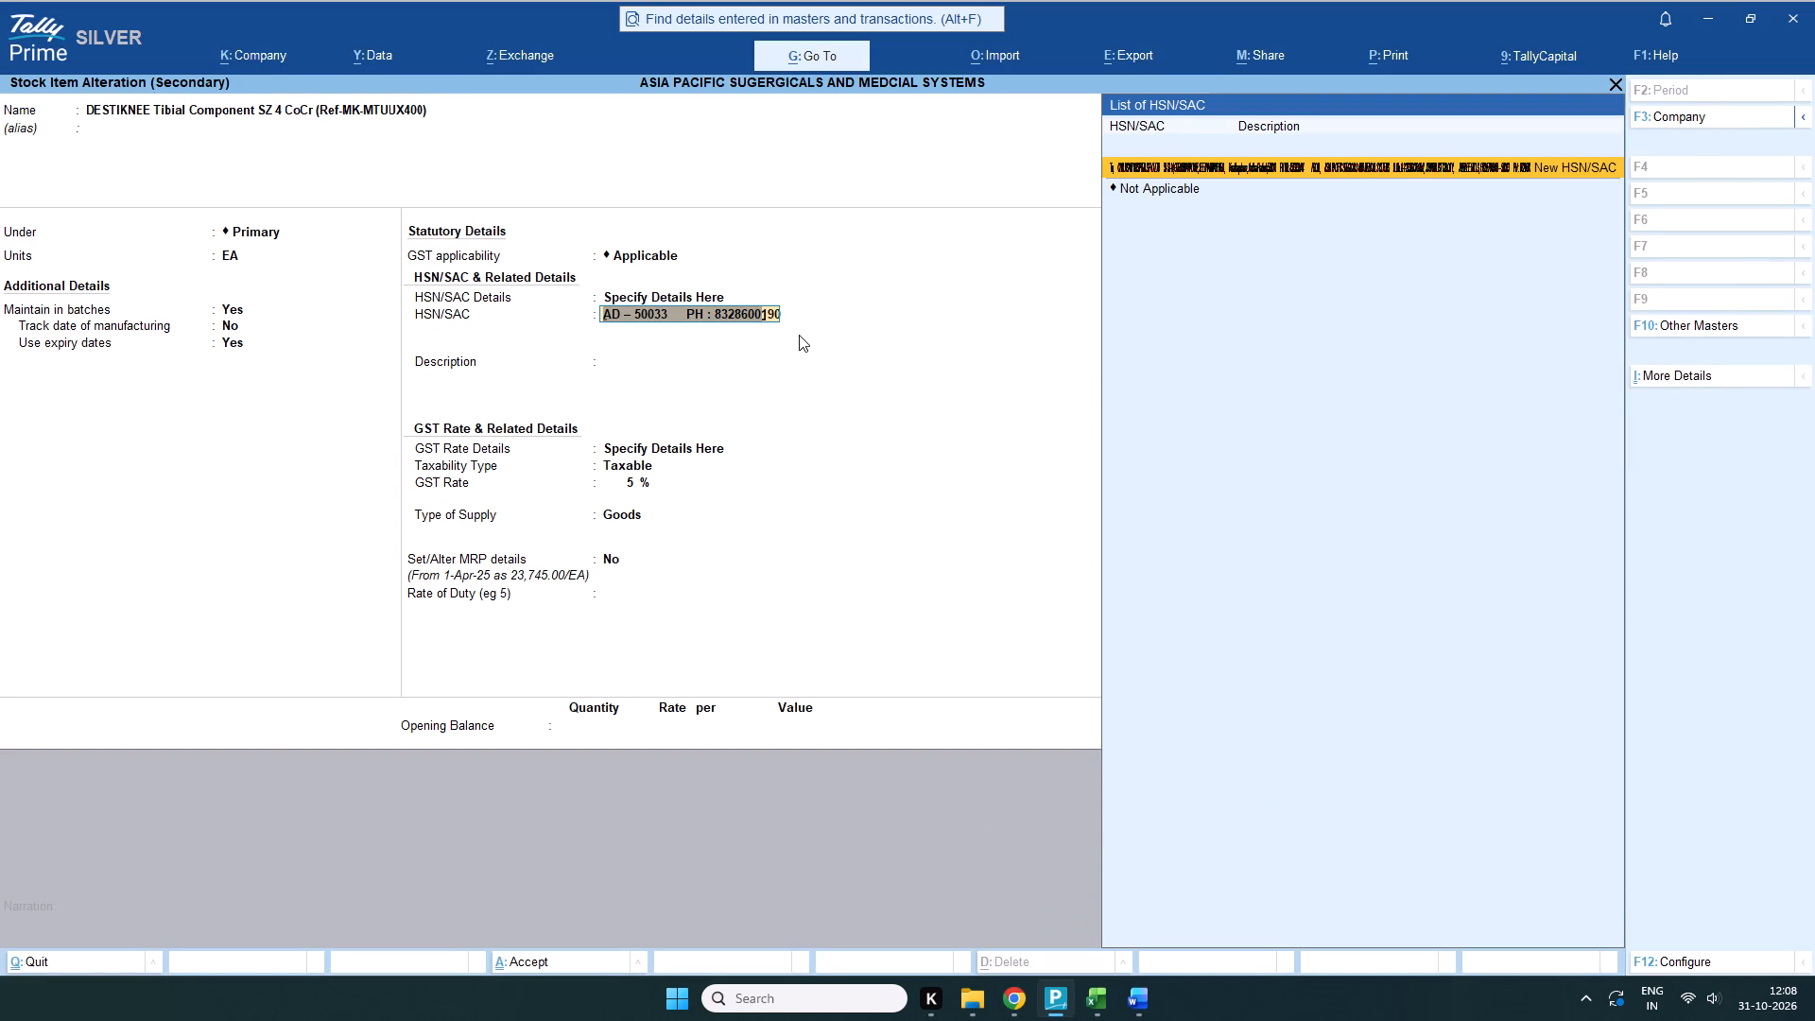
Clear the pasted address text from the HSN/SAC field of the DESTIKNEE Tibial Component SZ 4 CoCr item.
{"action": "key", "text": "Delete"}
{"action": "key", "text": "Delete"}
{"action": "key", "text": "Delete"}
{"action": "key", "text": "Delete"}
{"action": "left_click", "coordinate": [844, 538]}
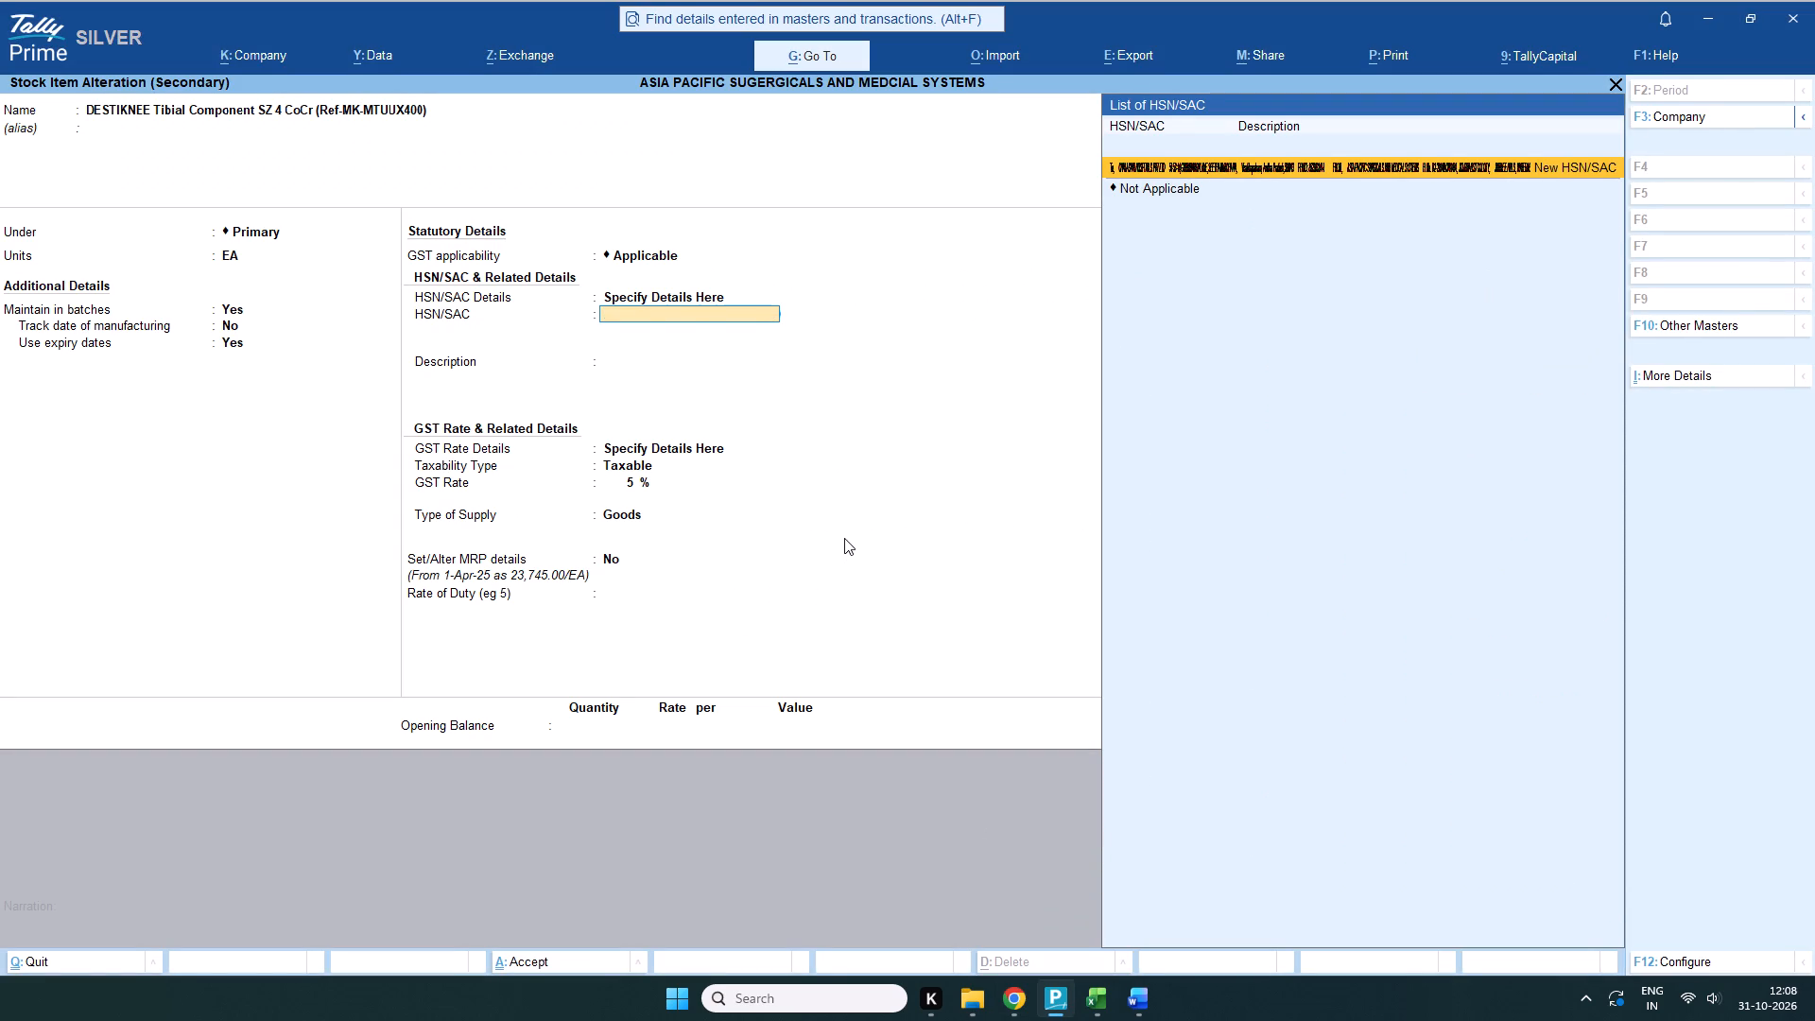
{"action": "left_click", "coordinate": [747, 314]}
{"action": "left_click_drag", "start_coordinate": [764, 311], "coordinate": [588, 330]}
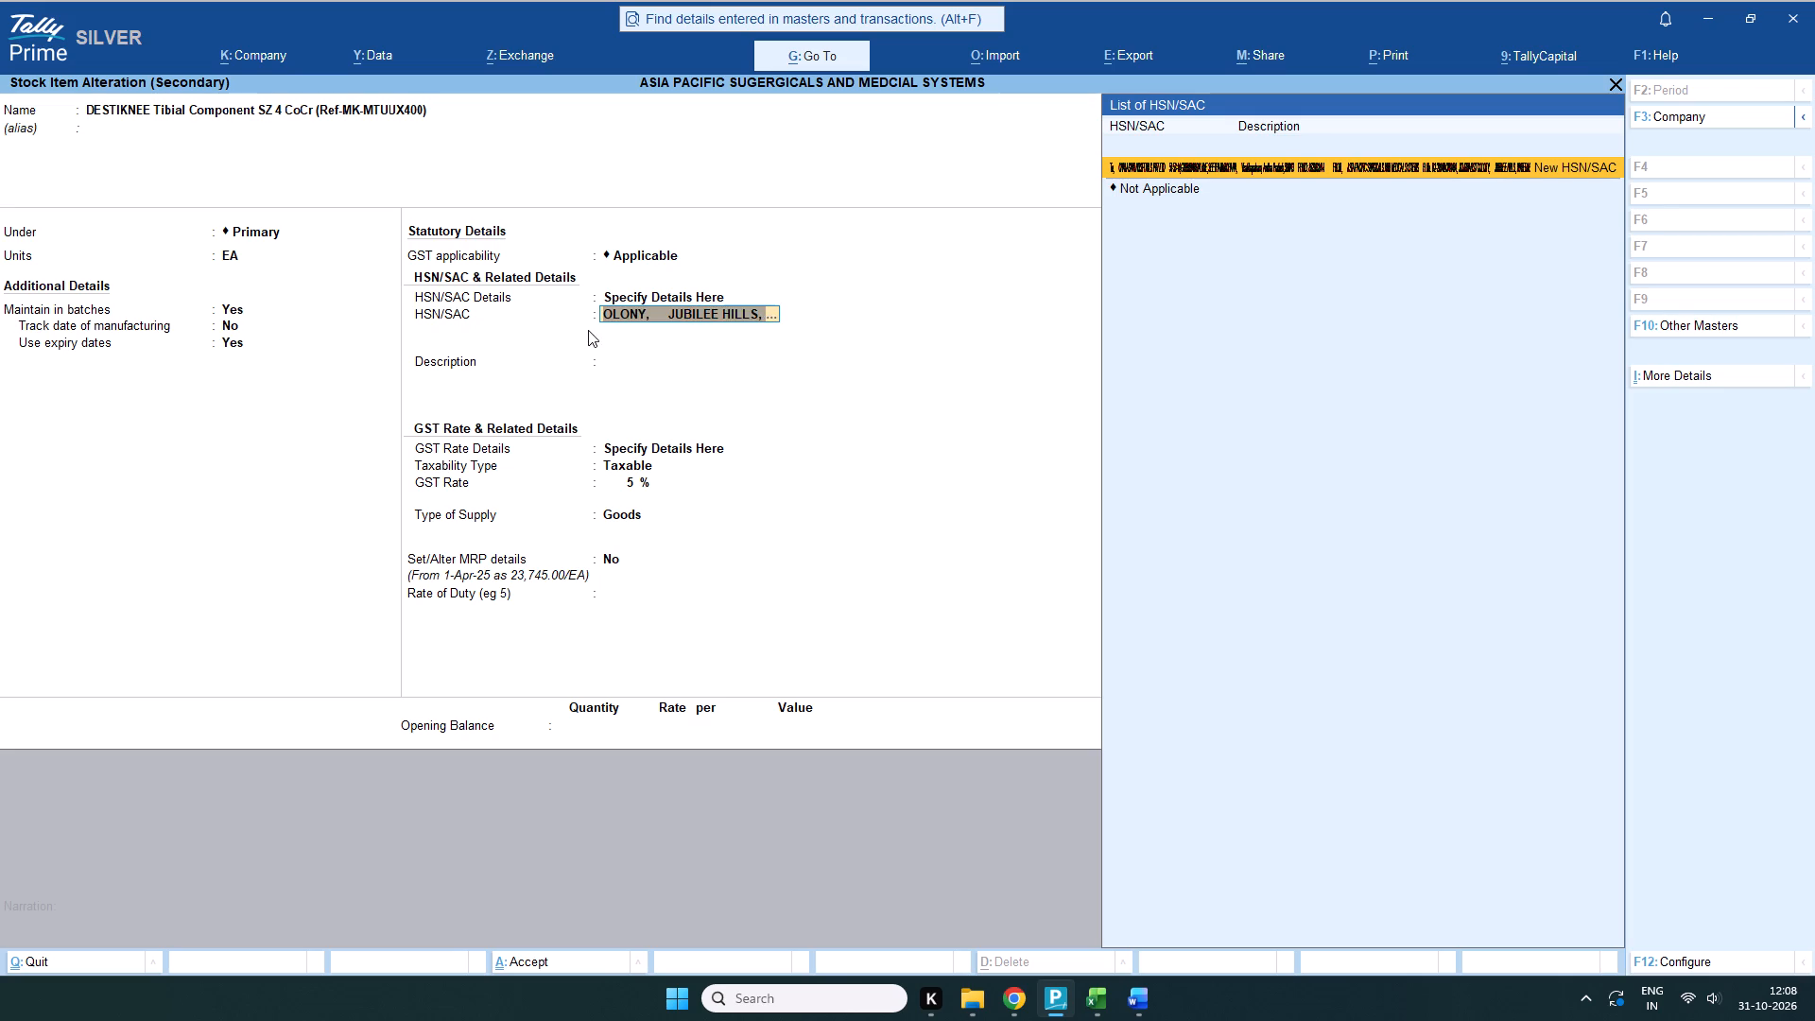
{"action": "left_click_drag", "start_coordinate": [588, 330], "coordinate": [579, 333]}
{"action": "key", "text": "Delete"}
{"action": "key", "text": "Delete"}
{"action": "key", "text": "Delete"}
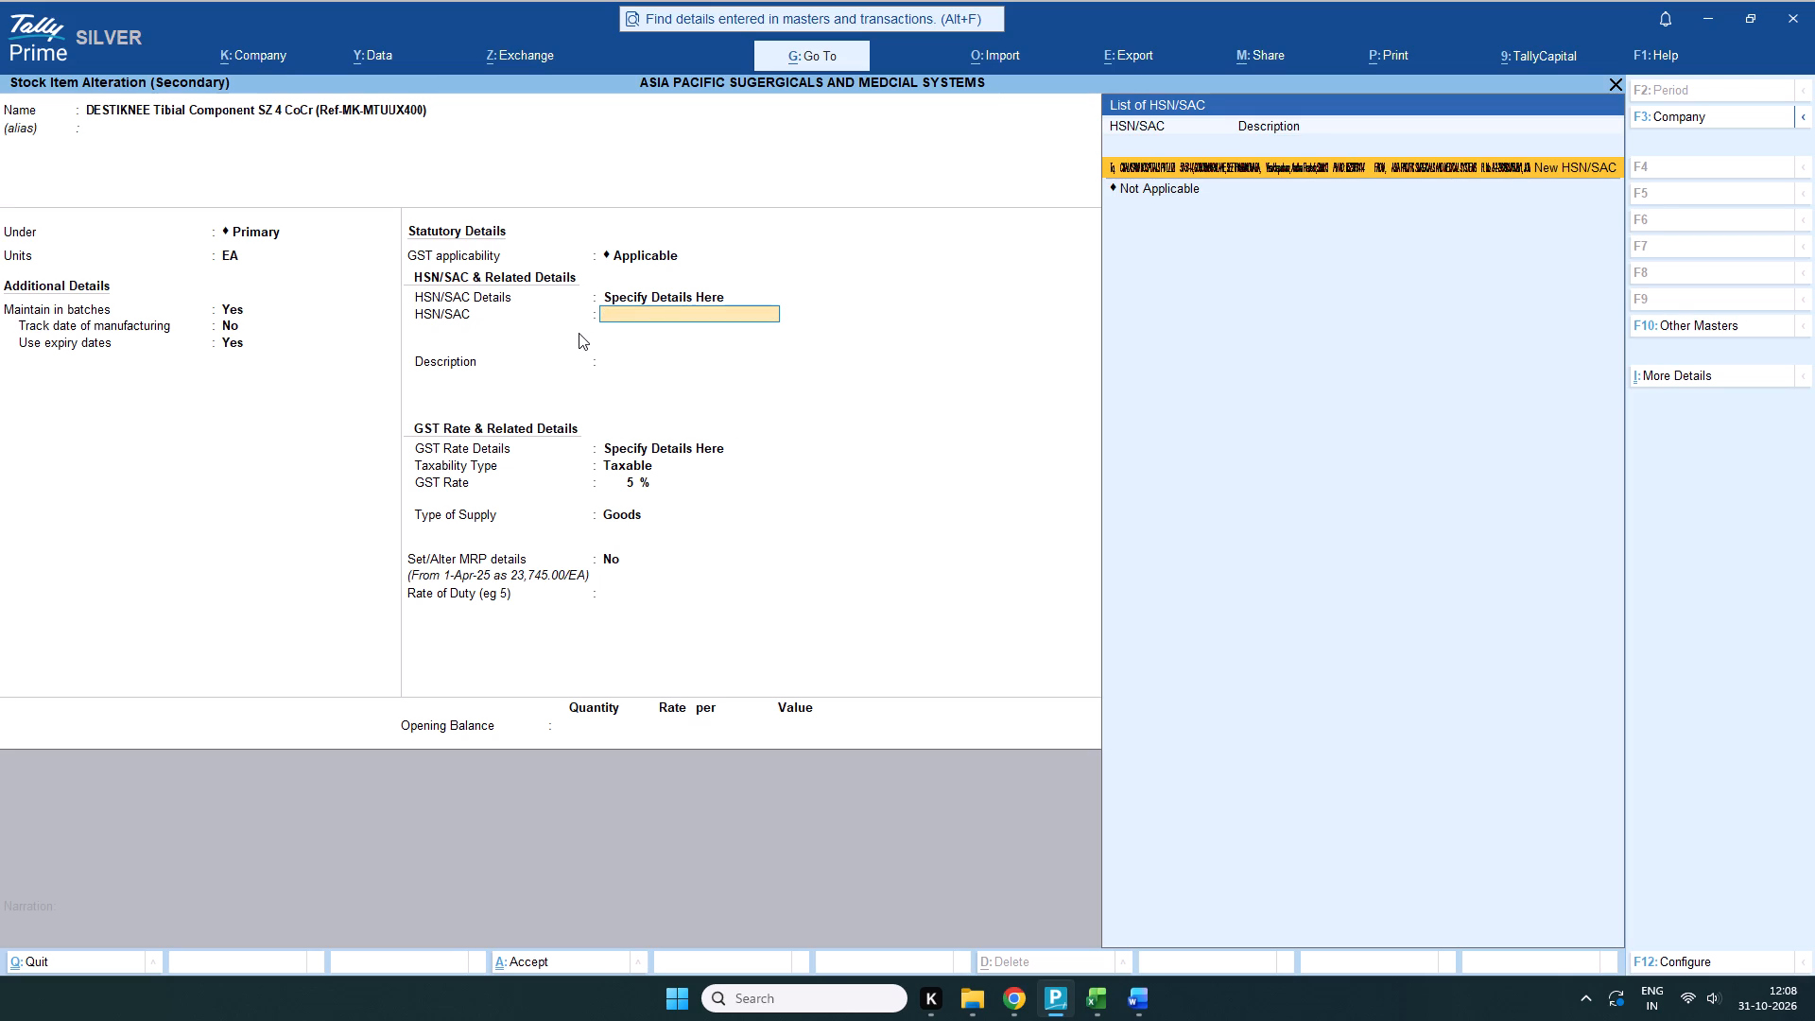
{"action": "key", "text": "Delete"}
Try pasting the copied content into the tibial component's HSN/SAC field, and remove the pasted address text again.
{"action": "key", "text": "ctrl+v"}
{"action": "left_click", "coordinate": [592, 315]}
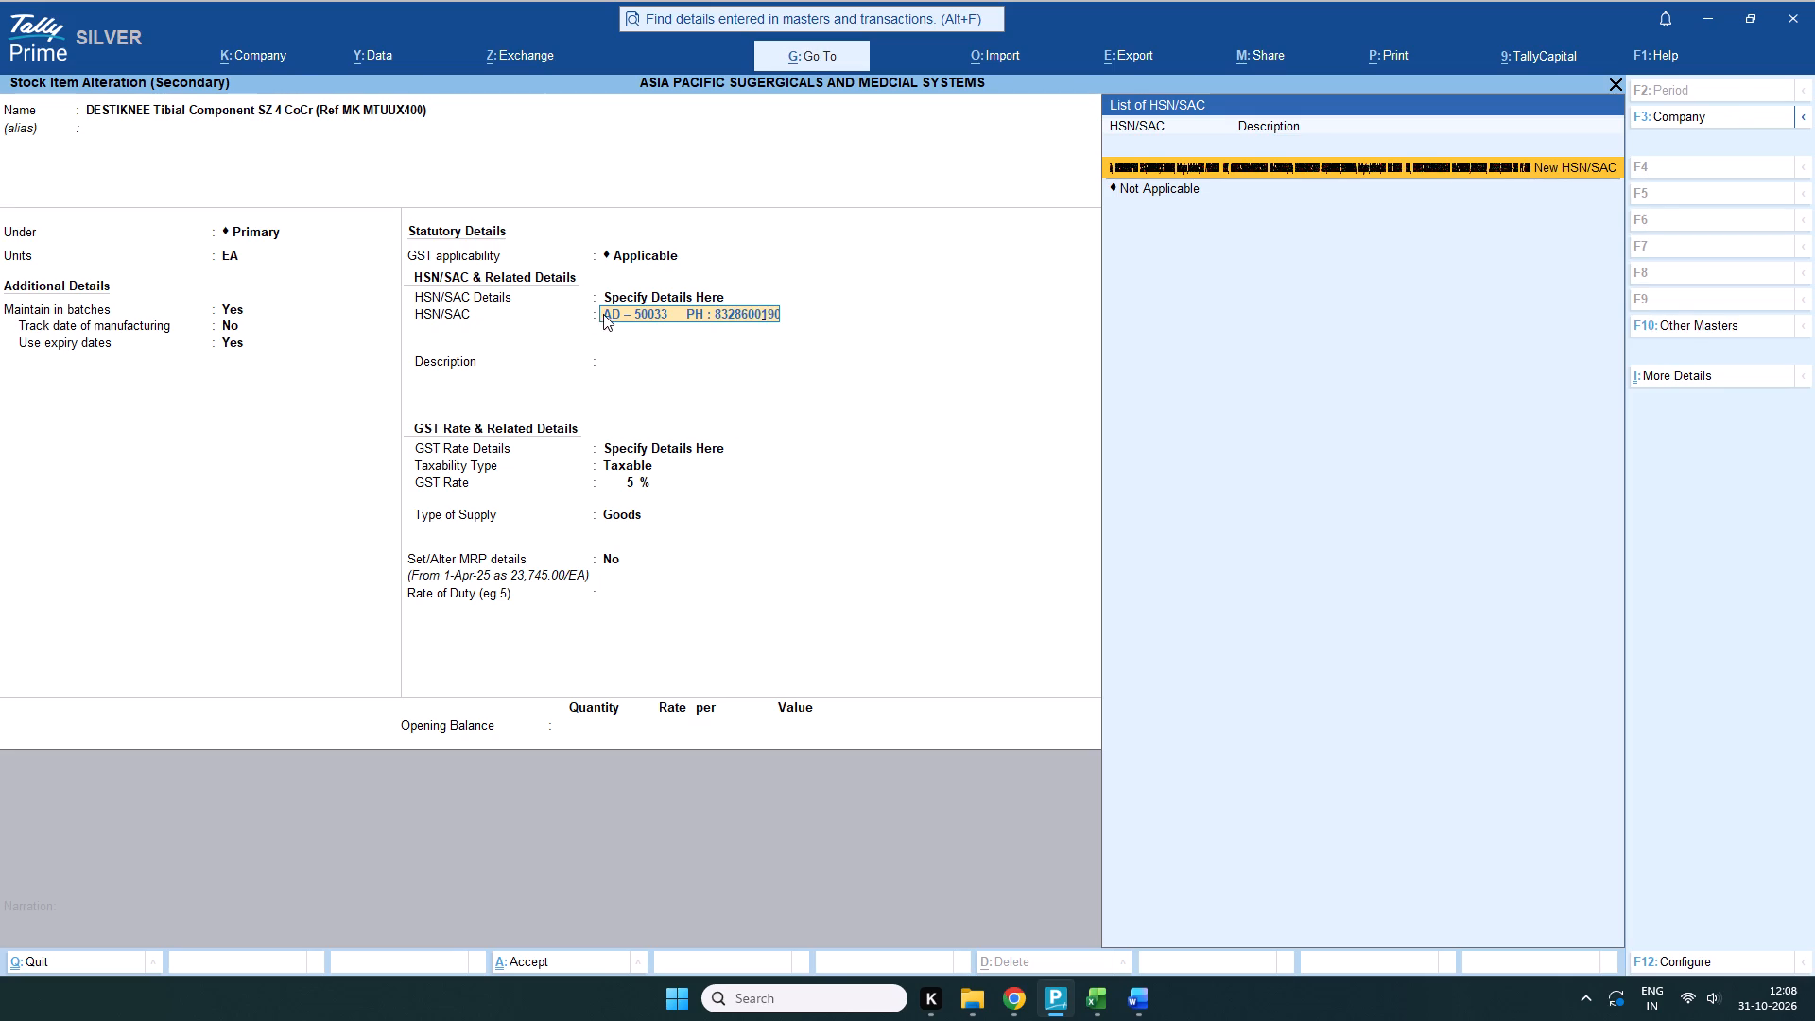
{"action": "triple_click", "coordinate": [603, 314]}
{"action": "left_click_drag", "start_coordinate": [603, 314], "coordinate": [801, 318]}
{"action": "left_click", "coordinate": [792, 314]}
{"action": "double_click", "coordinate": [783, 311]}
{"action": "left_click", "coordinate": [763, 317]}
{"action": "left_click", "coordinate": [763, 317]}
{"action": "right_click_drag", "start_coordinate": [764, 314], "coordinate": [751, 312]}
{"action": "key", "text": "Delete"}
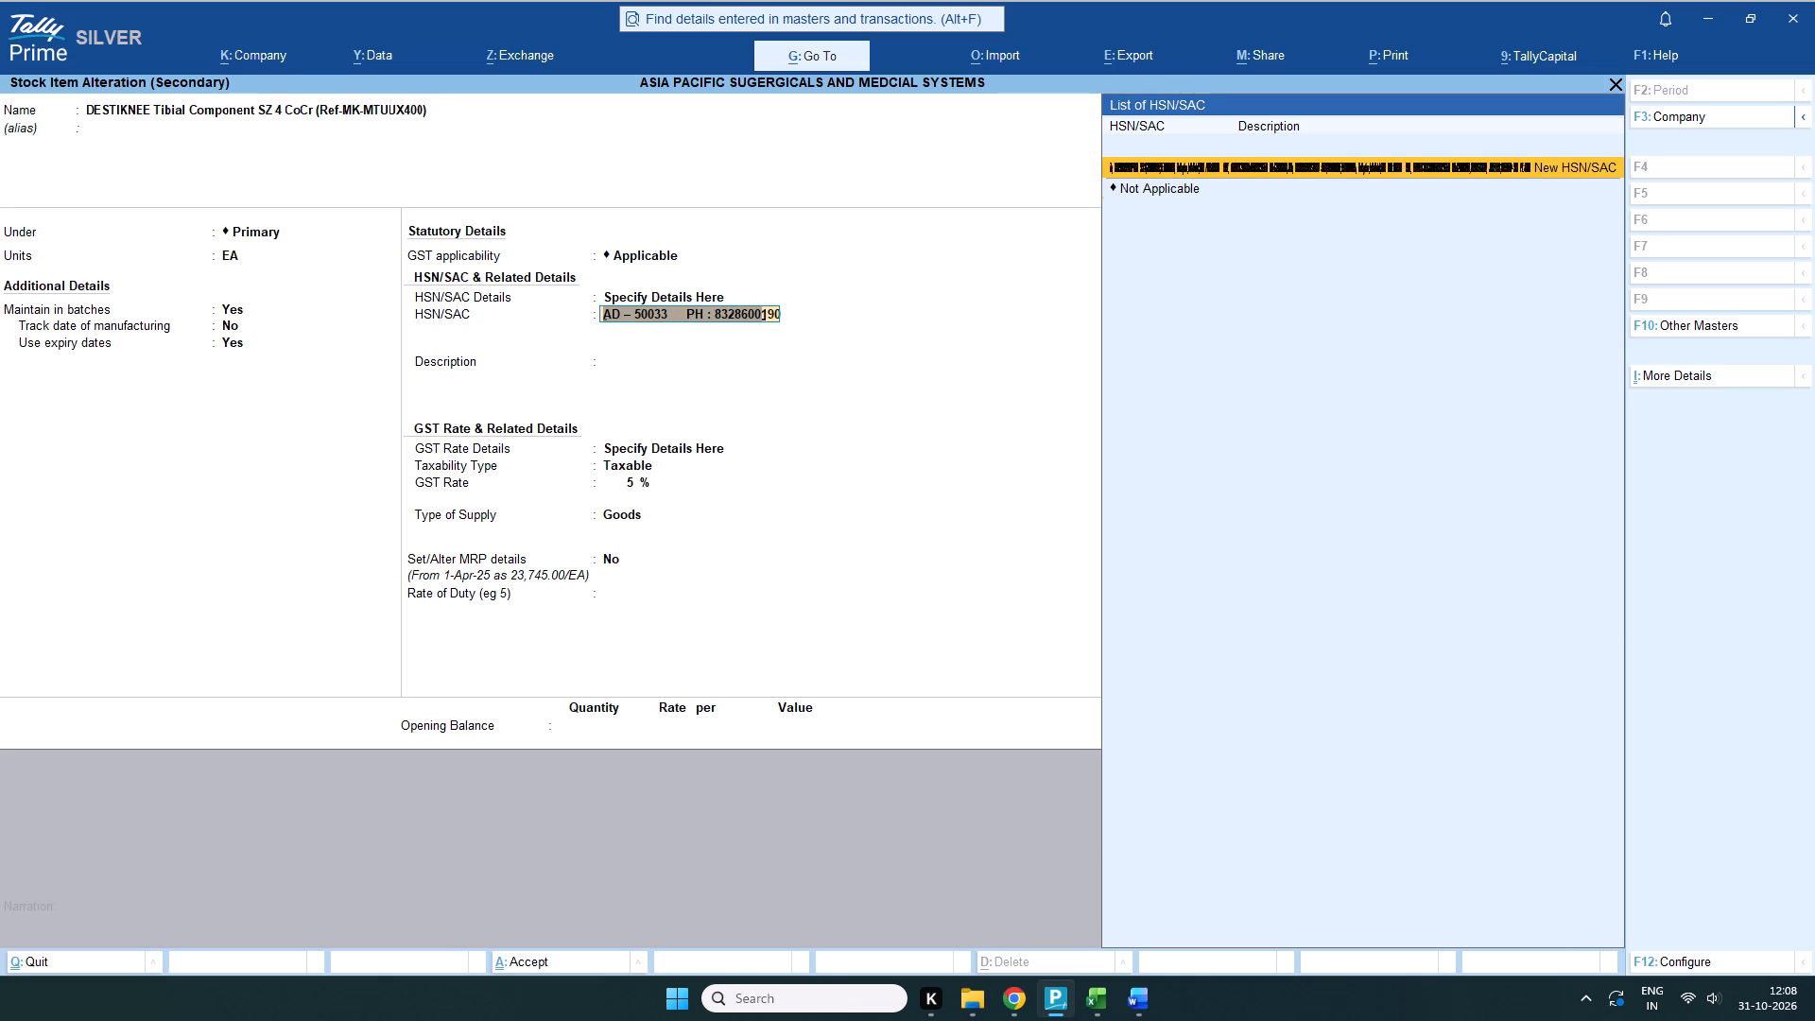
Clear the HSN/SAC code in the statutory details of the DESTIKNEE Tibial Component SZ 4 CoCr stock item.
{"action": "left_click", "coordinate": [770, 384]}
{"action": "double_click", "coordinate": [688, 320]}
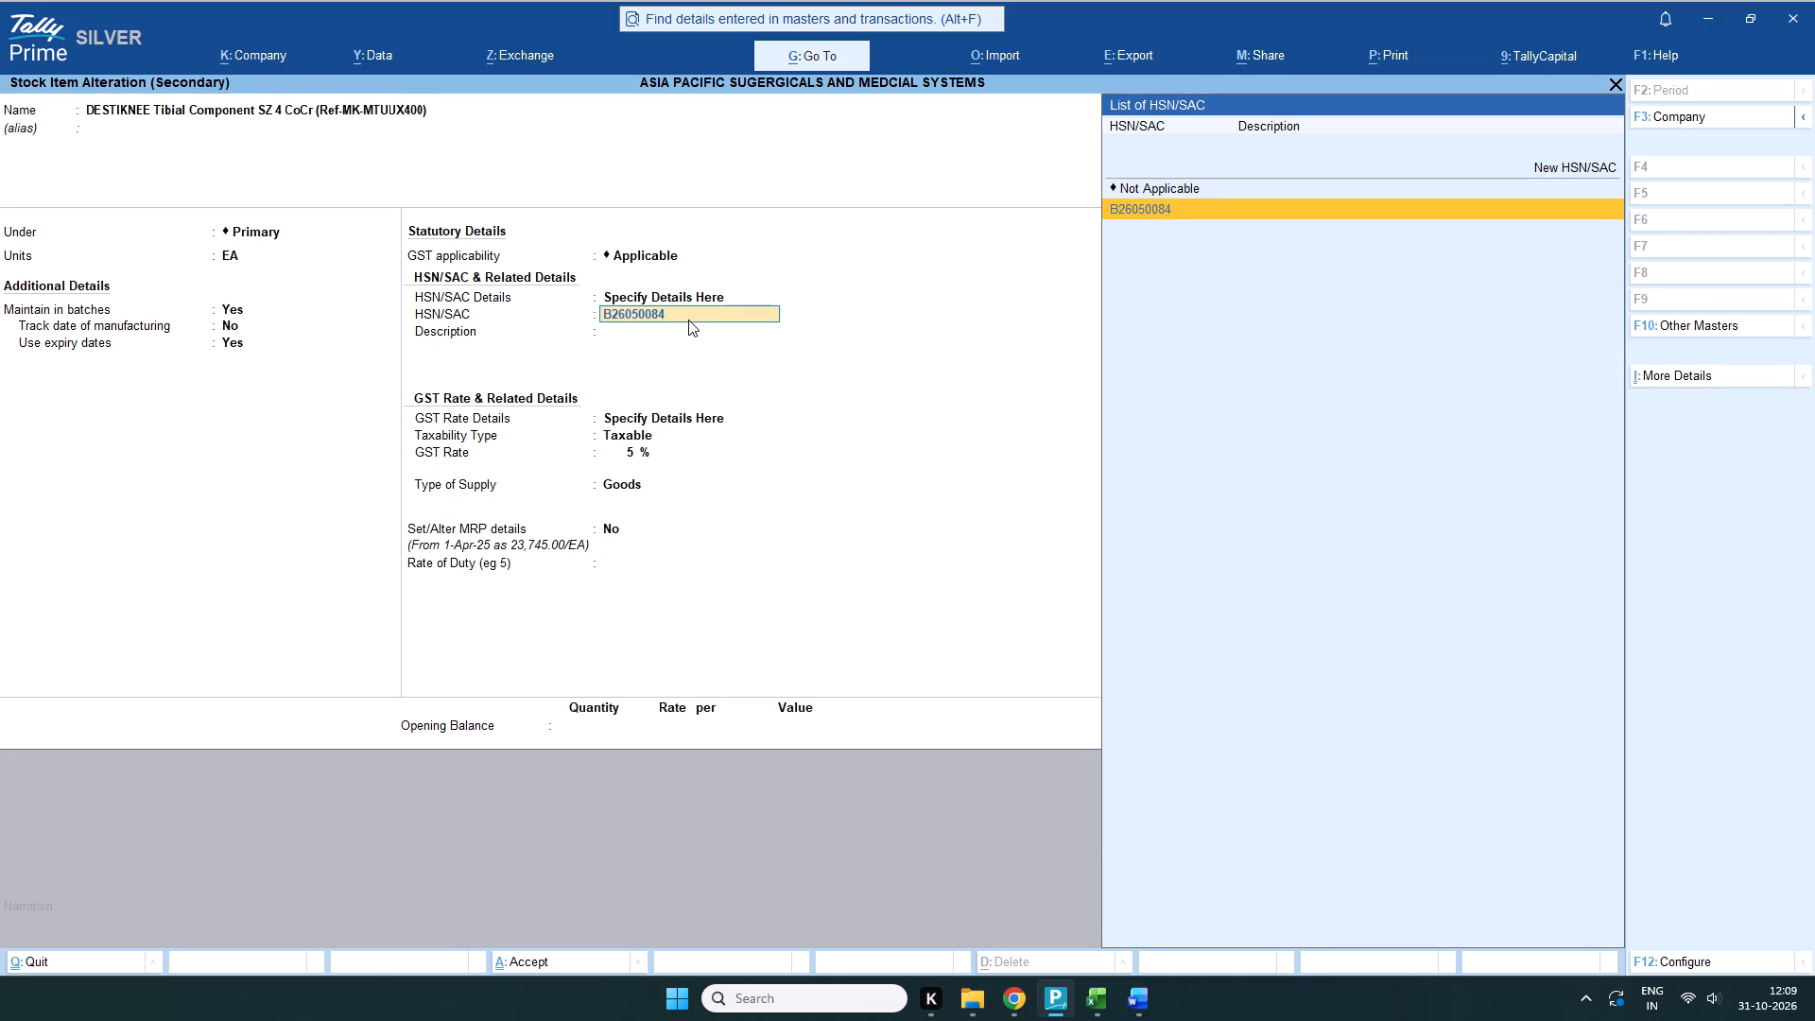
{"action": "left_click", "coordinate": [667, 318]}
{"action": "key", "text": "BackSpace"}
{"action": "key", "text": "BackSpace"}
{"action": "key", "text": "BackSpace"}
{"action": "key", "text": "BackSpace"}
{"action": "key", "text": "BackSpace"}
{"action": "key", "text": "BackSpace"}
{"action": "key", "text": "BackSpace"}
{"action": "key", "text": "BackSpace"}
{"action": "key", "text": "BackSpace"}
{"action": "key", "text": "BackSpace"}
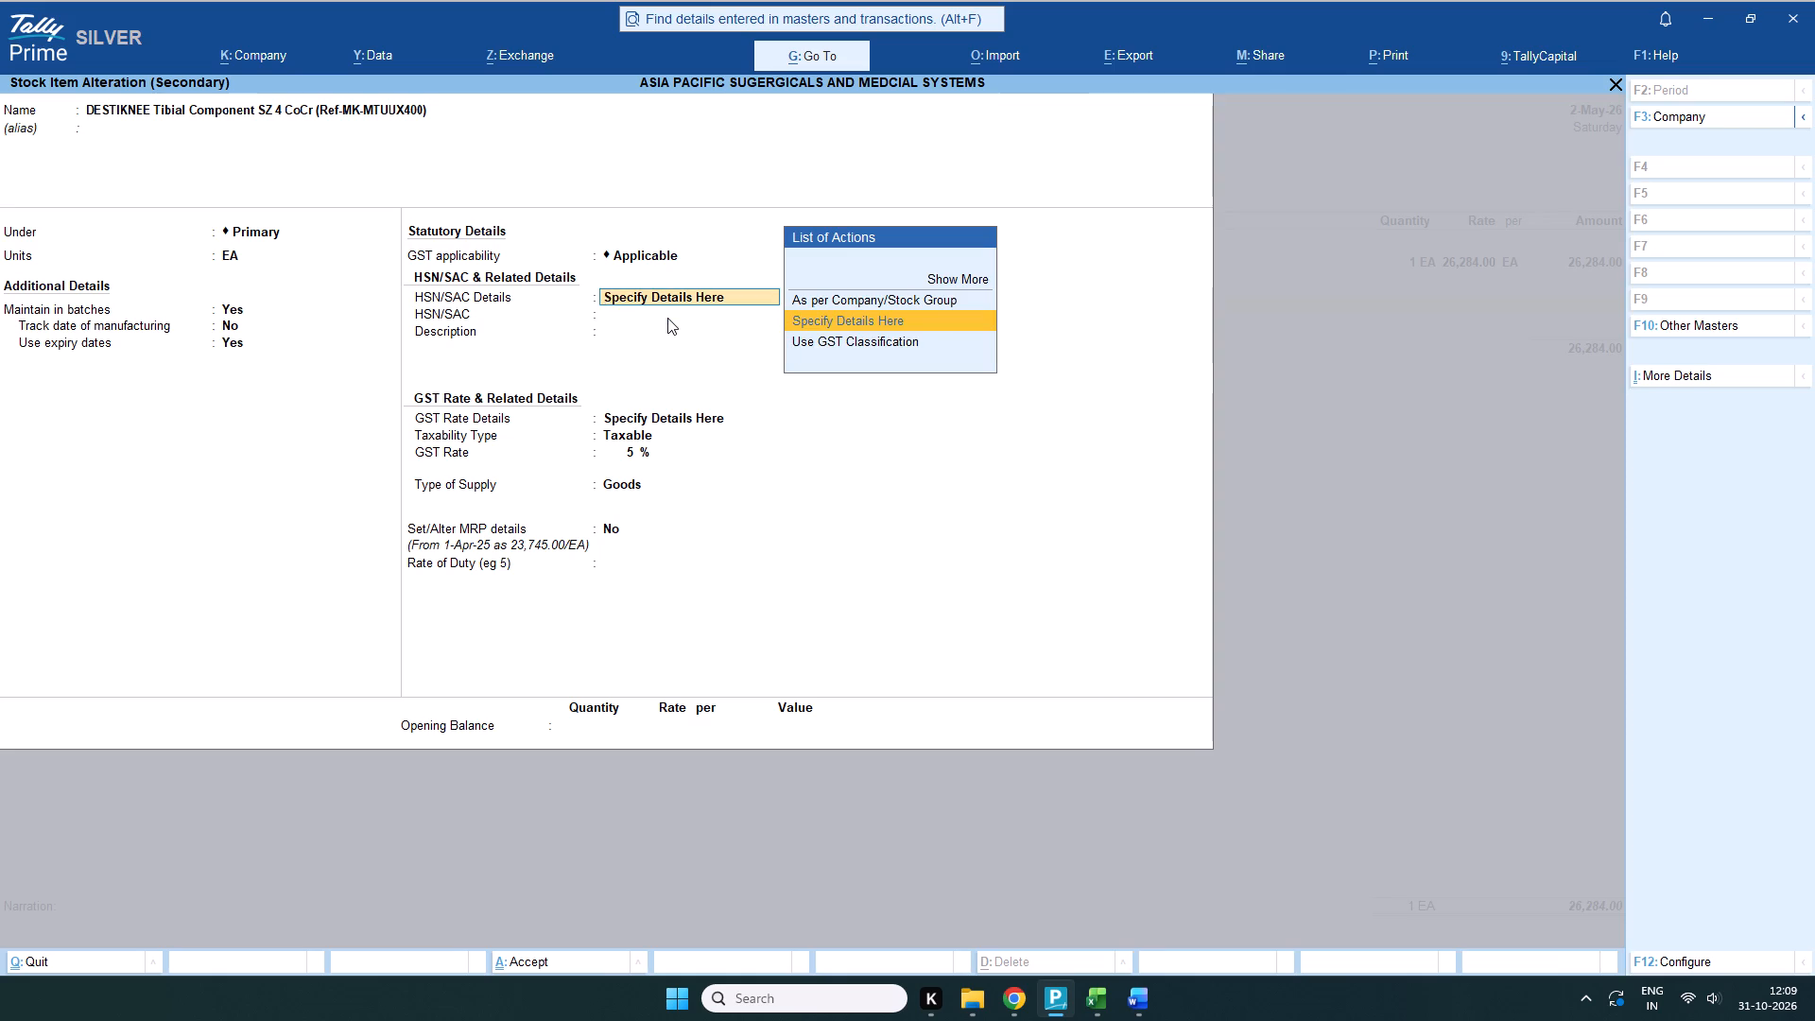
Copy the full code B26050084 from the stock item's HSN/SAC entry.
{"action": "key", "text": "Return"}
{"action": "left_click_drag", "start_coordinate": [597, 313], "coordinate": [685, 314]}
{"action": "left_click_drag", "start_coordinate": [602, 317], "coordinate": [700, 309]}
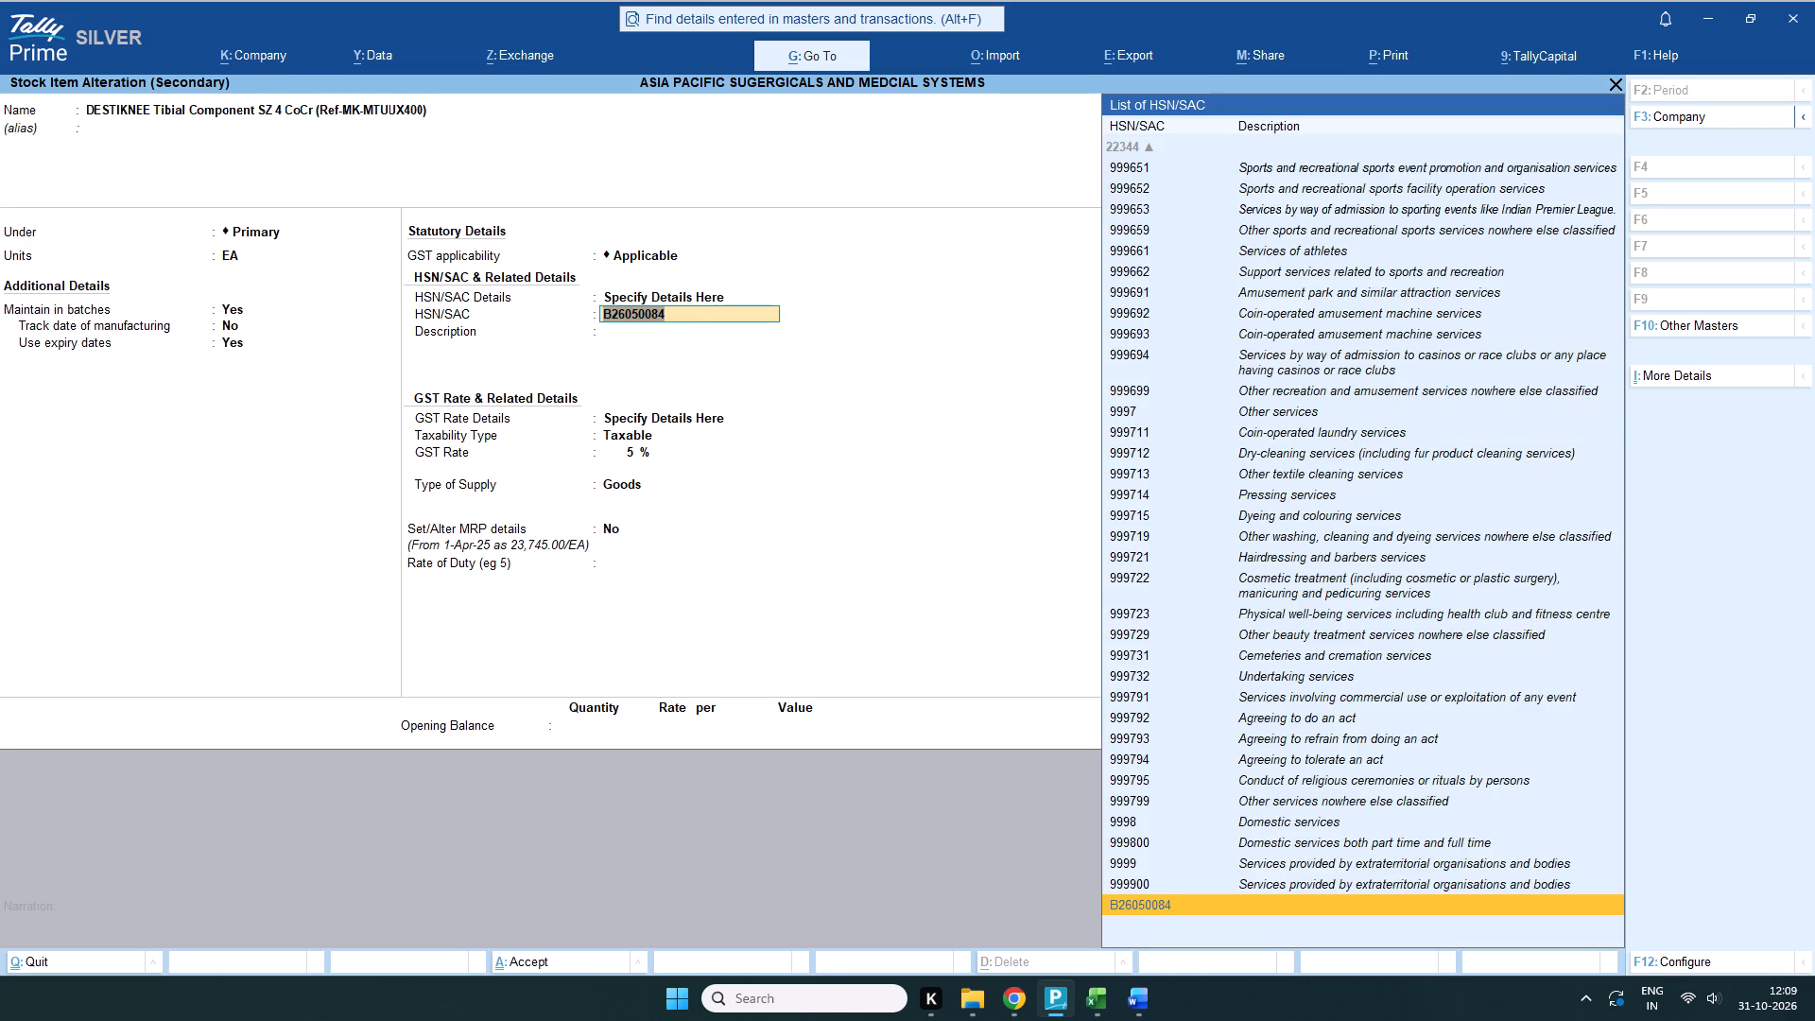
{"action": "key", "text": "ctrl+c"}
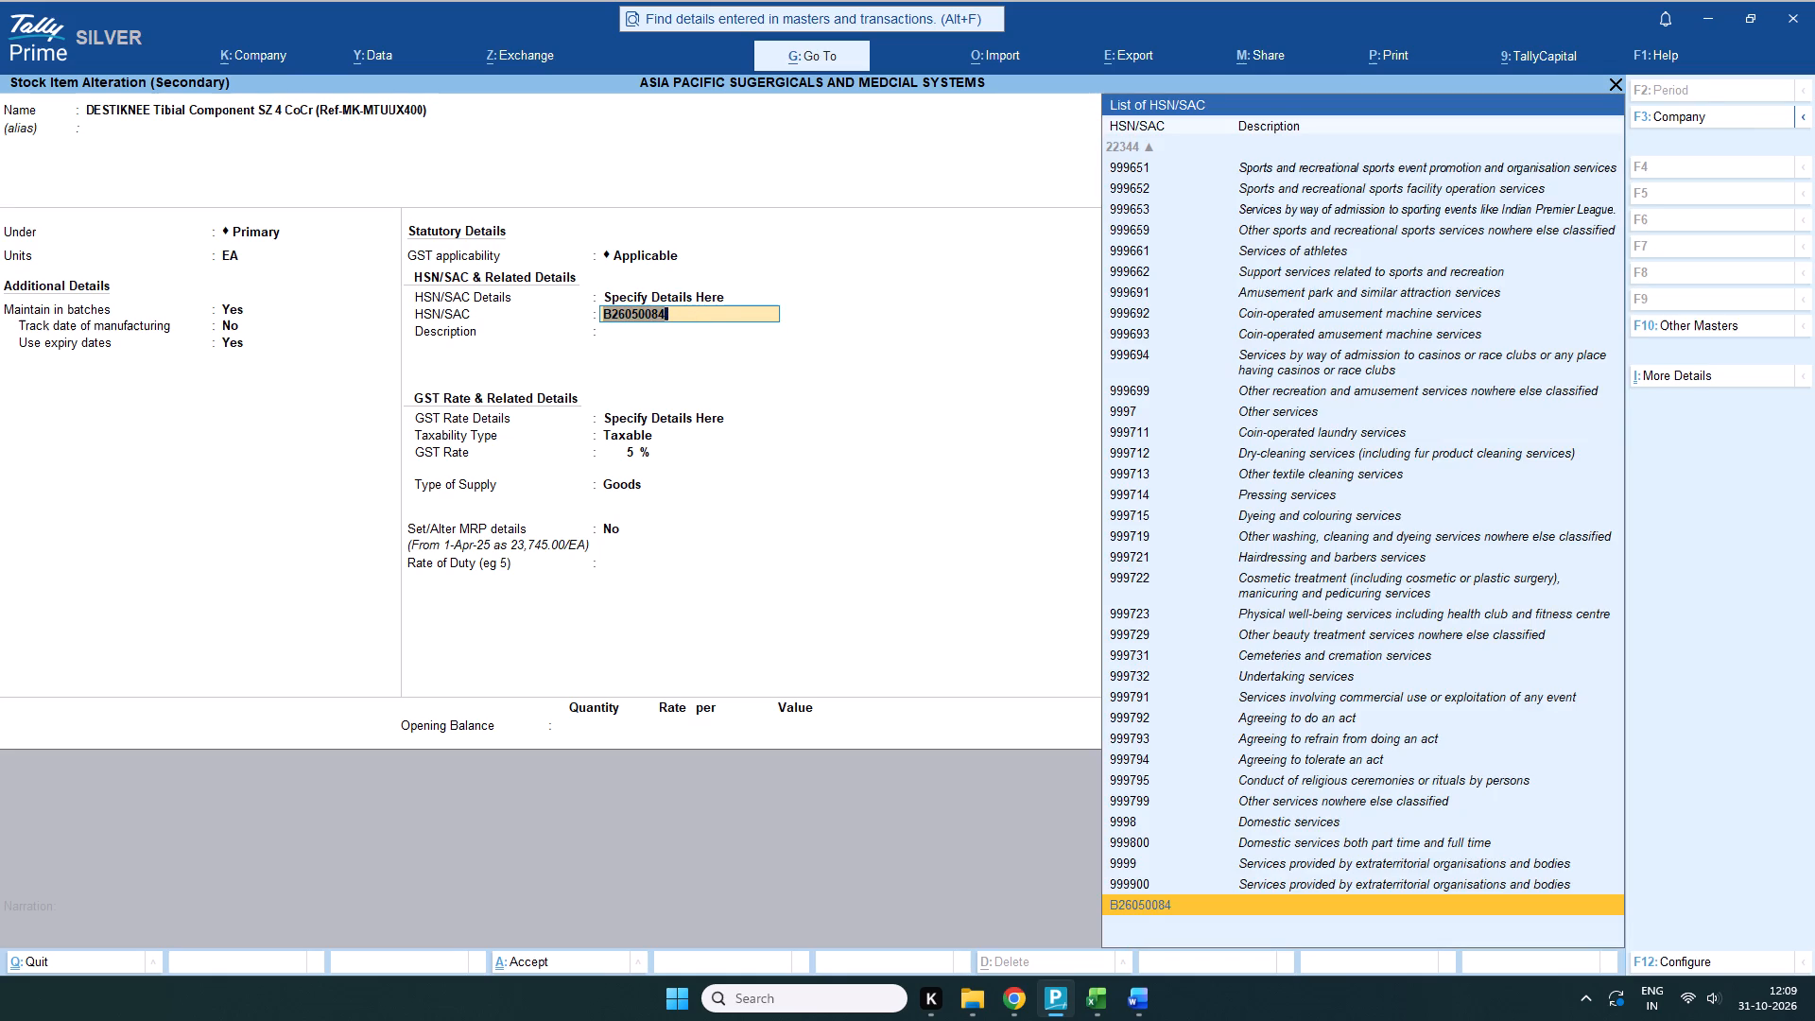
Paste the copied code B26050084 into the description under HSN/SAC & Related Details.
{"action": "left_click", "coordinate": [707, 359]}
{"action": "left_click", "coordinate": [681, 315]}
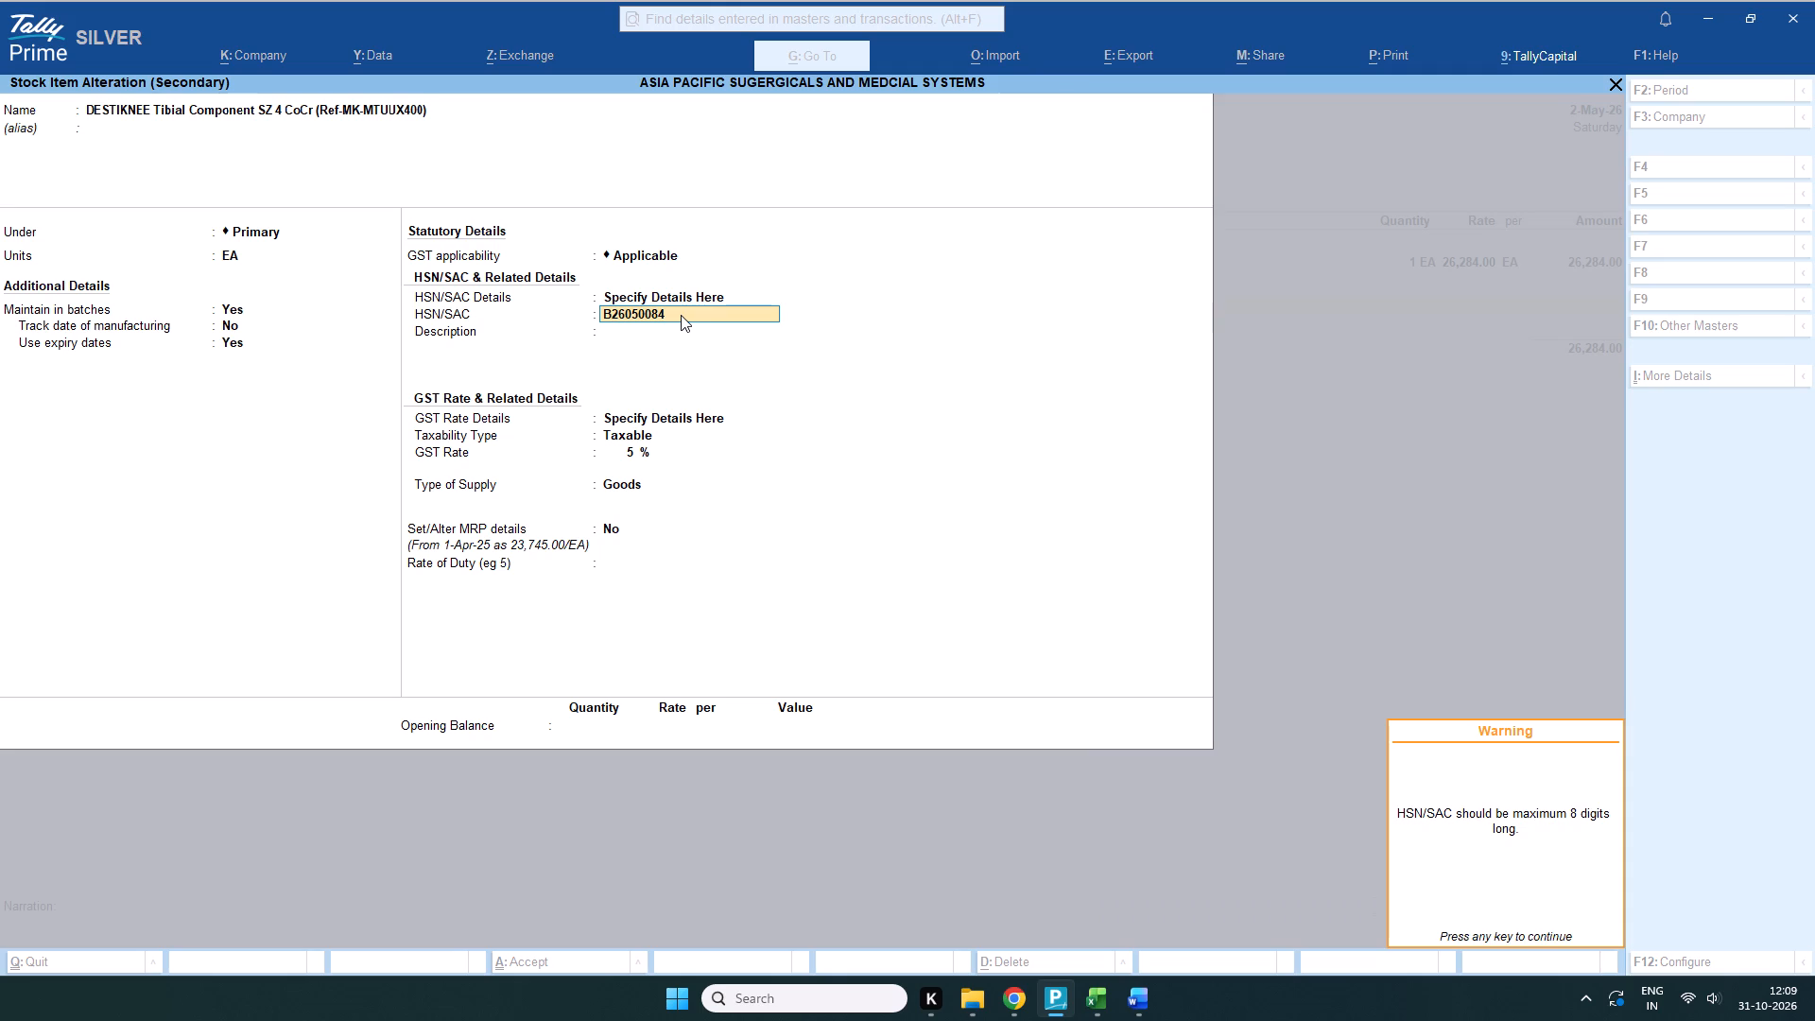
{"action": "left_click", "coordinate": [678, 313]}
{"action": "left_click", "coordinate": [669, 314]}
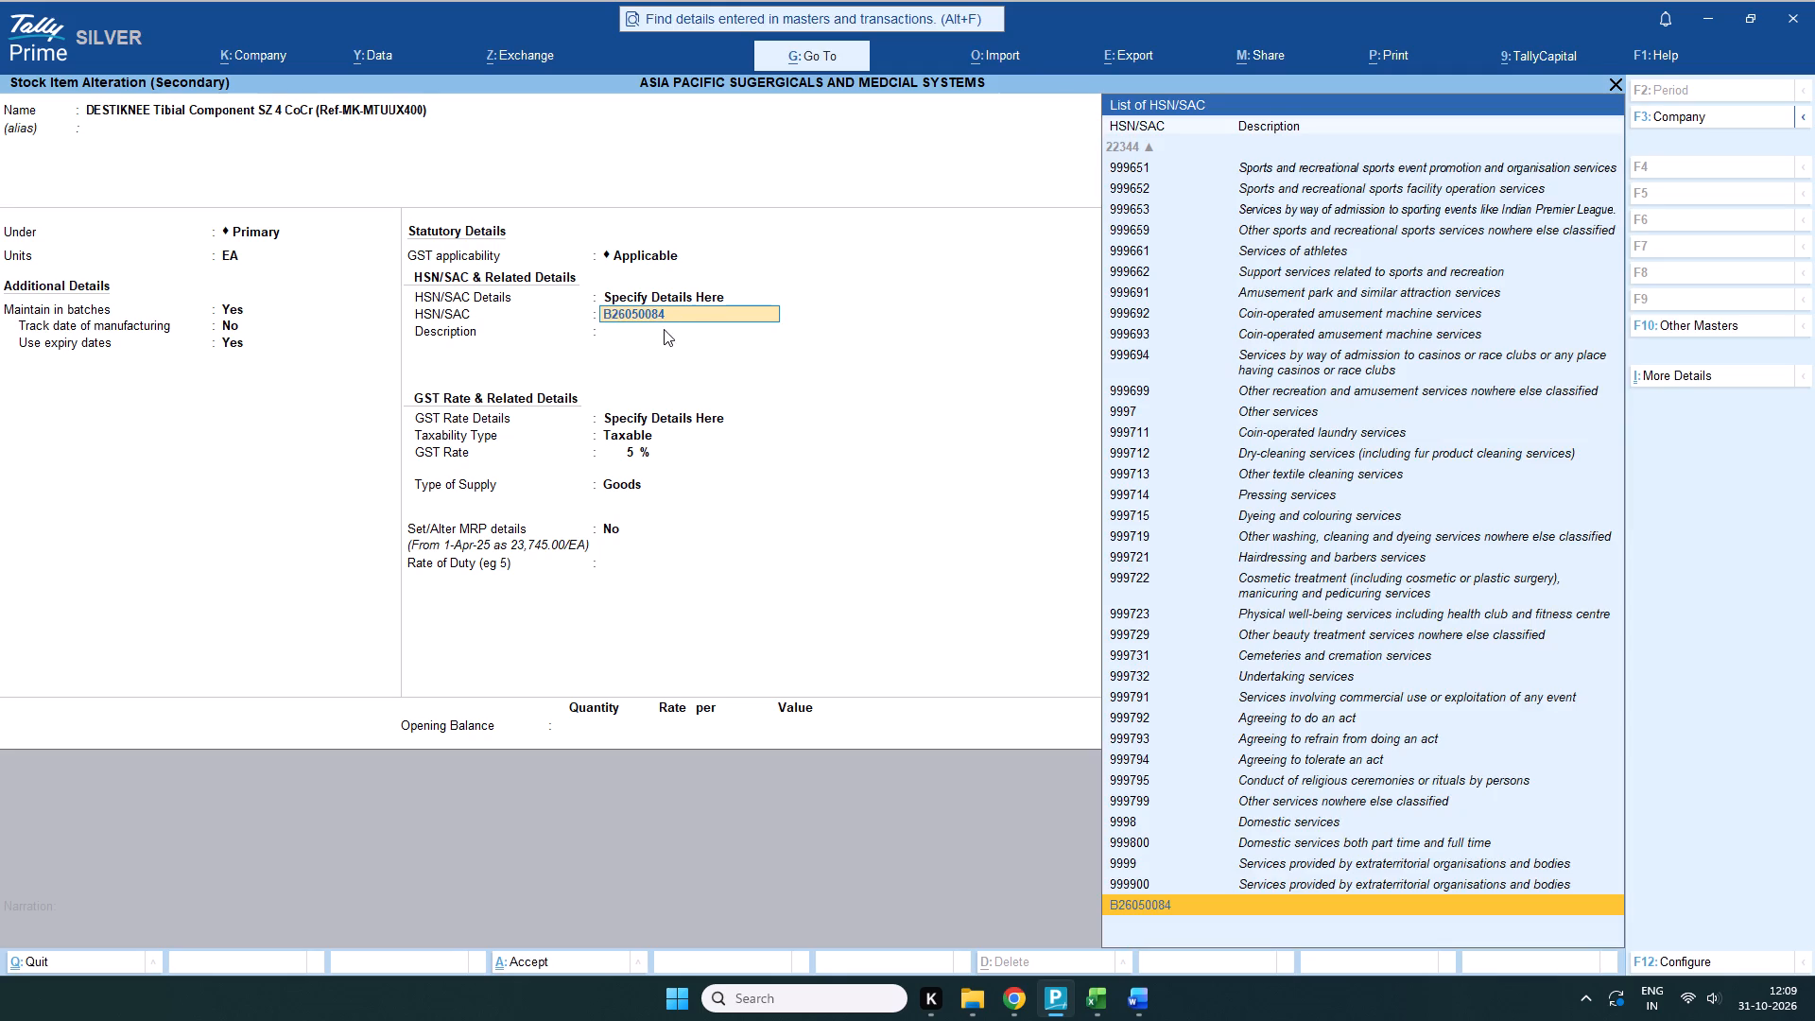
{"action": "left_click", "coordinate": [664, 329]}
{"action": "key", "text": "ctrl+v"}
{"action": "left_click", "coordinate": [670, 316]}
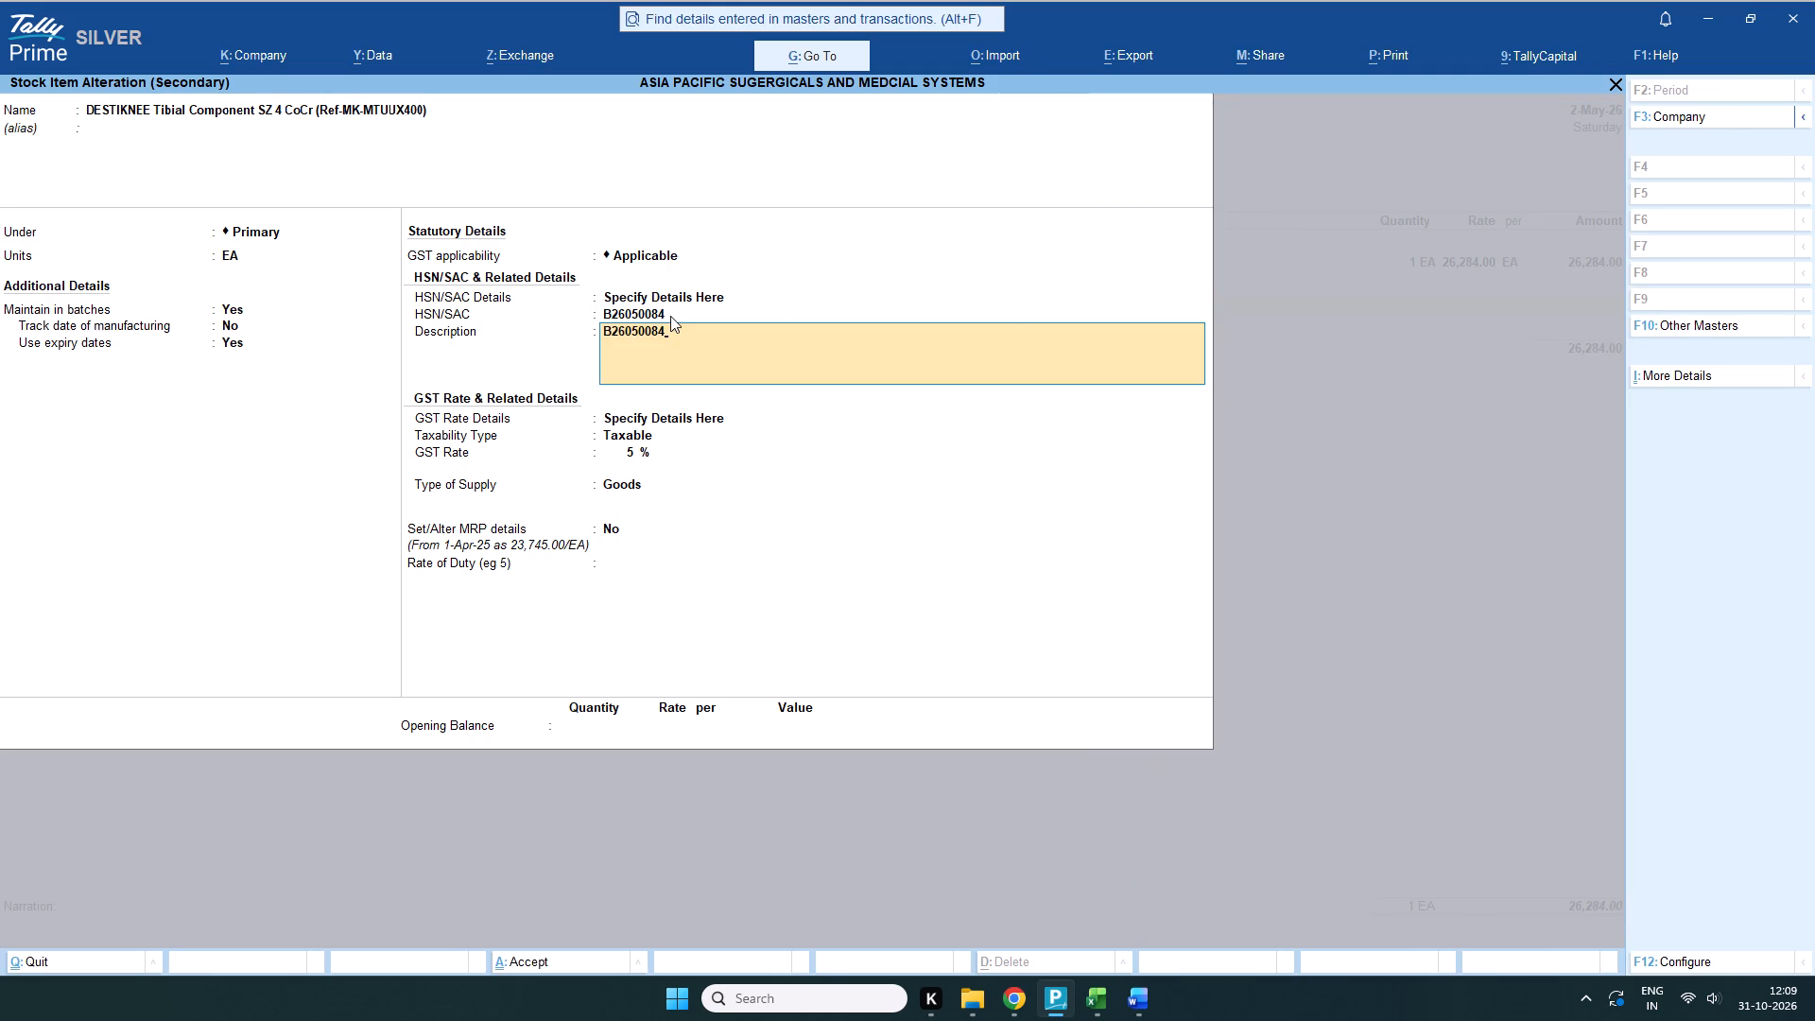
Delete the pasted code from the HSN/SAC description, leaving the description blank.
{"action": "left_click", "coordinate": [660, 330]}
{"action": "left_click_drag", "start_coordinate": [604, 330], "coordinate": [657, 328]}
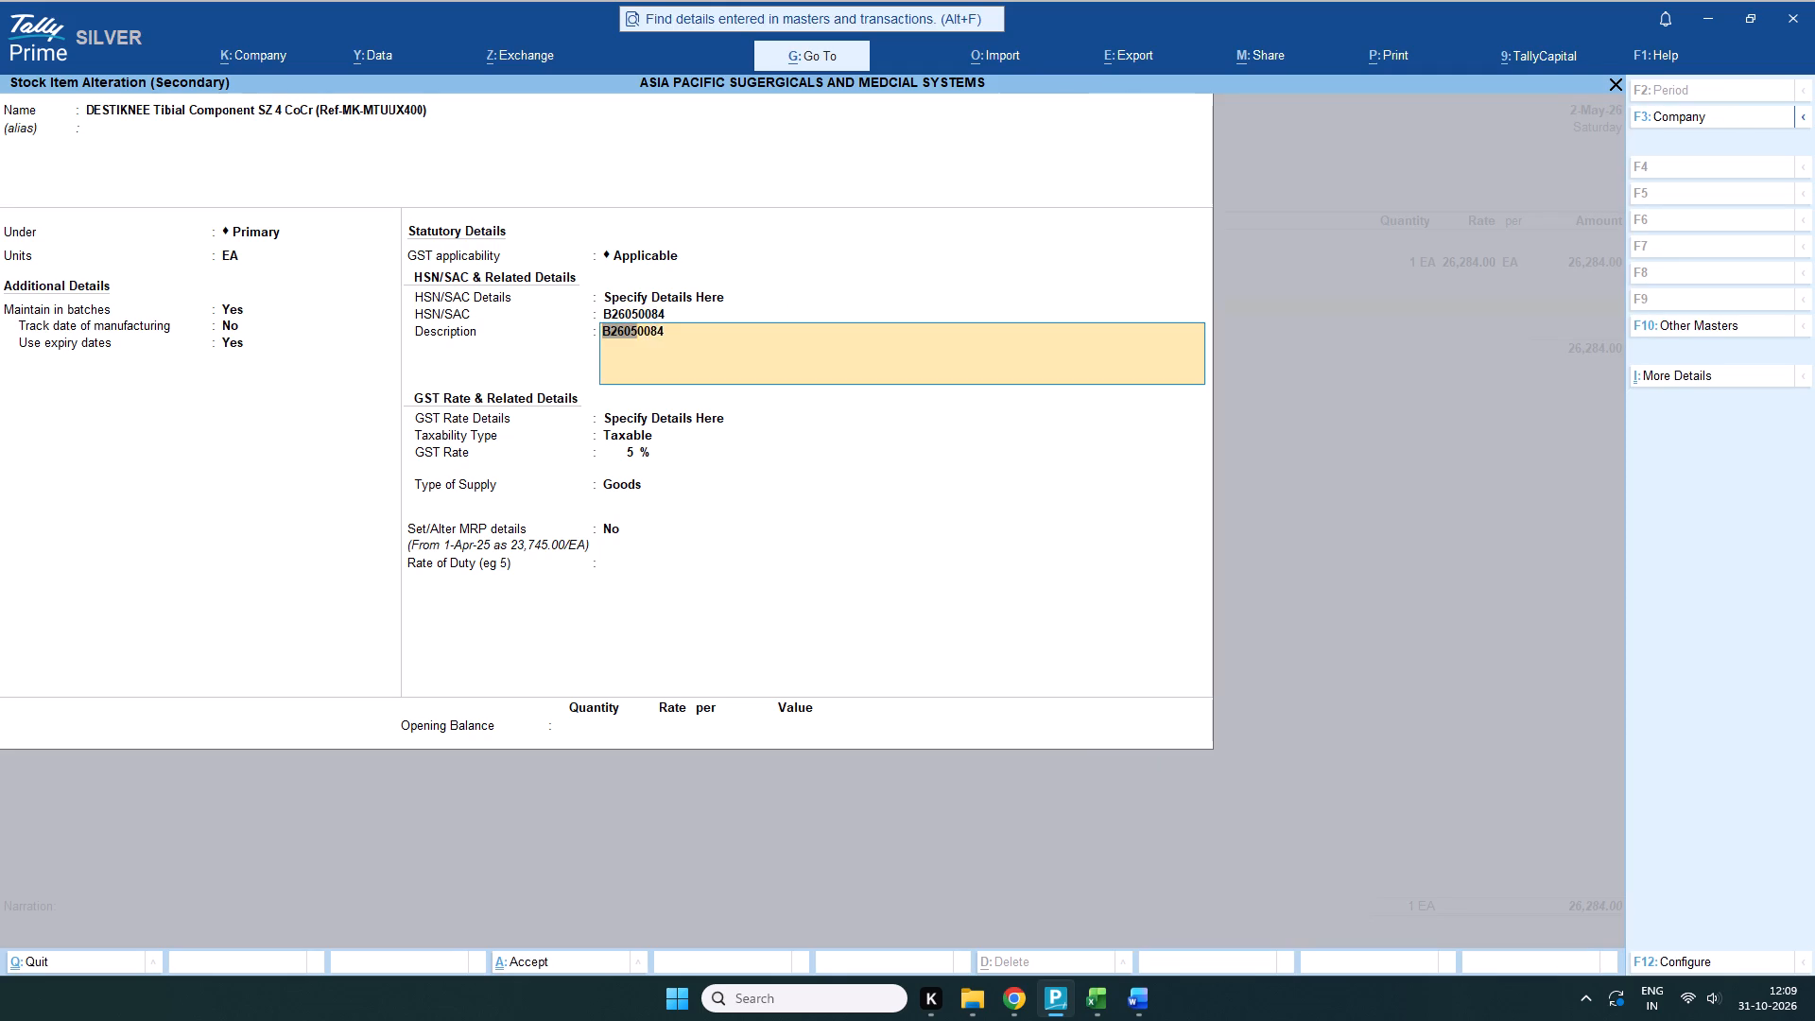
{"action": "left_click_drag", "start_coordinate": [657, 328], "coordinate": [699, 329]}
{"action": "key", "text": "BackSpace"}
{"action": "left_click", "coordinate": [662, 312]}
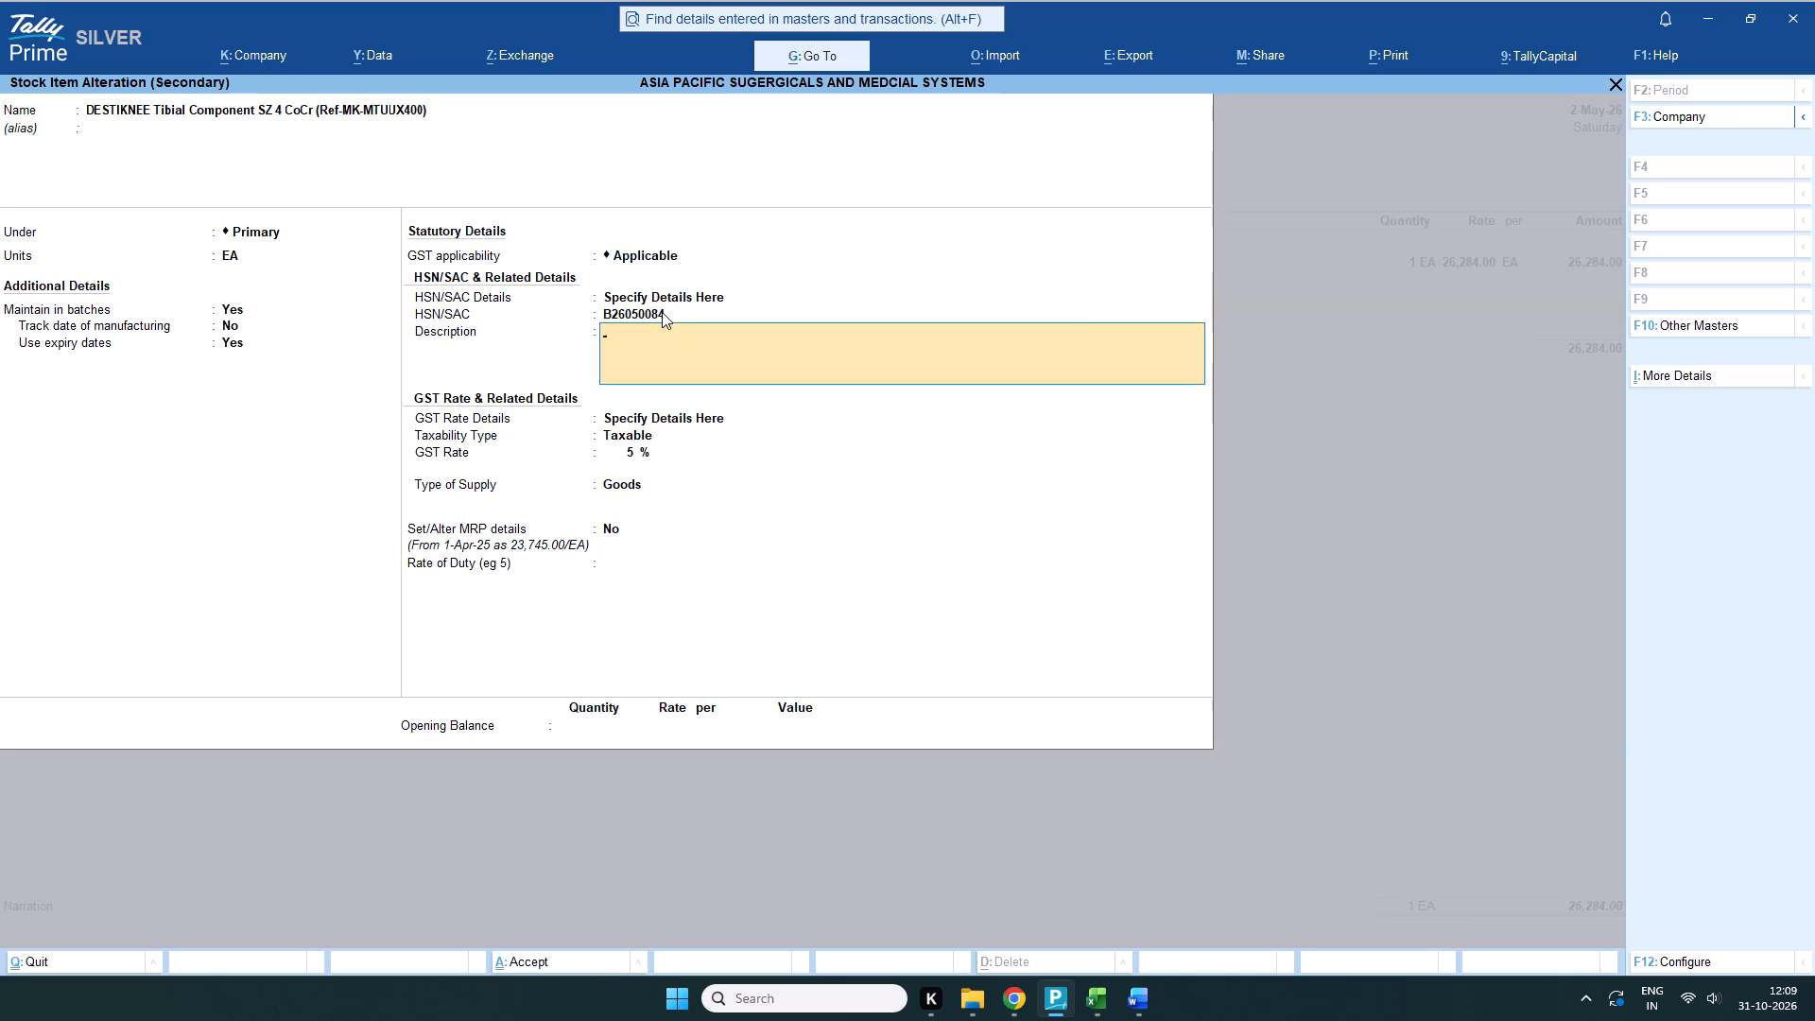
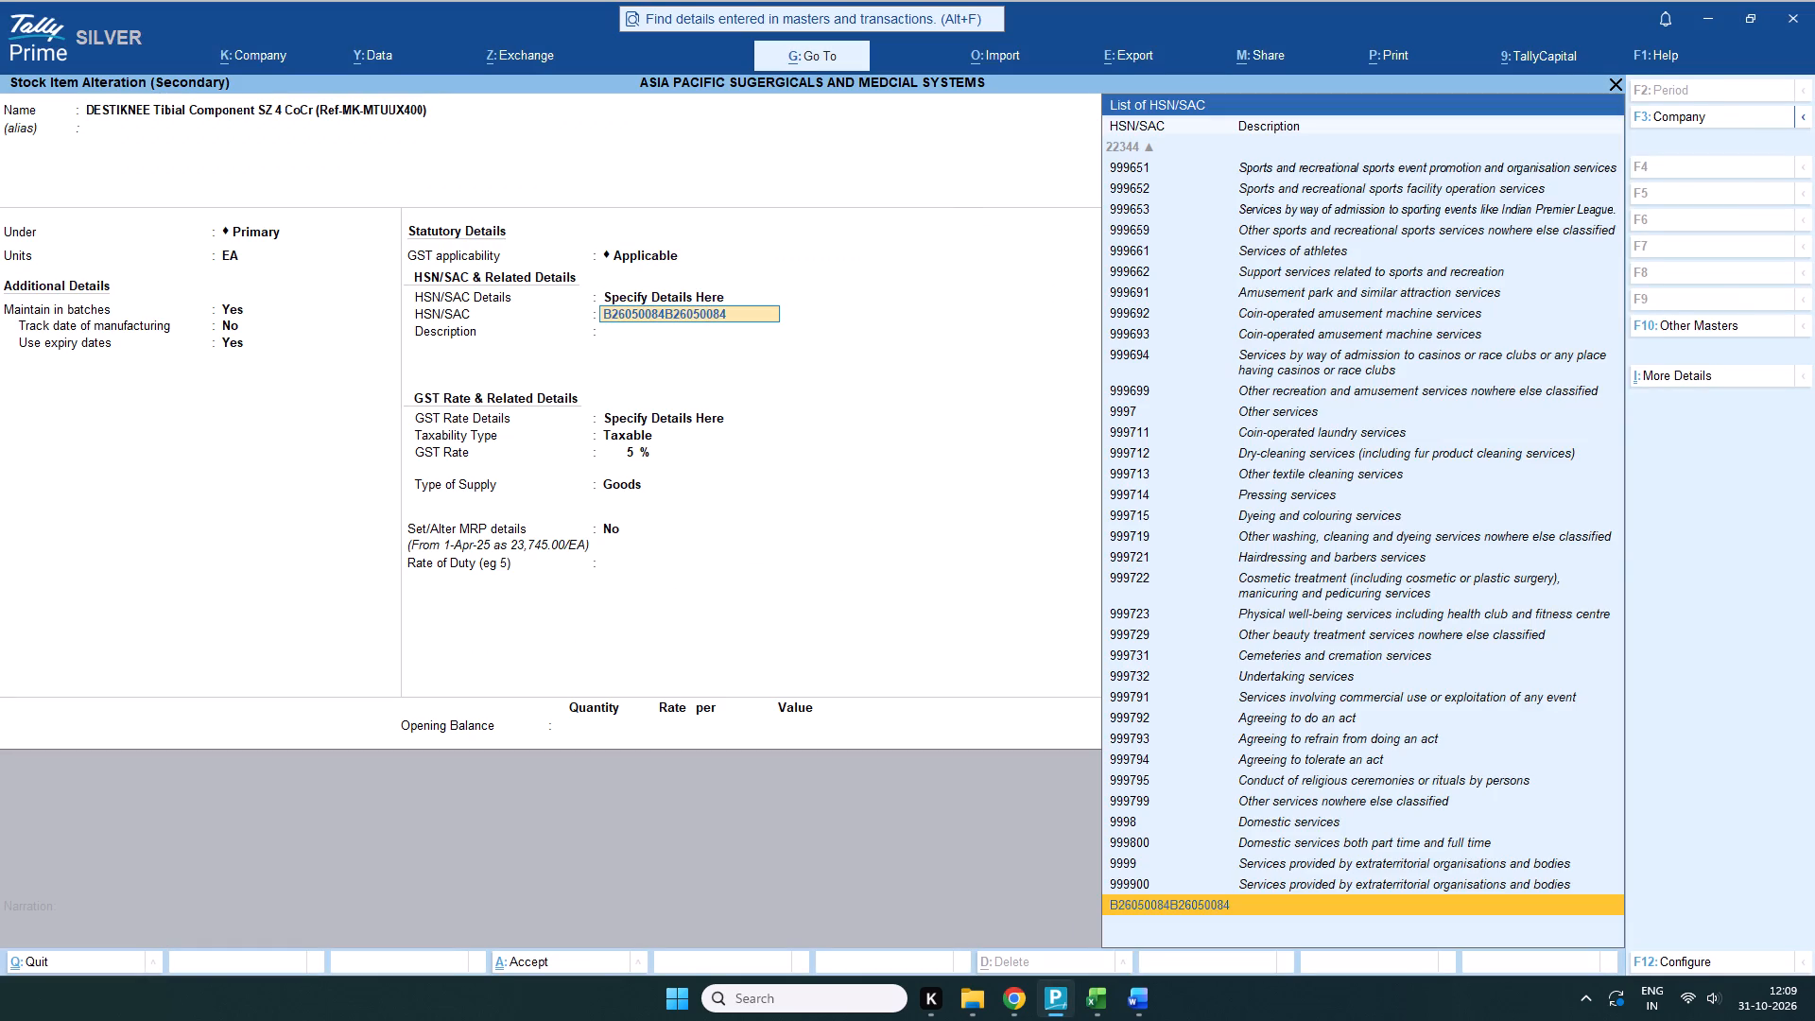
Clear the wrongly entered batch-style code from the HSN/SAC field of the DESTIKNEE Tibial Component SZ 4 CoCr stock item.
{"action": "left_click_drag", "start_coordinate": [604, 317], "coordinate": [743, 325]}
{"action": "key", "text": "BackSpace"}
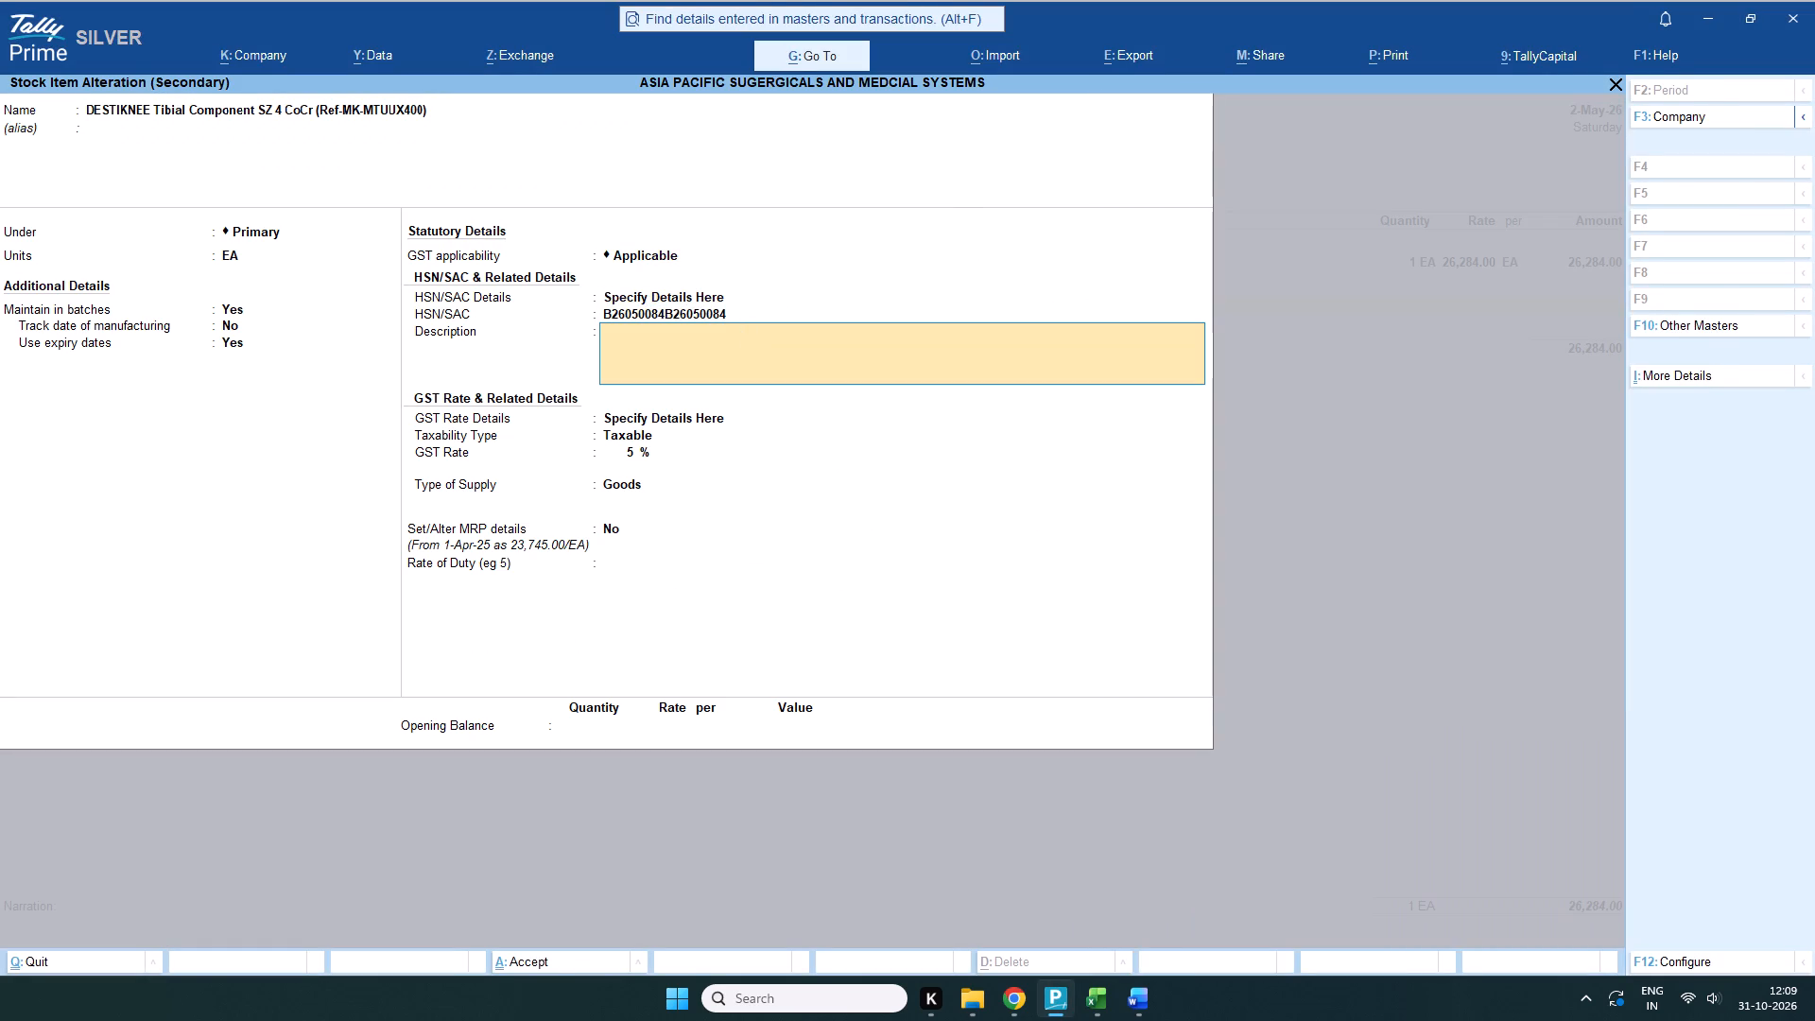
{"action": "left_click", "coordinate": [724, 311]}
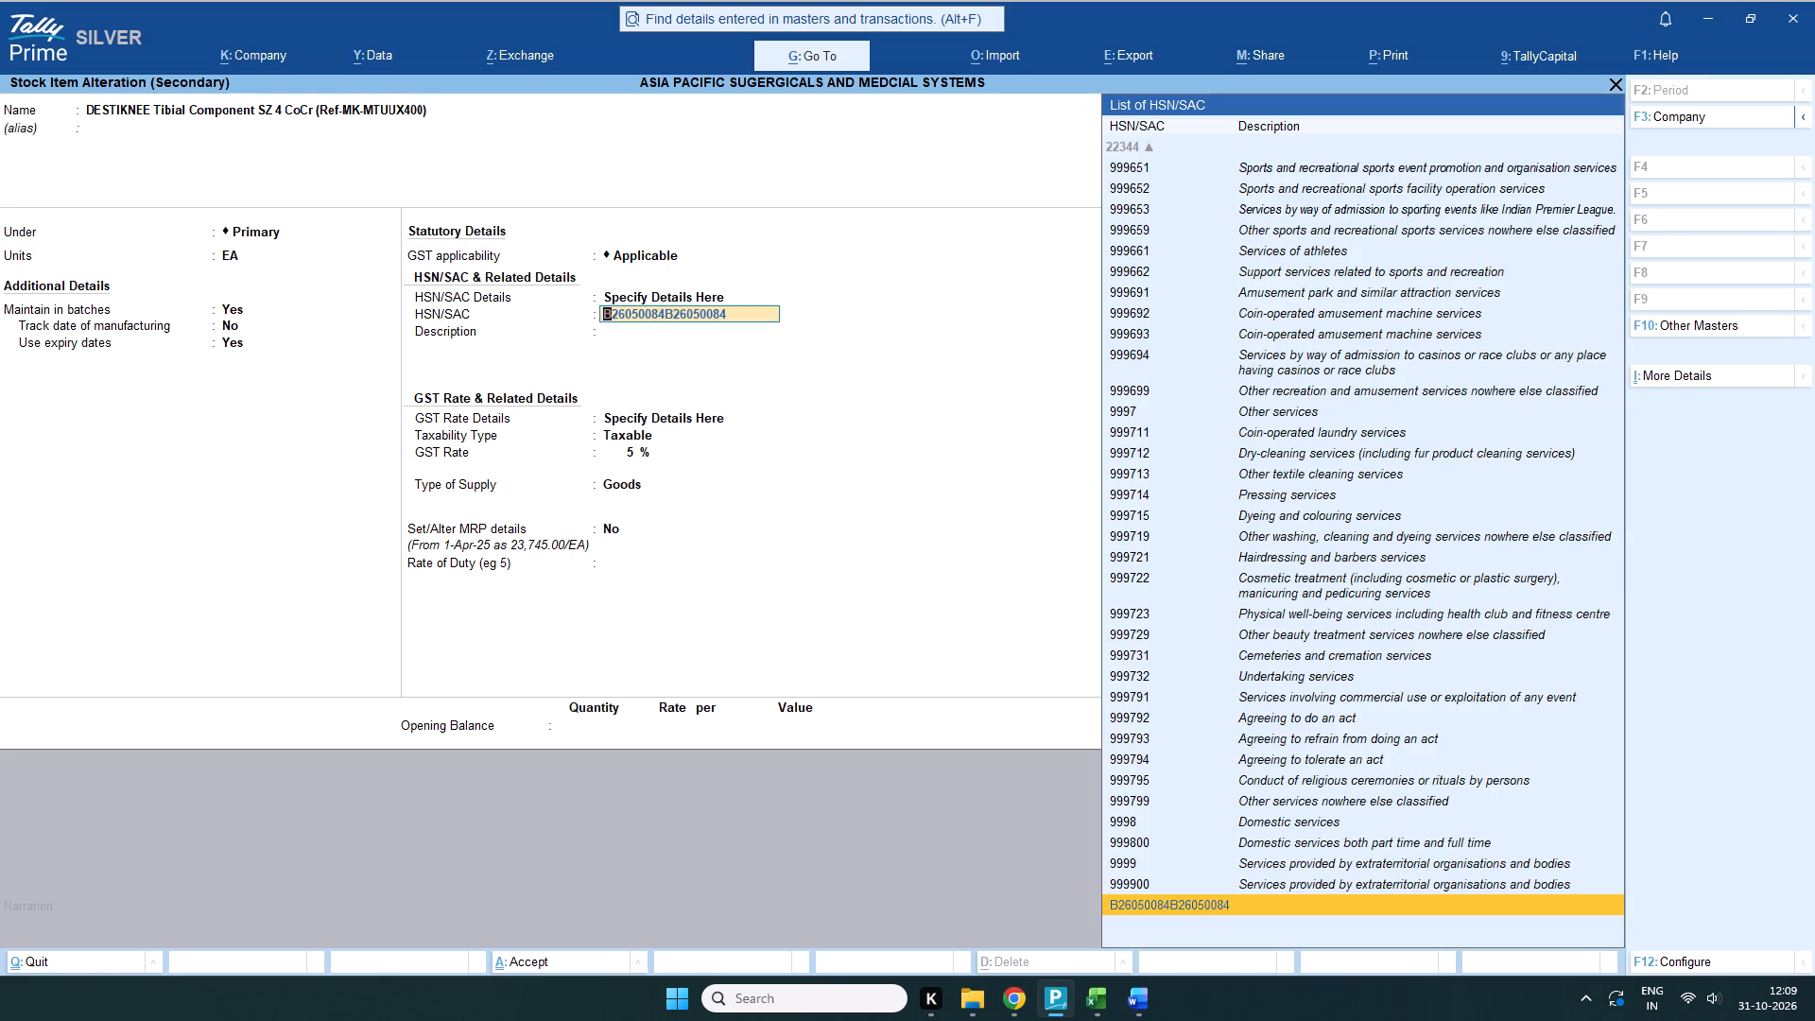
{"action": "left_click_drag", "start_coordinate": [600, 314], "coordinate": [724, 315]}
{"action": "key", "text": "BackSpace"}
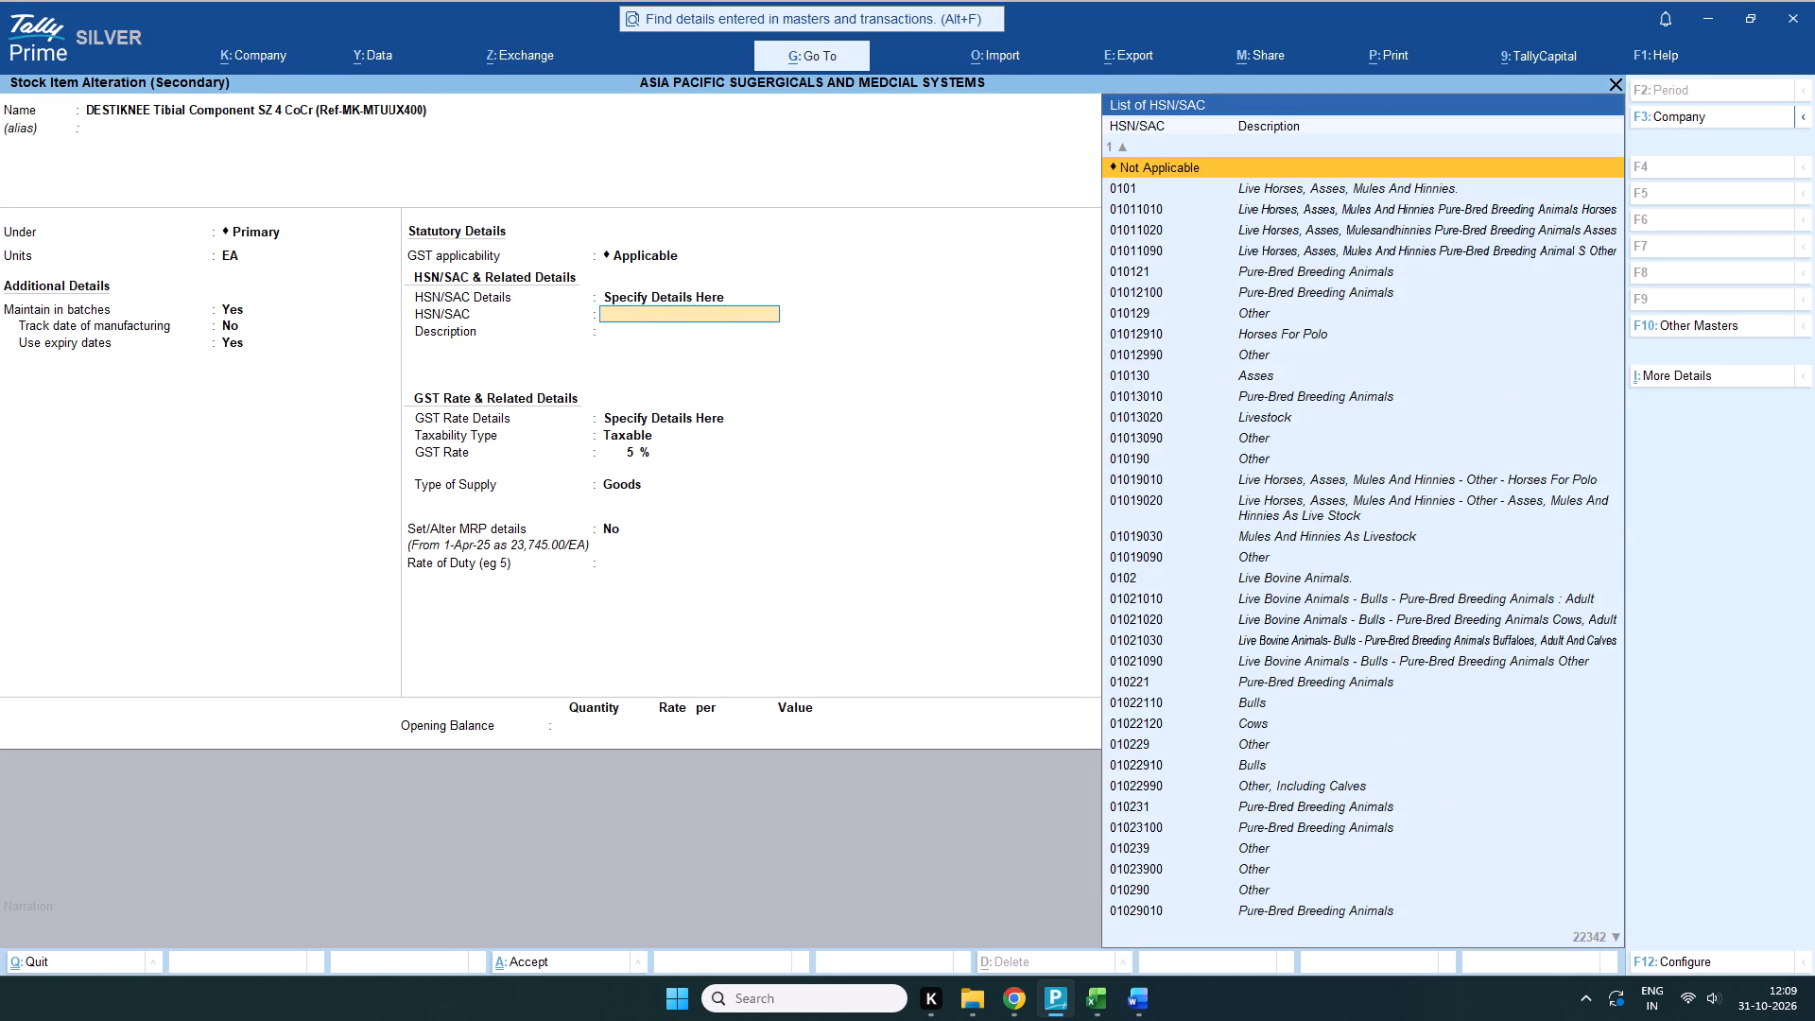
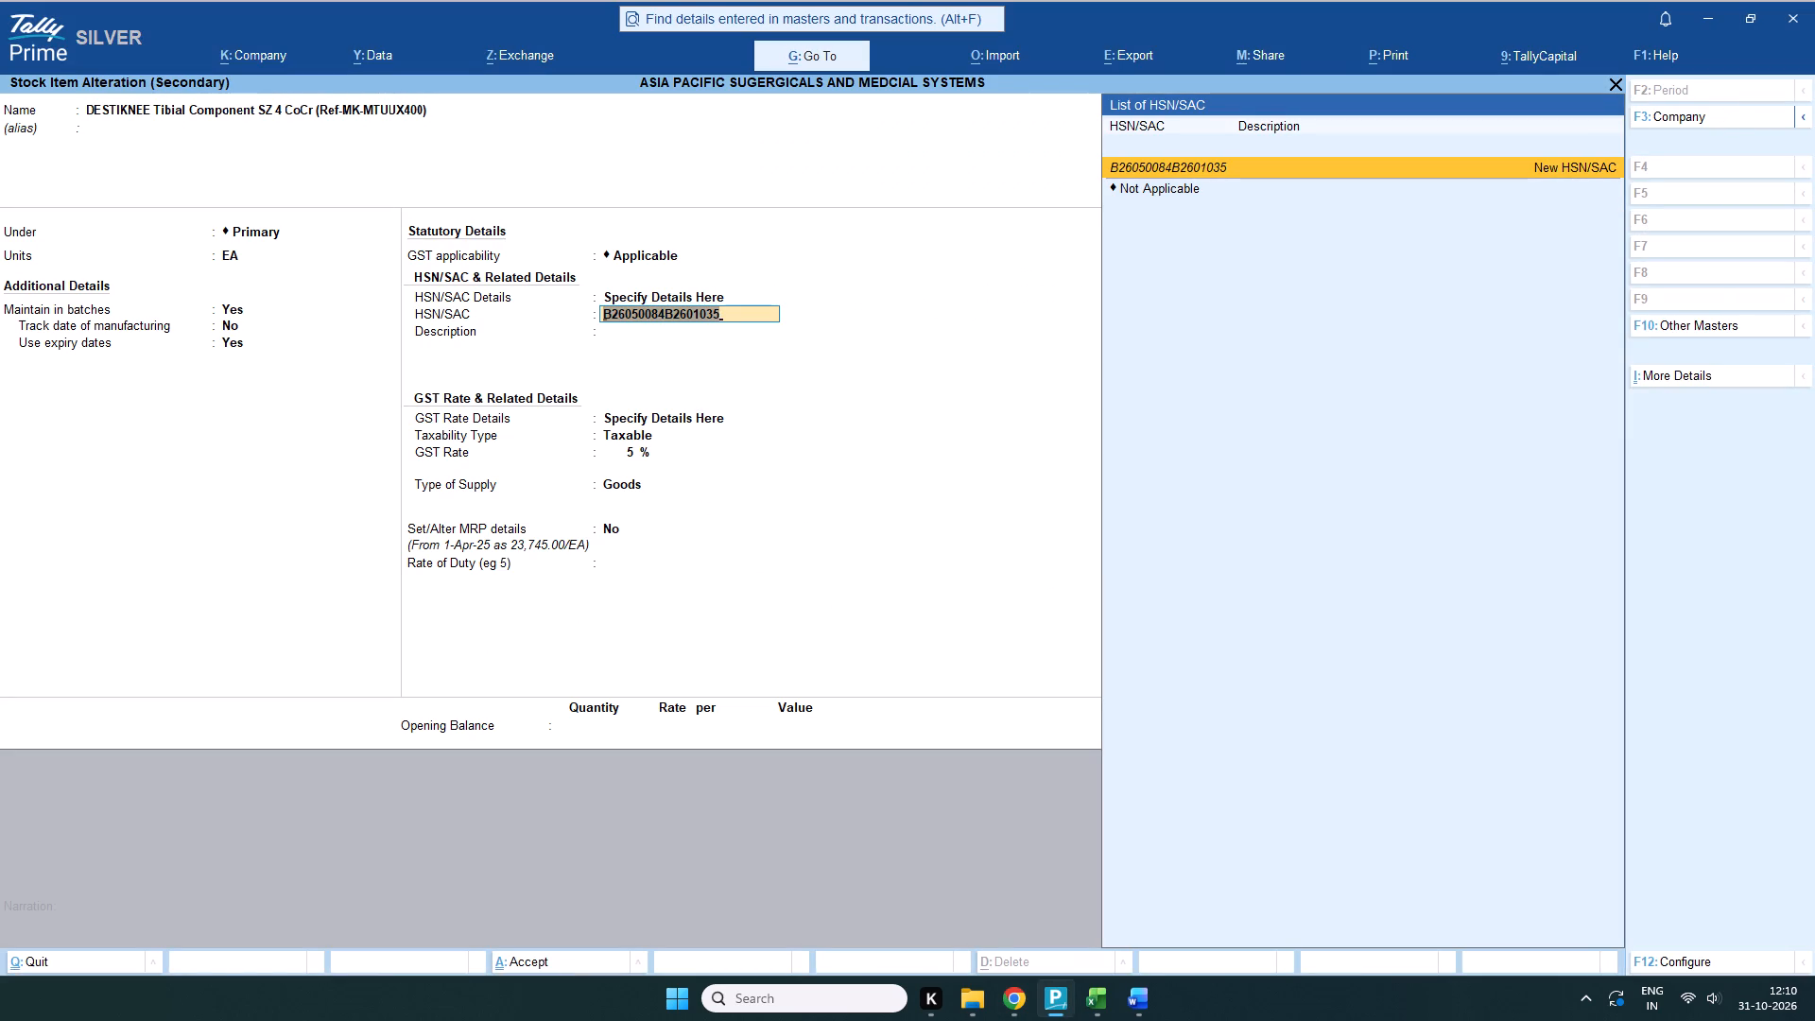
Replace the HSN/SAC code of the DESTIKNEE Tibial Component SZ 4 CoCr stock item with the copied value B2601035.
{"action": "key", "text": "ctrl+v"}
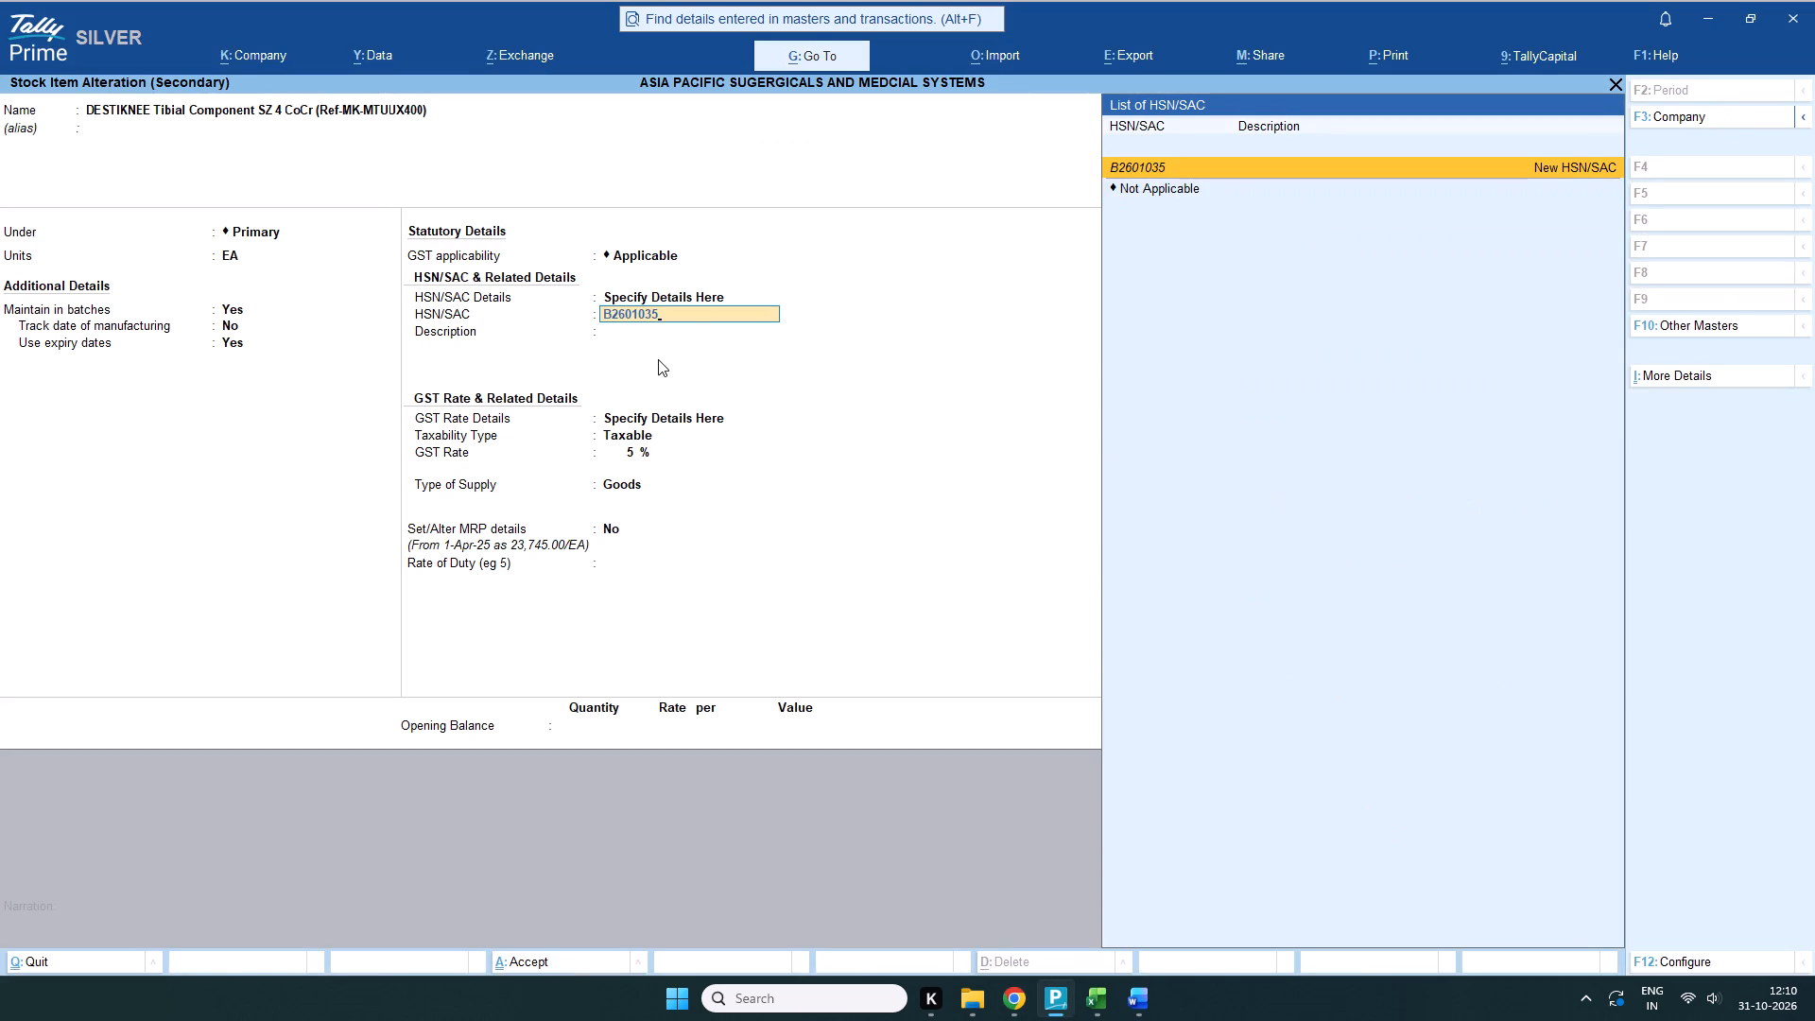
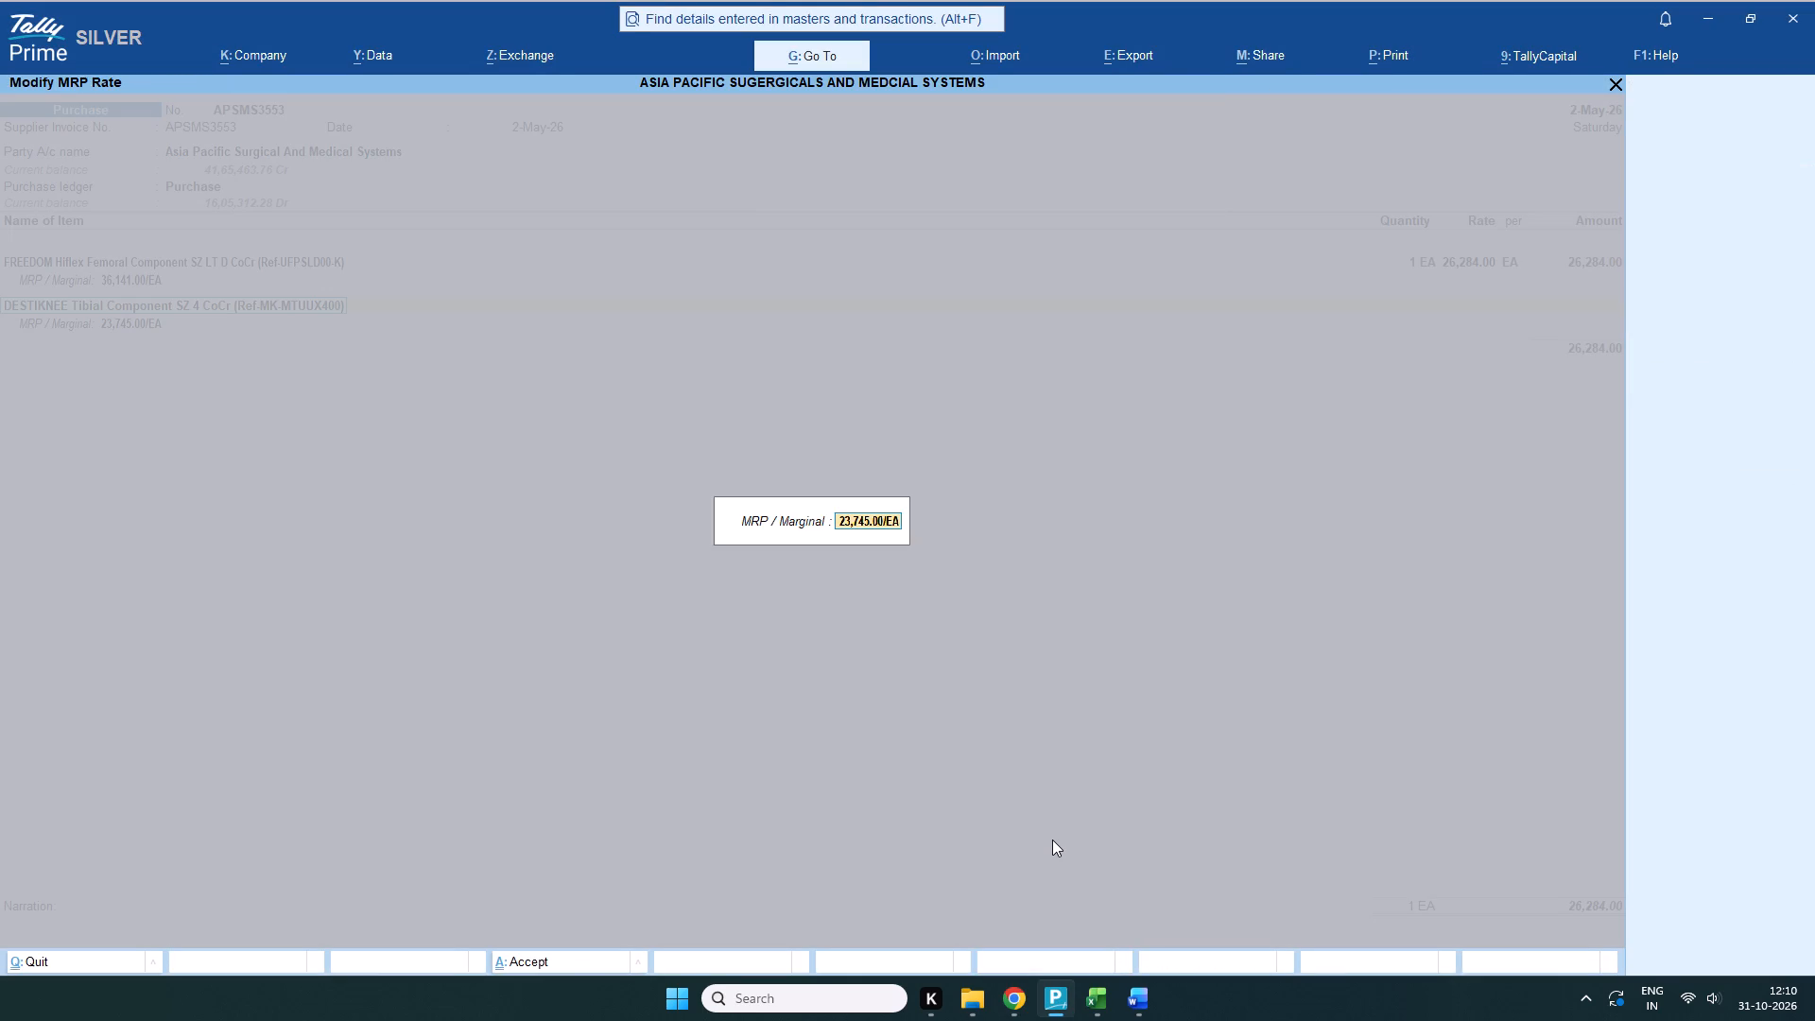
Allocate 1 EA of the DESTIKNEE Tibial Component SZ 4 CoCr to batch B2601035 at rate 8,321.00, with tracking number Not Applicable.
{"action": "key", "text": "Return"}
{"action": "scroll", "coordinate": [1052, 839], "scroll_direction": "up", "scroll_amount": 2}
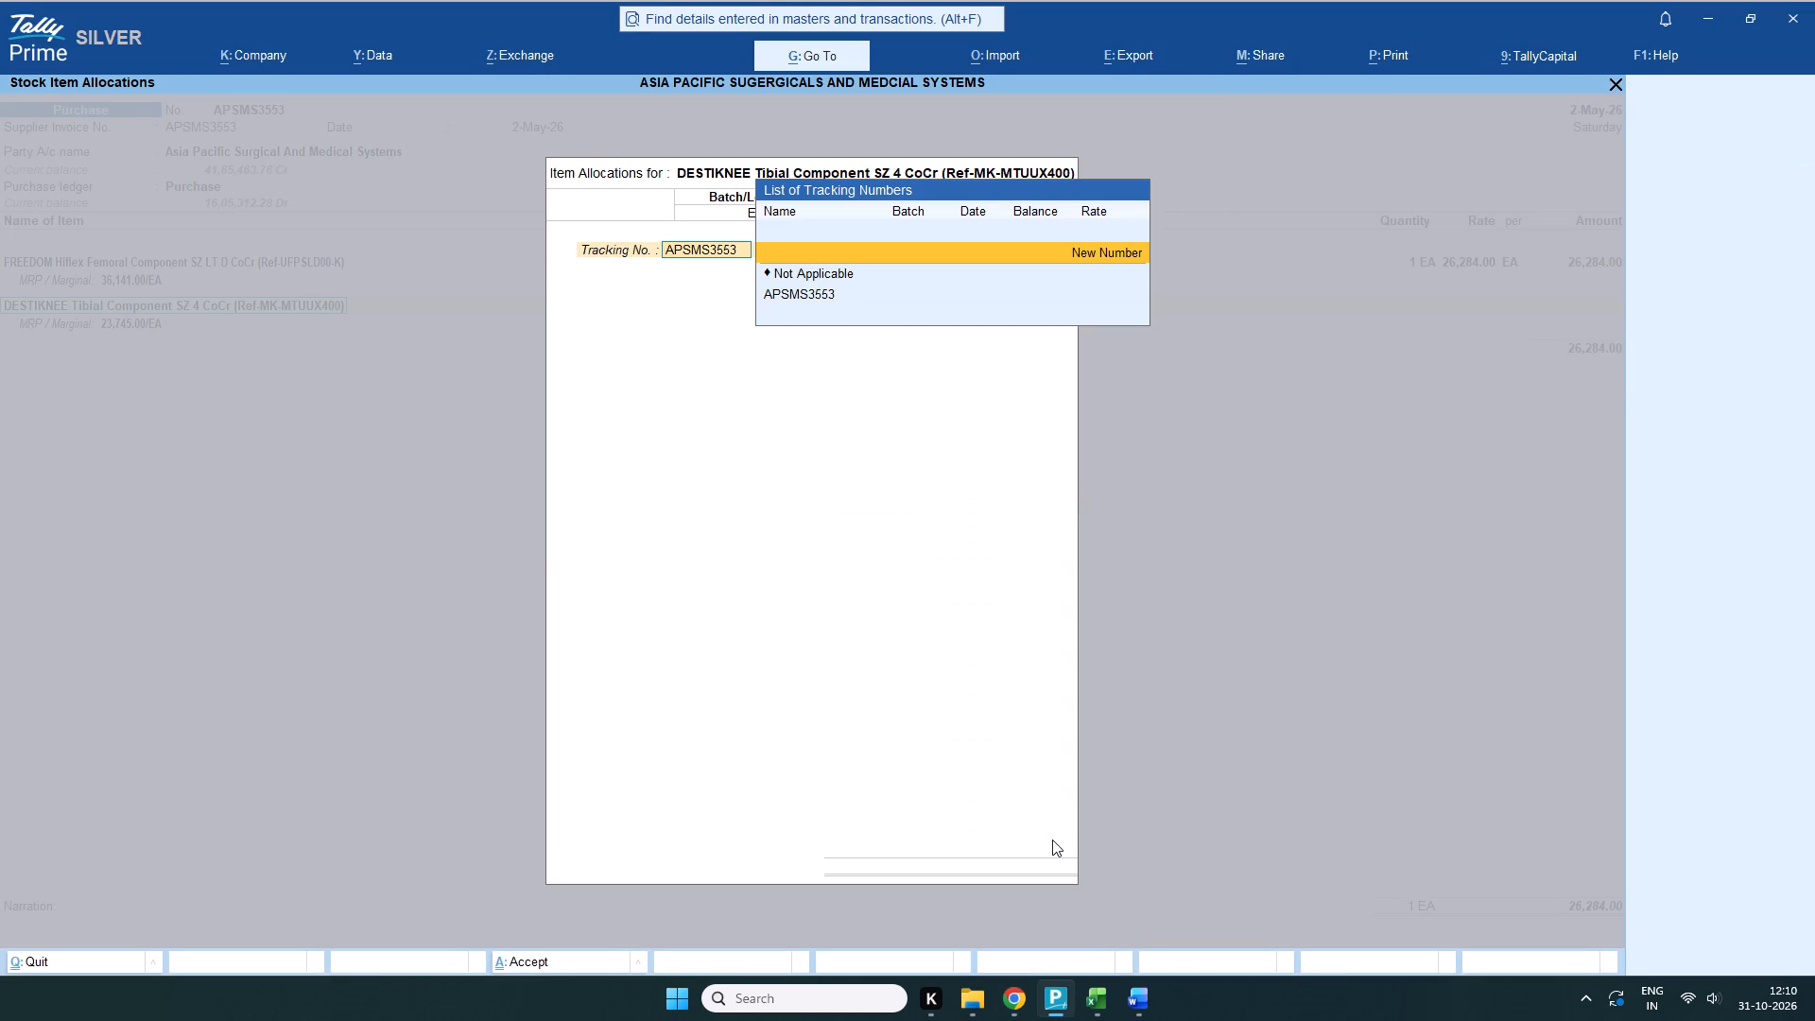
{"action": "scroll", "coordinate": [1052, 839], "scroll_direction": "down", "scroll_amount": 1}
{"action": "key", "text": "Return"}
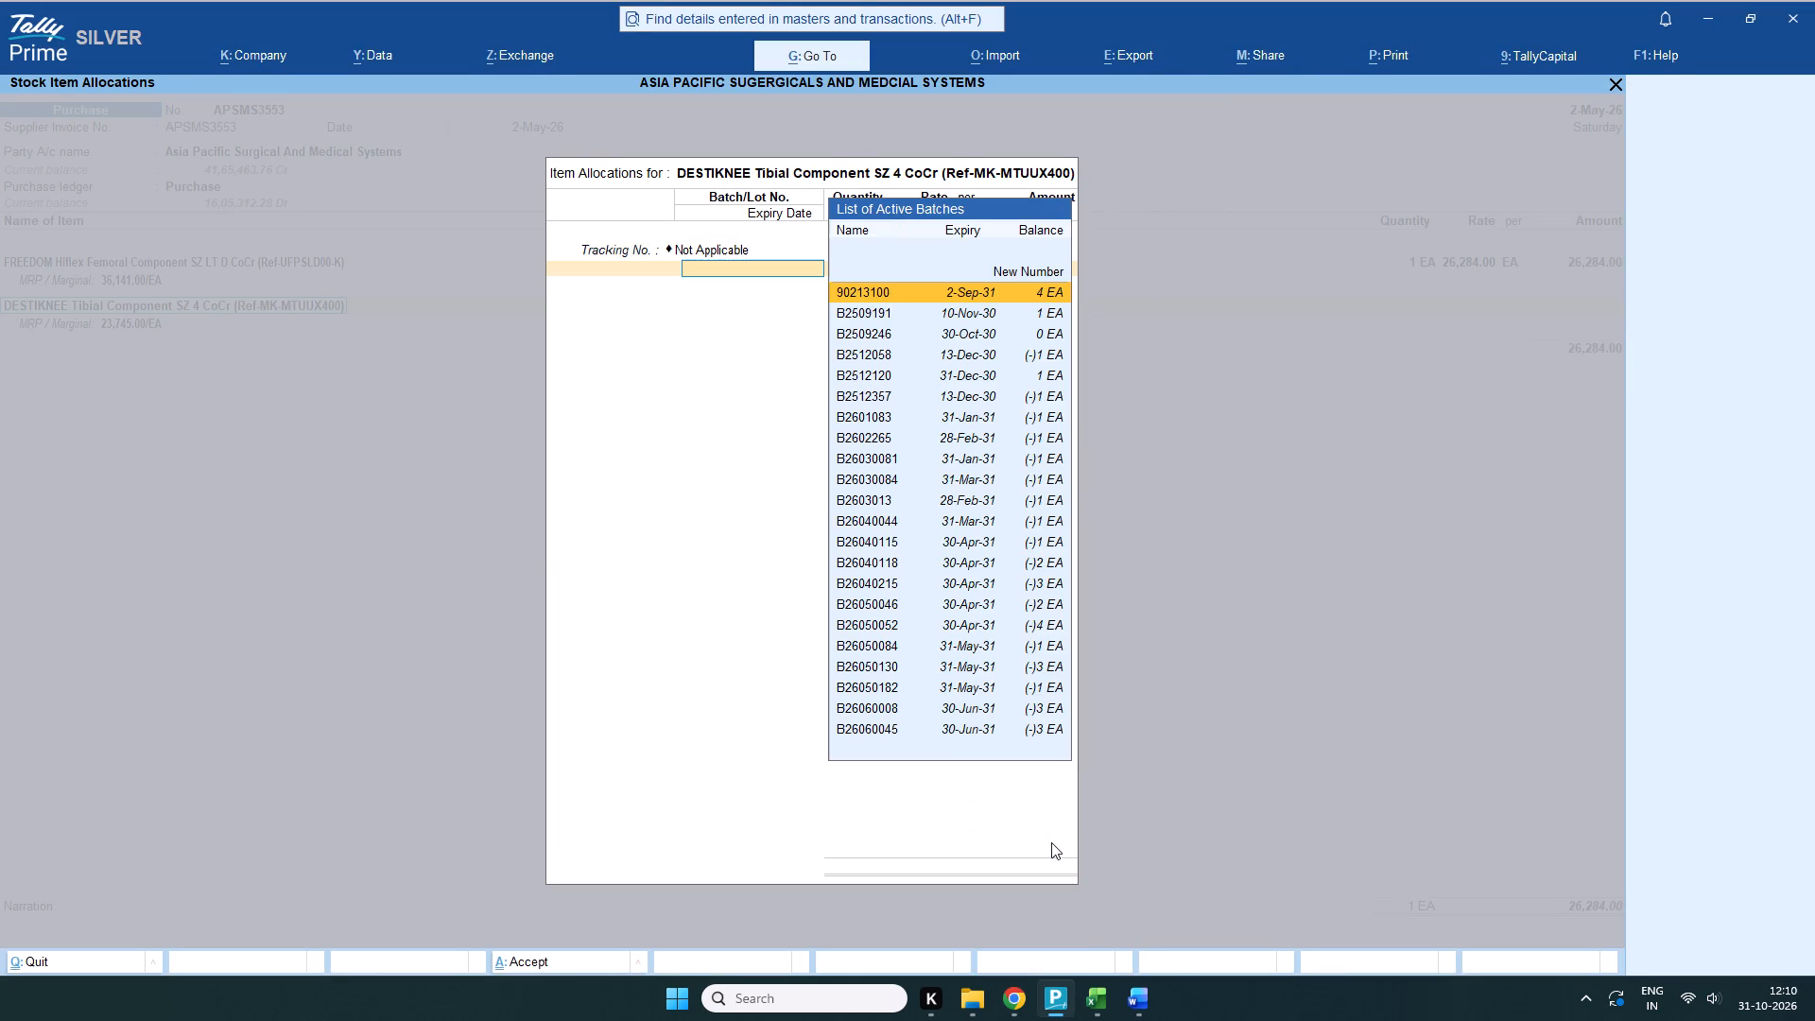
{"action": "key", "text": "ctrl+v"}
{"action": "key", "text": "Return"}
{"action": "key", "text": "Return"}
{"action": "key", "text": "1"}
{"action": "key", "text": "Return"}
{"action": "key", "text": "Return"}
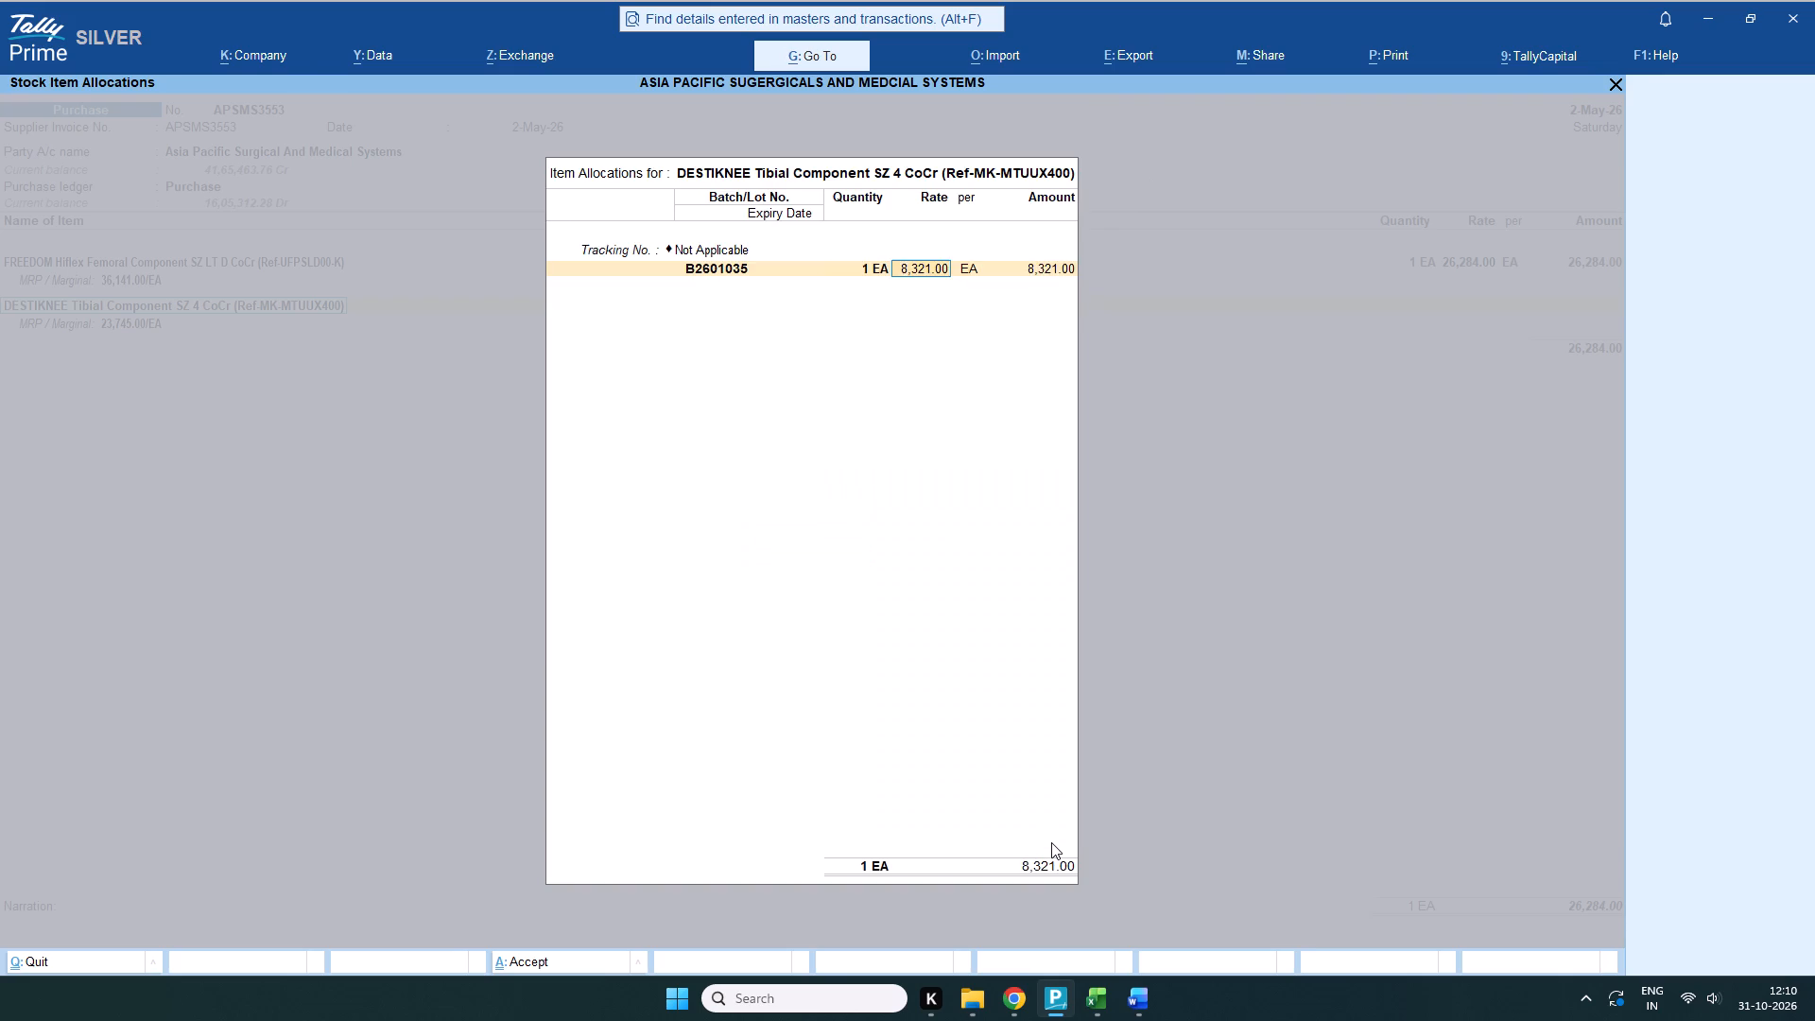
{"action": "key", "text": "Return"}
{"action": "key", "text": "Return"}
{"action": "key", "text": "Return"}
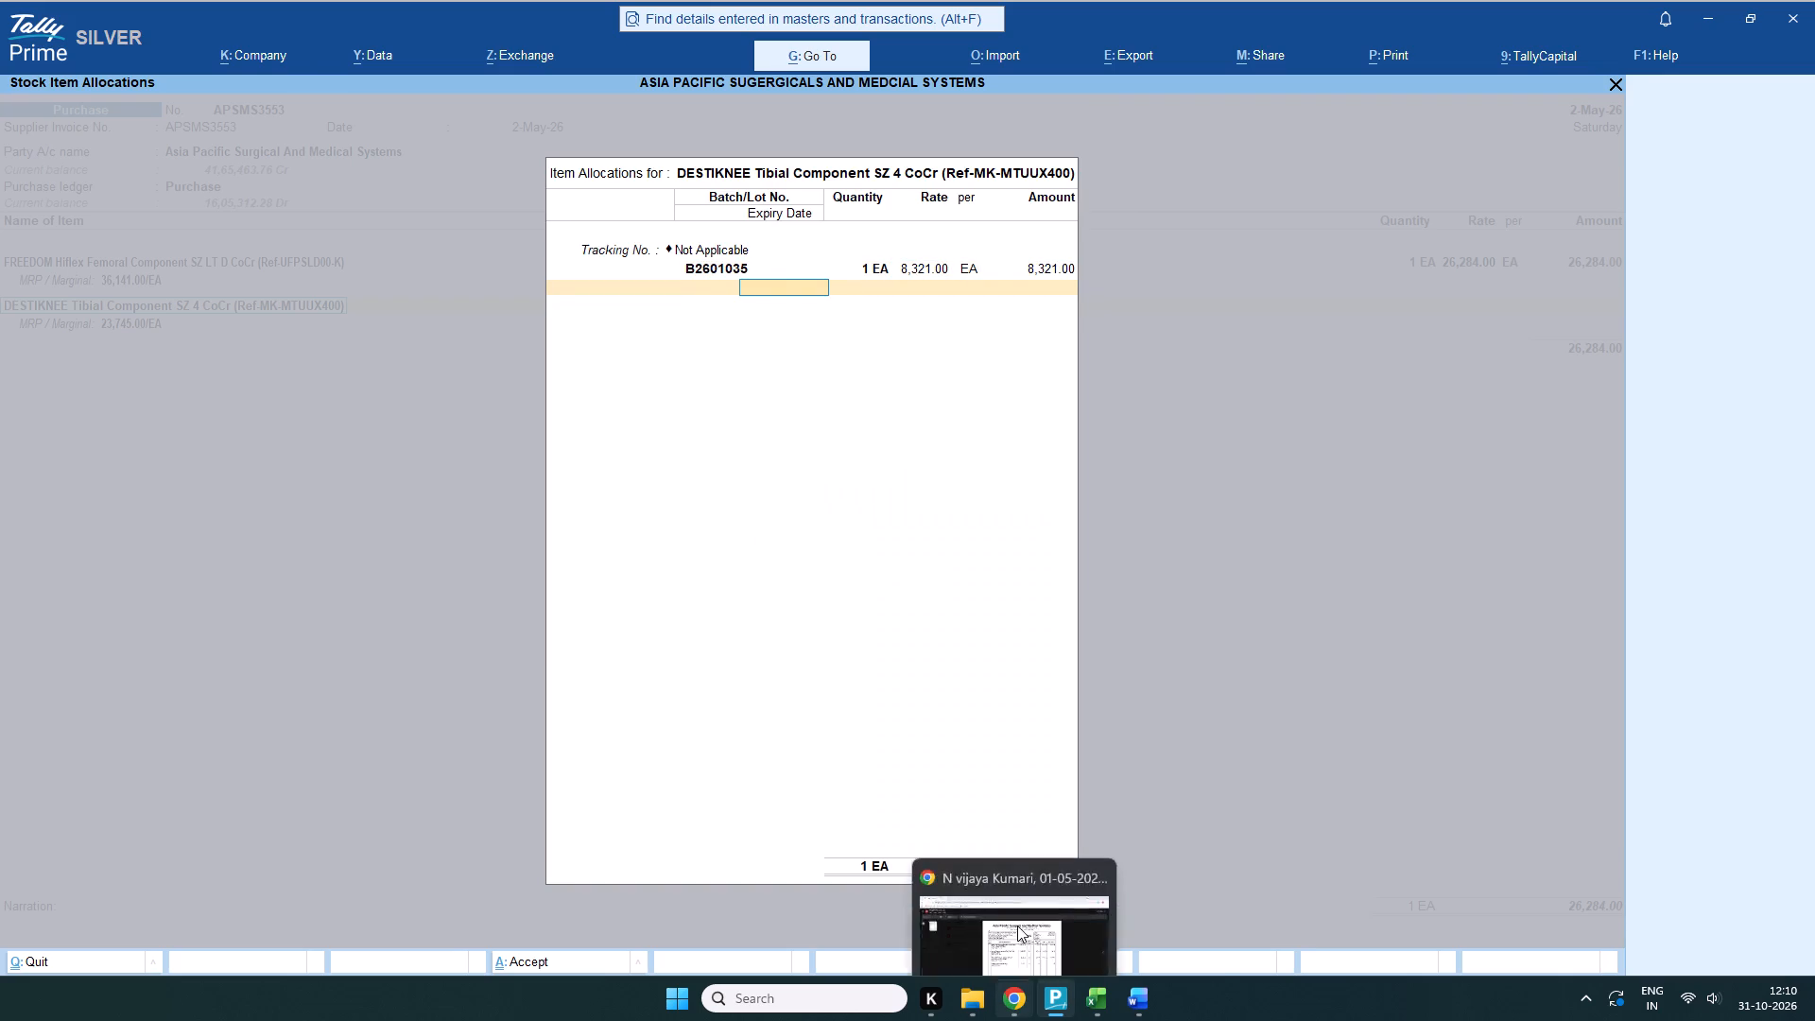
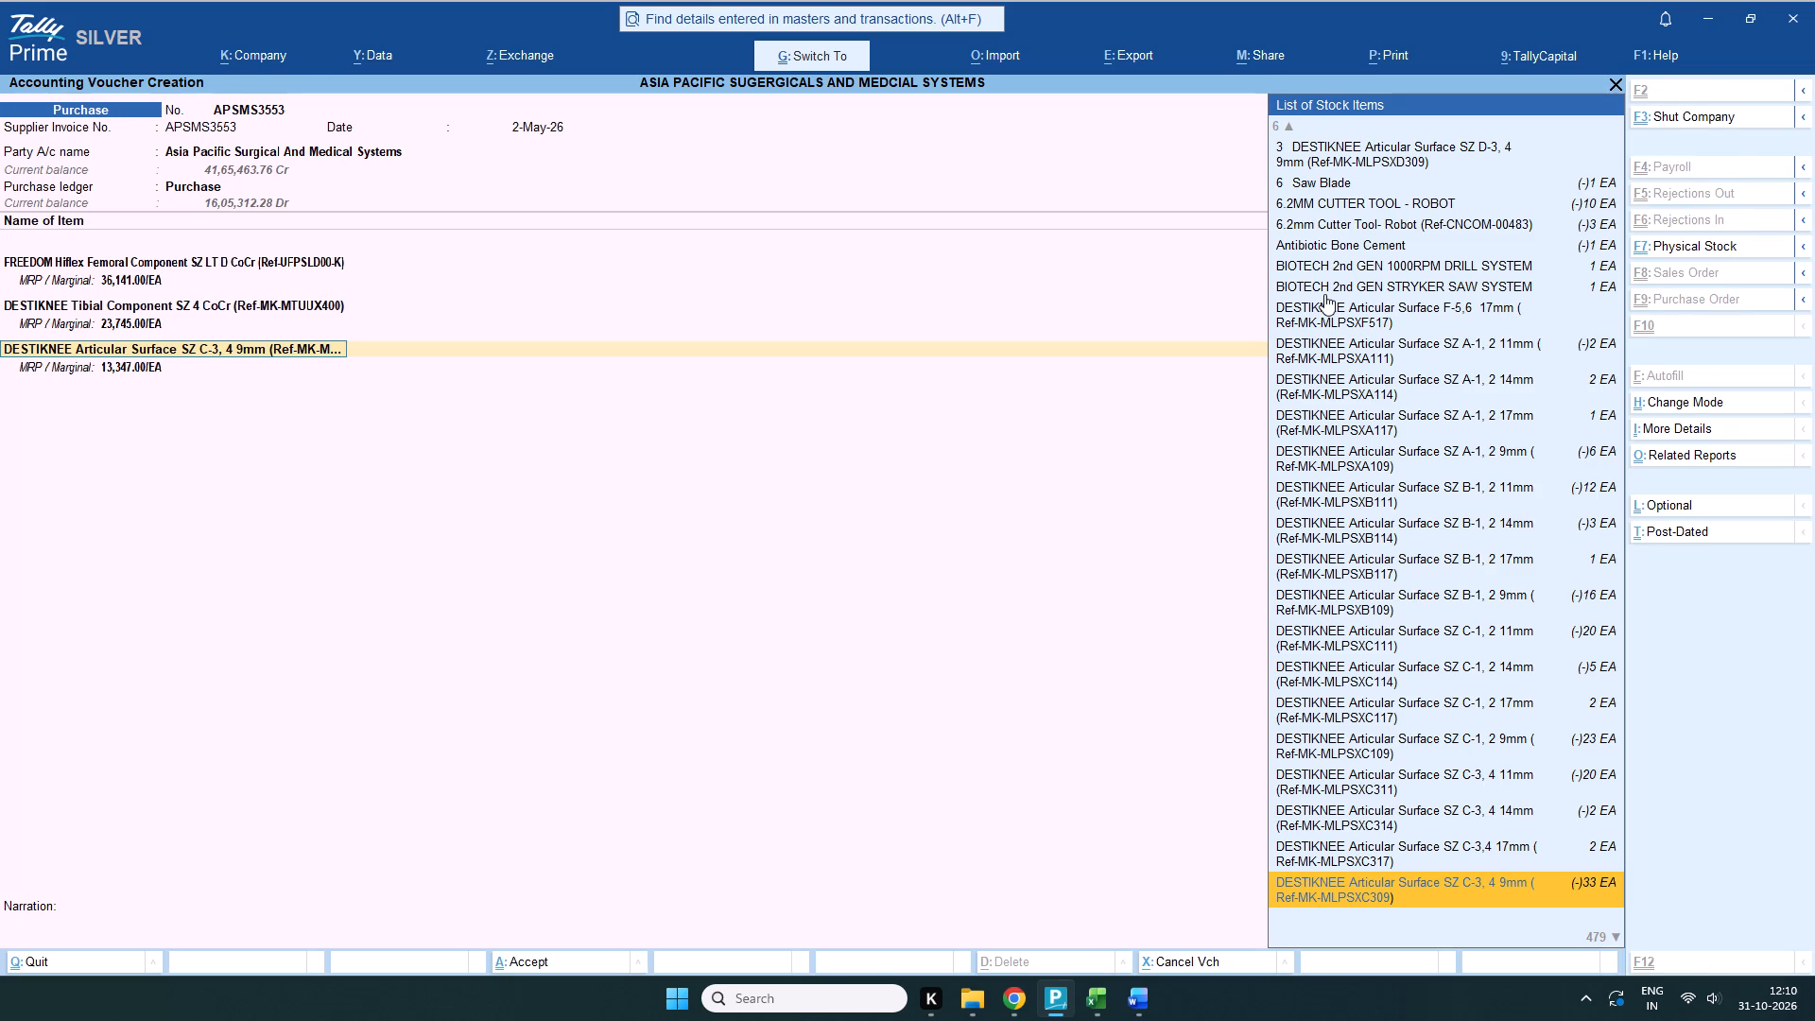
Clear the HSN/SAC code in the statutory details of the DESTIKNEE Articular Surface SZ C-3, 4 9mm stock item.
{"action": "key", "text": "ctrl+Return"}
{"action": "key", "text": "Return"}
{"action": "key", "text": "Return"}
{"action": "key", "text": "Return"}
{"action": "key", "text": "Return"}
{"action": "key", "text": "Return"}
{"action": "key", "text": "Return"}
{"action": "key", "text": "Return"}
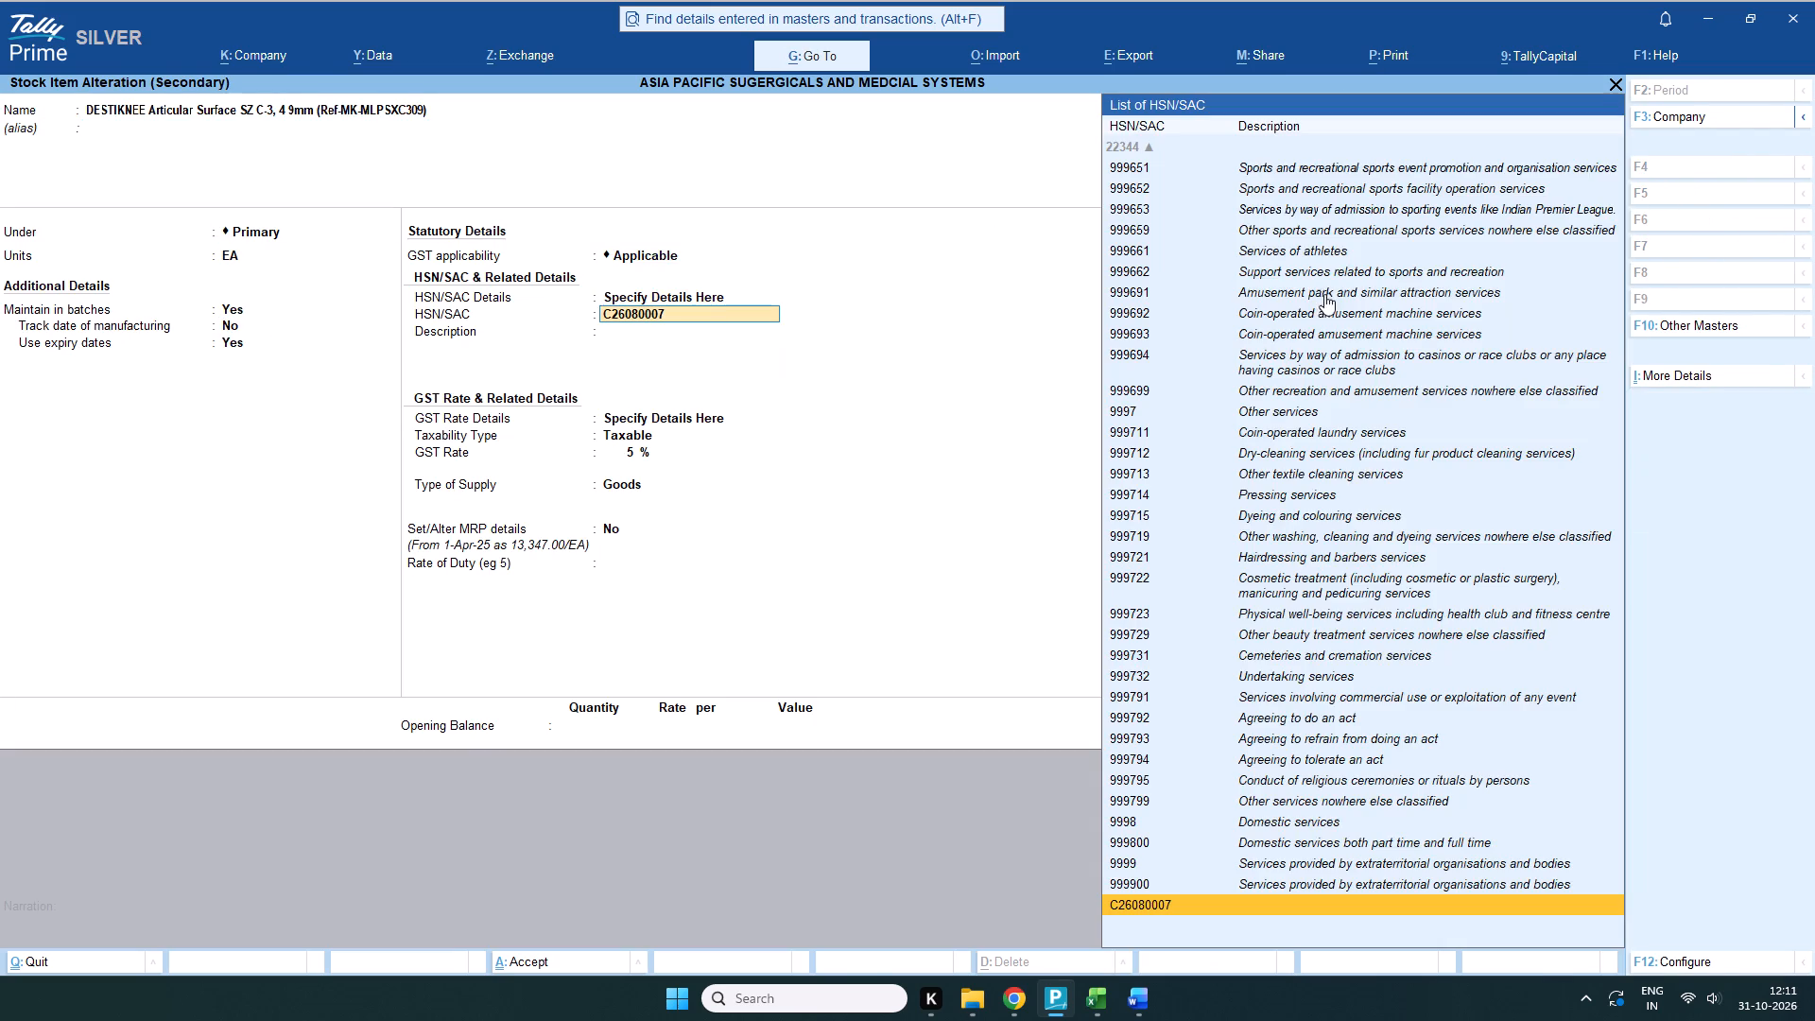
{"action": "left_click_drag", "start_coordinate": [603, 314], "coordinate": [764, 317]}
{"action": "key", "text": "BackSpace"}
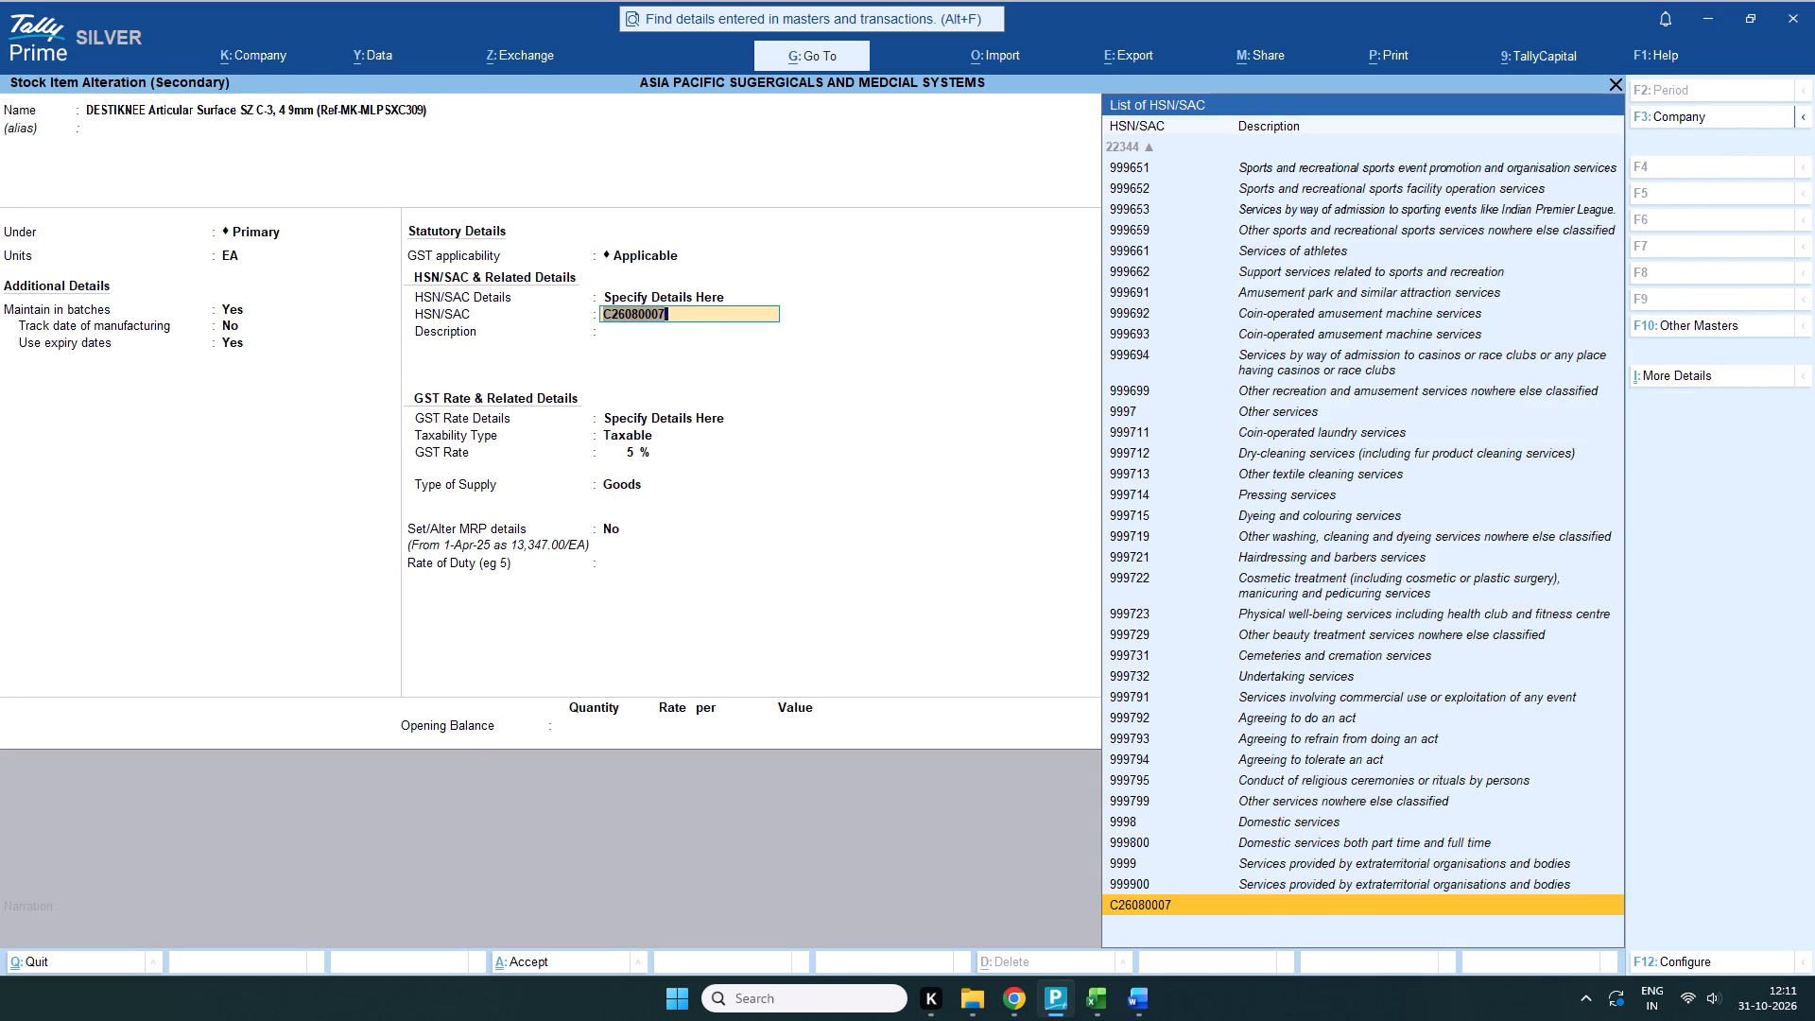
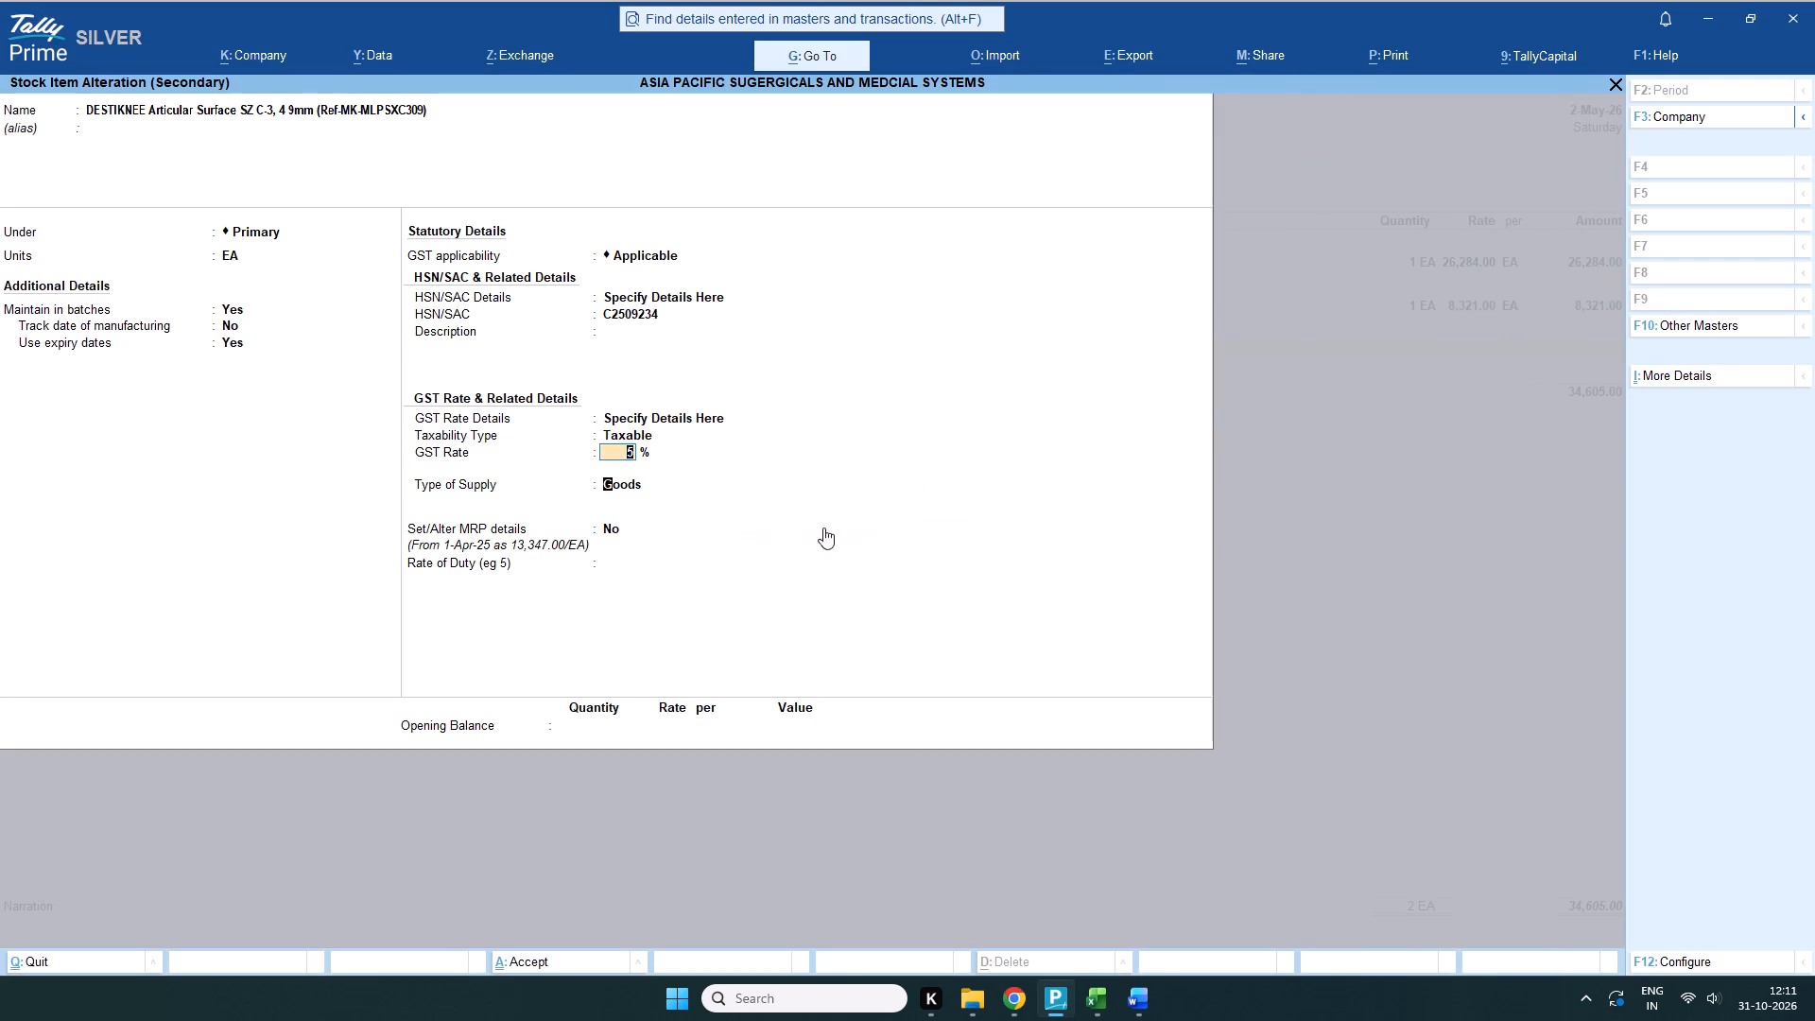
Save the DESTIKNEE Articular Surface SZ C-3, 4 9mm stock item's statutory details and accept its MRP of 13,347.00/EA.
{"action": "key", "text": "Return"}
{"action": "key", "text": "Return"}
{"action": "key", "text": "Return"}
{"action": "key", "text": "Return"}
{"action": "key", "text": "Return"}
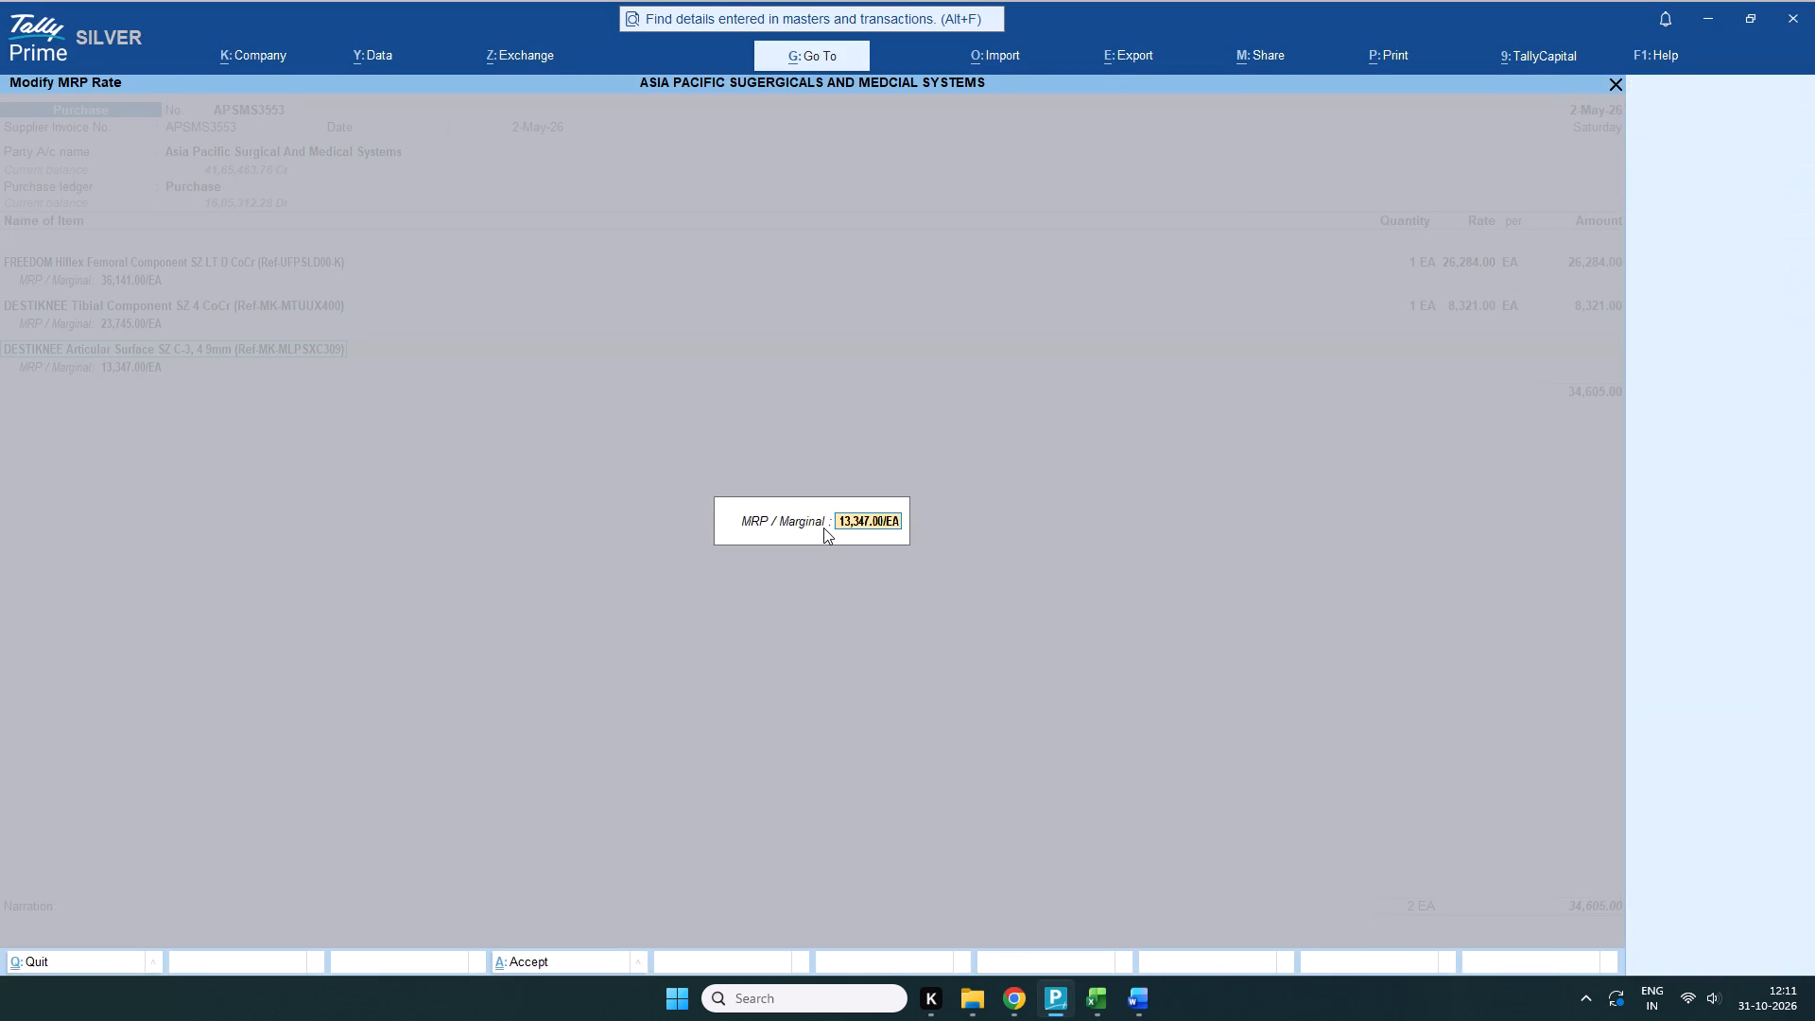
{"action": "key", "text": "Return"}
Allocate 1 EA of the DESTIKNEE Articular Surface SZ C-3, 4 9mm to batch C2509234 at rate 4,678.00, with tracking number Not Applicable.
{"action": "scroll", "coordinate": [838, 291], "scroll_direction": "up", "scroll_amount": 1}
{"action": "left_click", "coordinate": [834, 277]}
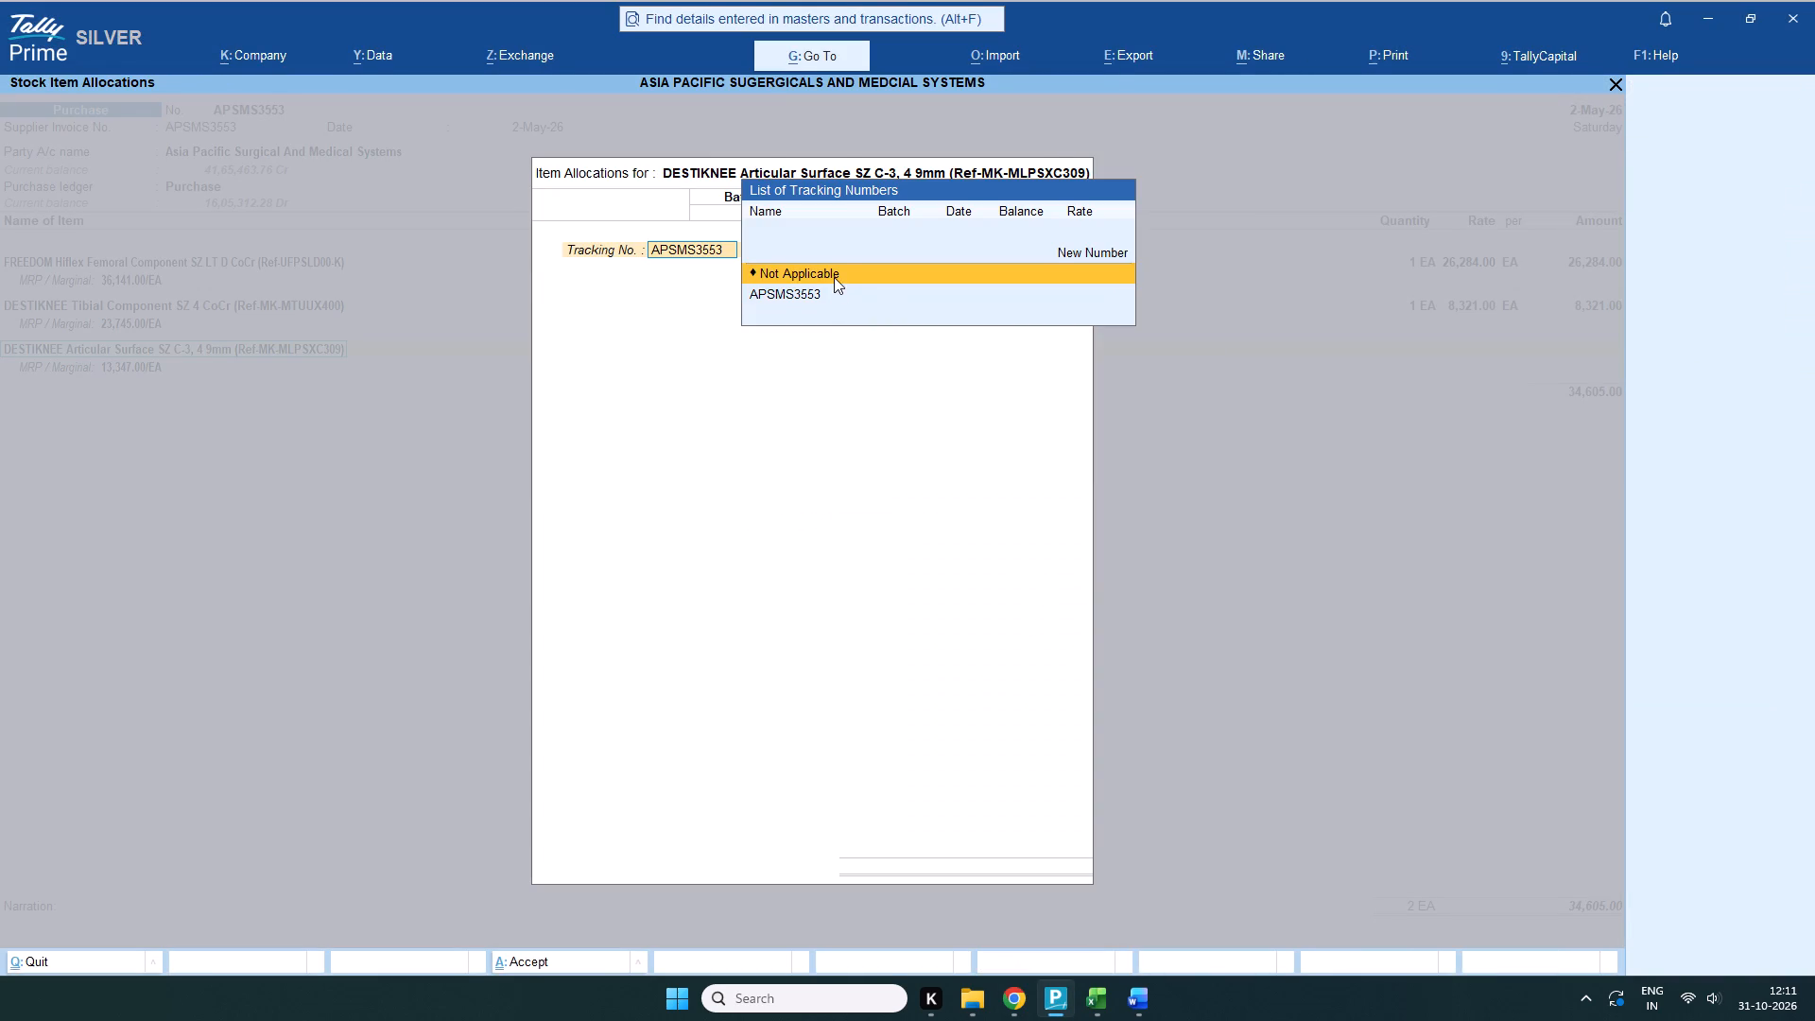
{"action": "key", "text": "ctrl+v"}
{"action": "key", "text": "Return"}
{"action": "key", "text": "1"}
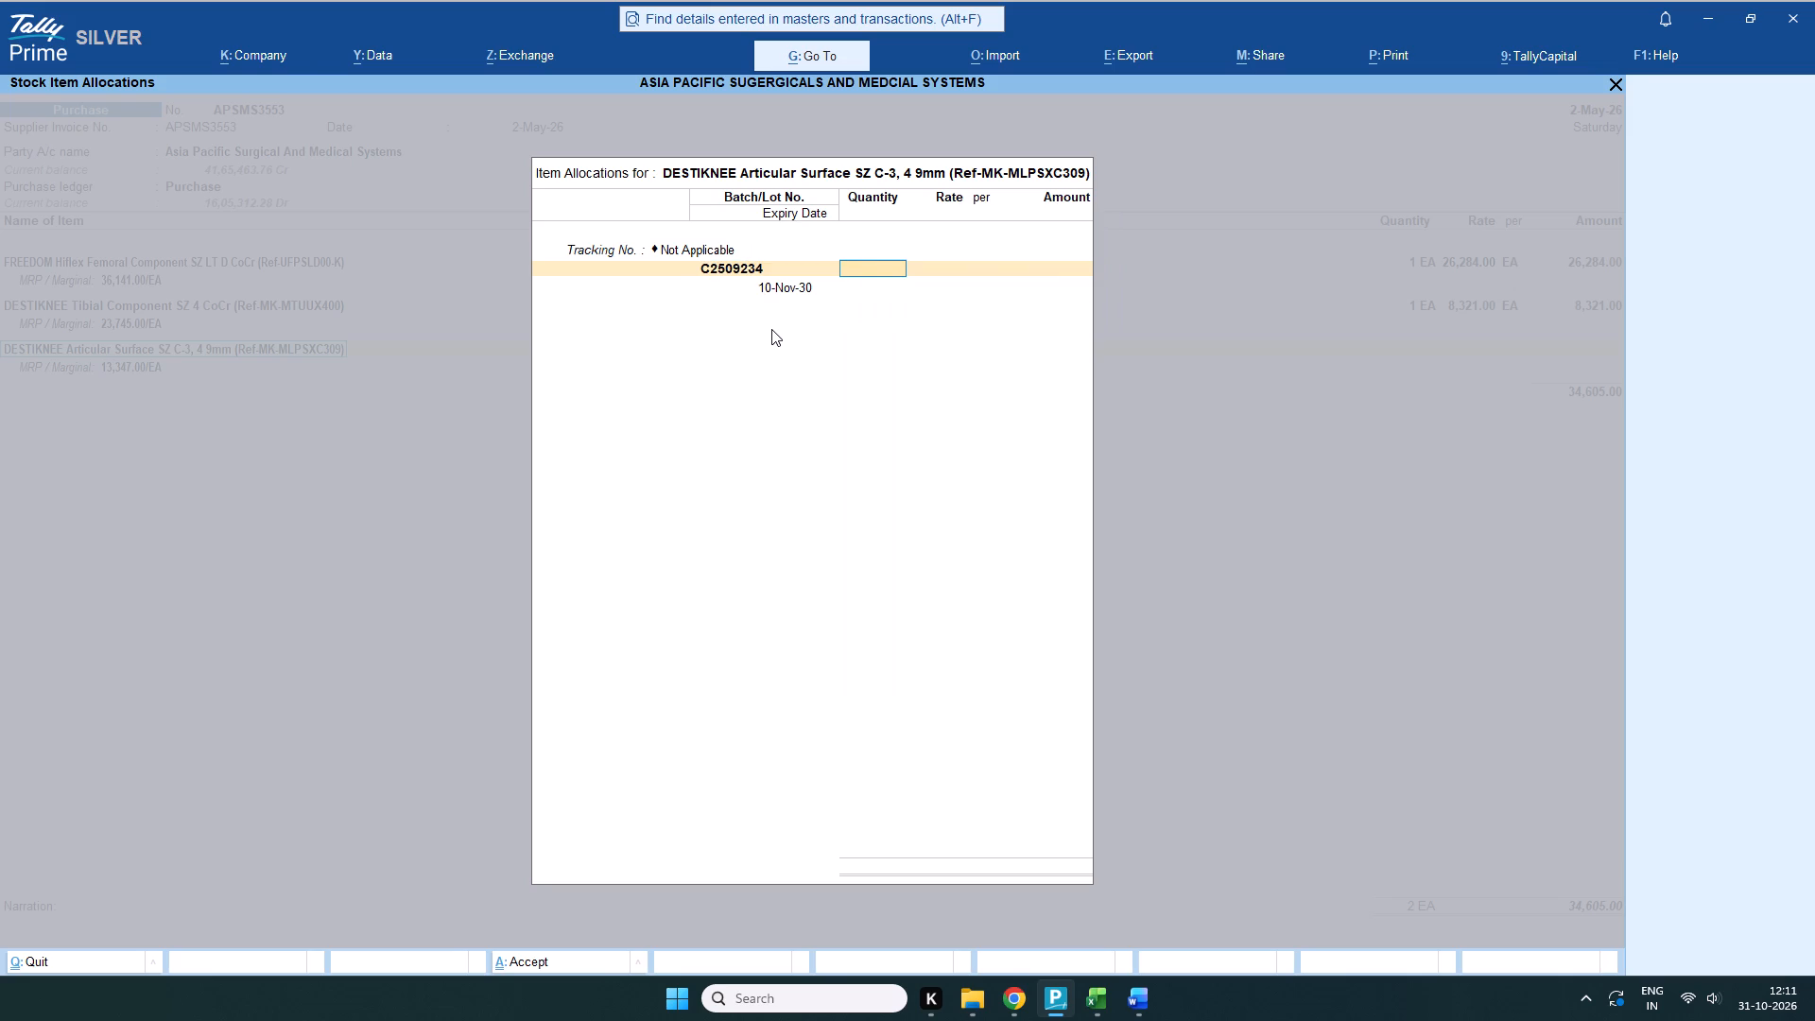
{"action": "key", "text": "Return"}
{"action": "key", "text": "Return"}
{"action": "key", "text": "Return"}
{"action": "key", "text": "Return"}
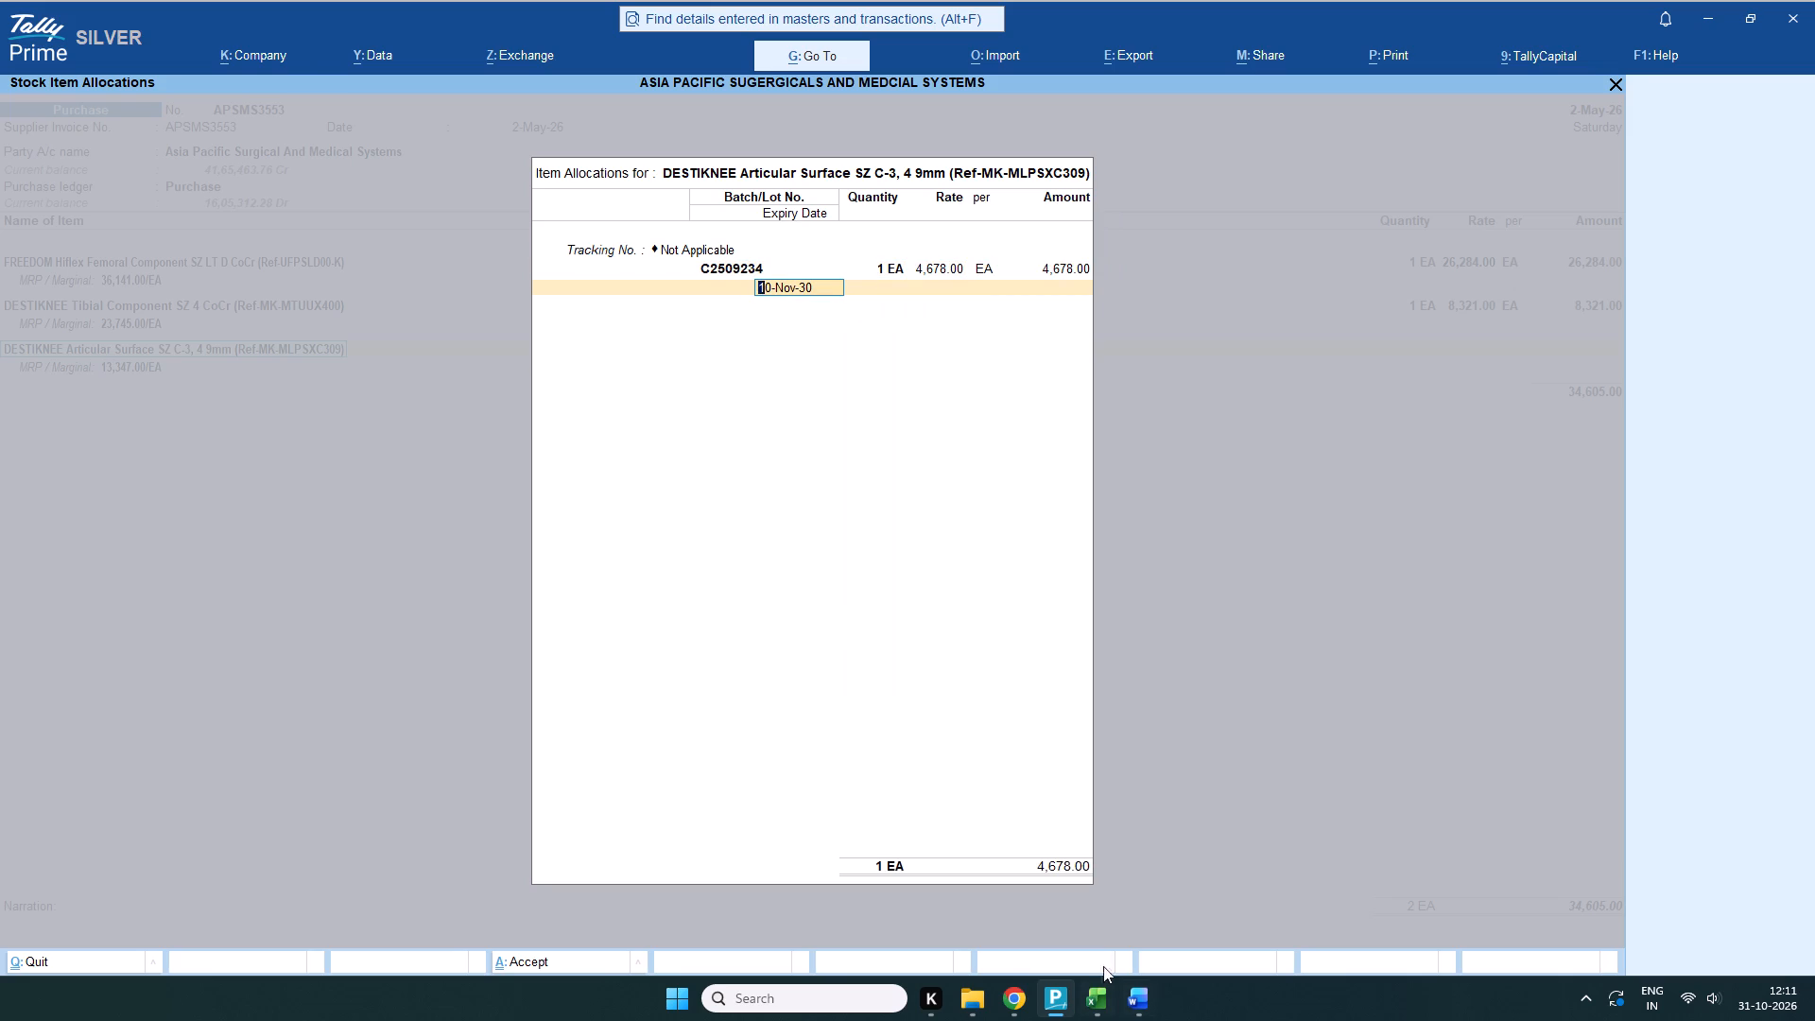
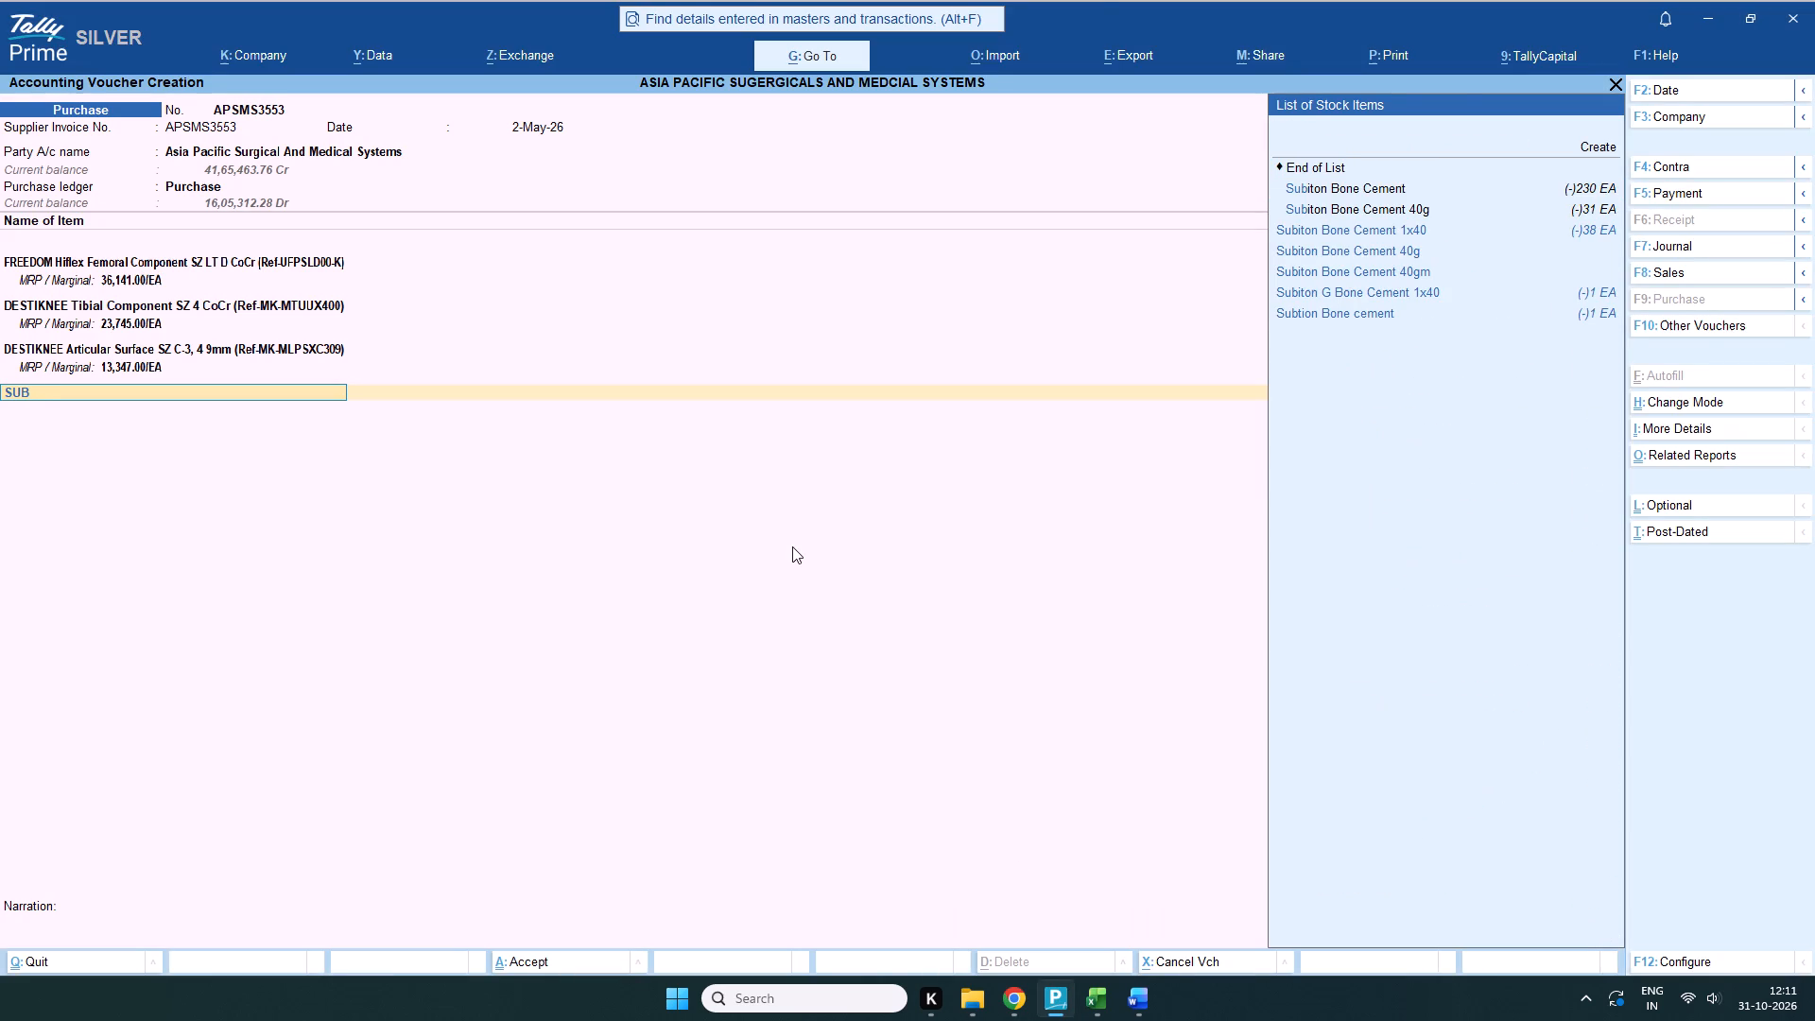
Choose Subiton Bone Cement 40g as the fourth item of the purchase voucher.
{"action": "left_click", "coordinate": [1331, 210]}
{"action": "double_click", "coordinate": [1332, 210]}
{"action": "left_click", "coordinate": [1622, 82]}
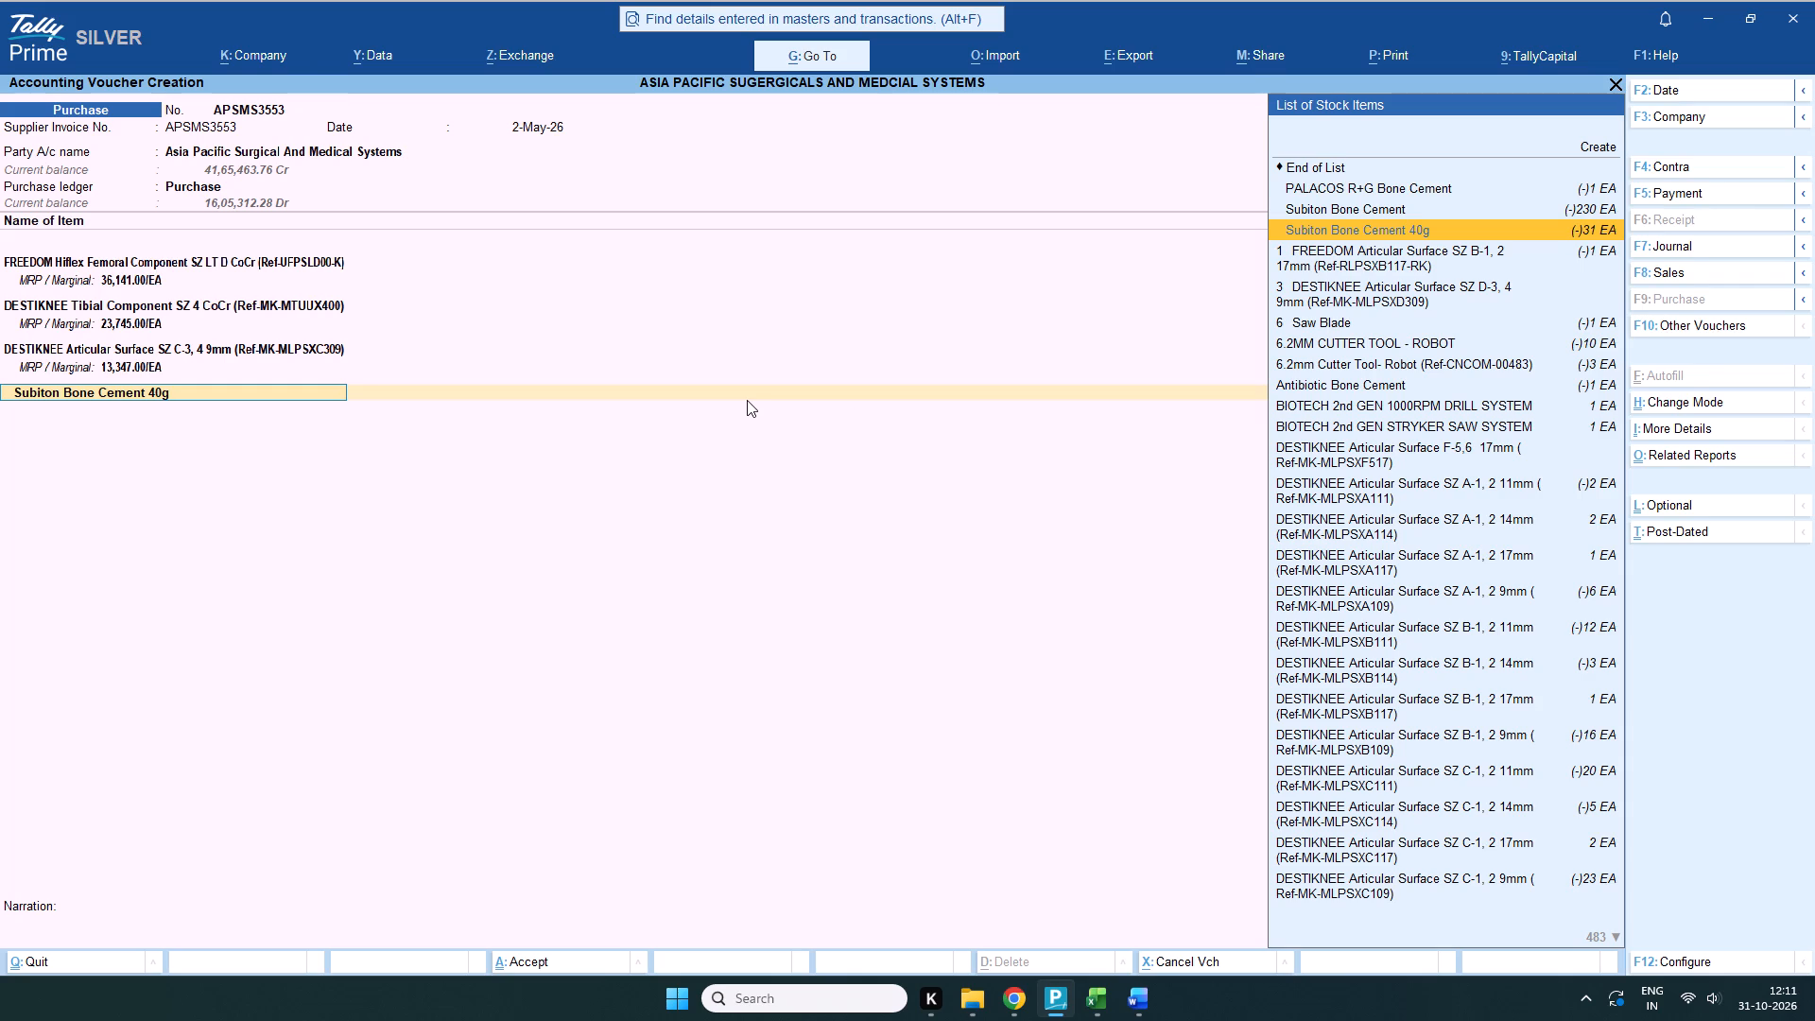
Open the Subiton Bone Cement 40g stock item for alteration and go through its fields to the HSN/SAC statutory details.
{"action": "key", "text": "ctrl+Return"}
{"action": "key", "text": "Return"}
{"action": "key", "text": "Return"}
{"action": "key", "text": "Return"}
{"action": "key", "text": "Return"}
{"action": "key", "text": "Return"}
{"action": "key", "text": "Return"}
{"action": "key", "text": "Return"}
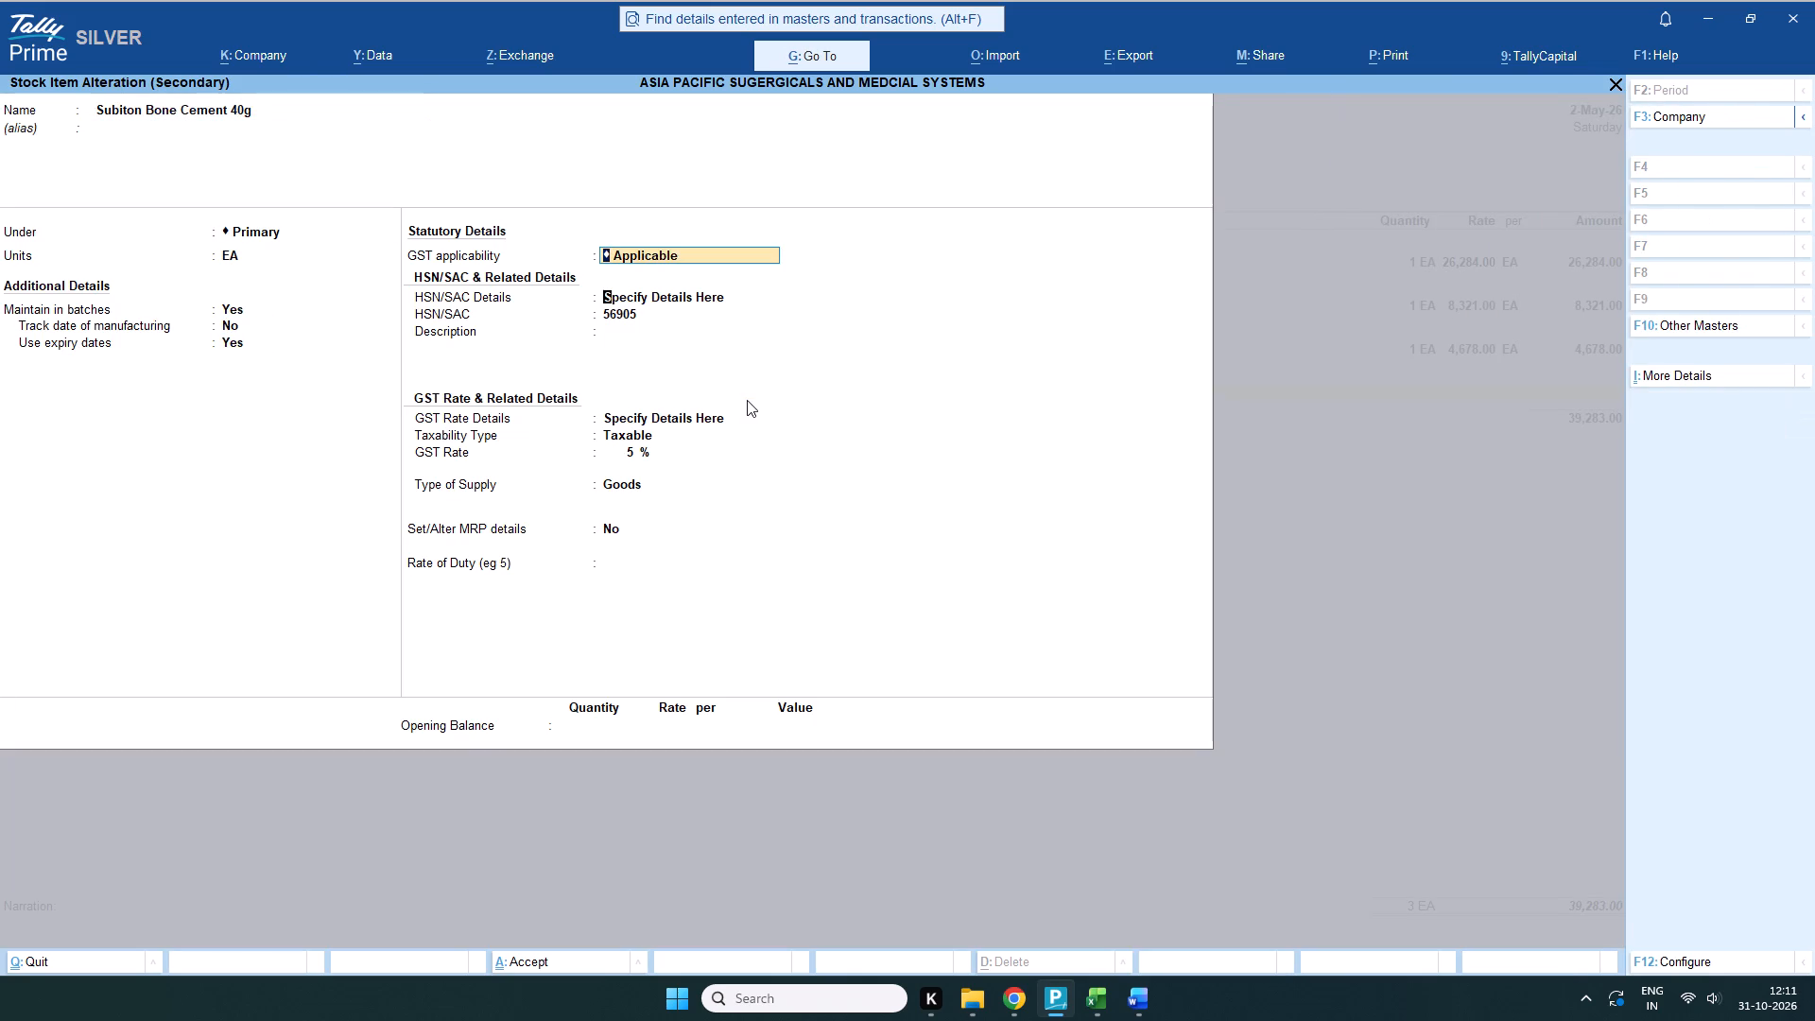
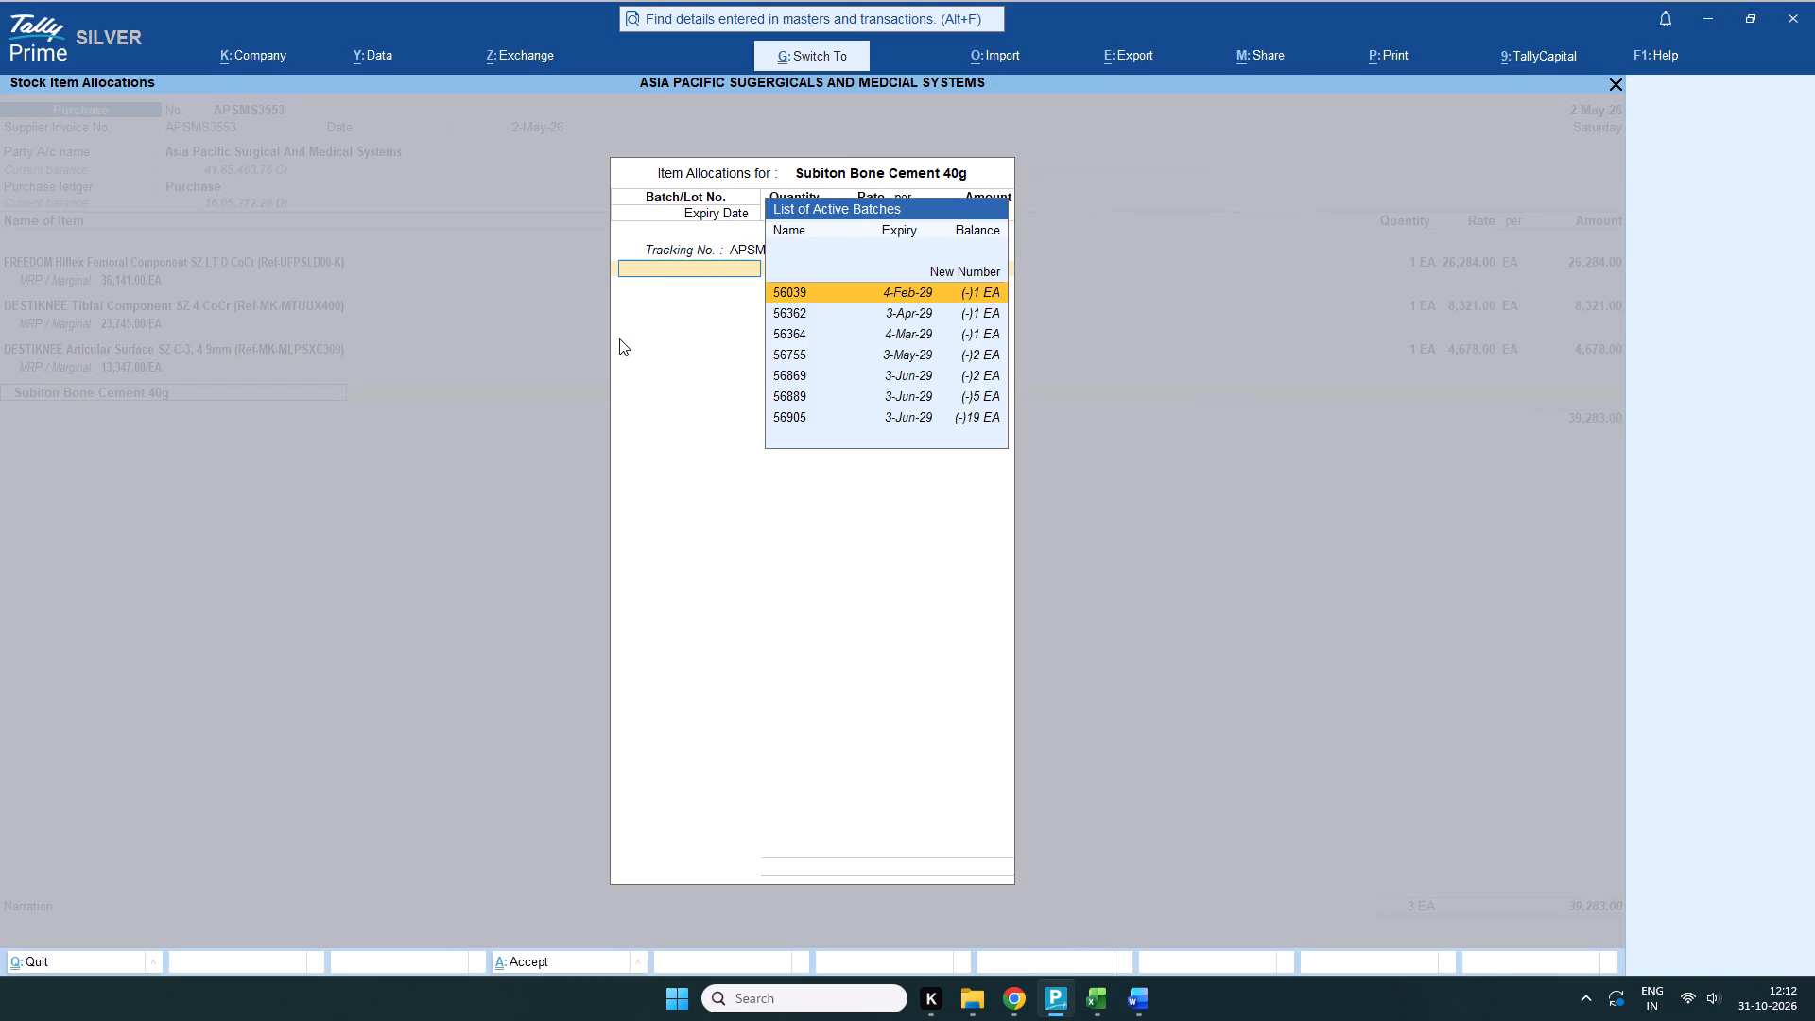
Allocate 1 EA of Subiton Bone Cement 40g to batch 55865 under tracking number APSMS3553, leaving the rate blank.
{"action": "key", "text": "ctrl+v"}
{"action": "key", "text": "Return"}
{"action": "key", "text": "Return"}
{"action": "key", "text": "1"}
{"action": "key", "text": "Return"}
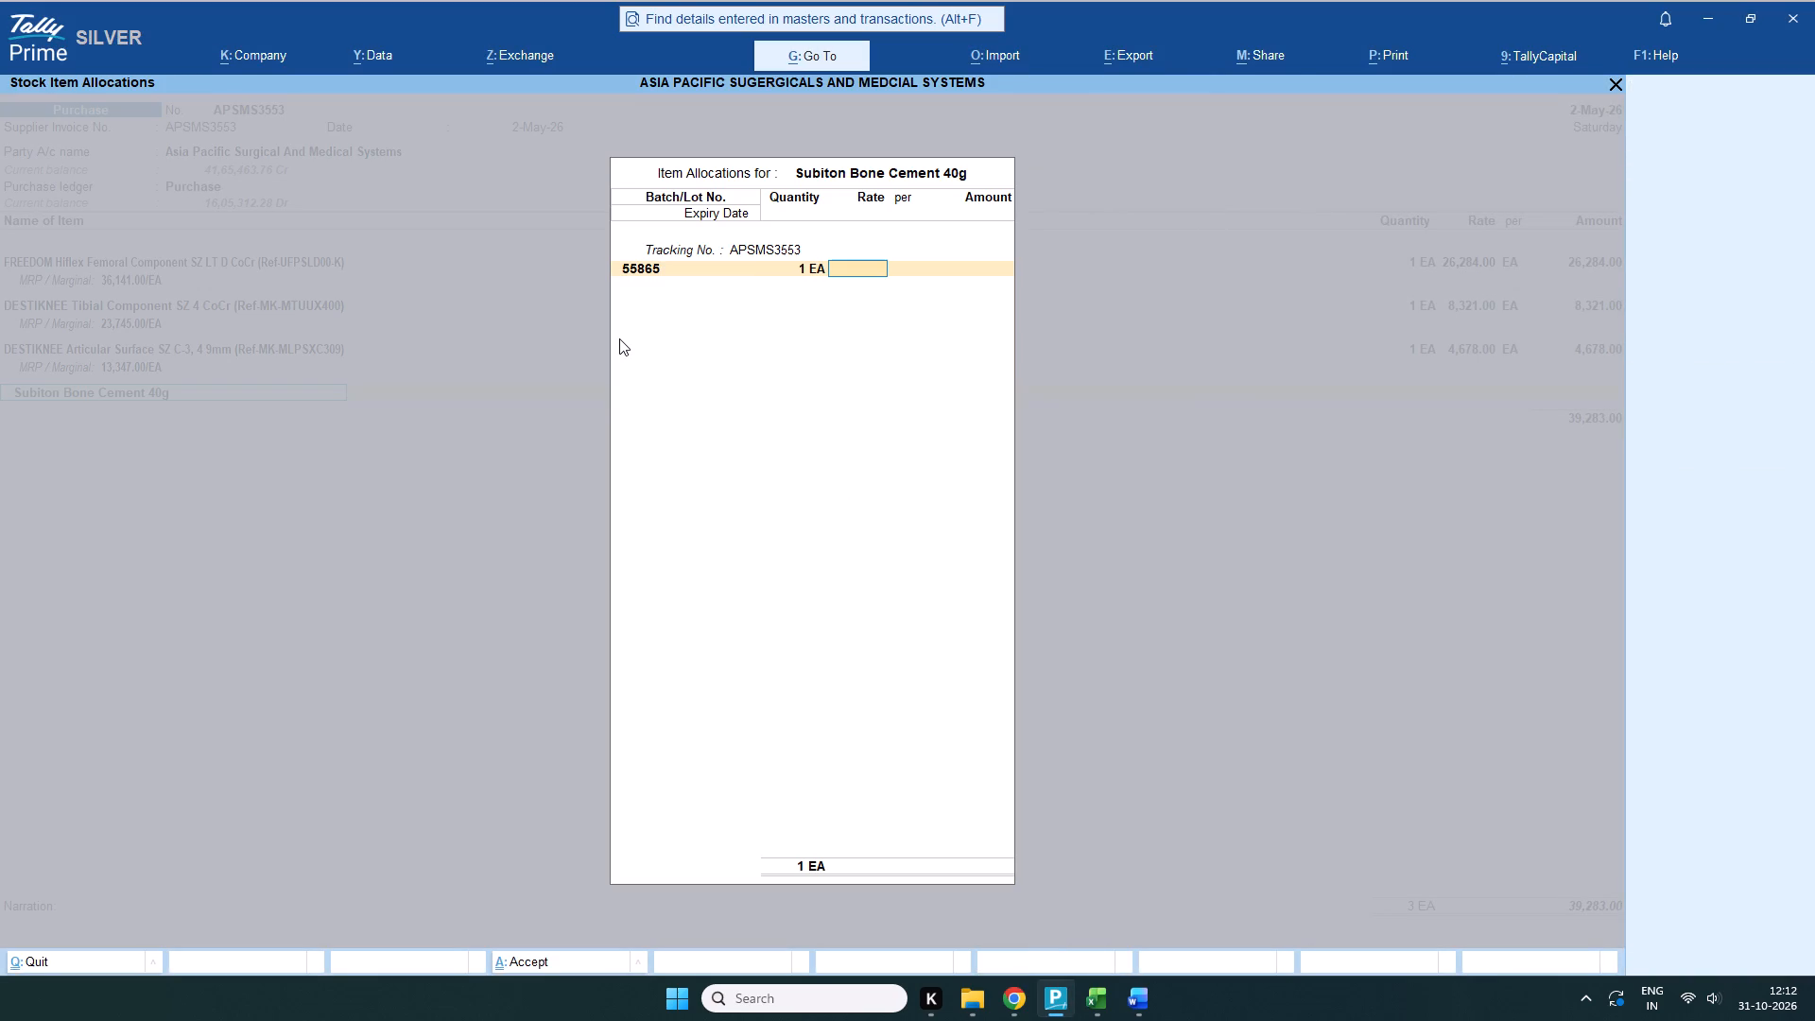
{"action": "key", "text": "Return"}
{"action": "key", "text": "Return"}
{"action": "key", "text": "Return"}
{"action": "key", "text": "Return"}
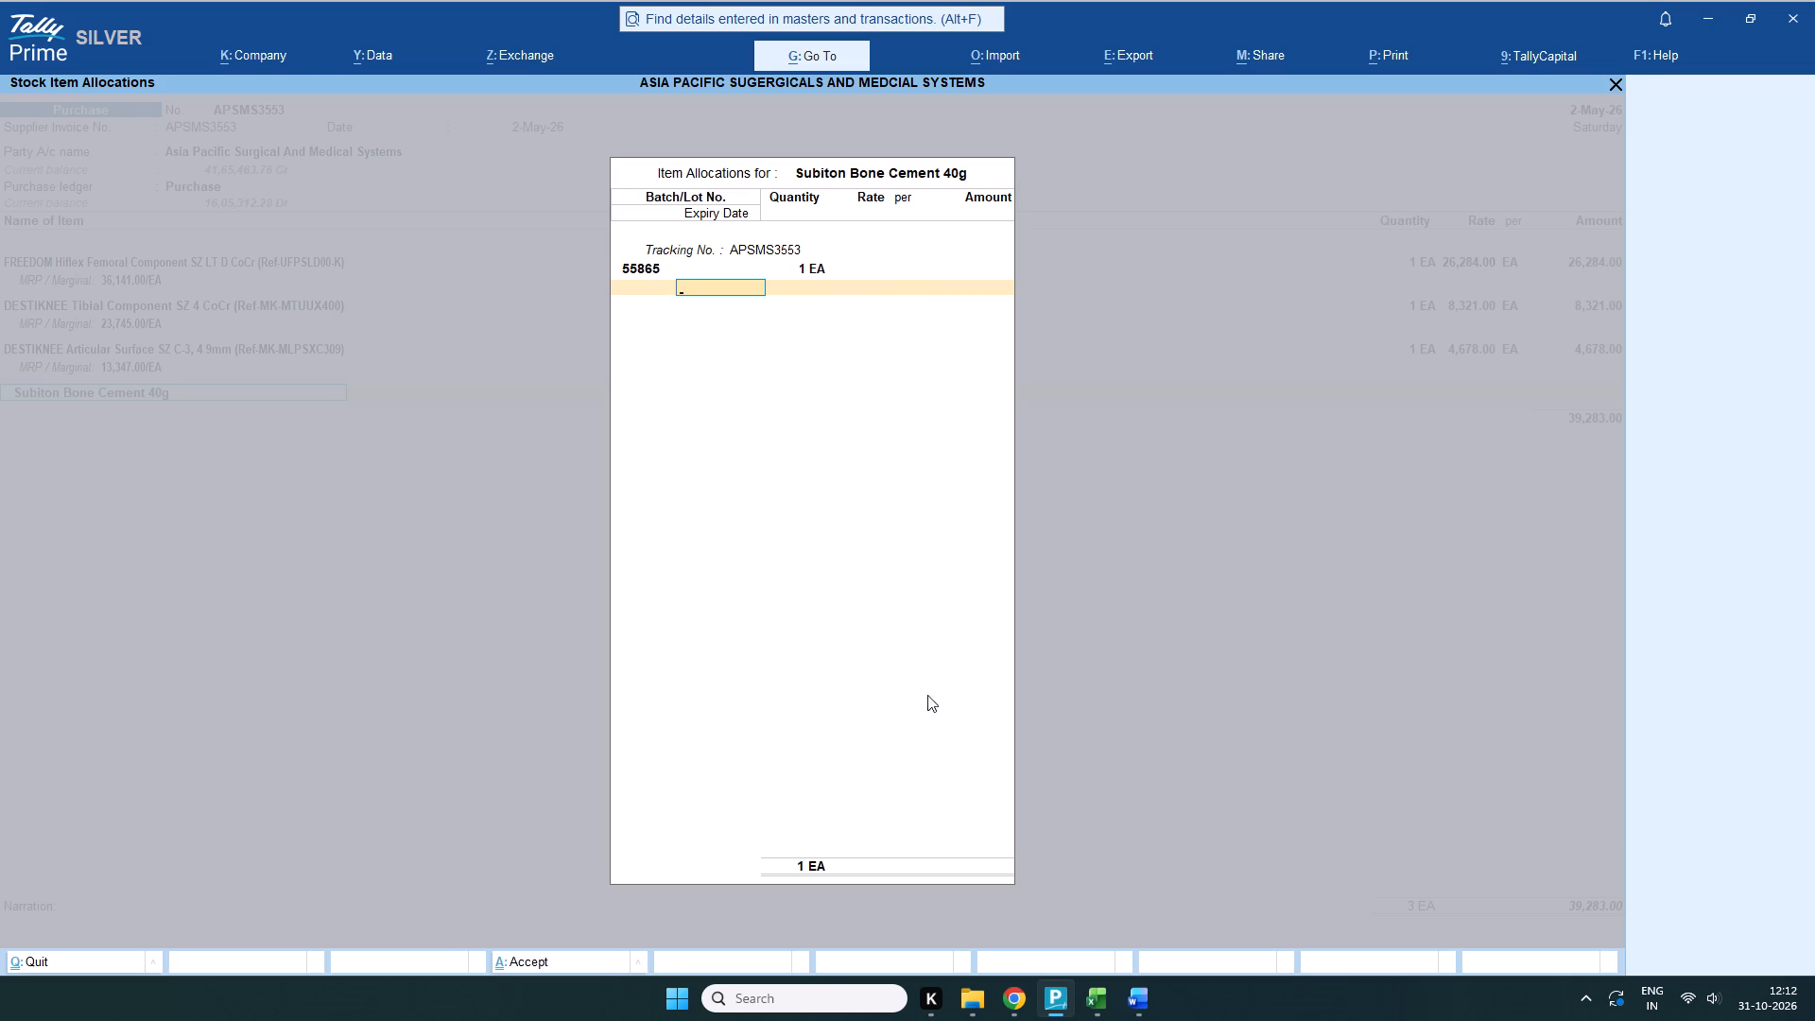
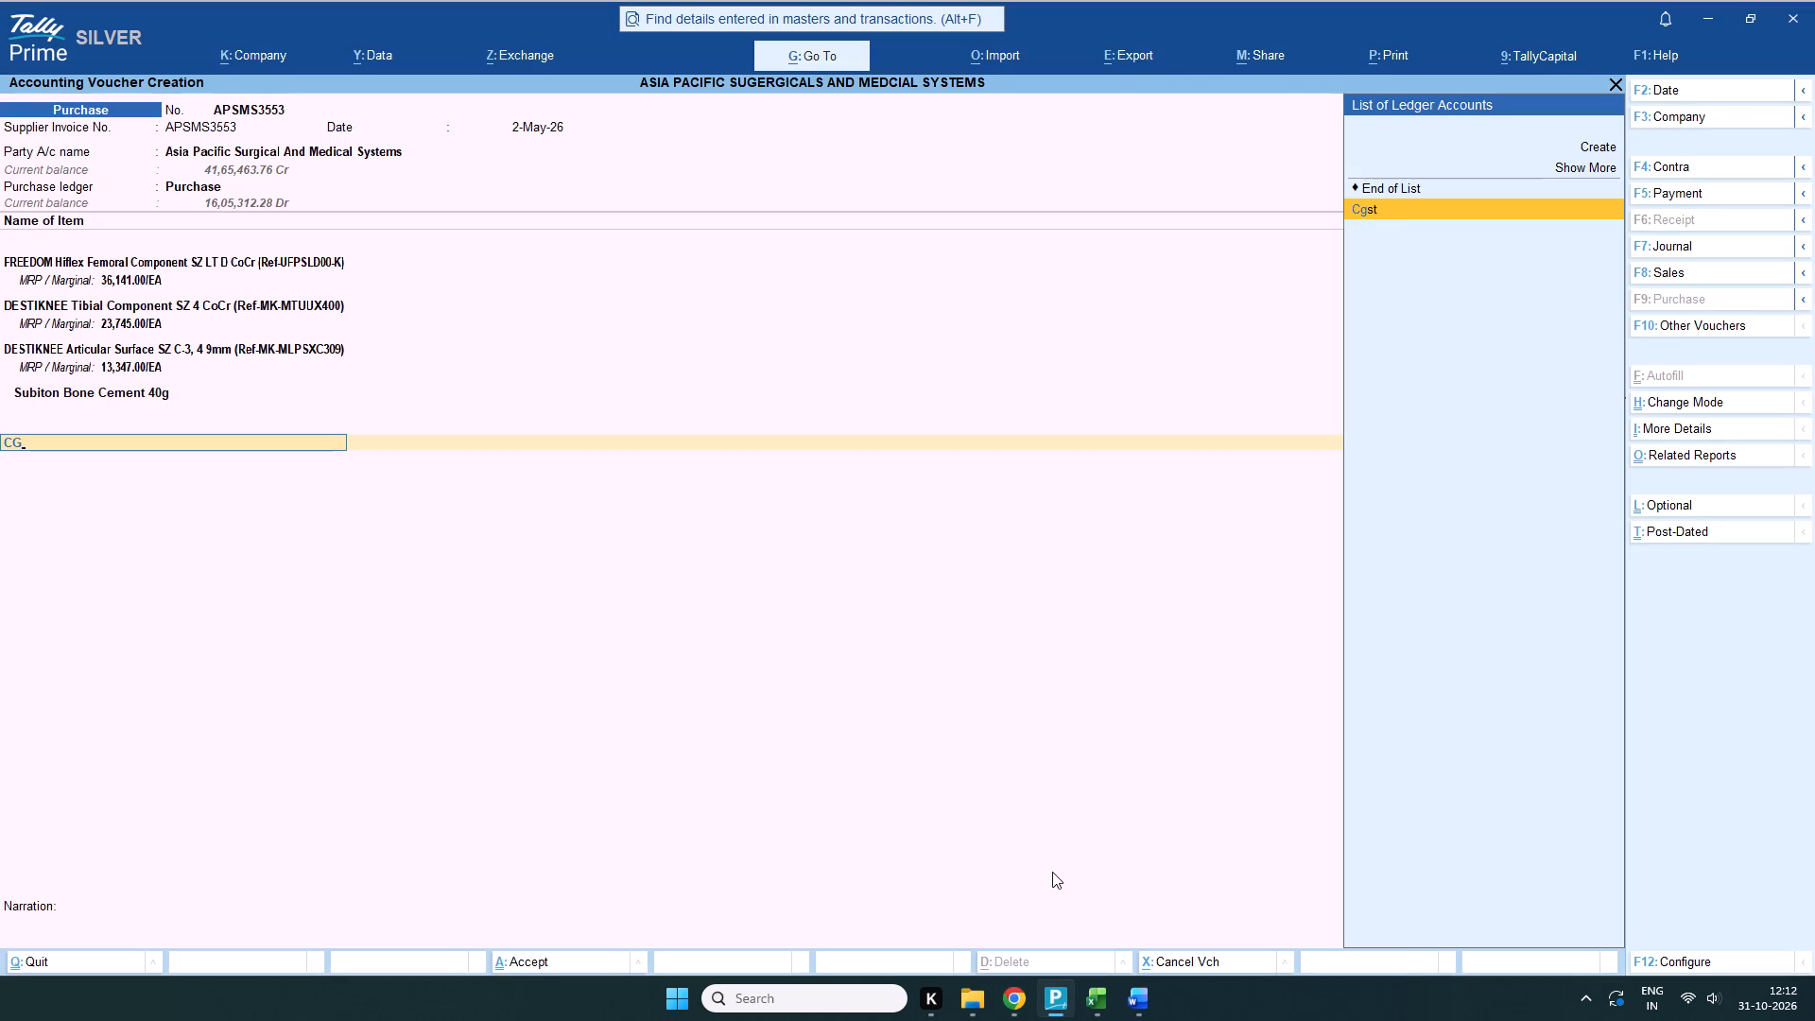
Add the Cgst and Sgst tax ledgers below the purchase invoice items, keeping their automatically calculated amounts.
{"action": "left_click", "coordinate": [1413, 212]}
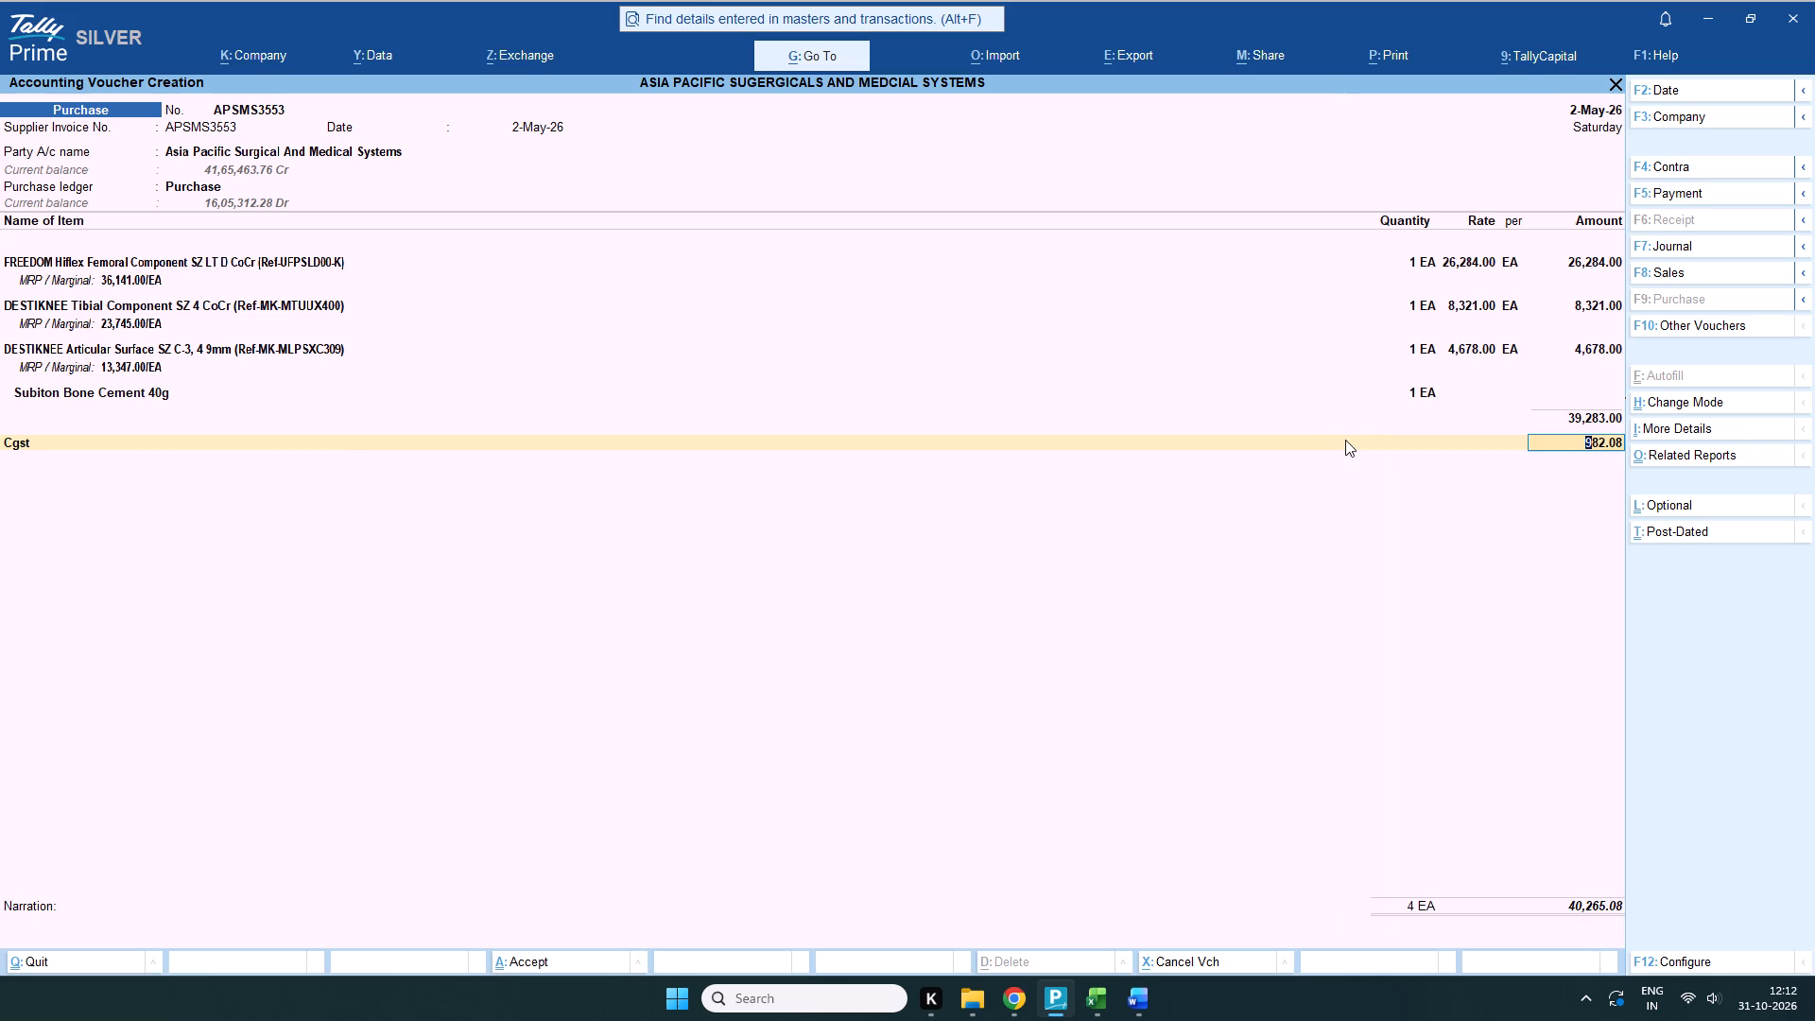
{"action": "key", "text": "Return"}
{"action": "type", "text": "SH"}
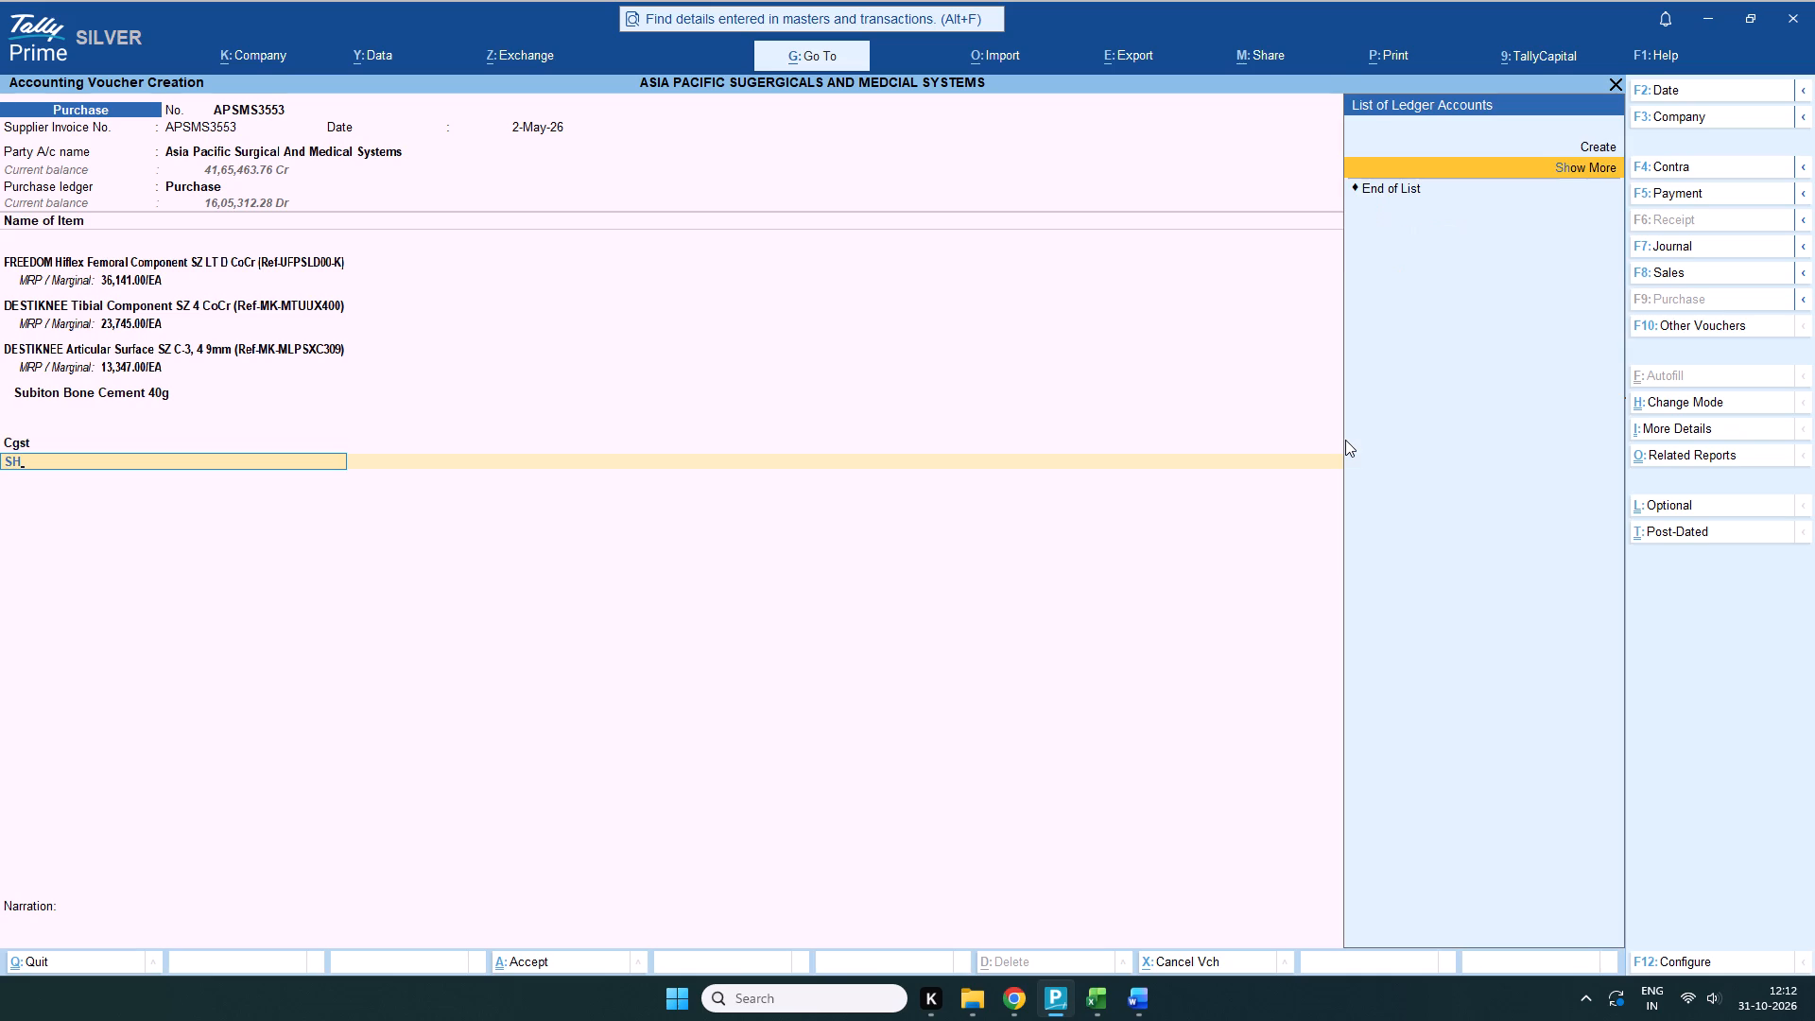
{"action": "key", "text": "equal"}
{"action": "key", "text": "BackSpace"}
{"action": "key", "text": "BackSpace"}
{"action": "key", "text": "BackSpace"}
{"action": "type", "text": "SH"}
{"action": "key", "text": "BackSpace"}
{"action": "type", "text": "GS"}
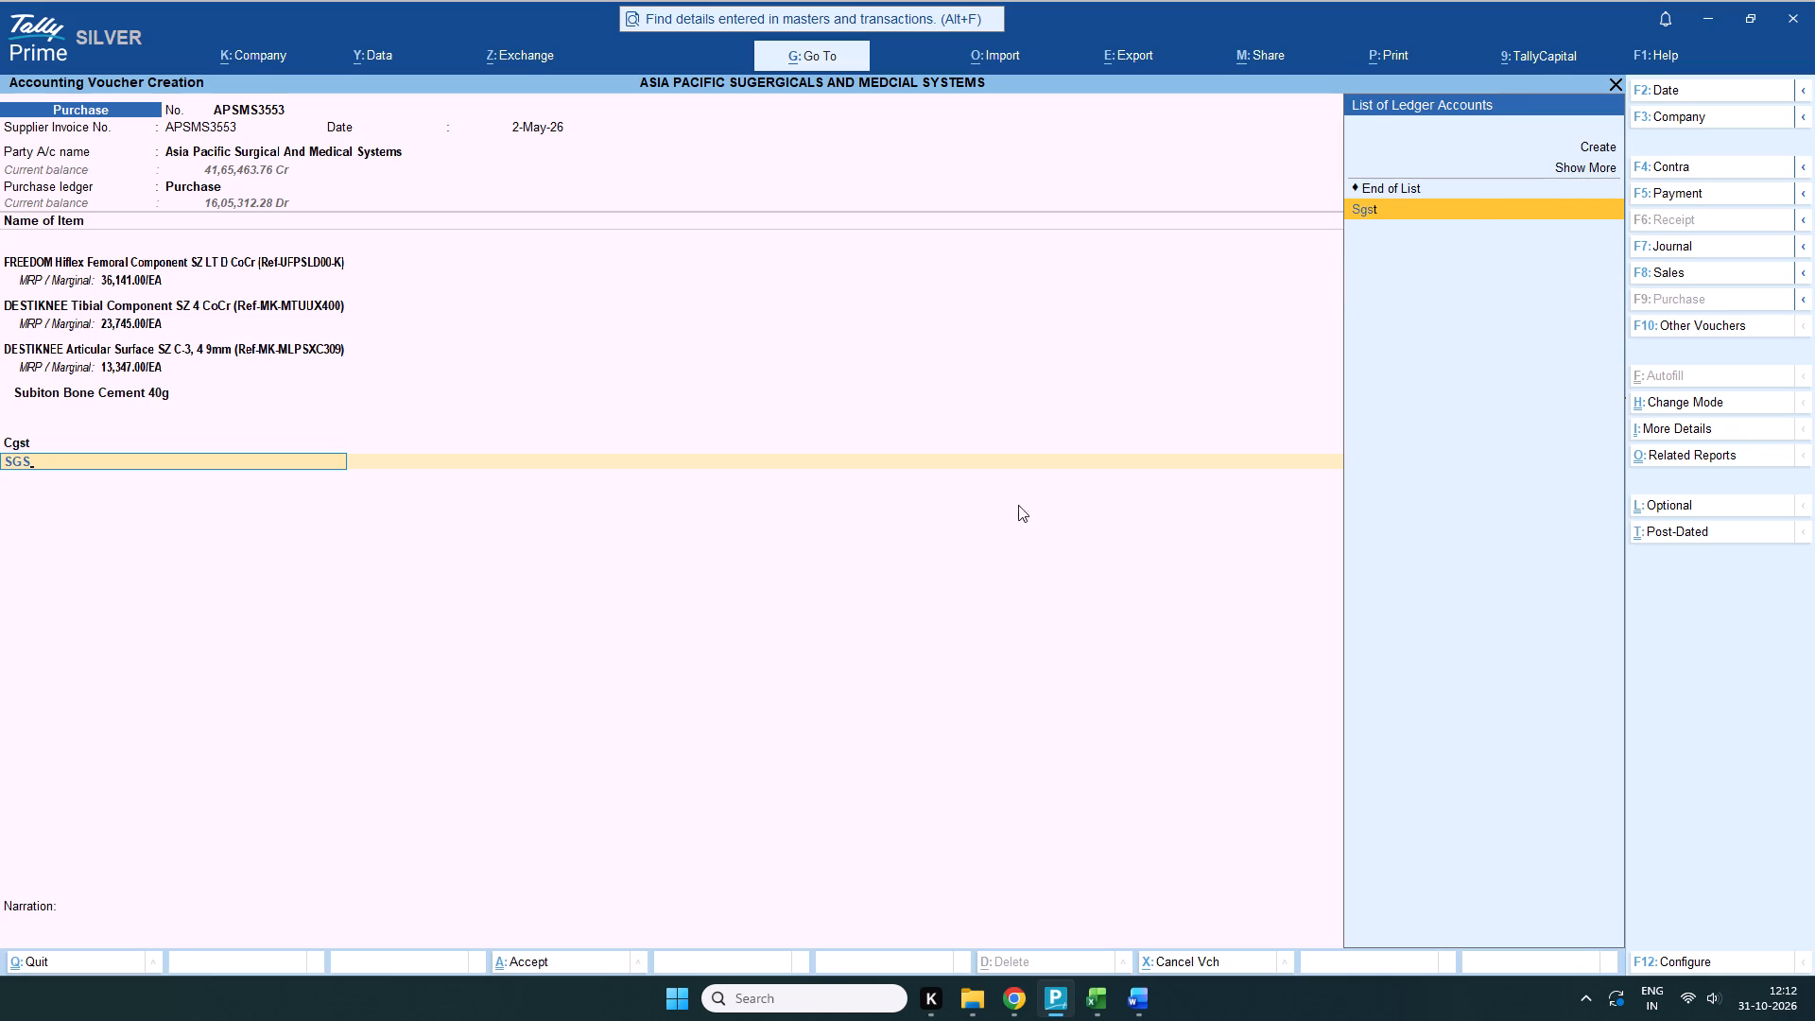
{"action": "left_click", "coordinate": [1461, 199]}
{"action": "left_click", "coordinate": [1455, 214]}
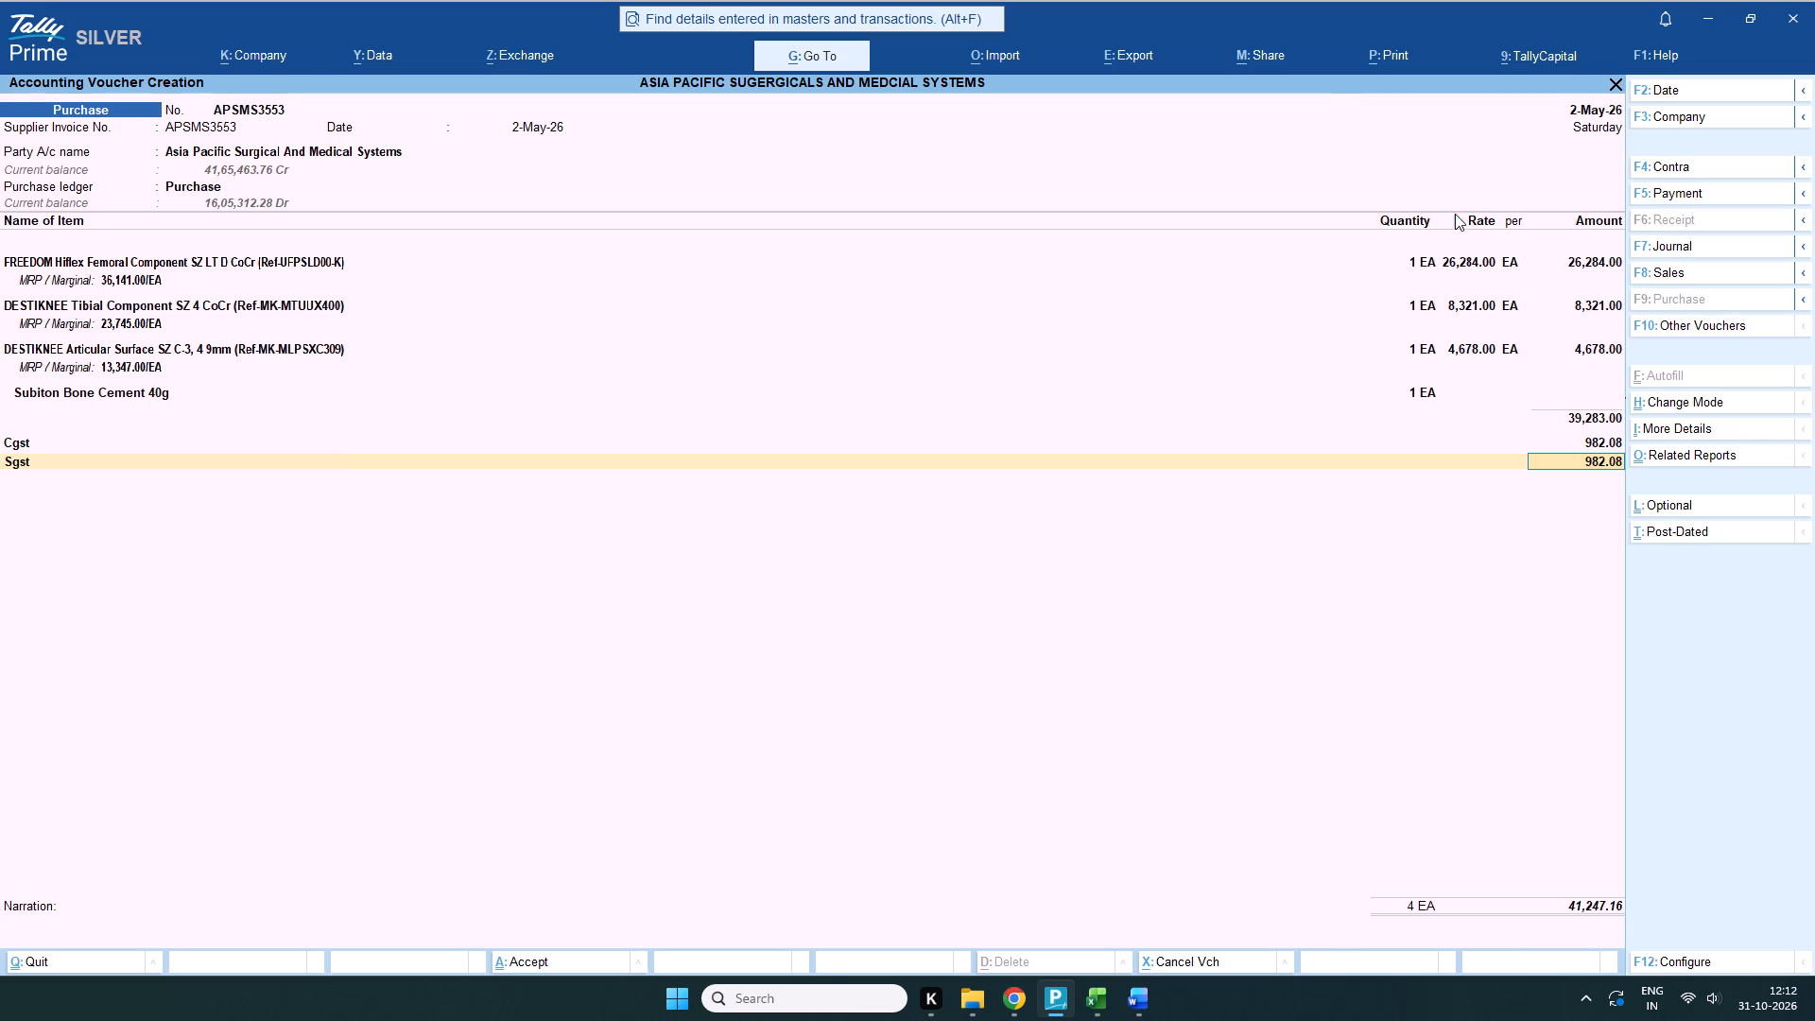
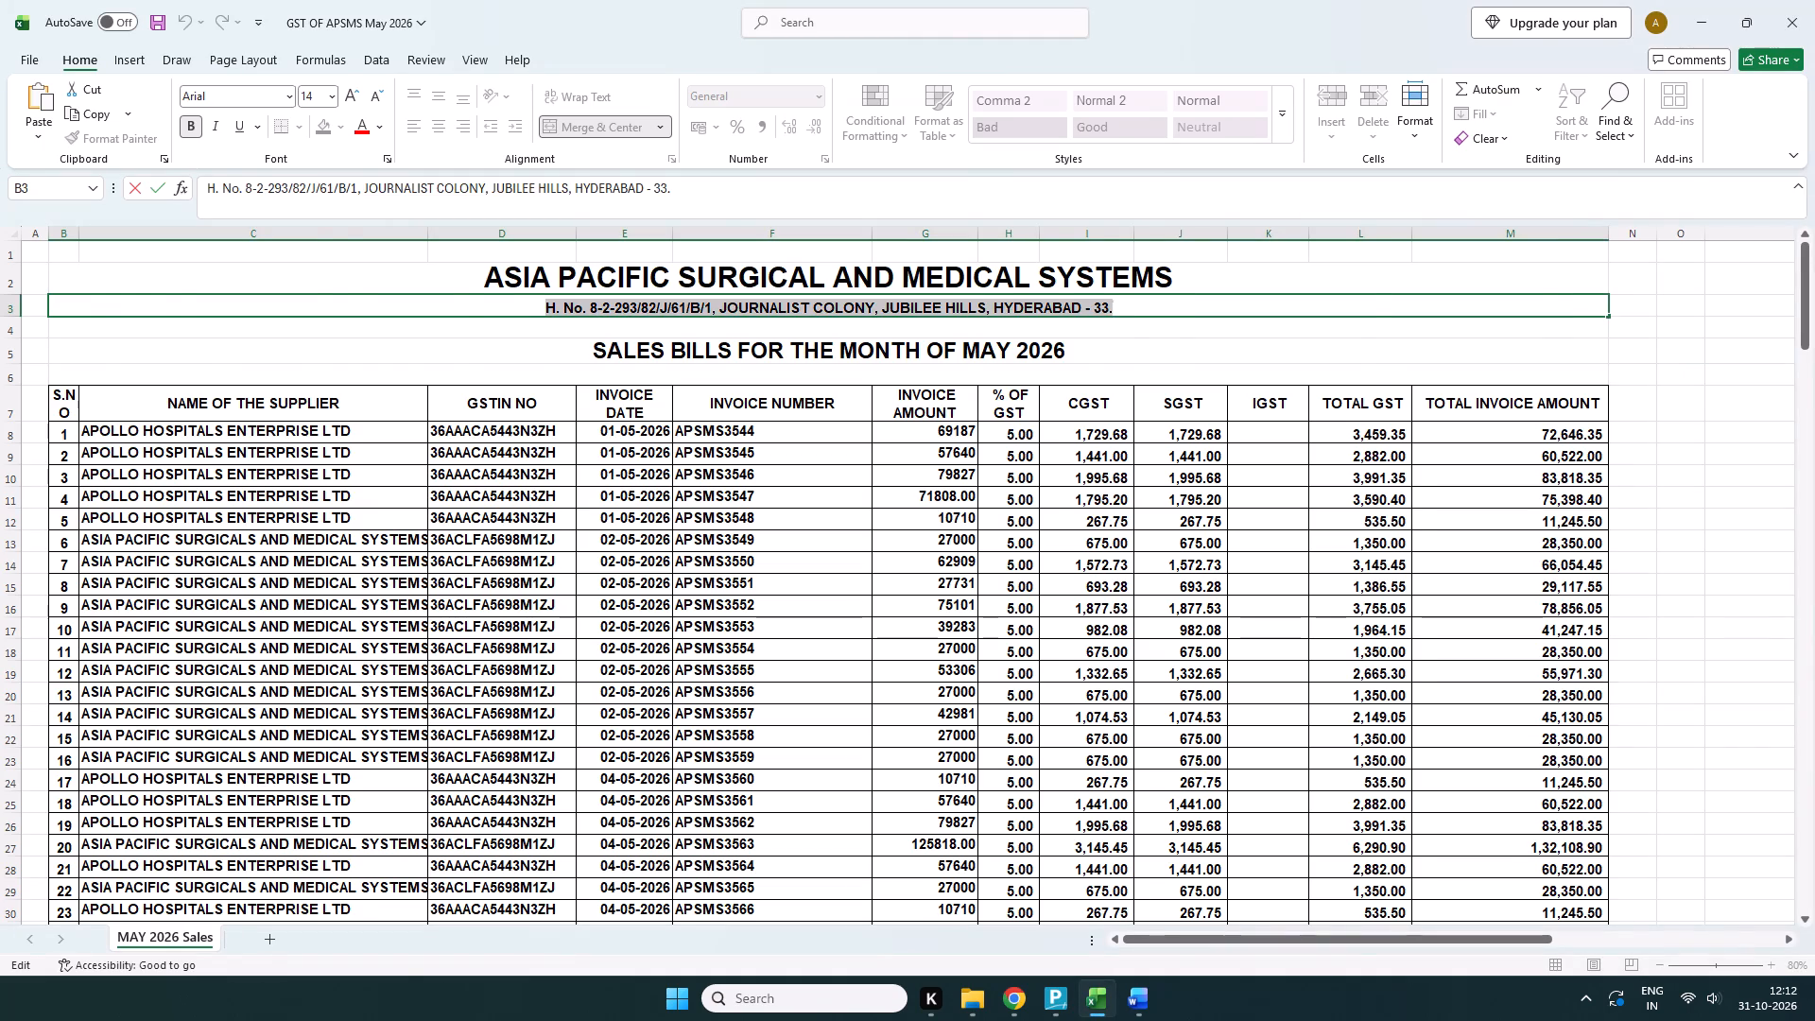
Review the May 2026 sales bills list, locating the entries for invoices APSMS3553 and APSMS3554.
{"action": "scroll", "coordinate": [804, 787], "scroll_direction": "down", "scroll_amount": 3}
{"action": "scroll", "coordinate": [797, 728], "scroll_direction": "up", "scroll_amount": 4}
{"action": "scroll", "coordinate": [794, 735], "scroll_direction": "down", "scroll_amount": 2}
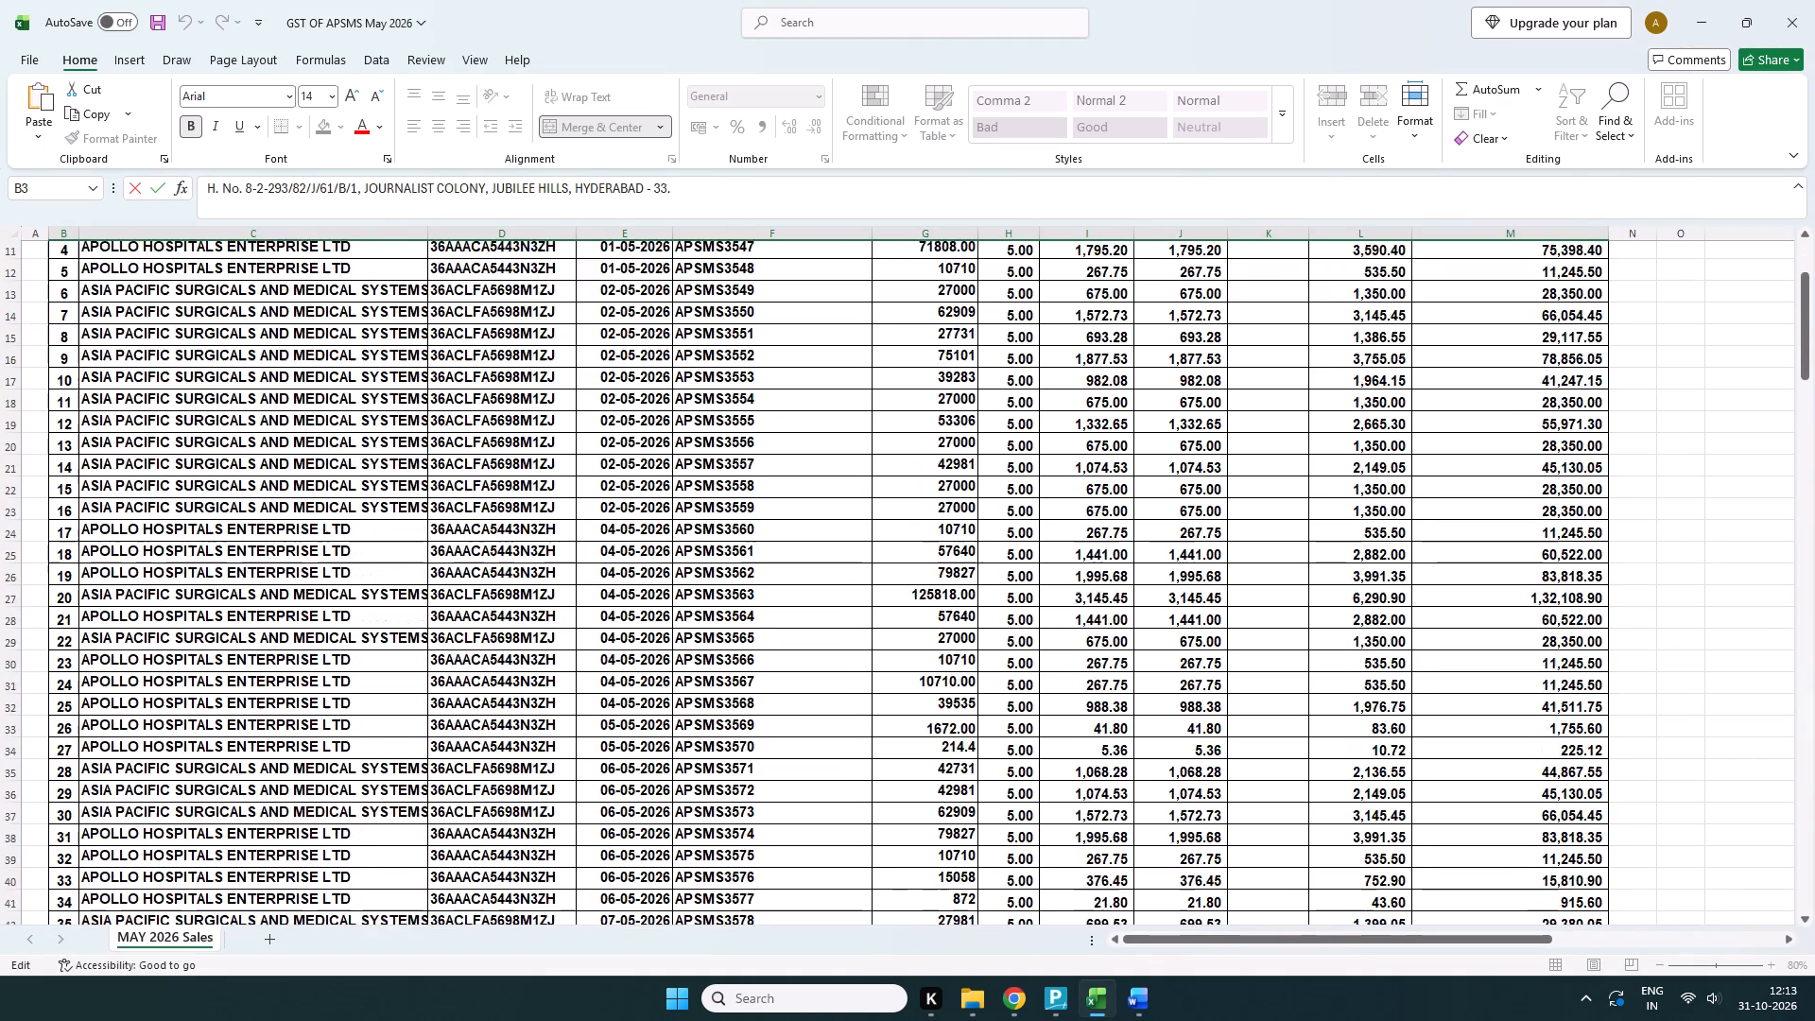
{"action": "scroll", "coordinate": [794, 735], "scroll_direction": "down", "scroll_amount": 3}
{"action": "scroll", "coordinate": [782, 624], "scroll_direction": "up", "scroll_amount": 2}
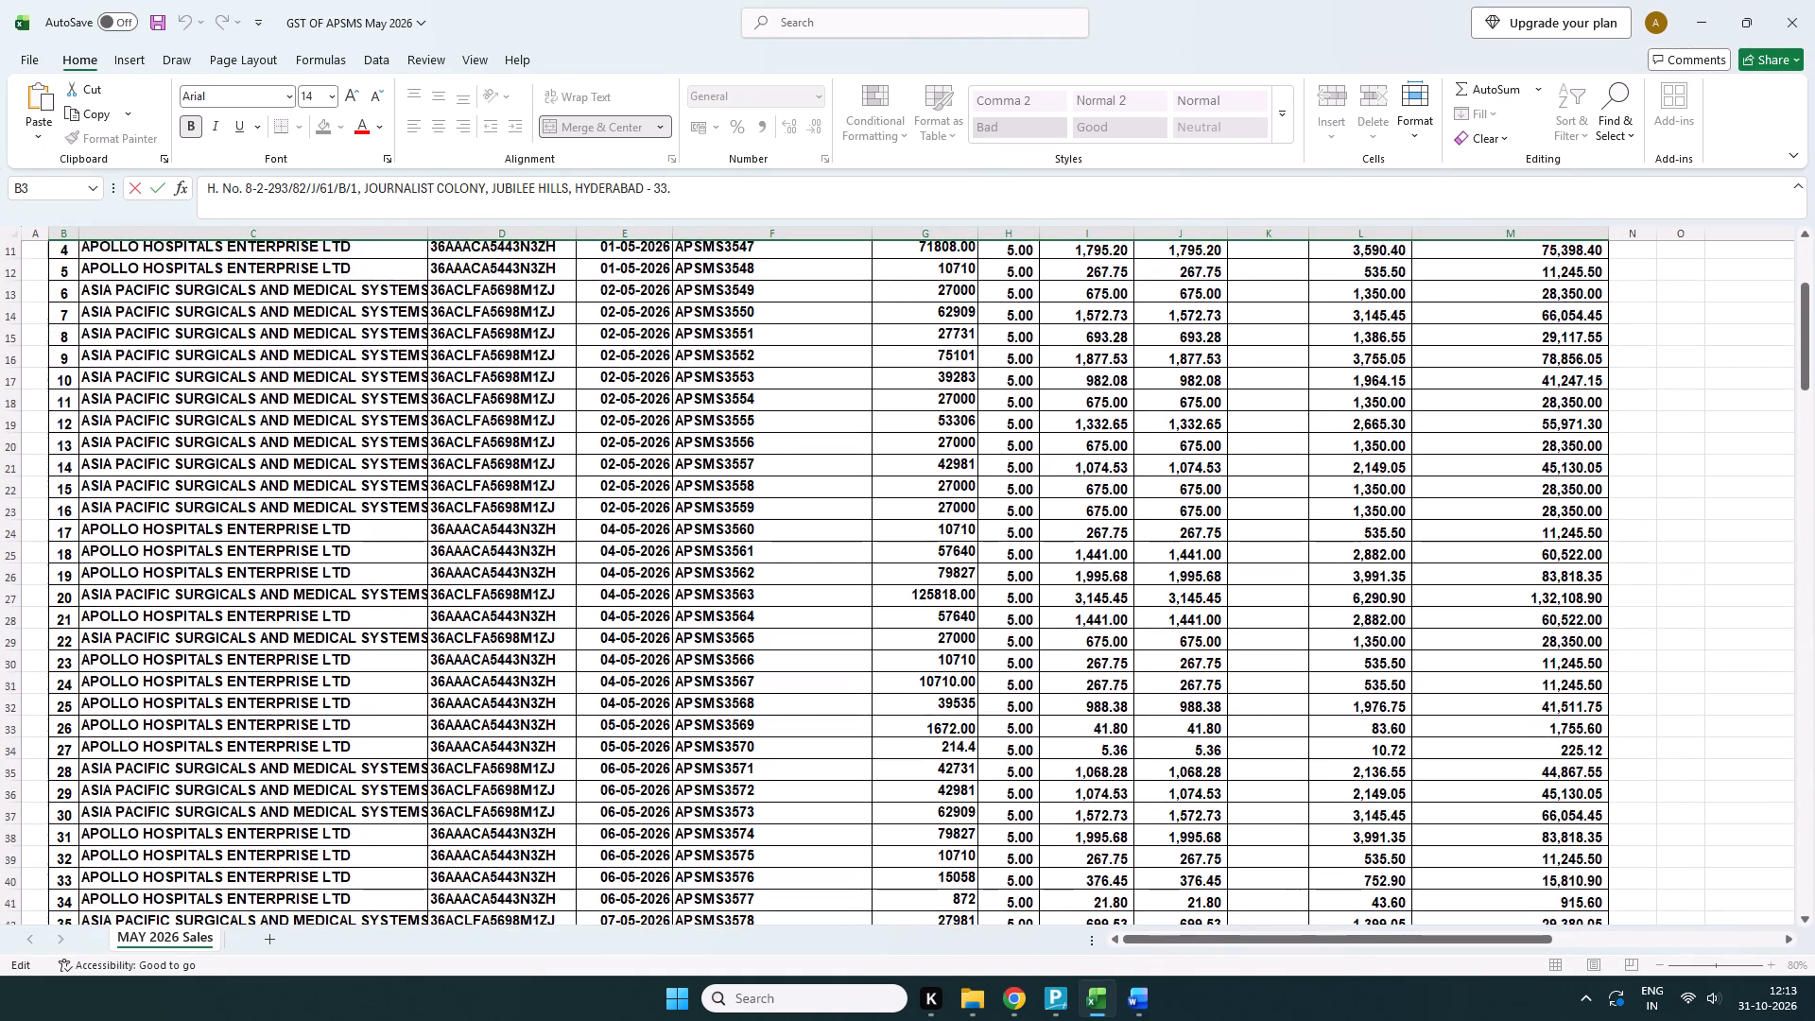
{"action": "scroll", "coordinate": [782, 622], "scroll_direction": "up", "scroll_amount": 2}
{"action": "left_click", "coordinate": [747, 515]}
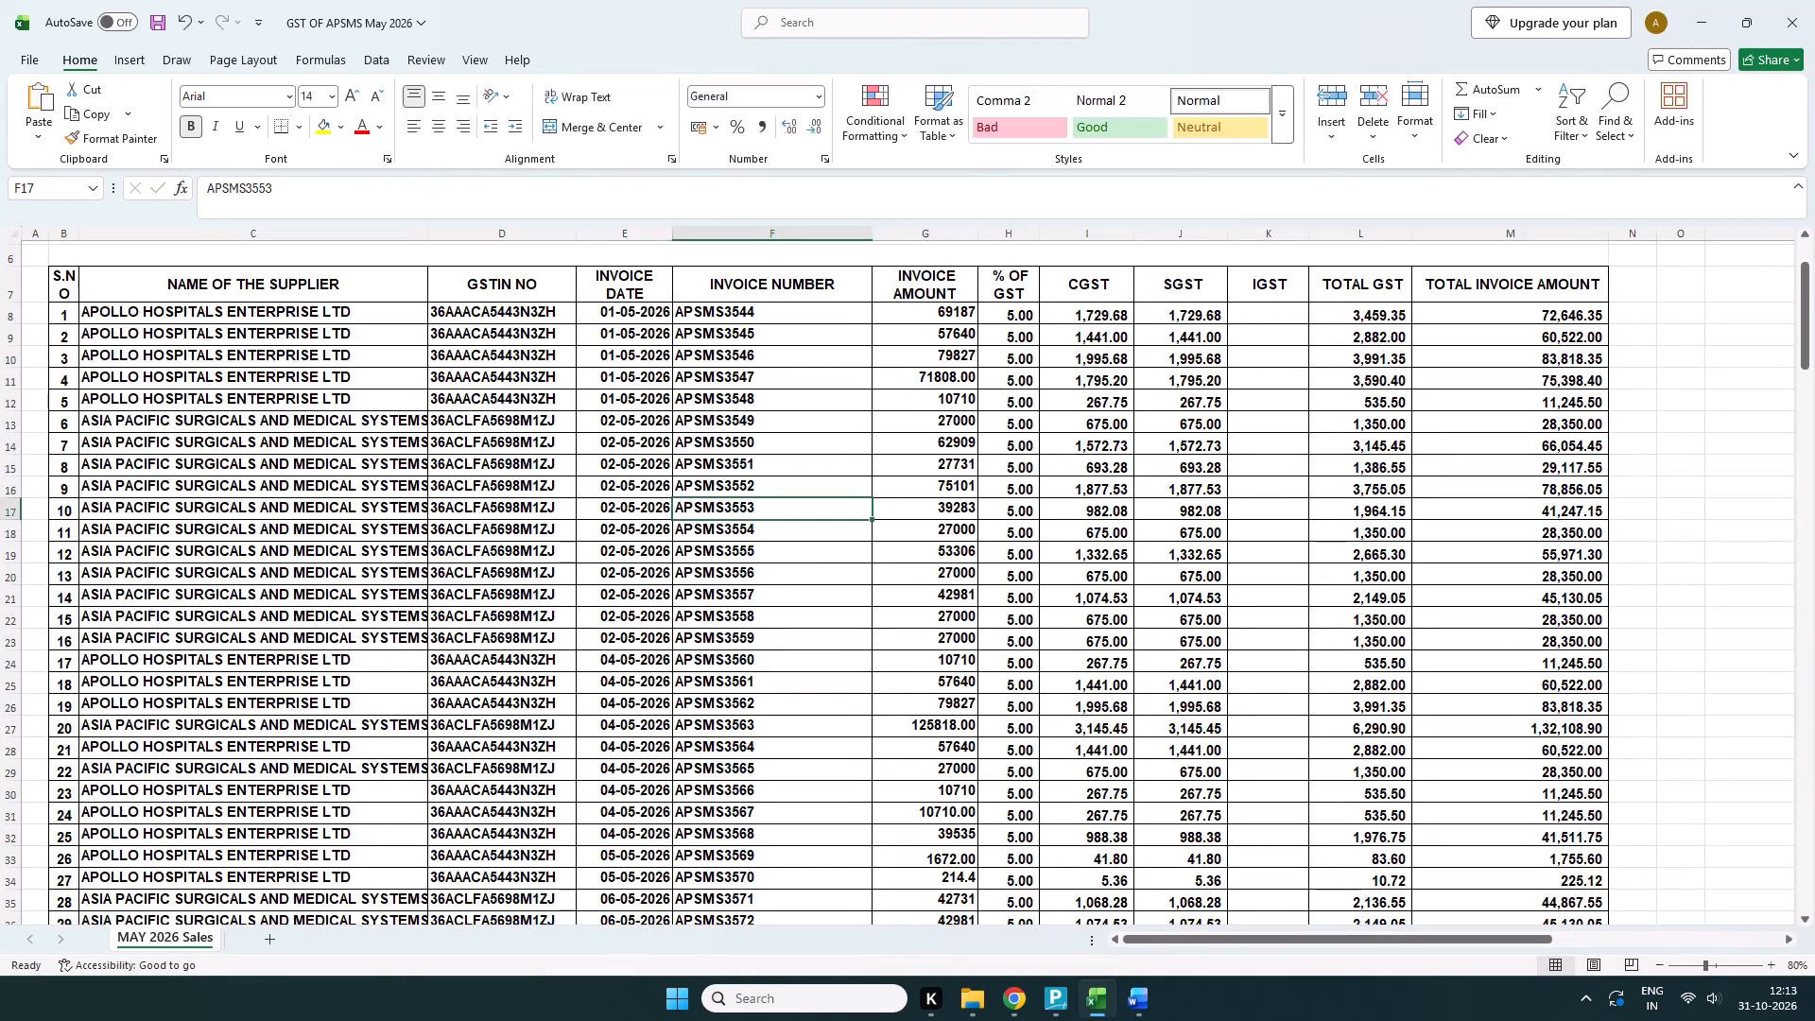
{"action": "left_click", "coordinate": [760, 534]}
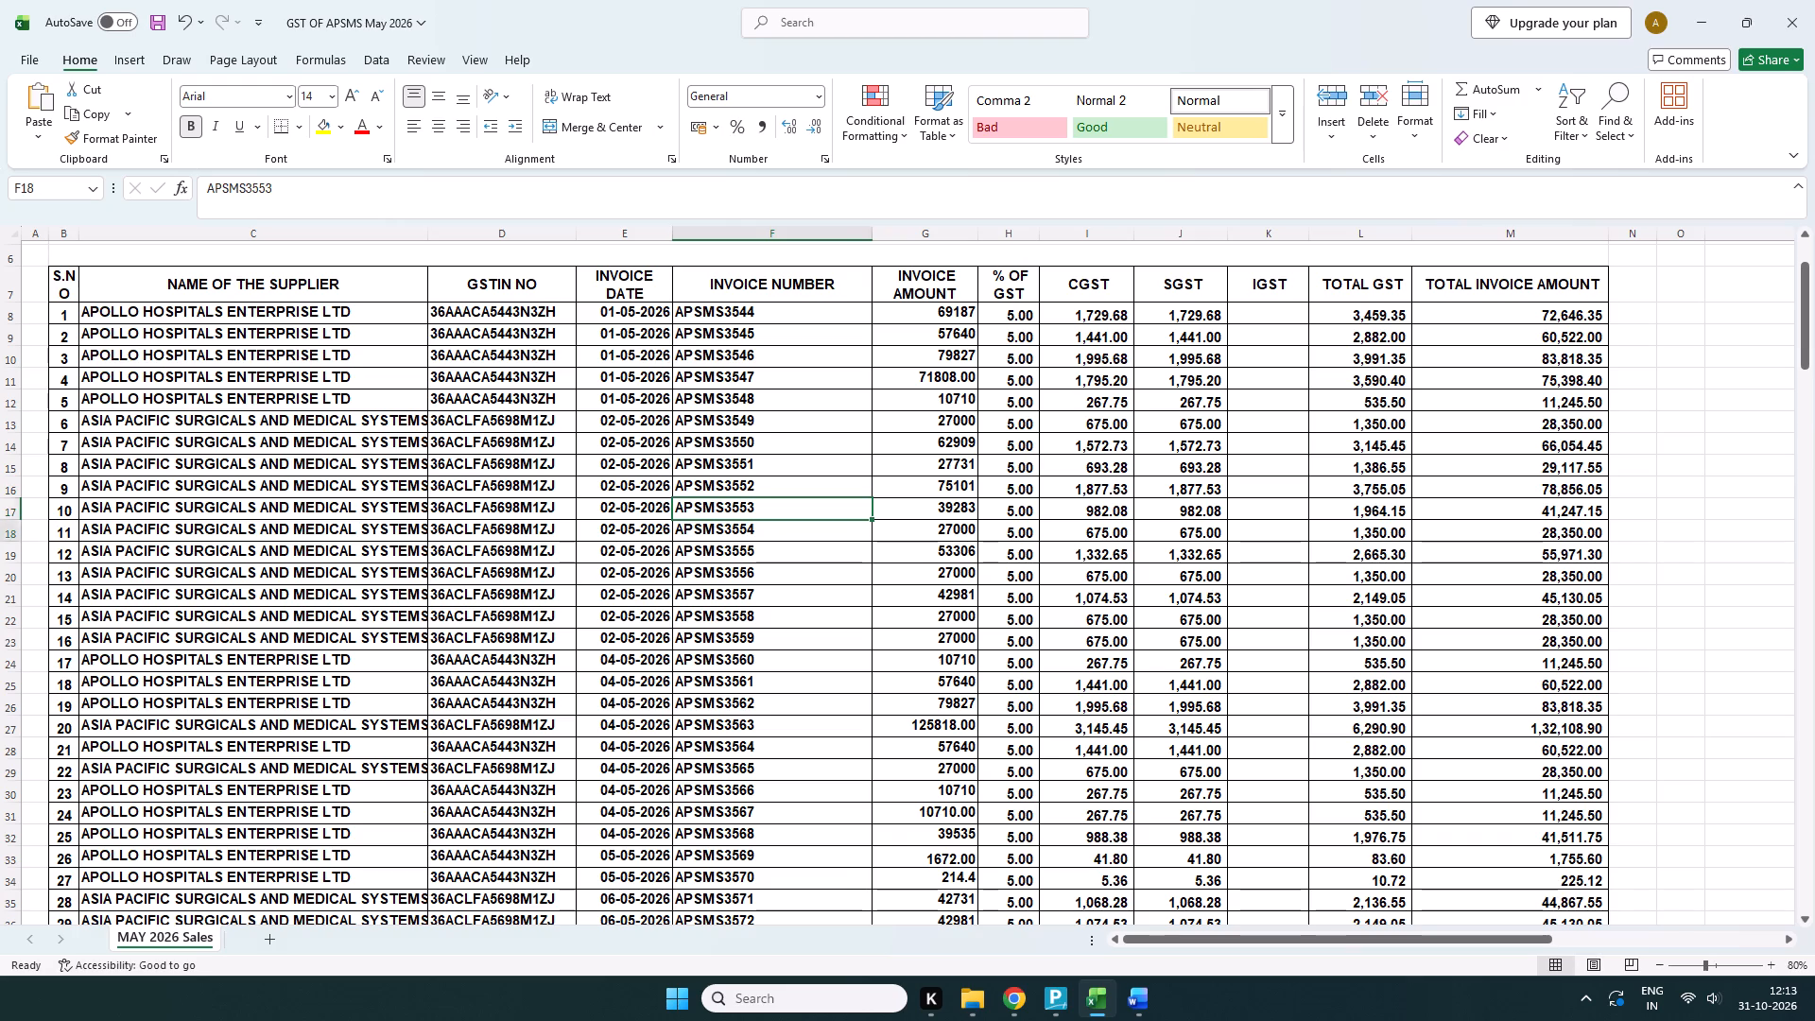
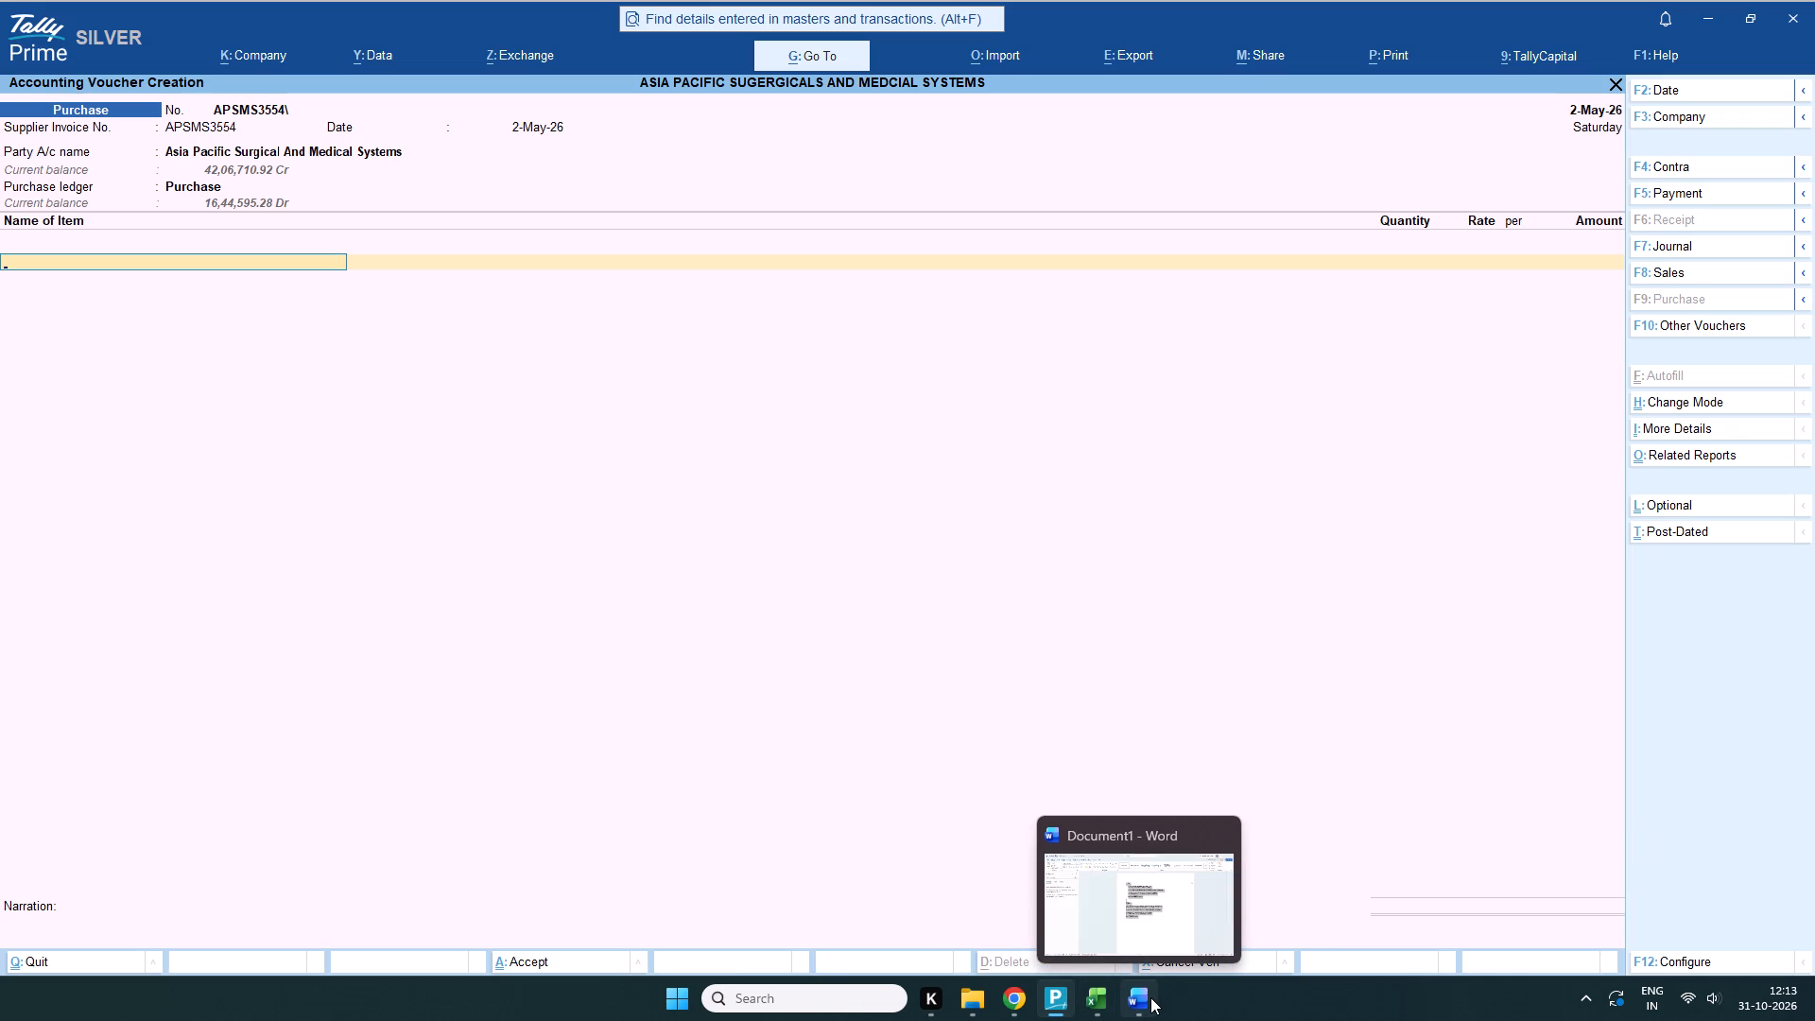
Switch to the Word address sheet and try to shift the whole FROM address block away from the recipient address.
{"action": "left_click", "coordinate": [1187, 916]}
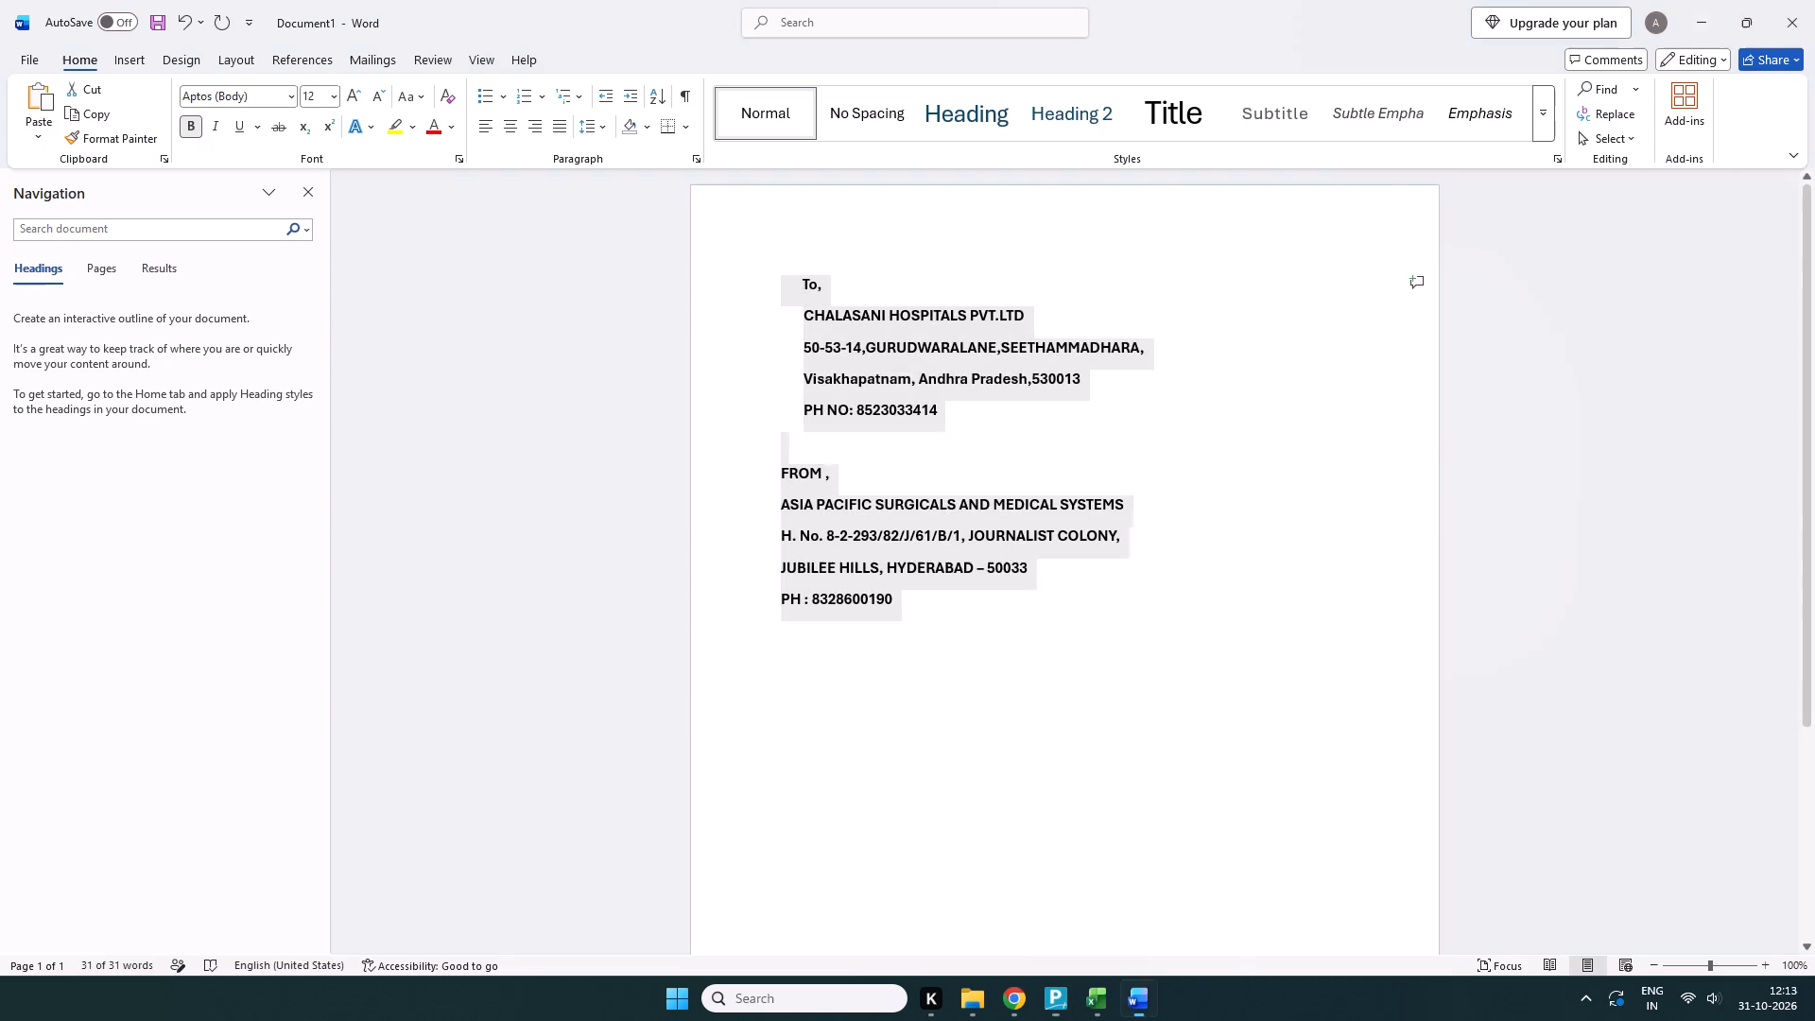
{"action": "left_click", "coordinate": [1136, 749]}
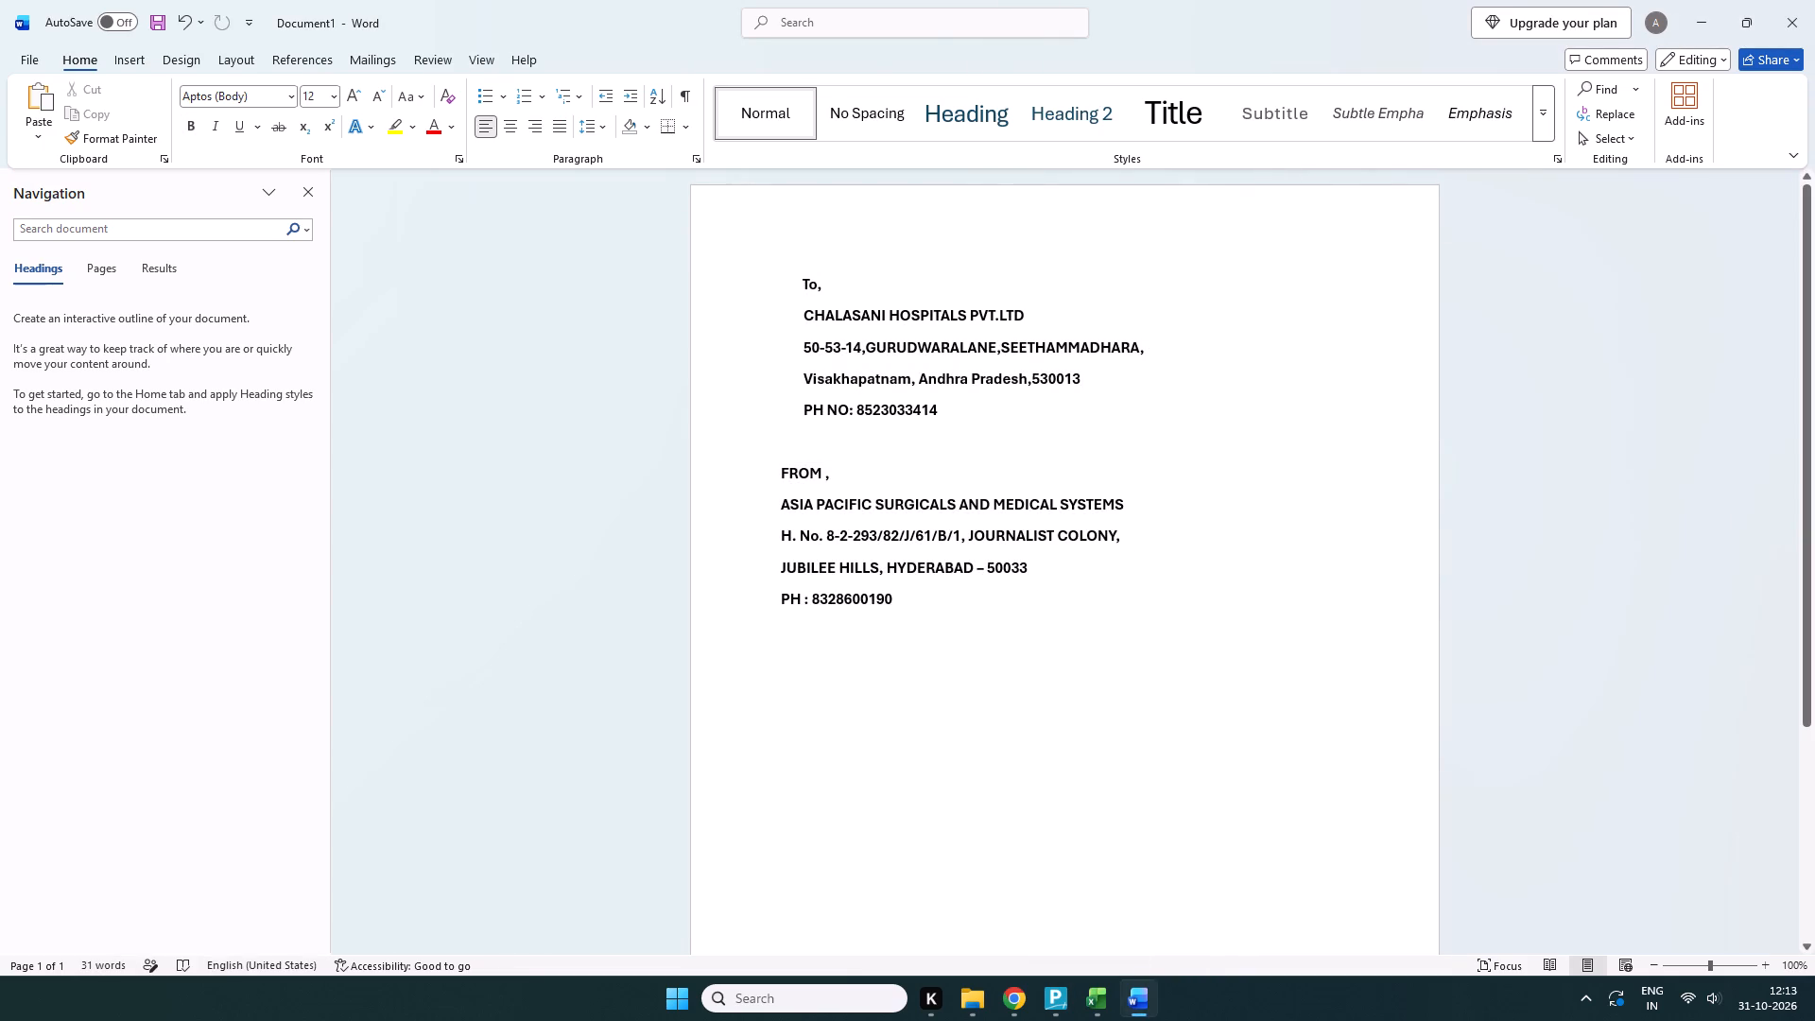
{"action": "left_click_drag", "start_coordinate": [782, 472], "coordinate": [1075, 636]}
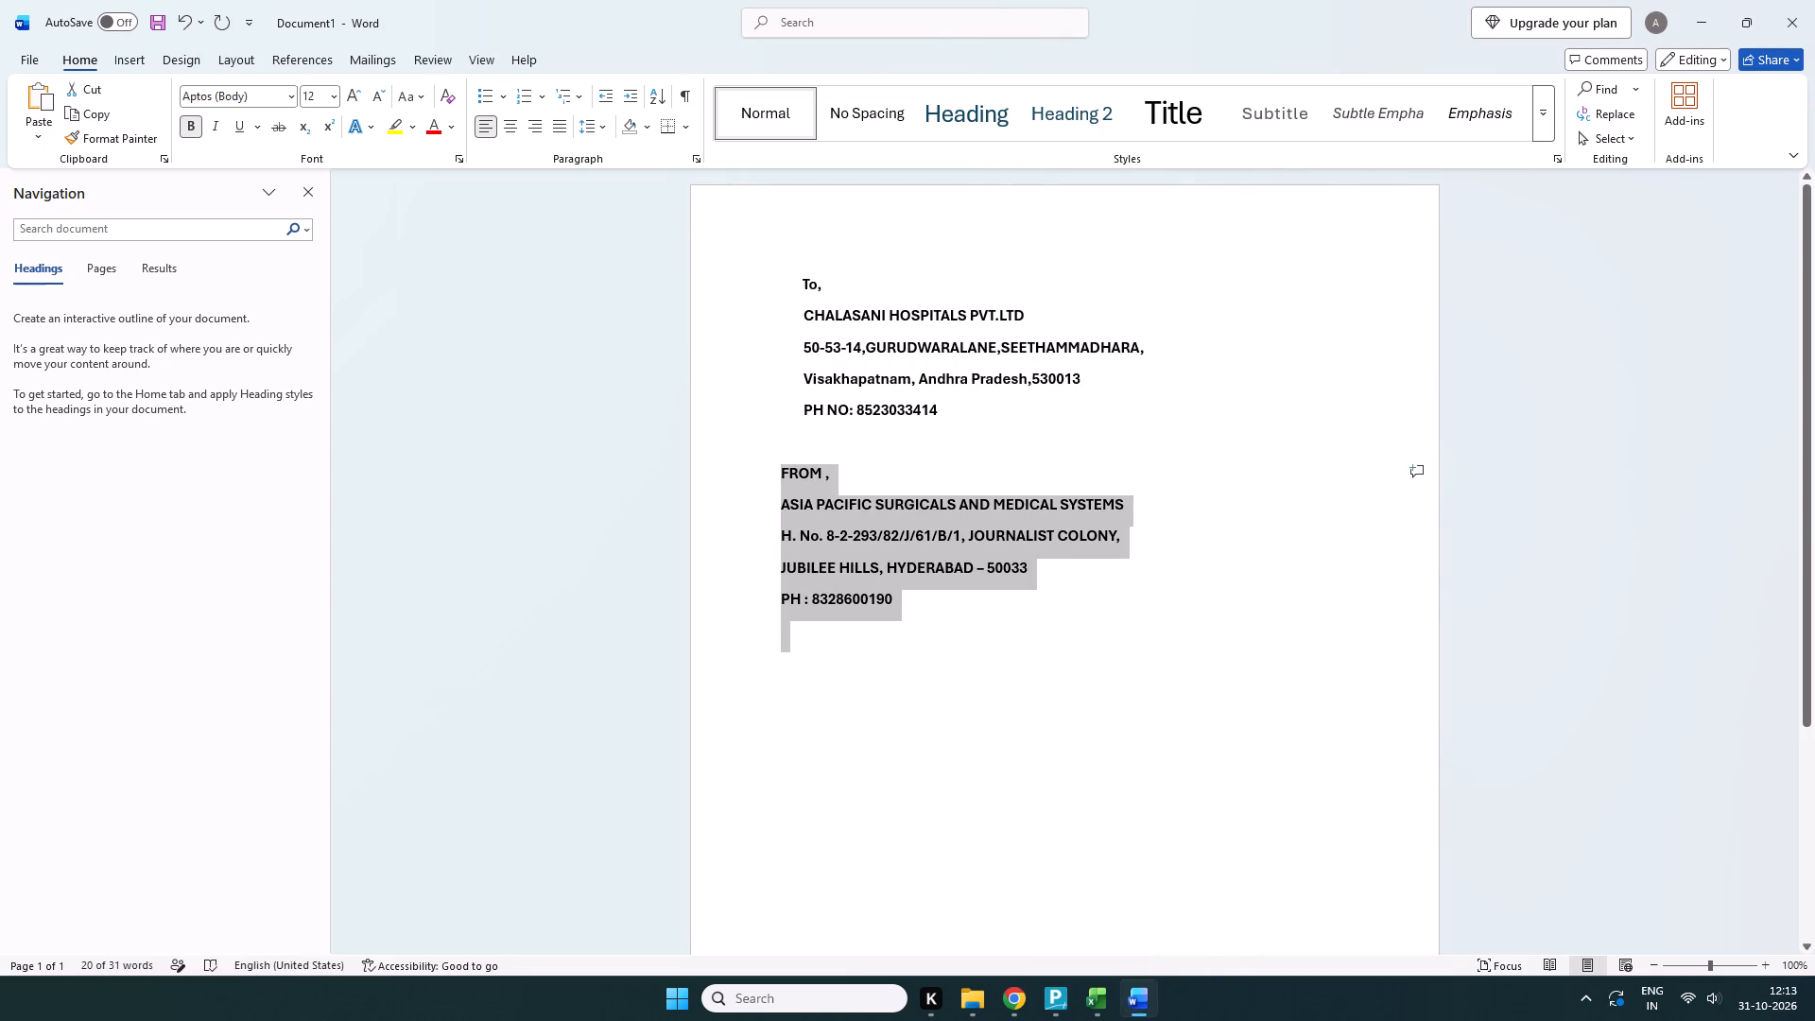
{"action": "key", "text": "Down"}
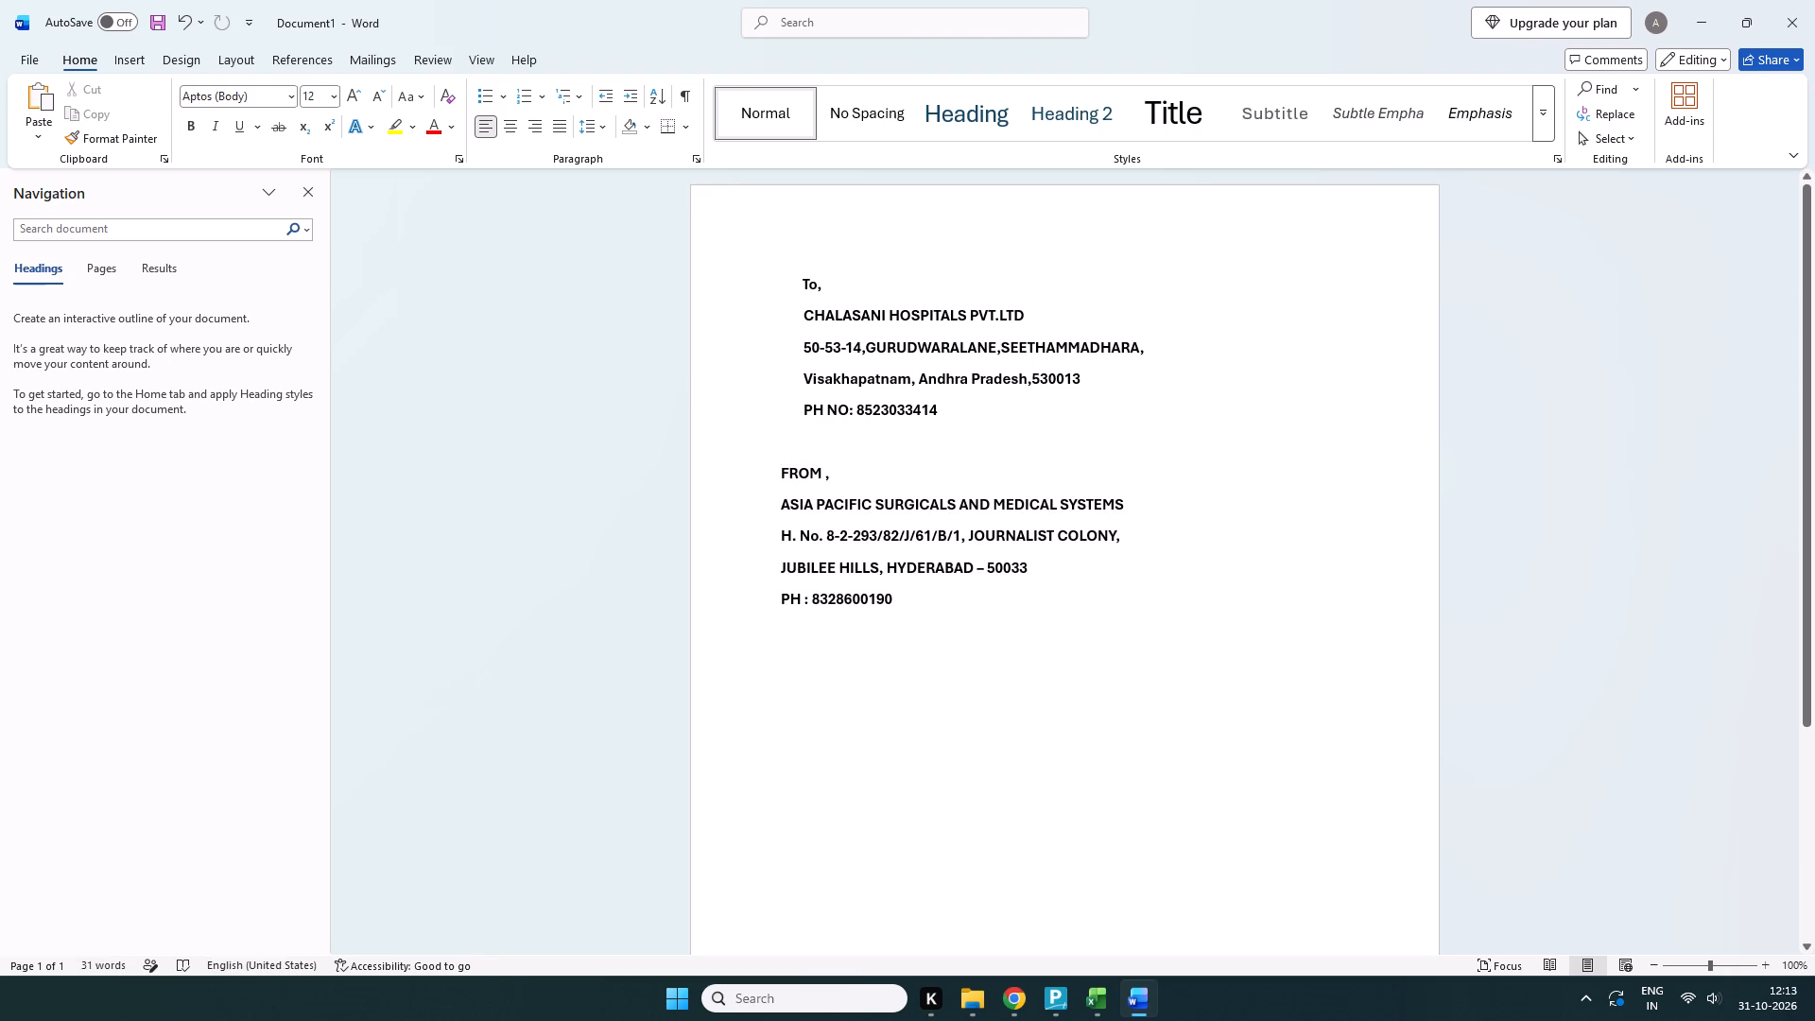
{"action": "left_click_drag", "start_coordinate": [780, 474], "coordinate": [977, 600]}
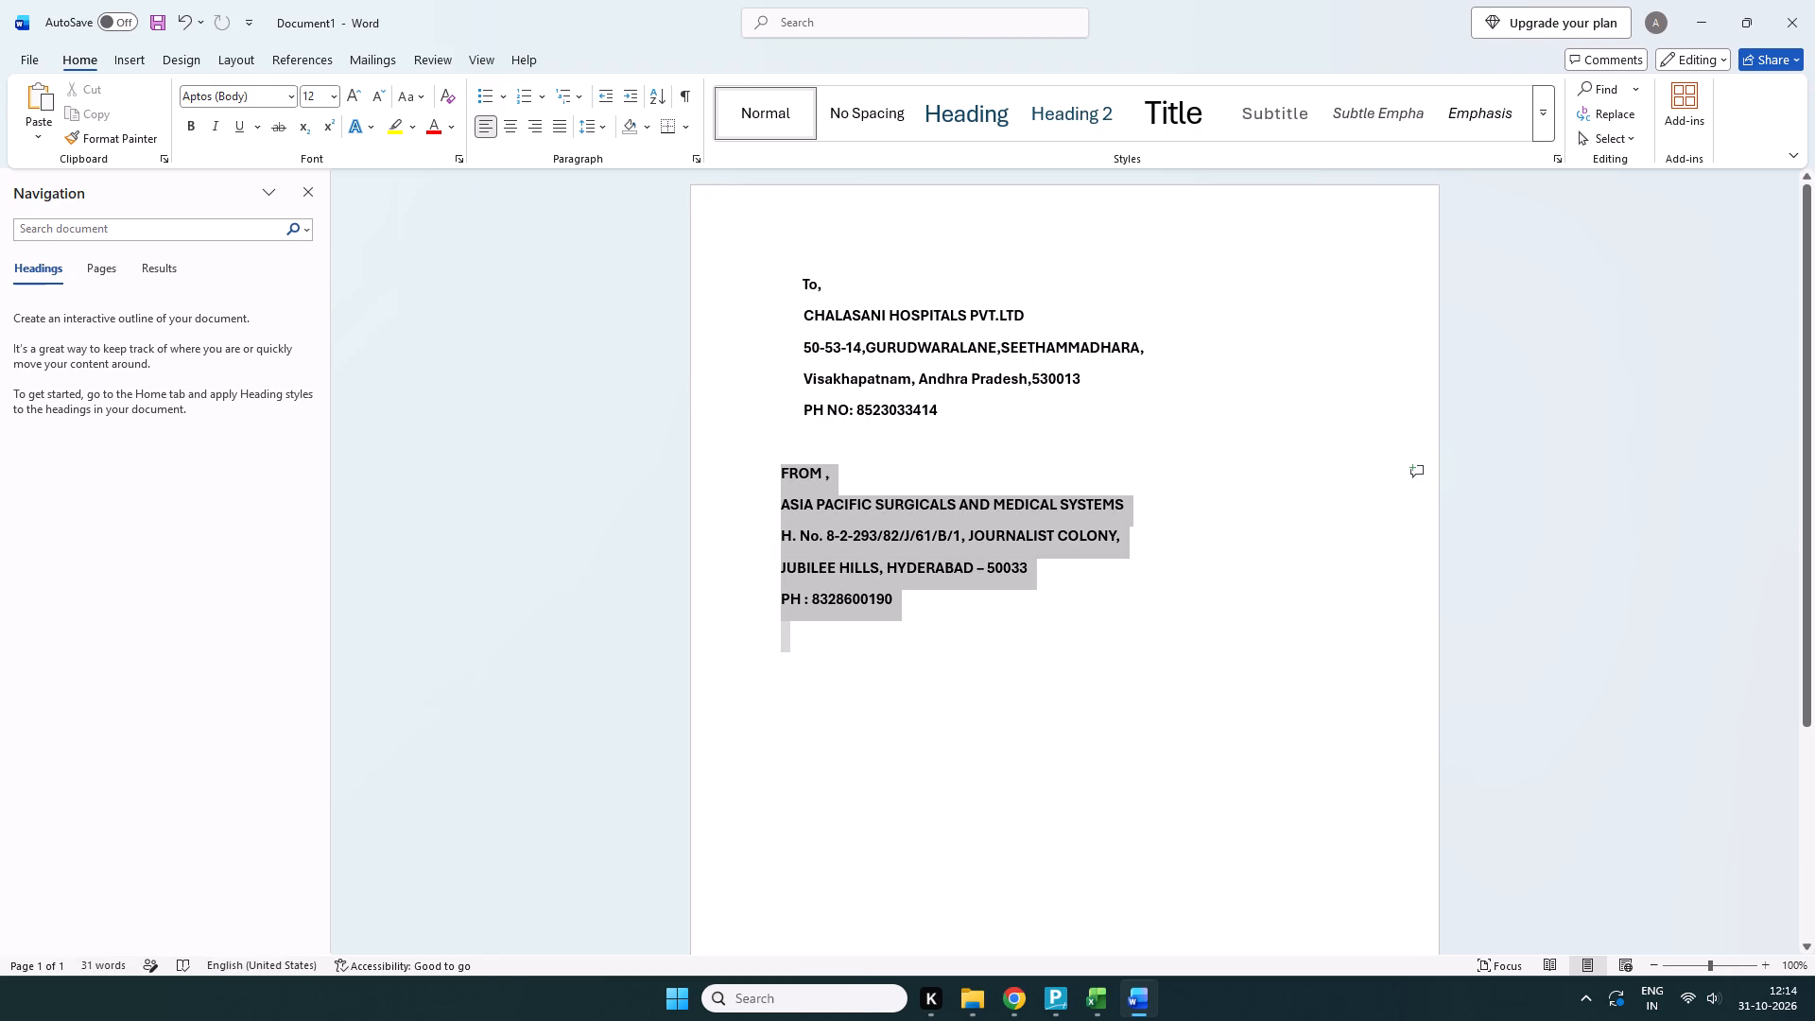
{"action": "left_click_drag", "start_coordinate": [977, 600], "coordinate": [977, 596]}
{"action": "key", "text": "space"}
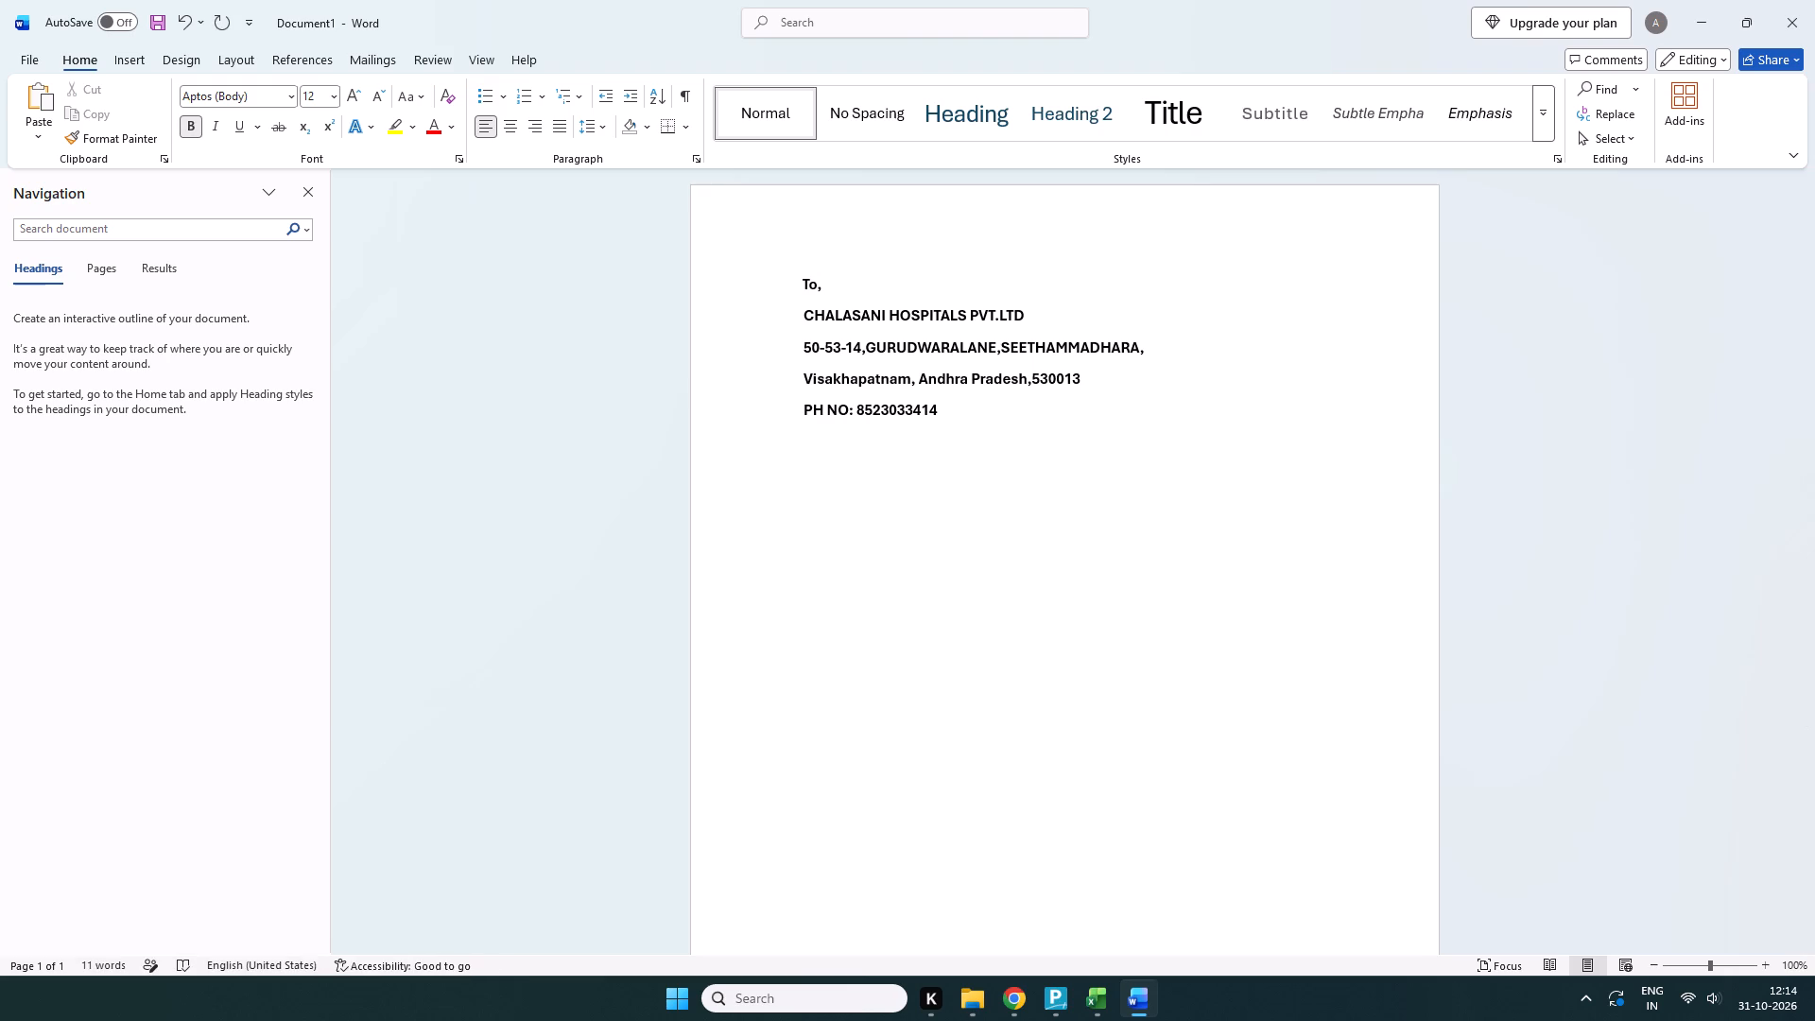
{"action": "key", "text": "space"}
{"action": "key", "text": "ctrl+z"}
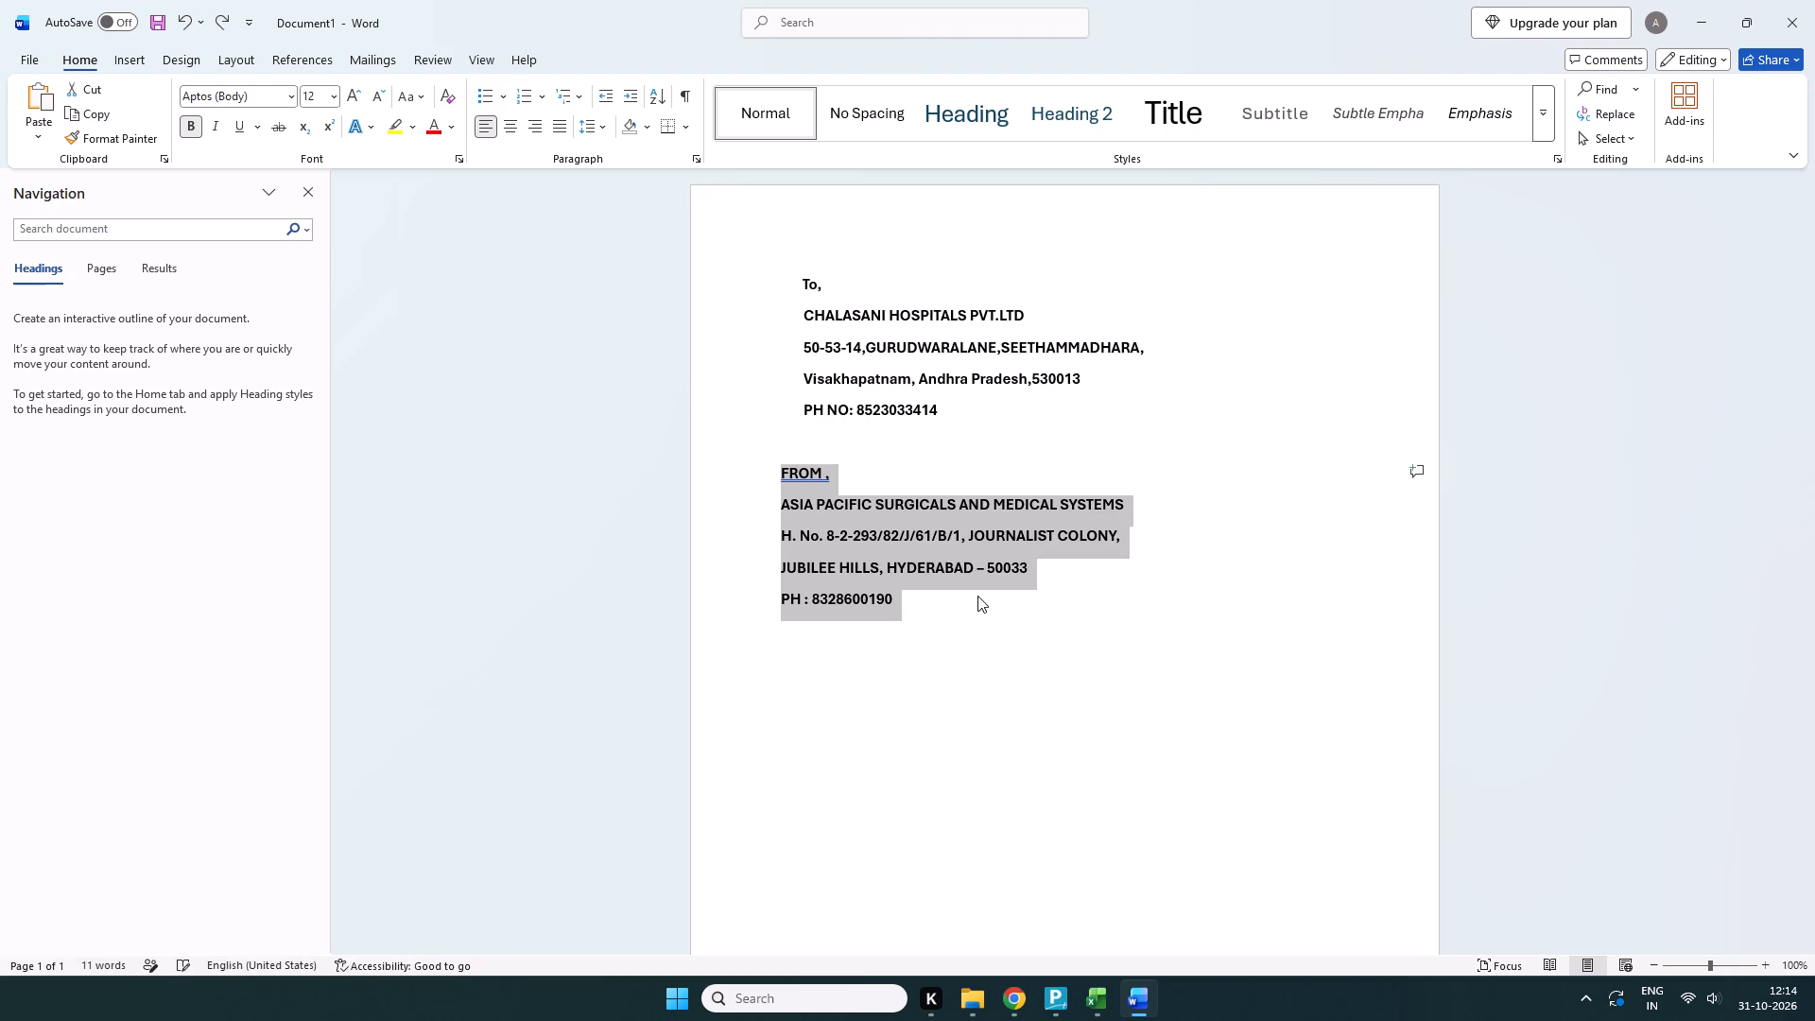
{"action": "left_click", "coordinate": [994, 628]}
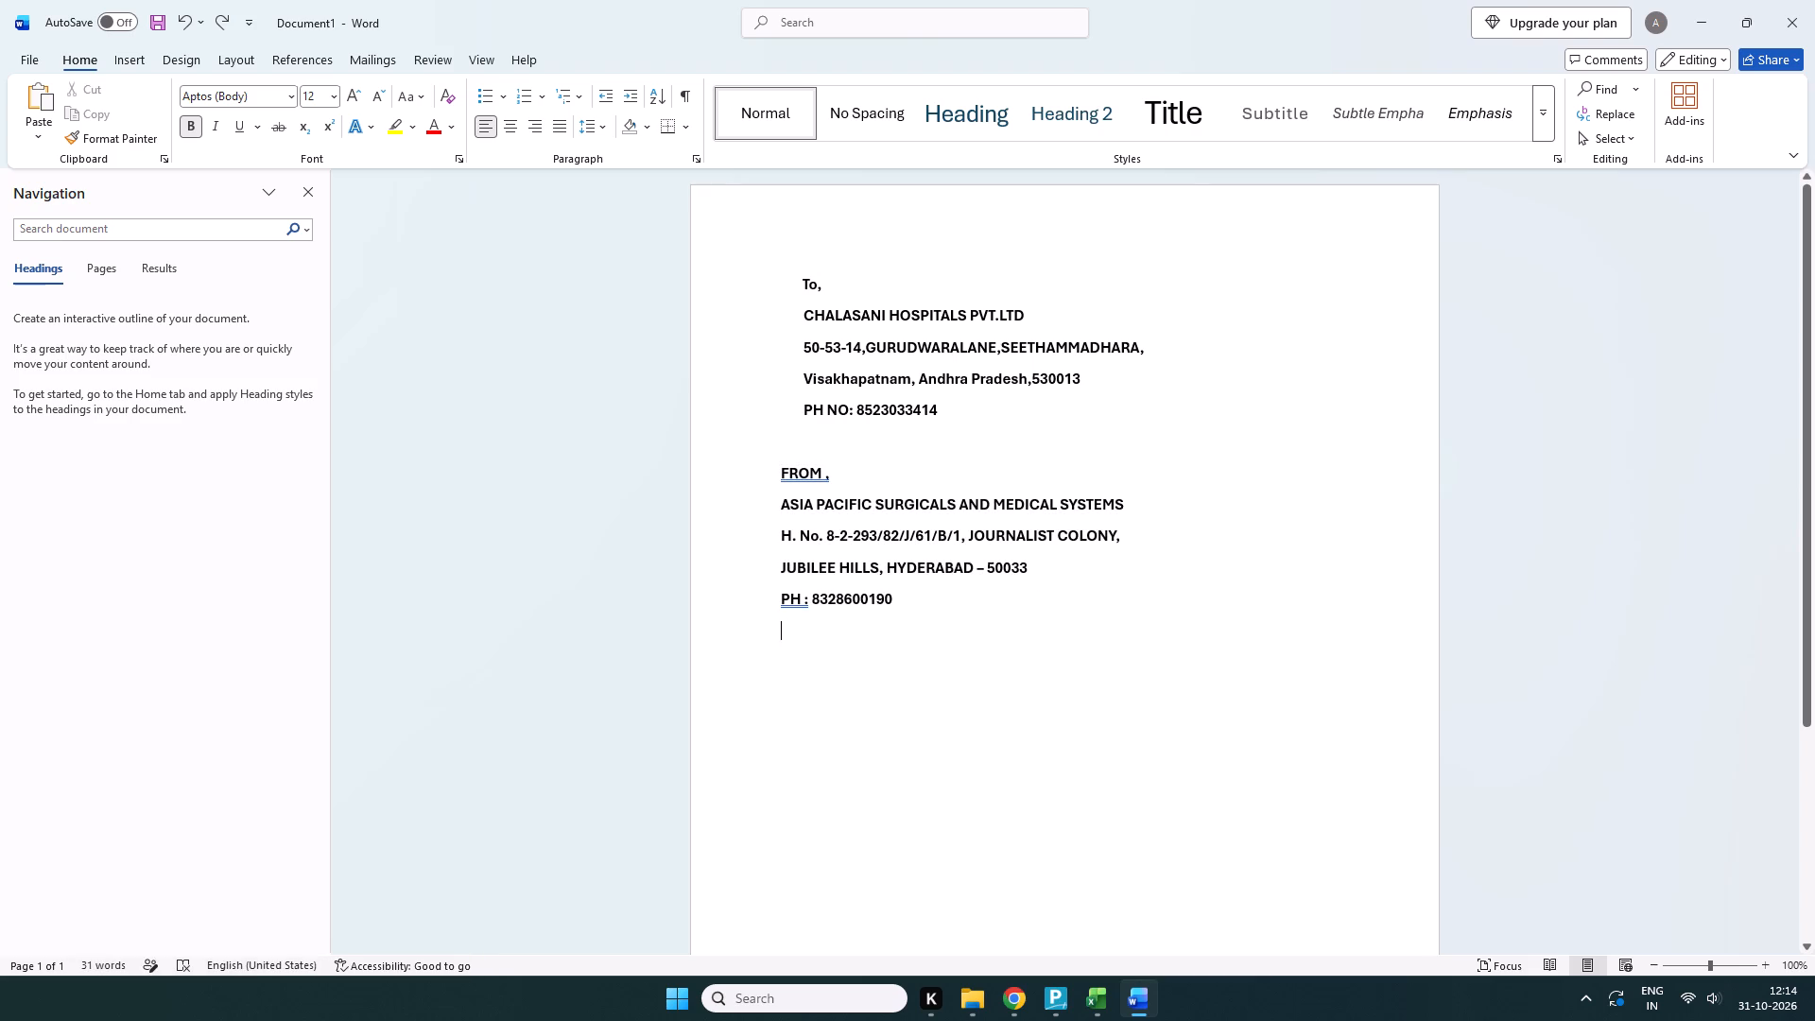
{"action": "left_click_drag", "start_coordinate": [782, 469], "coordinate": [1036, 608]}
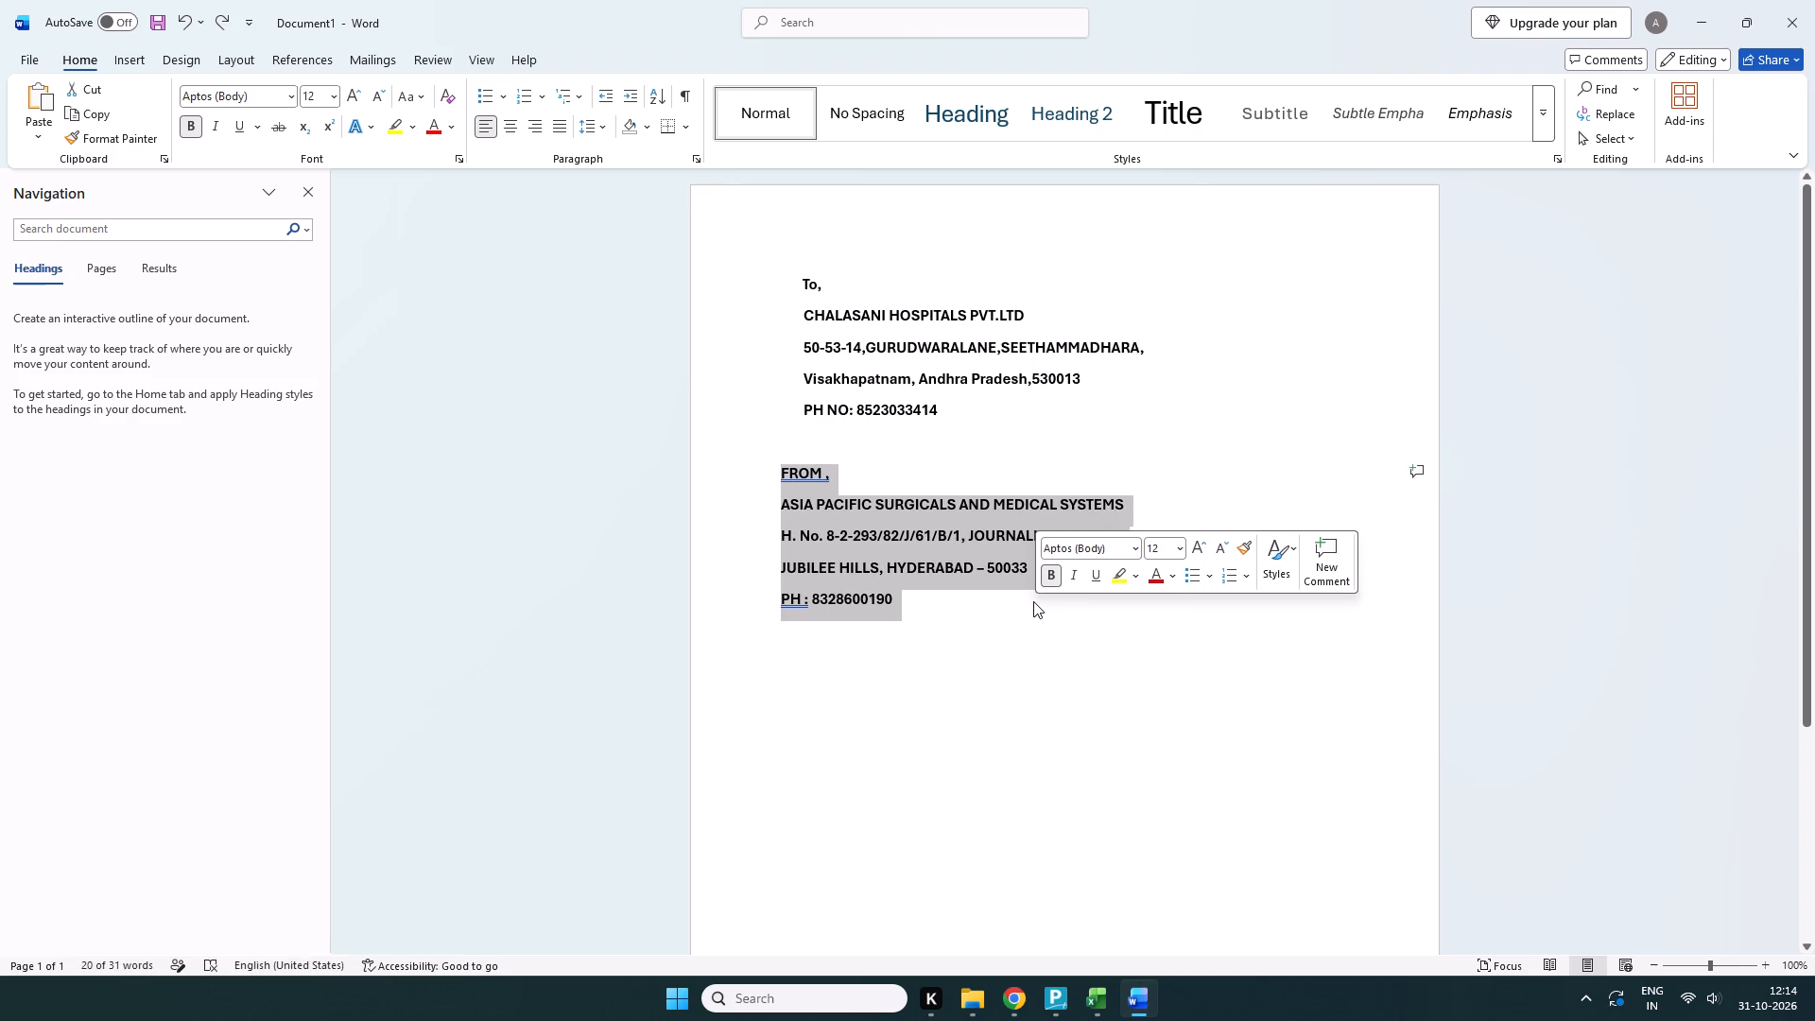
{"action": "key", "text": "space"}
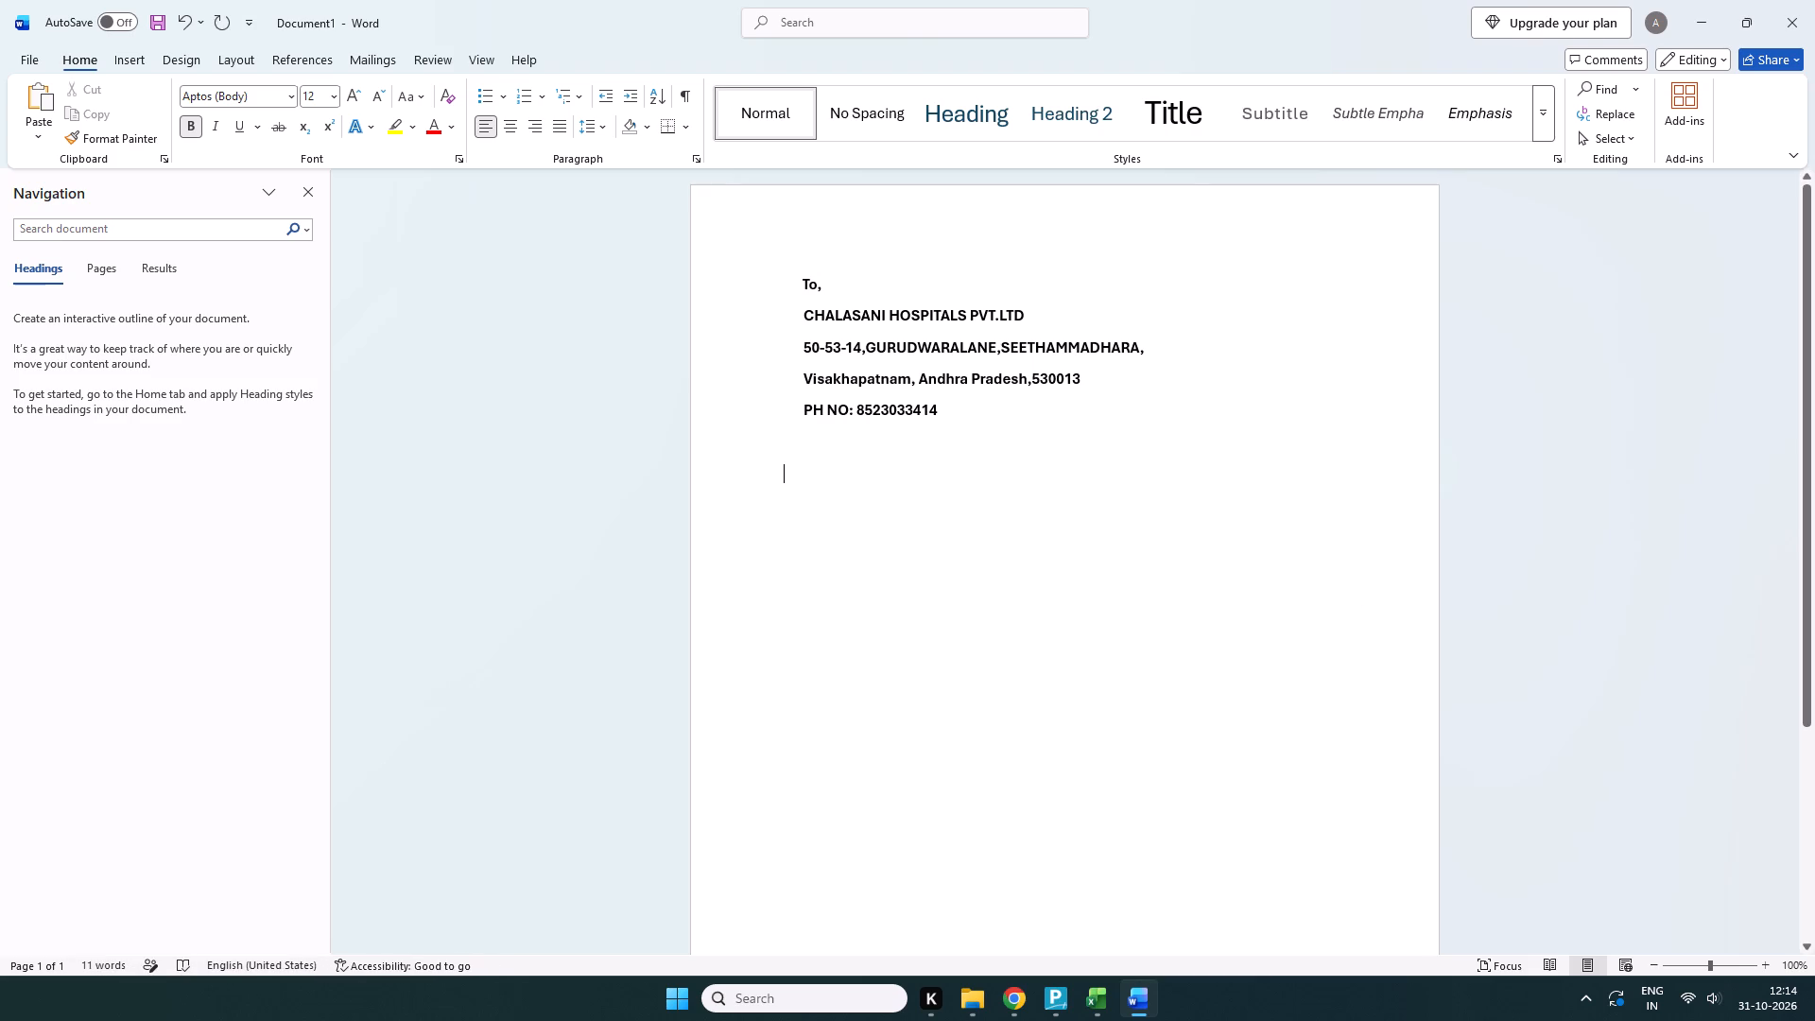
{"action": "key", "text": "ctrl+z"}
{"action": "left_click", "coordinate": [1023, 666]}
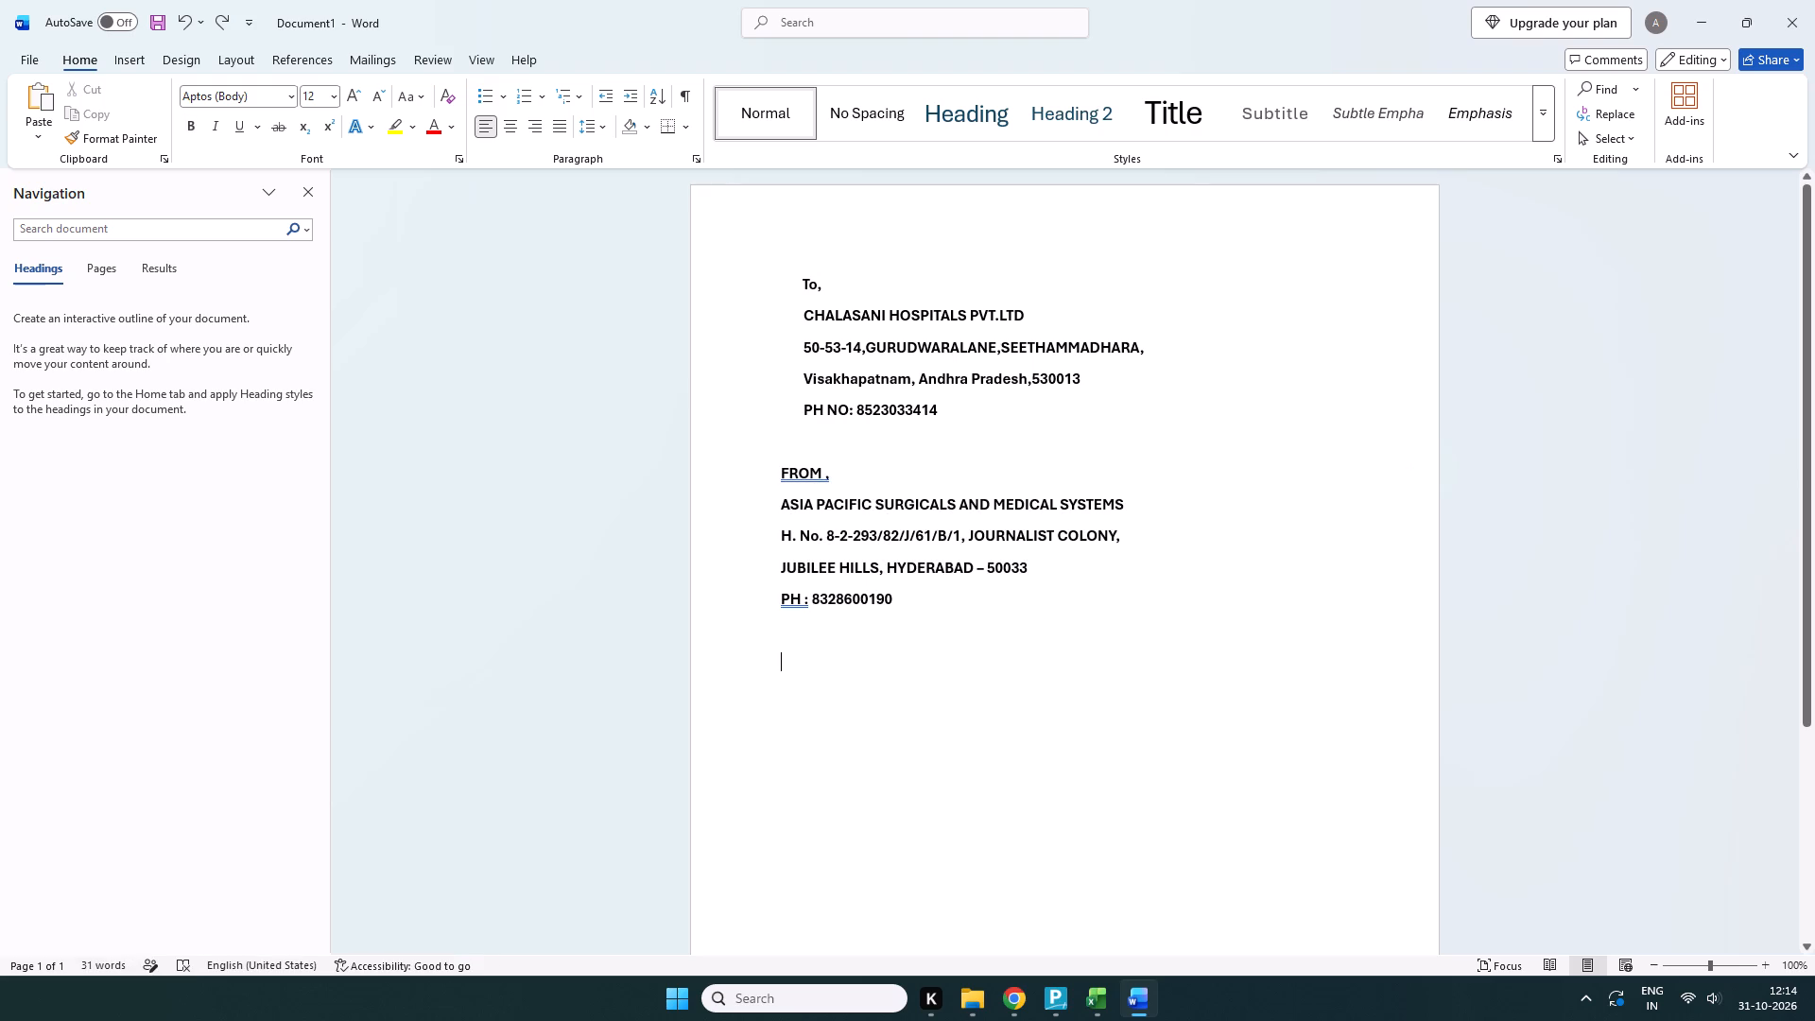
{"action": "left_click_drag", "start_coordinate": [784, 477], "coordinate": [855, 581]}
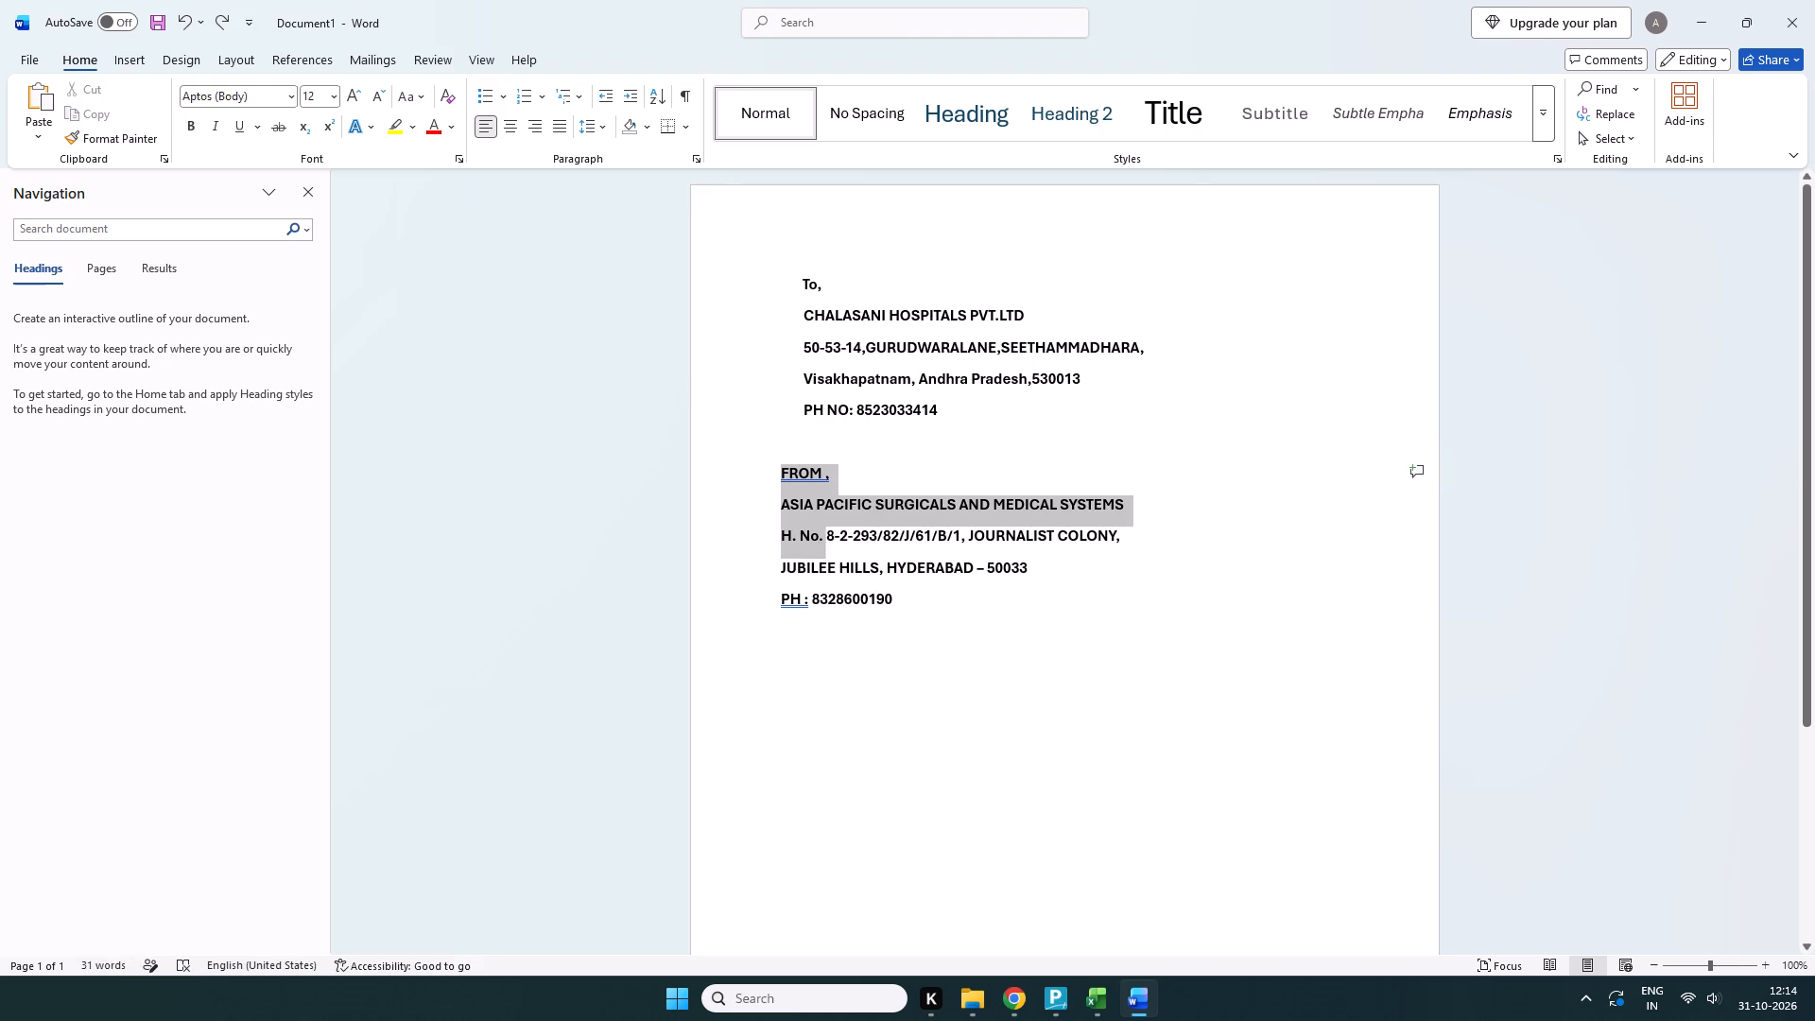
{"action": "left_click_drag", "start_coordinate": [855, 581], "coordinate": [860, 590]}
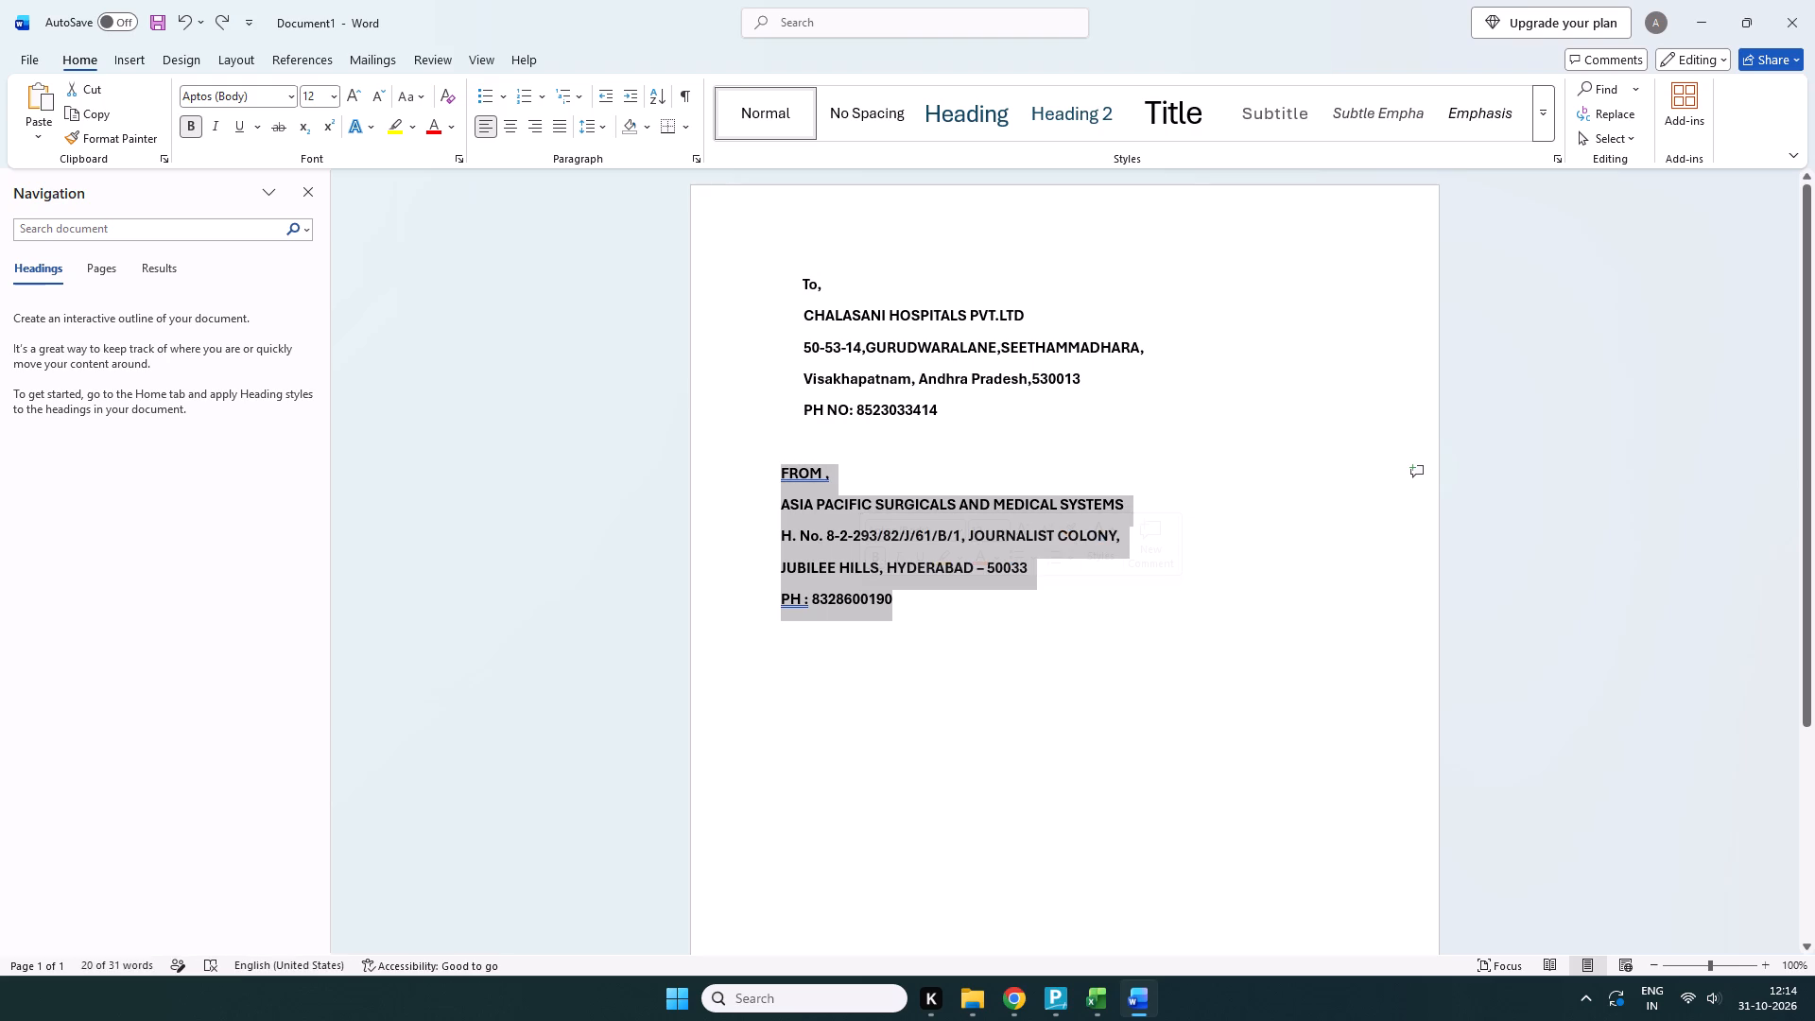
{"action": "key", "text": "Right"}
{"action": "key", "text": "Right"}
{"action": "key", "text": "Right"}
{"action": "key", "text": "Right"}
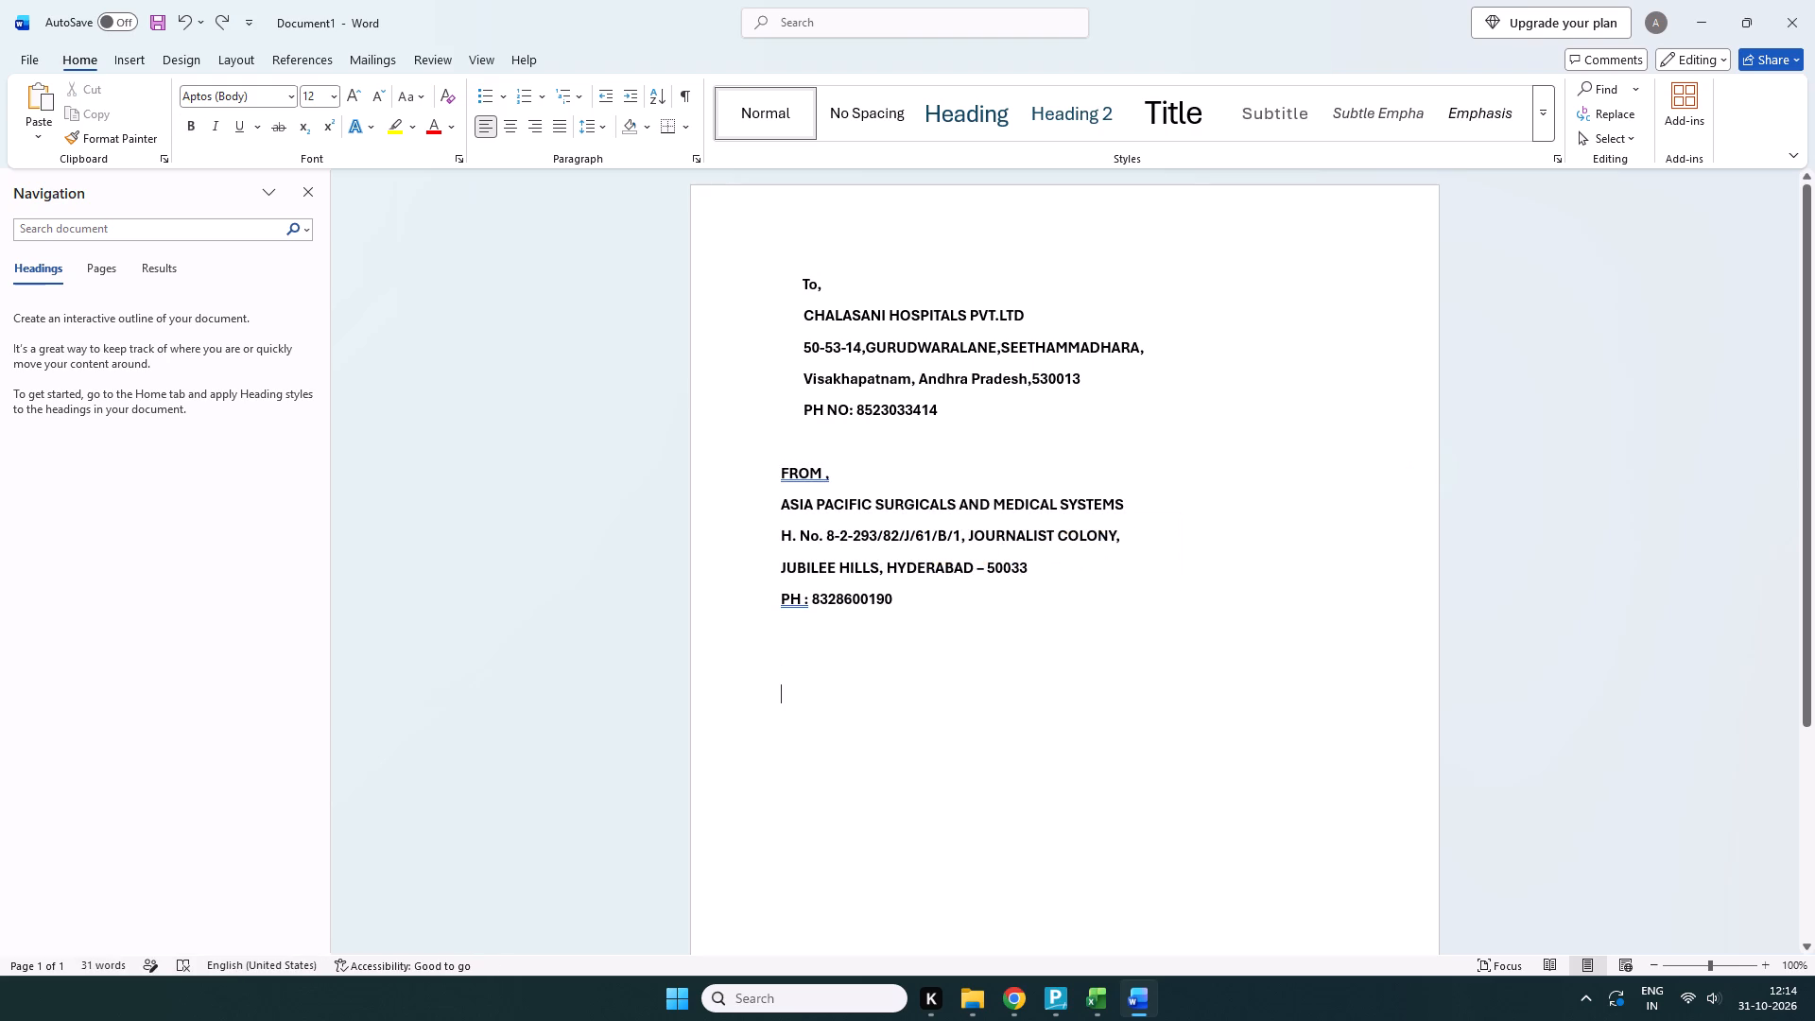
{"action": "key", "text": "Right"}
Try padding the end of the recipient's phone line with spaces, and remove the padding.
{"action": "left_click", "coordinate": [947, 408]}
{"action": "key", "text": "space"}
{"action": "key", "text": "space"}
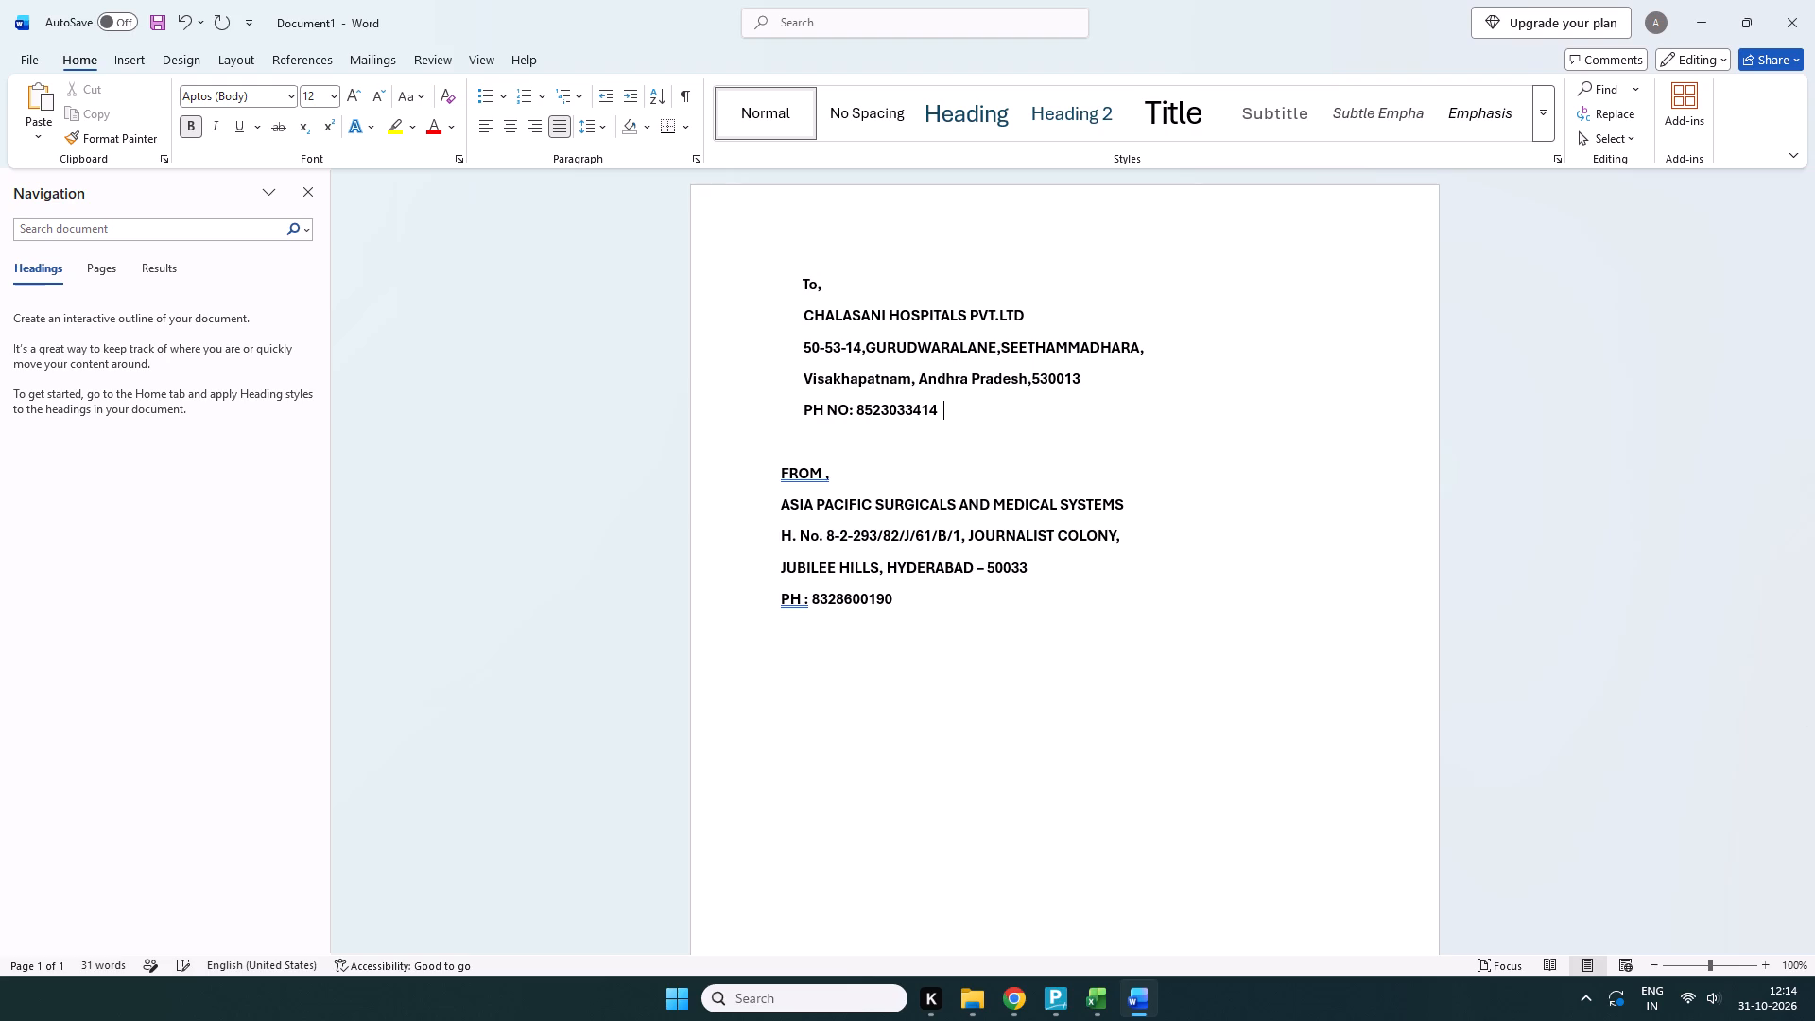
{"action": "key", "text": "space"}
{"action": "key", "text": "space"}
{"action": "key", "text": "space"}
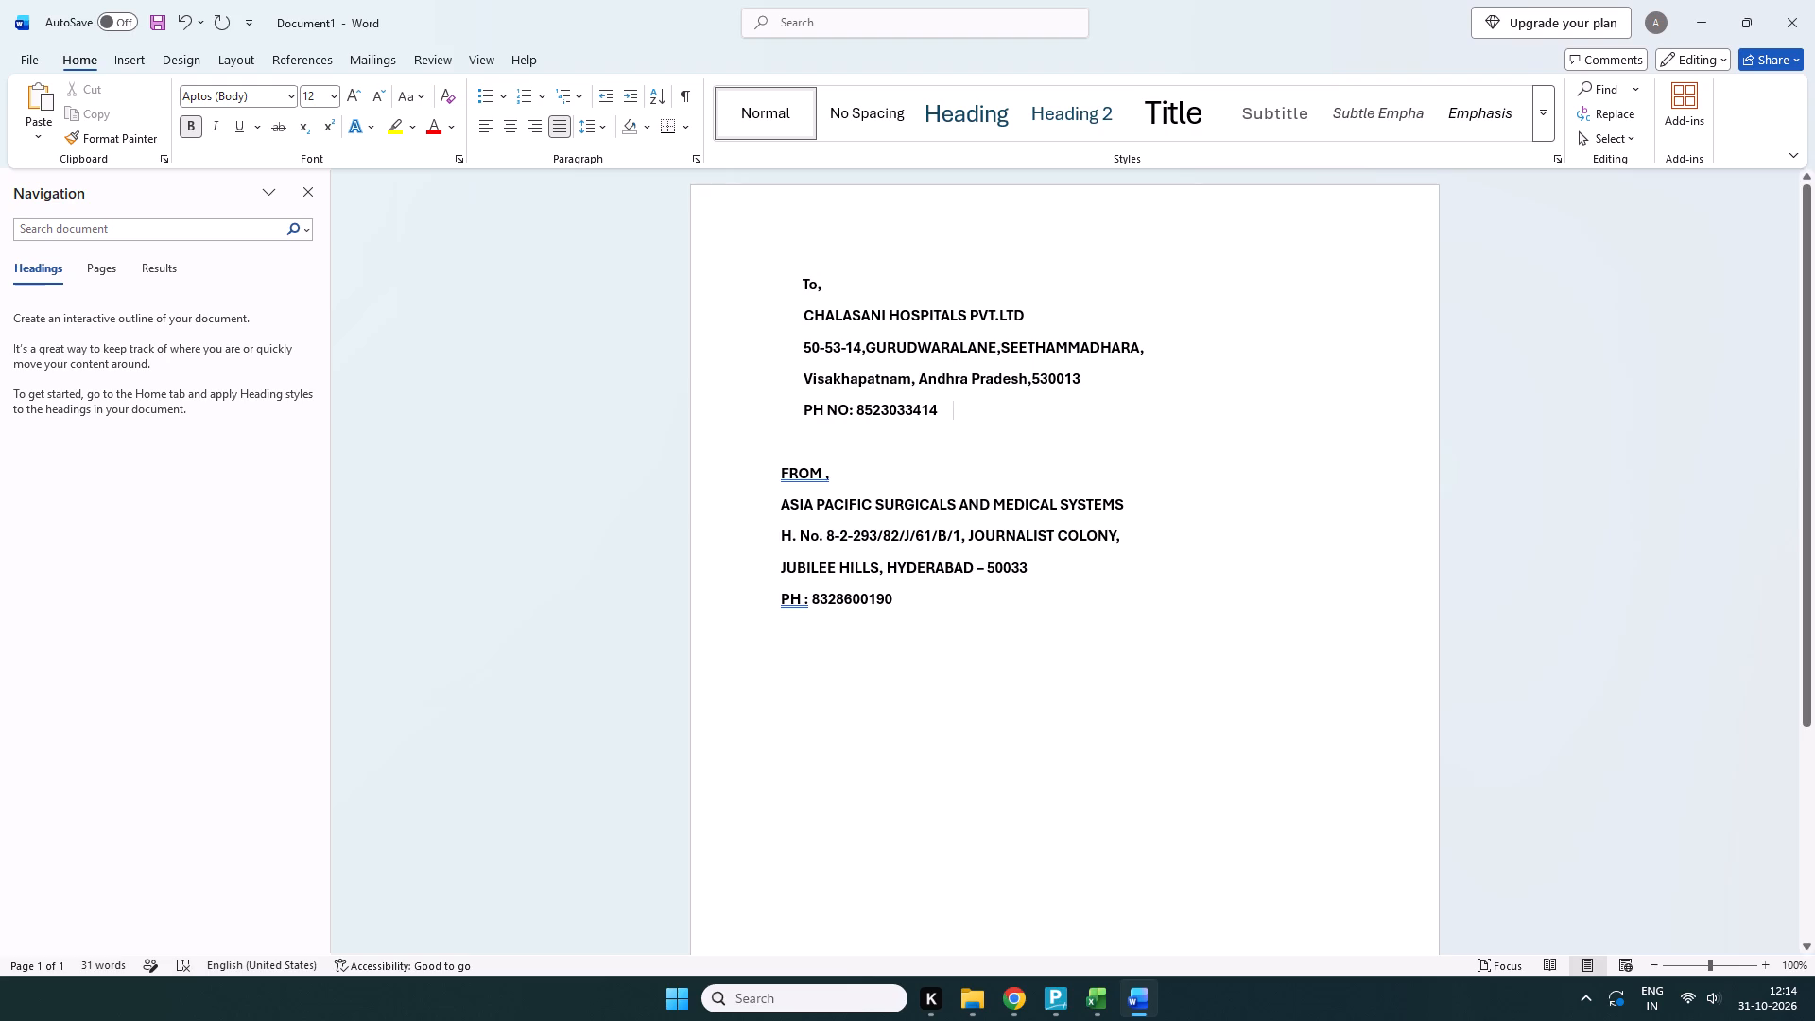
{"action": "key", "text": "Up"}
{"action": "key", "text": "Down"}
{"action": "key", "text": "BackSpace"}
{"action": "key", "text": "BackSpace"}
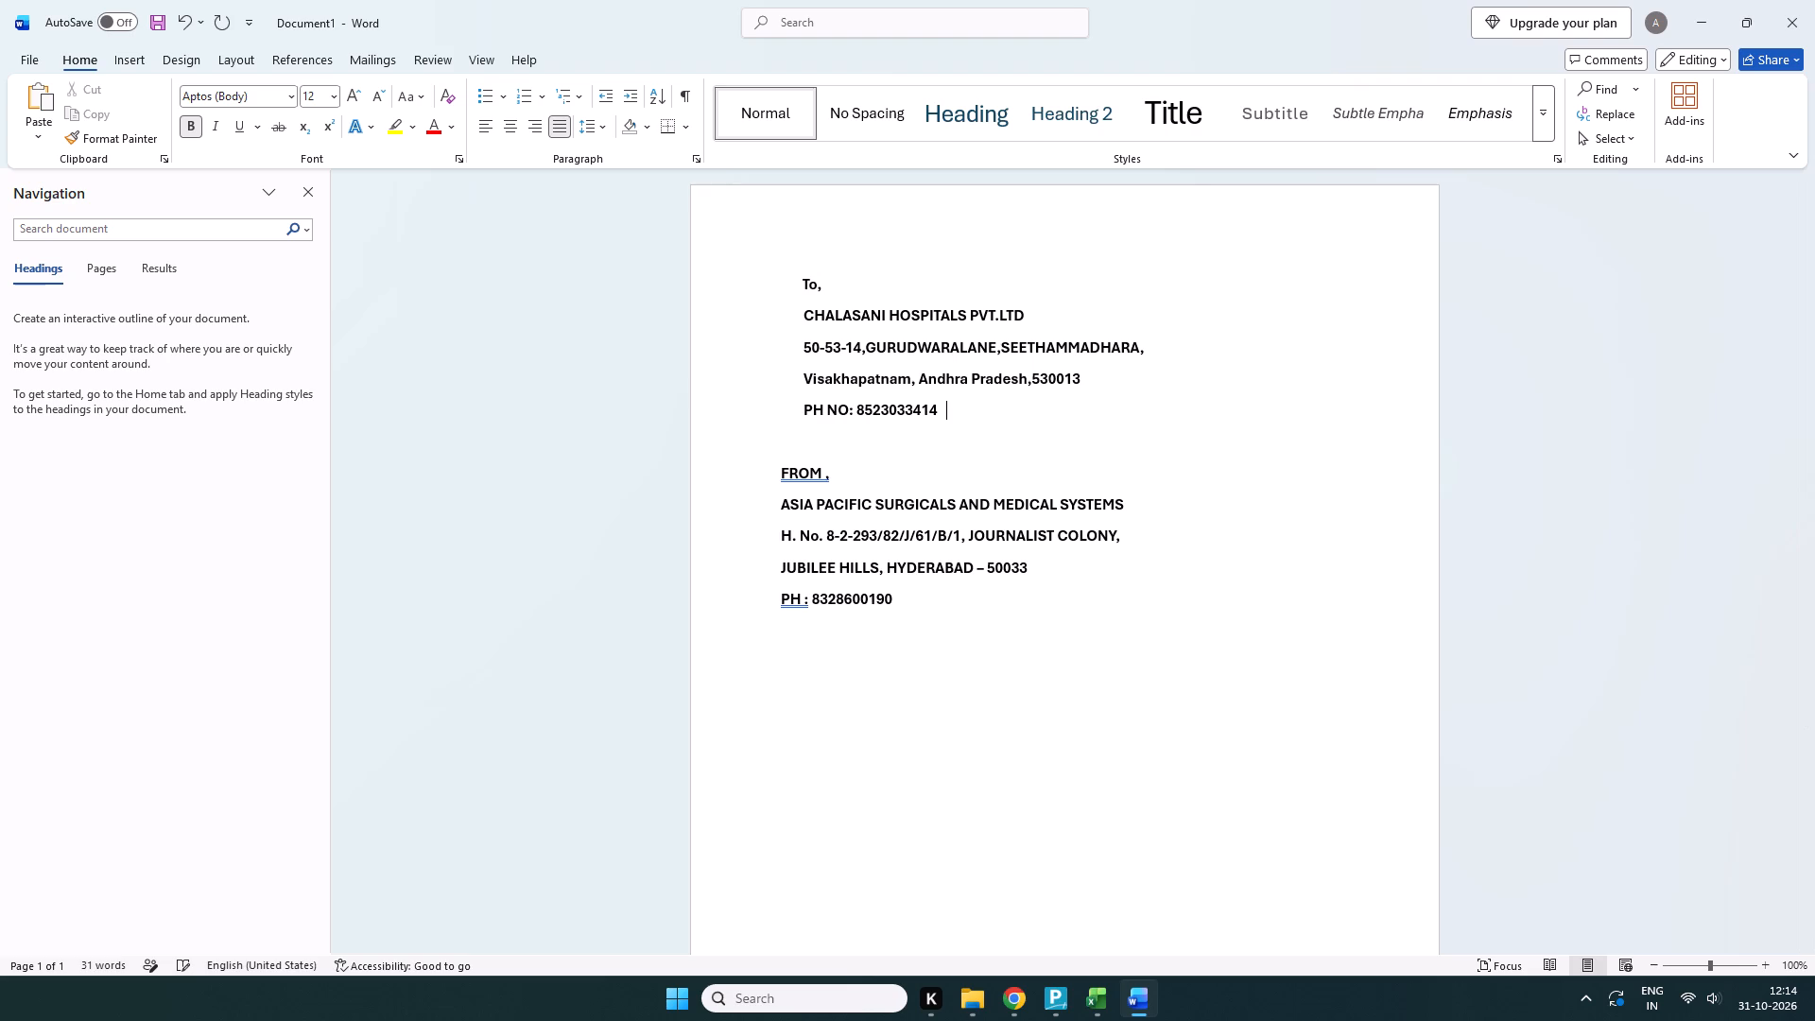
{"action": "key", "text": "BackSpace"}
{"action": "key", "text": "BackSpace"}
Insert one extra blank line between the recipient's phone line and the FROM block.
{"action": "key", "text": "Return"}
{"action": "key", "text": "Return"}
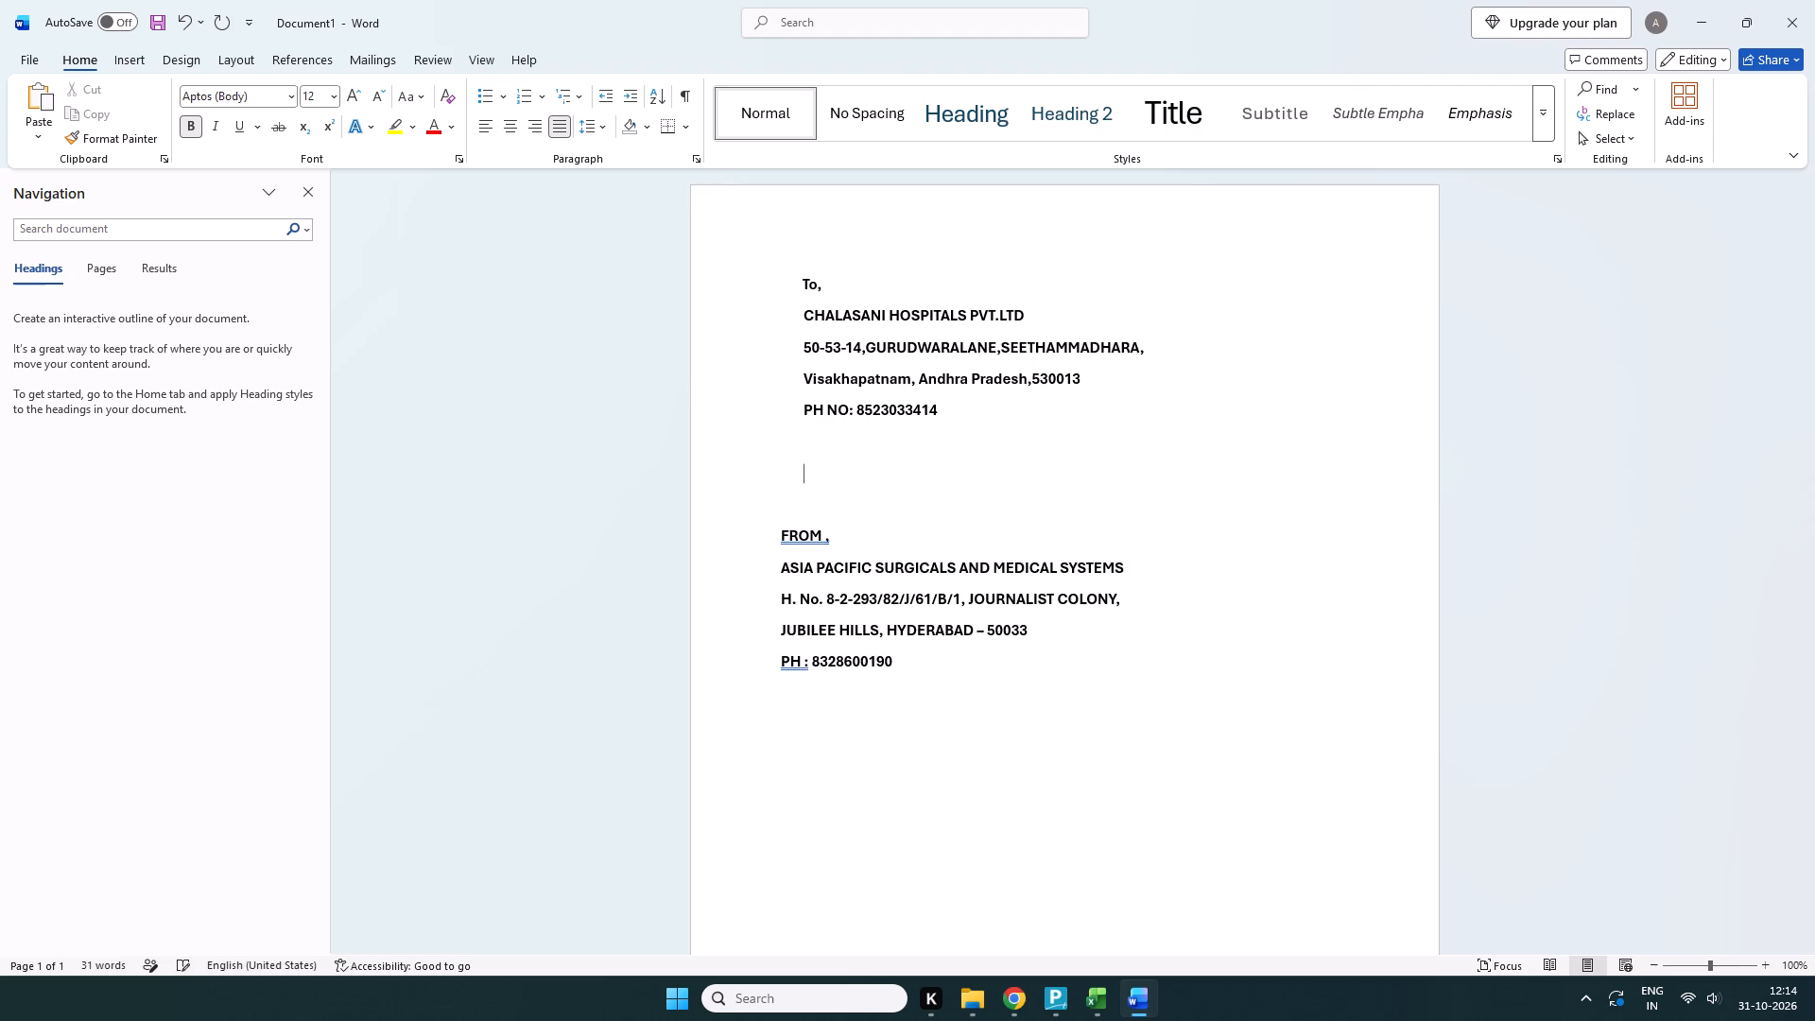
{"action": "key", "text": "Return"}
{"action": "key", "text": "Return"}
{"action": "key", "text": "Return"}
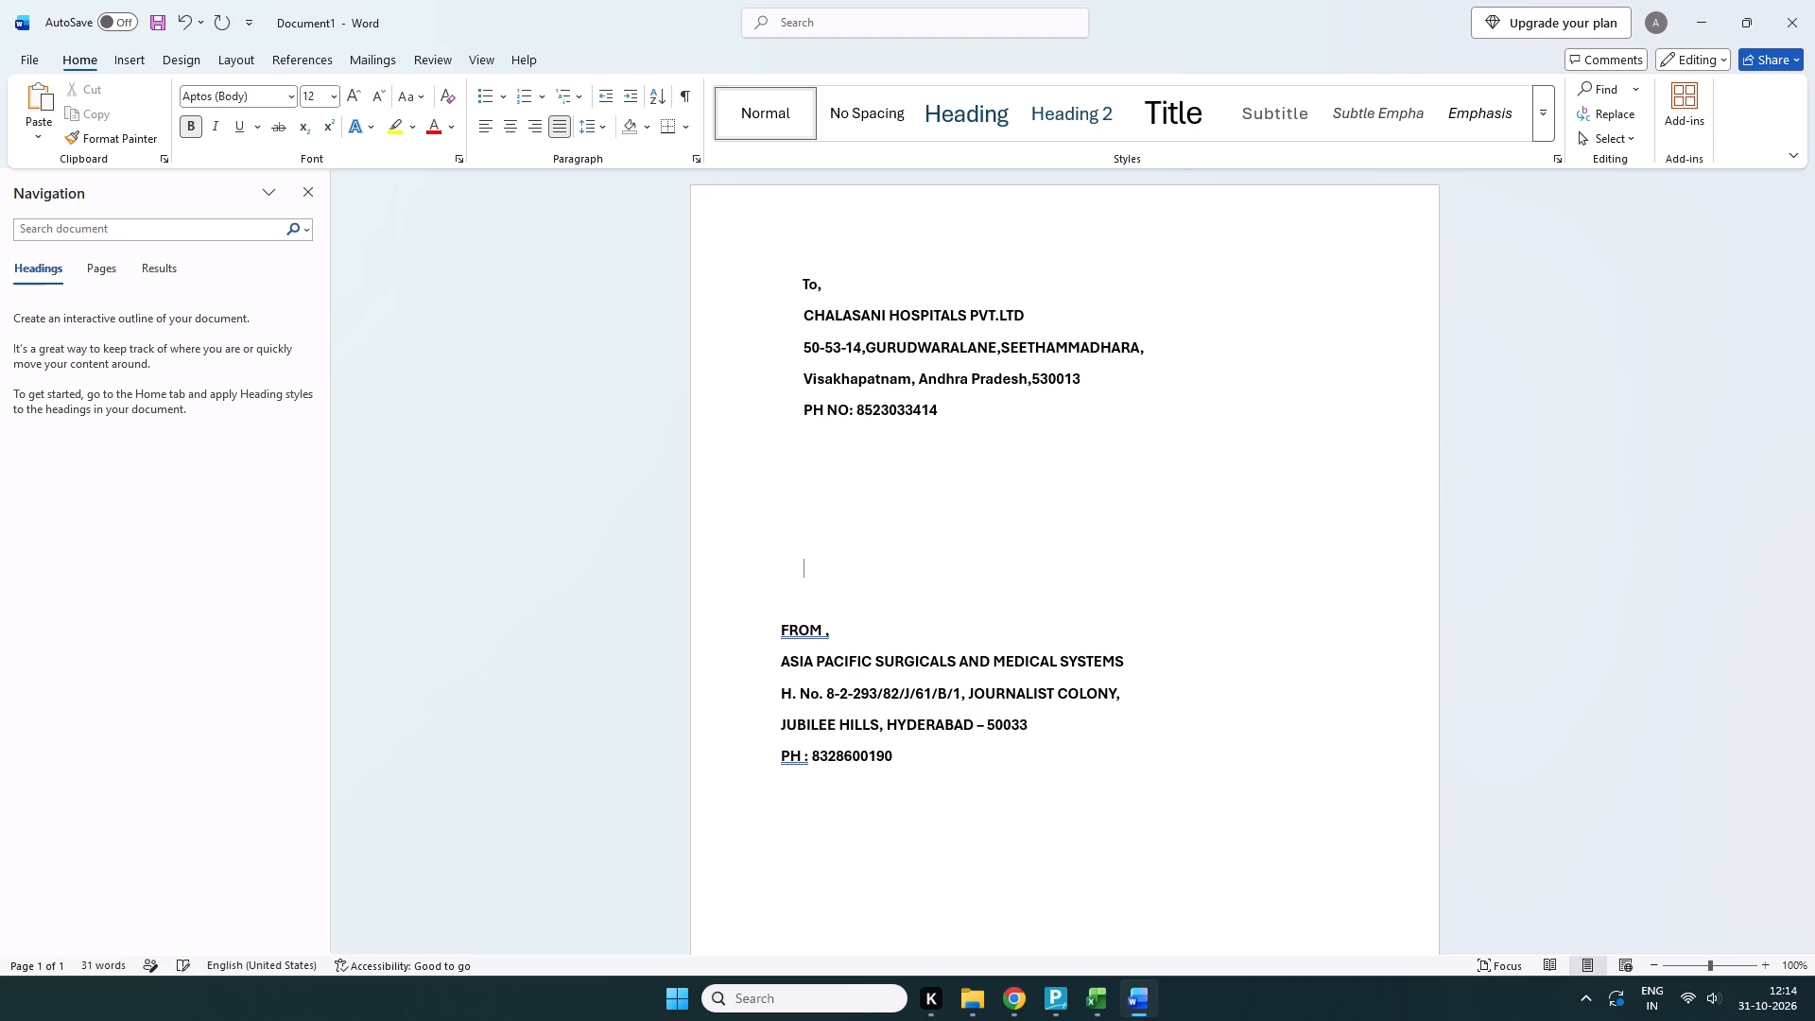
{"action": "key", "text": "BackSpace"}
{"action": "key", "text": "BackSpace"}
{"action": "key", "text": "BackSpace"}
{"action": "key", "text": "BackSpace"}
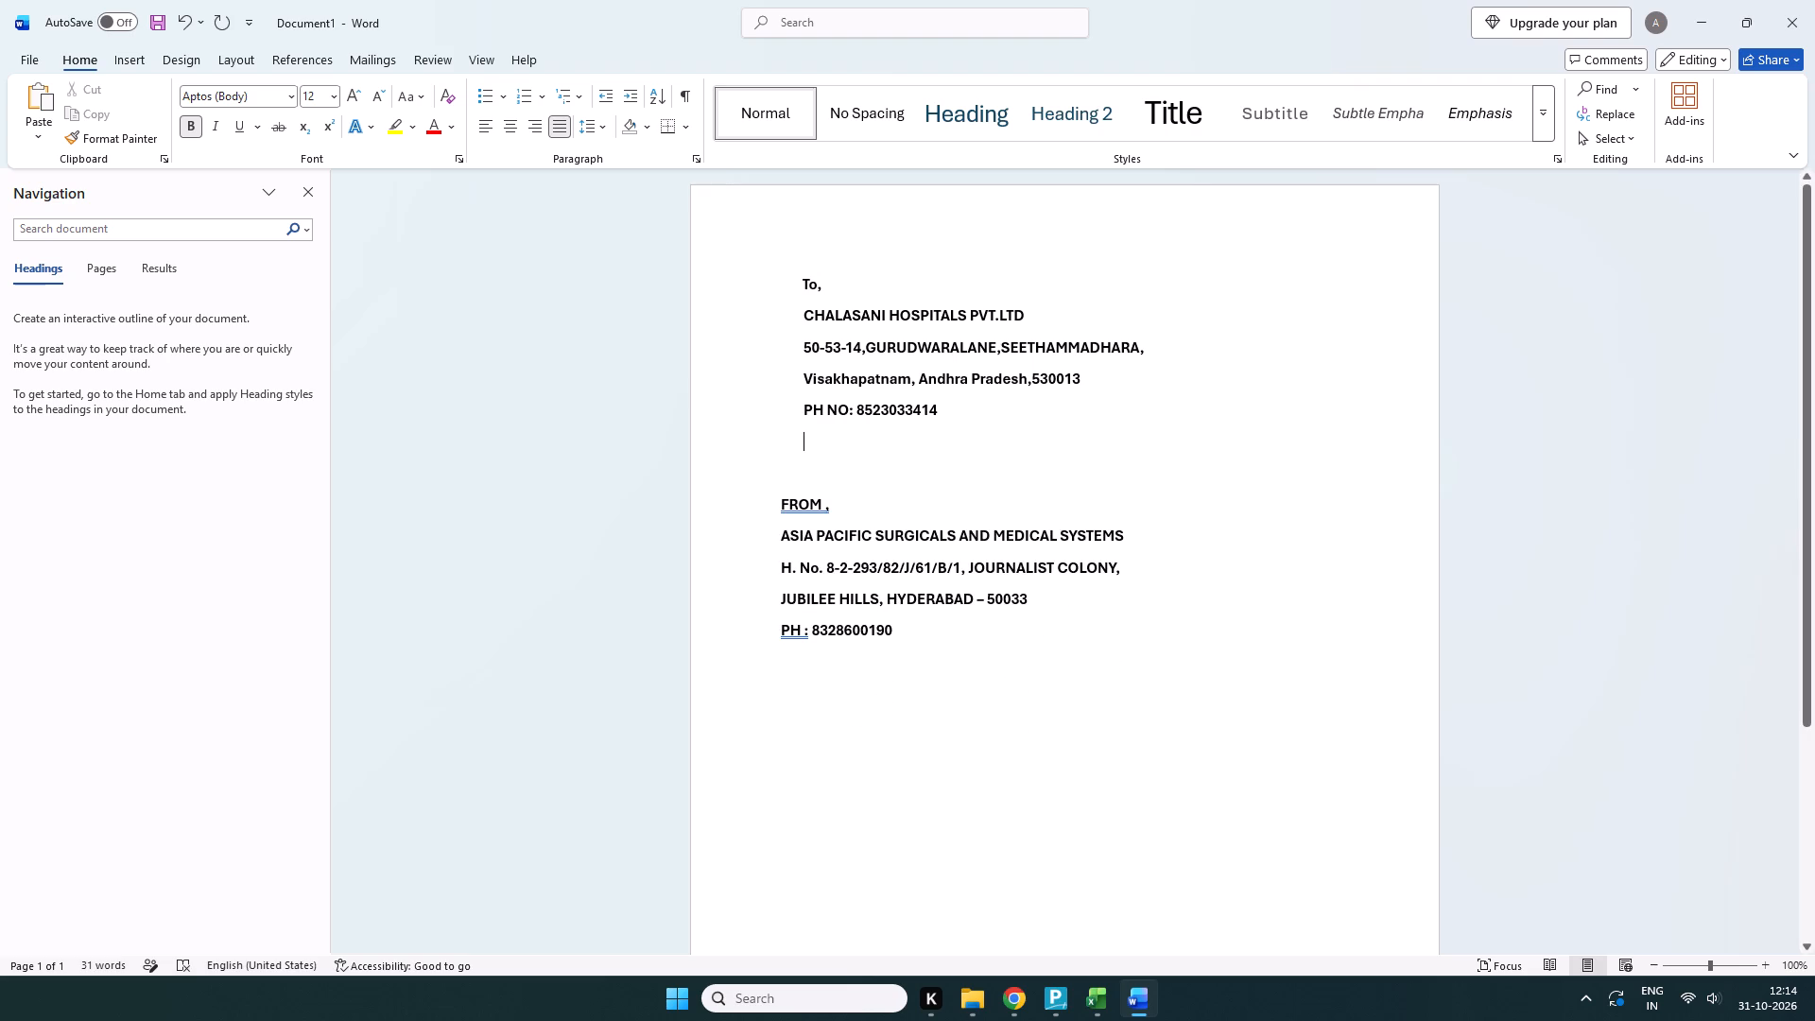
Widen the gap between the recipient's phone line and the FROM block to three blank lines.
{"action": "left_click", "coordinate": [946, 412]}
{"action": "key", "text": "BackSpace"}
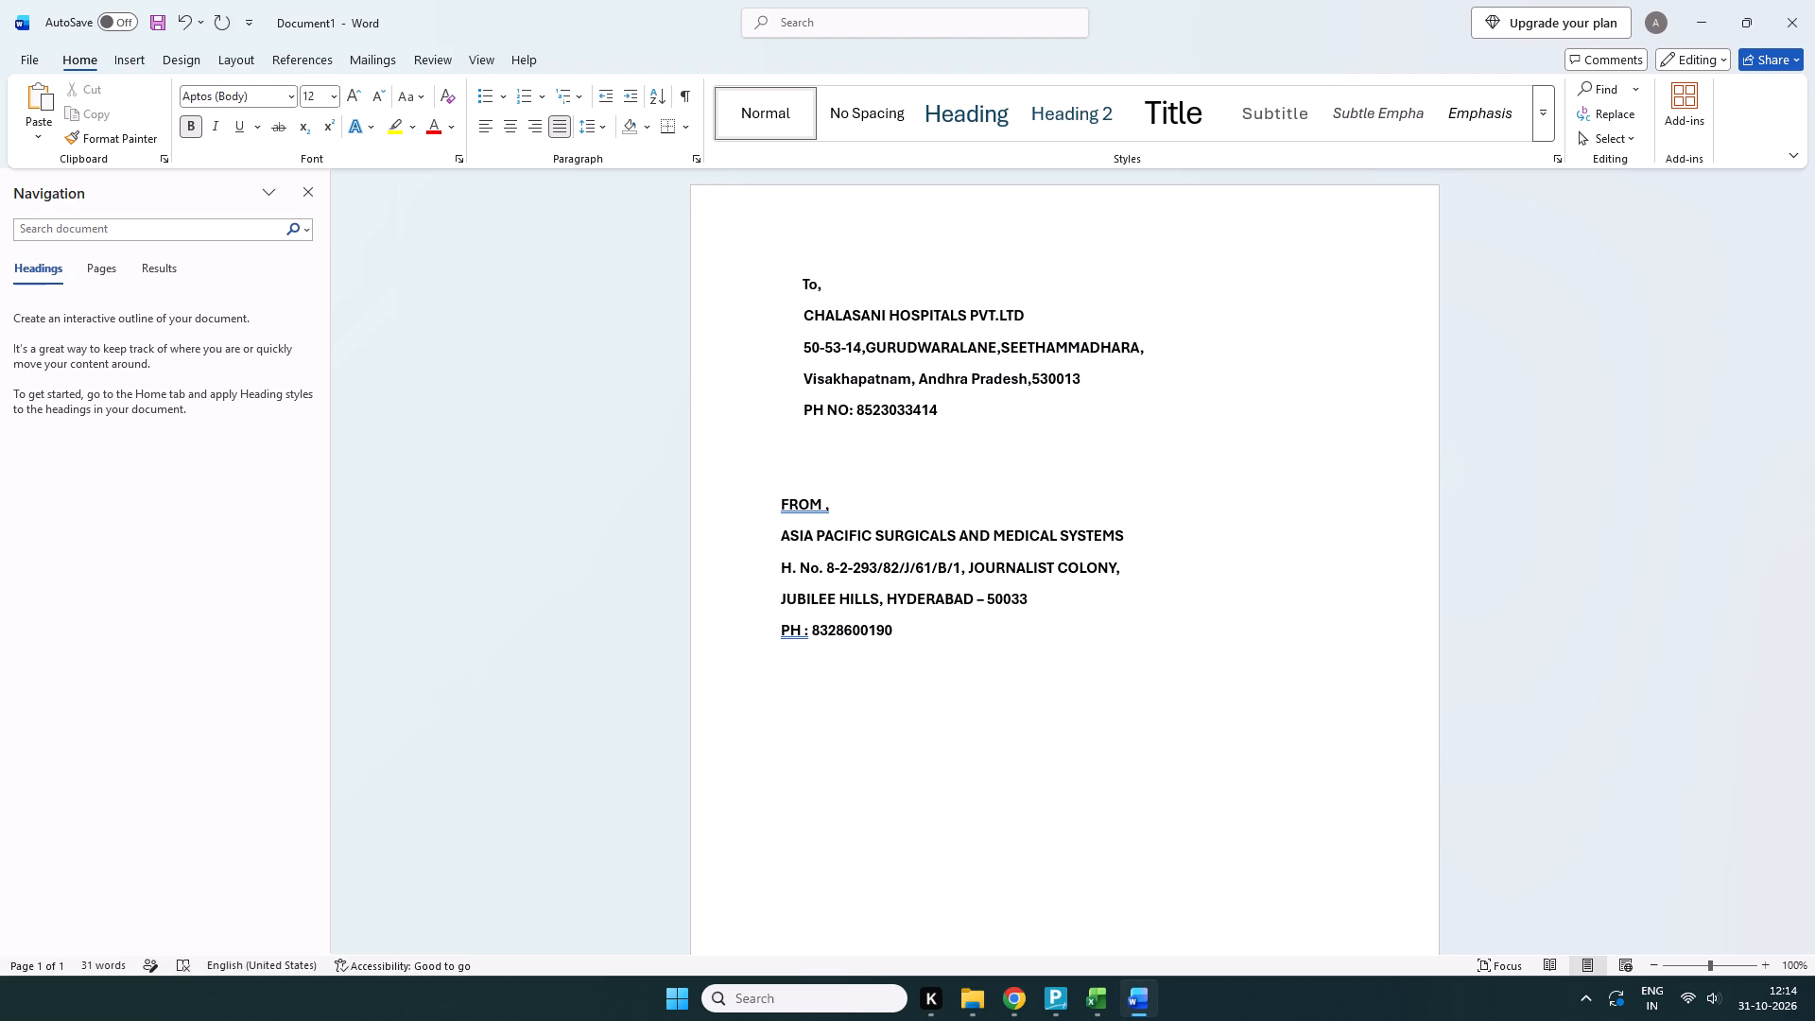
{"action": "key", "text": "Return"}
{"action": "key", "text": "Return"}
{"action": "key", "text": "Return"}
{"action": "key", "text": "Return"}
{"action": "key", "text": "Return"}
{"action": "key", "text": "Return"}
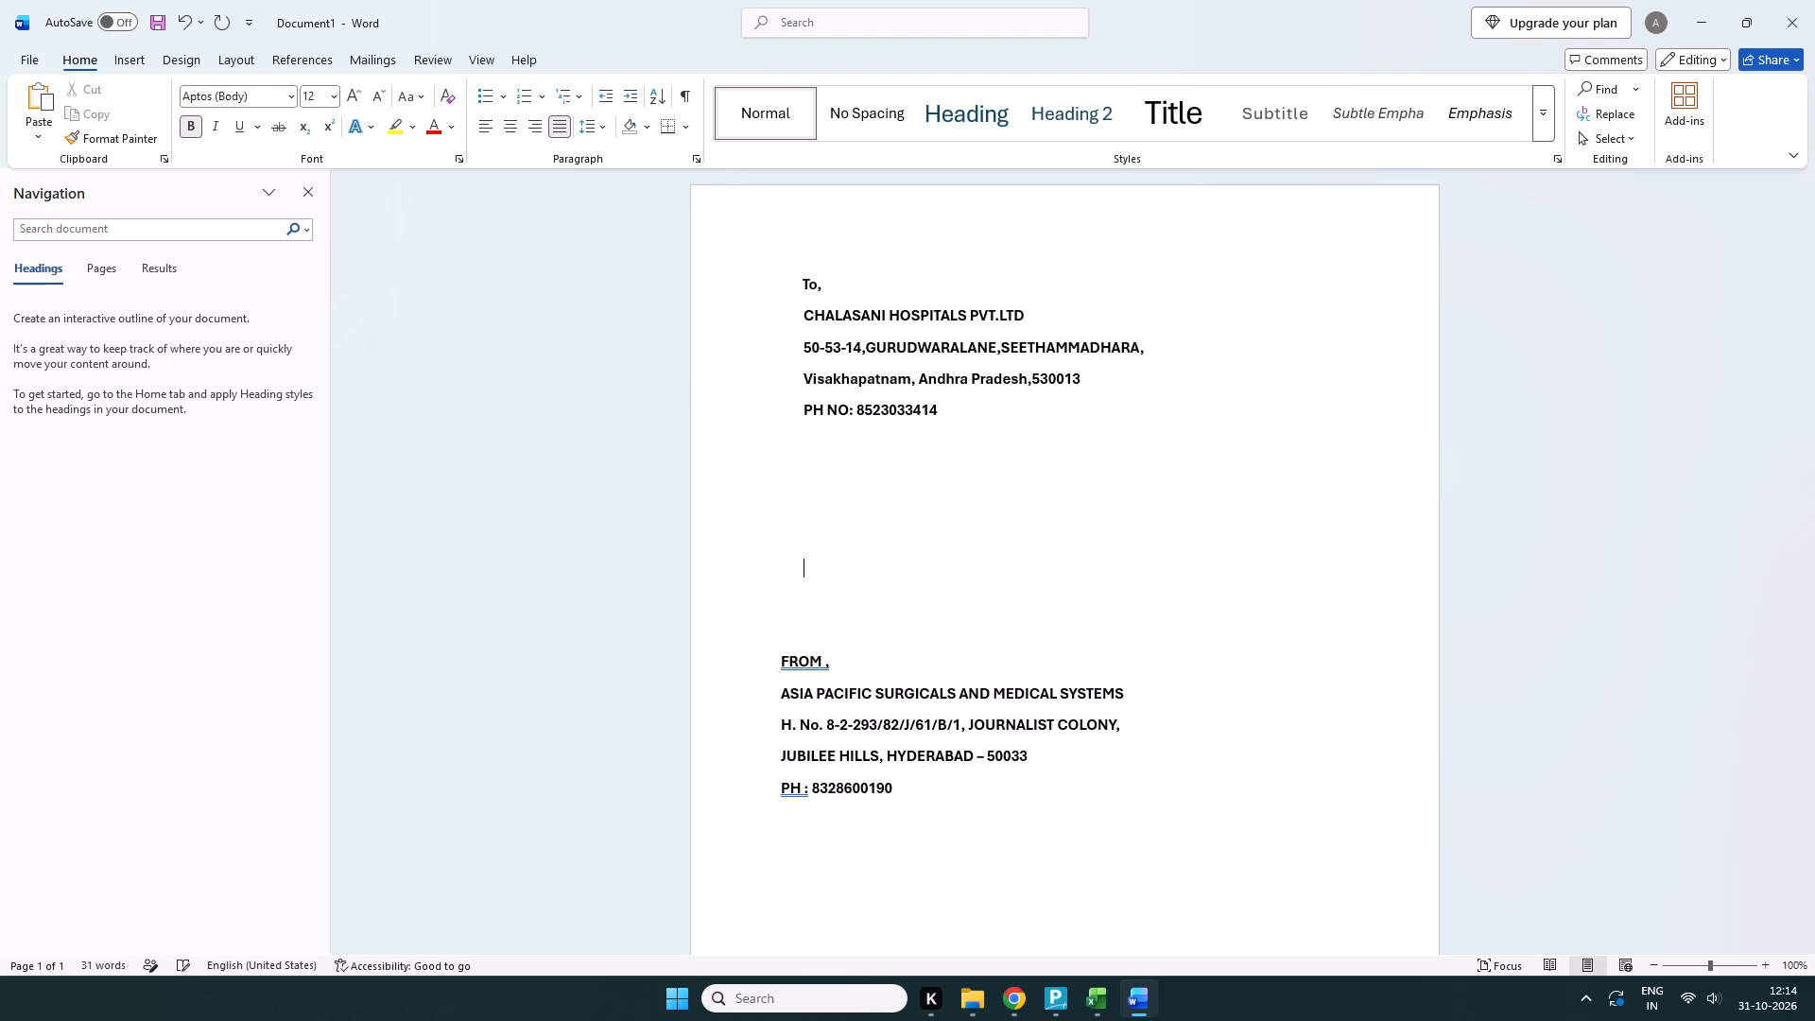
{"action": "key", "text": "Return"}
{"action": "key", "text": "Return"}
{"action": "key", "text": "Return"}
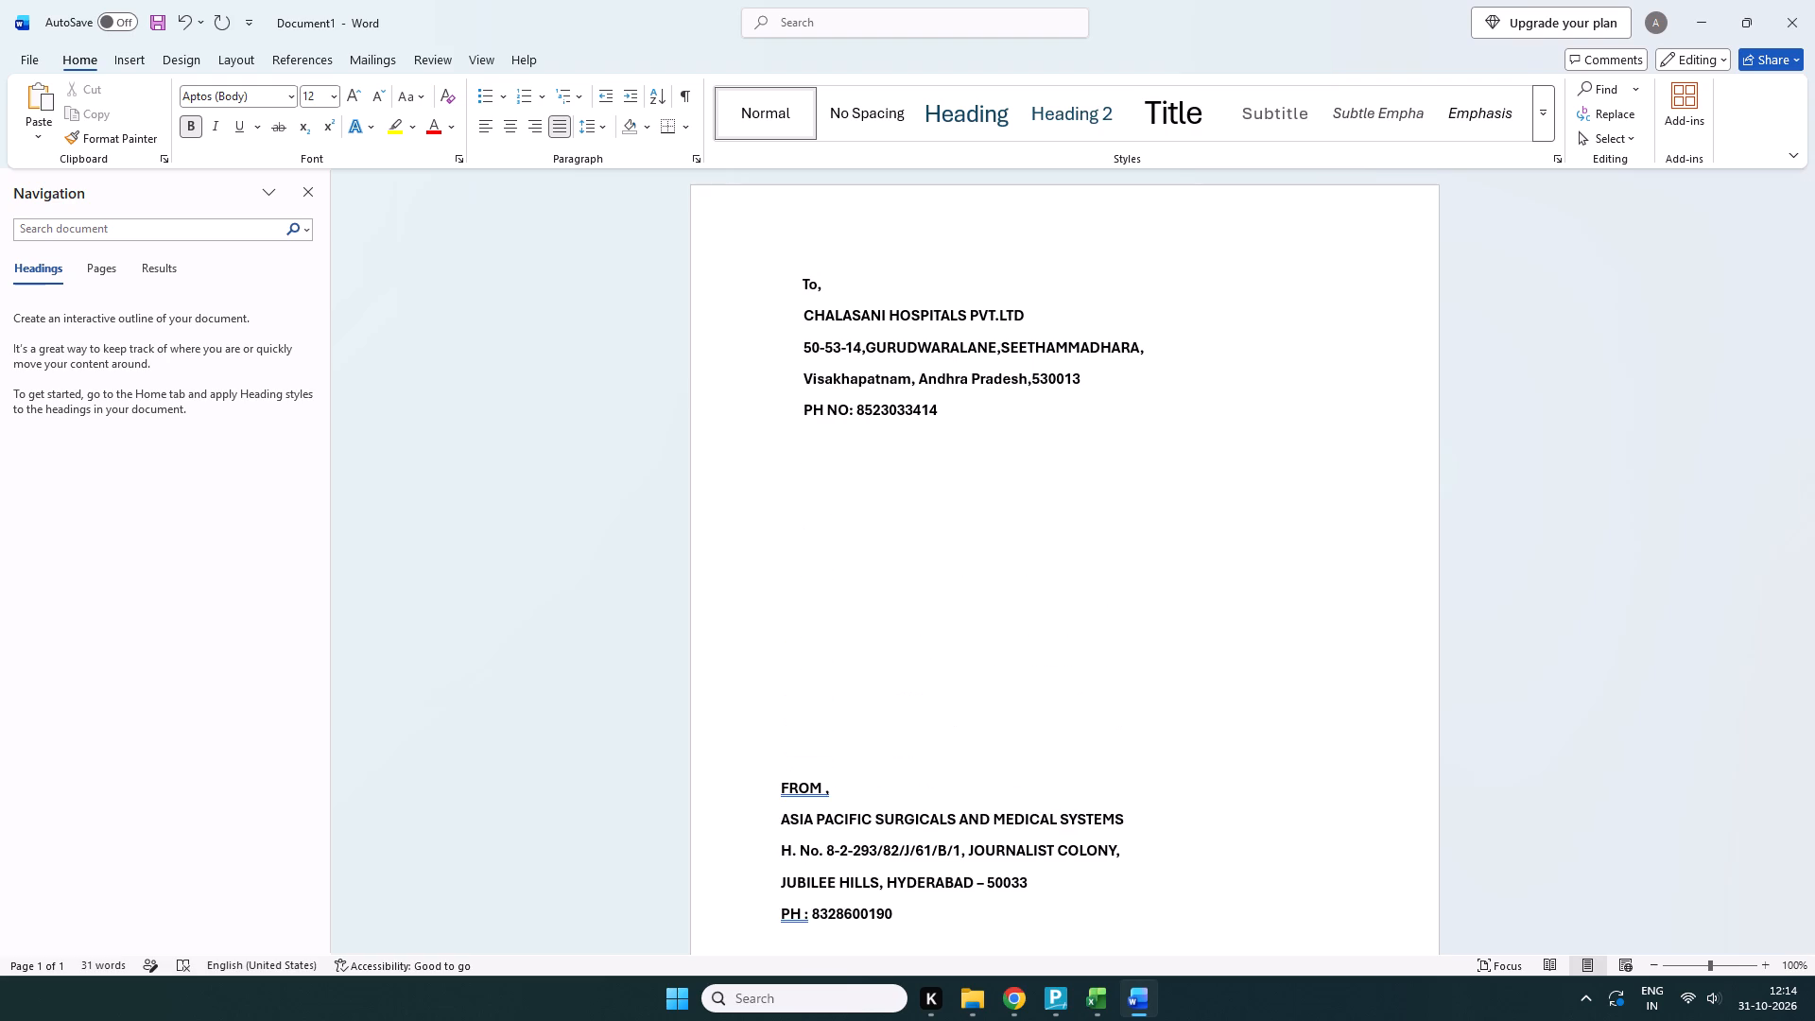
{"action": "key", "text": "Return"}
{"action": "key", "text": "Return"}
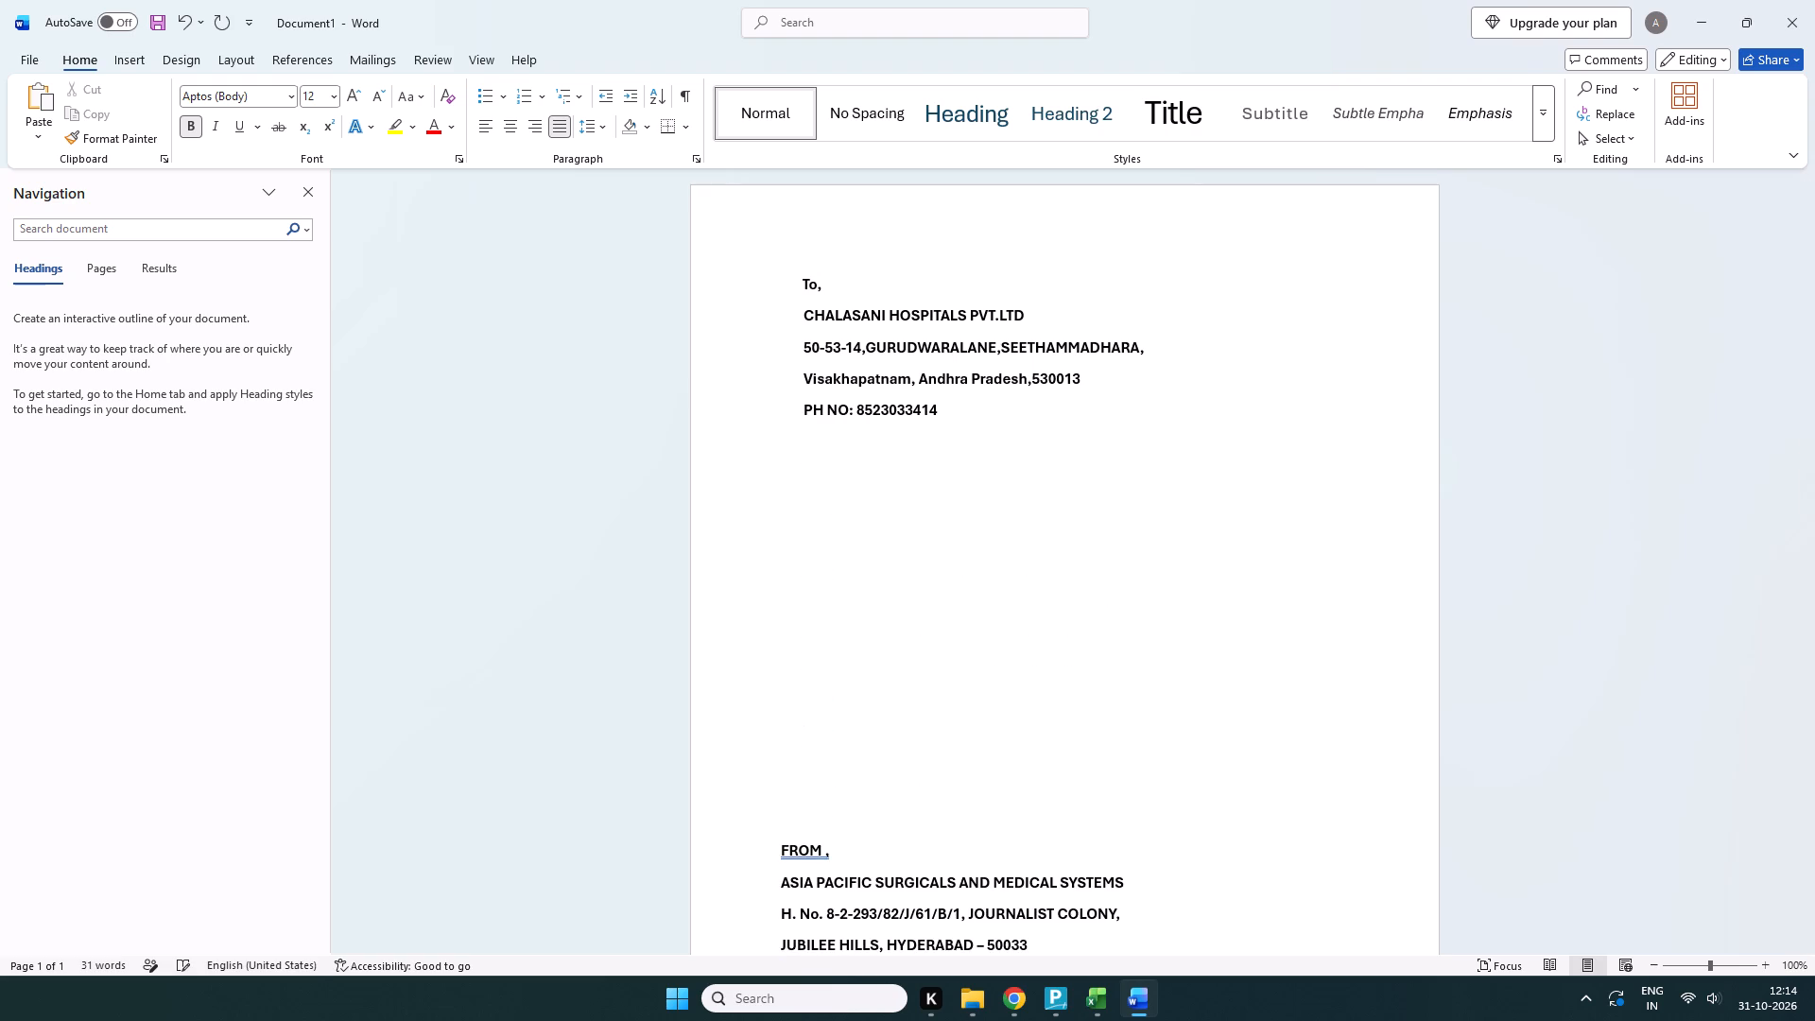
{"action": "key", "text": "BackSpace"}
{"action": "key", "text": "BackSpace"}
{"action": "key", "text": "BackSpace"}
{"action": "key", "text": "BackSpace"}
{"action": "key", "text": "BackSpace"}
{"action": "key", "text": "BackSpace"}
{"action": "key", "text": "BackSpace"}
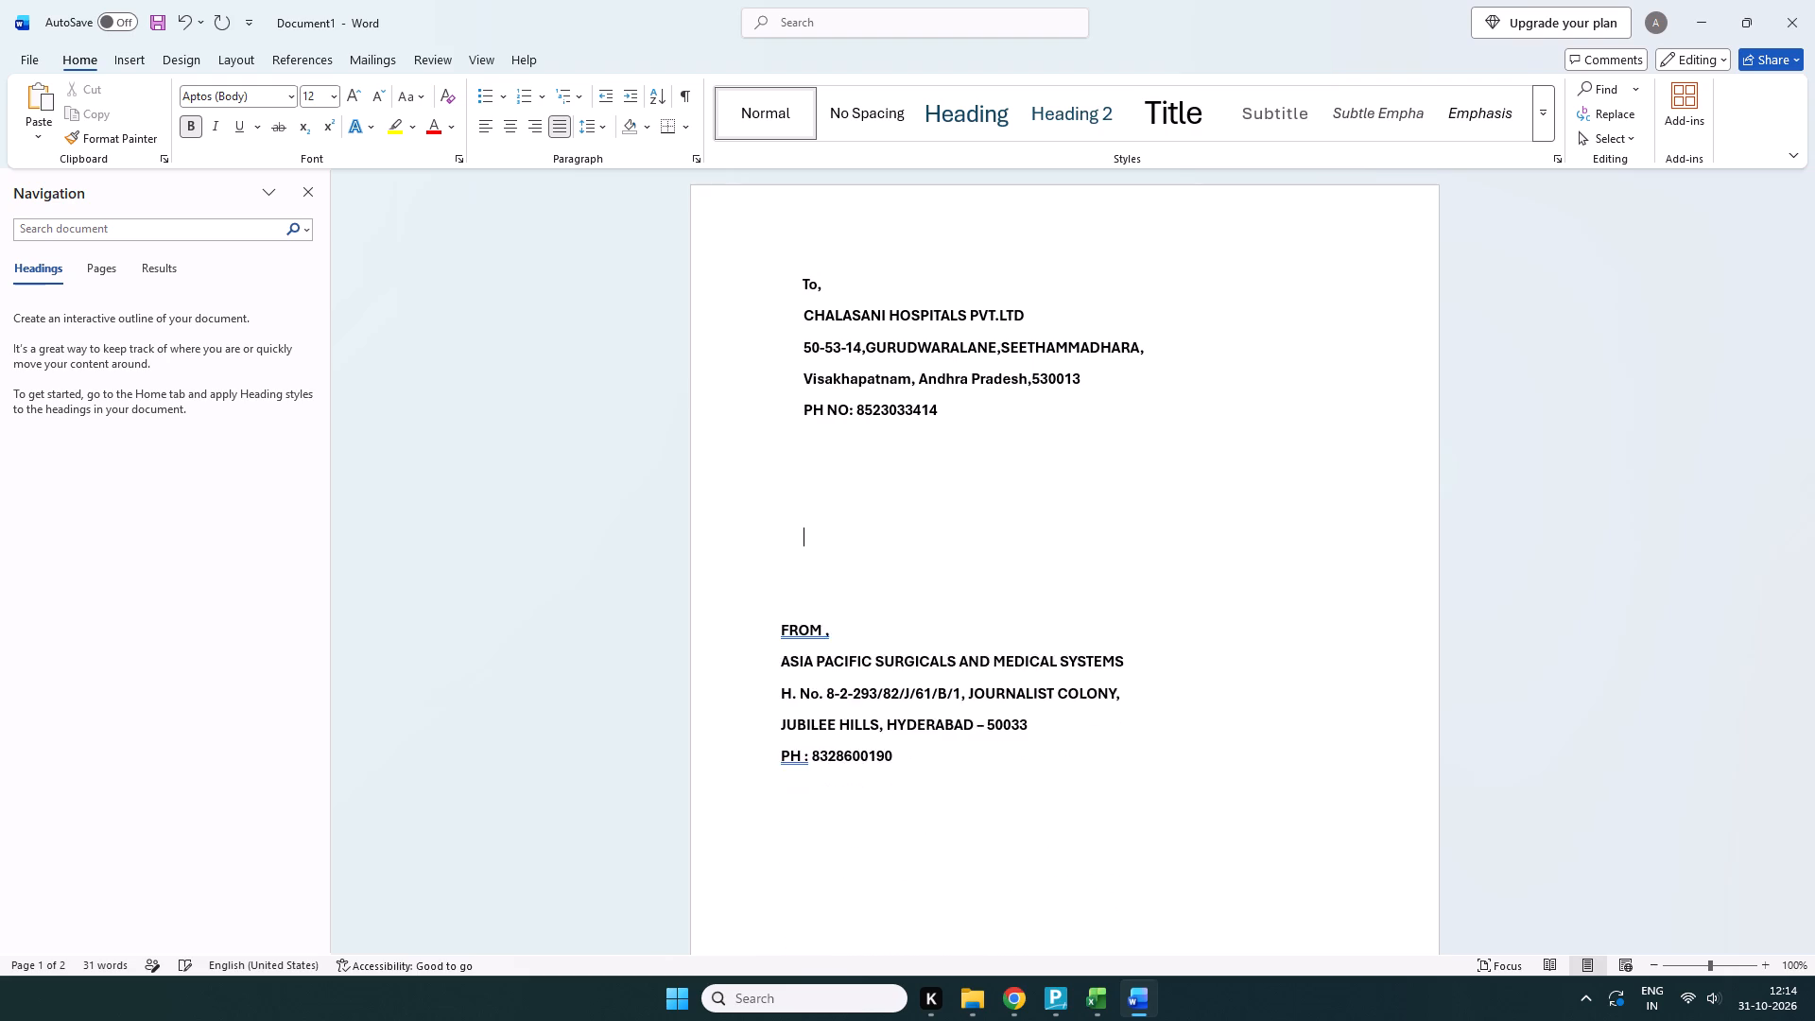
{"action": "key", "text": "BackSpace"}
{"action": "key", "text": "BackSpace"}
{"action": "key", "text": "BackSpace"}
{"action": "key", "text": "BackSpace"}
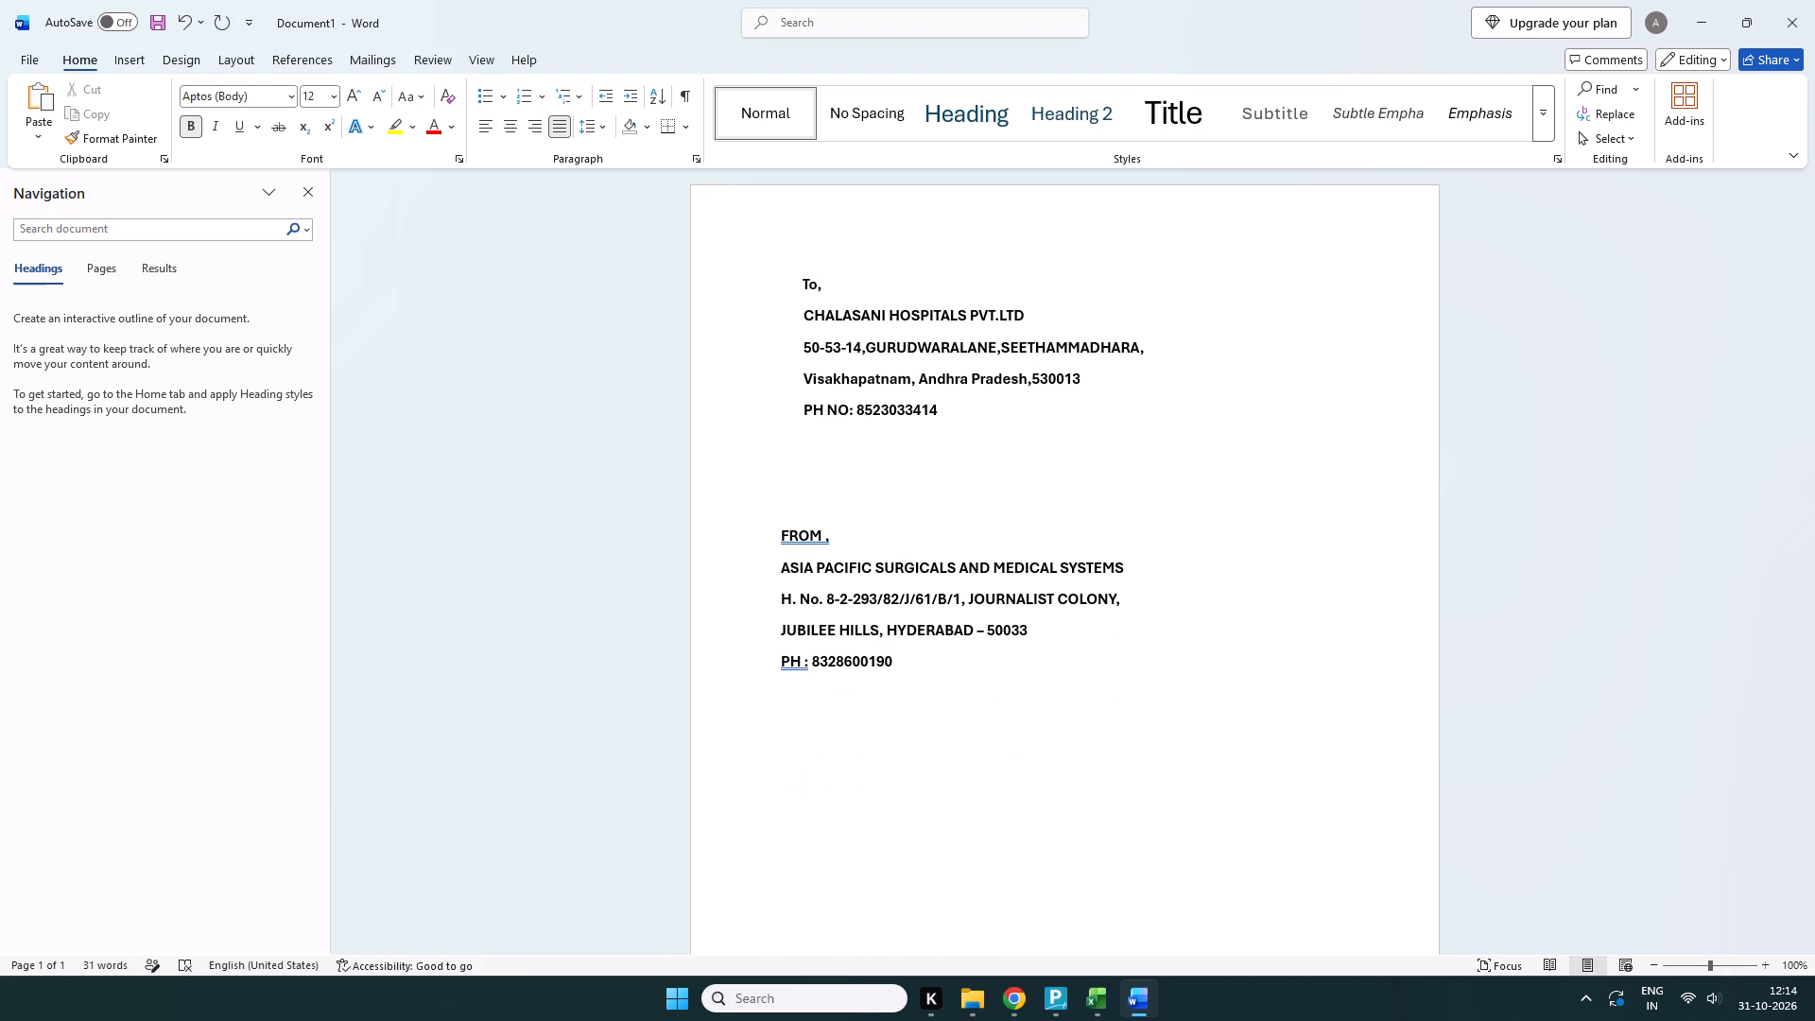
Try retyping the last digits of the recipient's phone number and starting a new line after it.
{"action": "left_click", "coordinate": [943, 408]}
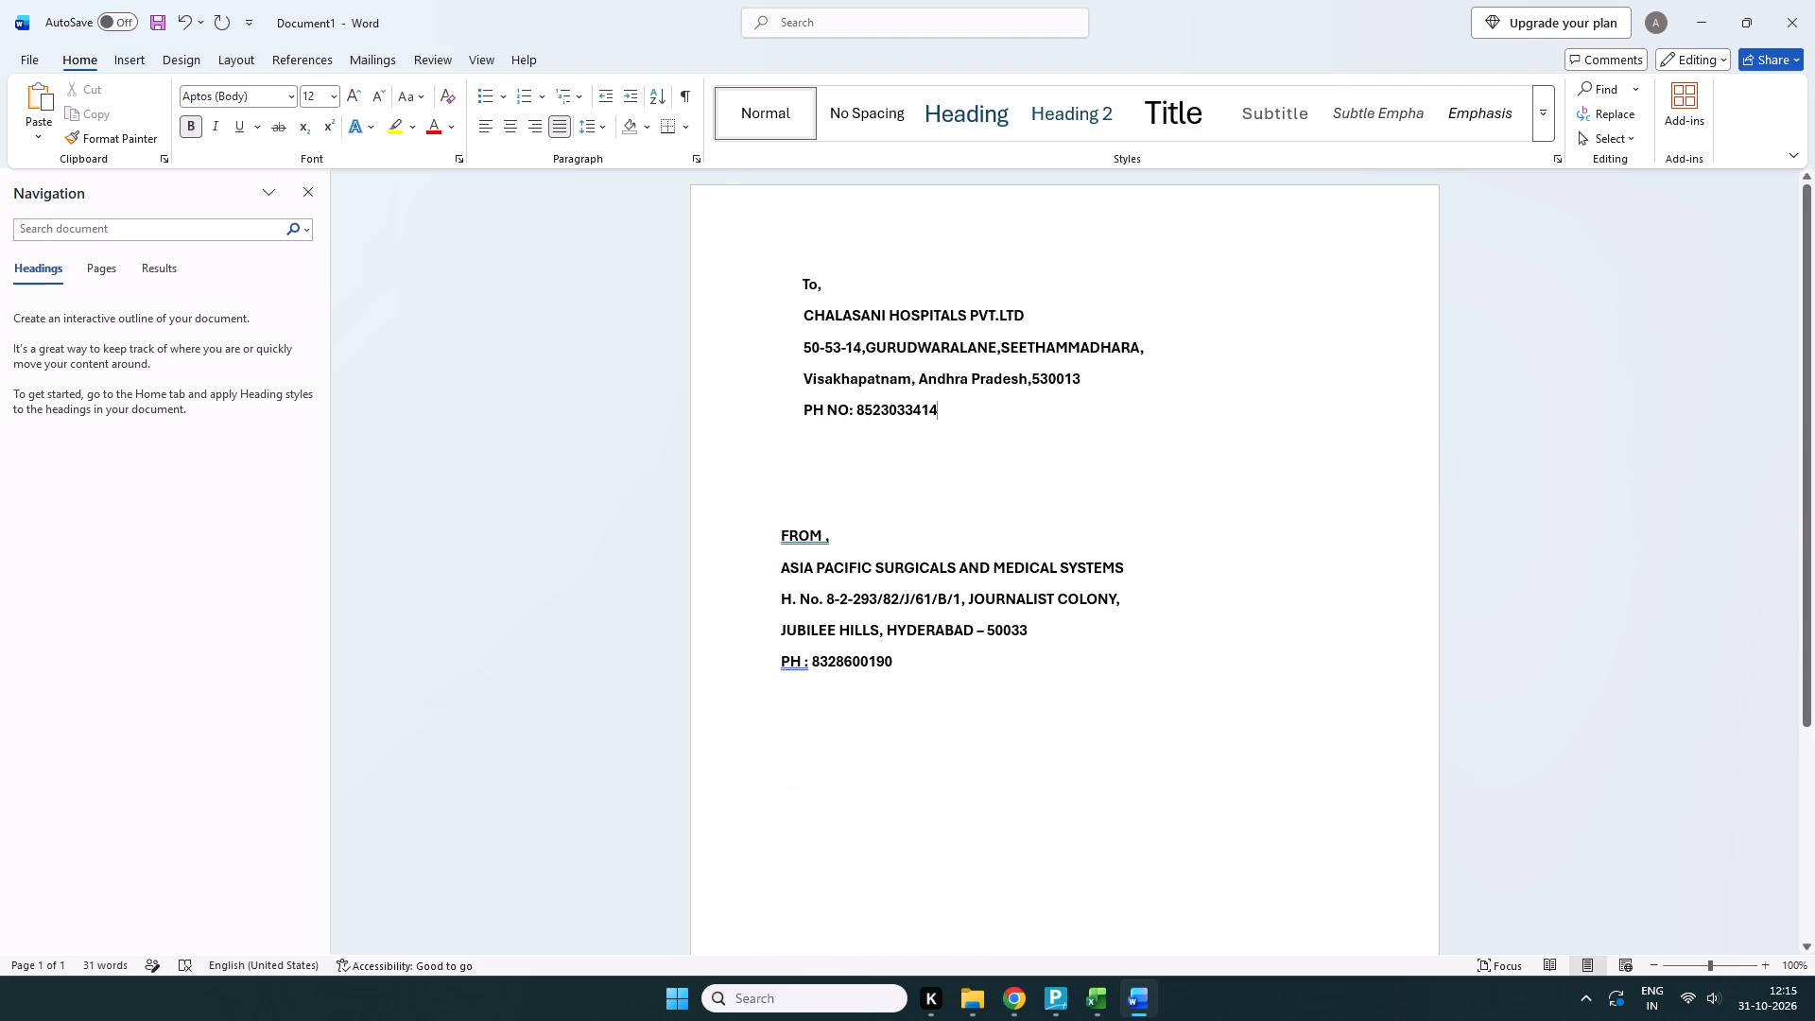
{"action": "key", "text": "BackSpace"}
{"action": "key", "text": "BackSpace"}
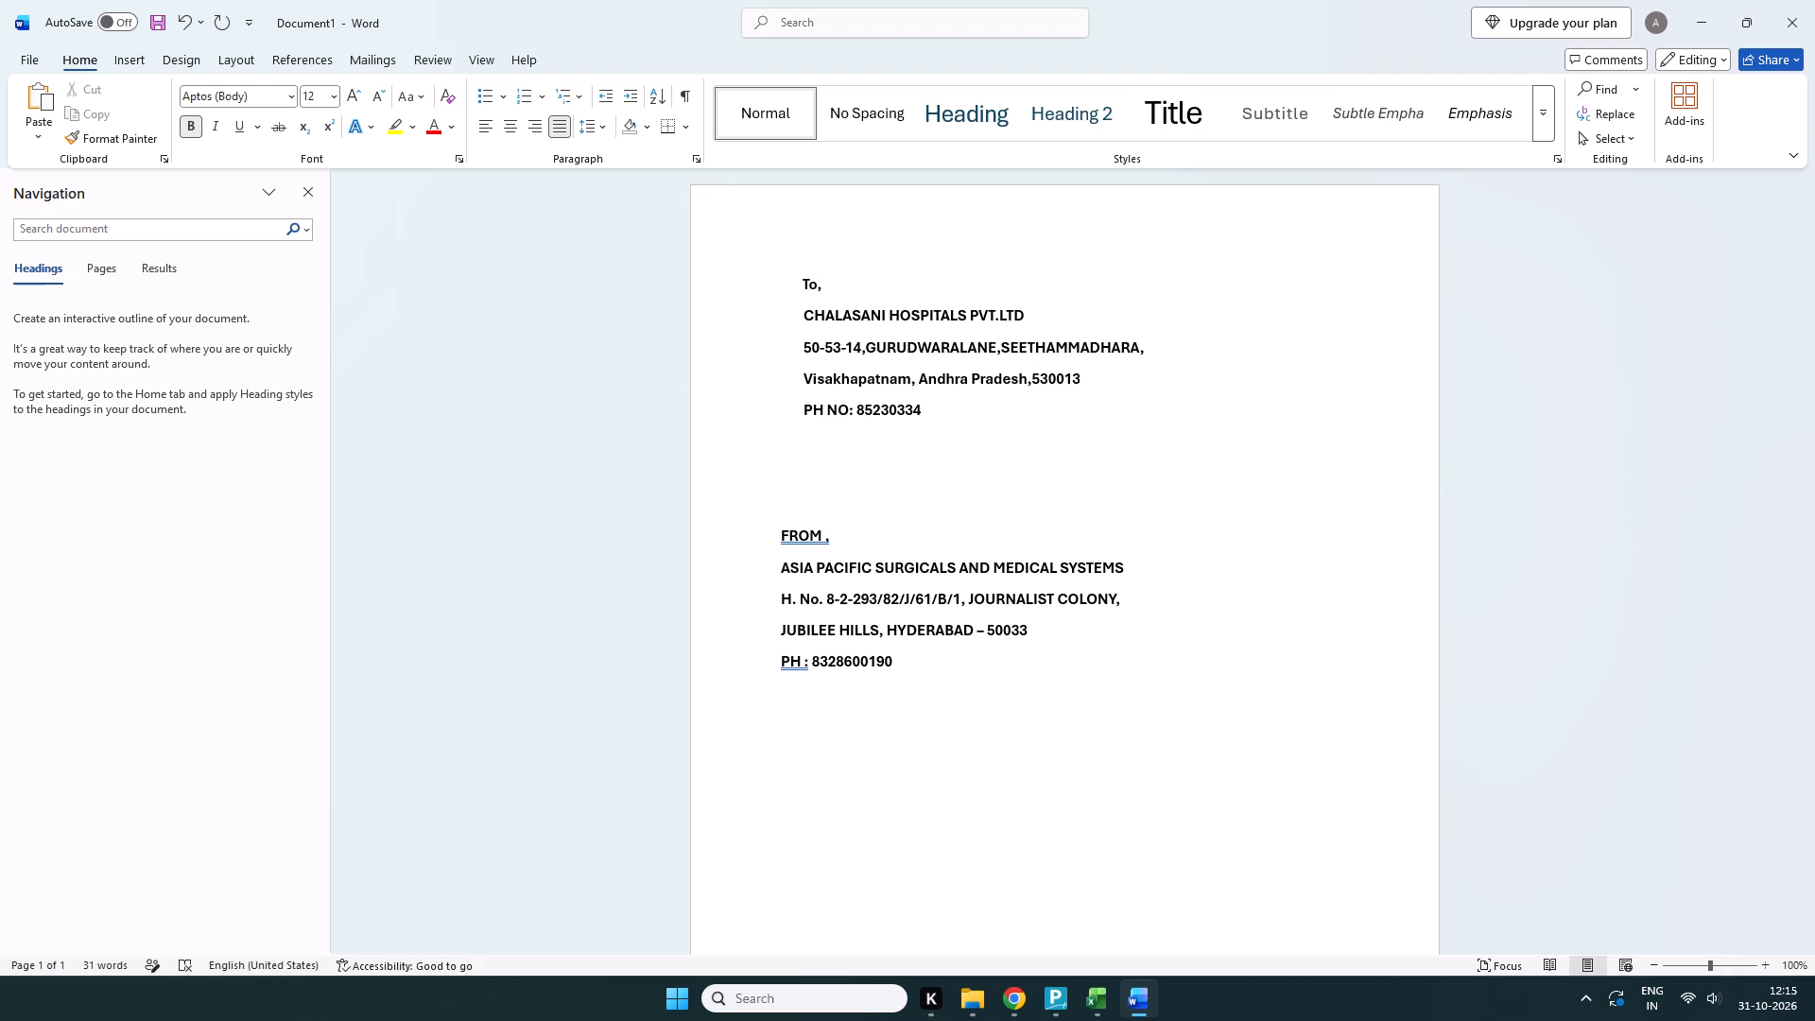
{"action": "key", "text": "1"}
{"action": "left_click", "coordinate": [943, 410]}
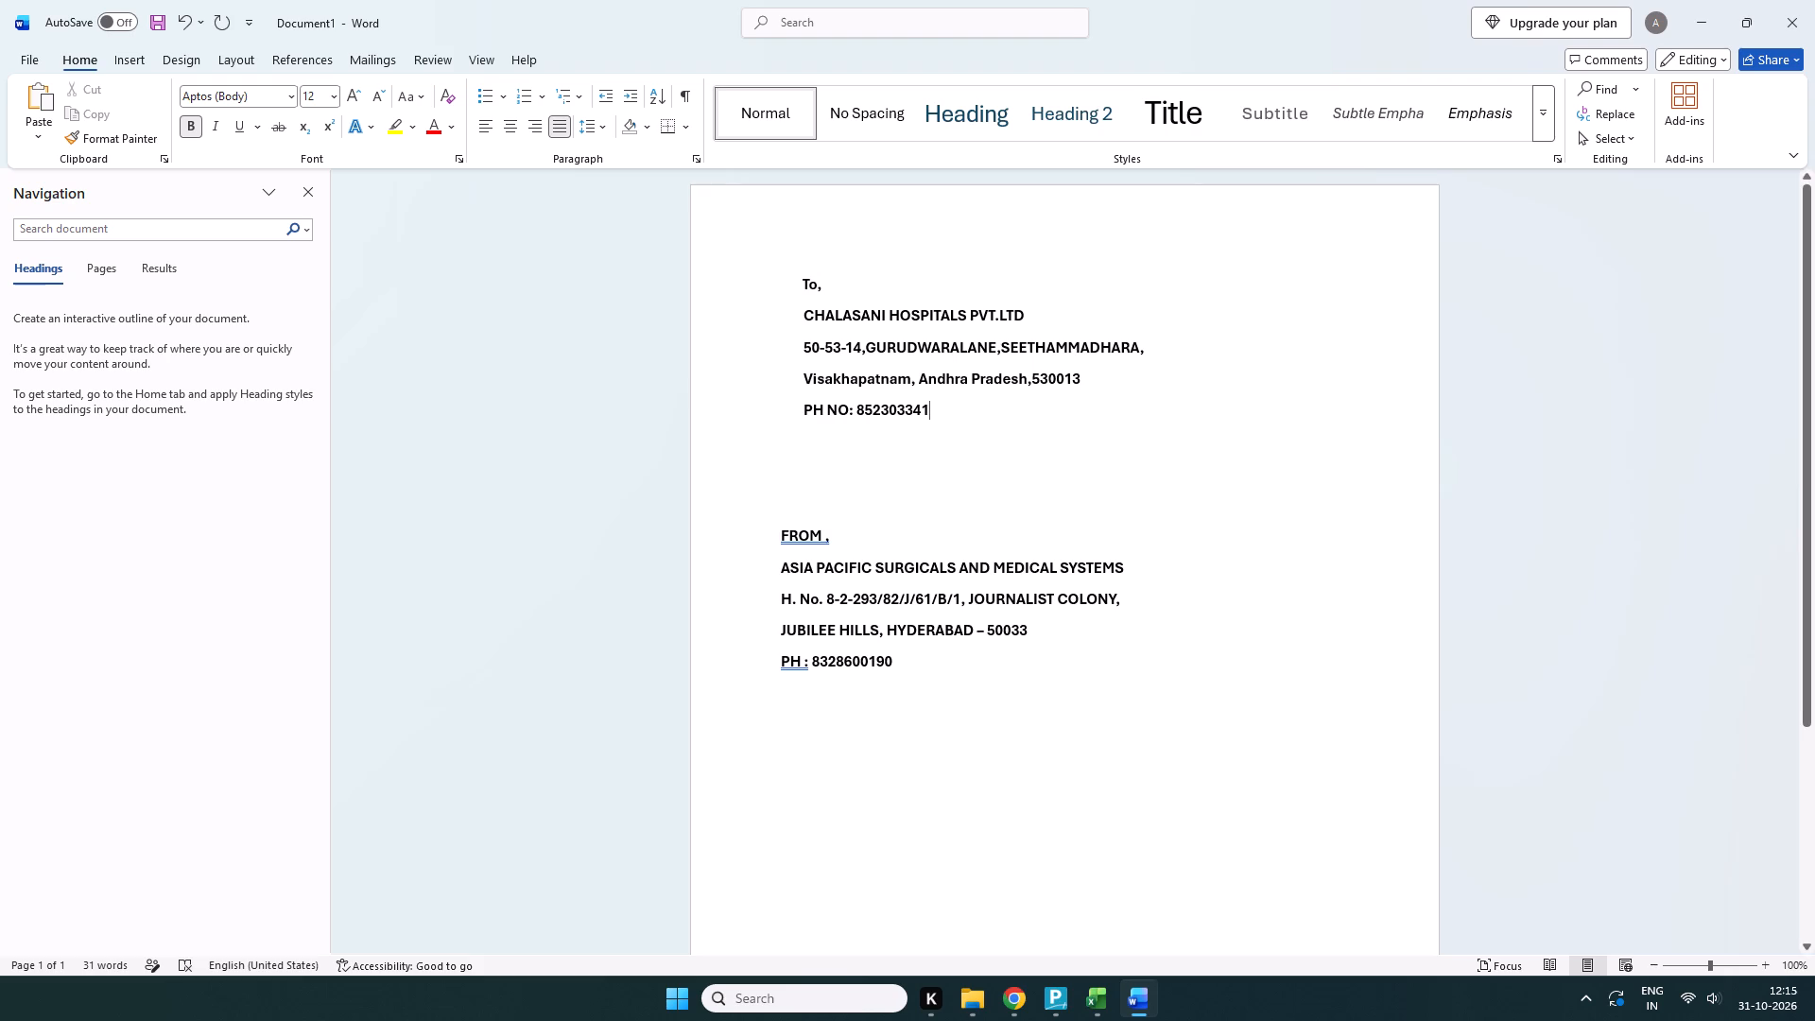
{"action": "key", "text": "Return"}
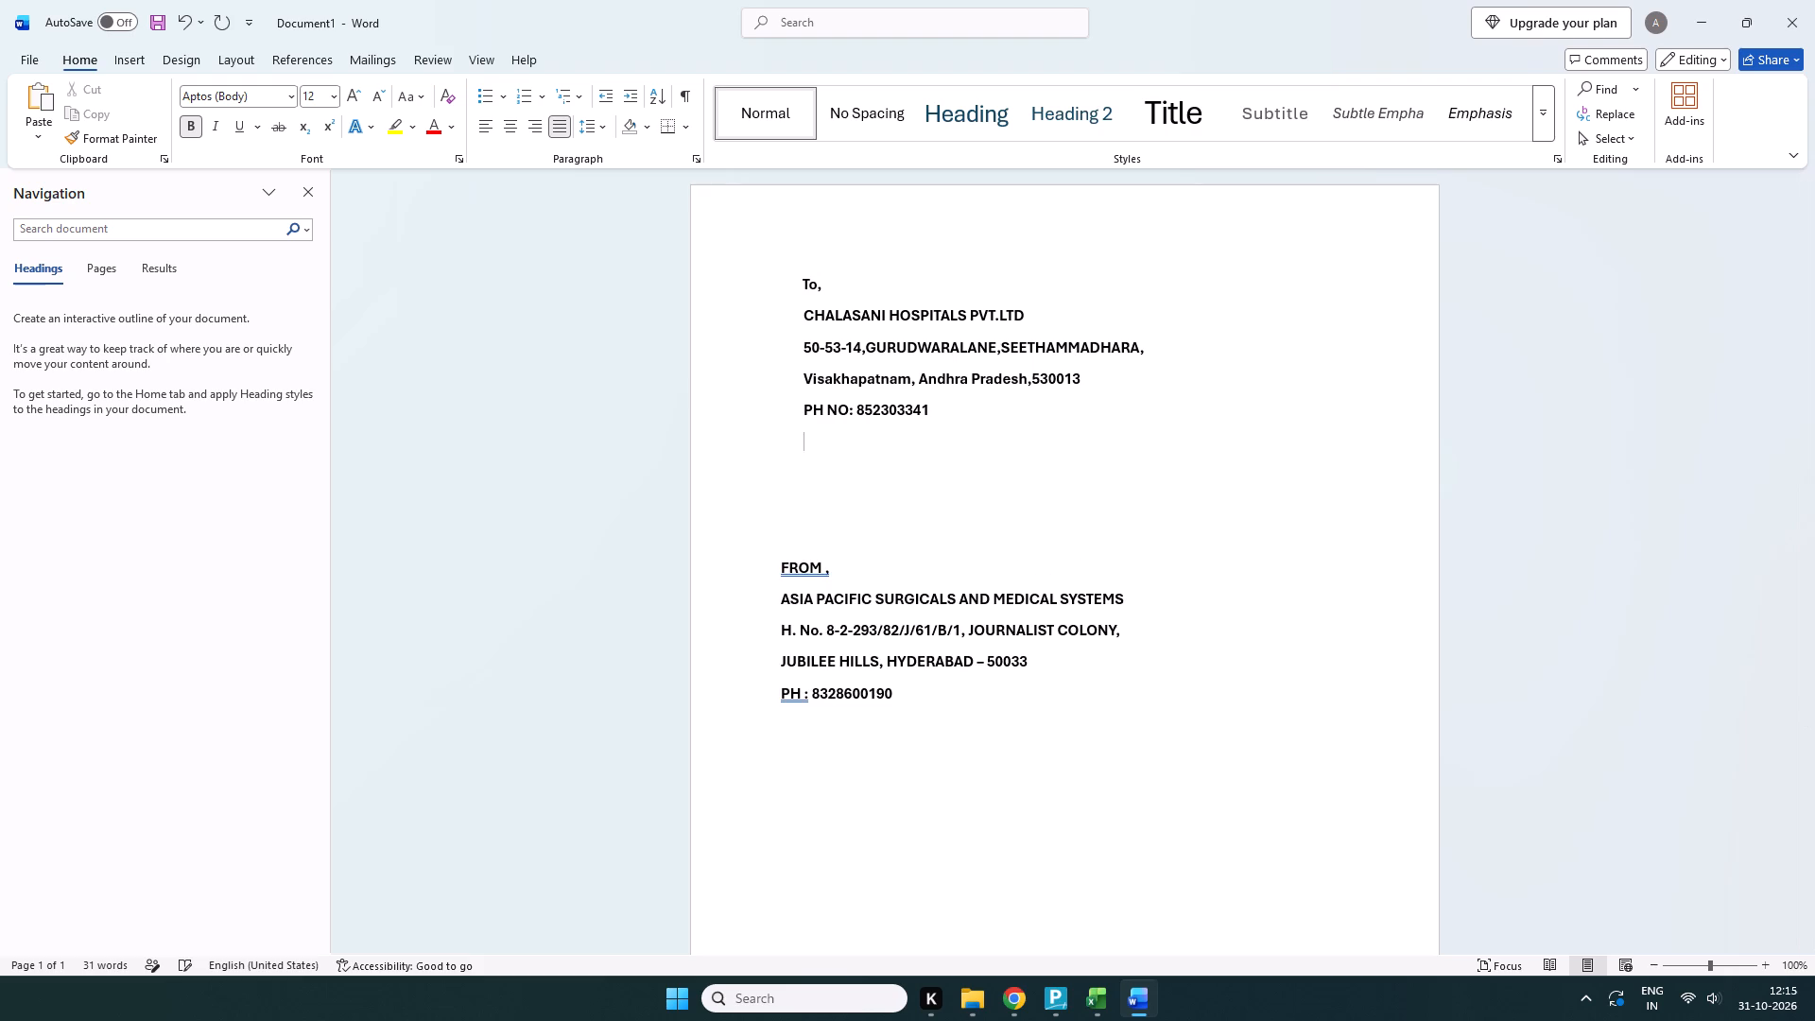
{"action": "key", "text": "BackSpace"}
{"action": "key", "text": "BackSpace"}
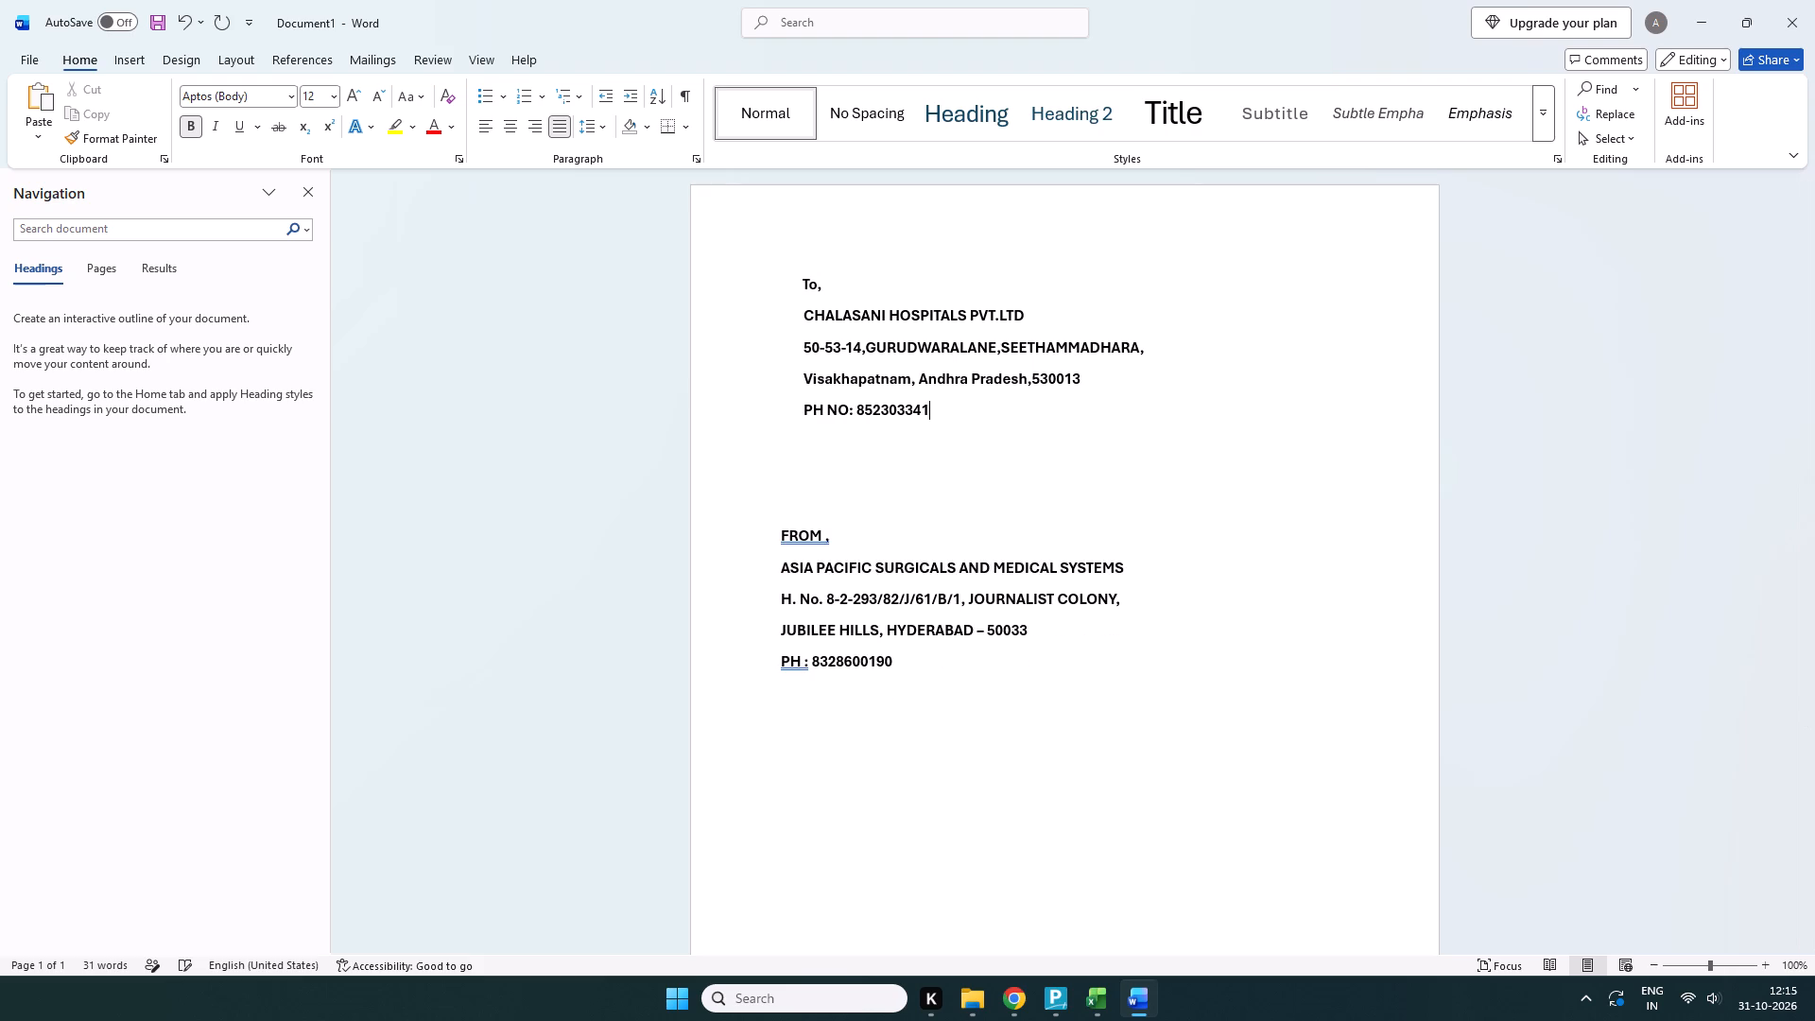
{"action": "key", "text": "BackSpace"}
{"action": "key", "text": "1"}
Insert one more blank line between the recipient's phone line and the FROM block, leaving no trailing spaces after the phone number.
{"action": "key", "text": "space"}
{"action": "key", "text": "space"}
{"action": "key", "text": "Return"}
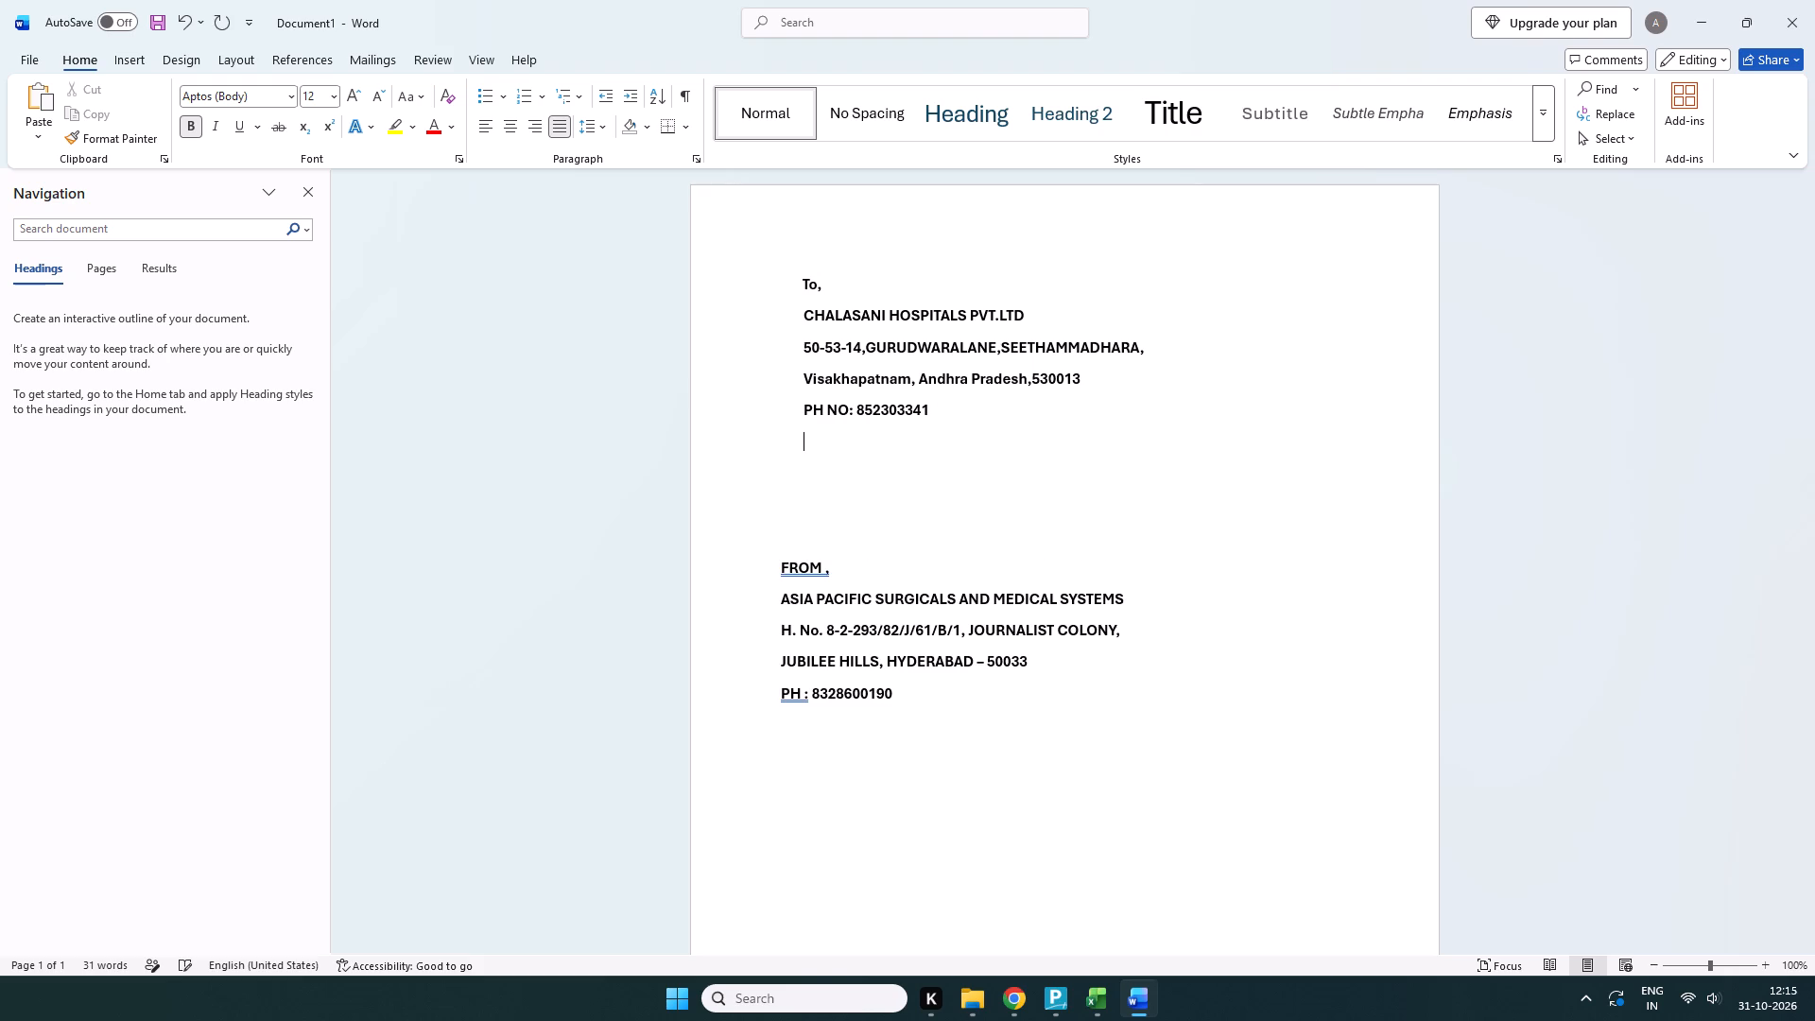
{"action": "key", "text": "BackSpace"}
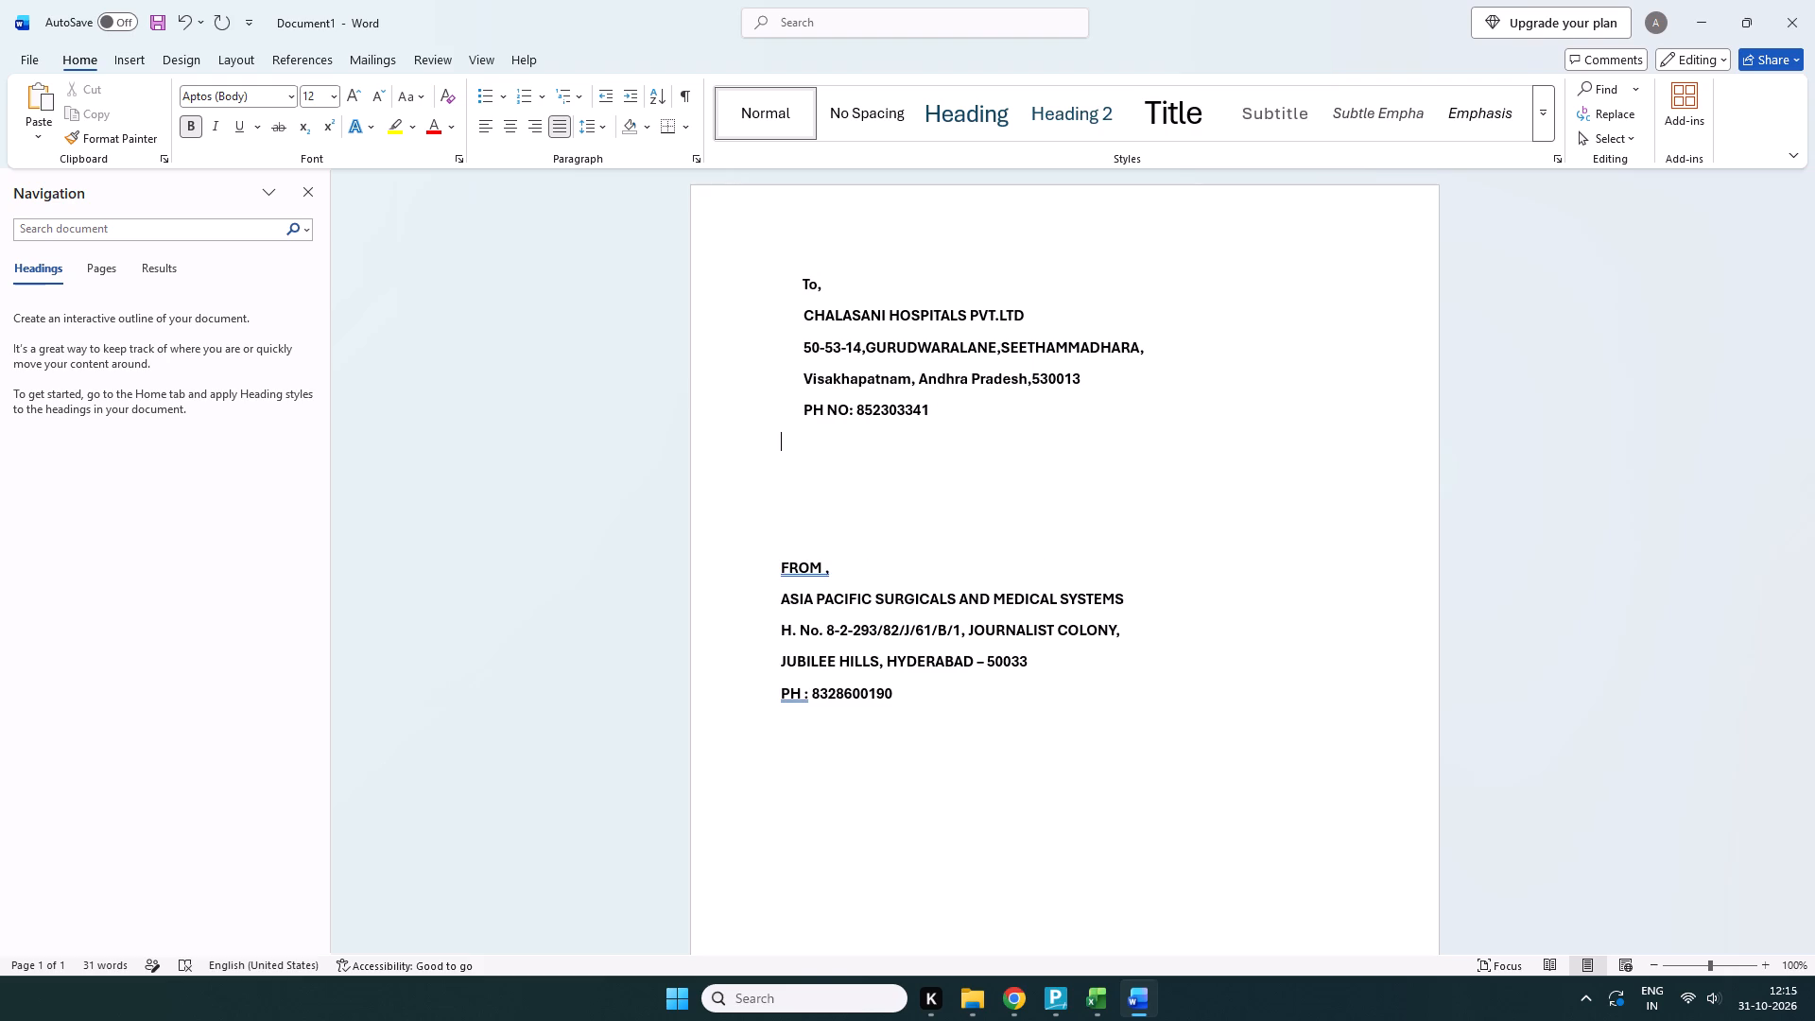
{"action": "left_click", "coordinate": [945, 410]}
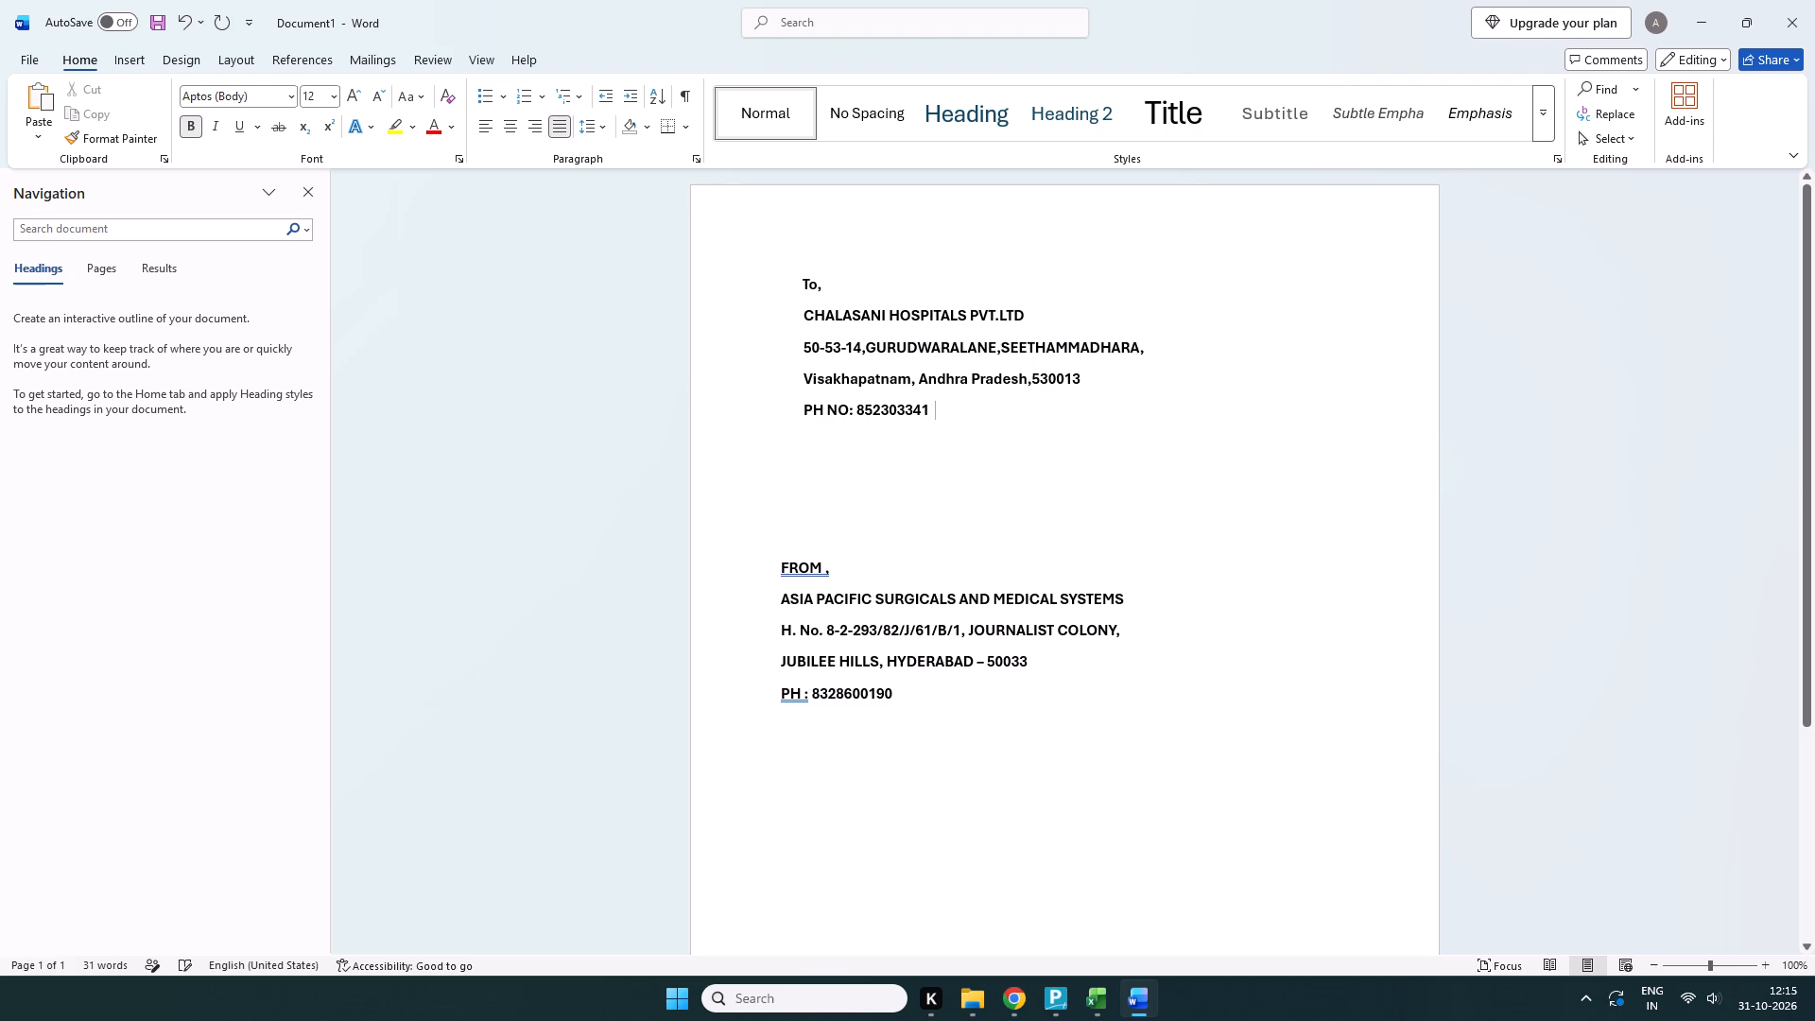
{"action": "key", "text": "BackSpace"}
{"action": "key", "text": "BackSpace"}
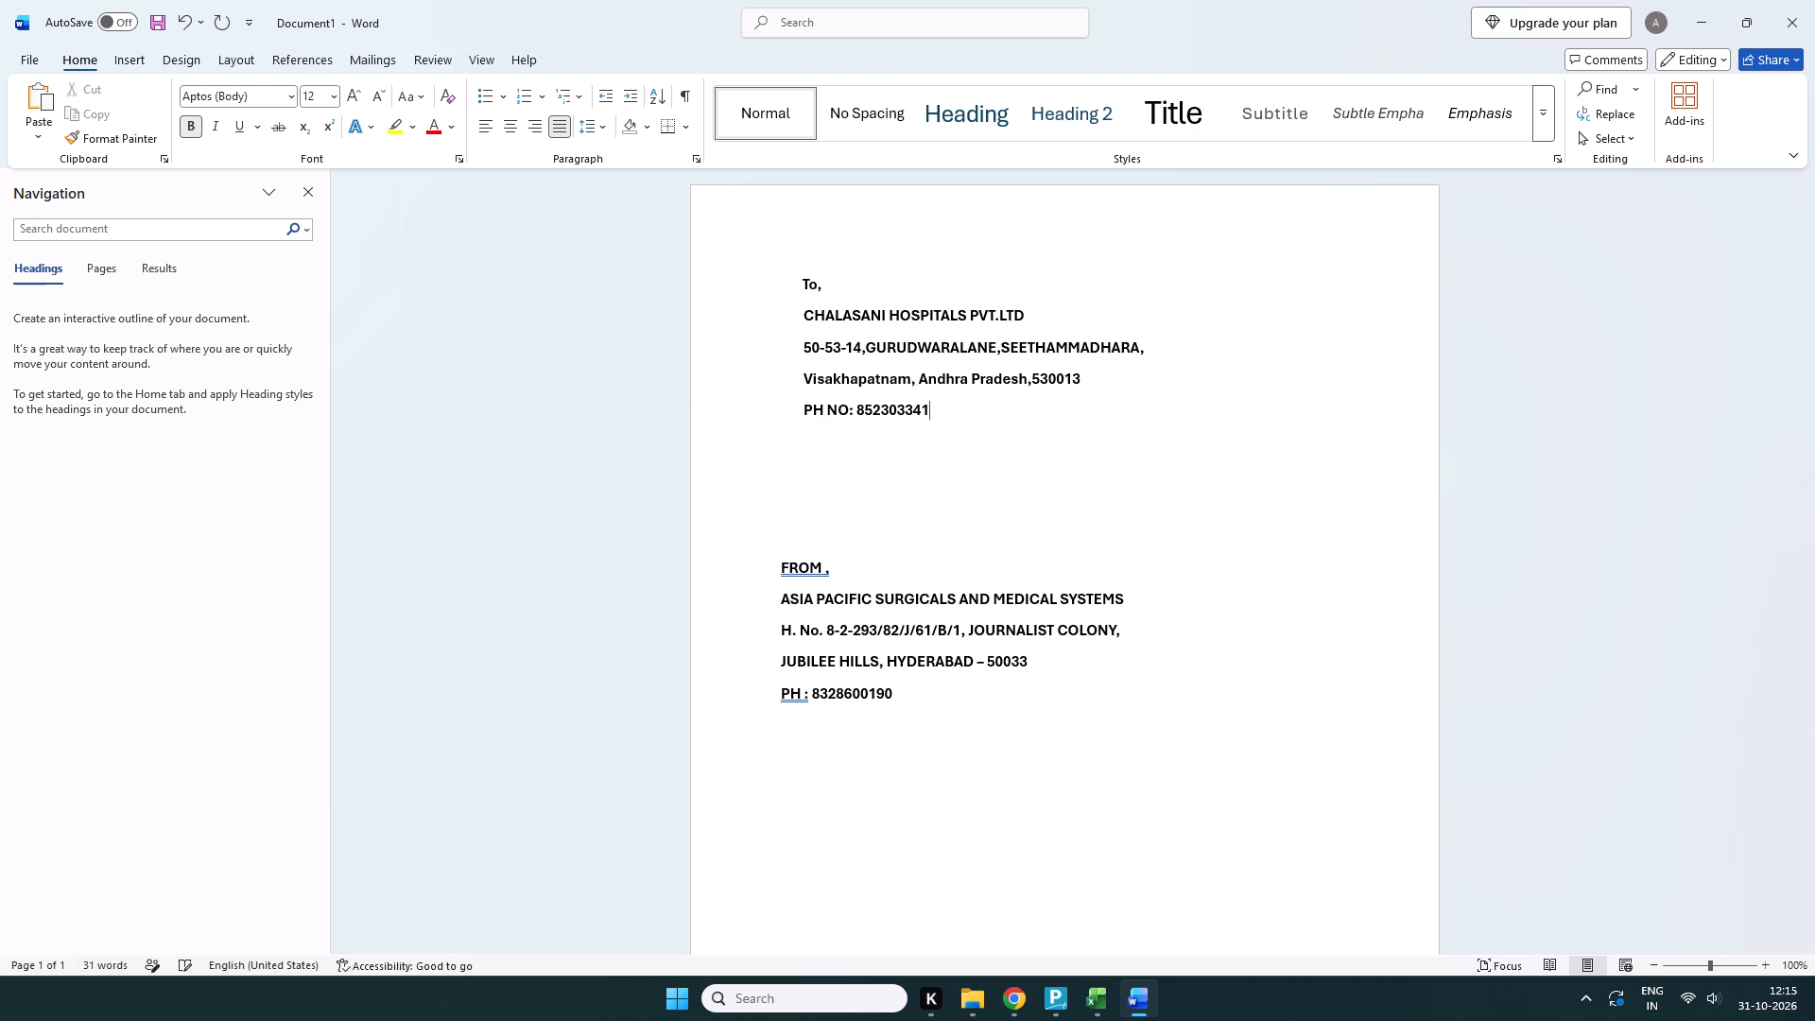
{"action": "key", "text": "Return"}
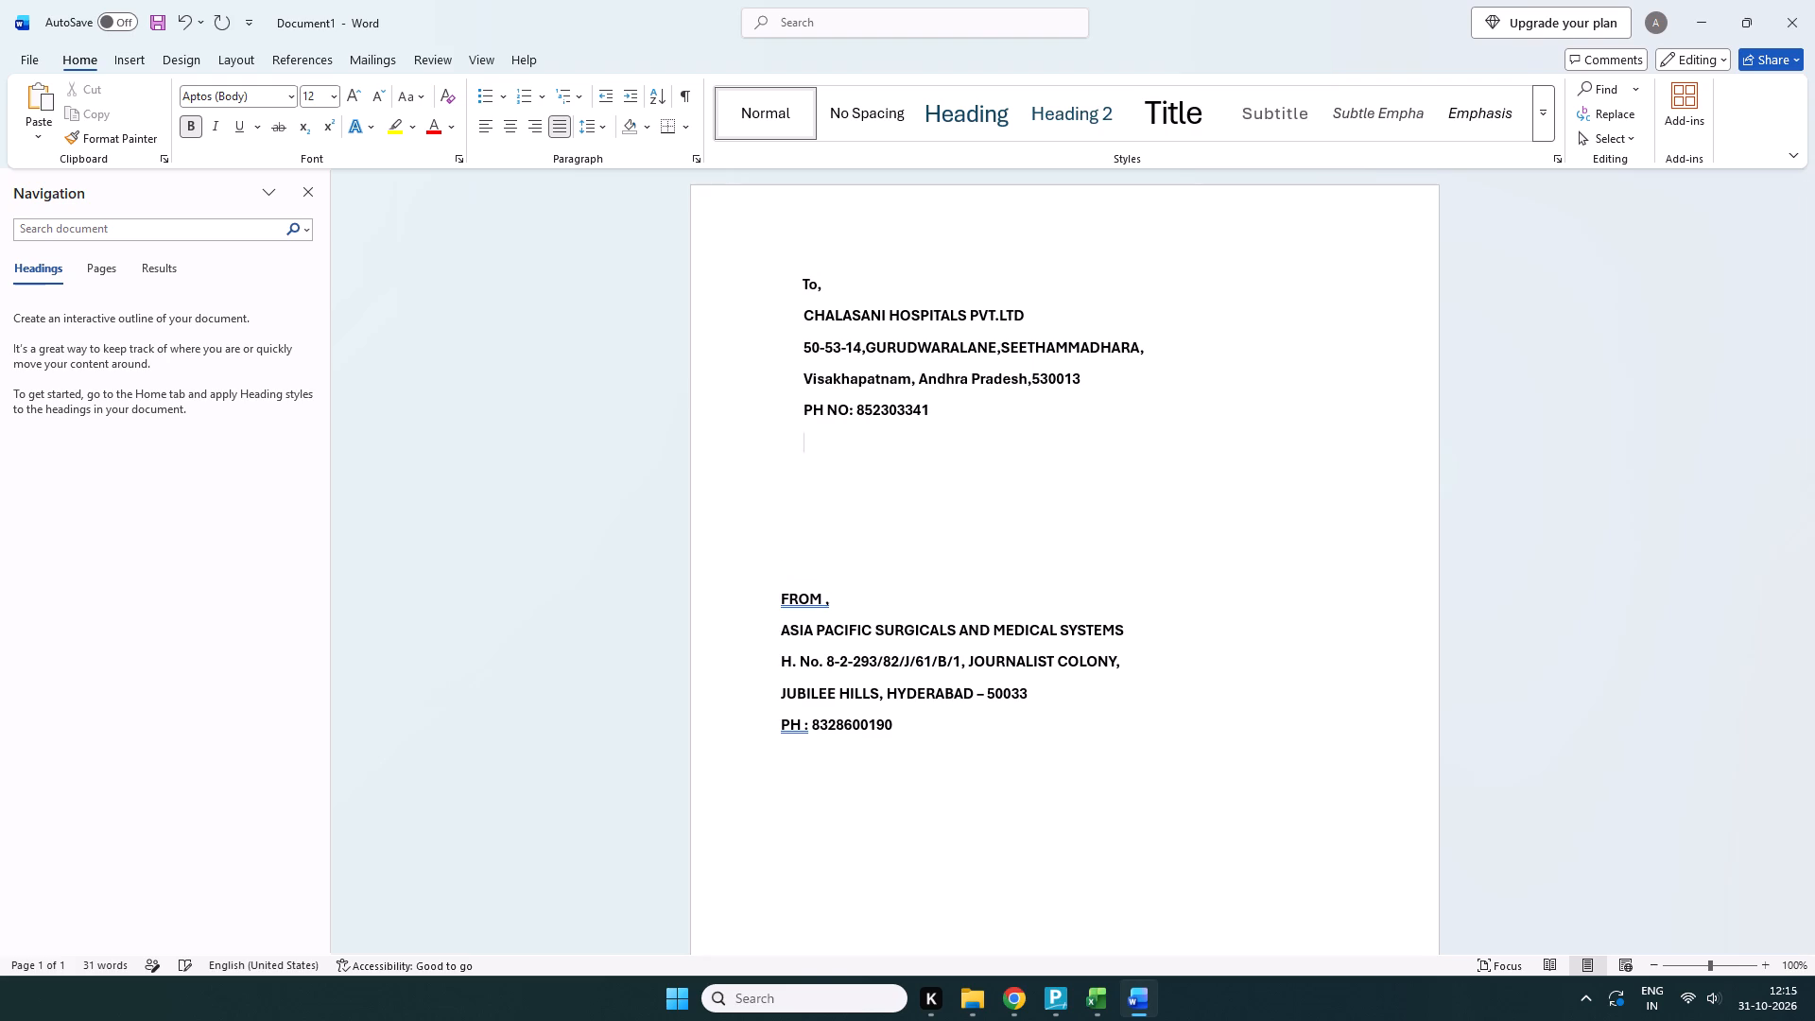
{"action": "key", "text": "BackSpace"}
{"action": "key", "text": "BackSpace"}
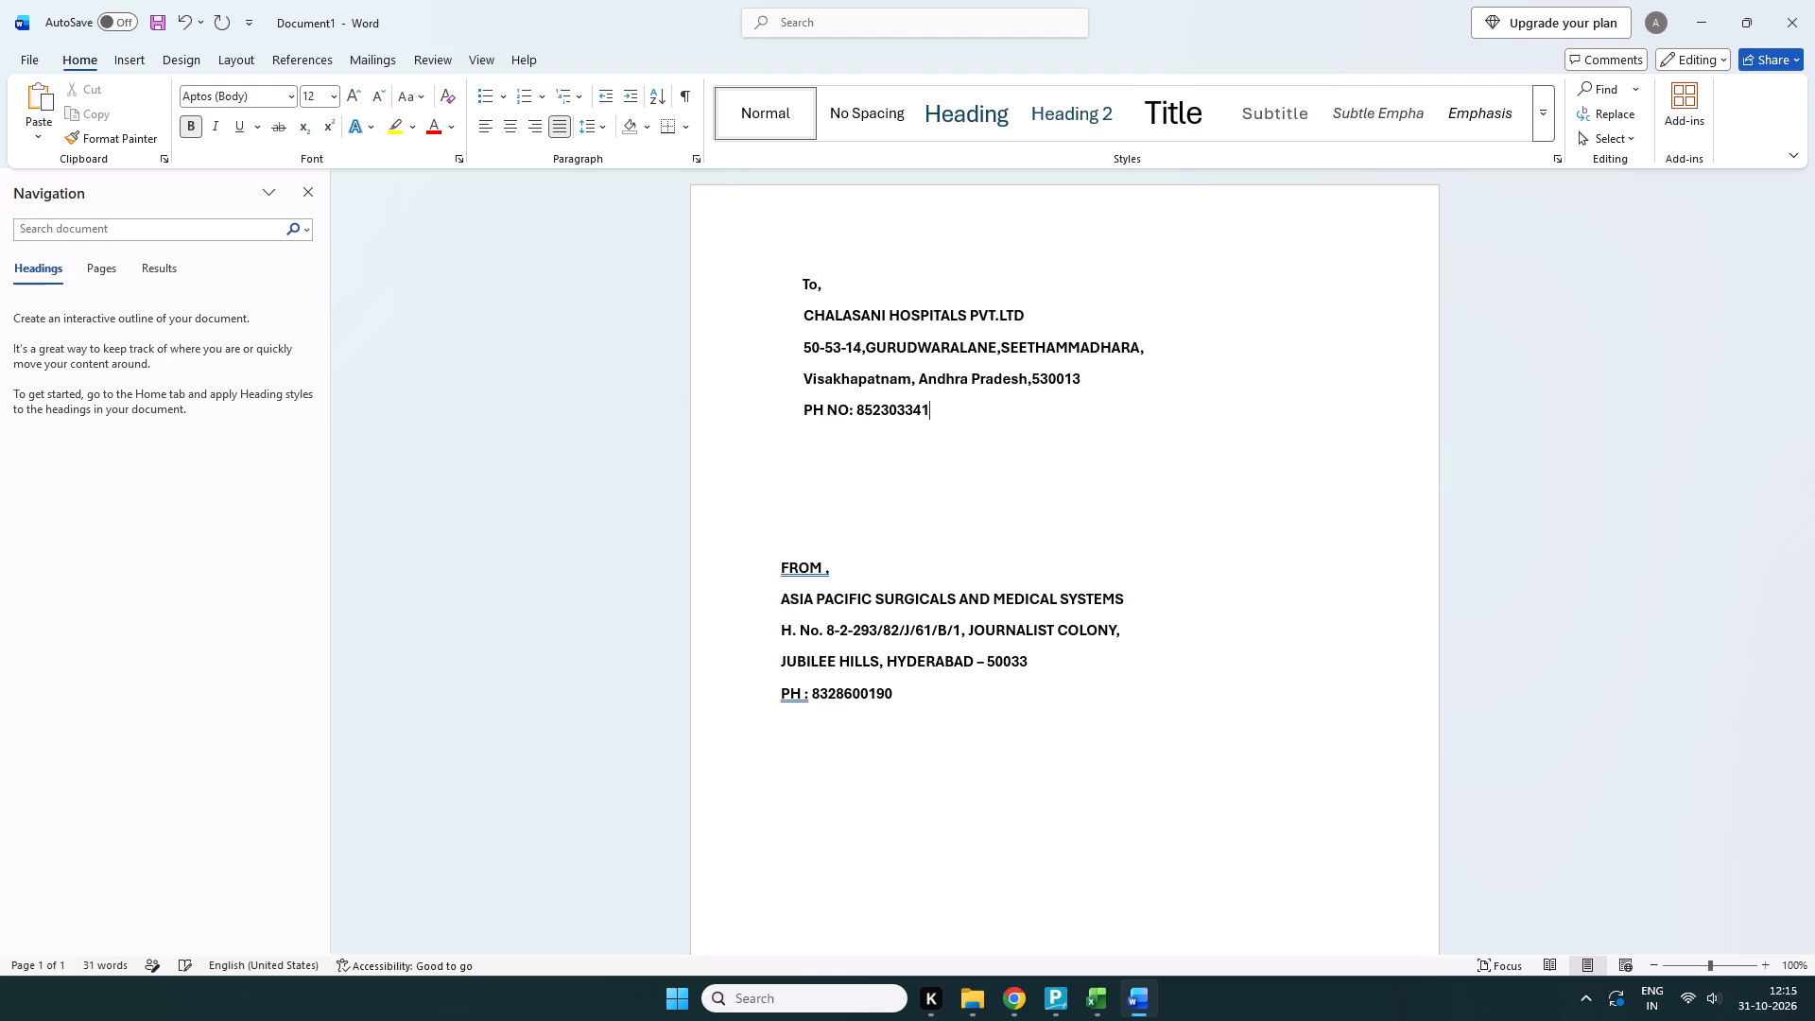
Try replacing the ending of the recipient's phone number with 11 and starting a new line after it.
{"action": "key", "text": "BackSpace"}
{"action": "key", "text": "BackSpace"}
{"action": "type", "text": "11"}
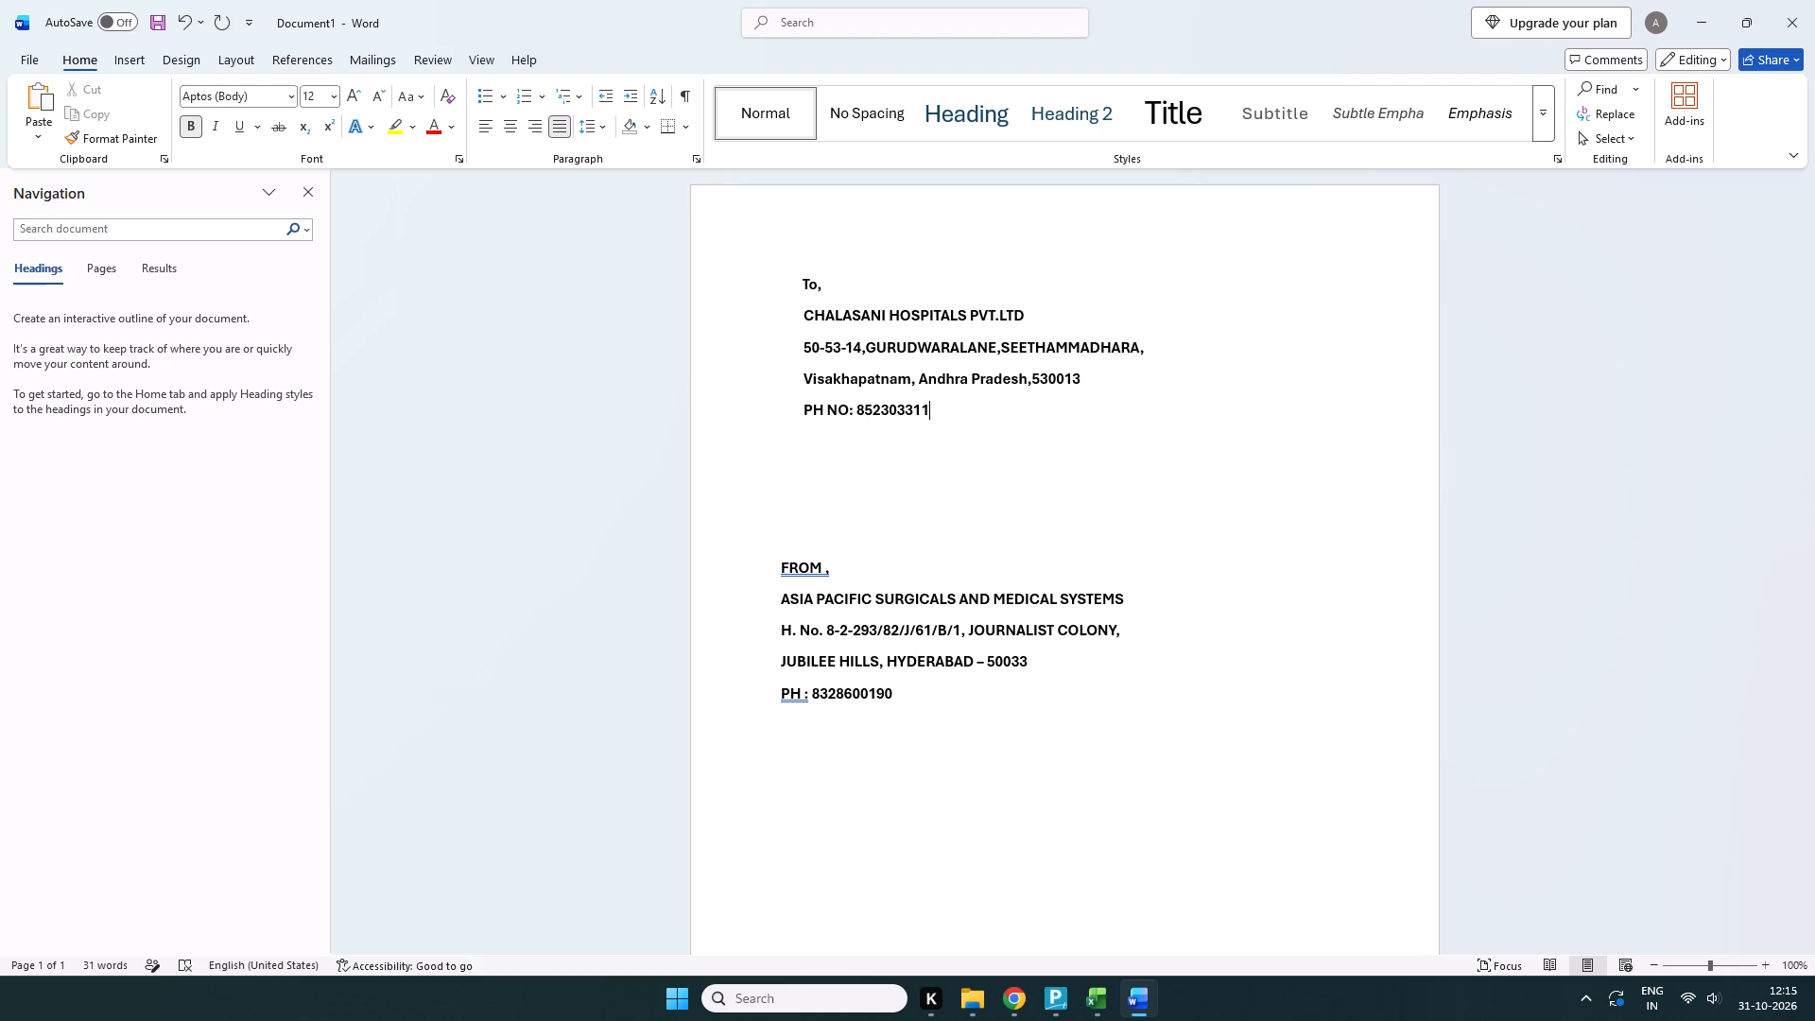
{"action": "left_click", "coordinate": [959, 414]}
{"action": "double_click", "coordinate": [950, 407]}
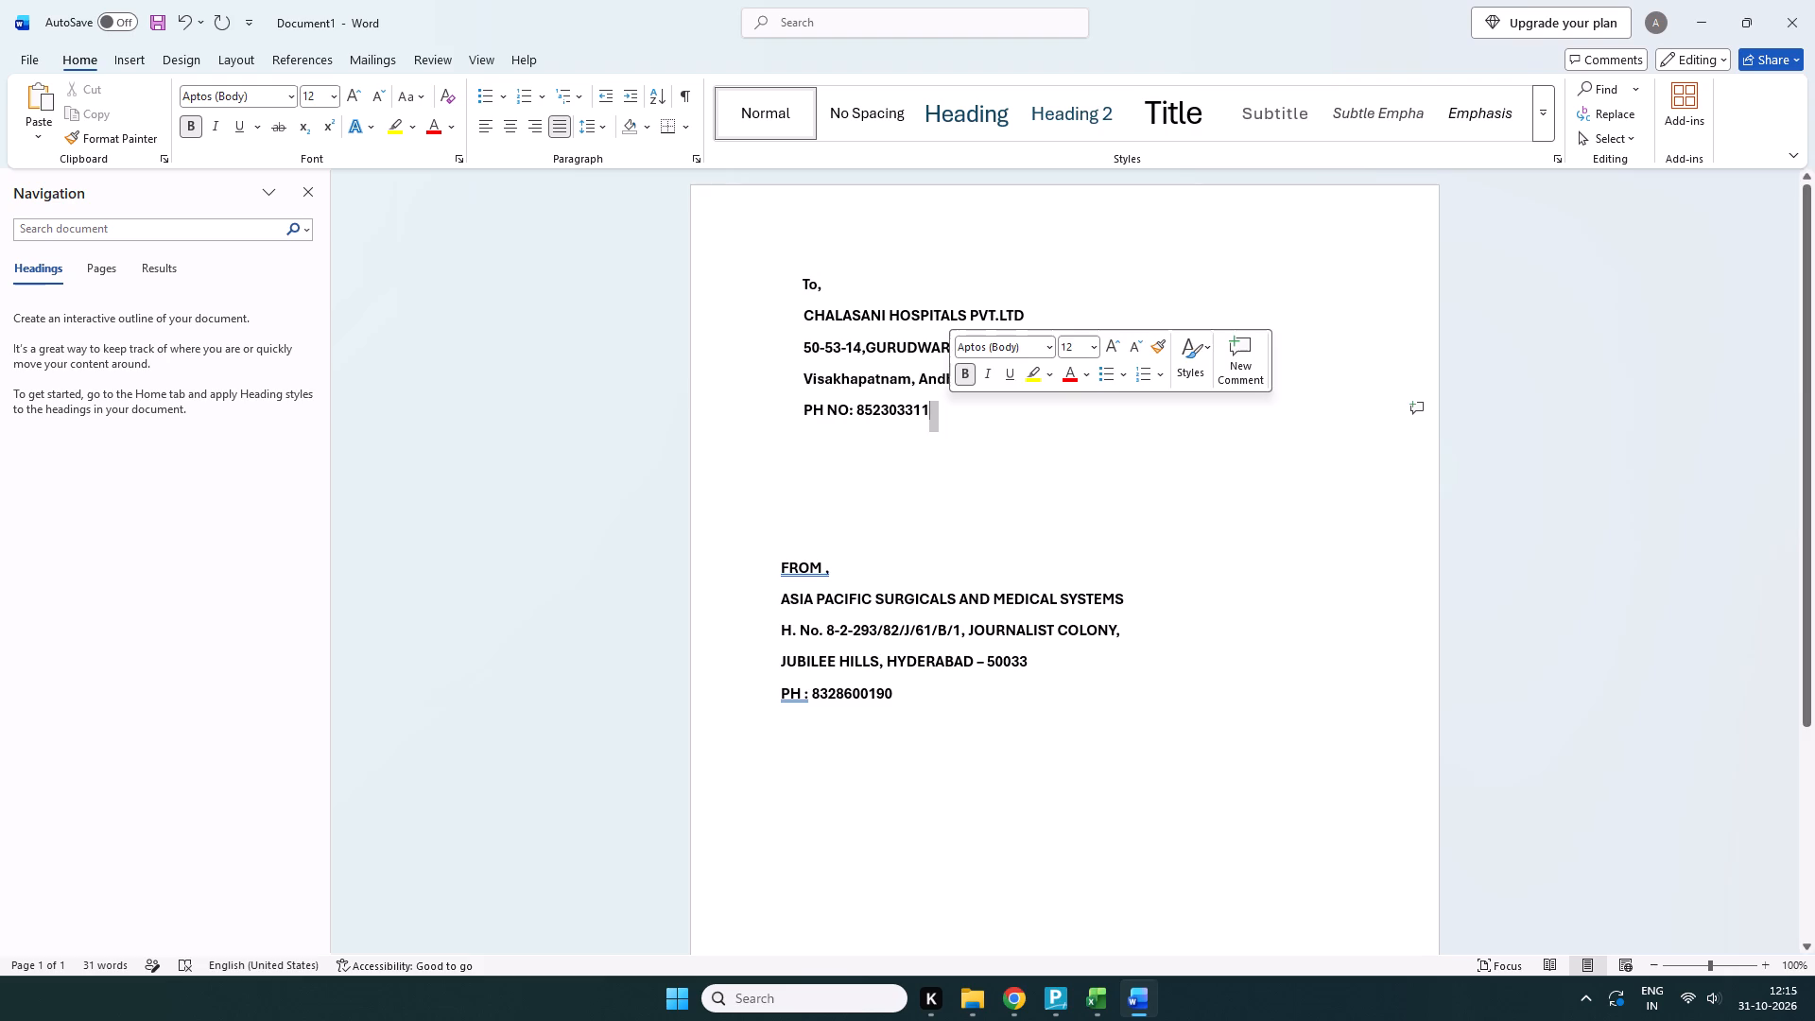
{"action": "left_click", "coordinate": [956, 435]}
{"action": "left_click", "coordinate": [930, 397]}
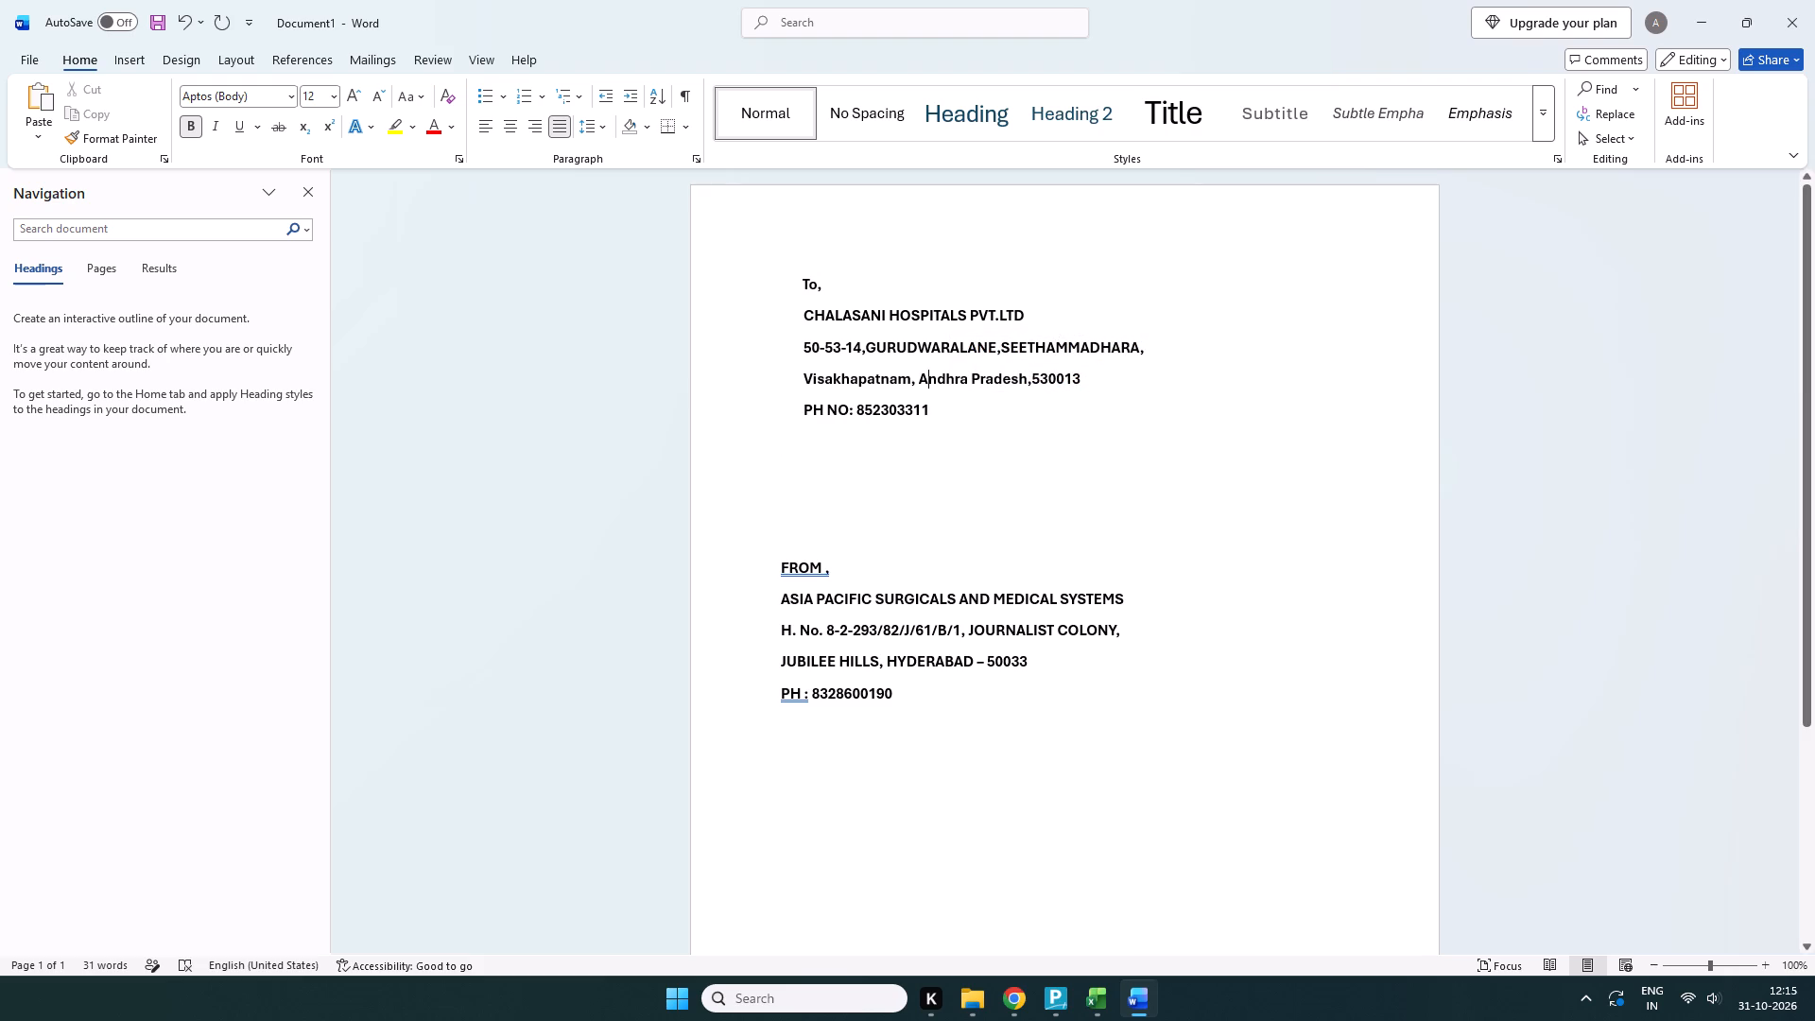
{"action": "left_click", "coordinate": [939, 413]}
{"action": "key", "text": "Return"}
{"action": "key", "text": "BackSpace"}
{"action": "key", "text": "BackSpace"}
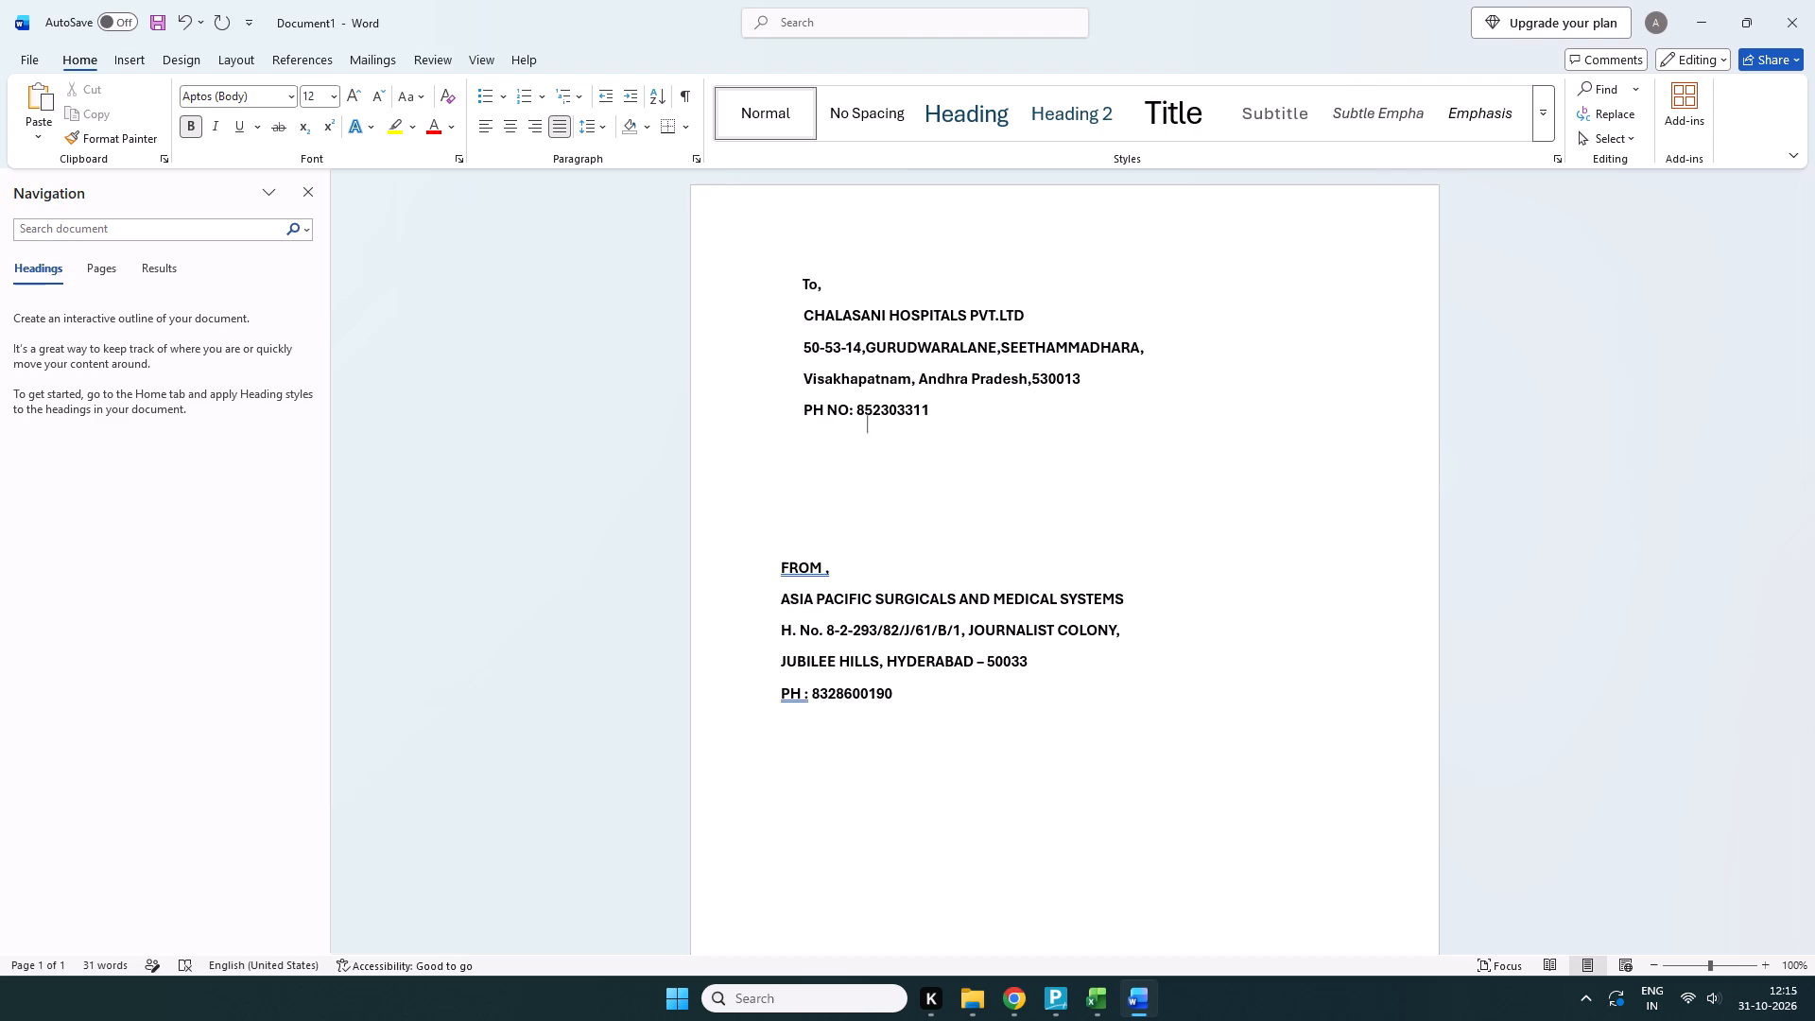
Delete the recipient's whole phone line together with the last two digits of the PIN code above it.
{"action": "key", "text": "BackSpace"}
{"action": "key", "text": "BackSpace"}
{"action": "key", "text": "BackSpace"}
{"action": "key", "text": "BackSpace"}
{"action": "key", "text": "BackSpace"}
{"action": "key", "text": "BackSpace"}
{"action": "key", "text": "BackSpace"}
{"action": "key", "text": "BackSpace"}
{"action": "key", "text": "BackSpace"}
{"action": "key", "text": "BackSpace"}
{"action": "key", "text": "BackSpace"}
{"action": "key", "text": "BackSpace"}
{"action": "key", "text": "BackSpace"}
{"action": "key", "text": "BackSpace"}
{"action": "key", "text": "BackSpace"}
{"action": "key", "text": "BackSpace"}
{"action": "key", "text": "BackSpace"}
{"action": "key", "text": "BackSpace"}
{"action": "key", "text": "BackSpace"}
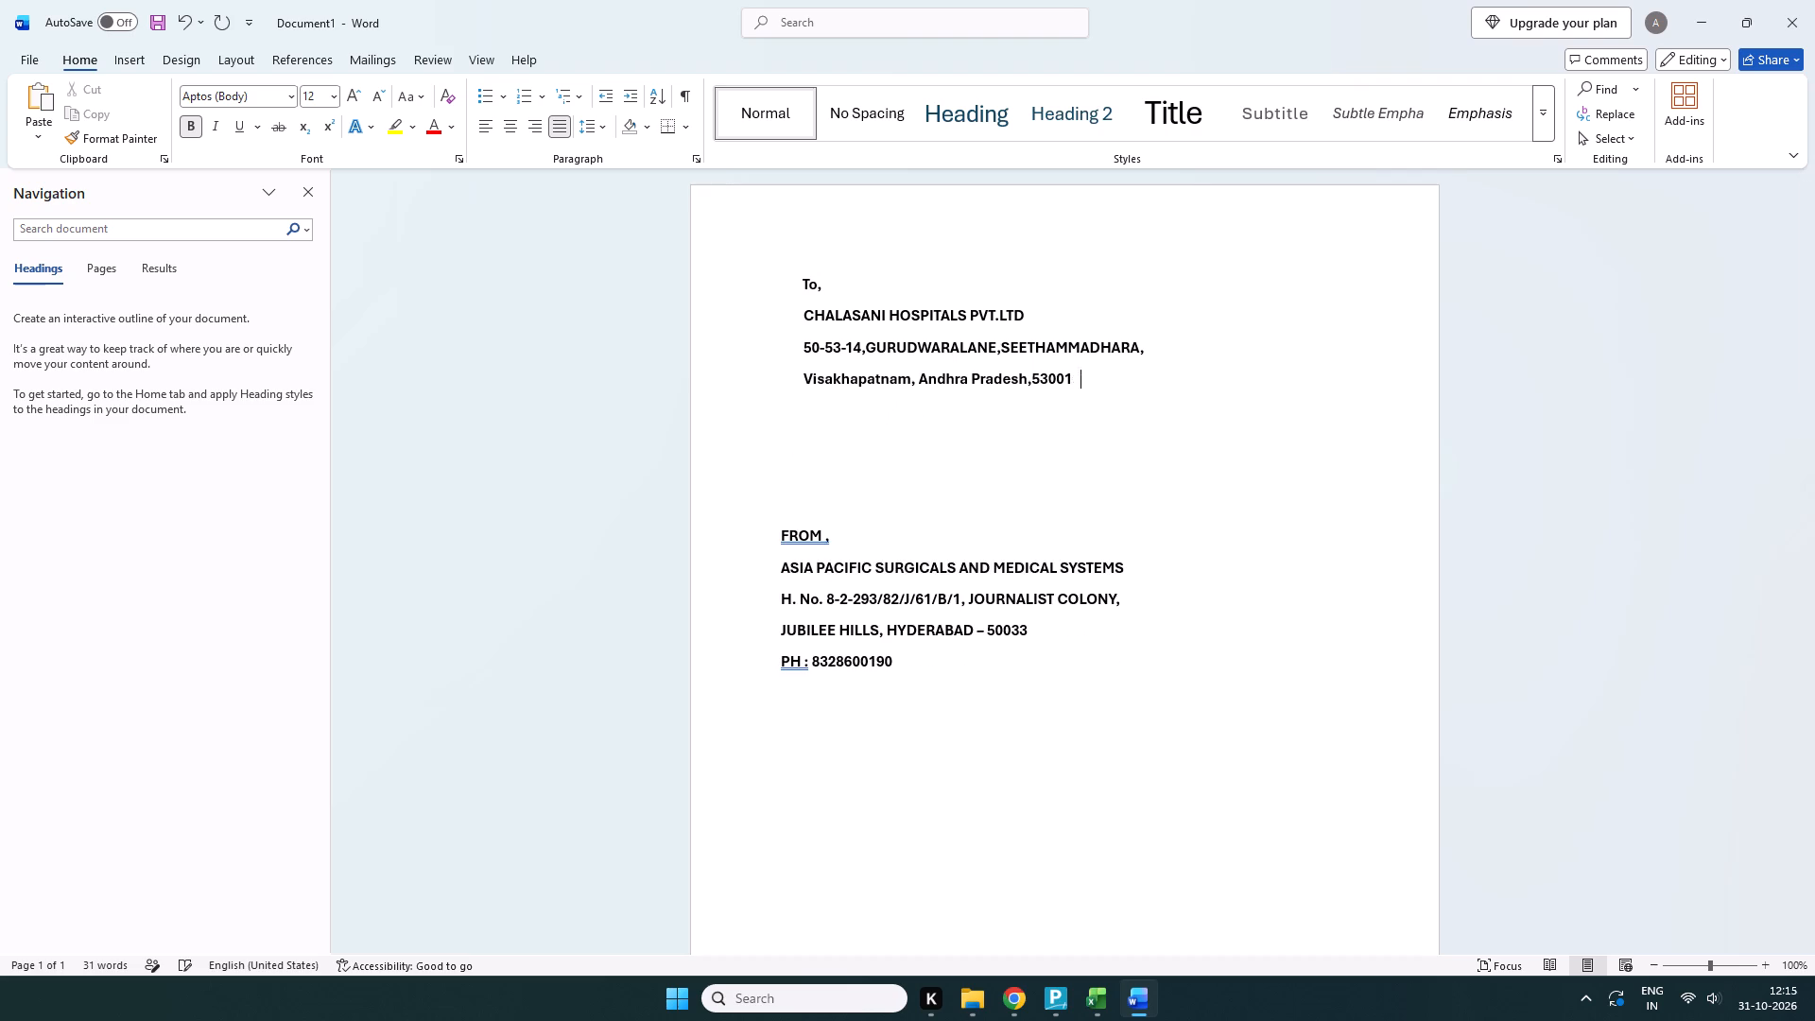
{"action": "key", "text": "BackSpace"}
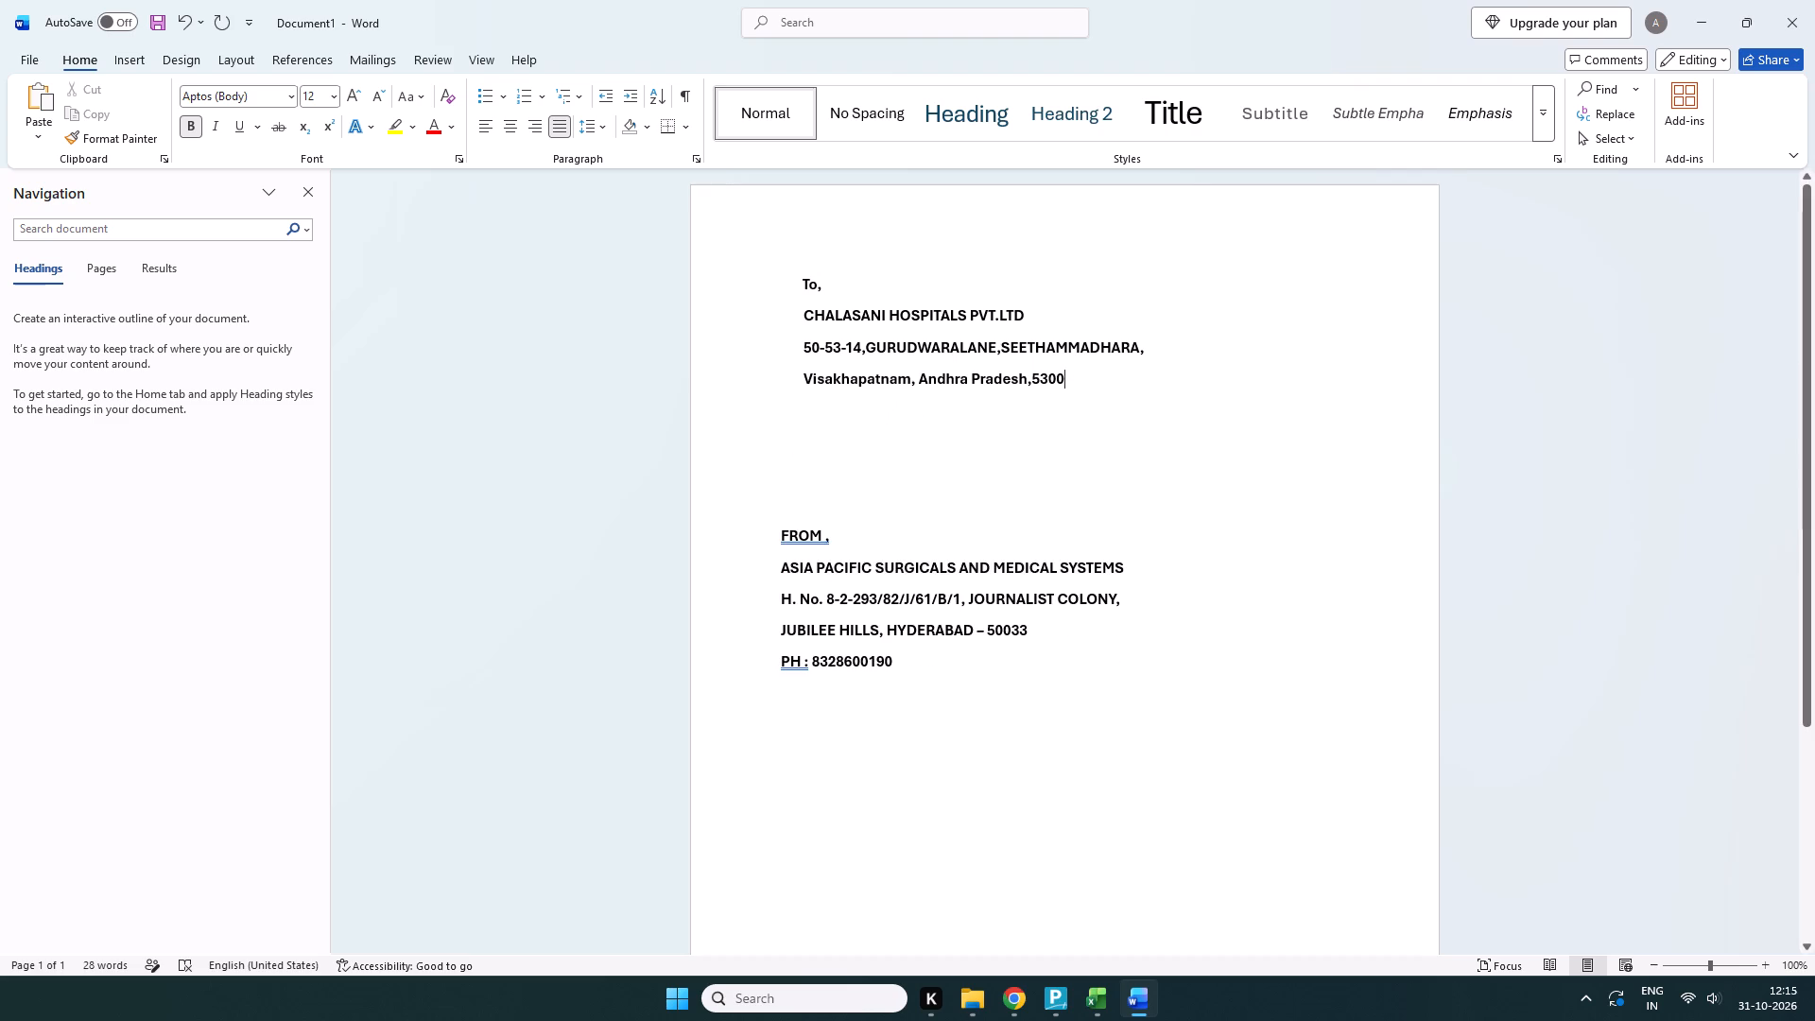
Try padding the end of the Visakhapatnam line with spaces, and delete back until its PIN code reads 53.
{"action": "left_click", "coordinate": [1076, 380]}
{"action": "key", "text": "space"}
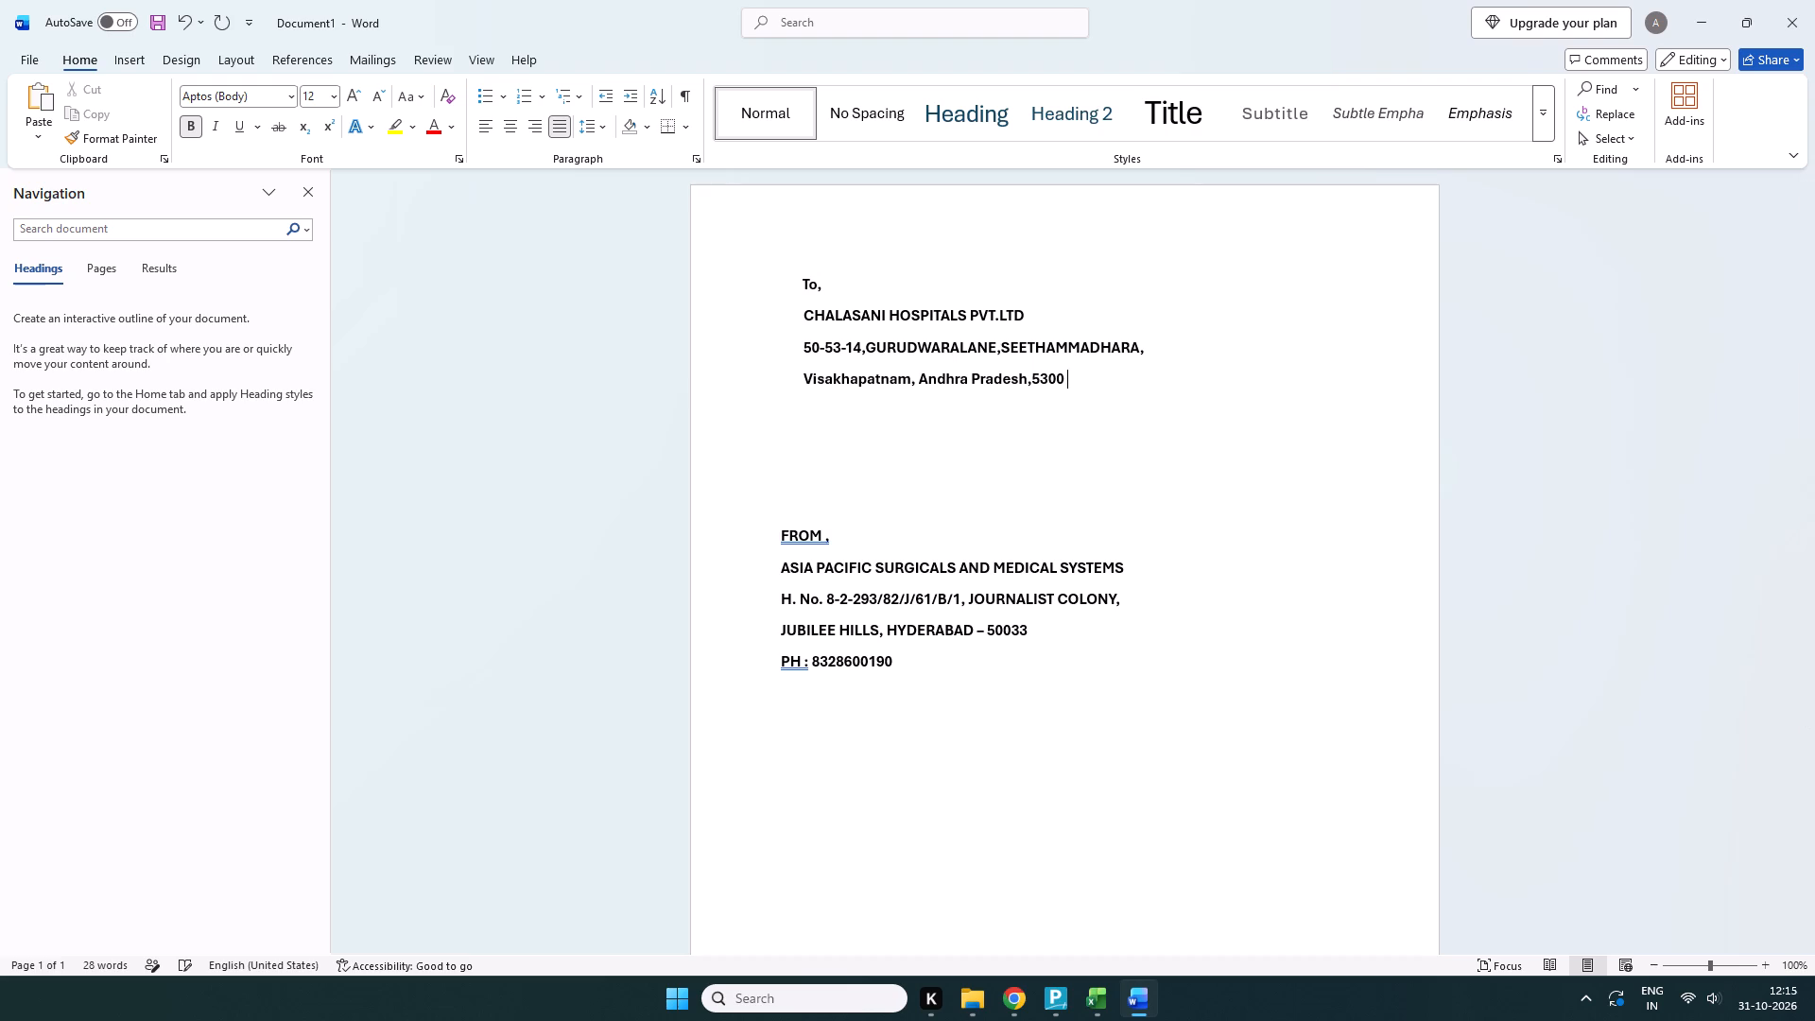
{"action": "key", "text": "space"}
{"action": "key", "text": "space"}
{"action": "key", "text": "BackSpace"}
{"action": "key", "text": "BackSpace"}
{"action": "key", "text": "BackSpace"}
{"action": "key", "text": "BackSpace"}
{"action": "key", "text": "BackSpace"}
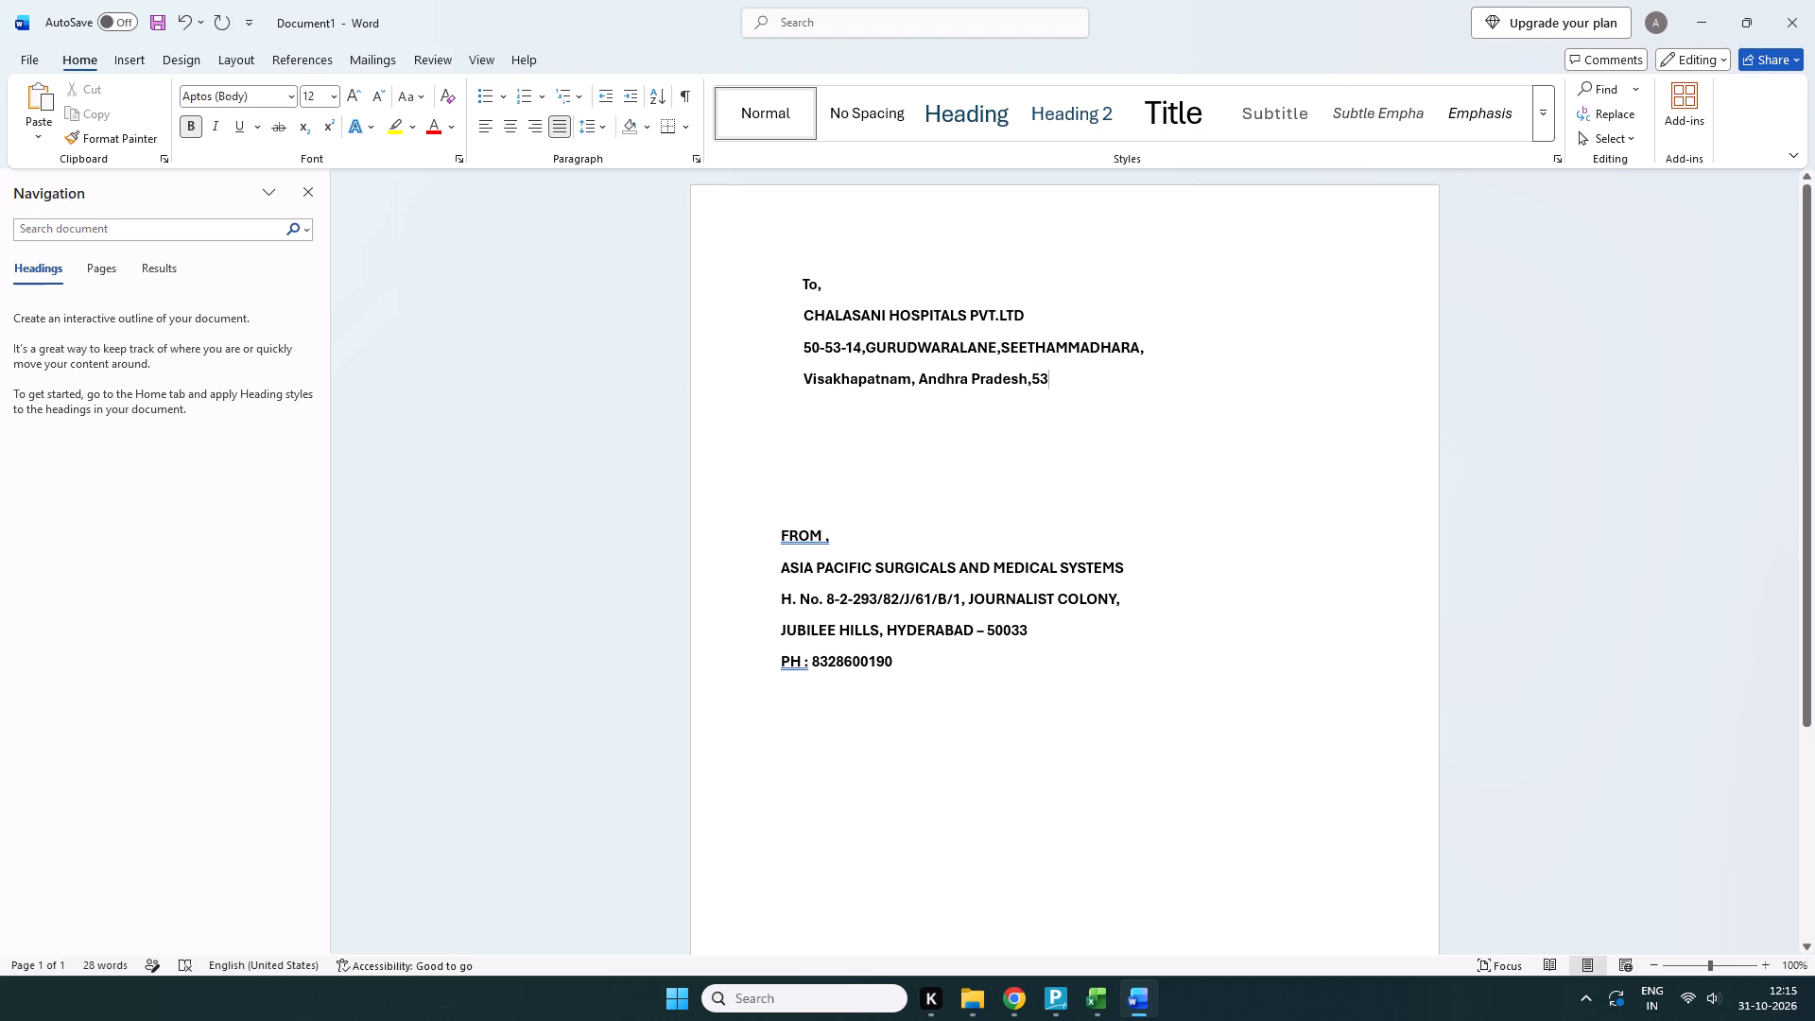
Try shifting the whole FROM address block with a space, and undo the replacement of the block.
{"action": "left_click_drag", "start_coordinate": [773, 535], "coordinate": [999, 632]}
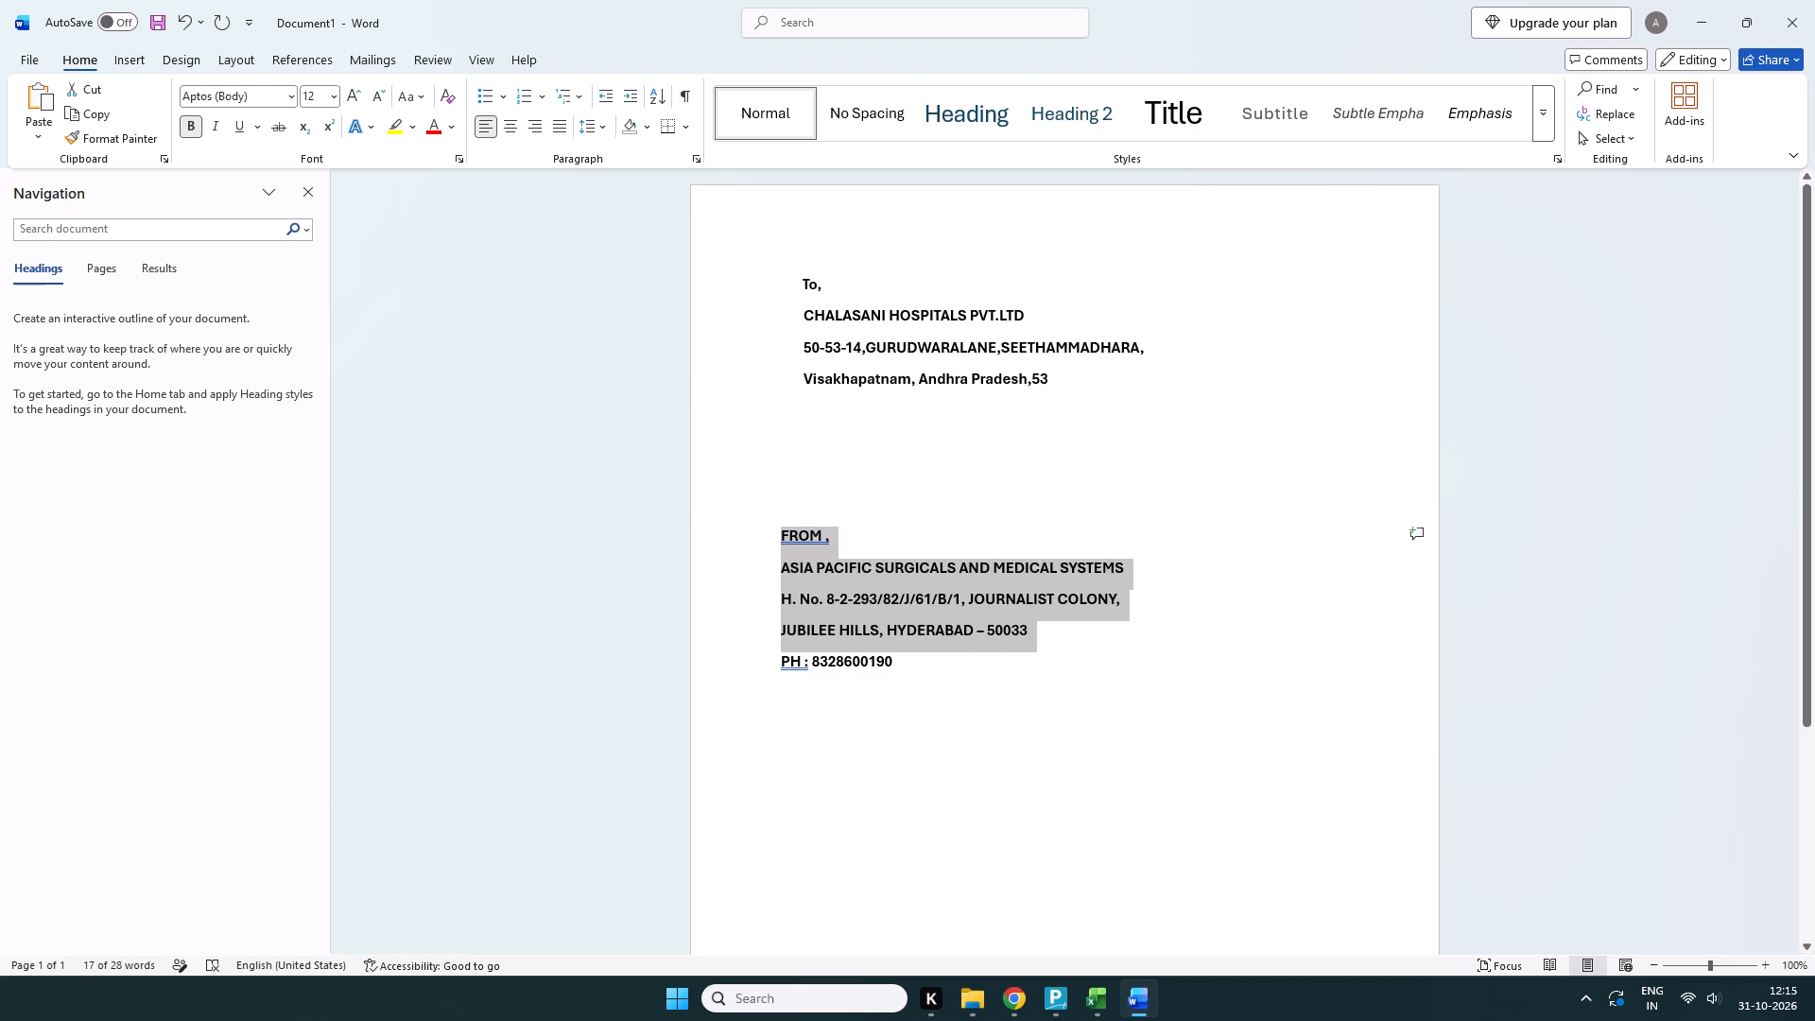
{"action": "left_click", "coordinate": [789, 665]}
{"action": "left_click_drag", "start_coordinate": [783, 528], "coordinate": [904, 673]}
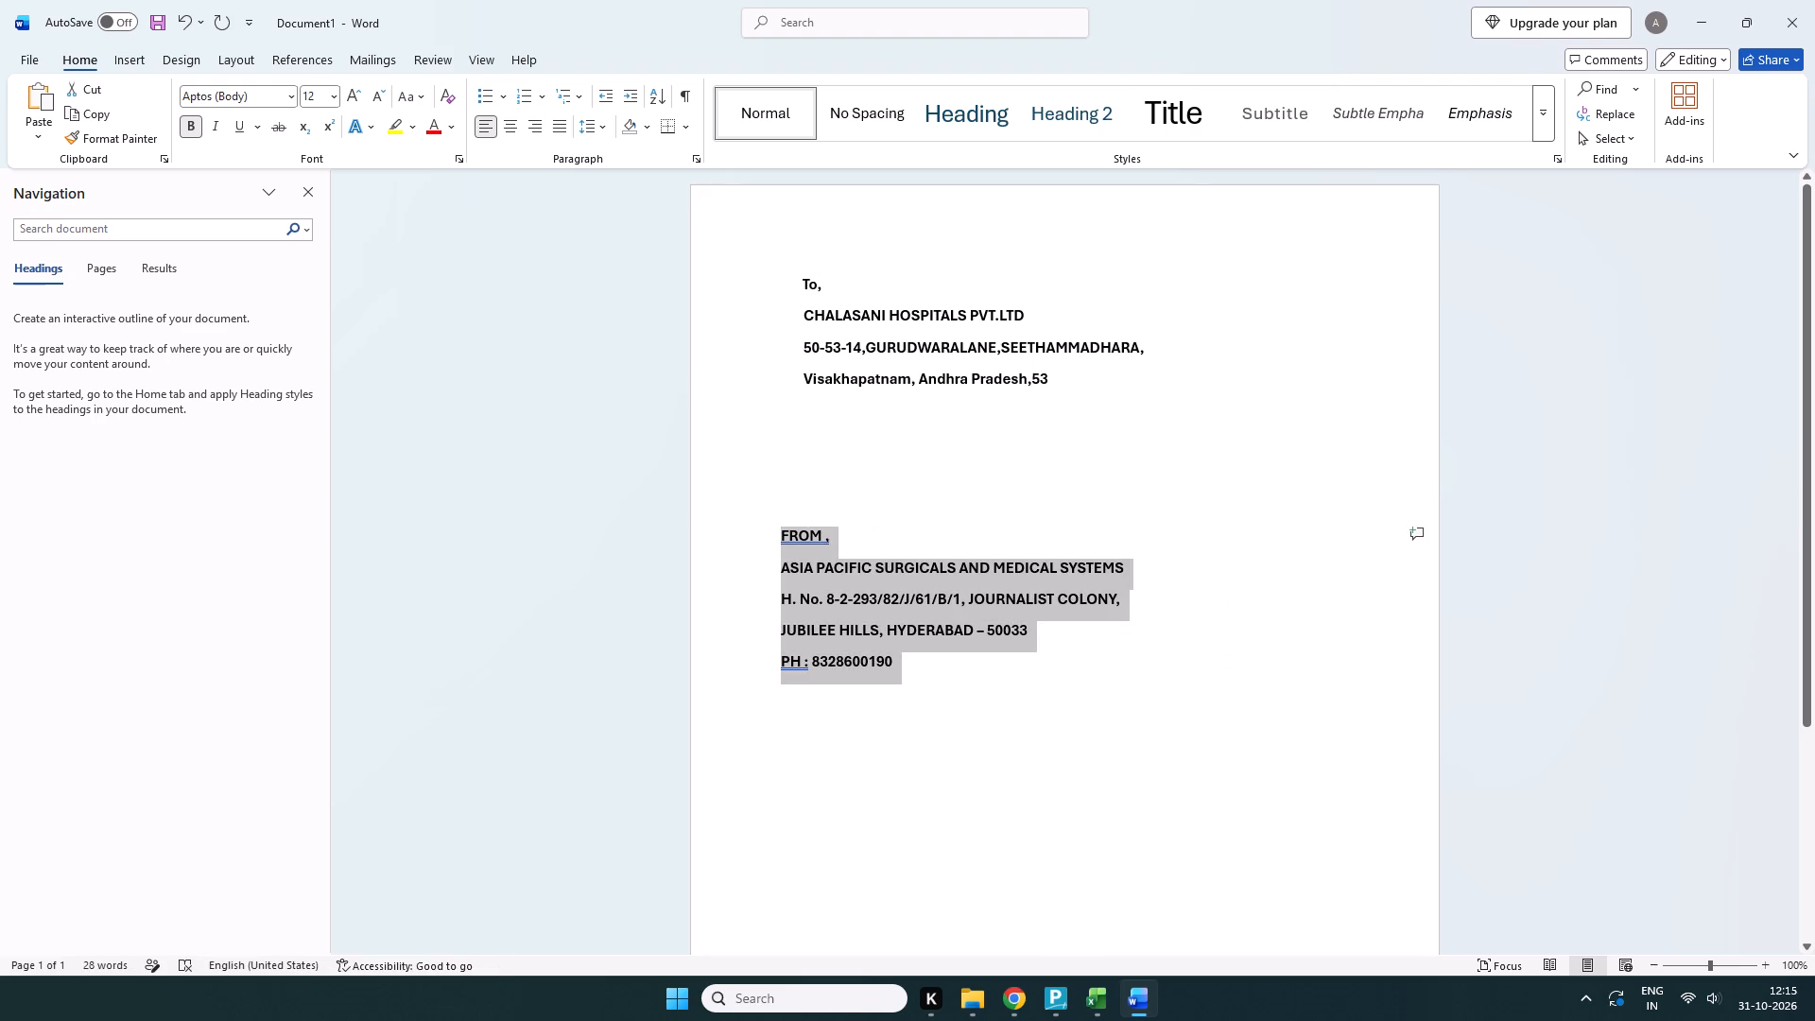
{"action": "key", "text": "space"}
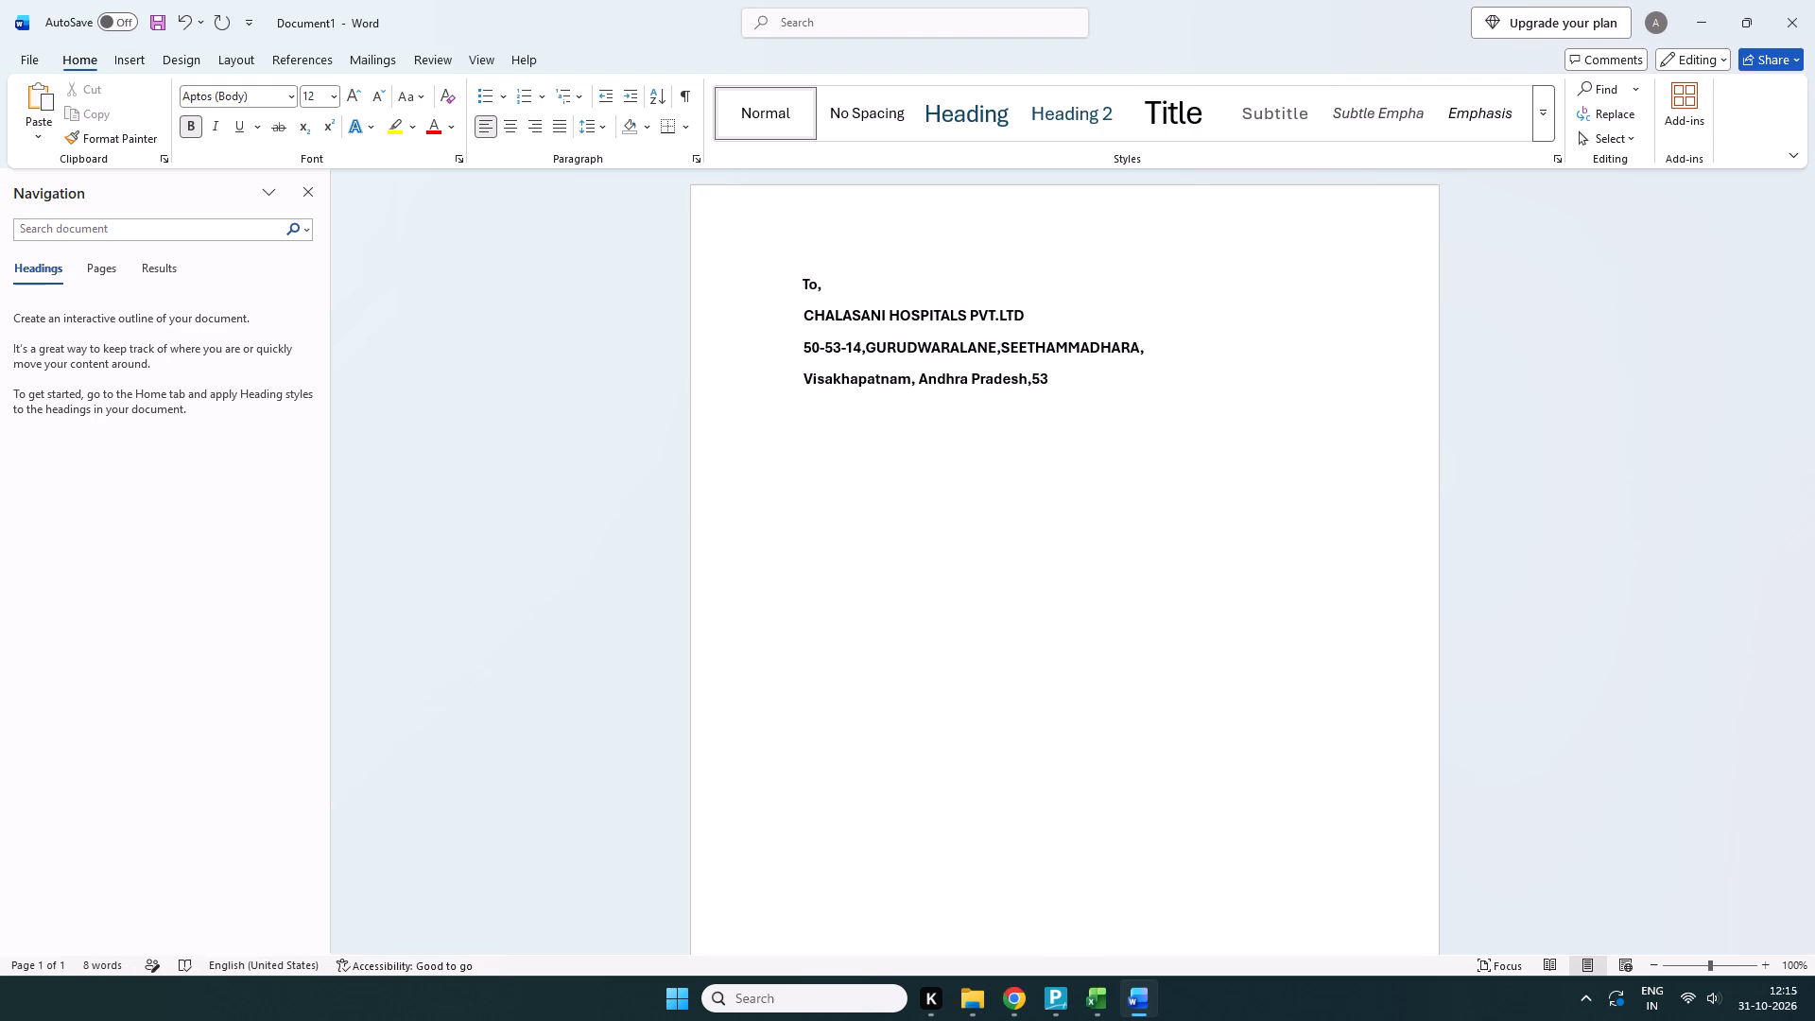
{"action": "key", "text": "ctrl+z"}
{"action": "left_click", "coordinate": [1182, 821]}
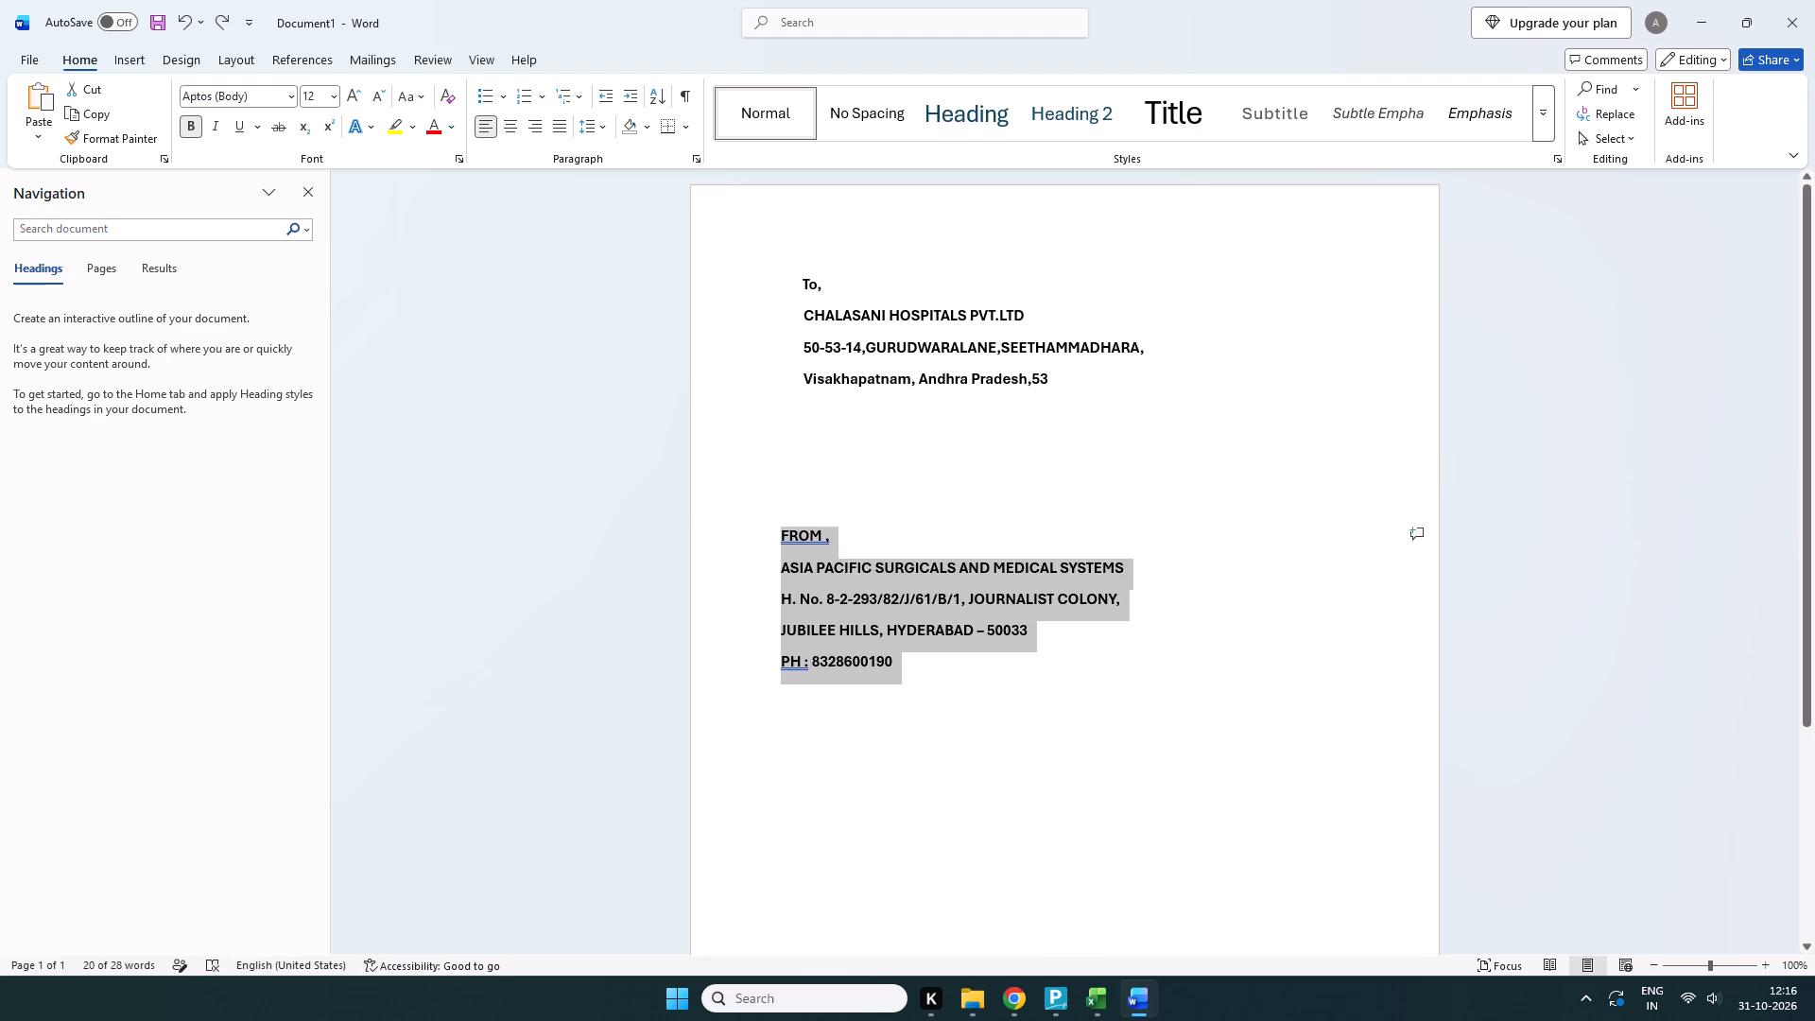
Minimize the address document and return to the purchase voucher entry in TallyPrime.
{"action": "left_click", "coordinate": [1703, 17]}
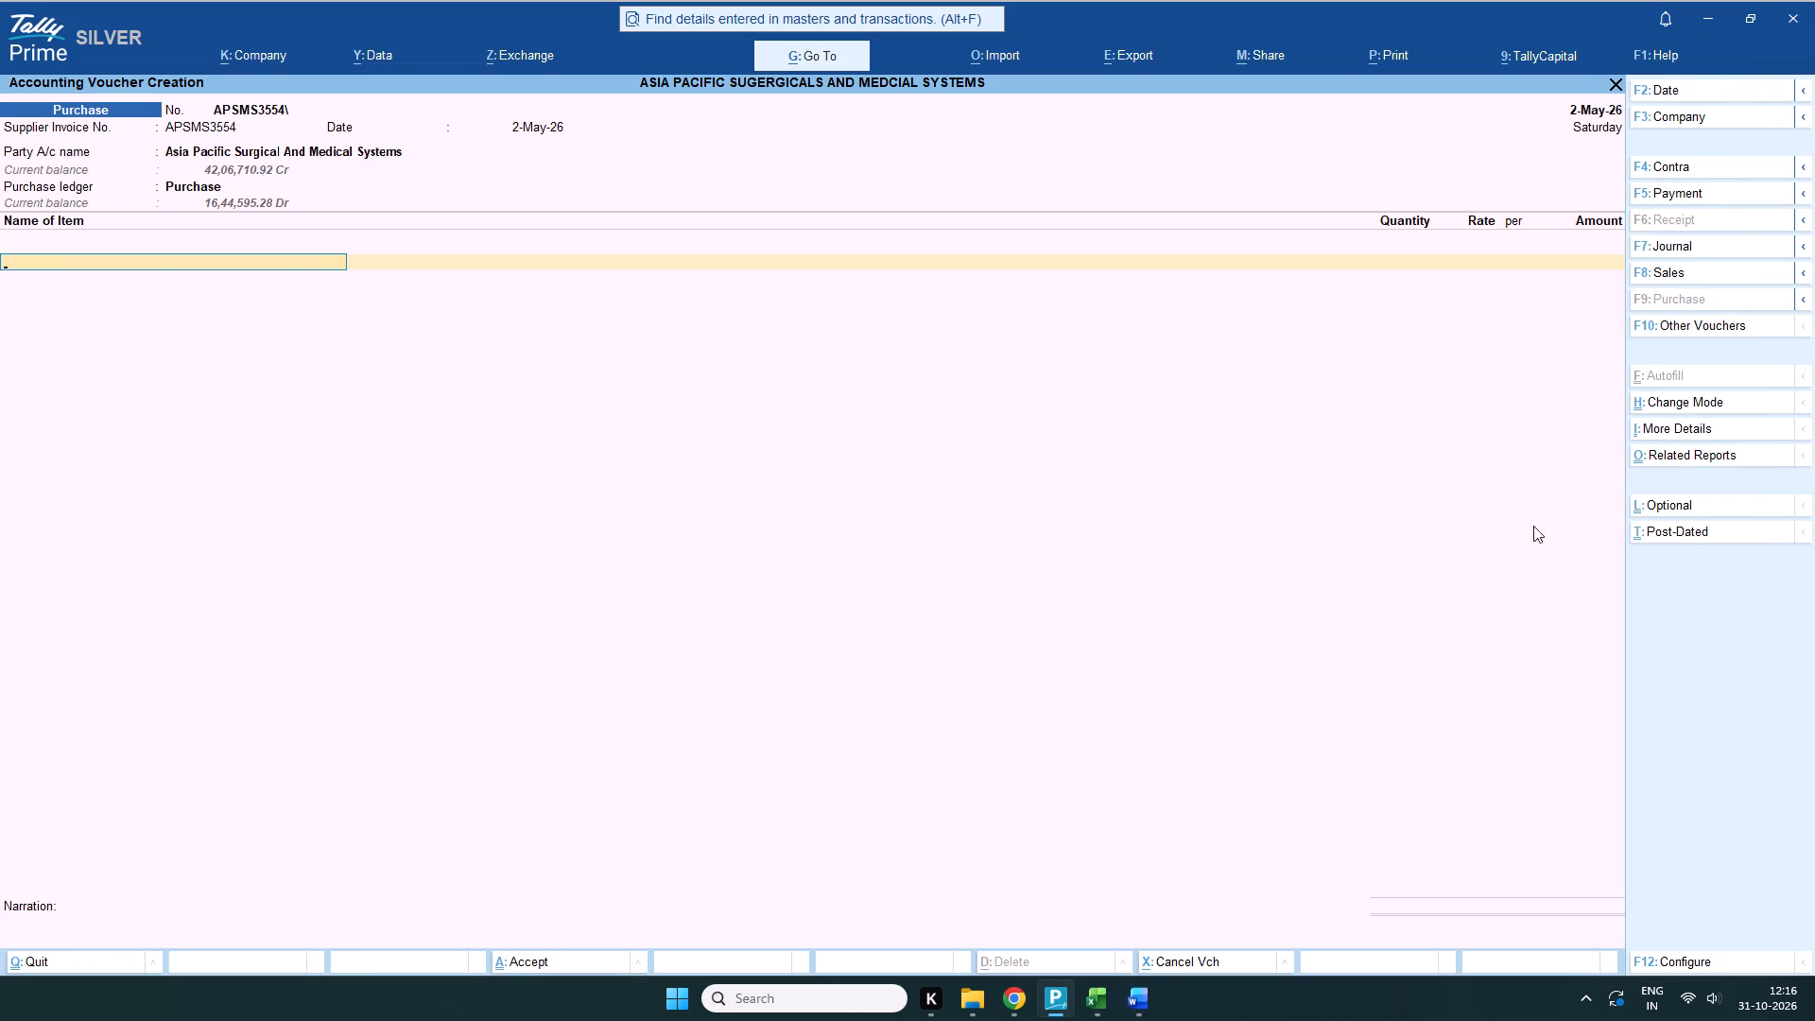
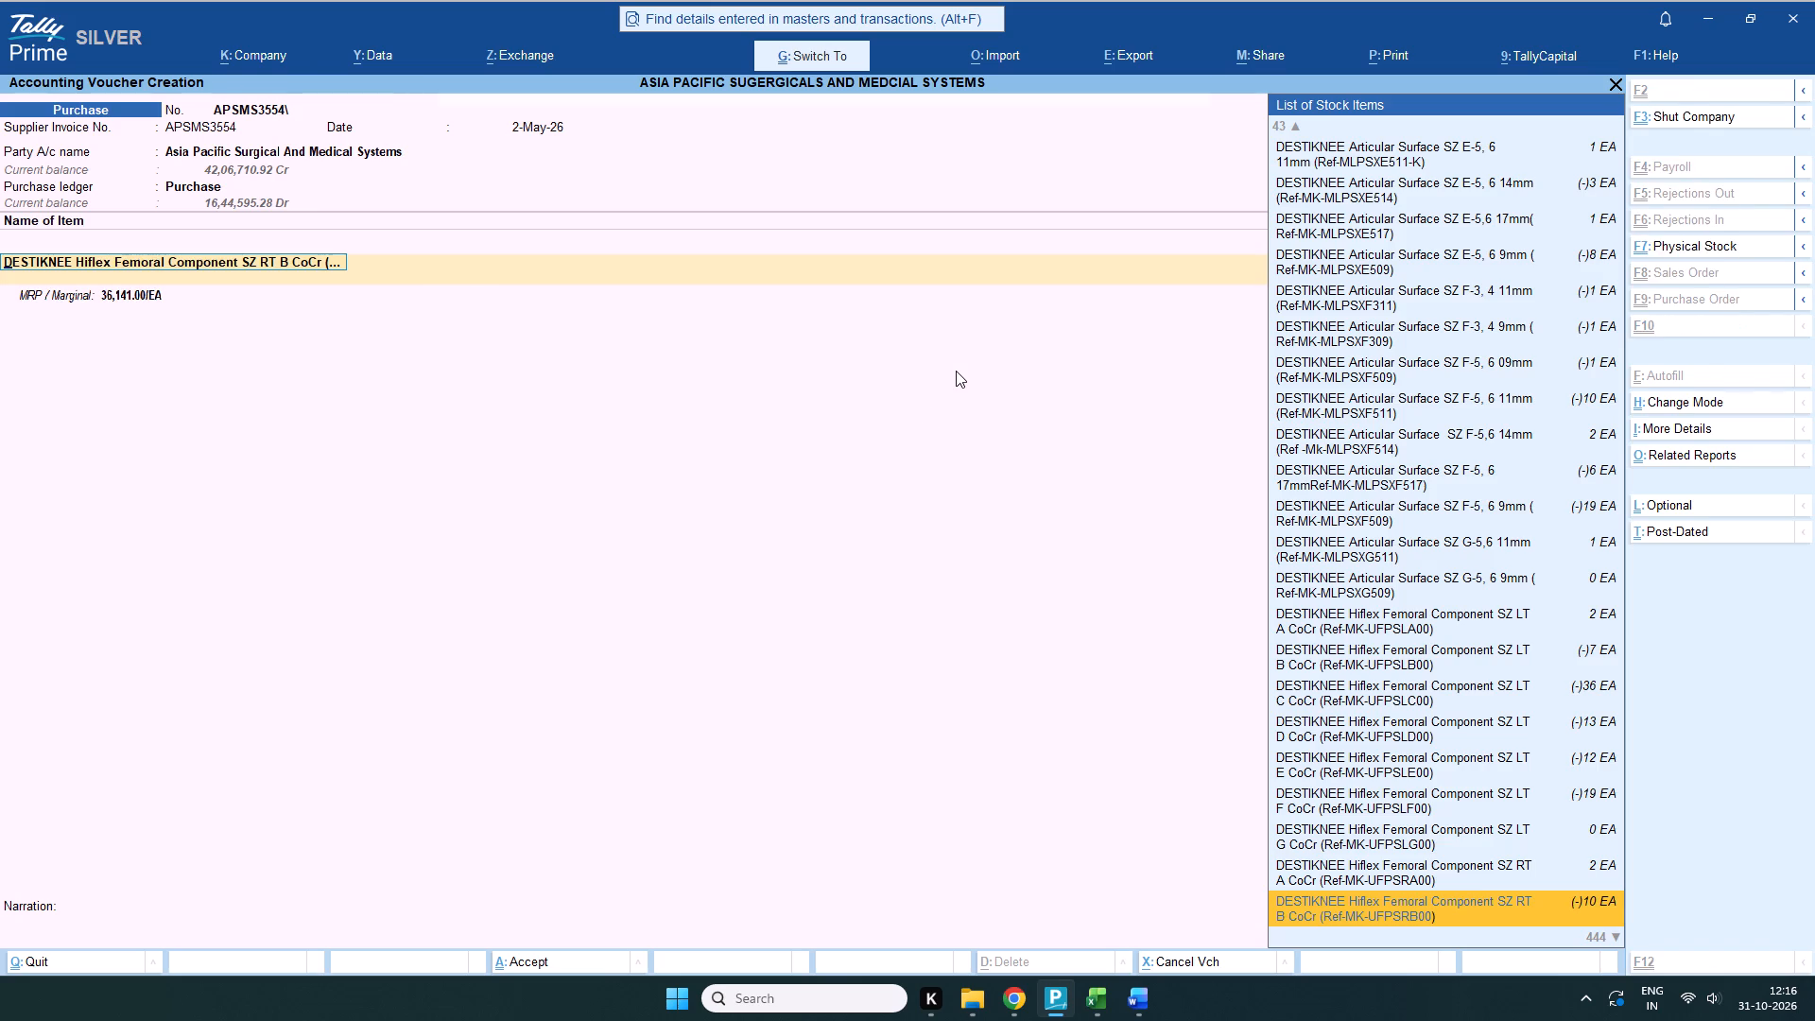
Open the DESTIKNEE Hiflex Femoral Component SZ RT B CoCr (Ref-MK-UFPSRB00) stock item for alteration and advance to its HSN/SAC code.
{"action": "key", "text": "Return"}
{"action": "key", "text": "Return"}
{"action": "key", "text": "Return"}
{"action": "key", "text": "Return"}
{"action": "key", "text": "Return"}
{"action": "key", "text": "Return"}
{"action": "key", "text": "Return"}
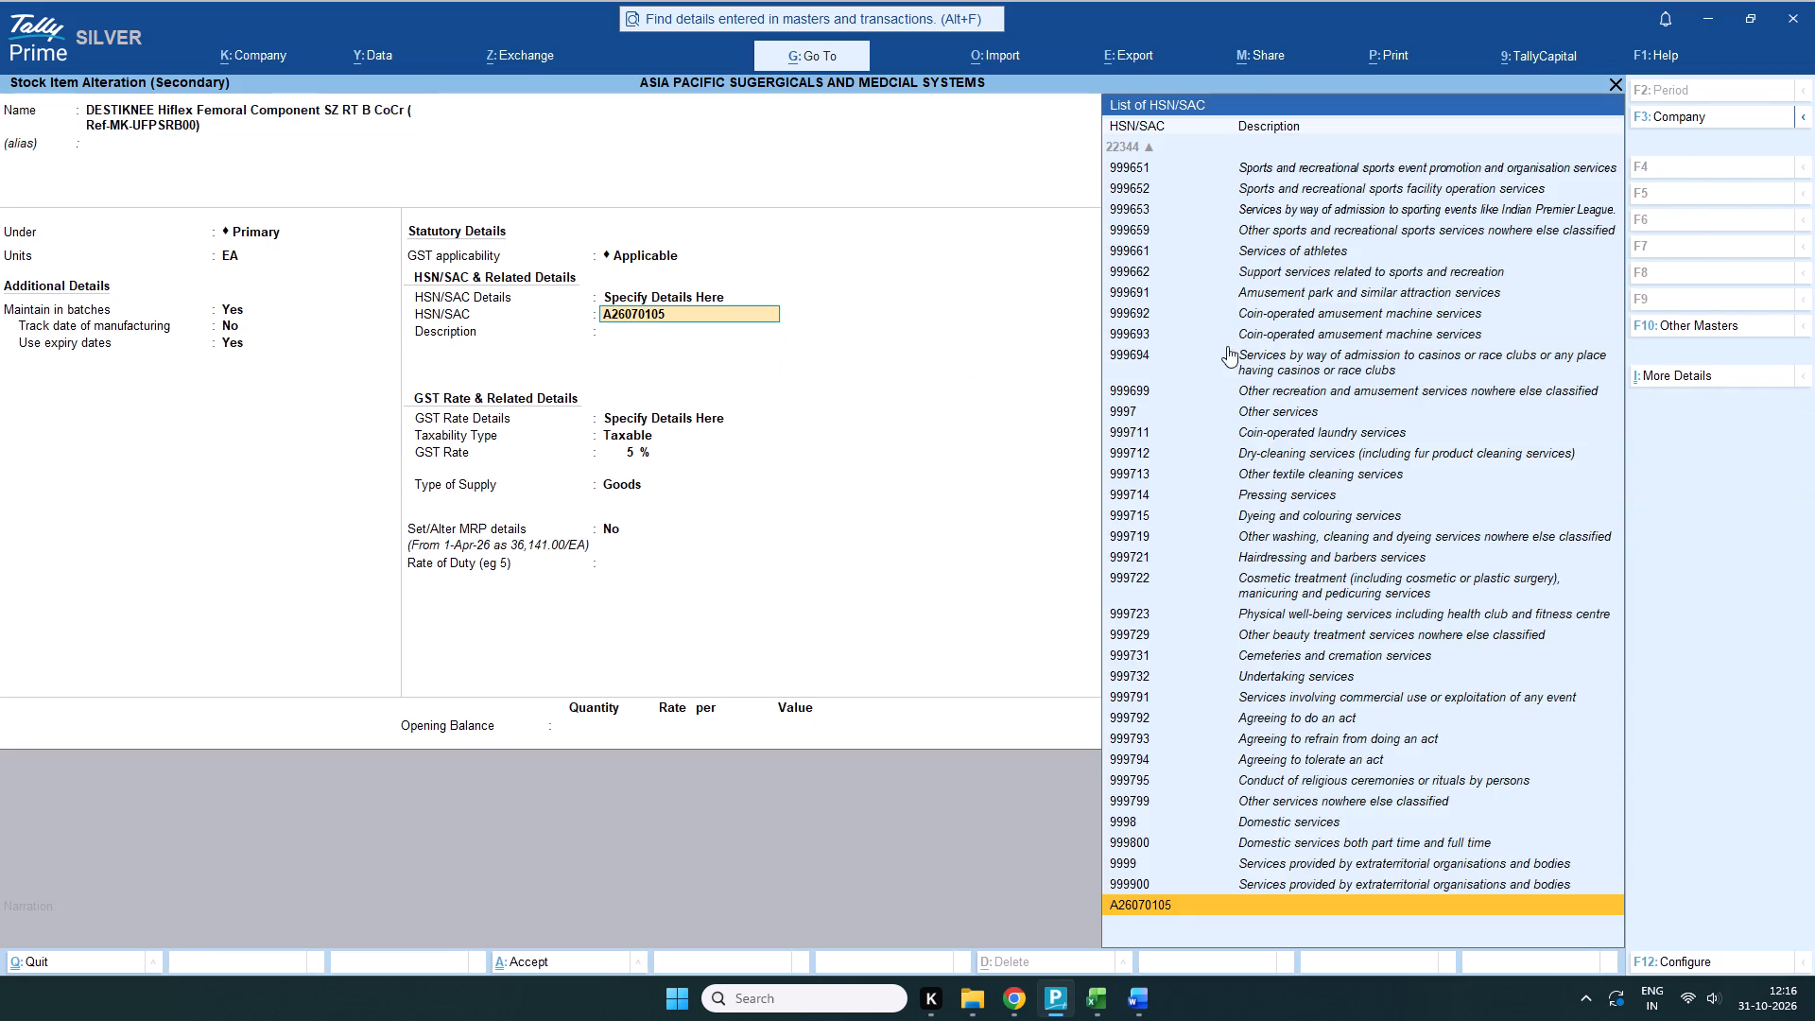
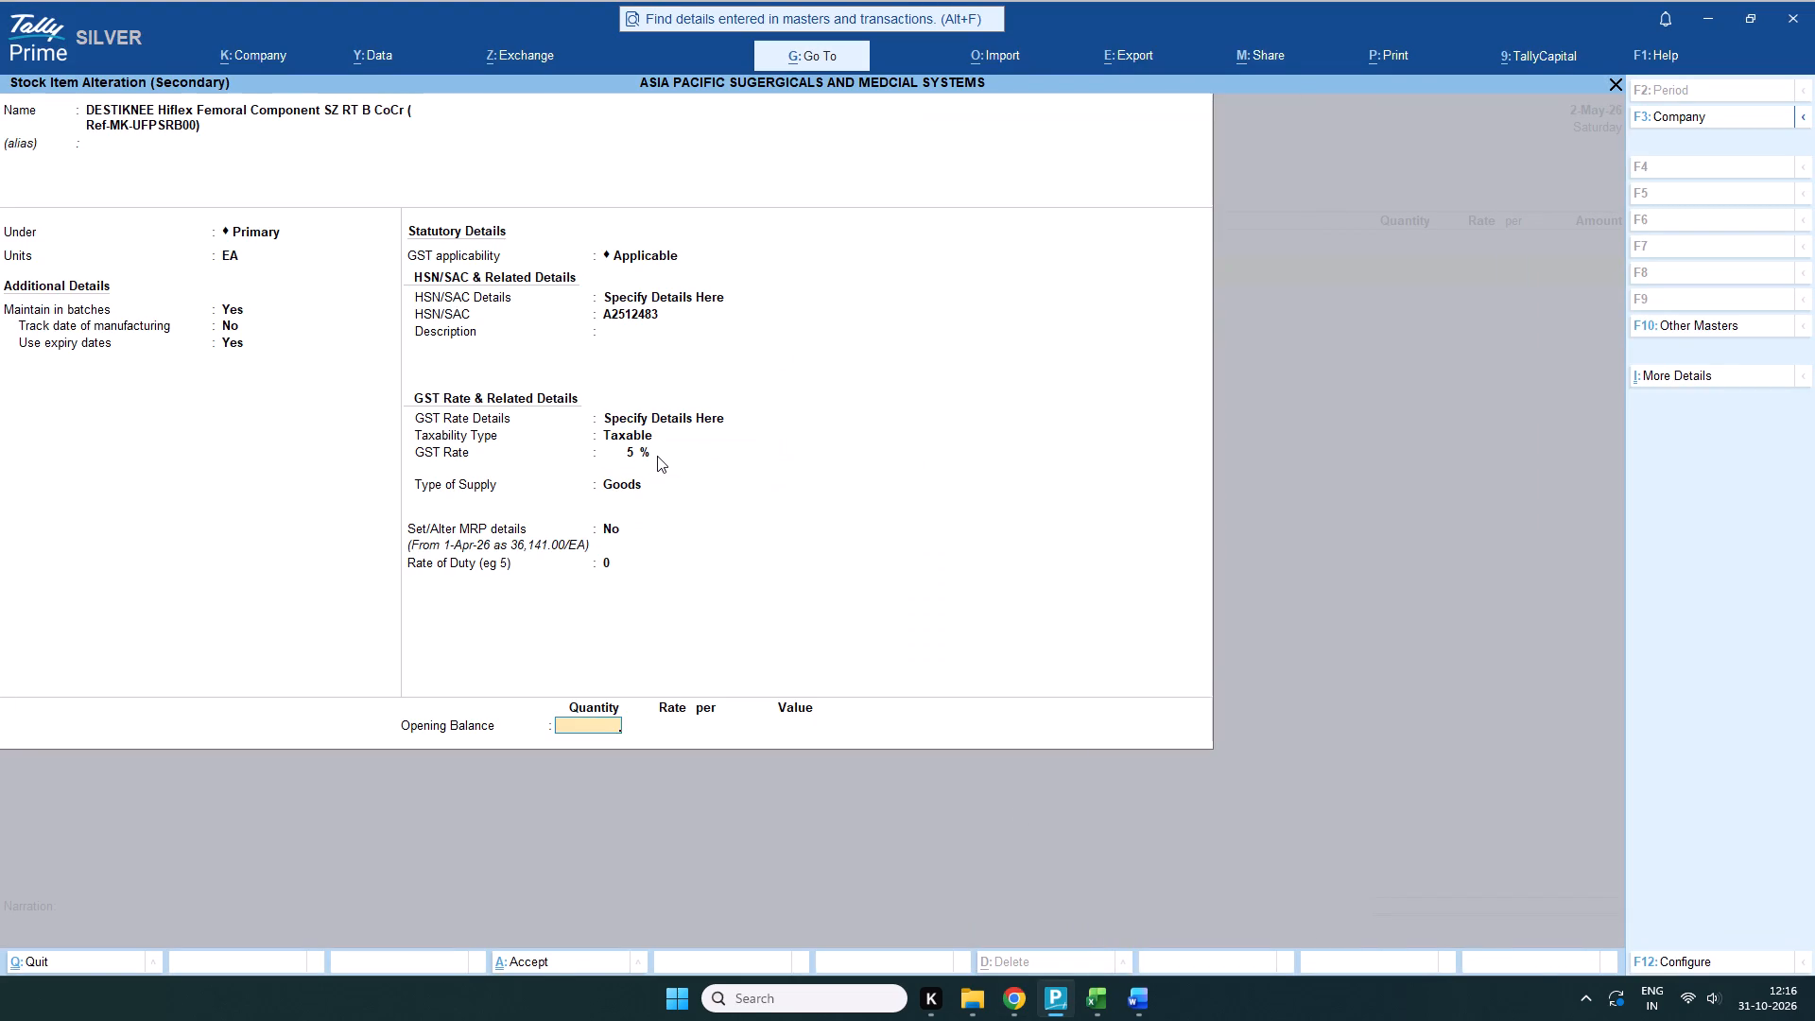
Save the stock item alteration for DESTIKNEE Hiflex Femoral Component SZ RT B CoCr, leaving the opening balance empty.
{"action": "key", "text": "Return"}
{"action": "key", "text": "Return"}
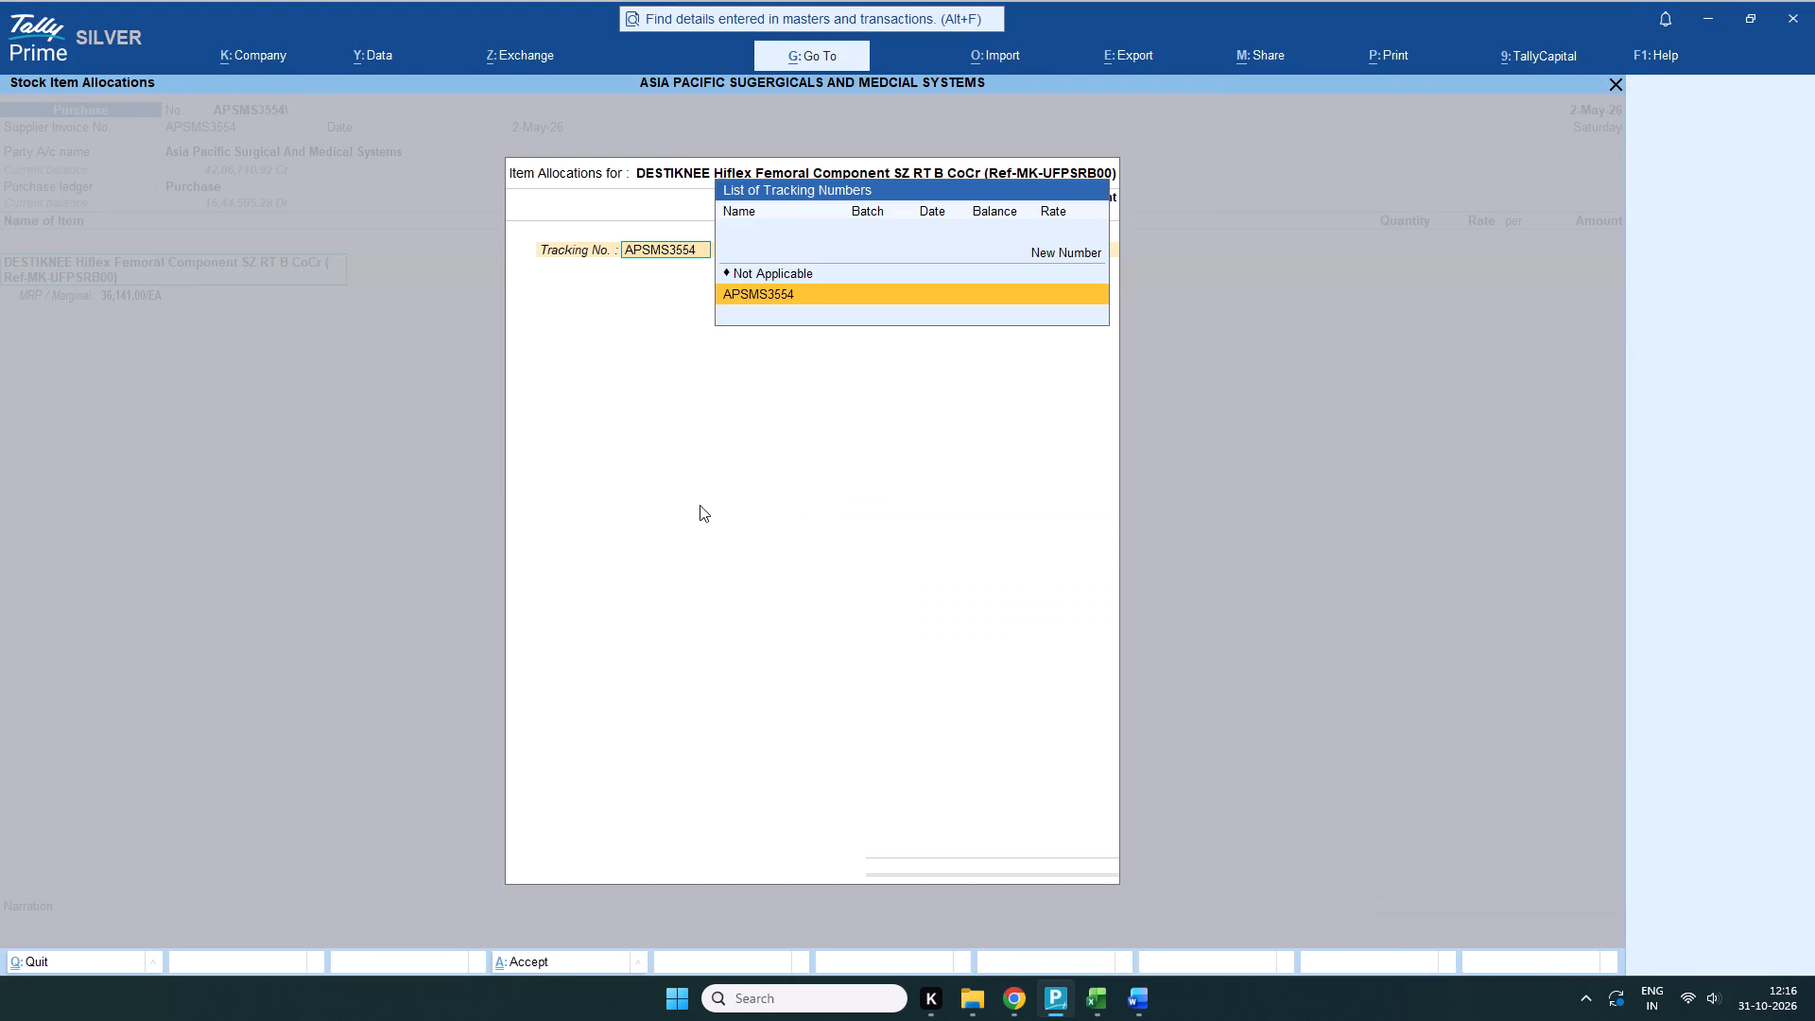
Allocate 1 EA of the femoral component to batch A2512483 at the rate of 14,001.00, with tracking number Not Applicable.
{"action": "scroll", "coordinate": [806, 308], "scroll_direction": "up", "scroll_amount": 1}
{"action": "left_click", "coordinate": [799, 275]}
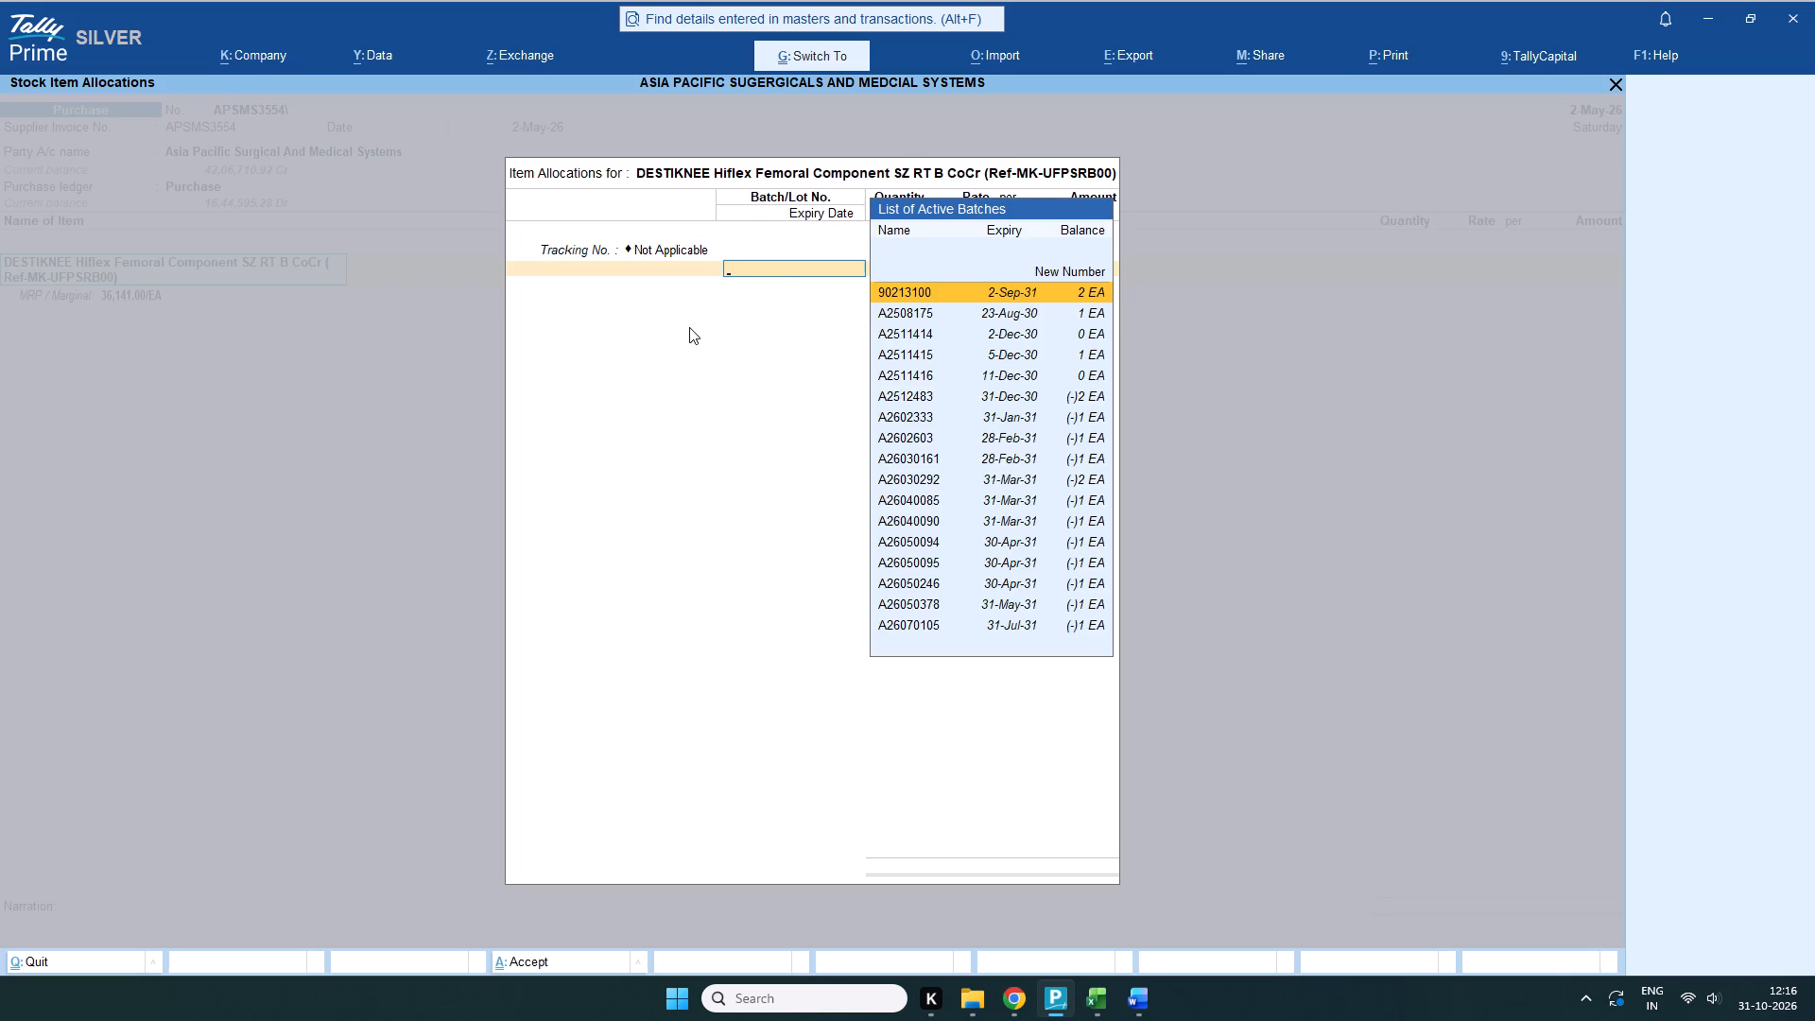
{"action": "key", "text": "ctrl+v"}
{"action": "key", "text": "Return"}
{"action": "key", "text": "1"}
{"action": "key", "text": "Return"}
{"action": "key", "text": "Return"}
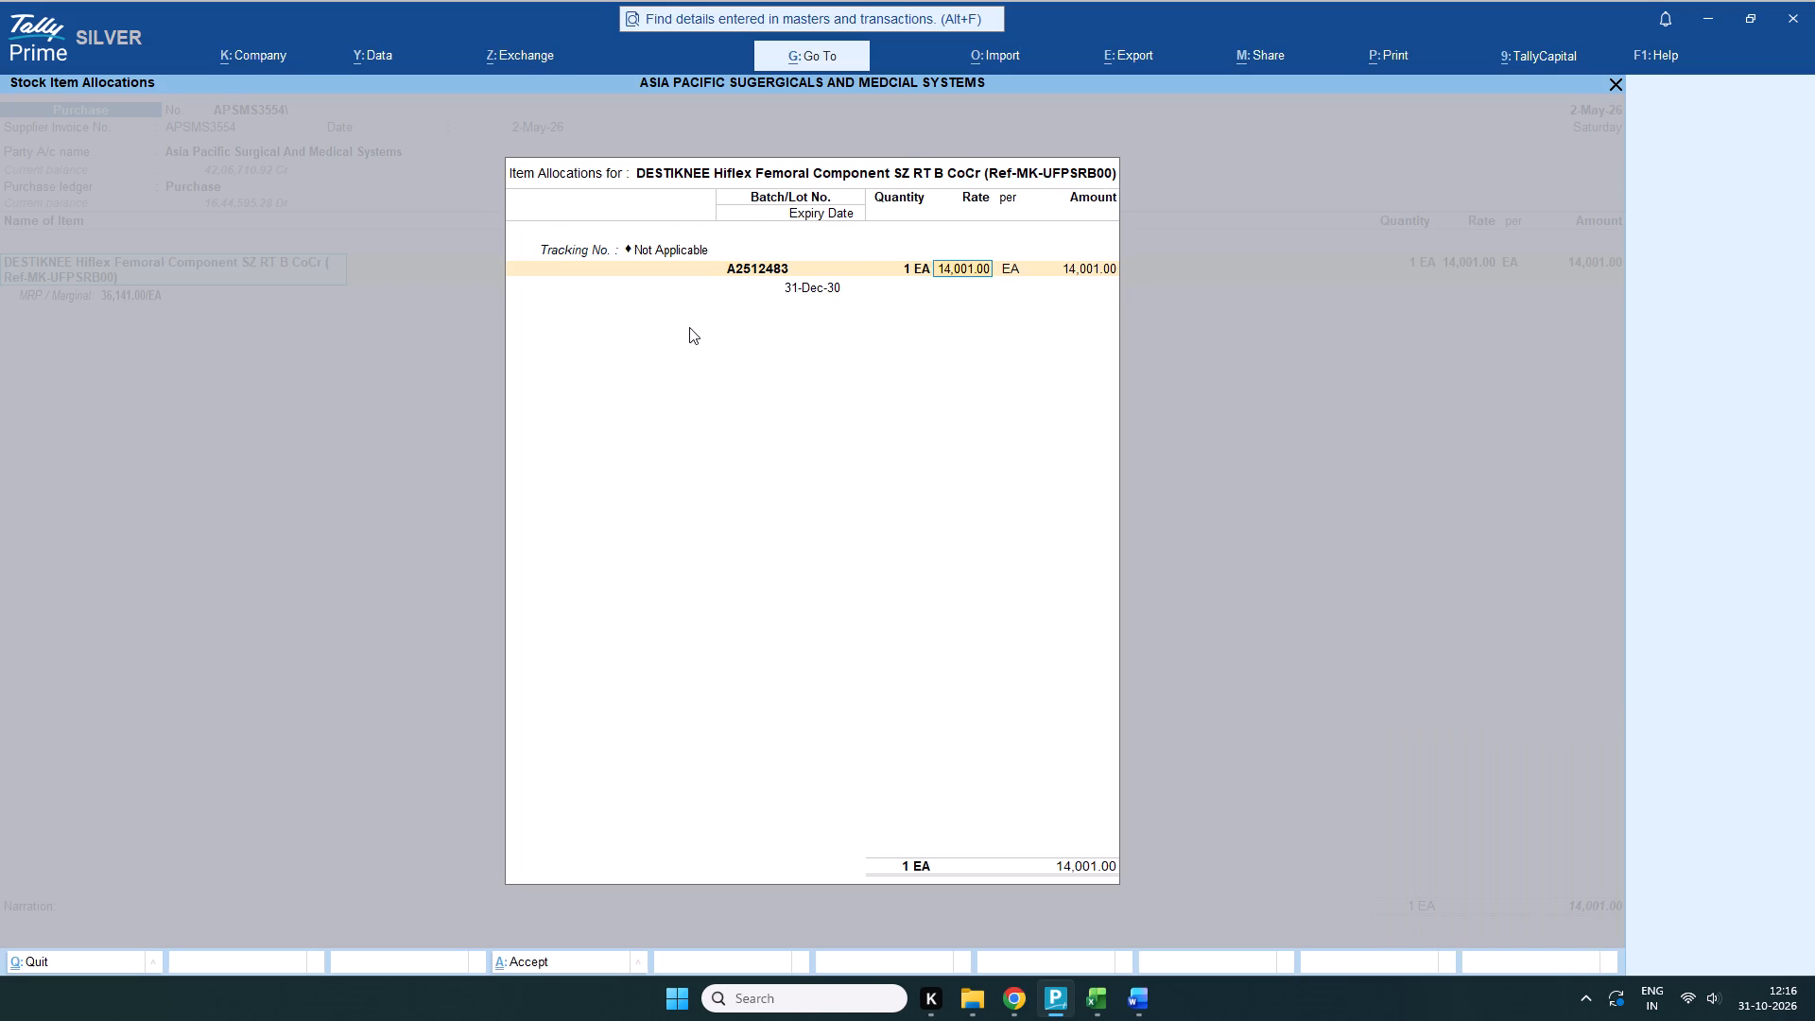
{"action": "key", "text": "Return"}
{"action": "key", "text": "Return"}
{"action": "key", "text": "Return"}
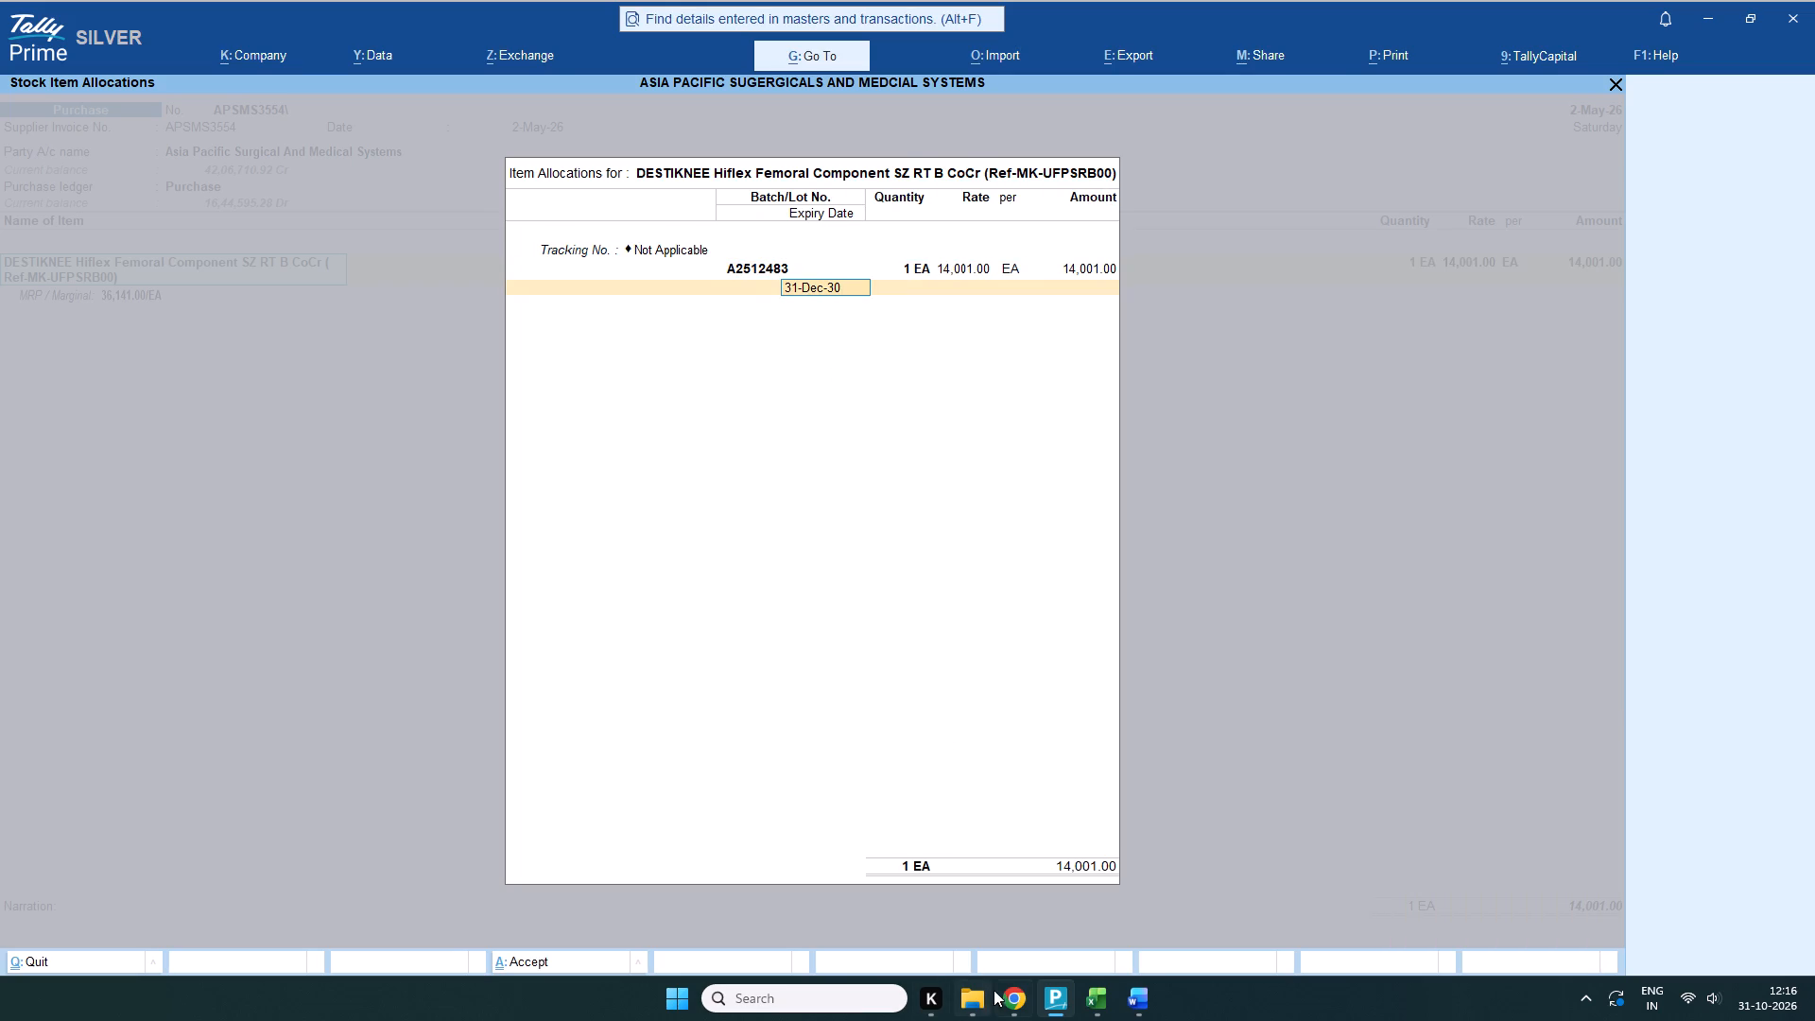
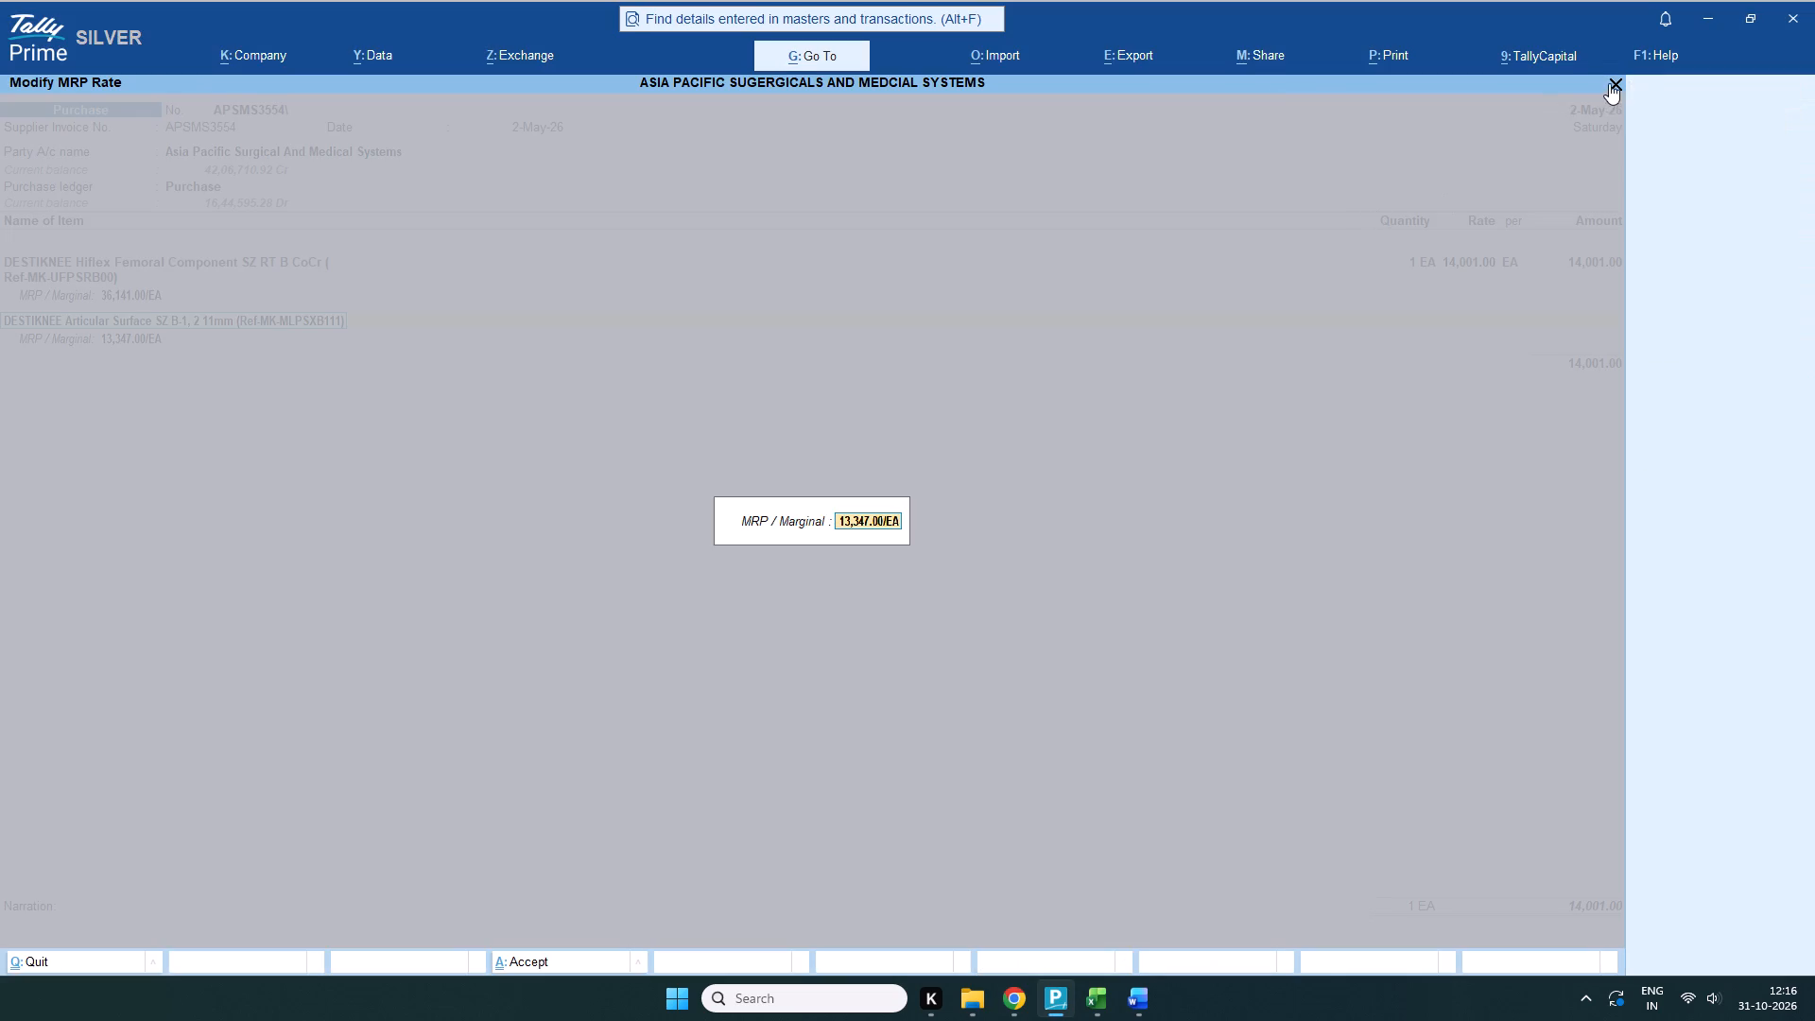
Leave the MRP entry and open the DESTIKNEE Articular Surface SZ B-1, 2 11mm item for alteration, advancing to its statutory details.
{"action": "left_click", "coordinate": [1609, 82]}
{"action": "key", "text": "ctrl+Return"}
{"action": "key", "text": "Return"}
{"action": "key", "text": "Return"}
{"action": "key", "text": "Return"}
{"action": "key", "text": "Return"}
{"action": "key", "text": "Return"}
{"action": "key", "text": "Return"}
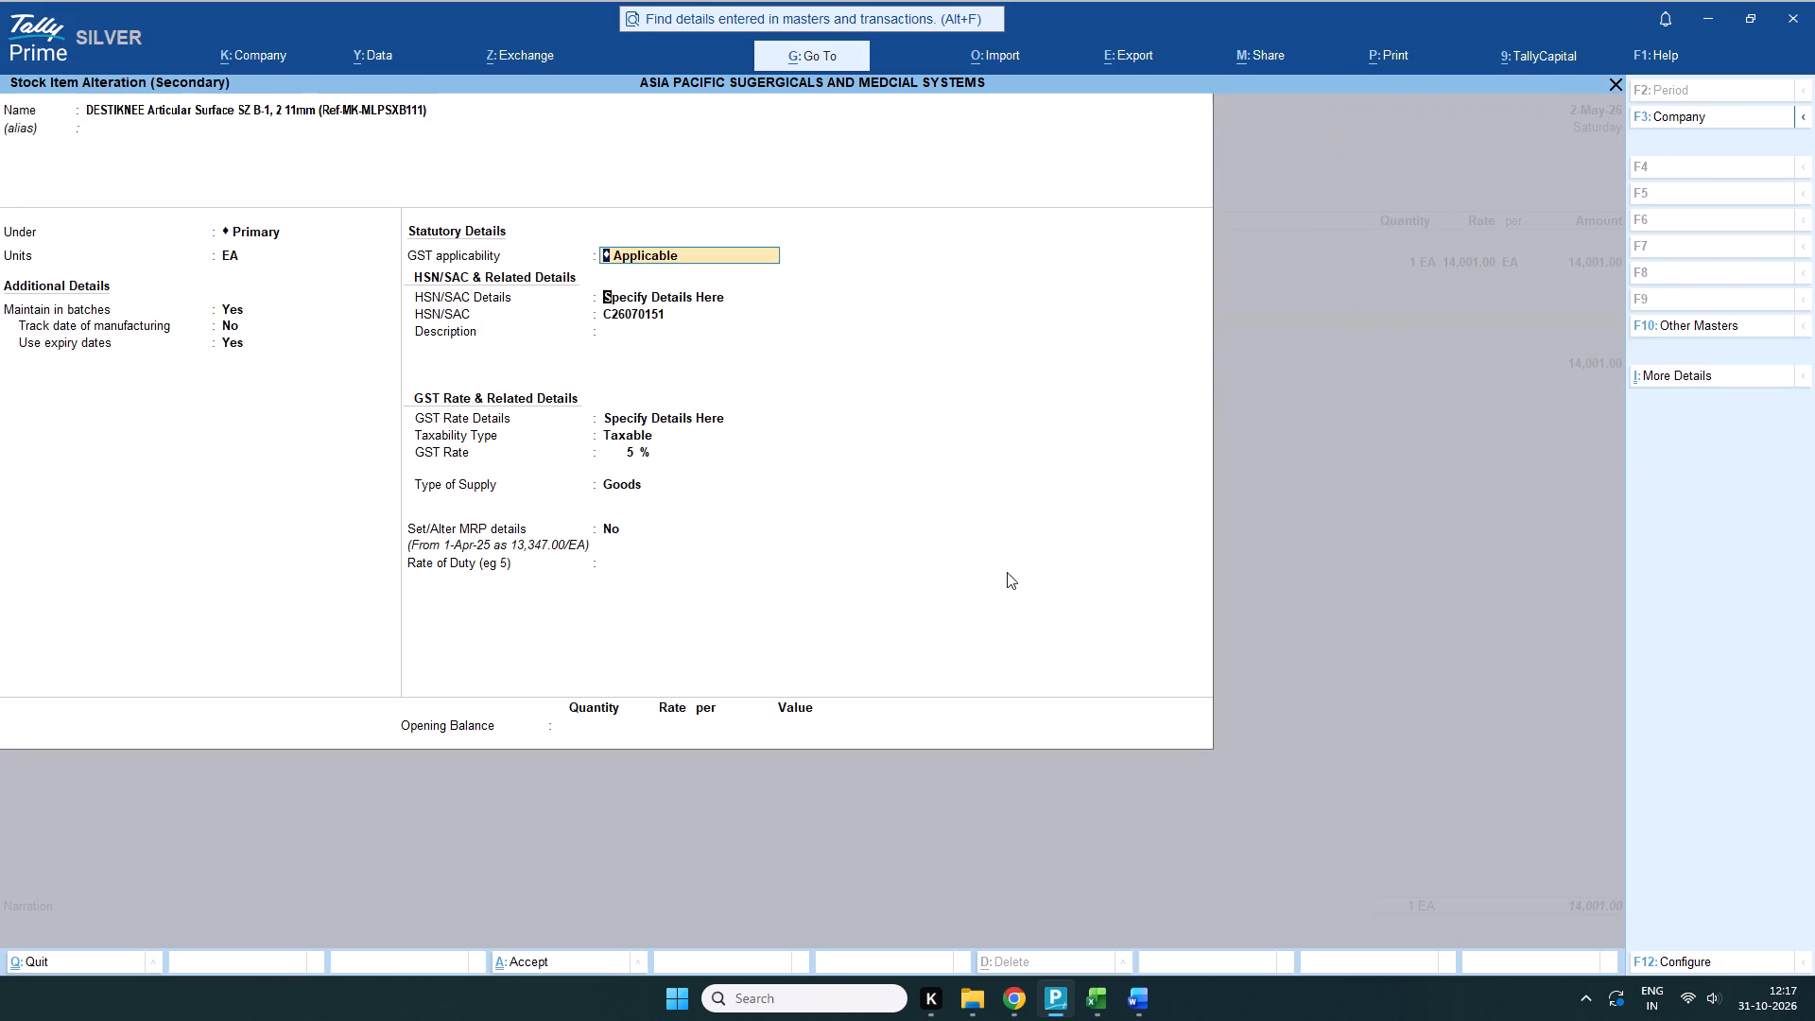
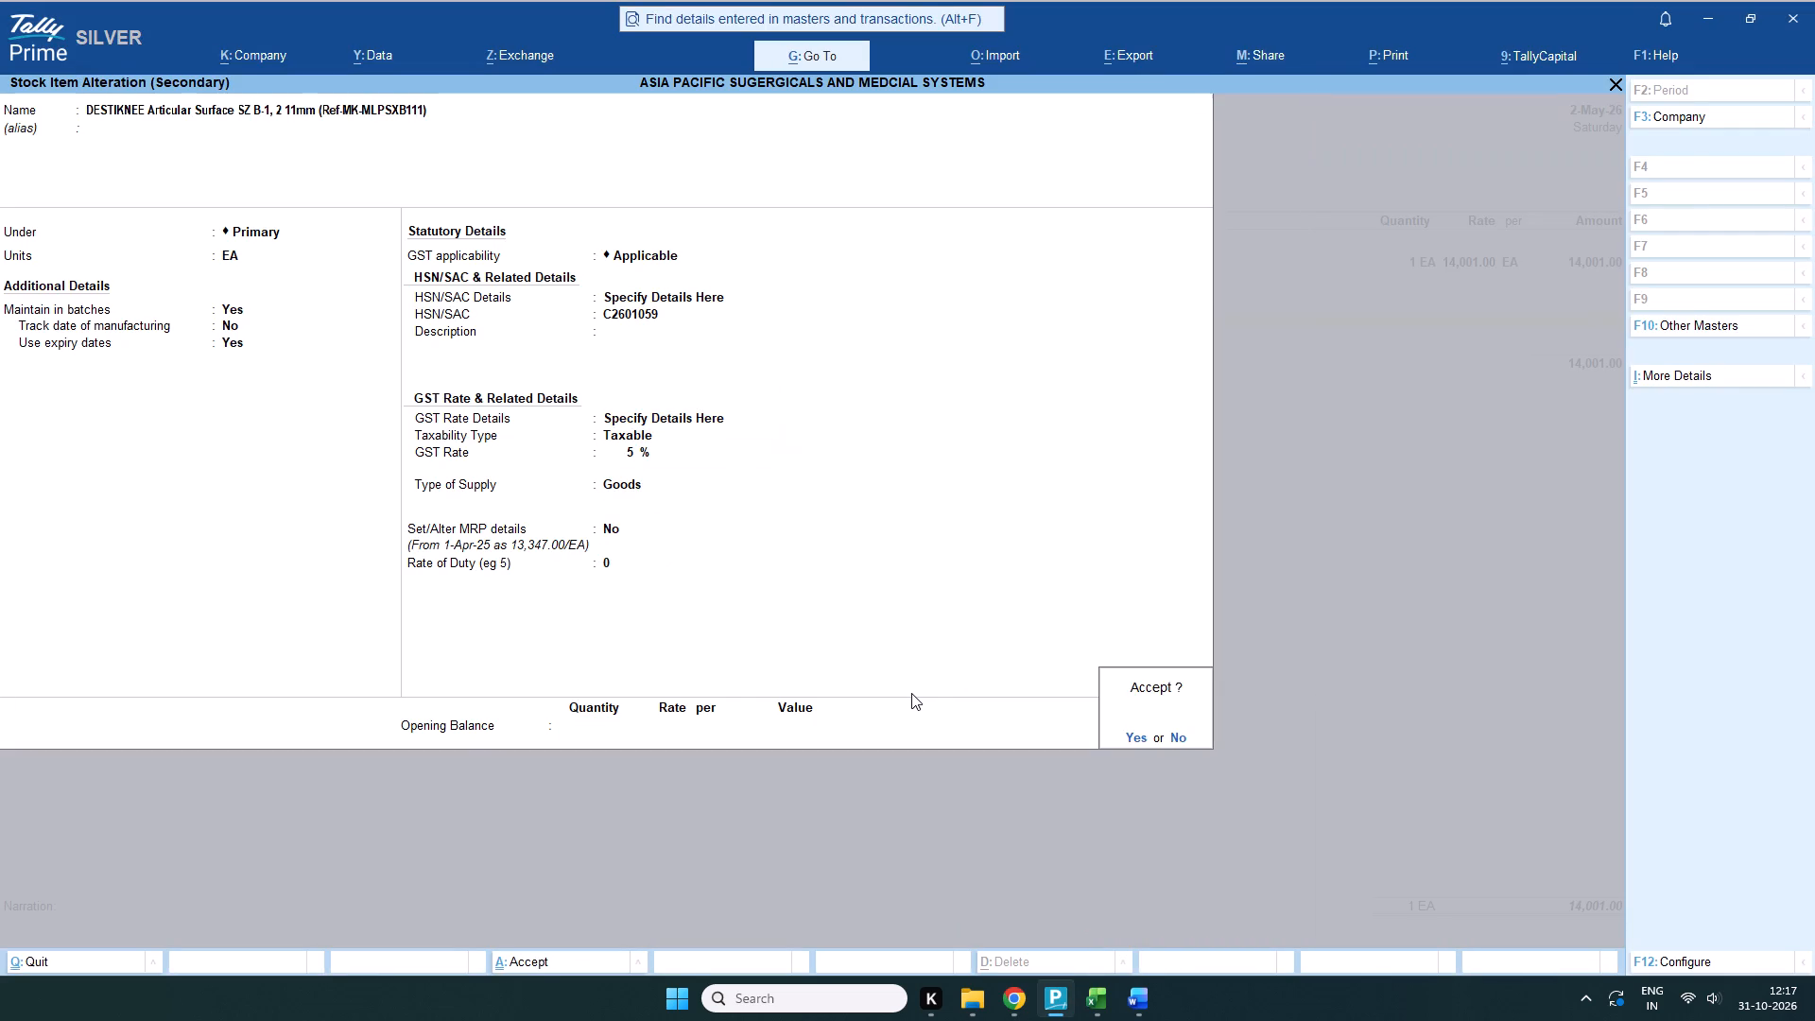
Save the stock item alteration for DESTIKNEE Articular Surface SZ B-1, 2 11mm.
{"action": "key", "text": "Return"}
Allocate 1 EA of the DESTIKNEE Articular Surface to batch C2601059 at rate 4,678.00, with the tracking number Not Applicable.
{"action": "key", "text": "Return"}
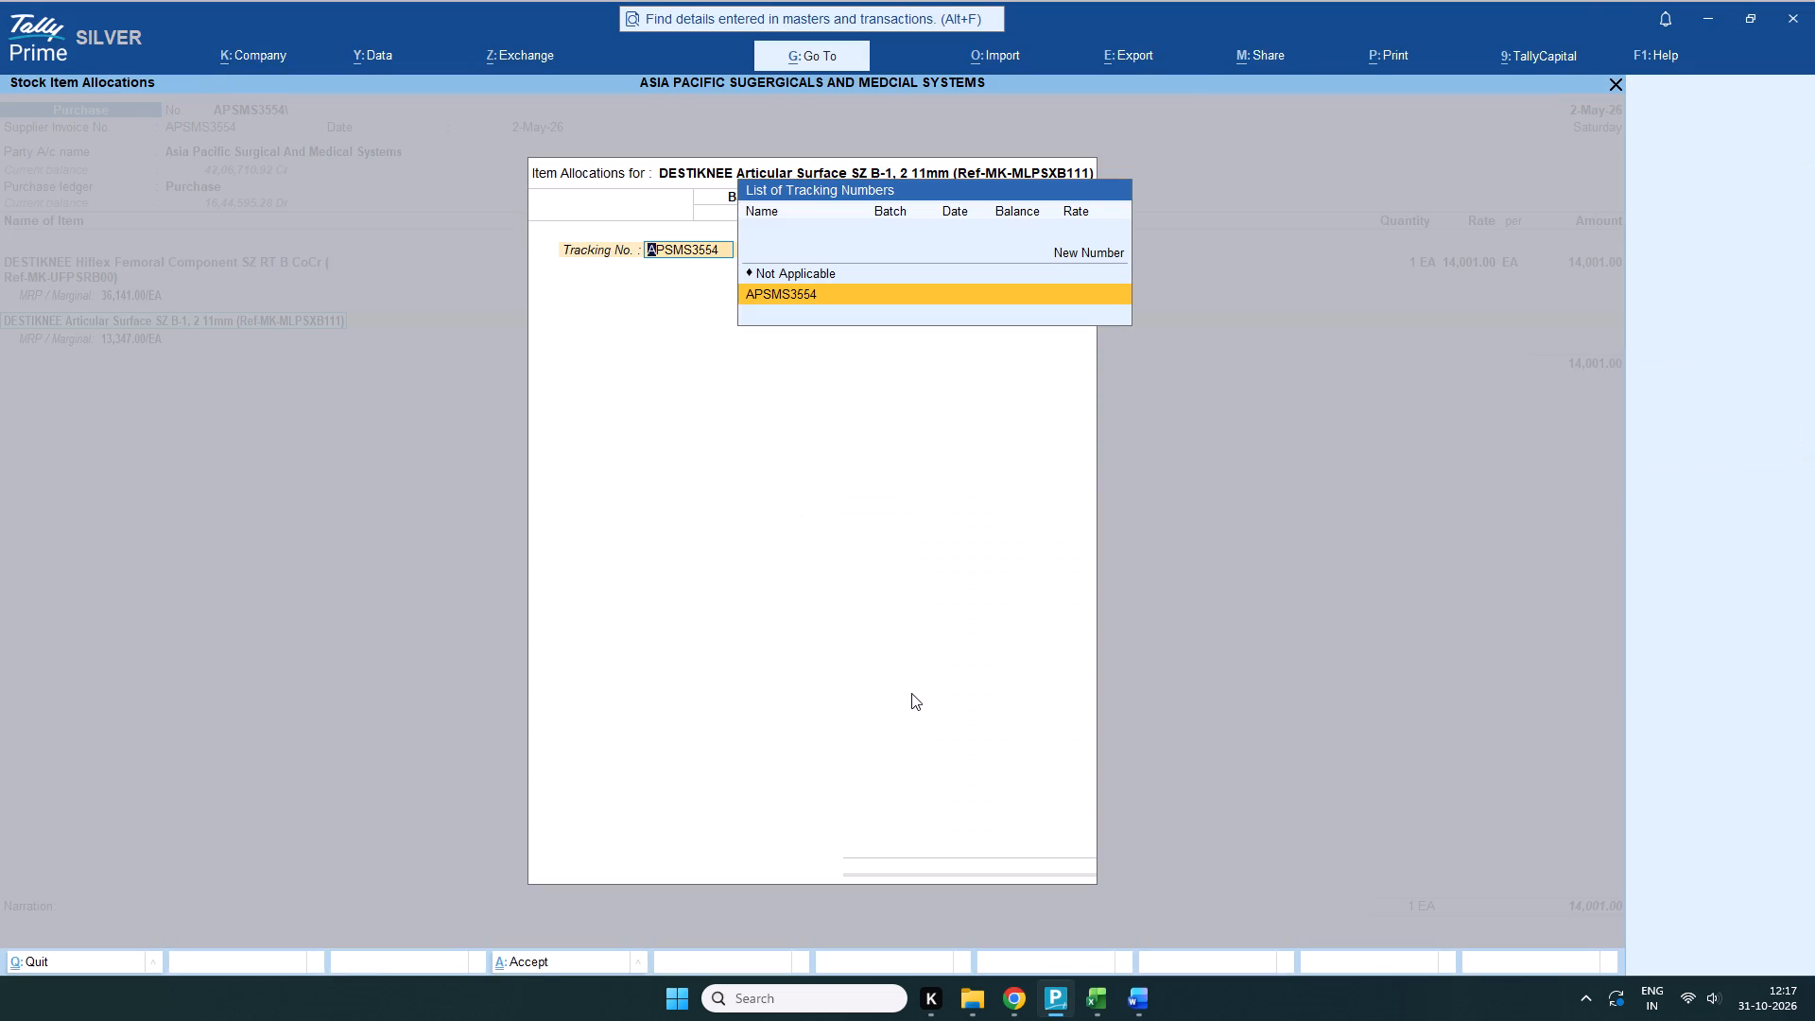
{"action": "scroll", "coordinate": [823, 512], "scroll_direction": "up", "scroll_amount": 2}
{"action": "scroll", "coordinate": [850, 320], "scroll_direction": "down", "scroll_amount": 1}
{"action": "left_click", "coordinate": [830, 268]}
{"action": "key", "text": "ctrl+v"}
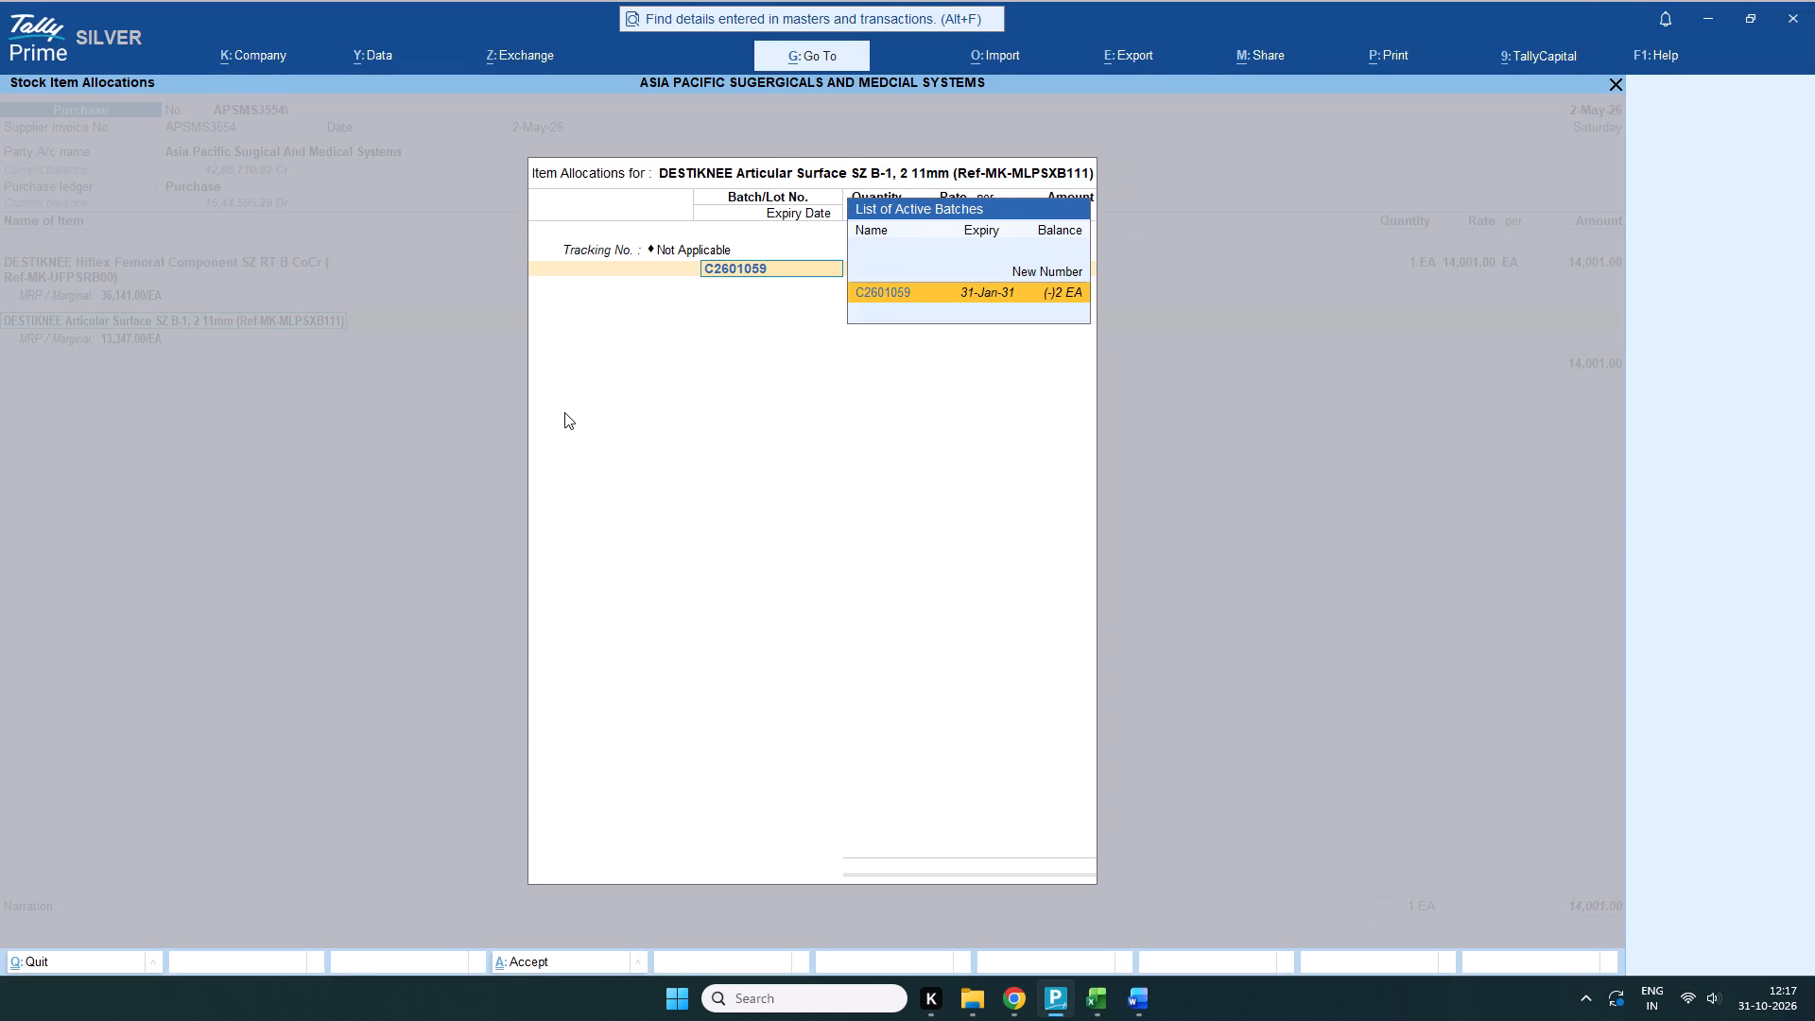
{"action": "key", "text": "Return"}
{"action": "key", "text": "1"}
{"action": "key", "text": "Return"}
{"action": "key", "text": "Return"}
{"action": "key", "text": "Return"}
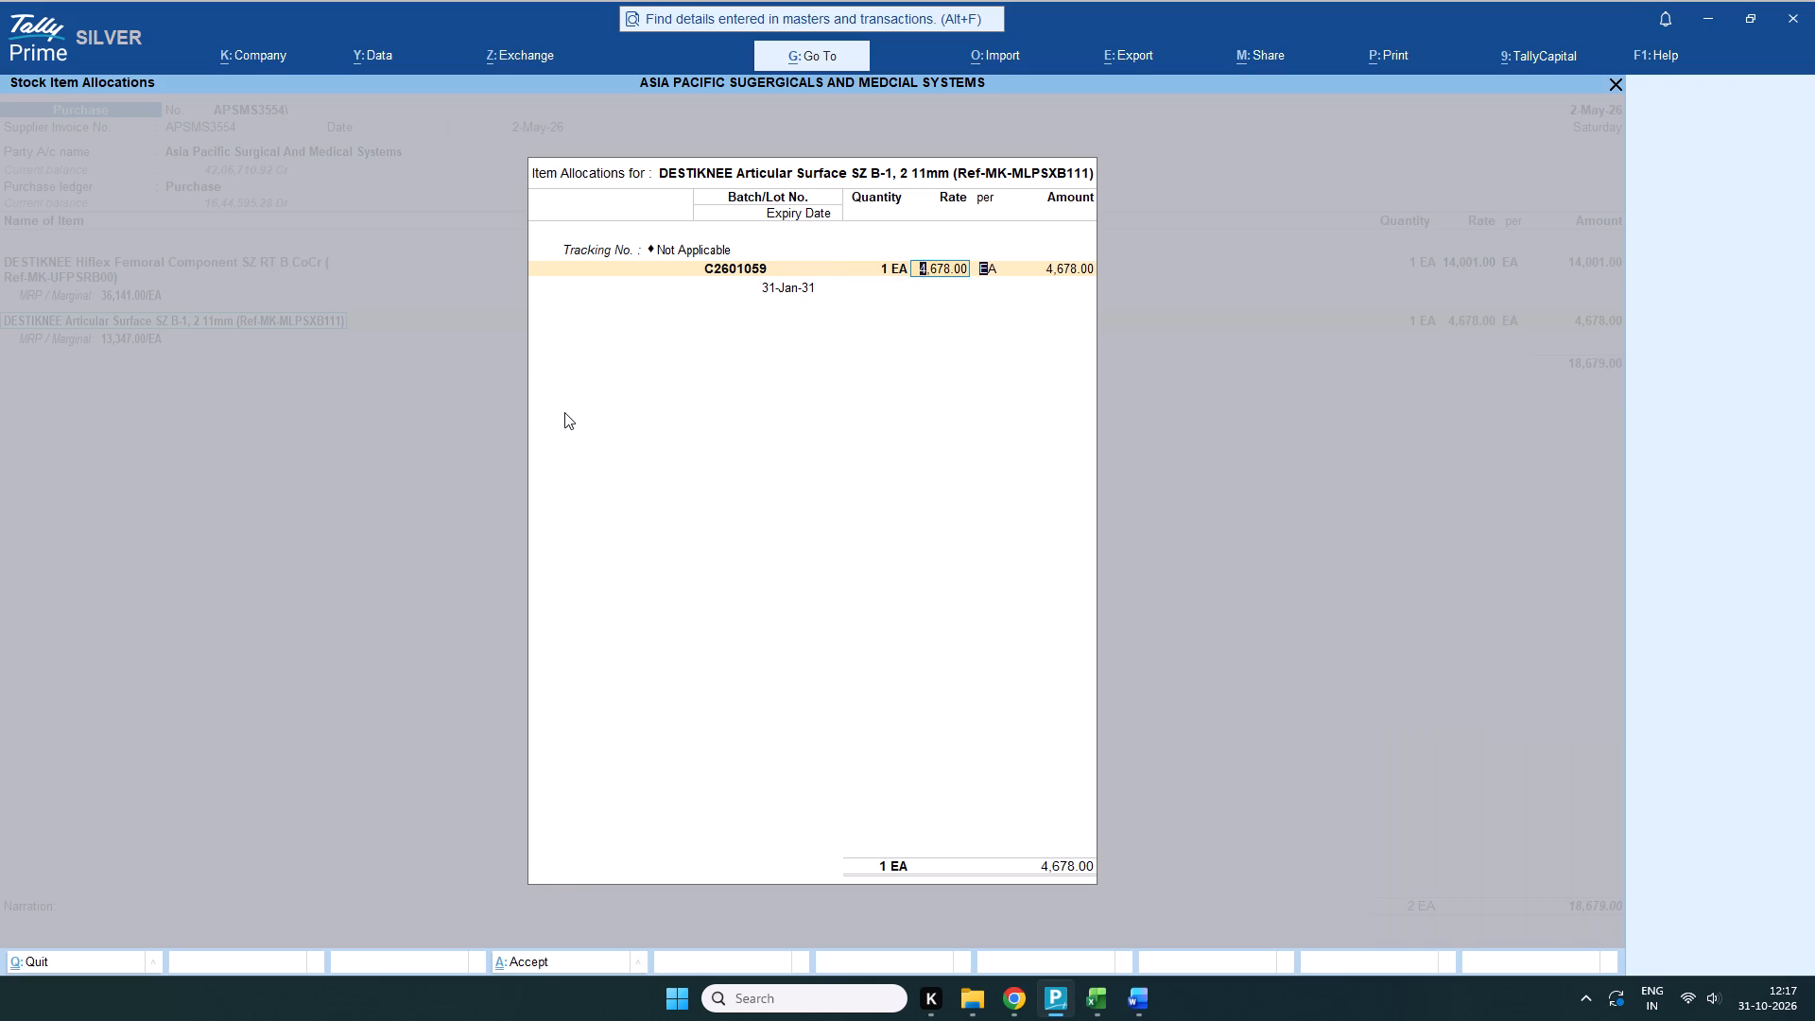
{"action": "key", "text": "Return"}
{"action": "key", "text": "Return"}
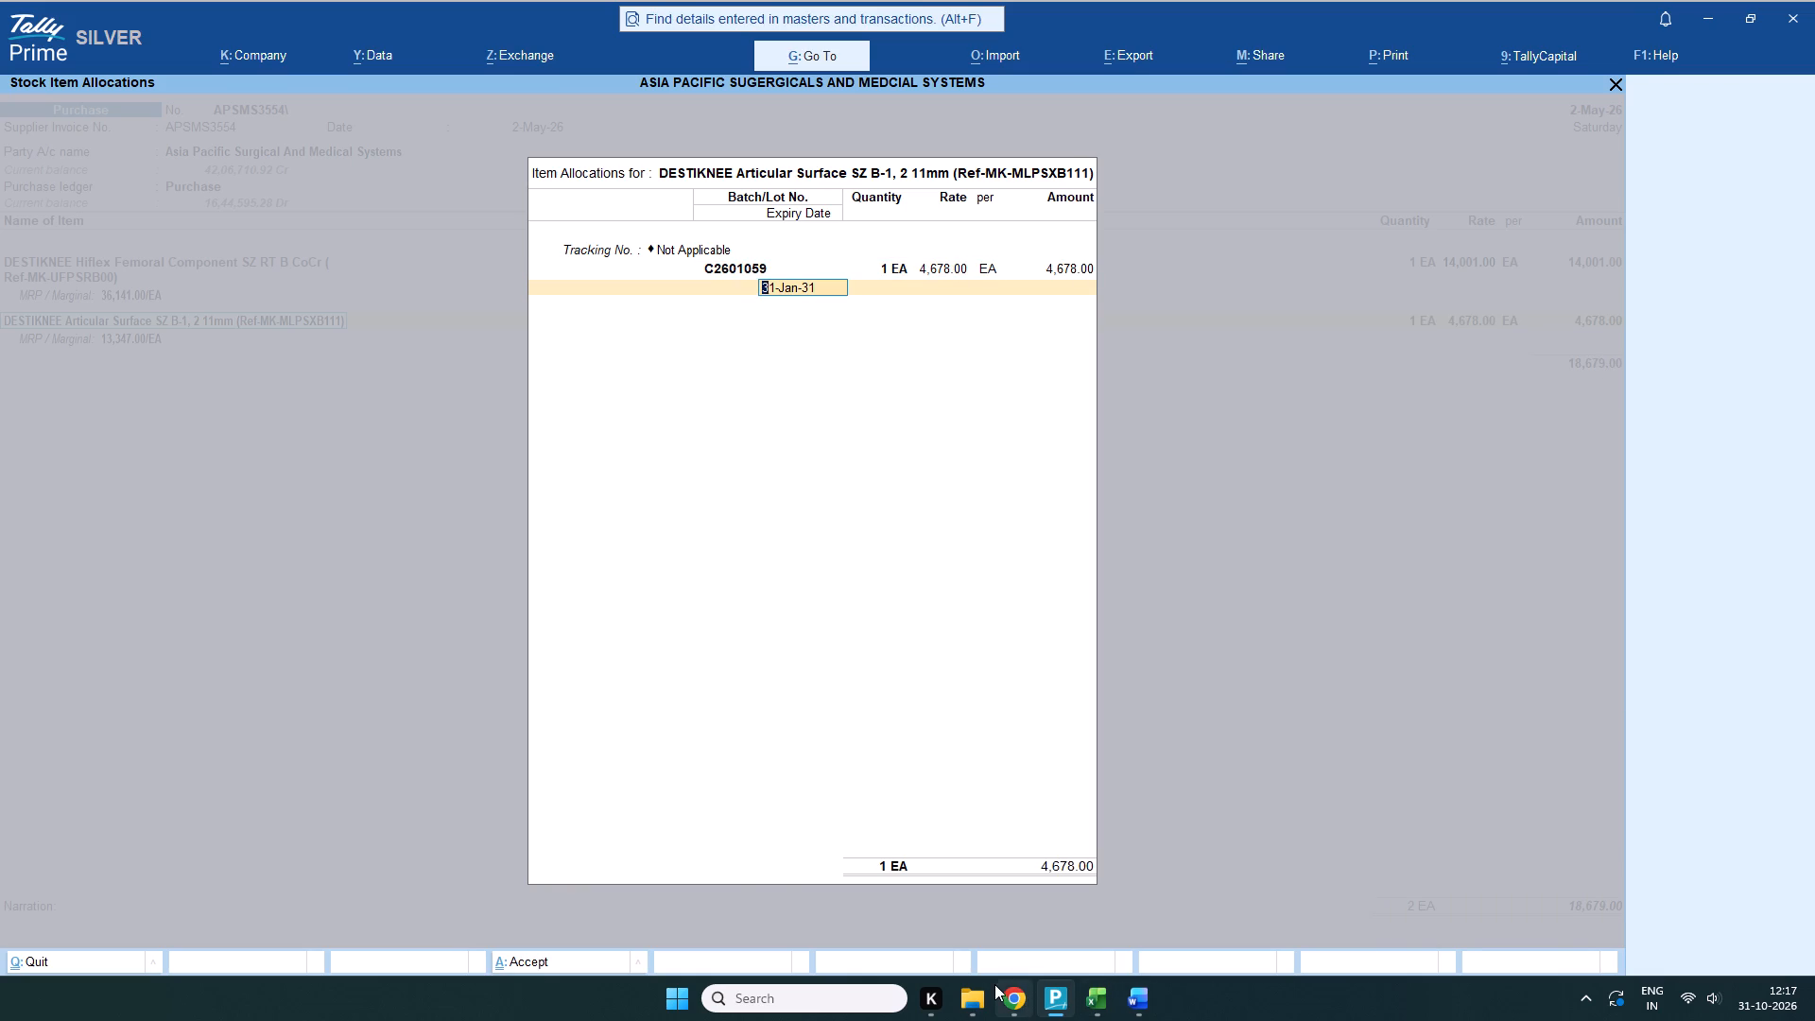
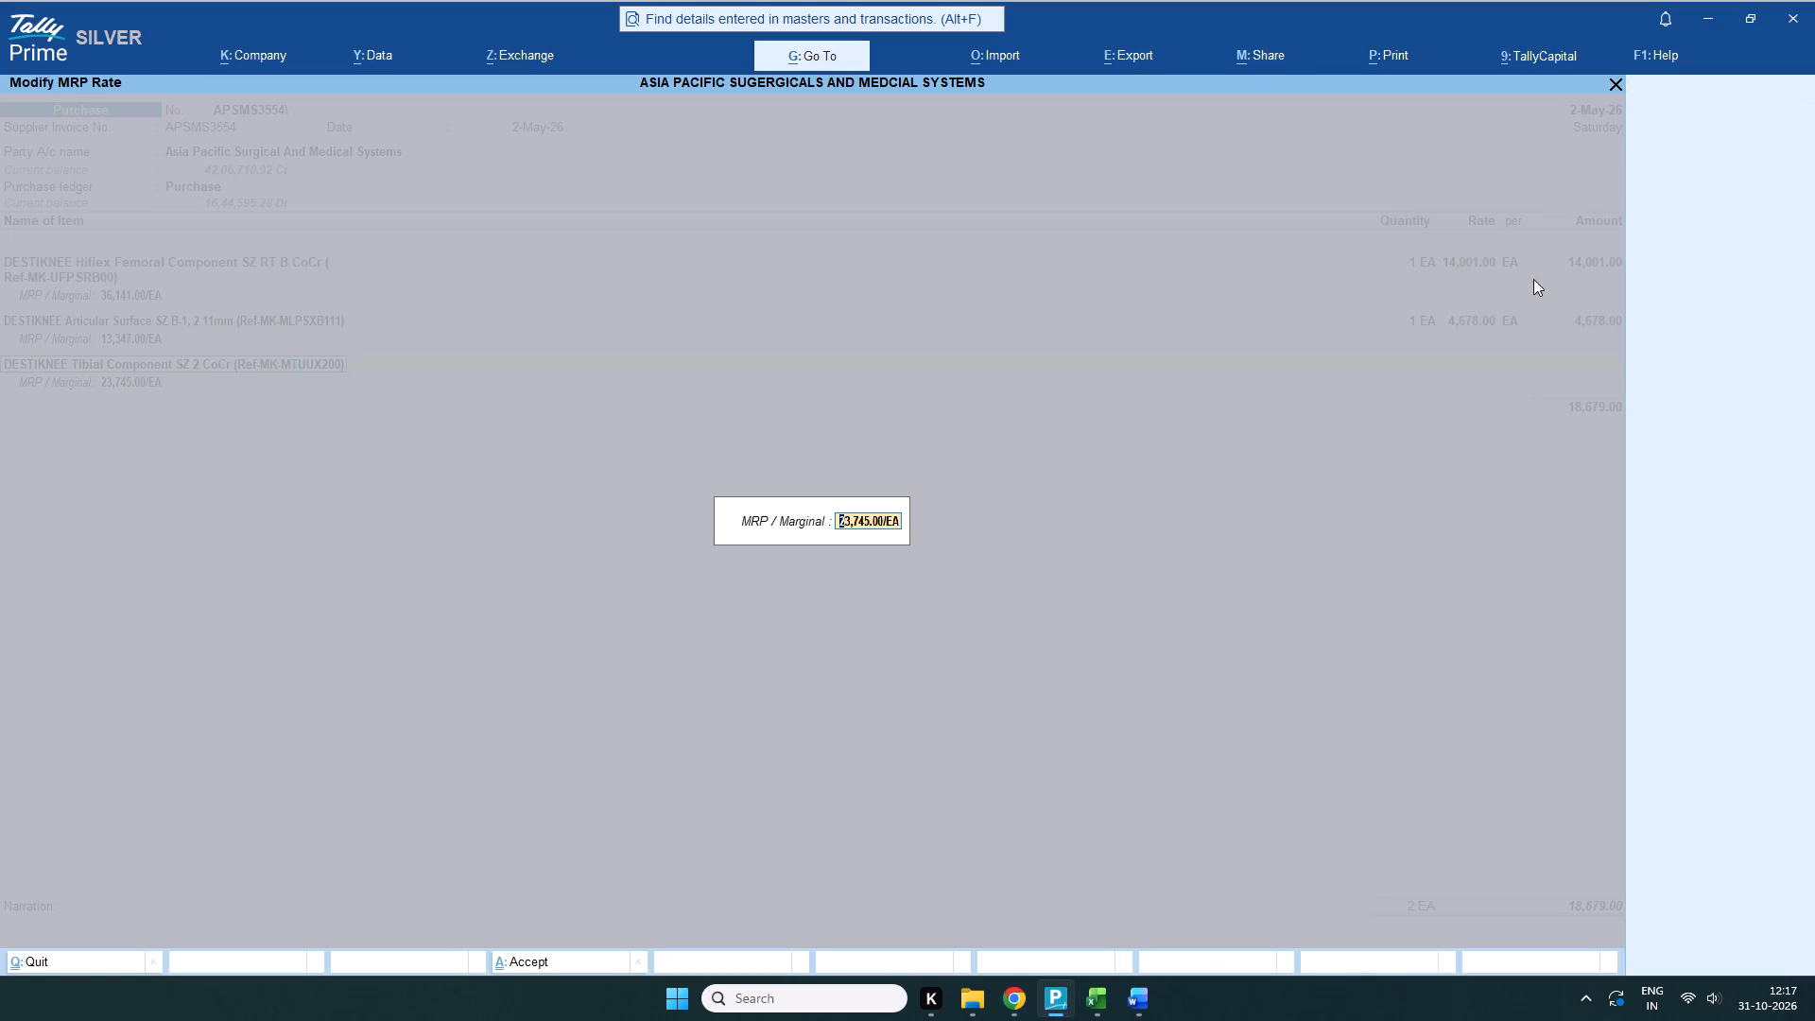
Open the stock item DESTIKNEE Tibial Component SZ 2 CoCr (Ref-MK-MTUUX200) for alteration from the purchase entry and go to its HSN/SAC code.
{"action": "left_click", "coordinate": [1608, 88]}
{"action": "key", "text": "ctrl+Return"}
{"action": "key", "text": "Return"}
{"action": "key", "text": "Return"}
{"action": "key", "text": "Return"}
{"action": "key", "text": "Return"}
{"action": "key", "text": "Return"}
{"action": "key", "text": "Return"}
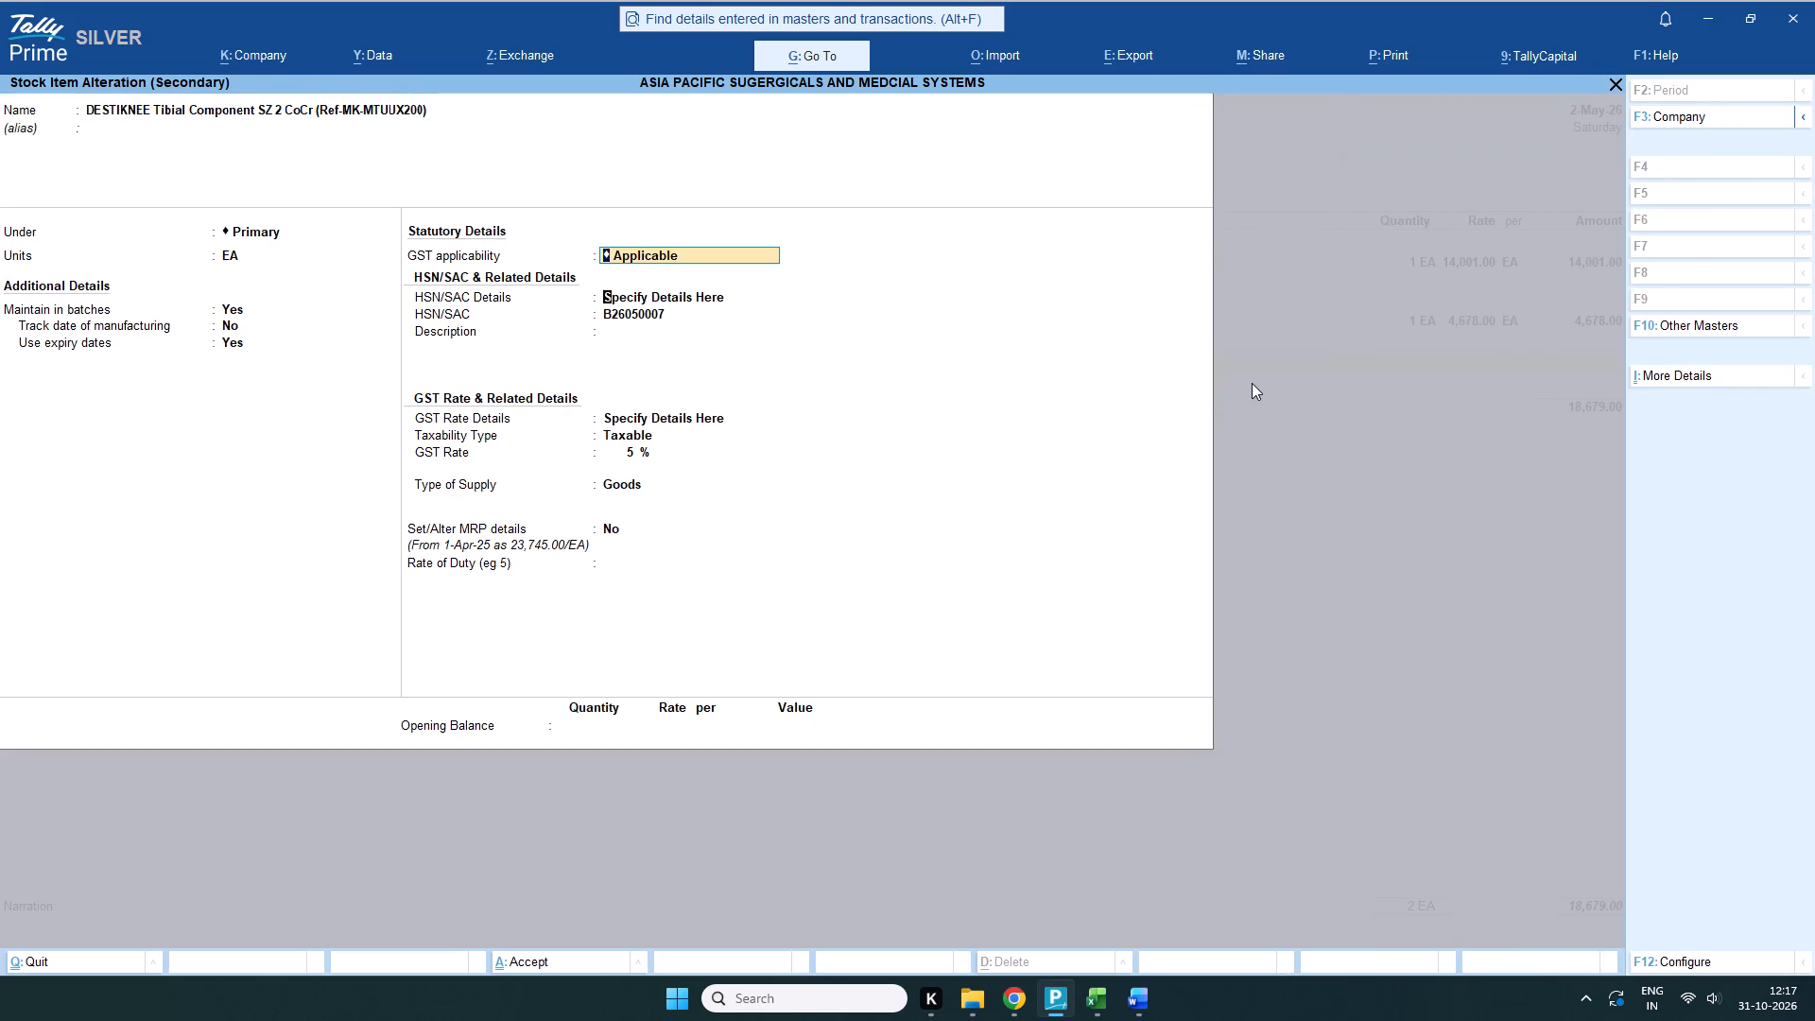
{"action": "key", "text": "Return"}
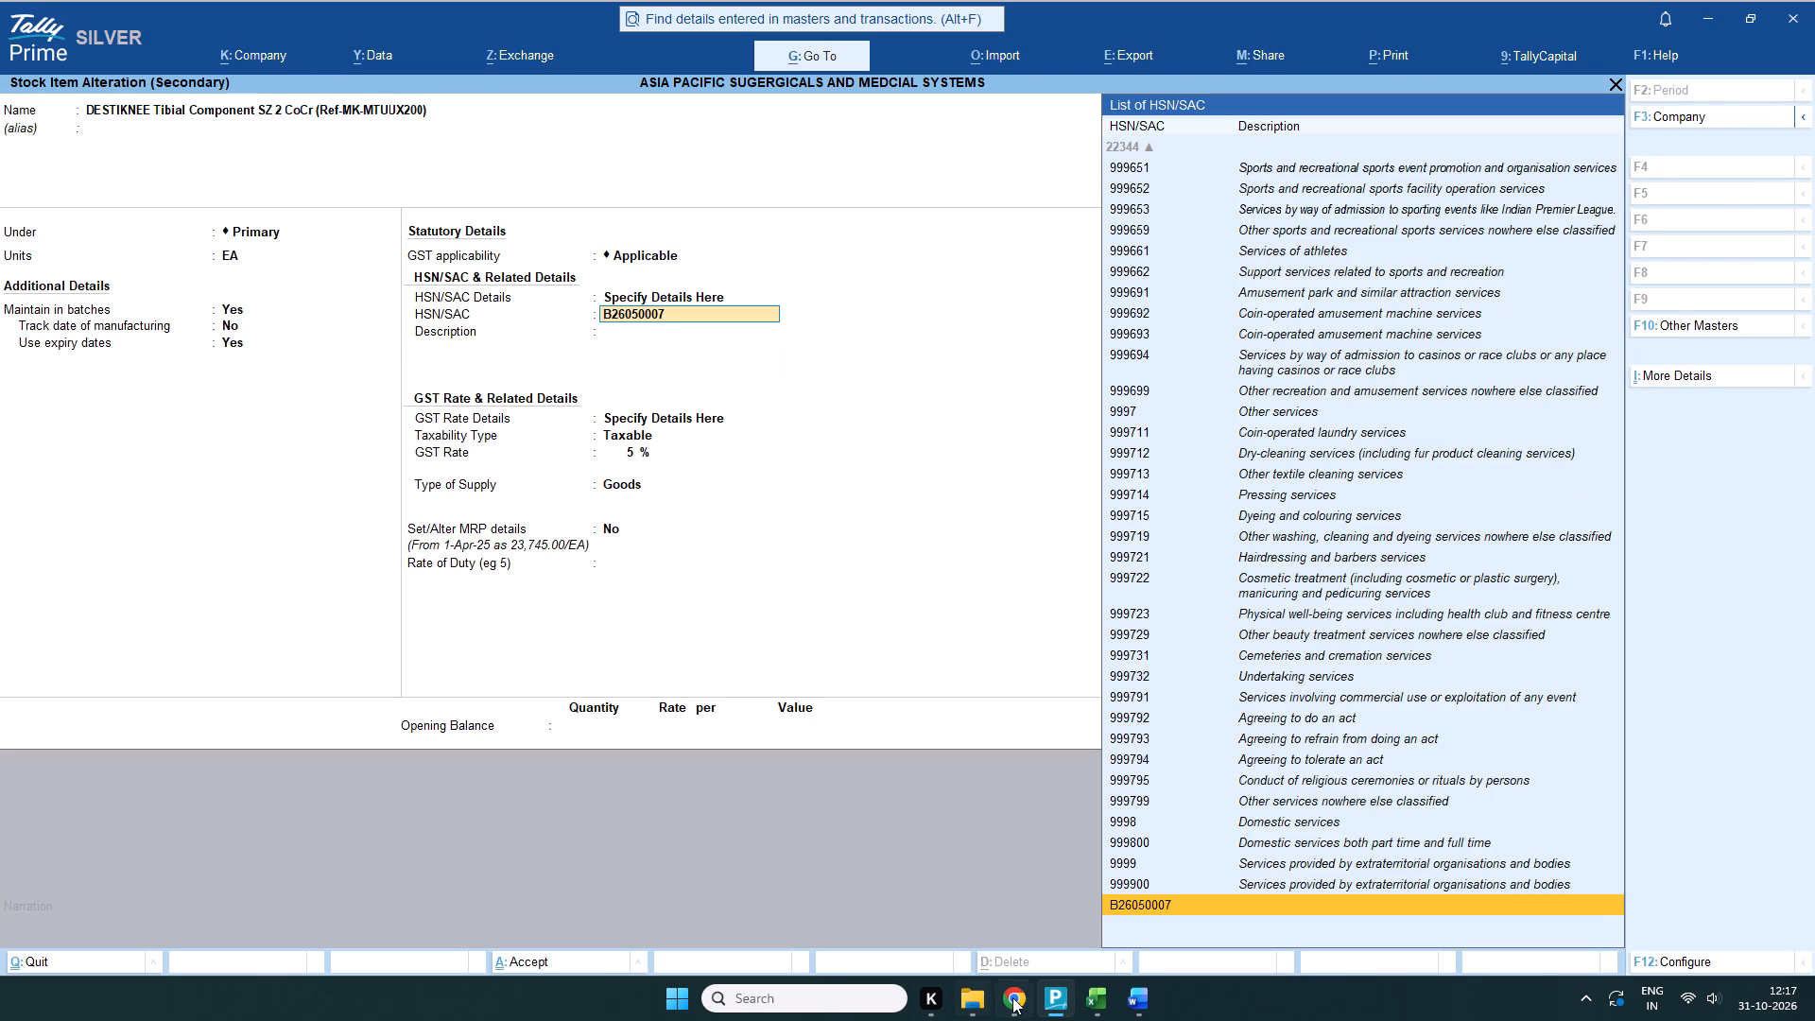
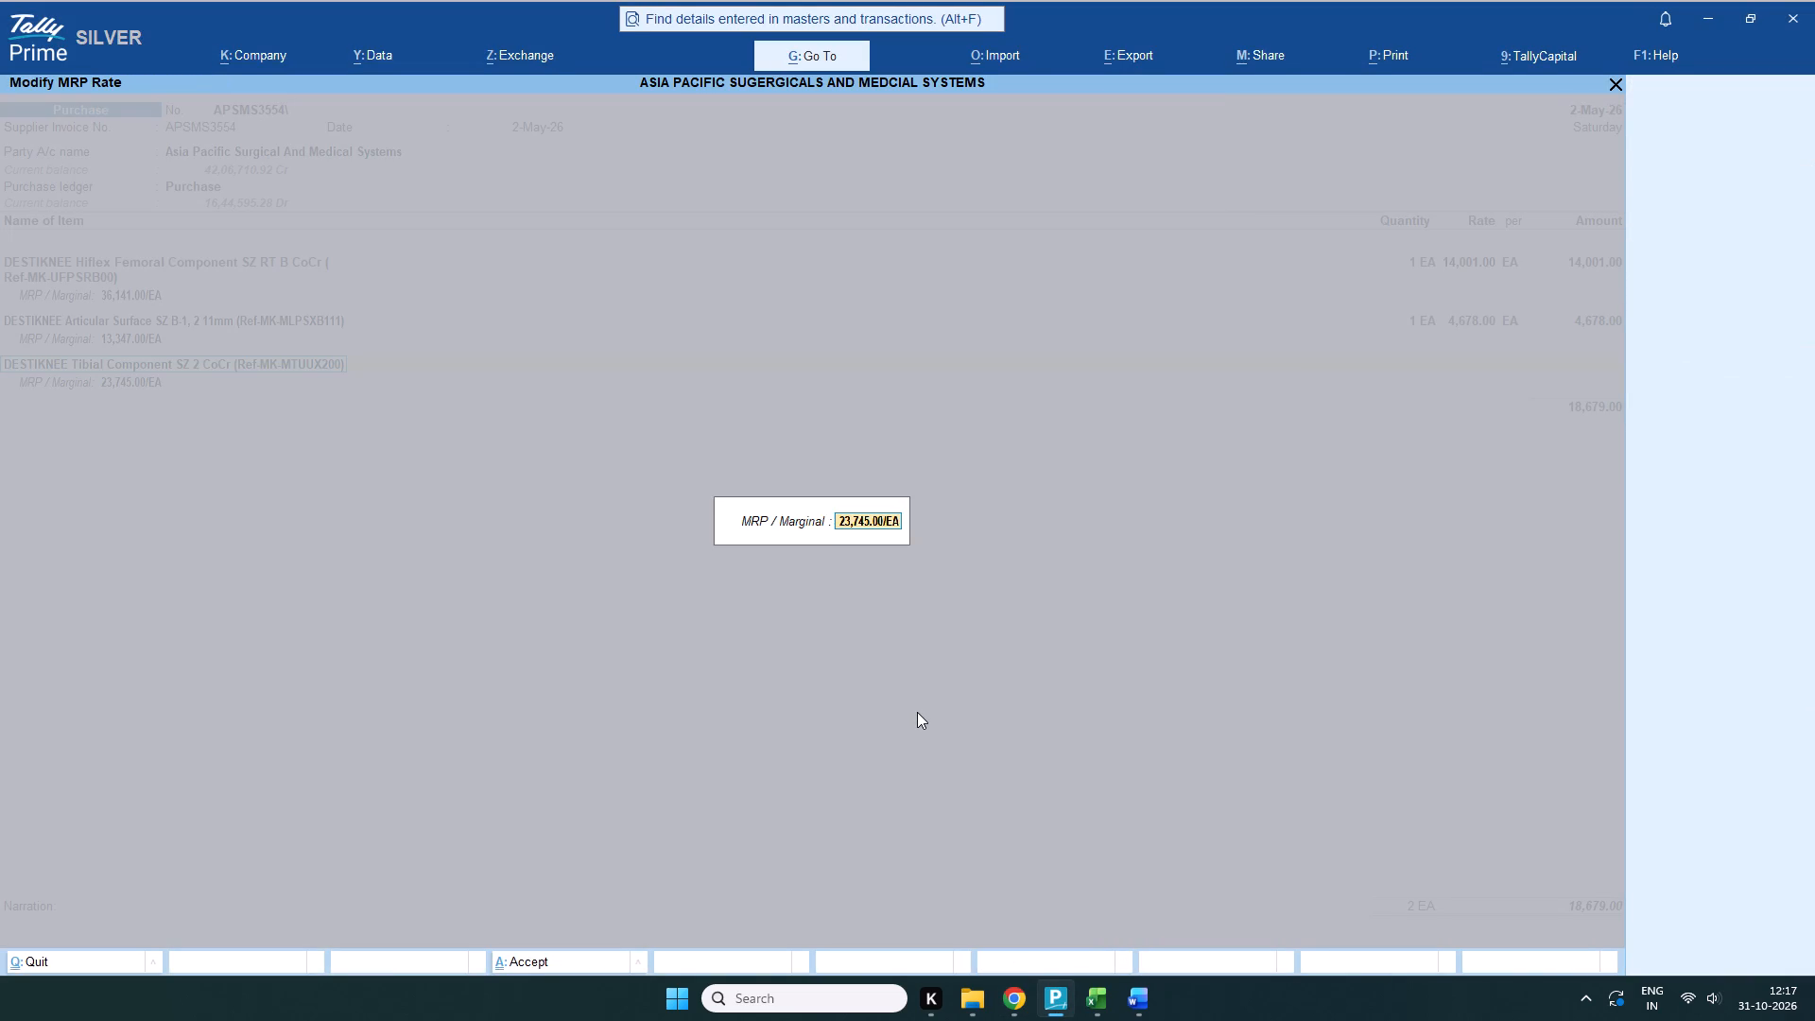
Allocate the DESTIKNEE Tibial Component SZ 2 CoCr line to tracking number Not Applicable and batch B2601131, with quantity 1 EA at rate 8,321.00.
{"action": "key", "text": "Return"}
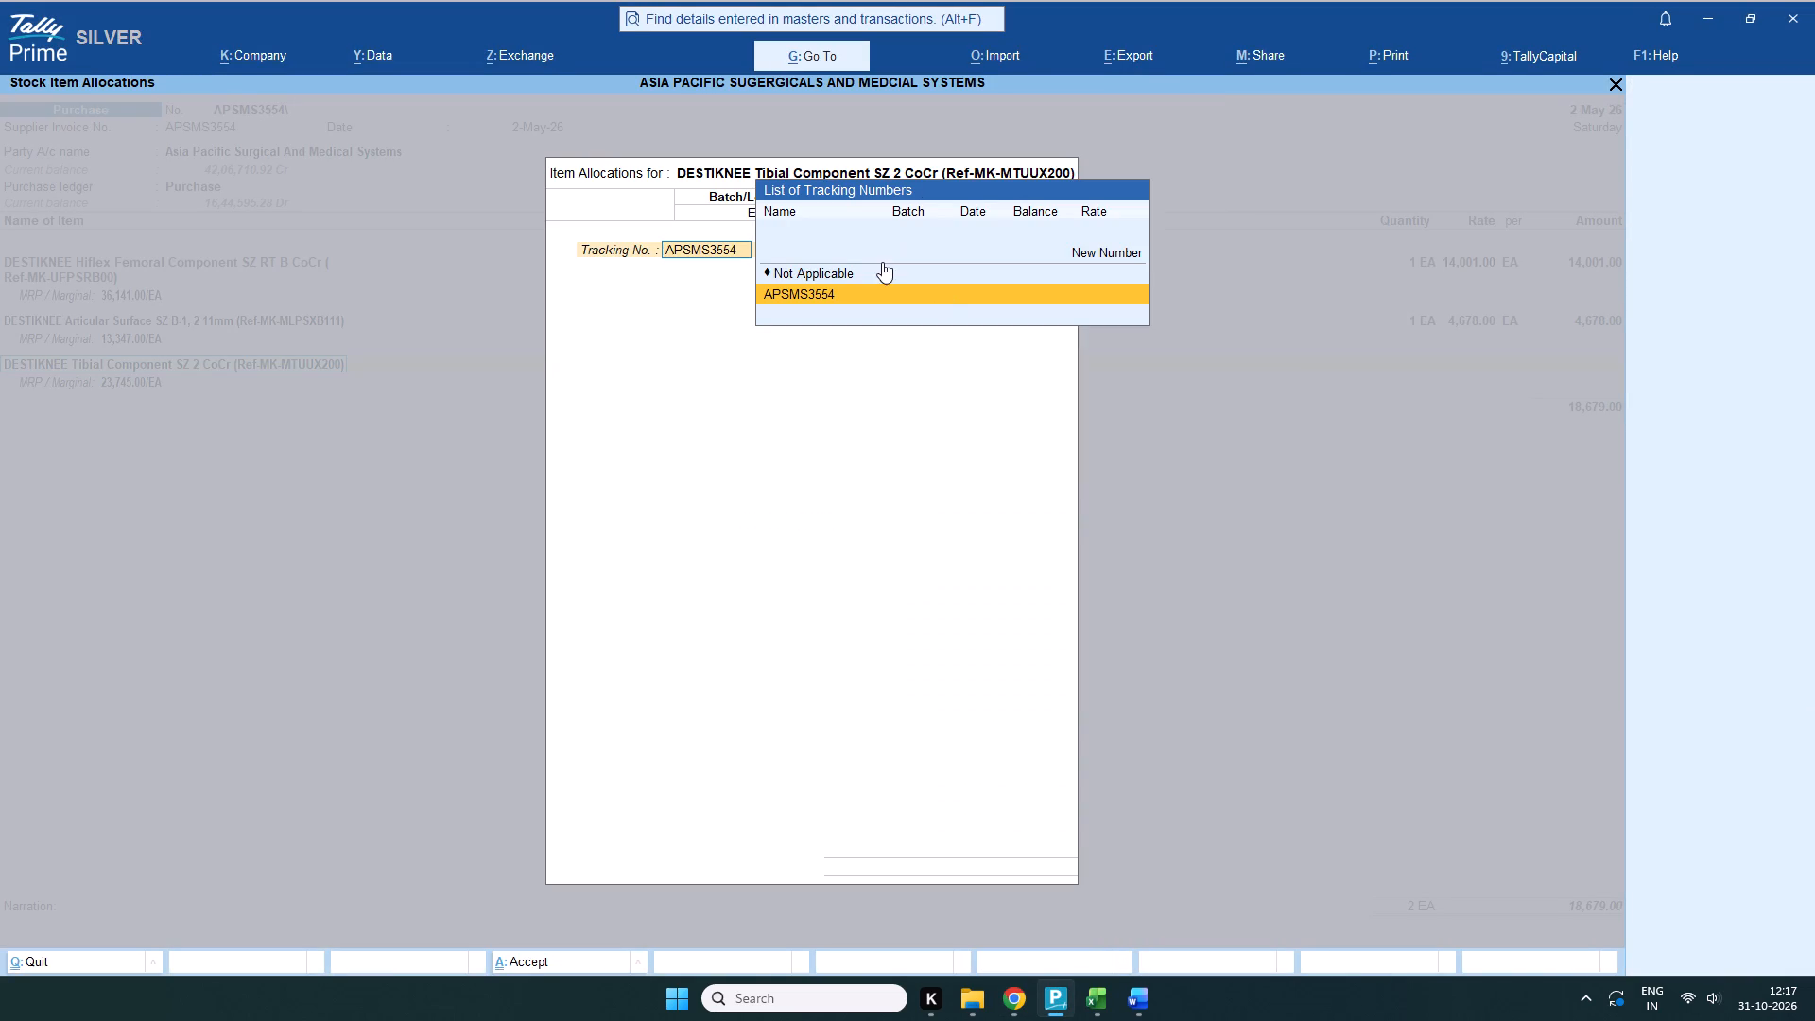
{"action": "scroll", "coordinate": [882, 271], "scroll_direction": "up", "scroll_amount": 1}
{"action": "left_click", "coordinate": [880, 277]}
{"action": "key", "text": "ctrl+v"}
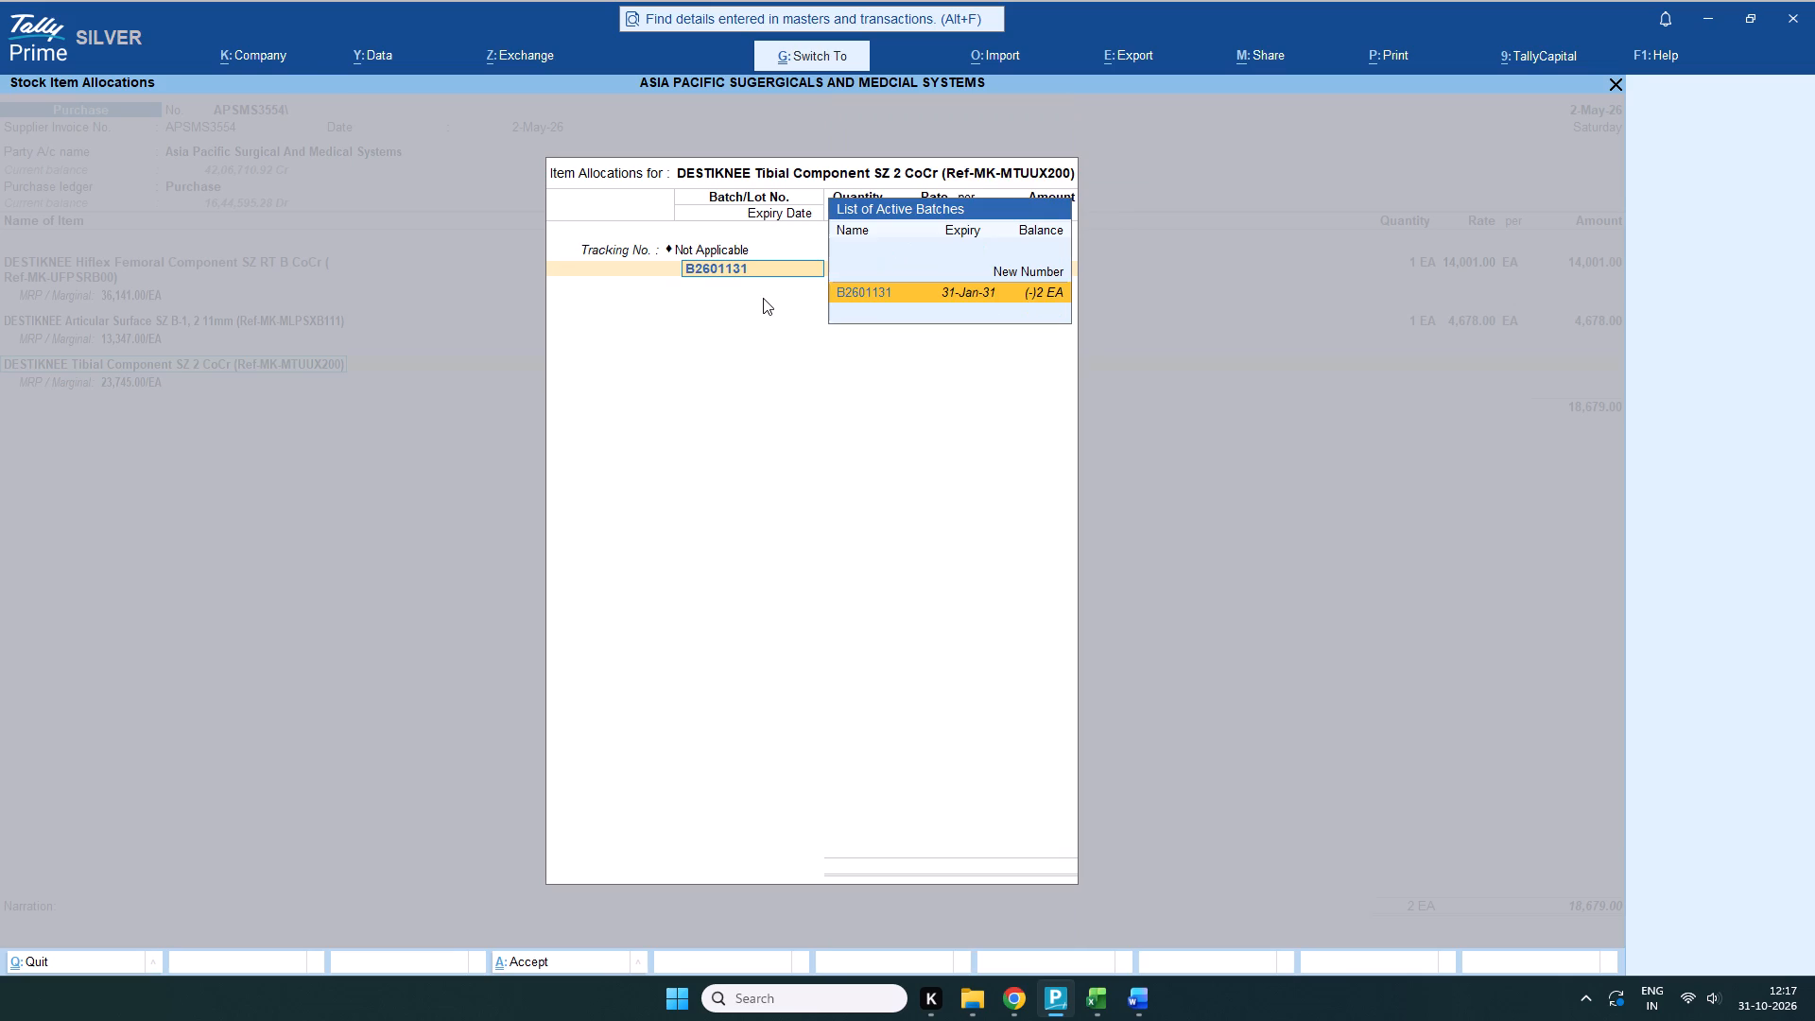
{"action": "key", "text": "Return"}
{"action": "key", "text": "1"}
{"action": "key", "text": "Return"}
{"action": "key", "text": "Return"}
{"action": "key", "text": "Return"}
{"action": "key", "text": "Return"}
{"action": "key", "text": "Return"}
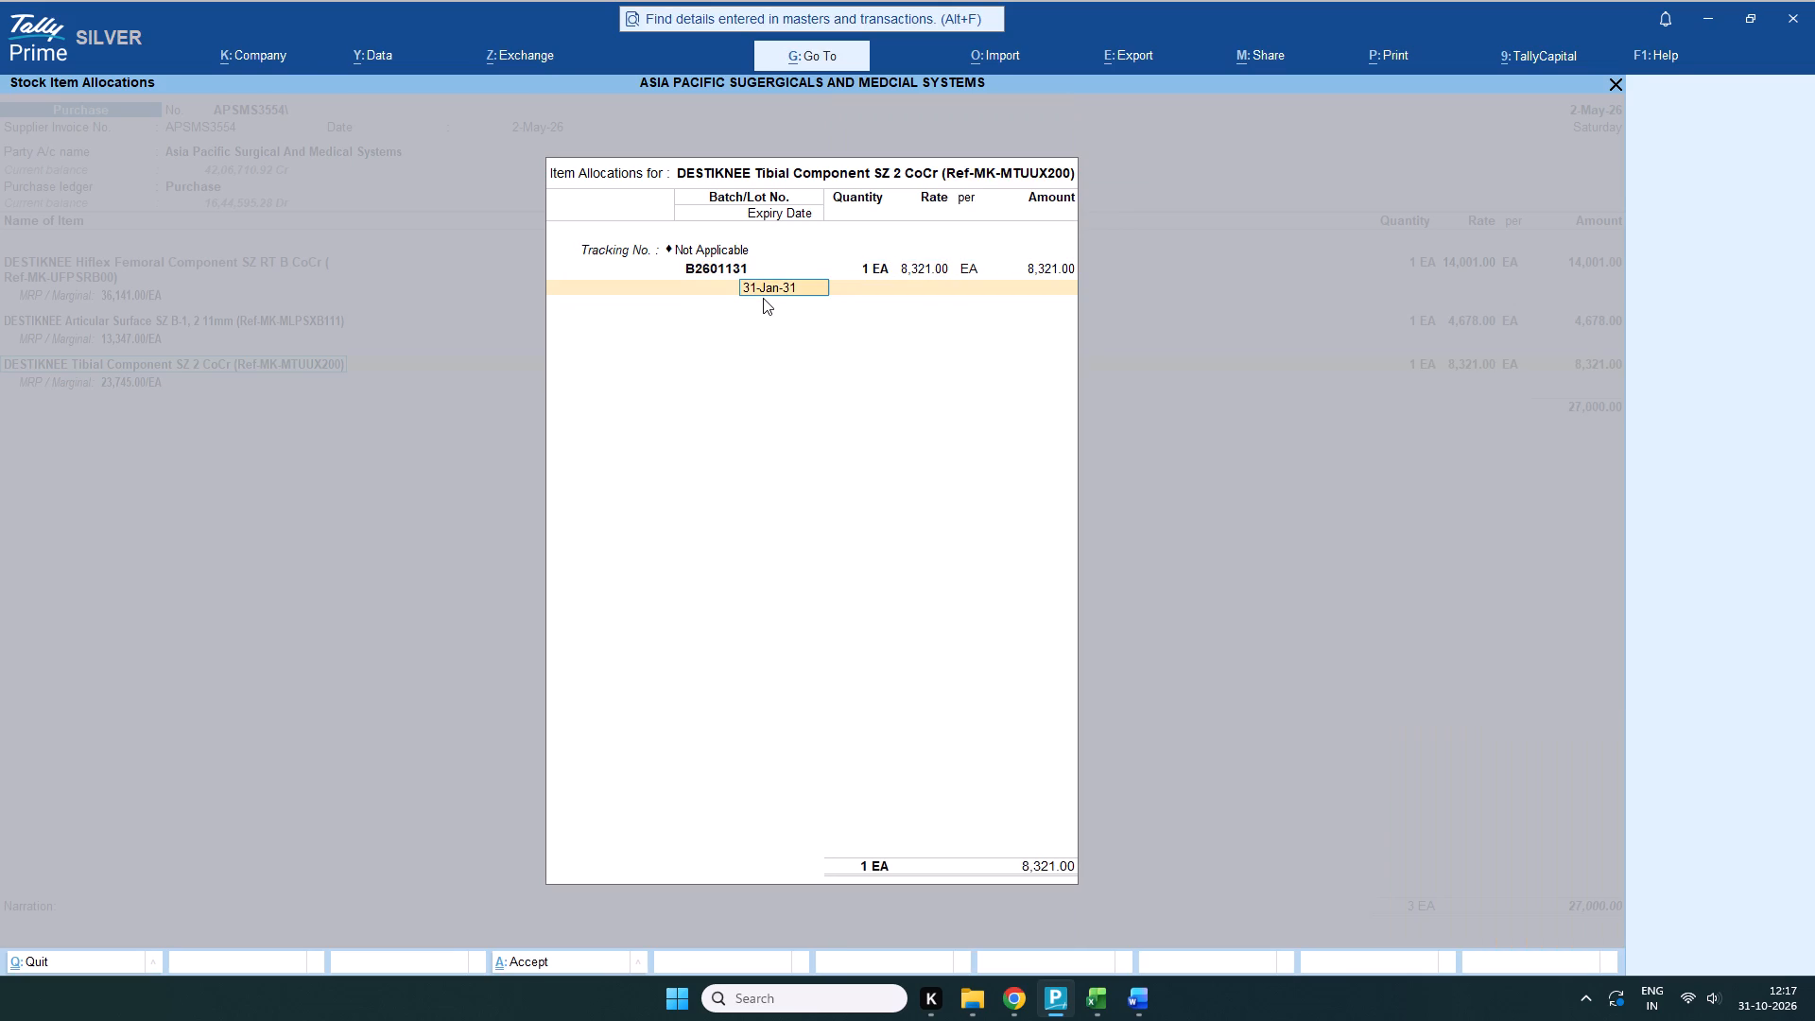
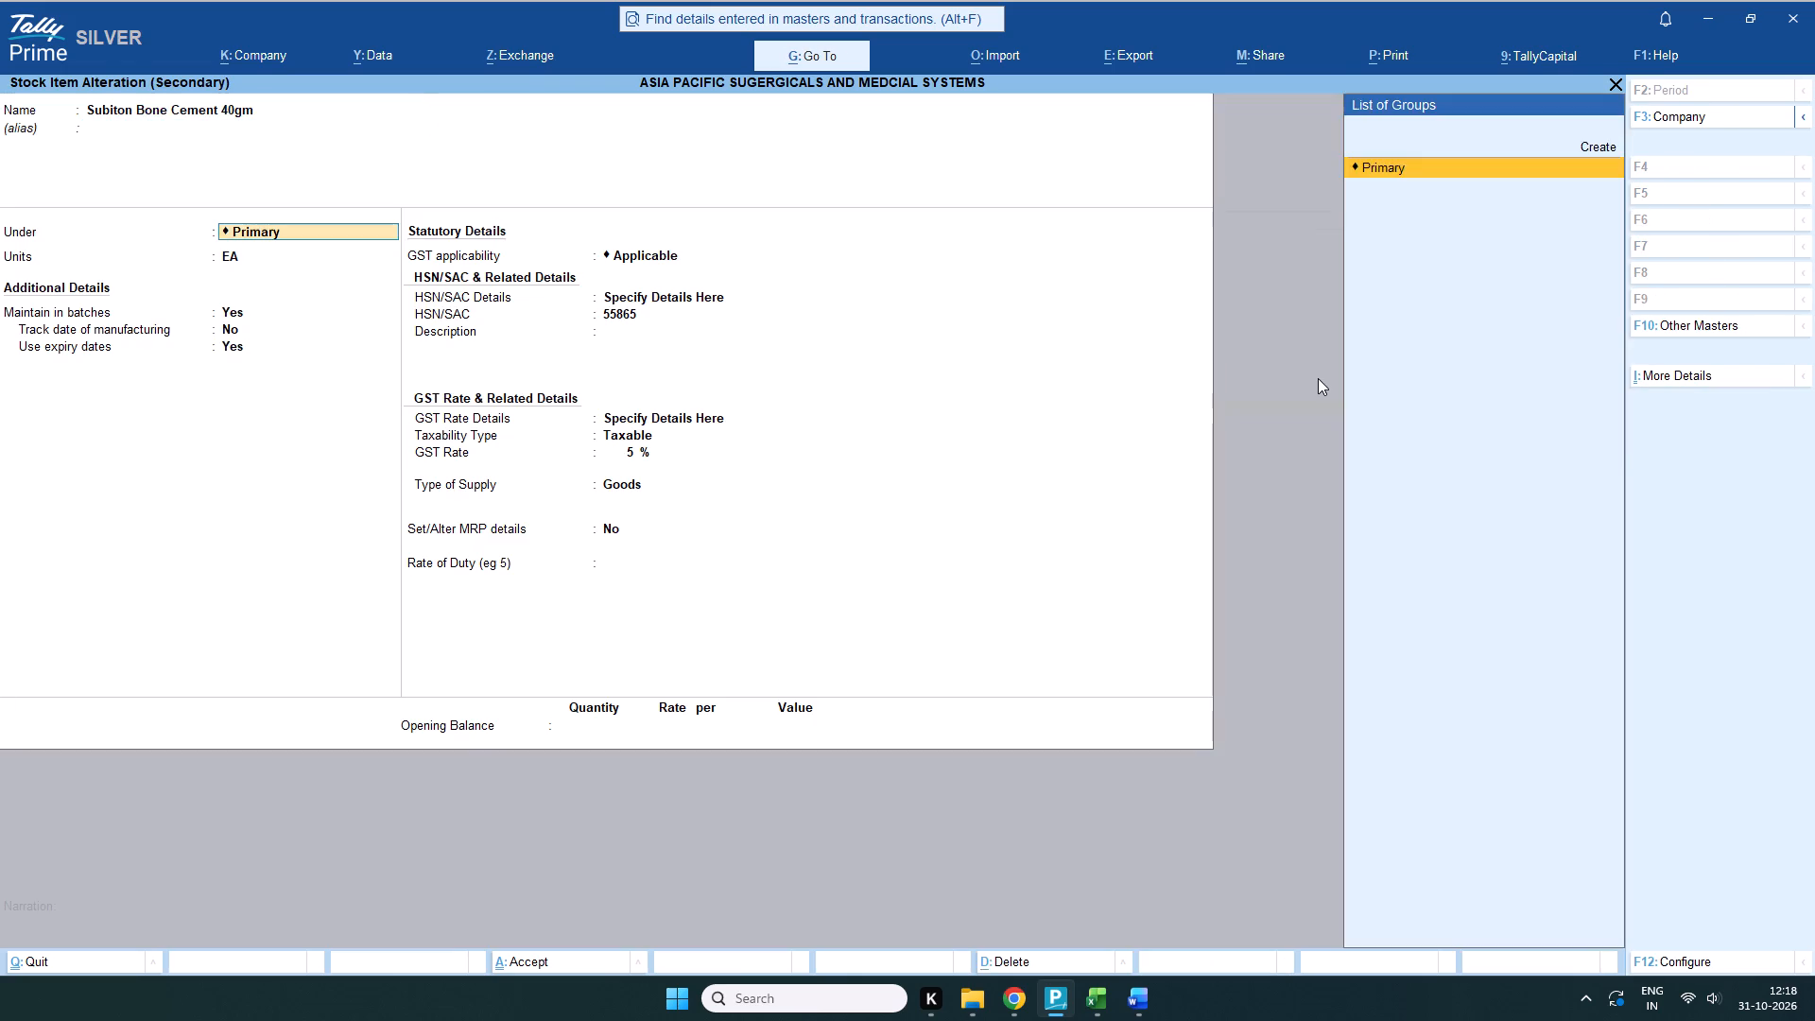
Go through the stock item alteration of Subiton Bone Cement 40gm to its HSN/SAC details, keeping the group, unit and batch settings.
{"action": "key", "text": "Return"}
{"action": "key", "text": "Return"}
{"action": "key", "text": "Return"}
{"action": "key", "text": "Return"}
{"action": "key", "text": "Return"}
{"action": "key", "text": "Return"}
{"action": "key", "text": "Return"}
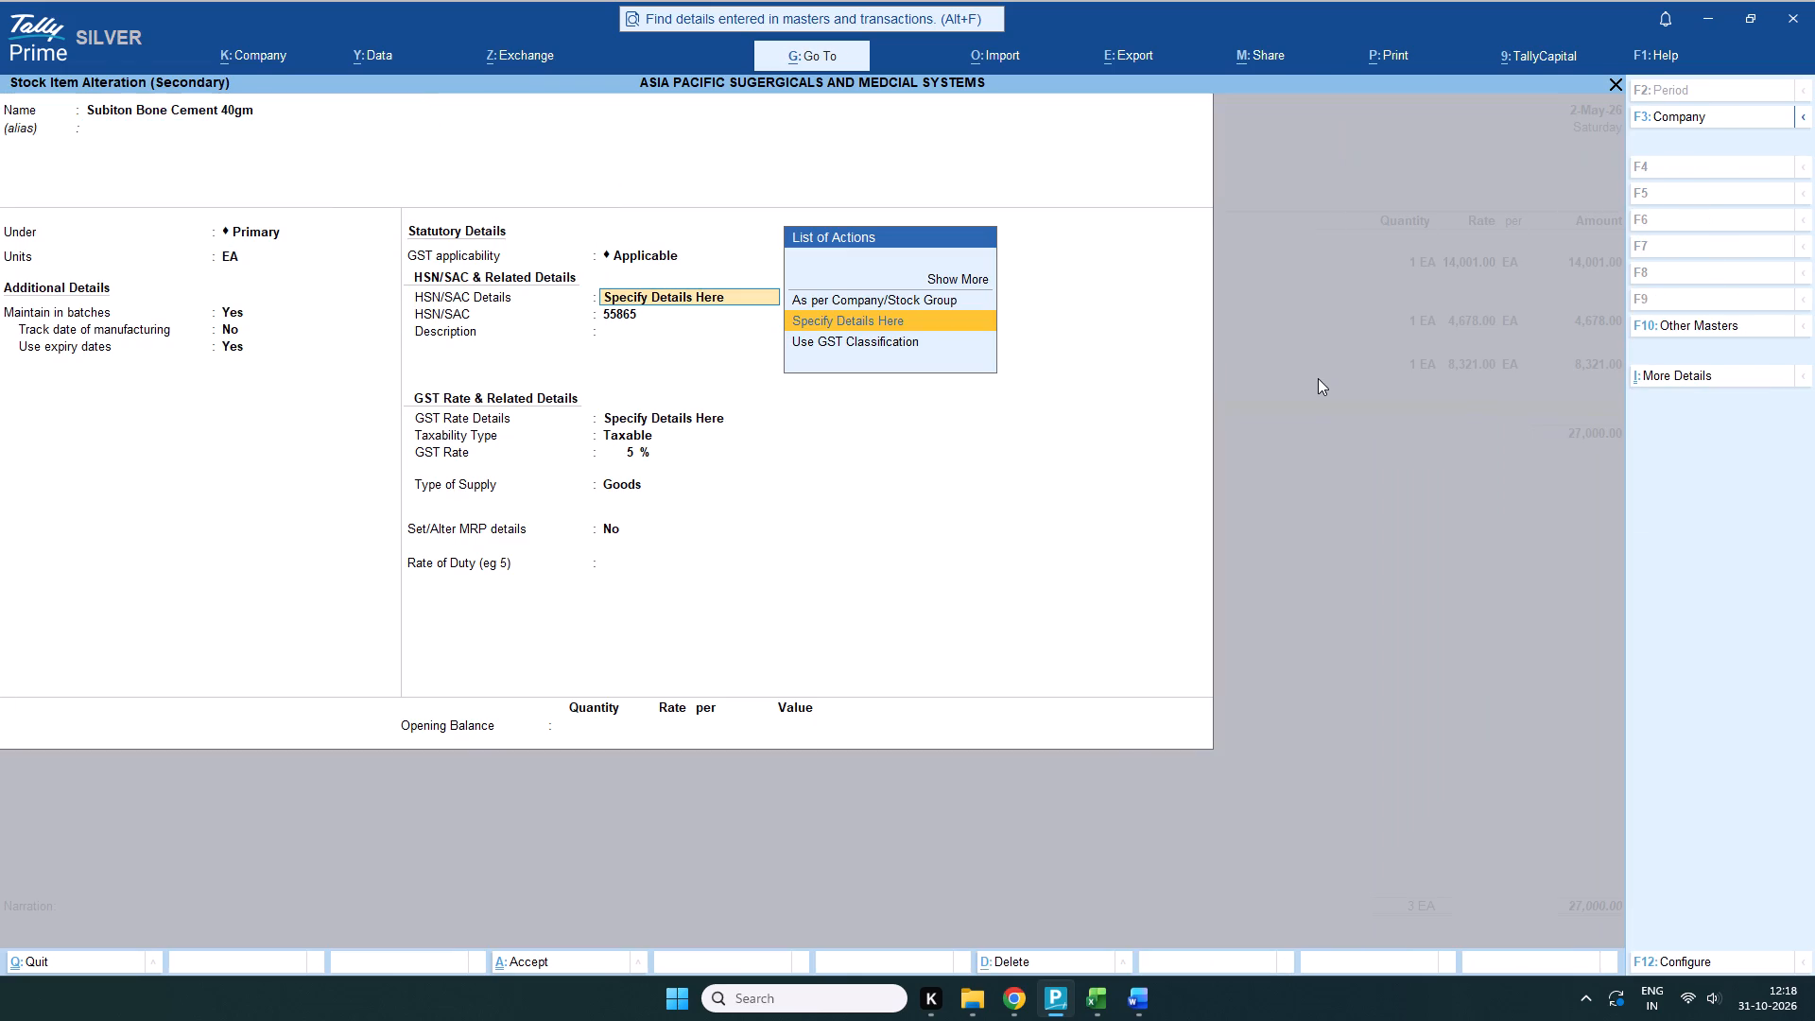
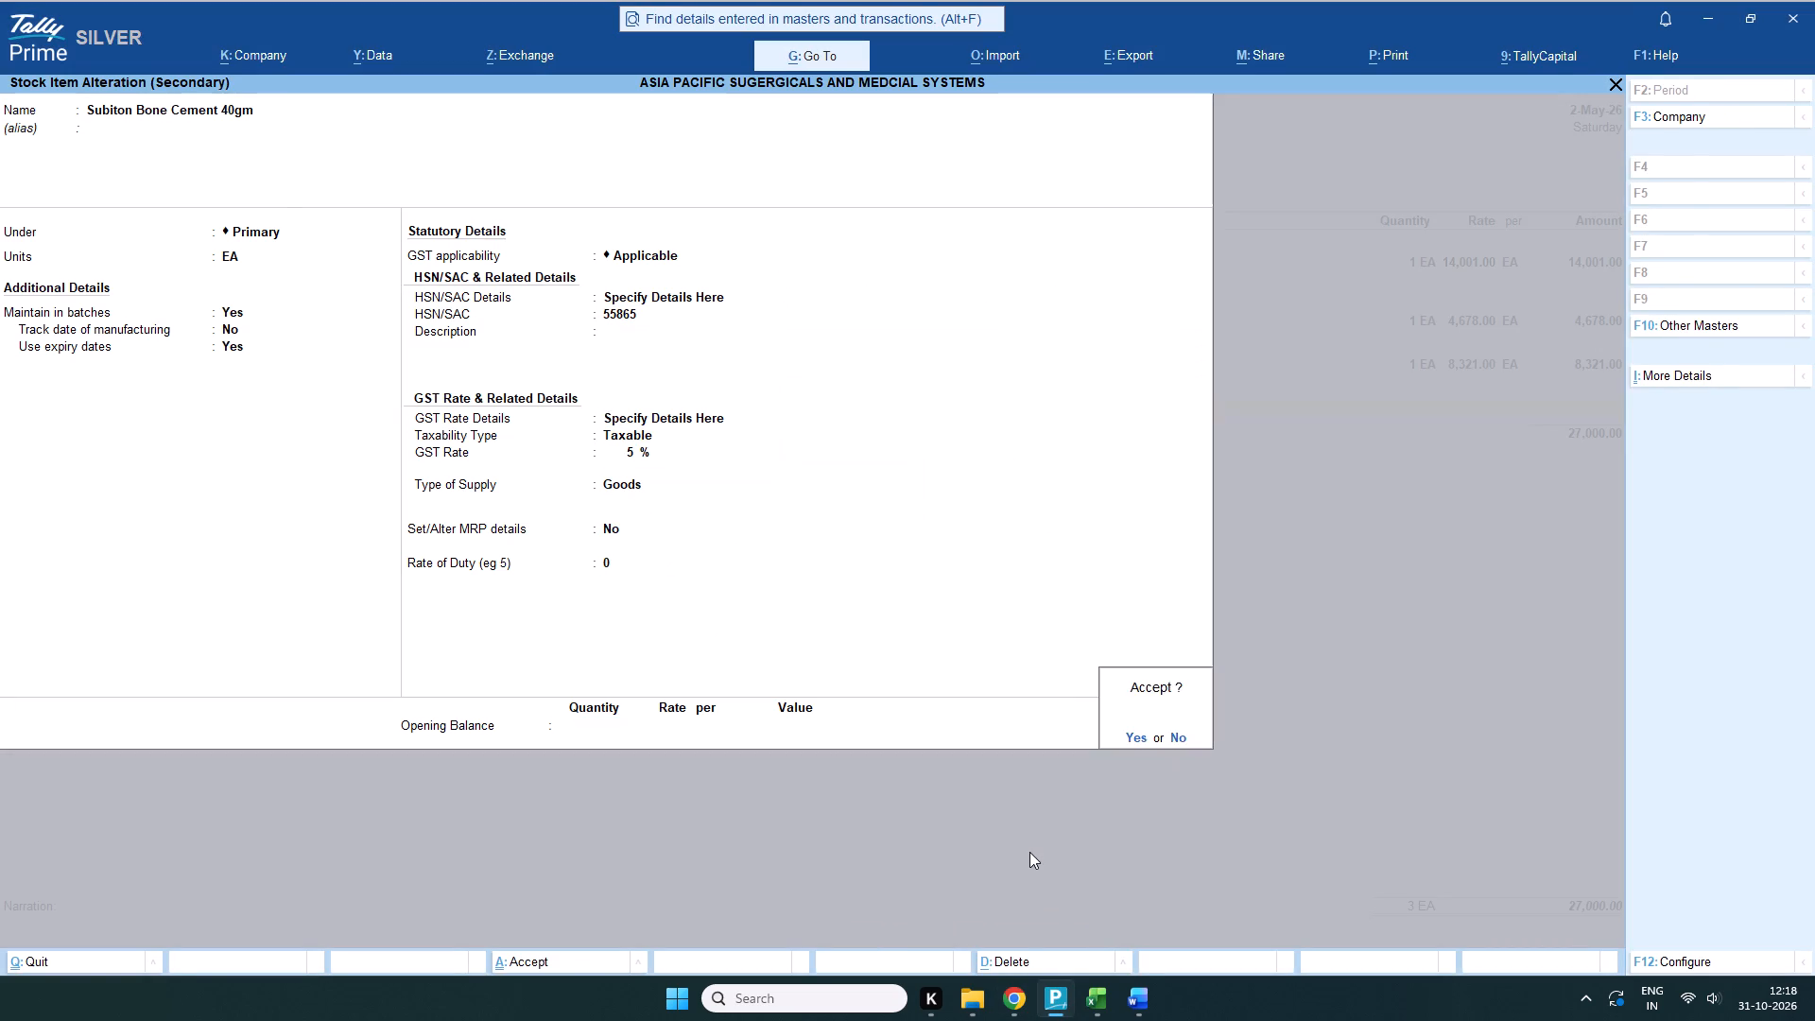
Save the altered stock item master for Subiton Bone Cement 40gm.
{"action": "key", "text": "Return"}
Allocate the Subiton Bone Cement 40gm line to tracking number Not Applicable and new batch 55865, with quantity 1 EA.
{"action": "scroll", "coordinate": [1028, 850], "scroll_direction": "up", "scroll_amount": 1}
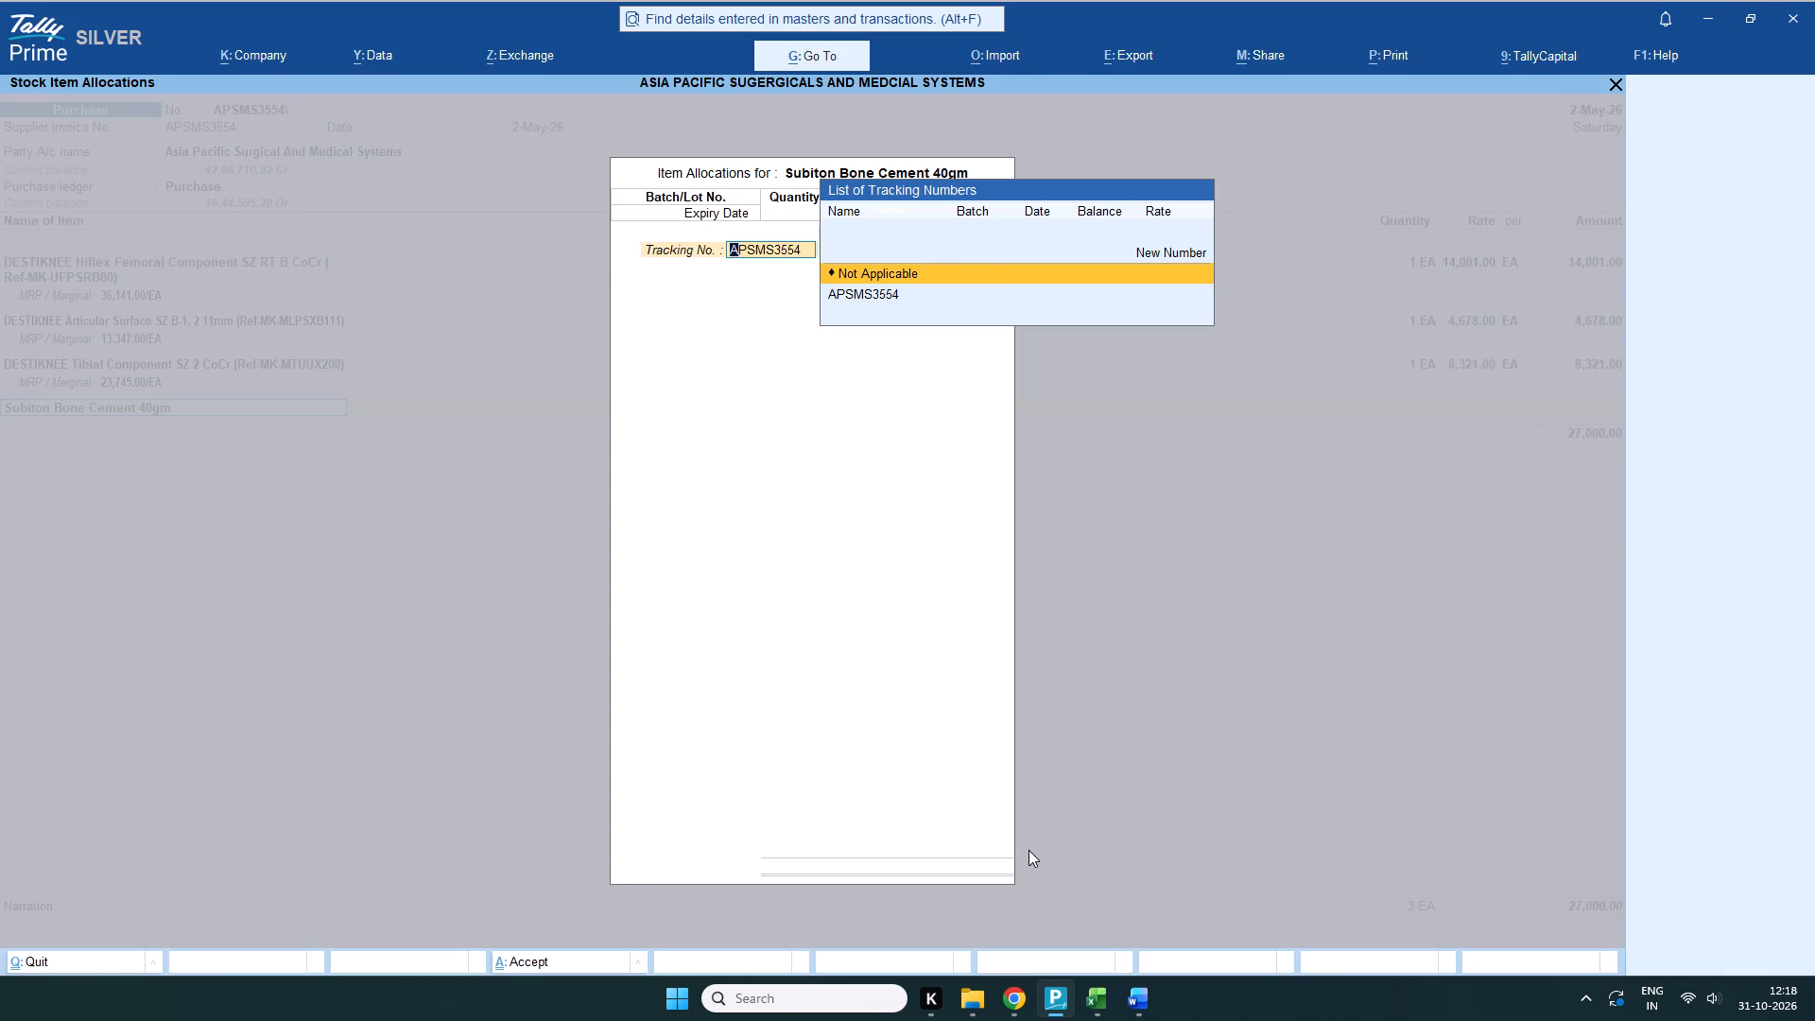
{"action": "key", "text": "Return"}
{"action": "key", "text": "Return"}
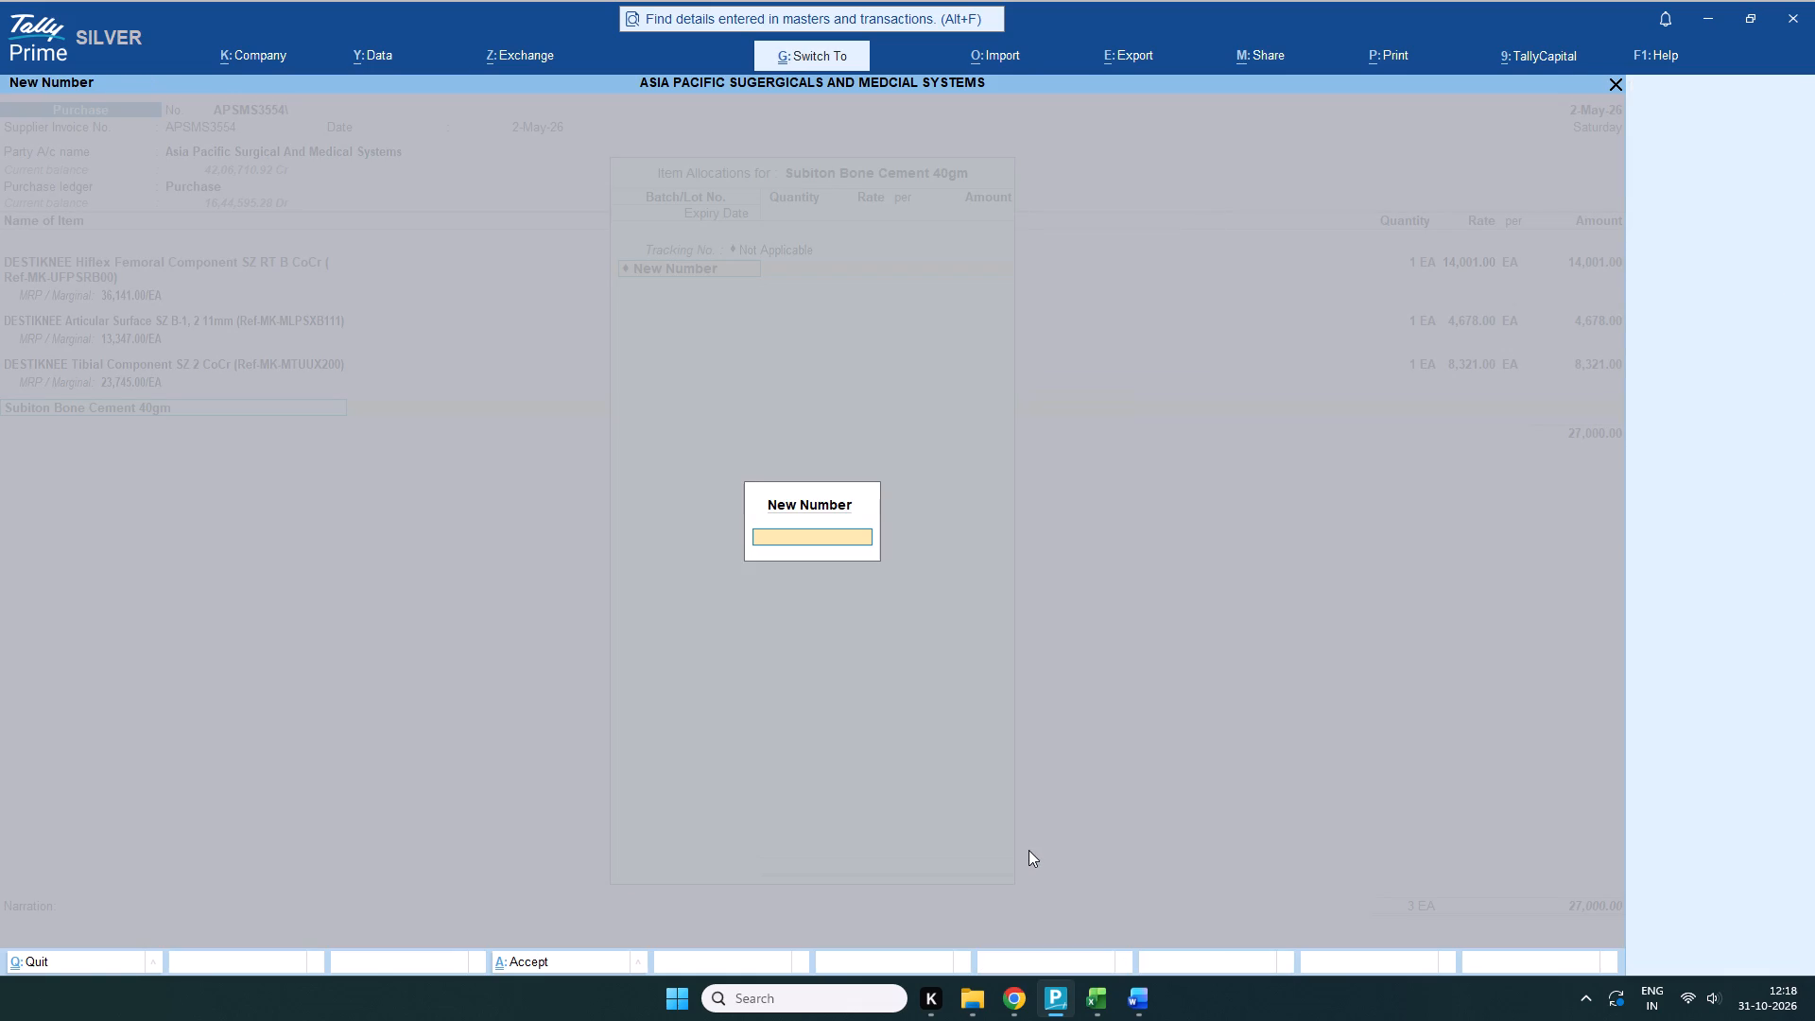
{"action": "key", "text": "ctrl+v"}
{"action": "key", "text": "Return"}
{"action": "key", "text": "1"}
{"action": "key", "text": "Return"}
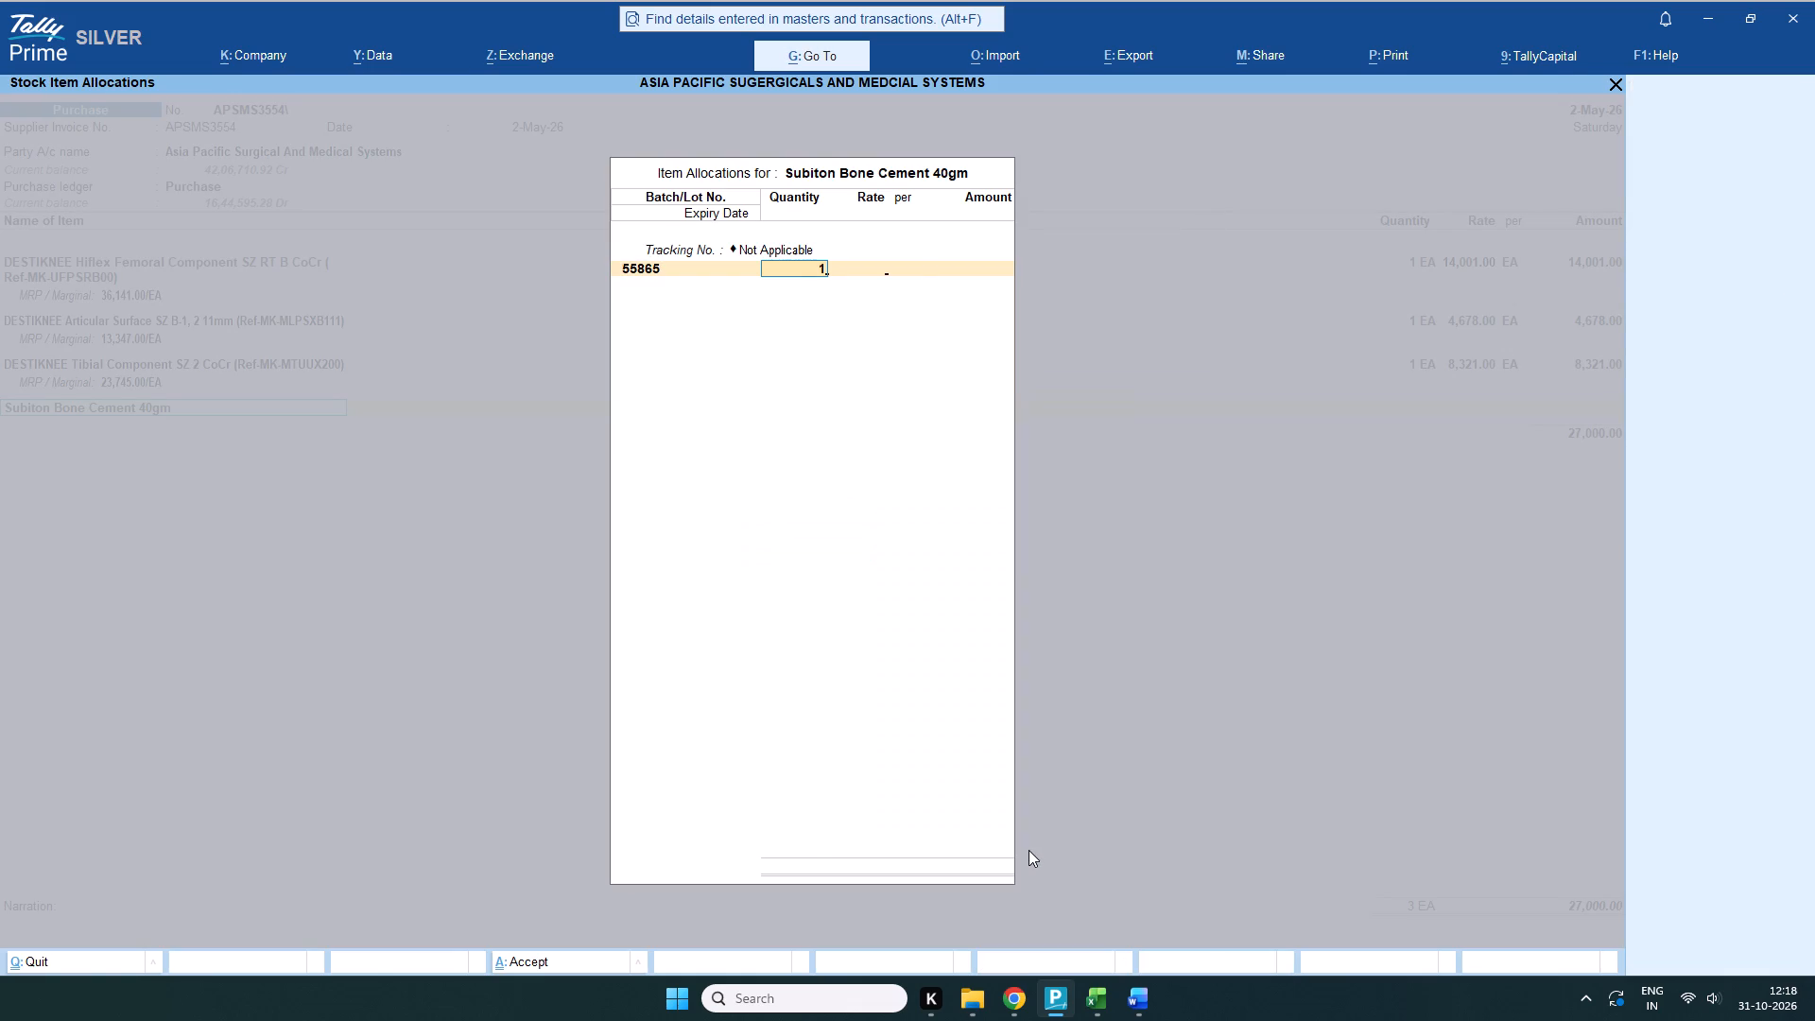
{"action": "key", "text": "Return"}
{"action": "key", "text": "Return"}
{"action": "key", "text": "Return"}
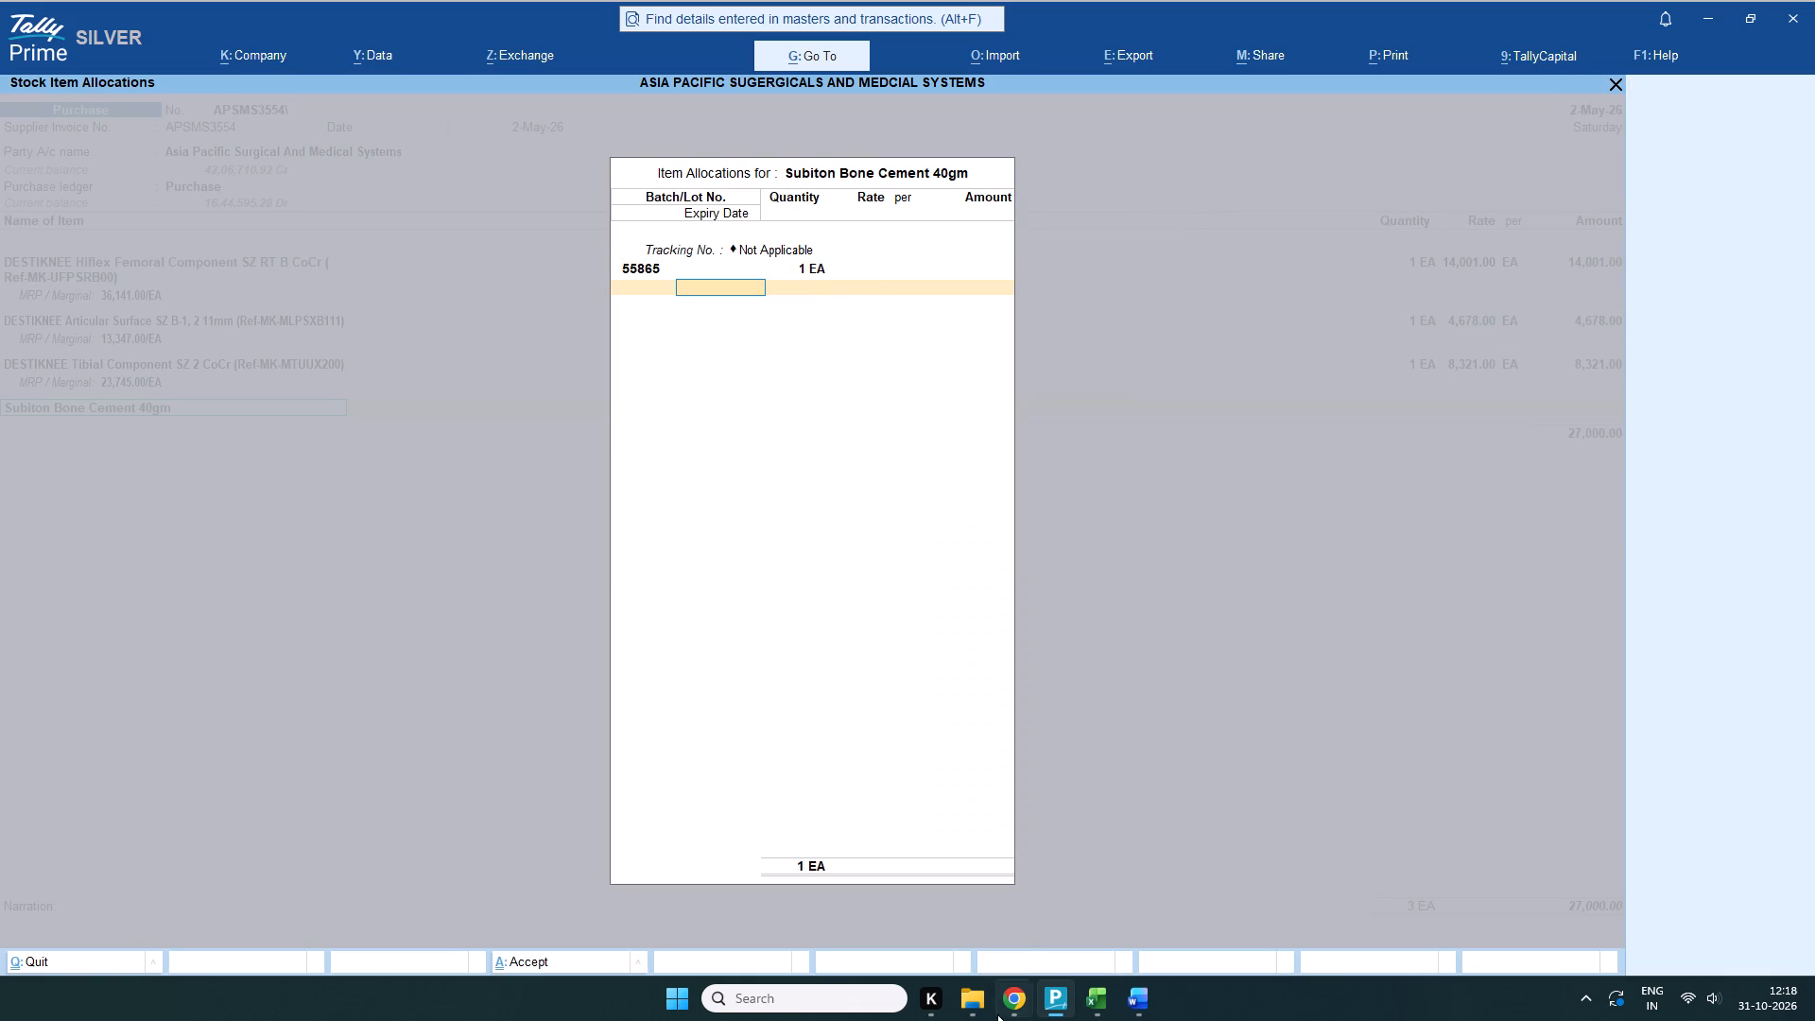
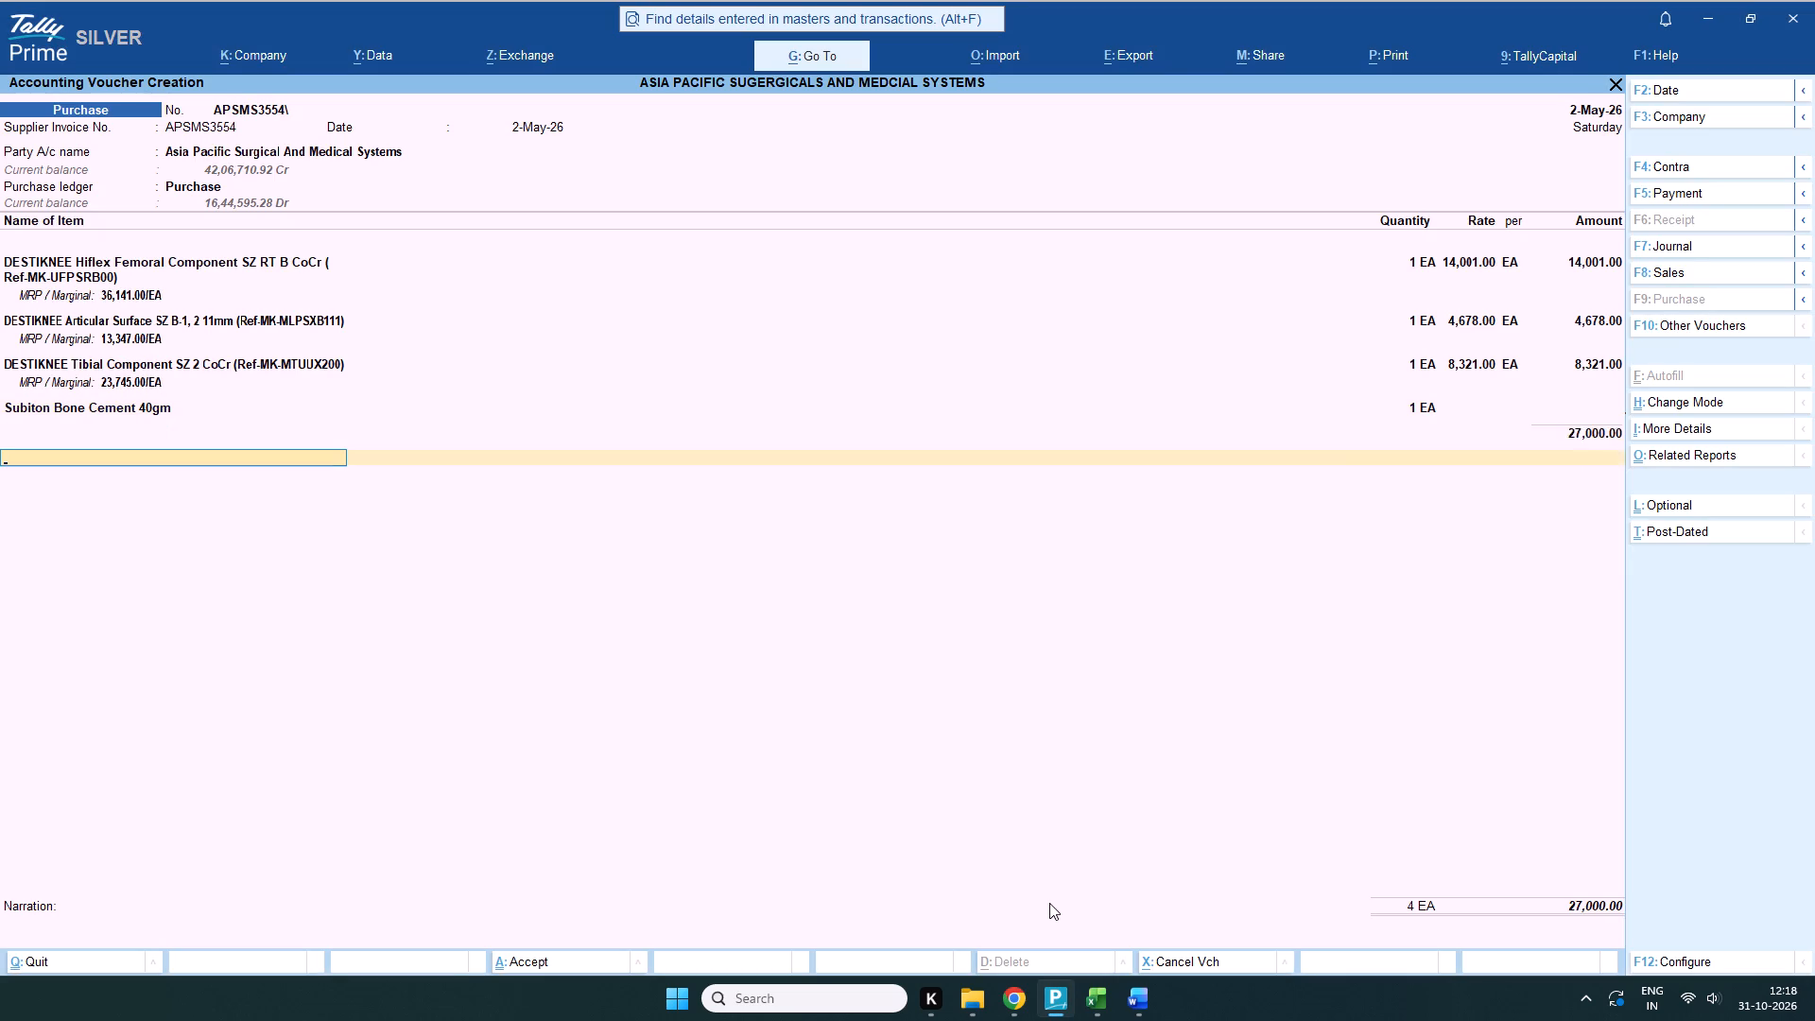
Add the Cgst and Sgst ledger lines below the stock items in purchase voucher APSMS3554.
{"action": "type", "text": "CG"}
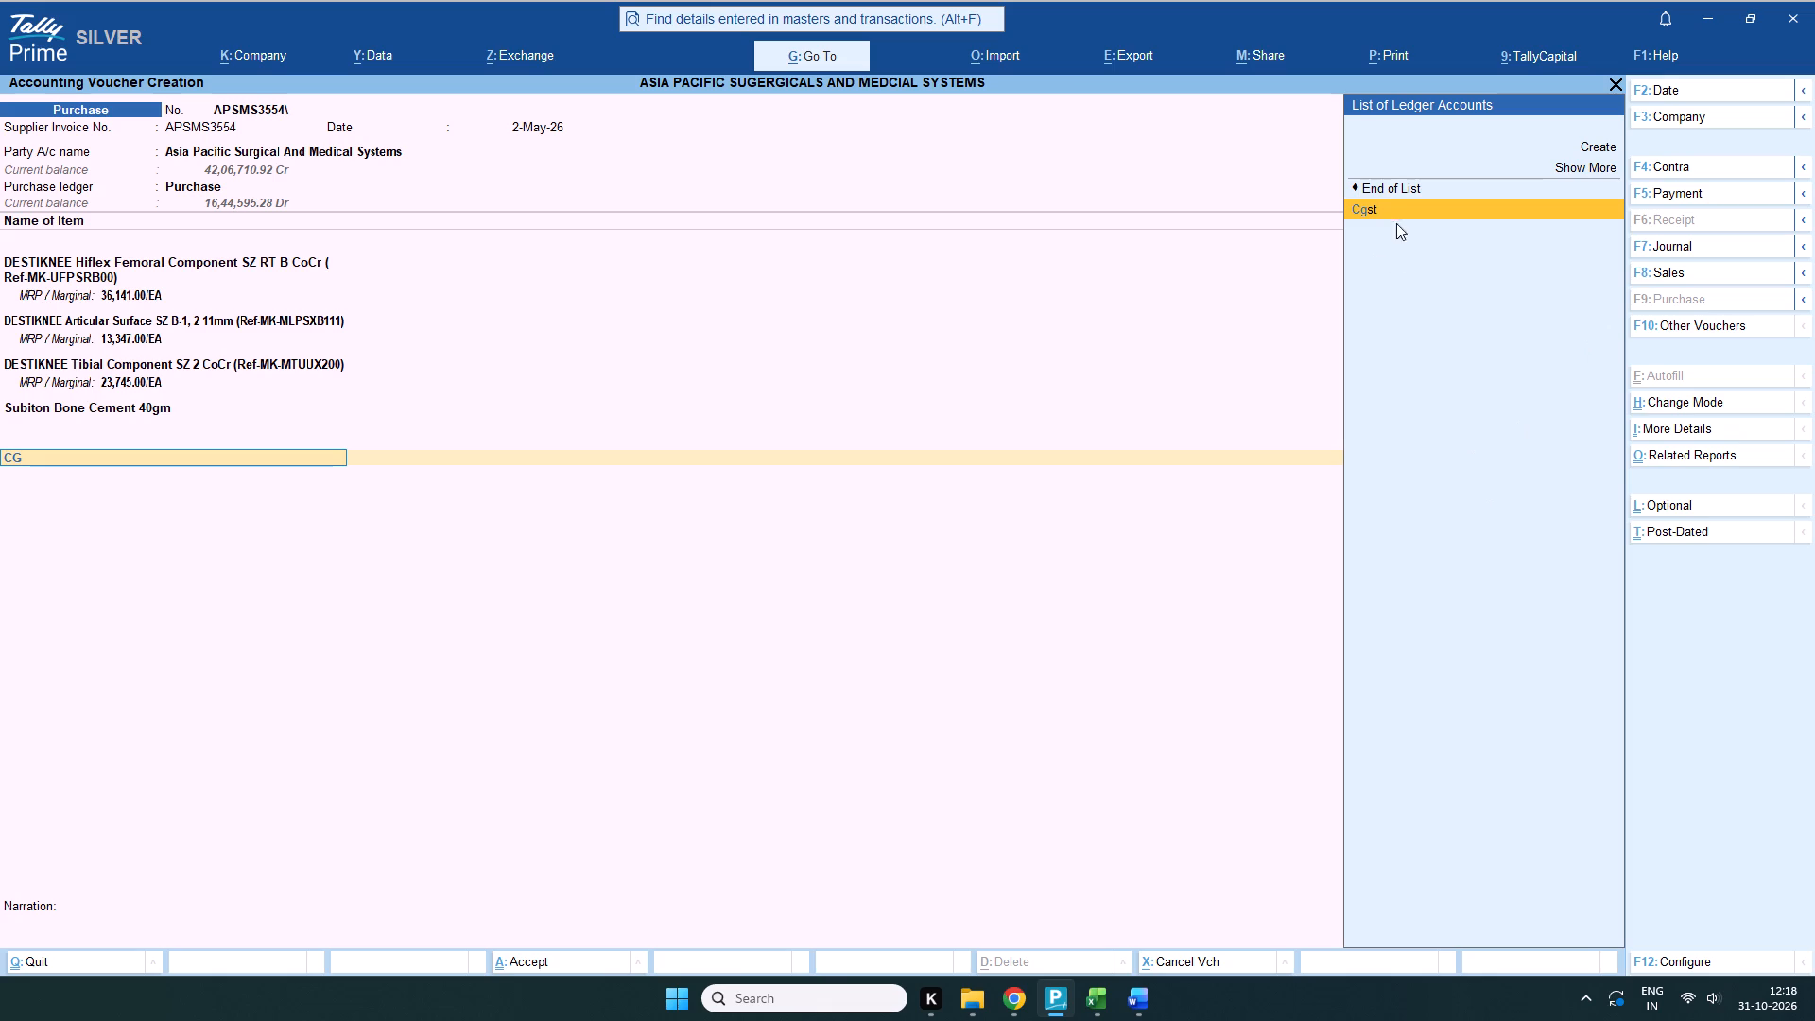
{"action": "left_click", "coordinate": [1390, 208]}
{"action": "key", "text": "Return"}
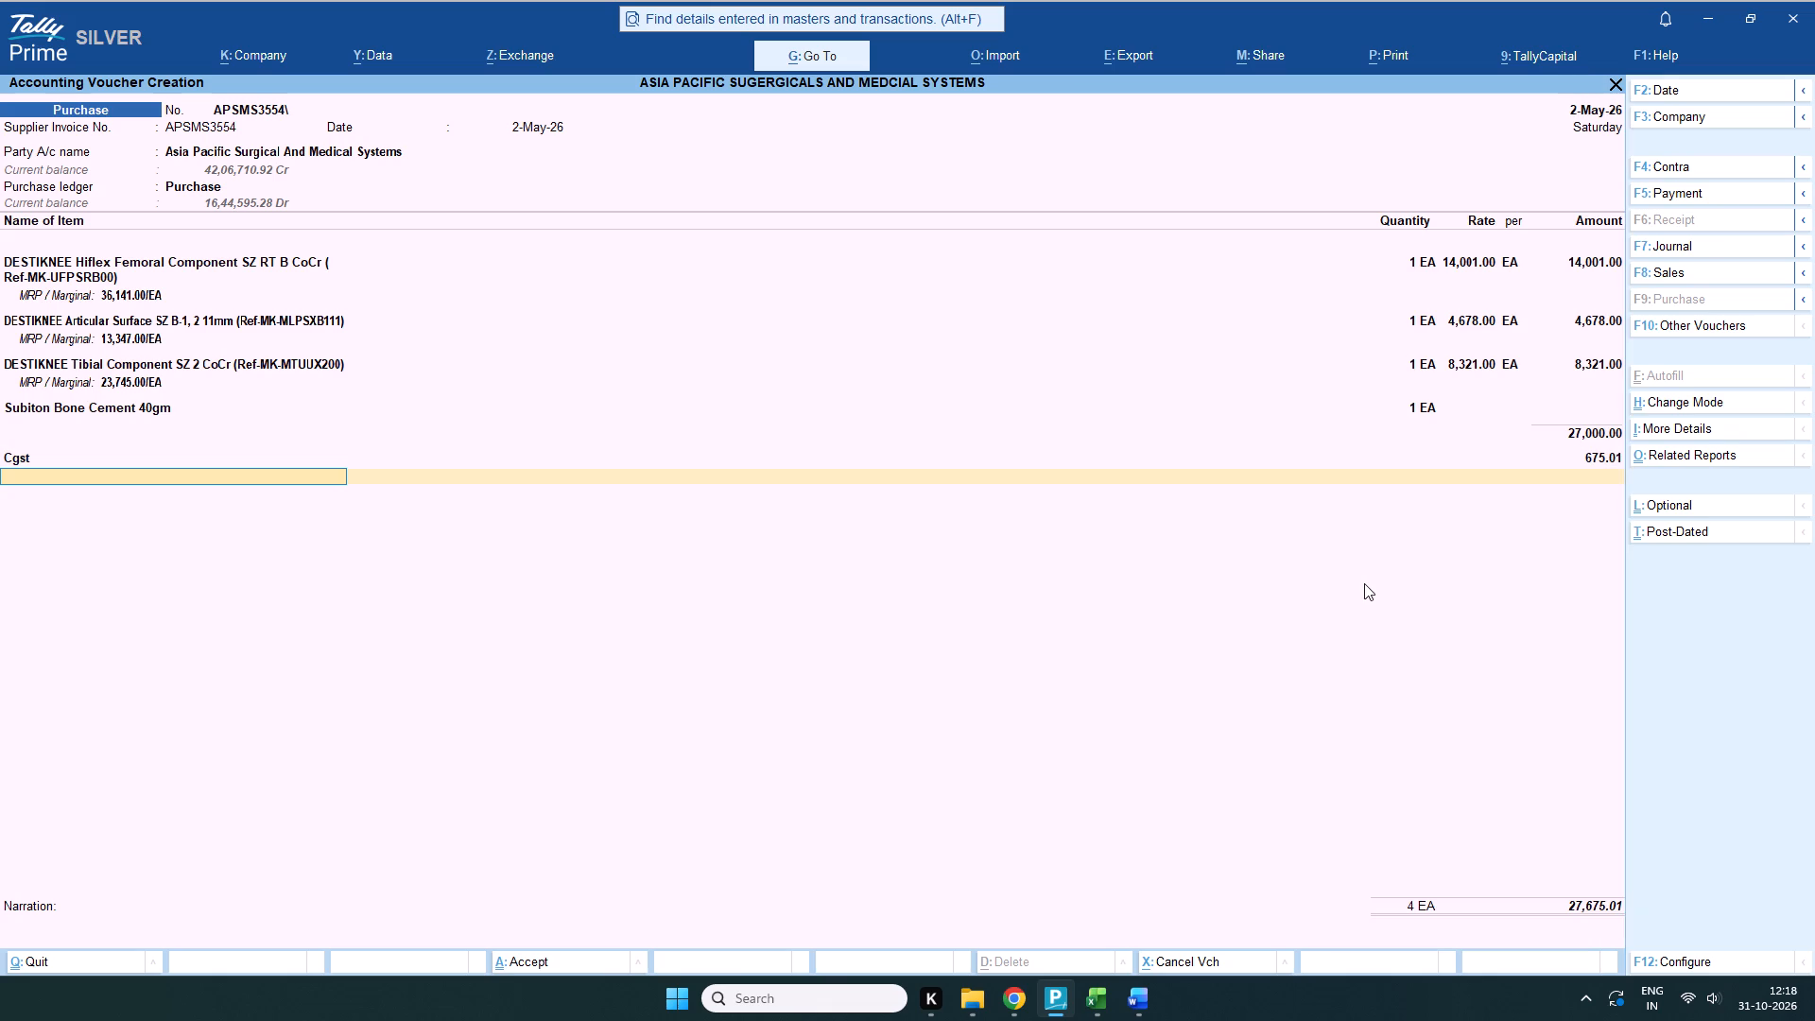
{"action": "type", "text": "SG"}
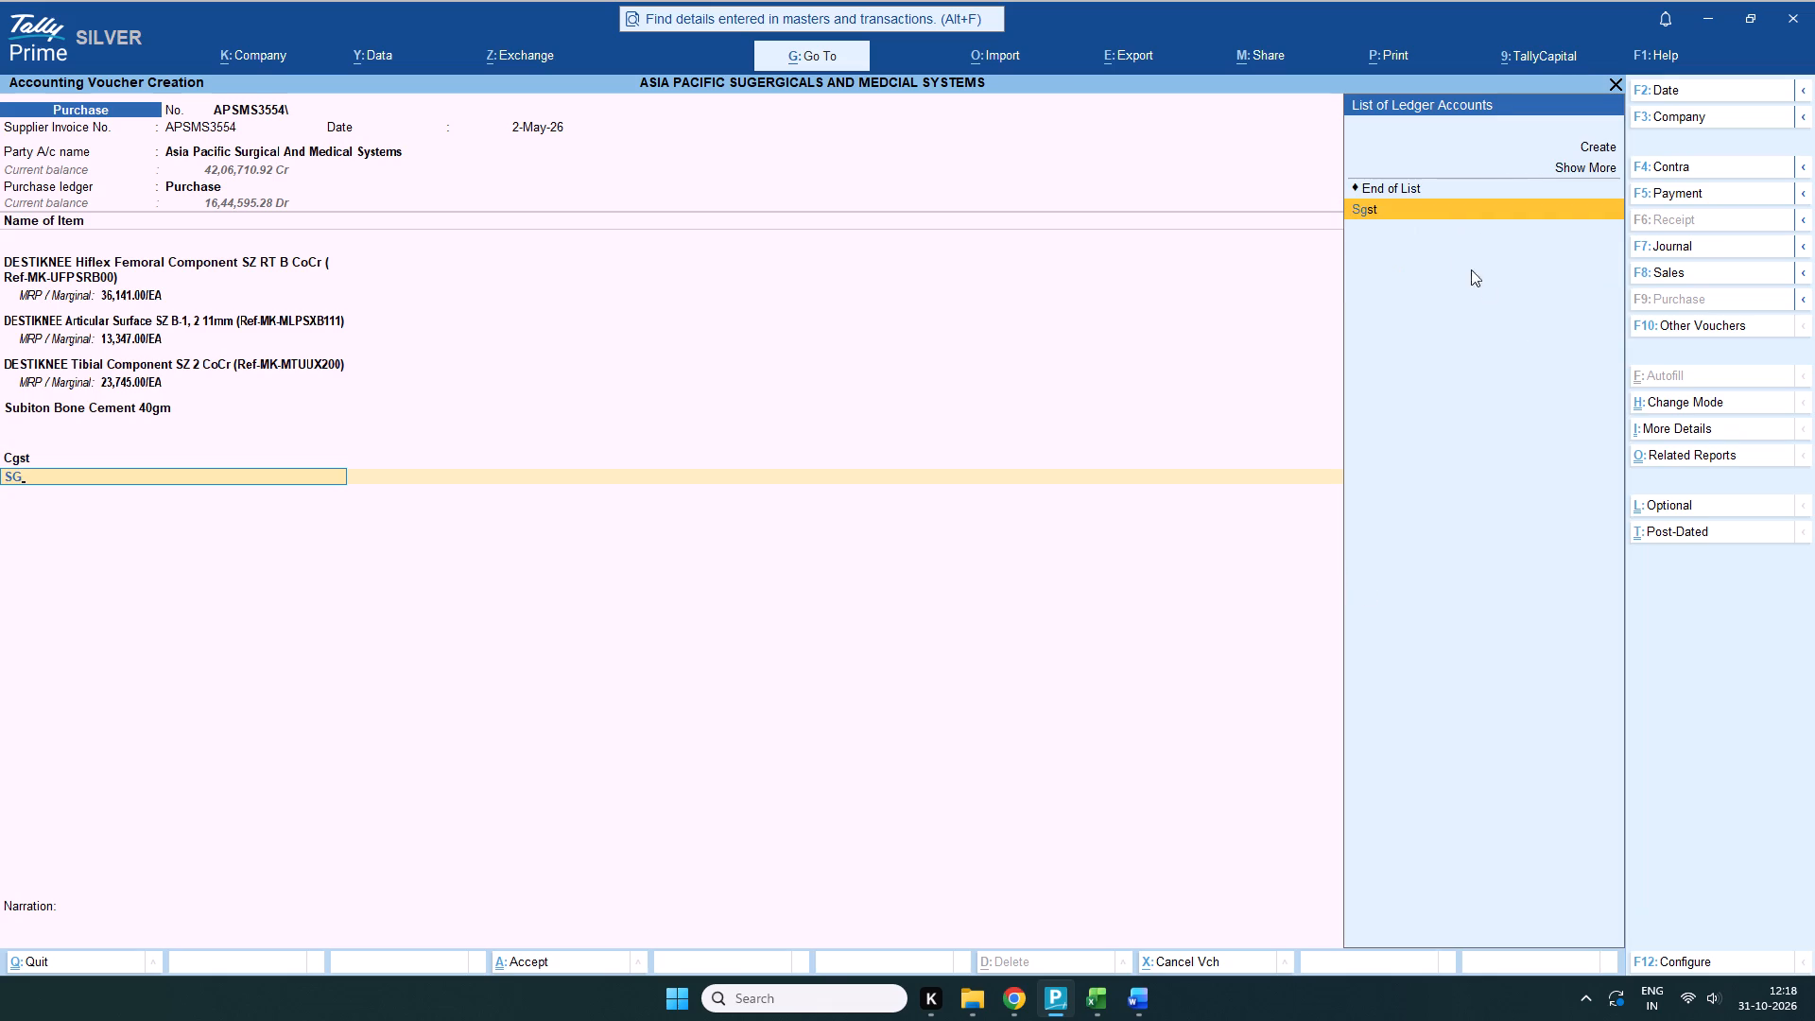
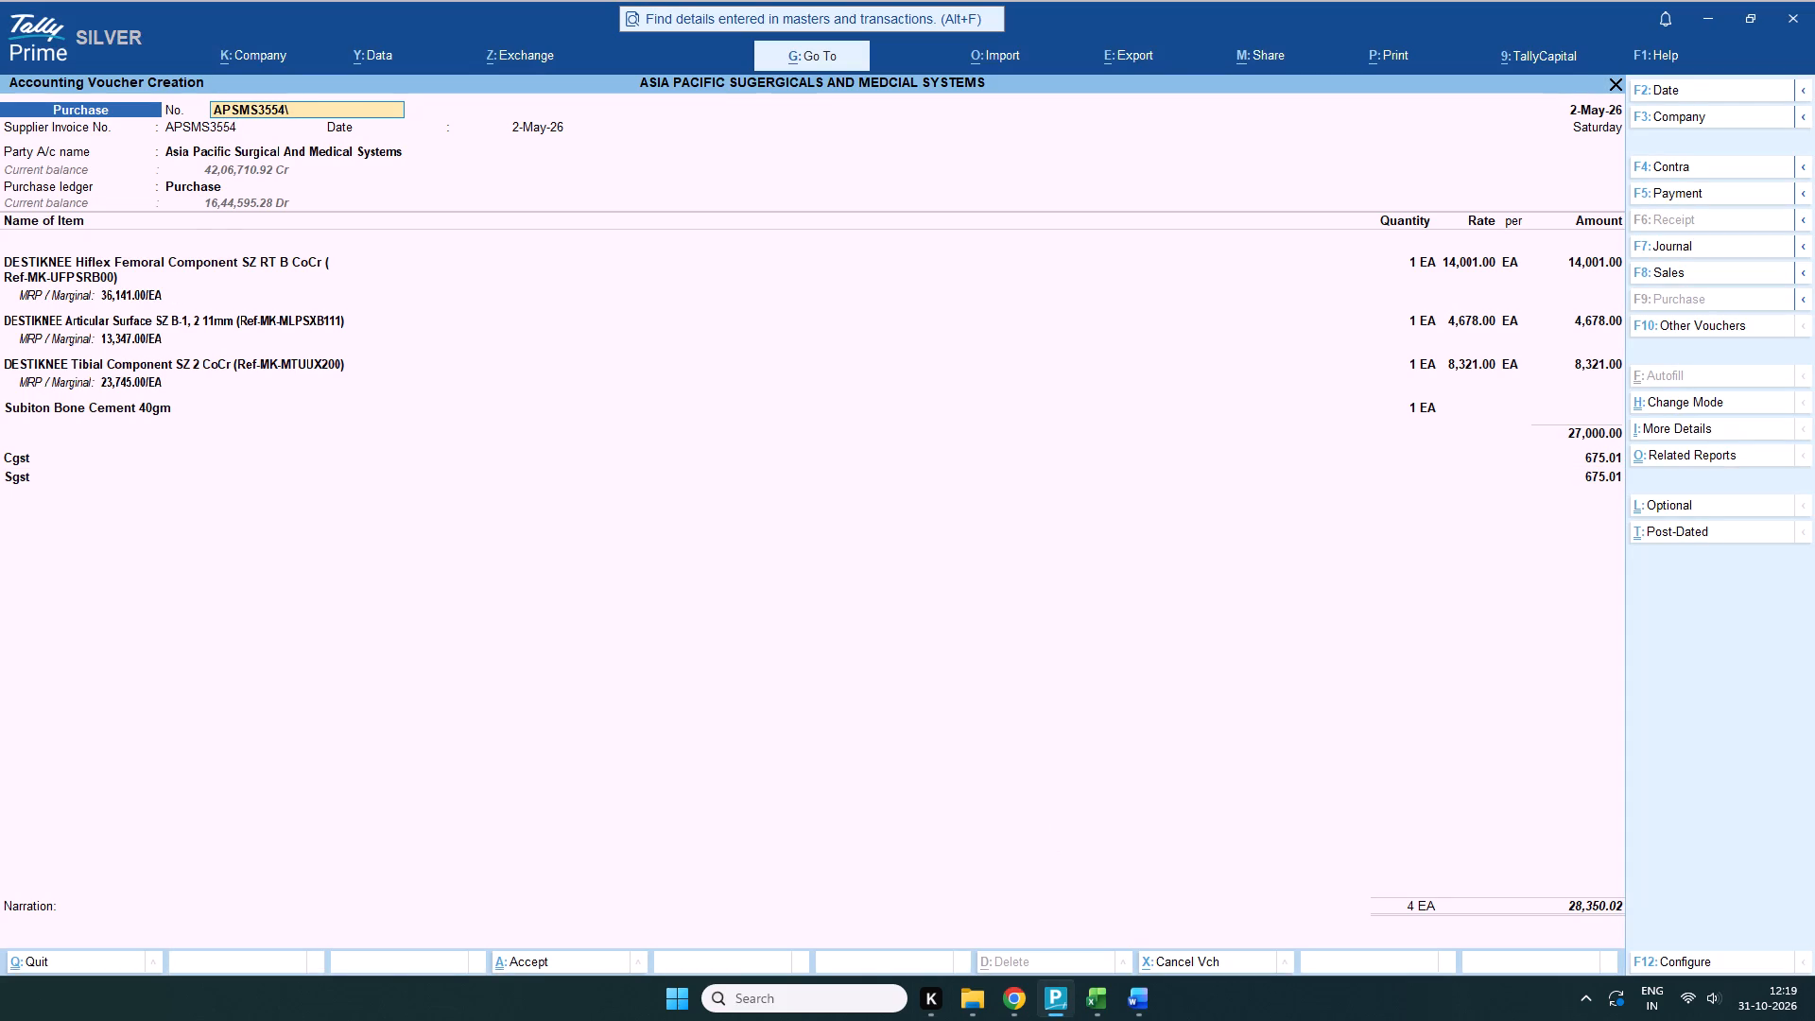
Remove the stray trailing backslash from the purchase voucher number so it reads APSMS3554.
{"action": "left_click", "coordinate": [284, 110]}
{"action": "left_click", "coordinate": [287, 110]}
{"action": "key", "text": "BackSpace"}
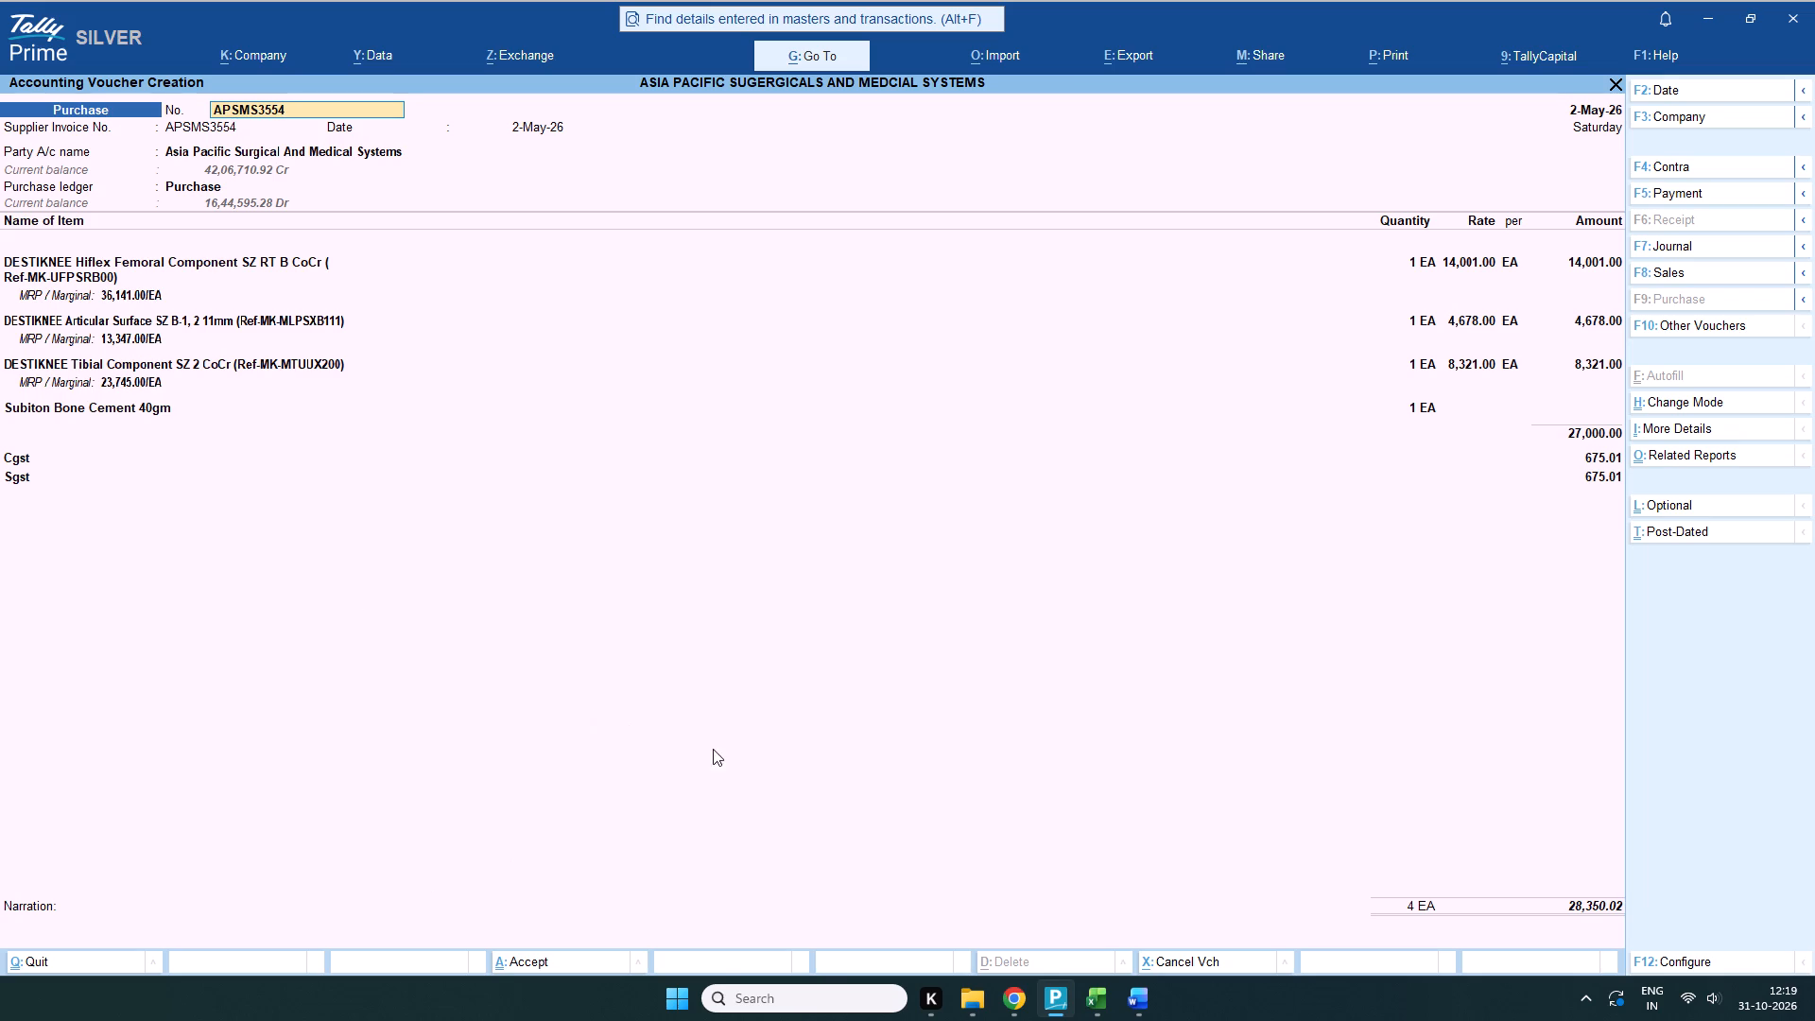
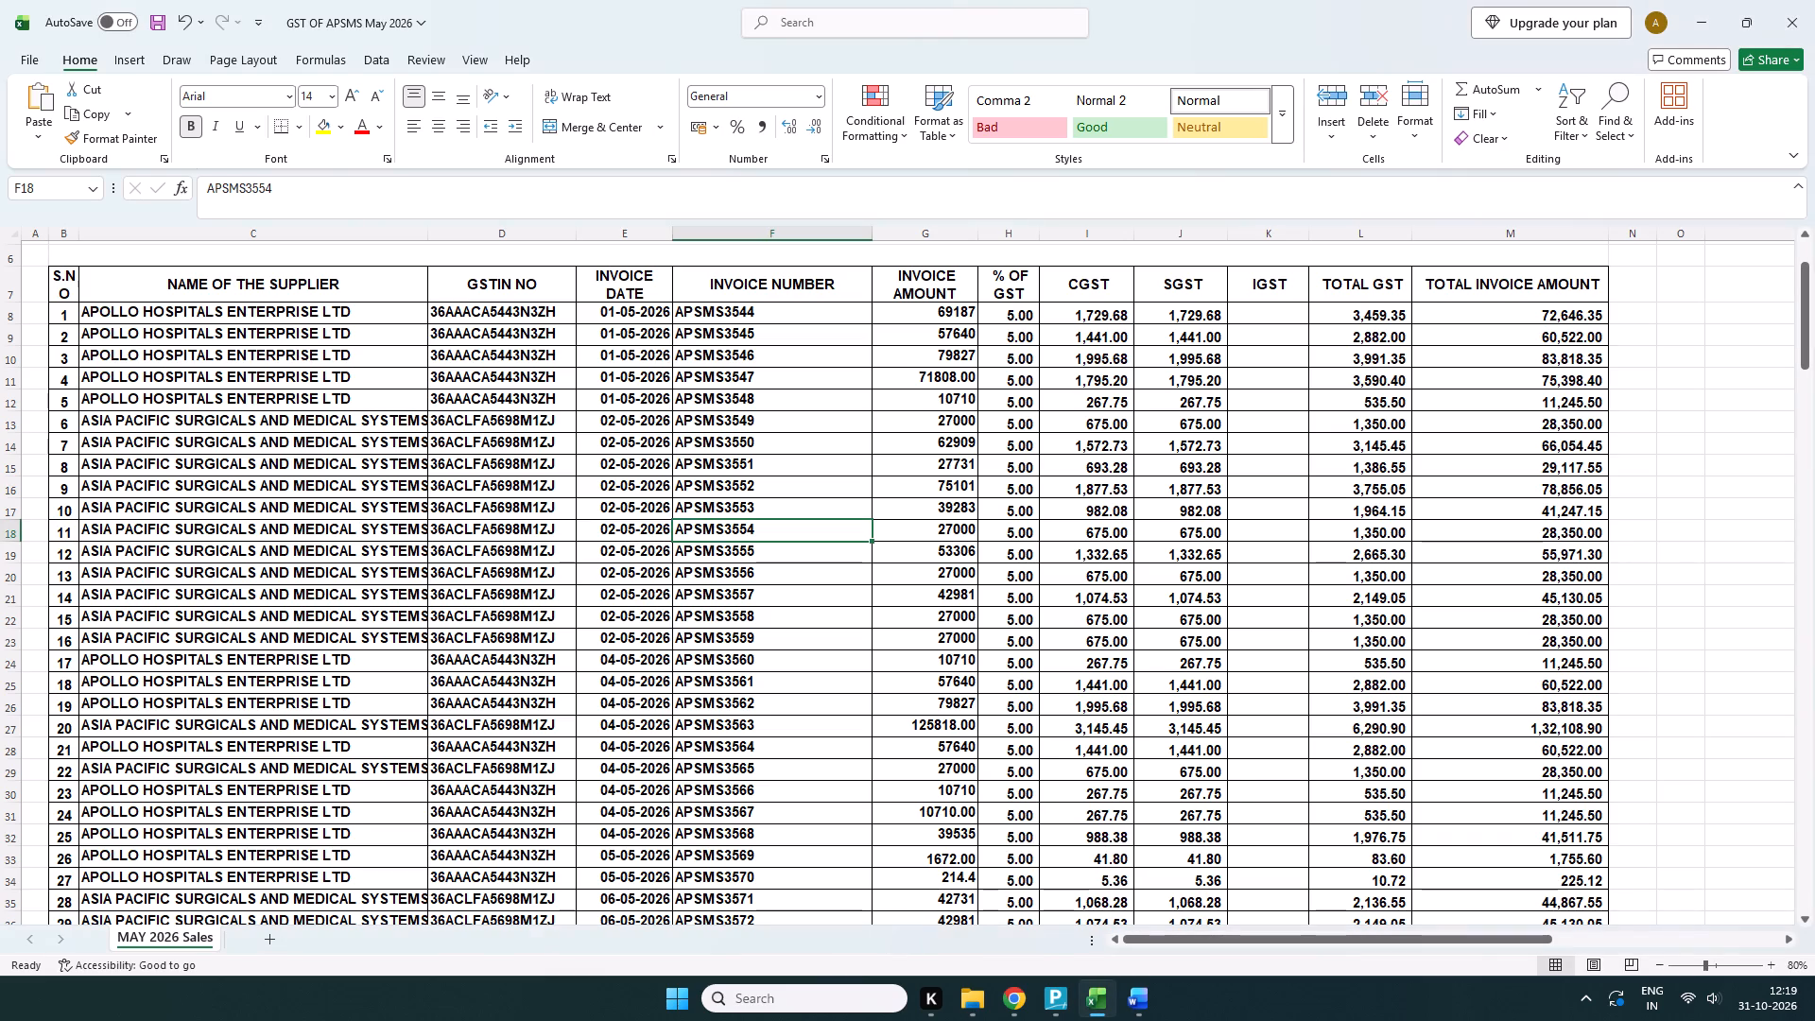
Select the invoice number cell for APSMS3555 in the MAY 2026 Sales sheet as the next bill to work on.
{"action": "left_click", "coordinate": [752, 556]}
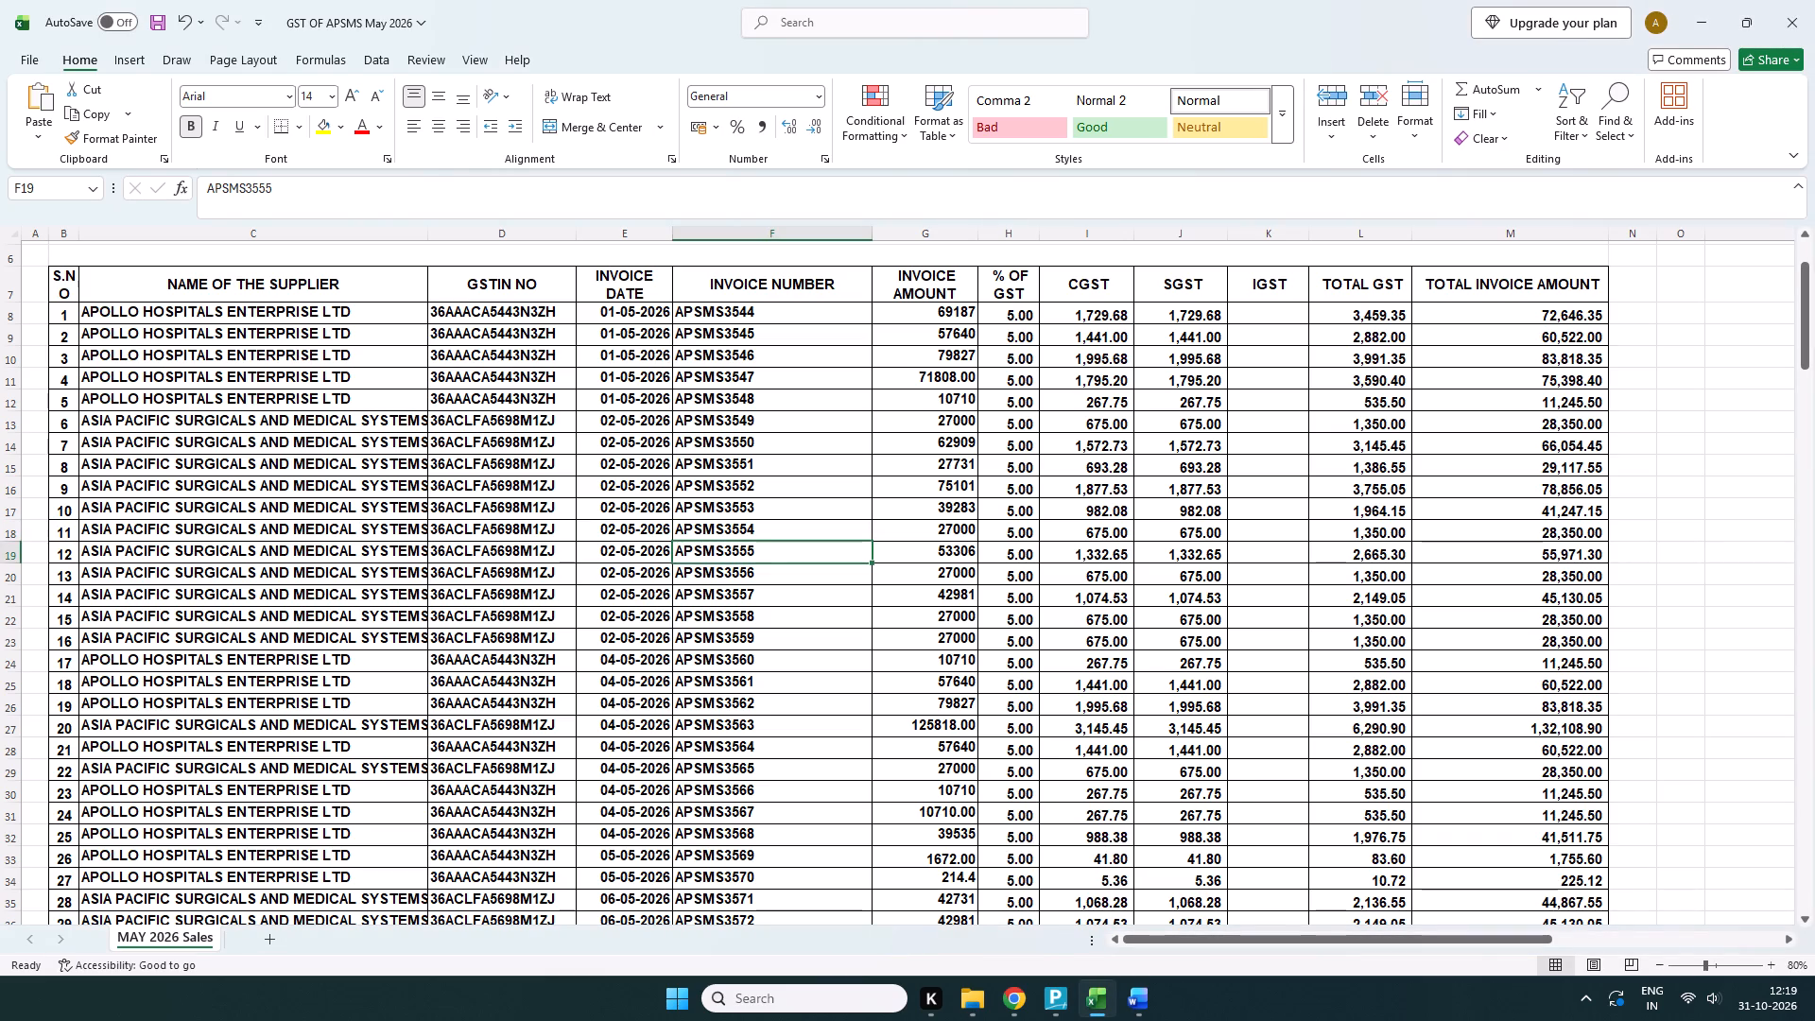
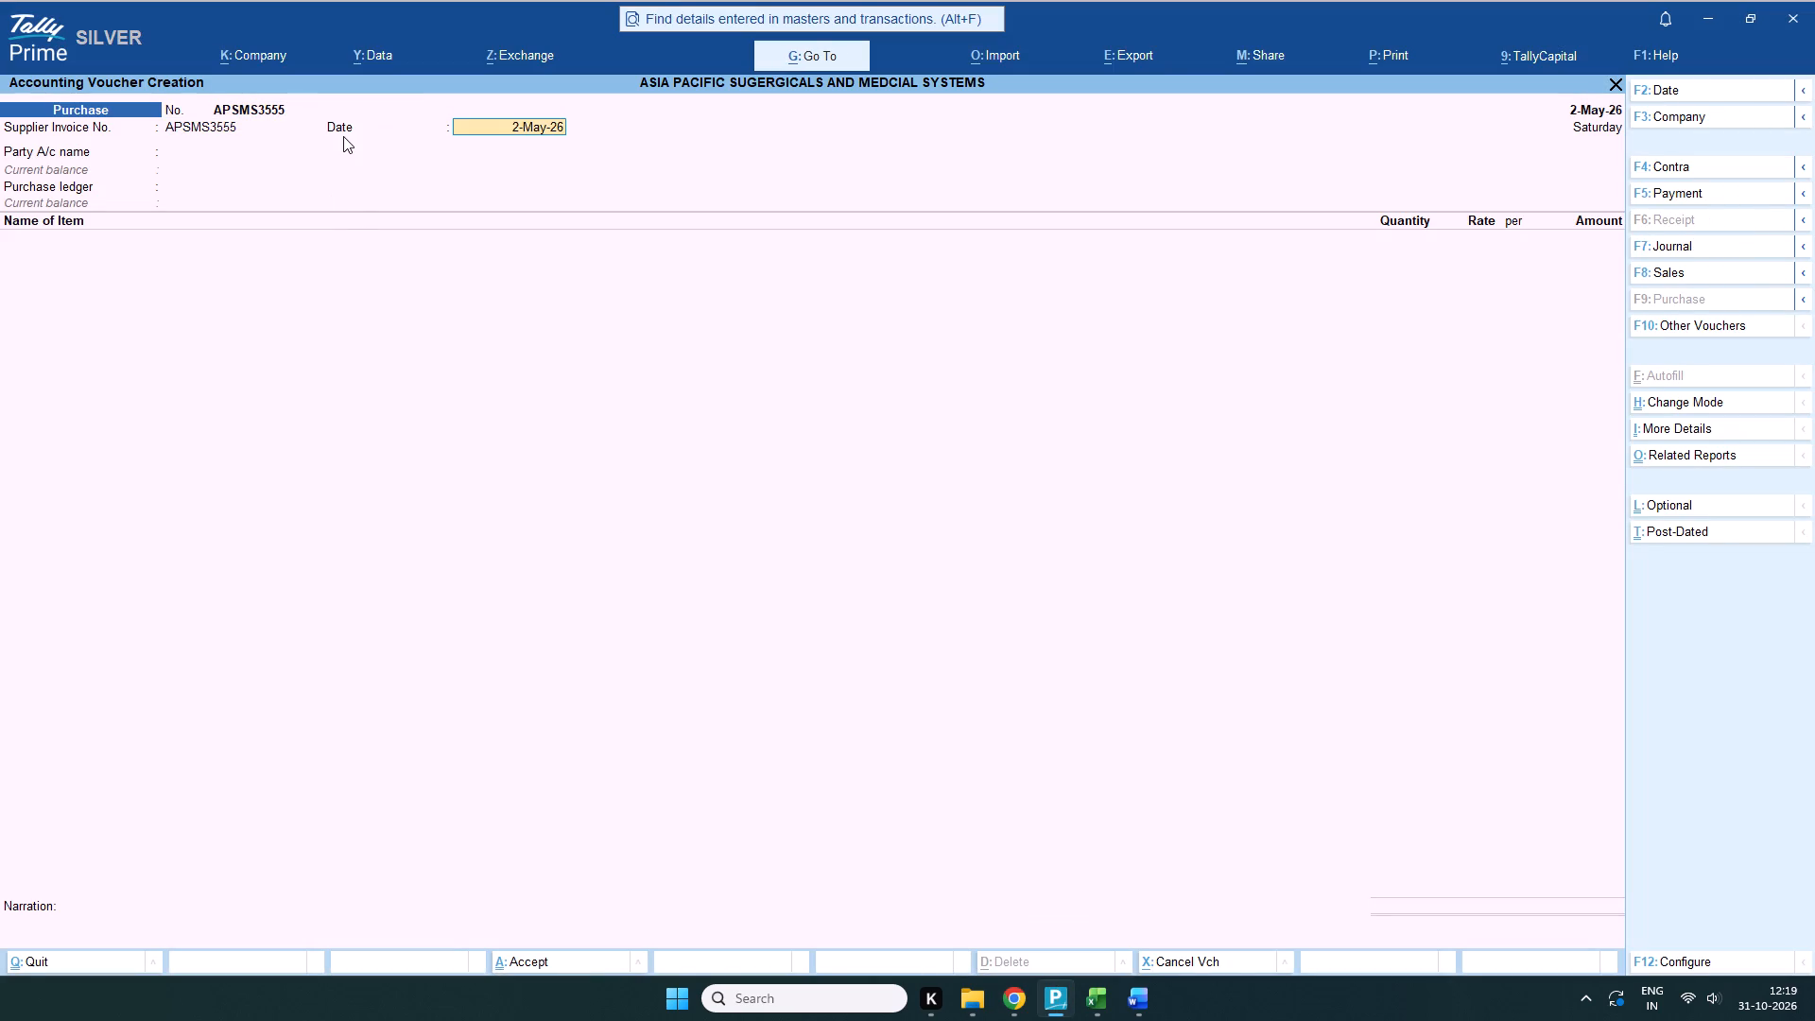
Fill the header of purchase voucher APSMS3555 with date 2-May-26, party Asia Pacific Surgical And Medical Systems and the Purchase ledger.
{"action": "key", "text": "Return"}
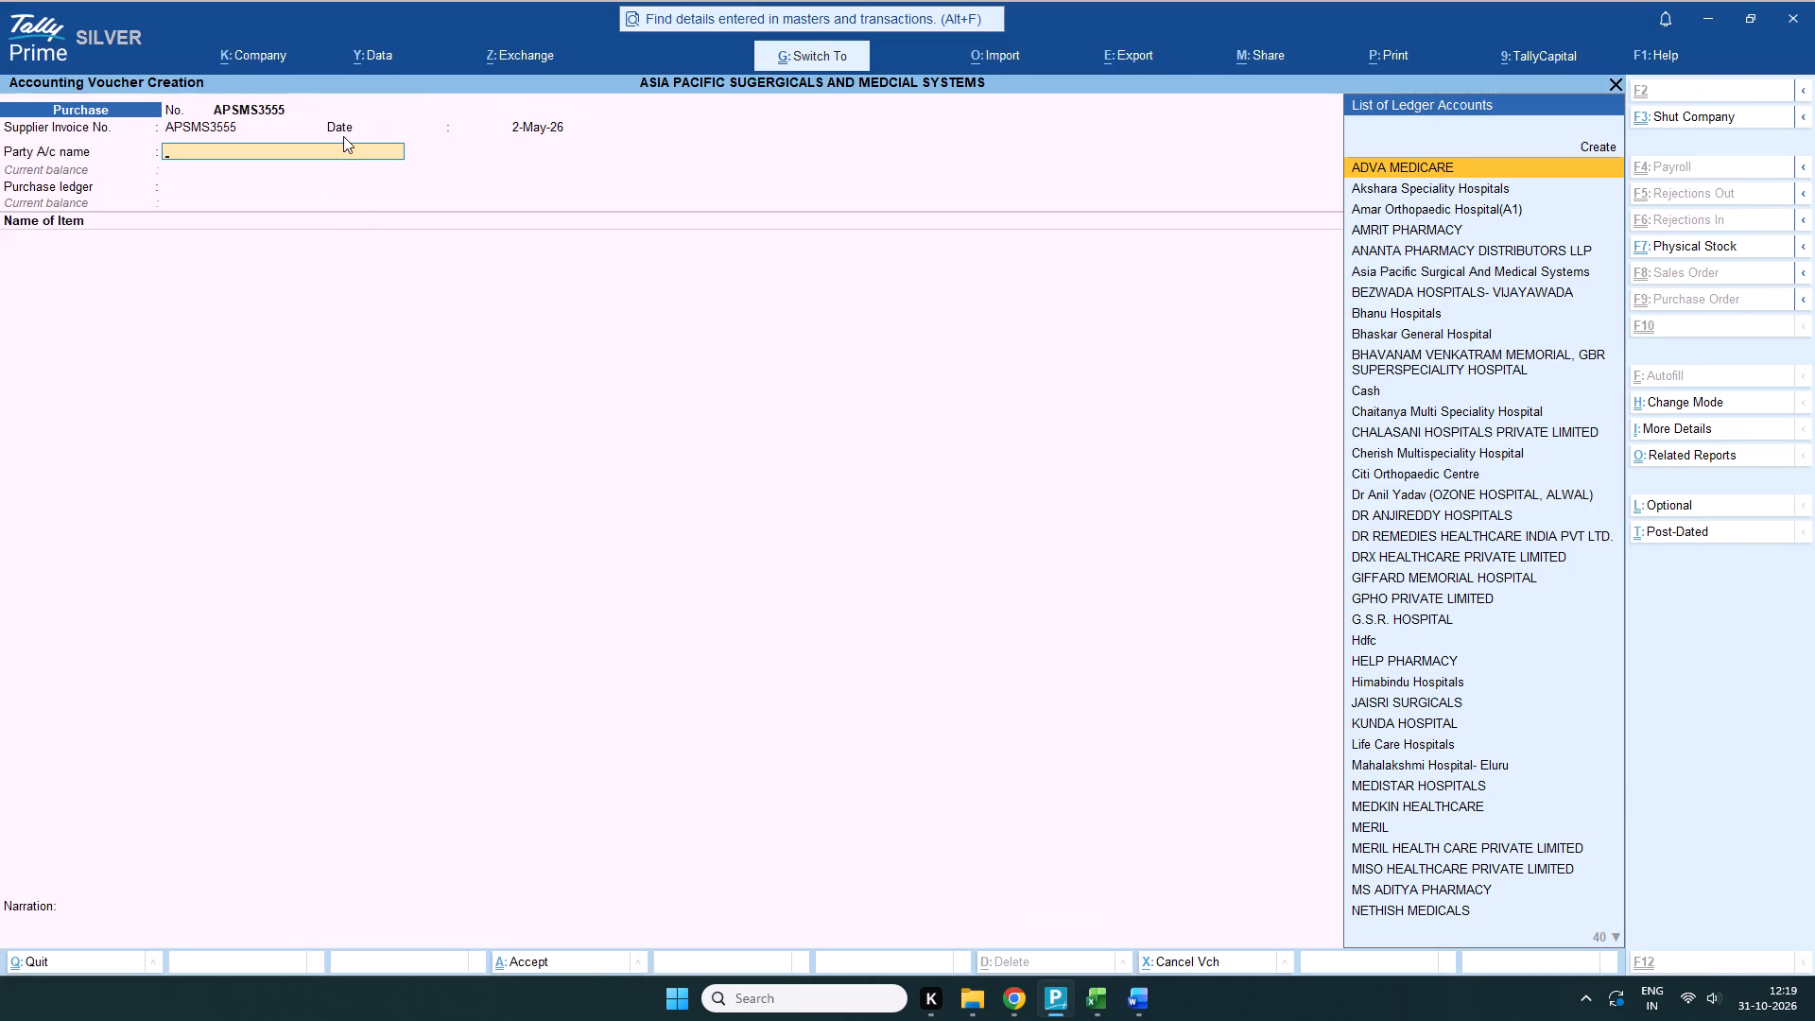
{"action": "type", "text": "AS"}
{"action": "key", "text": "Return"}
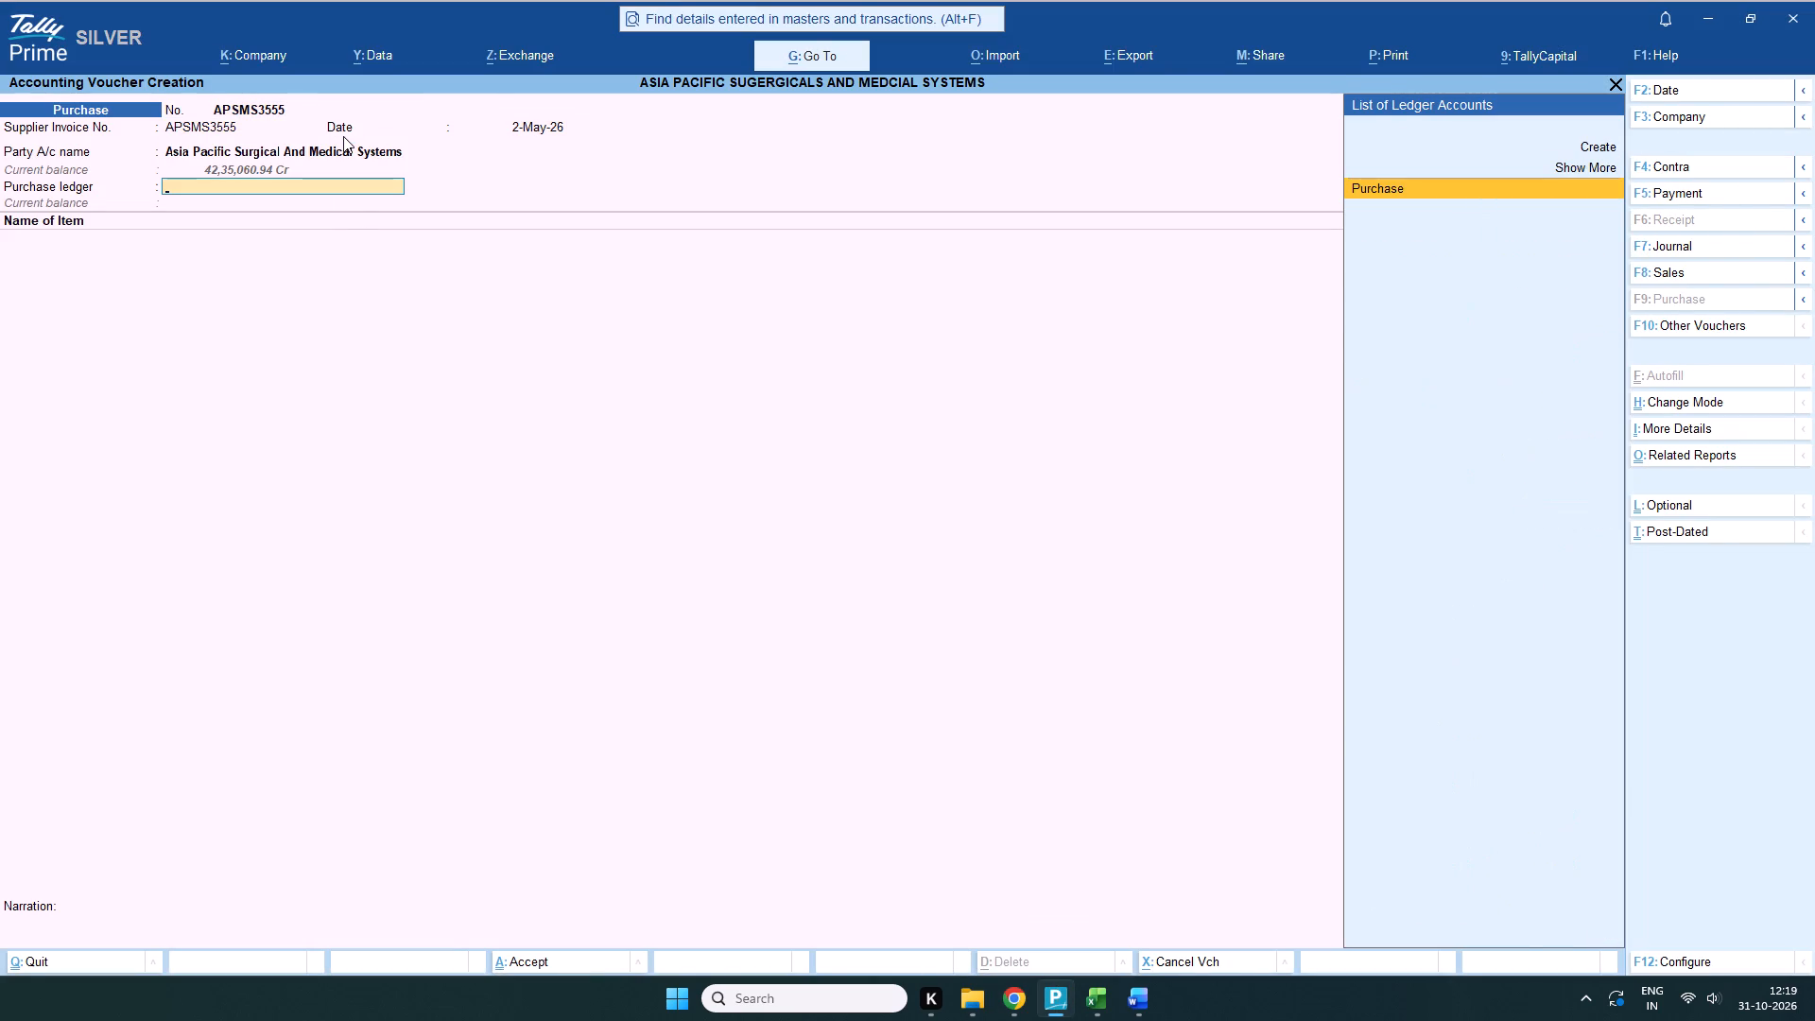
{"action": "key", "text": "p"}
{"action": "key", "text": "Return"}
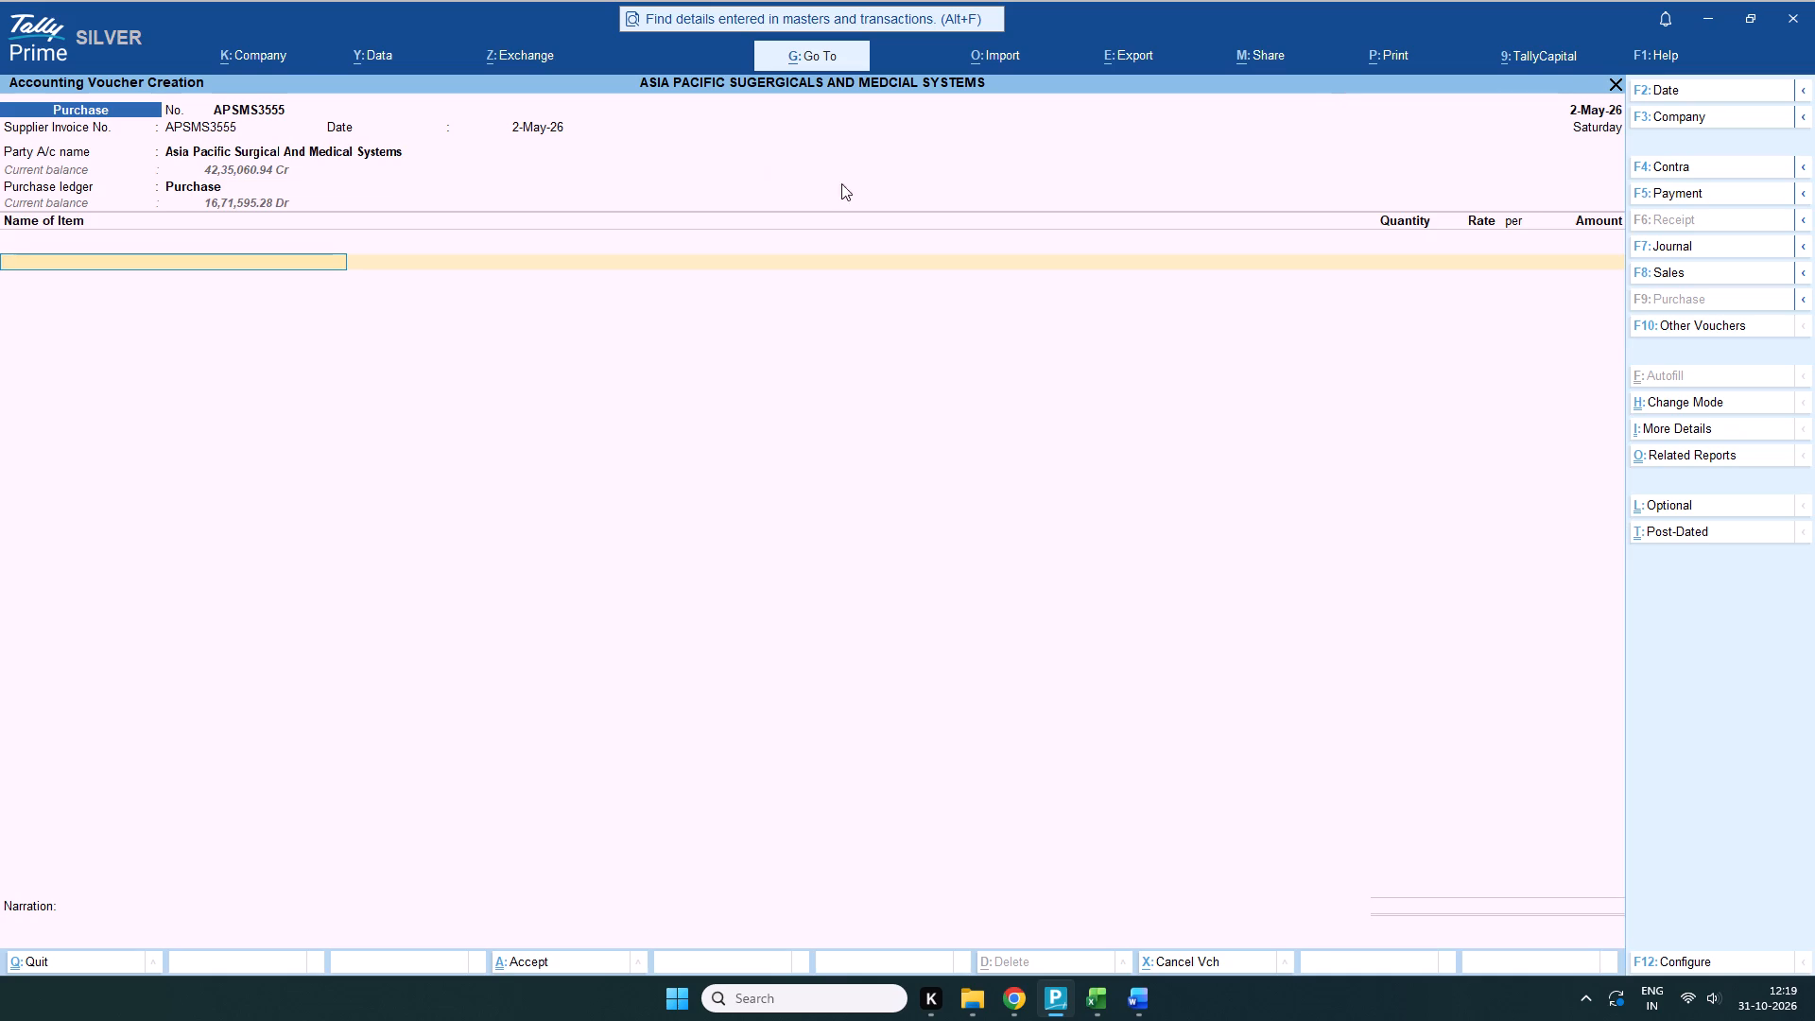
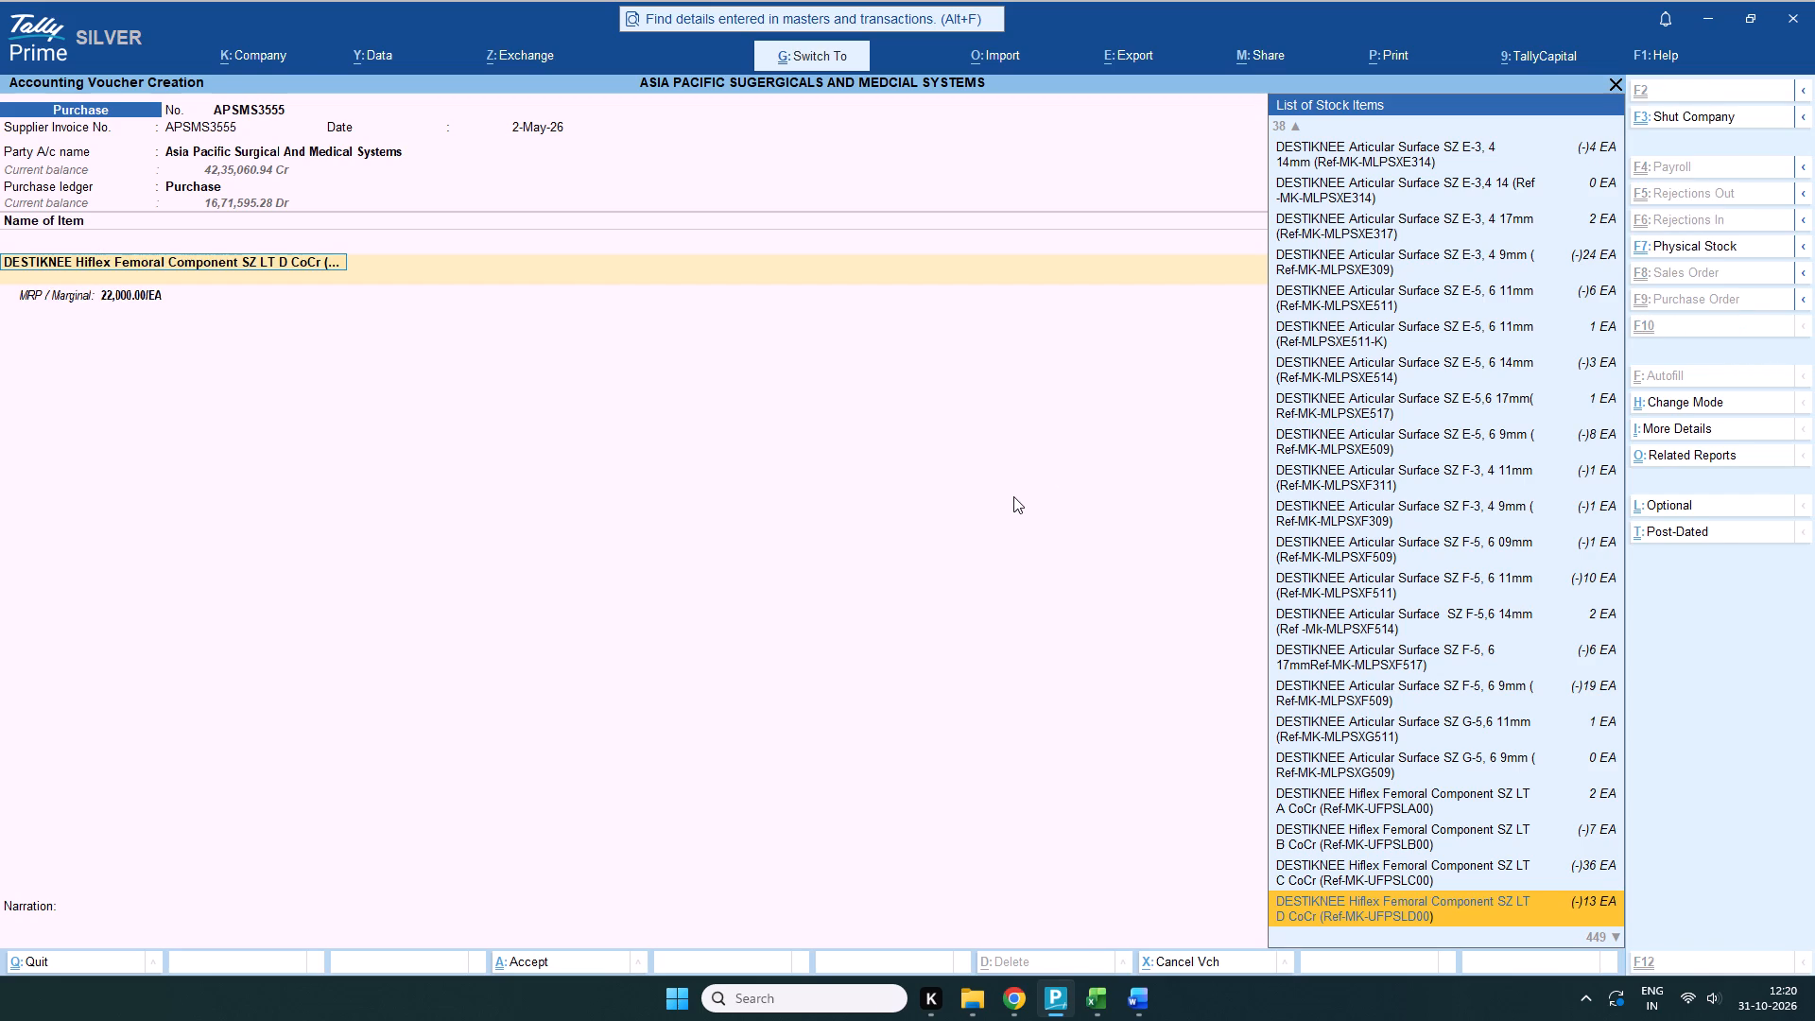
Open the stock item master for DESTIKNEE Hiflex Femoral Component SZ LT D CoCr (Ref-MK-UFPSLD00) for alteration at its HSN/SAC code.
{"action": "key", "text": "ctrl+Return"}
{"action": "key", "text": "Return"}
{"action": "key", "text": "Return"}
{"action": "key", "text": "Return"}
{"action": "key", "text": "Return"}
{"action": "key", "text": "Return"}
{"action": "key", "text": "Return"}
{"action": "key", "text": "Return"}
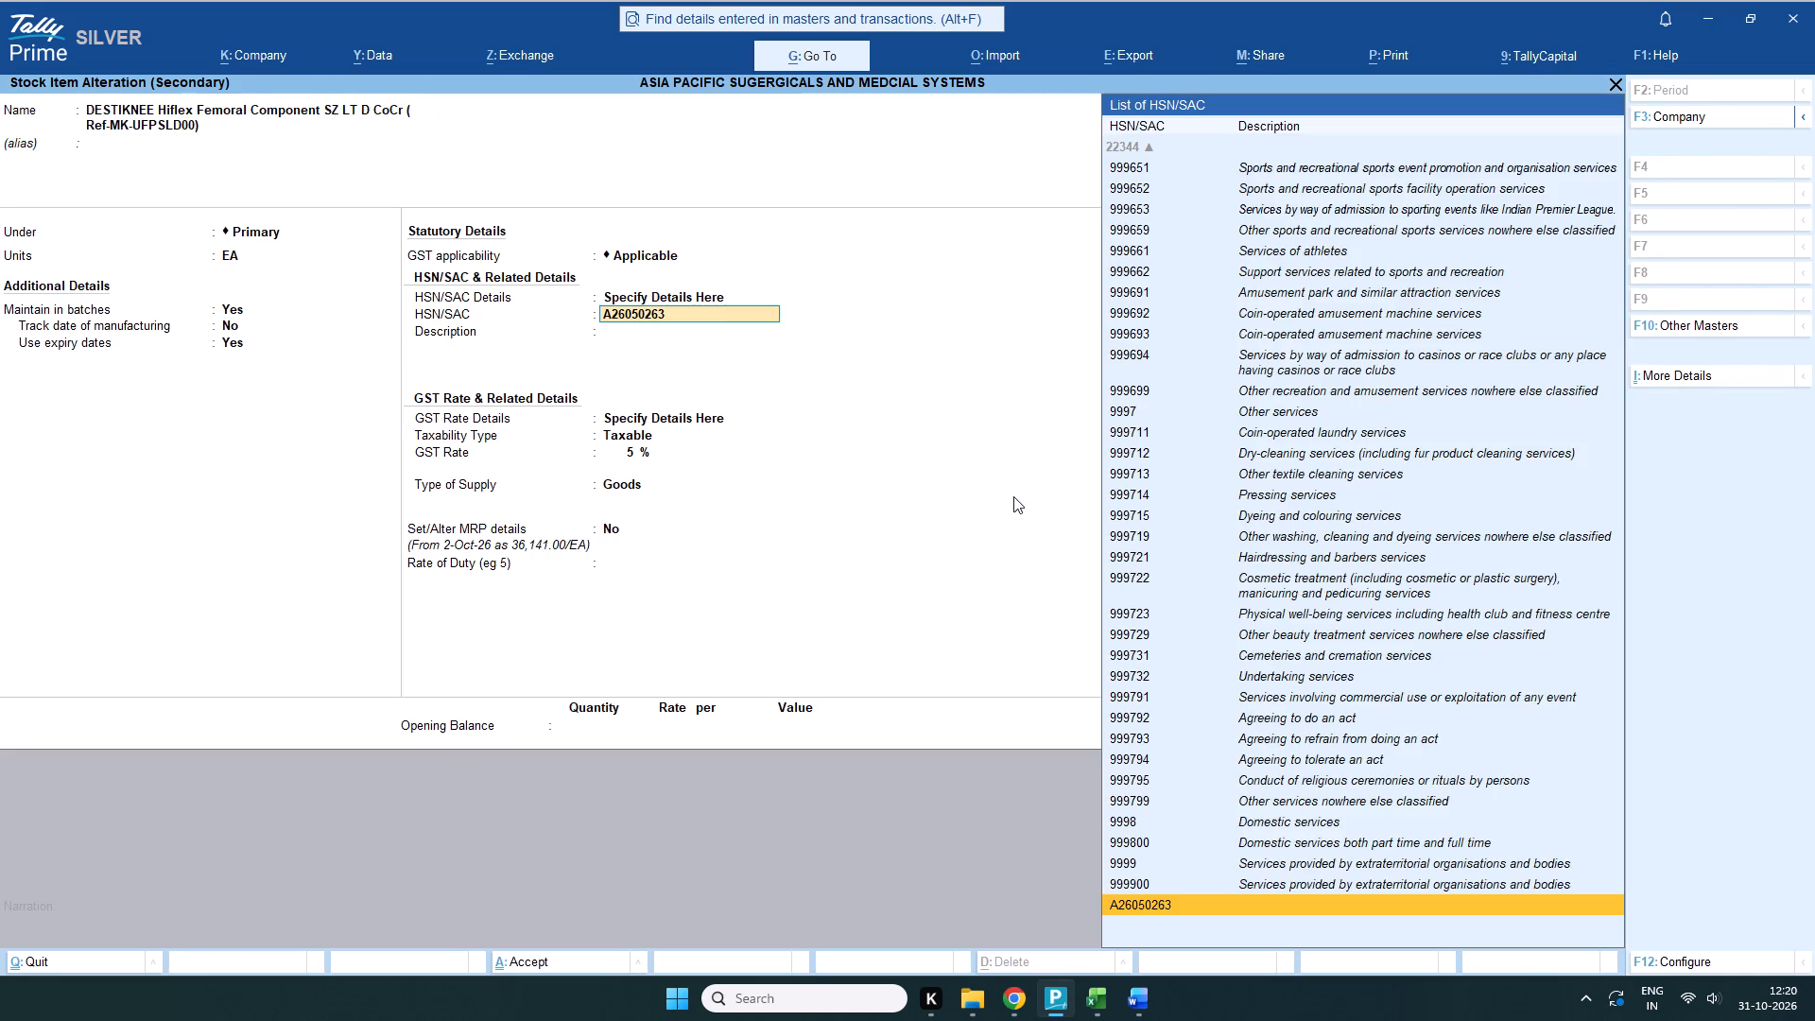
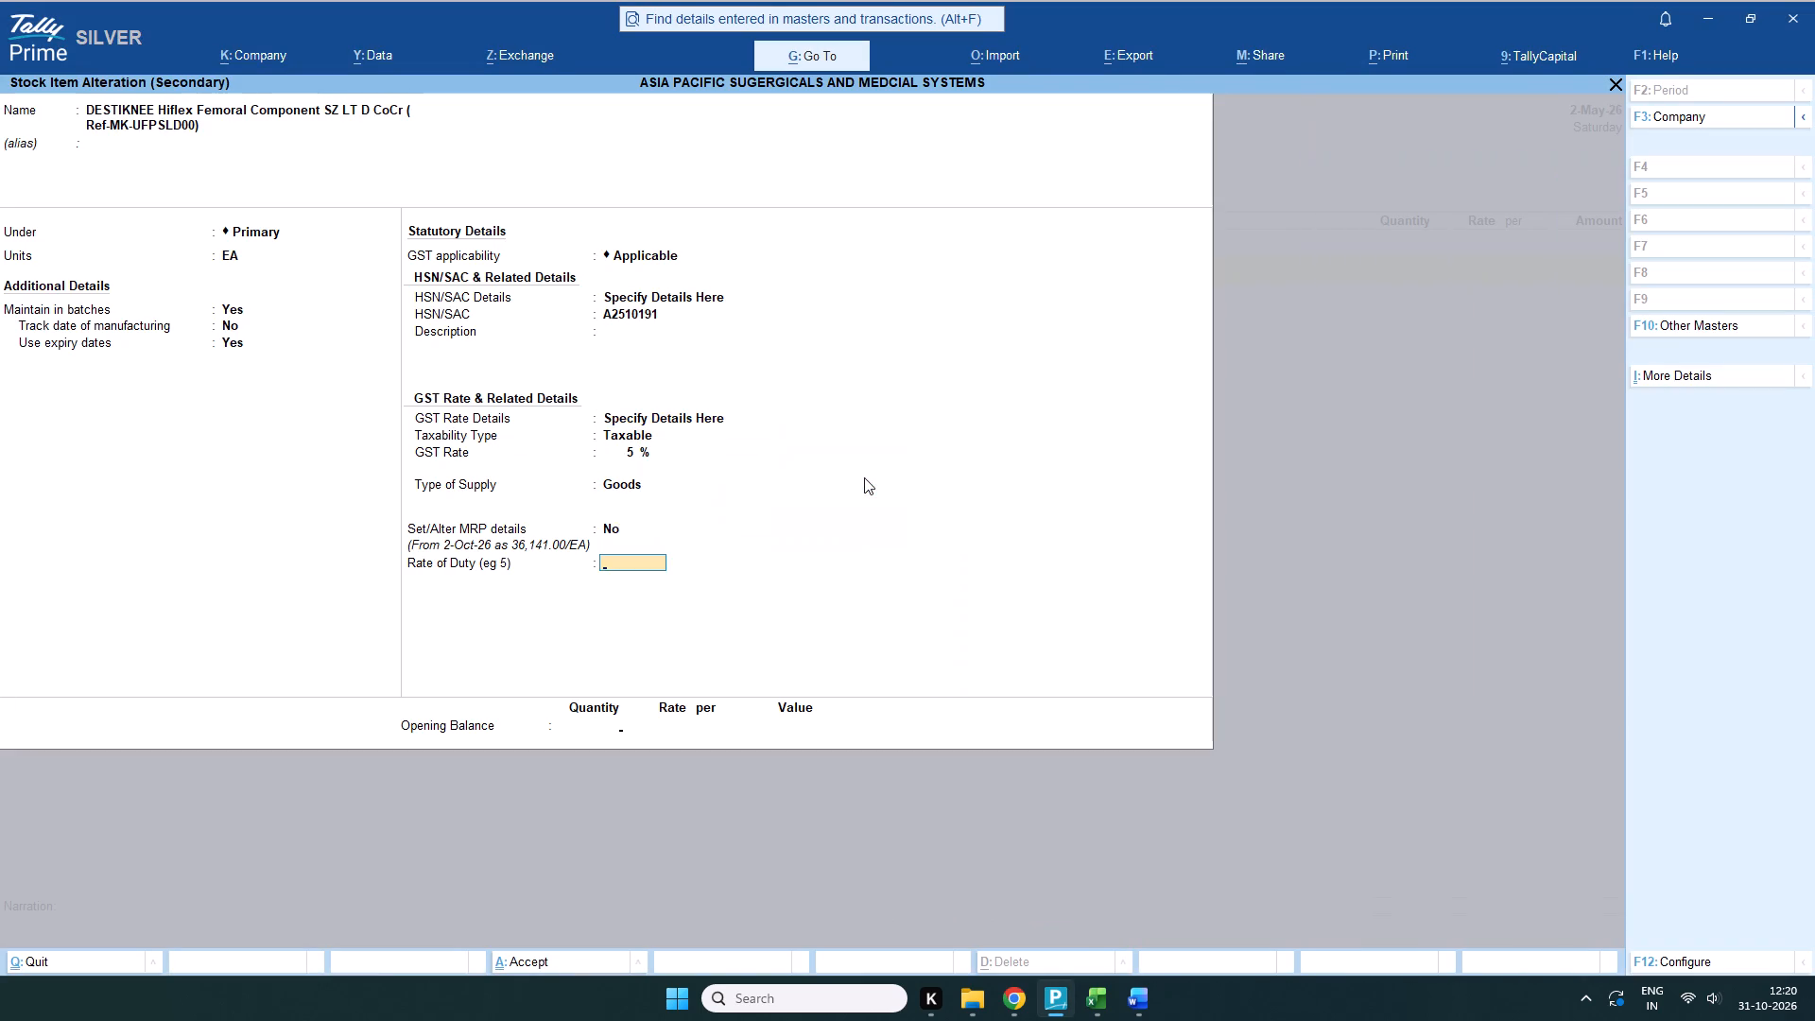
Save the altered stock item master for DESTIKNEE Hiflex Femoral Component SZ LT D CoCr.
{"action": "key", "text": "Return"}
{"action": "key", "text": "Return"}
{"action": "key", "text": "Return"}
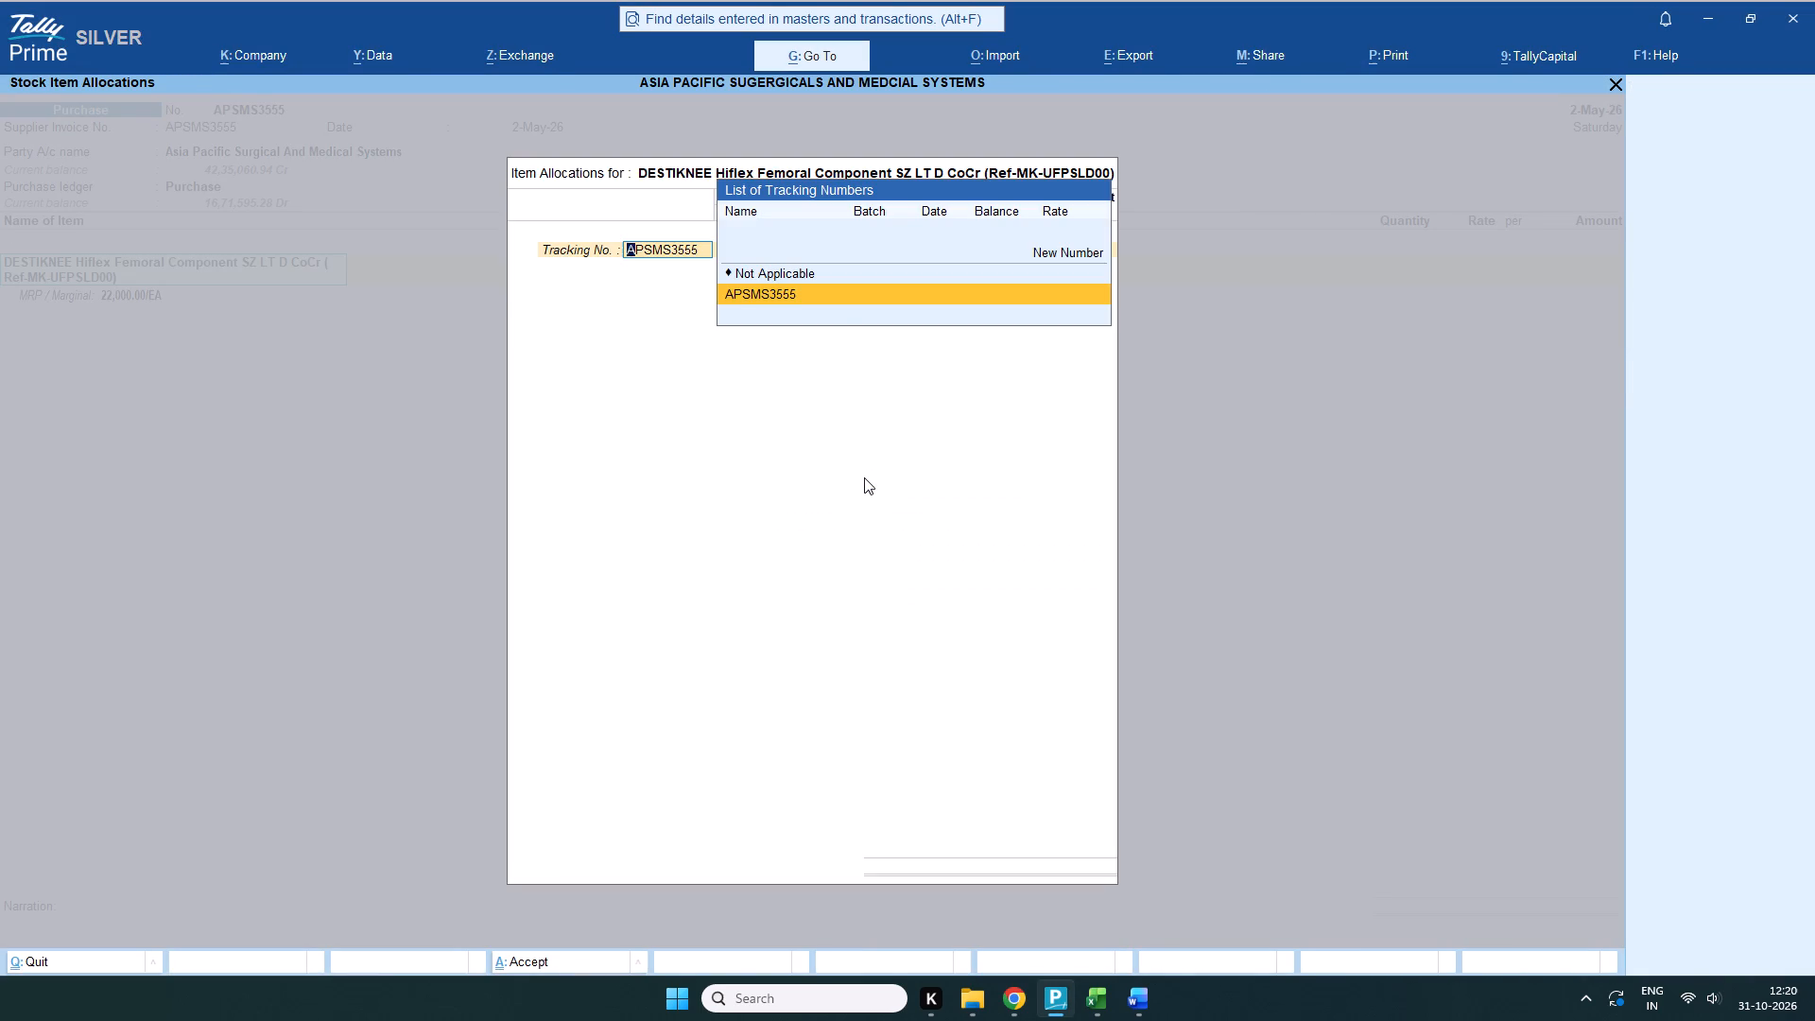
Allocate the DESTIKNEE Hiflex Femoral Component SZ LT D line to tracking number Not Applicable and batch A2510191, with quantity 1 EA.
{"action": "scroll", "coordinate": [840, 355], "scroll_direction": "up", "scroll_amount": 1}
{"action": "left_click", "coordinate": [834, 276]}
{"action": "key", "text": "ctrl+v"}
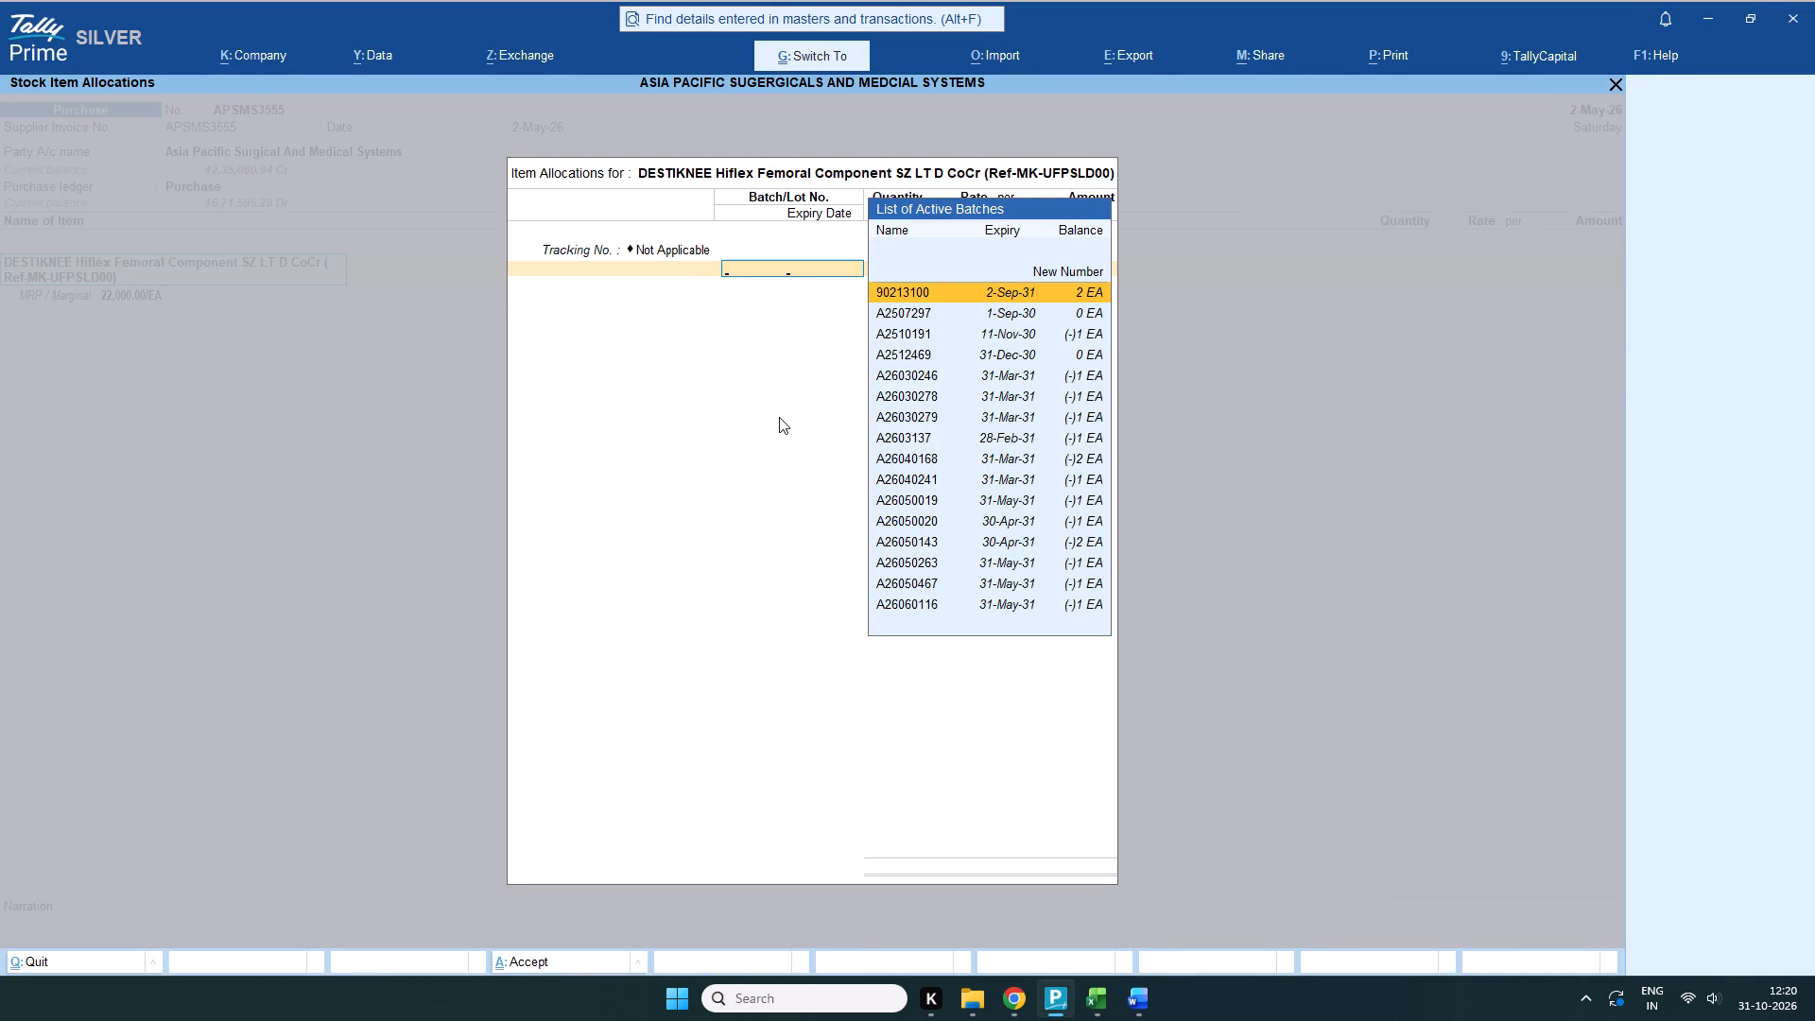
{"action": "key", "text": "Return"}
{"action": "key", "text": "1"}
{"action": "key", "text": "Return"}
{"action": "key", "text": "Return"}
{"action": "key", "text": "Return"}
{"action": "key", "text": "Return"}
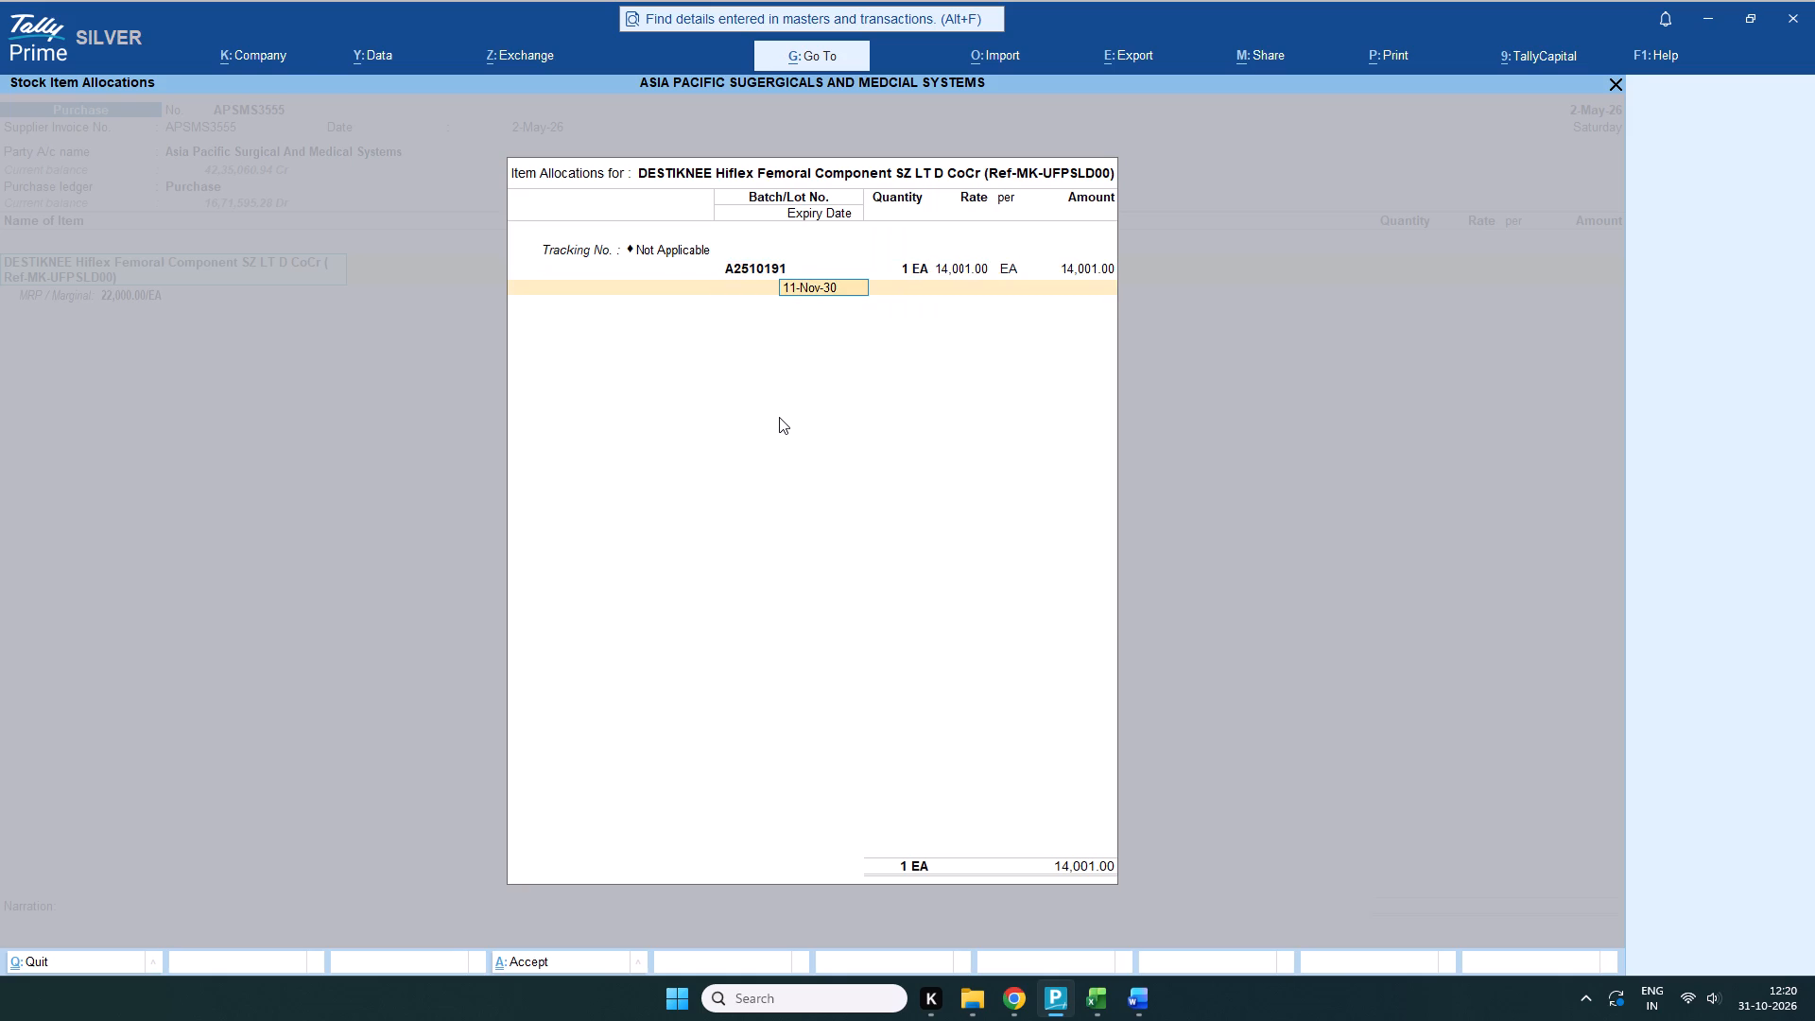
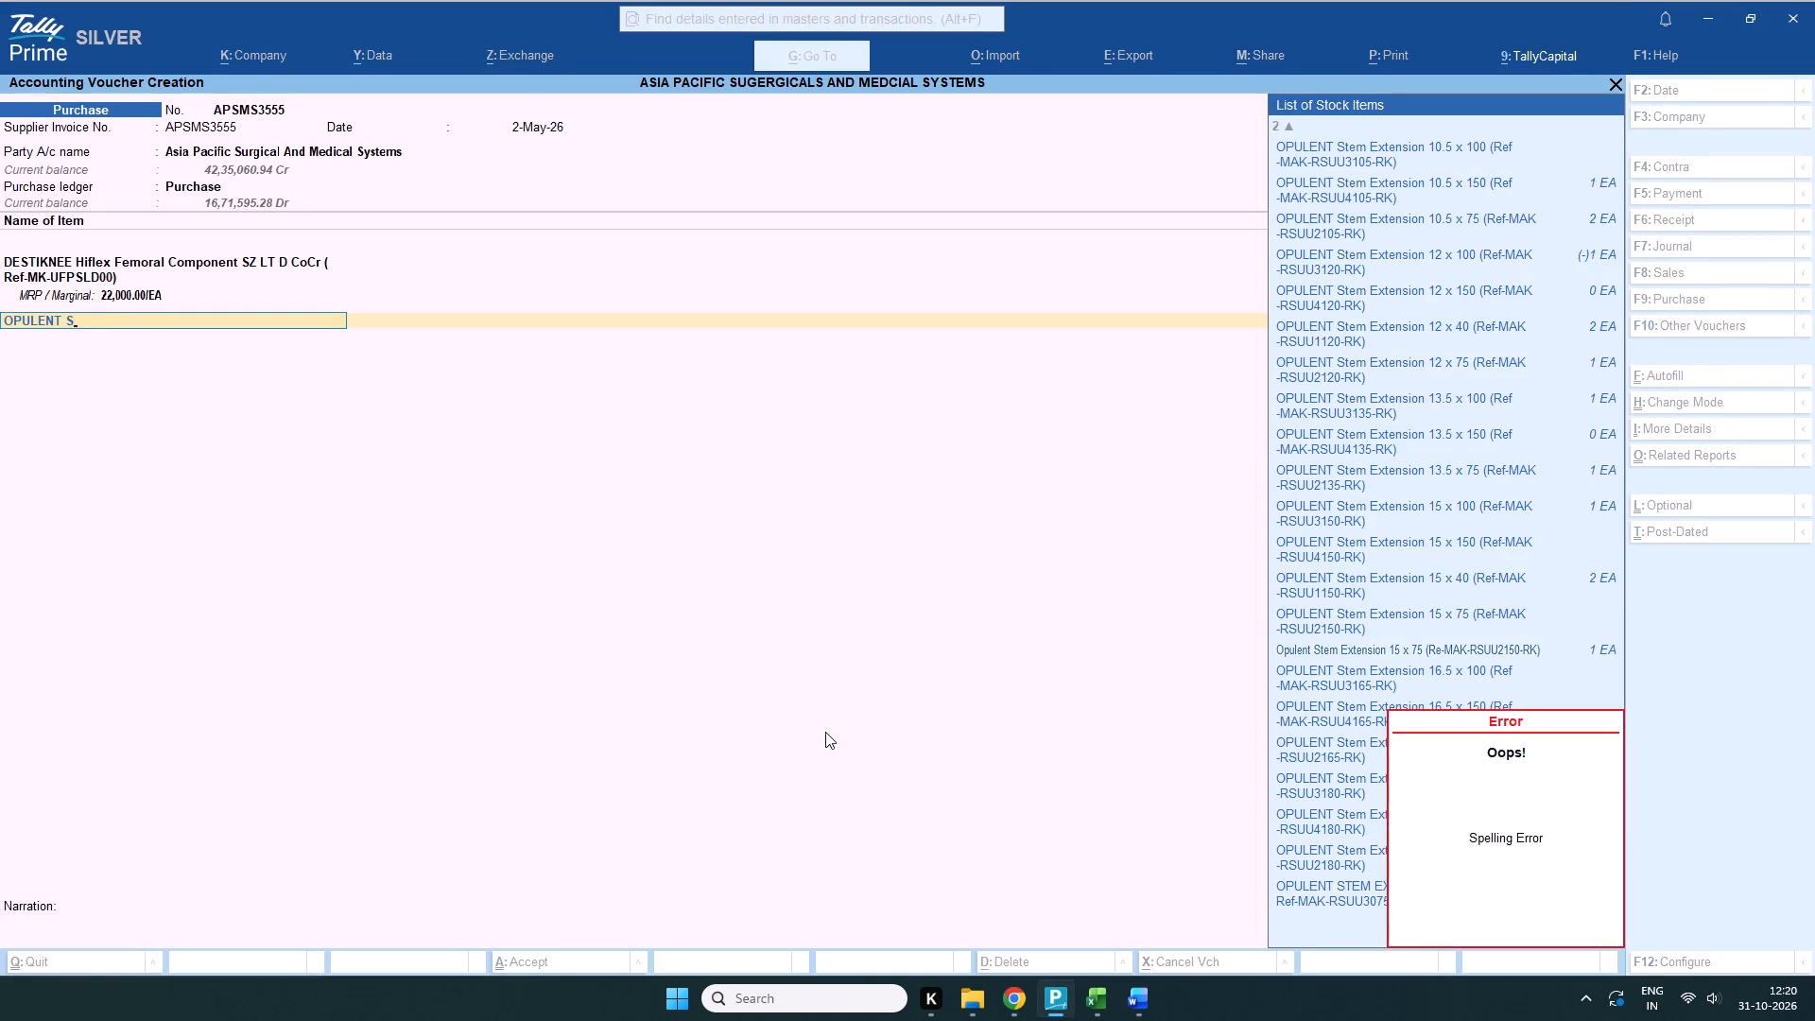
Narrow the stock items to OPULENT STEMMED for the second item line of purchase voucher APSMS3555.
{"action": "key", "text": "BackSpace"}
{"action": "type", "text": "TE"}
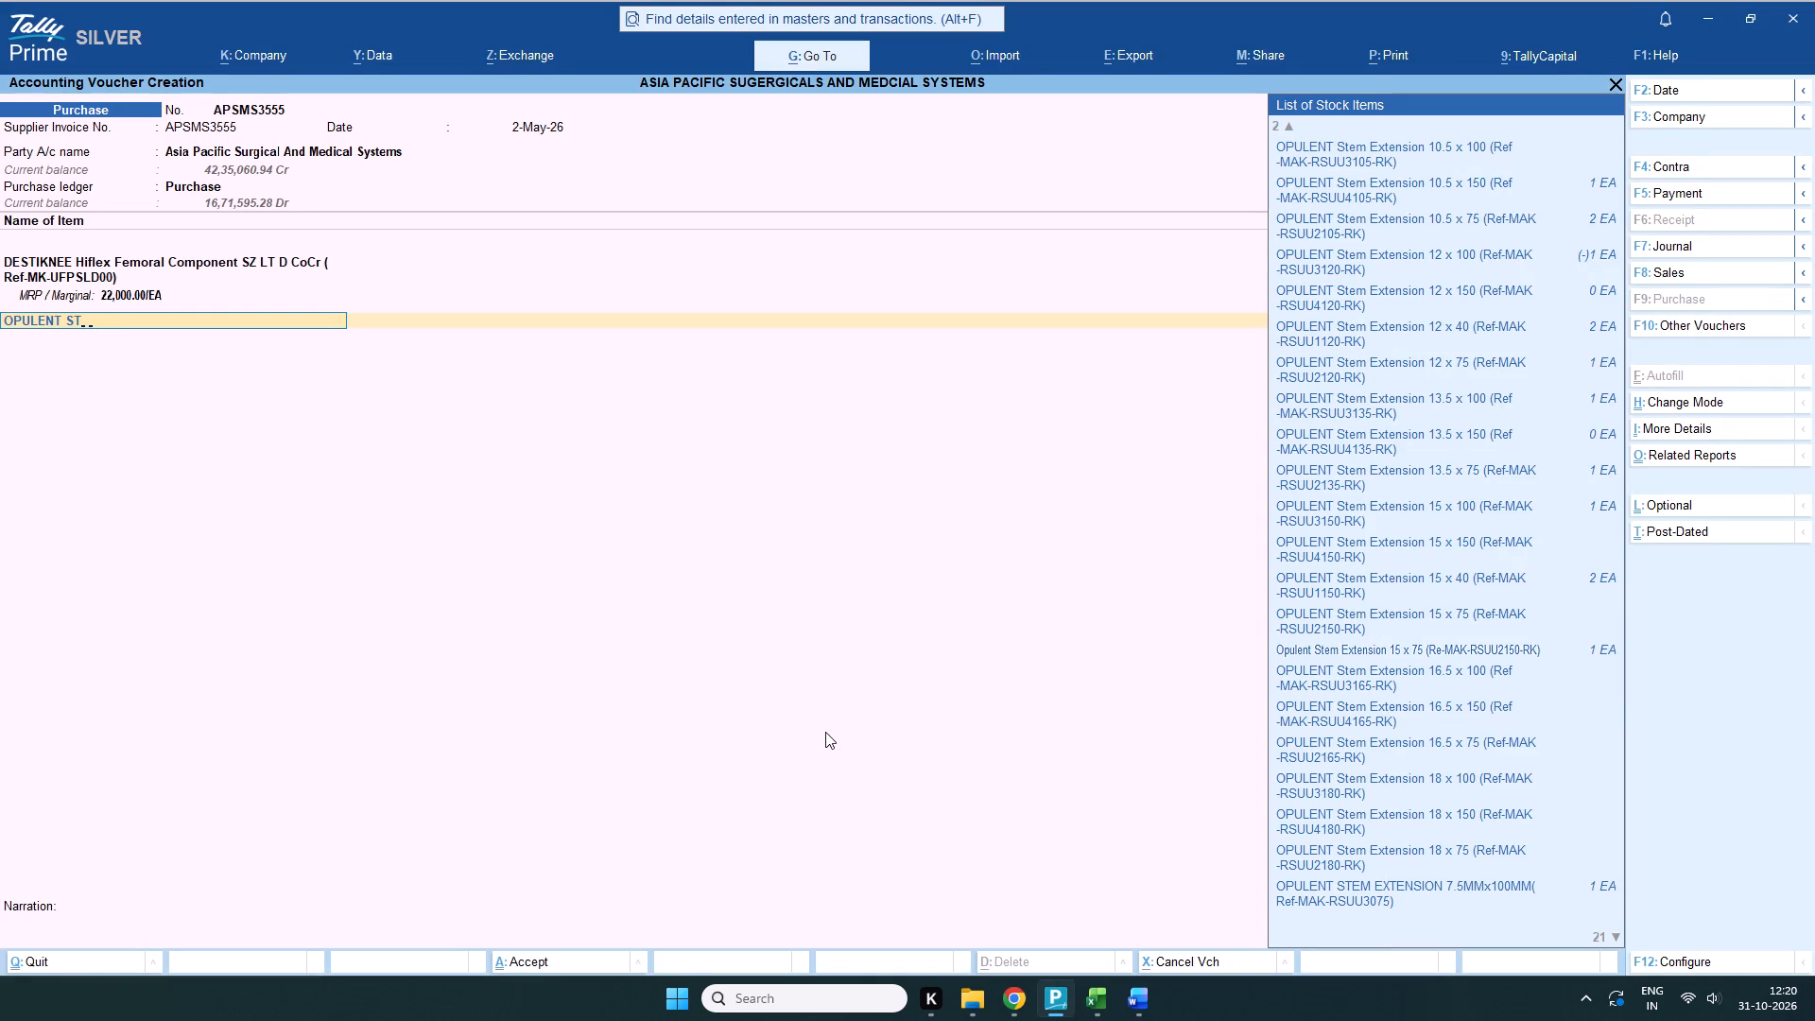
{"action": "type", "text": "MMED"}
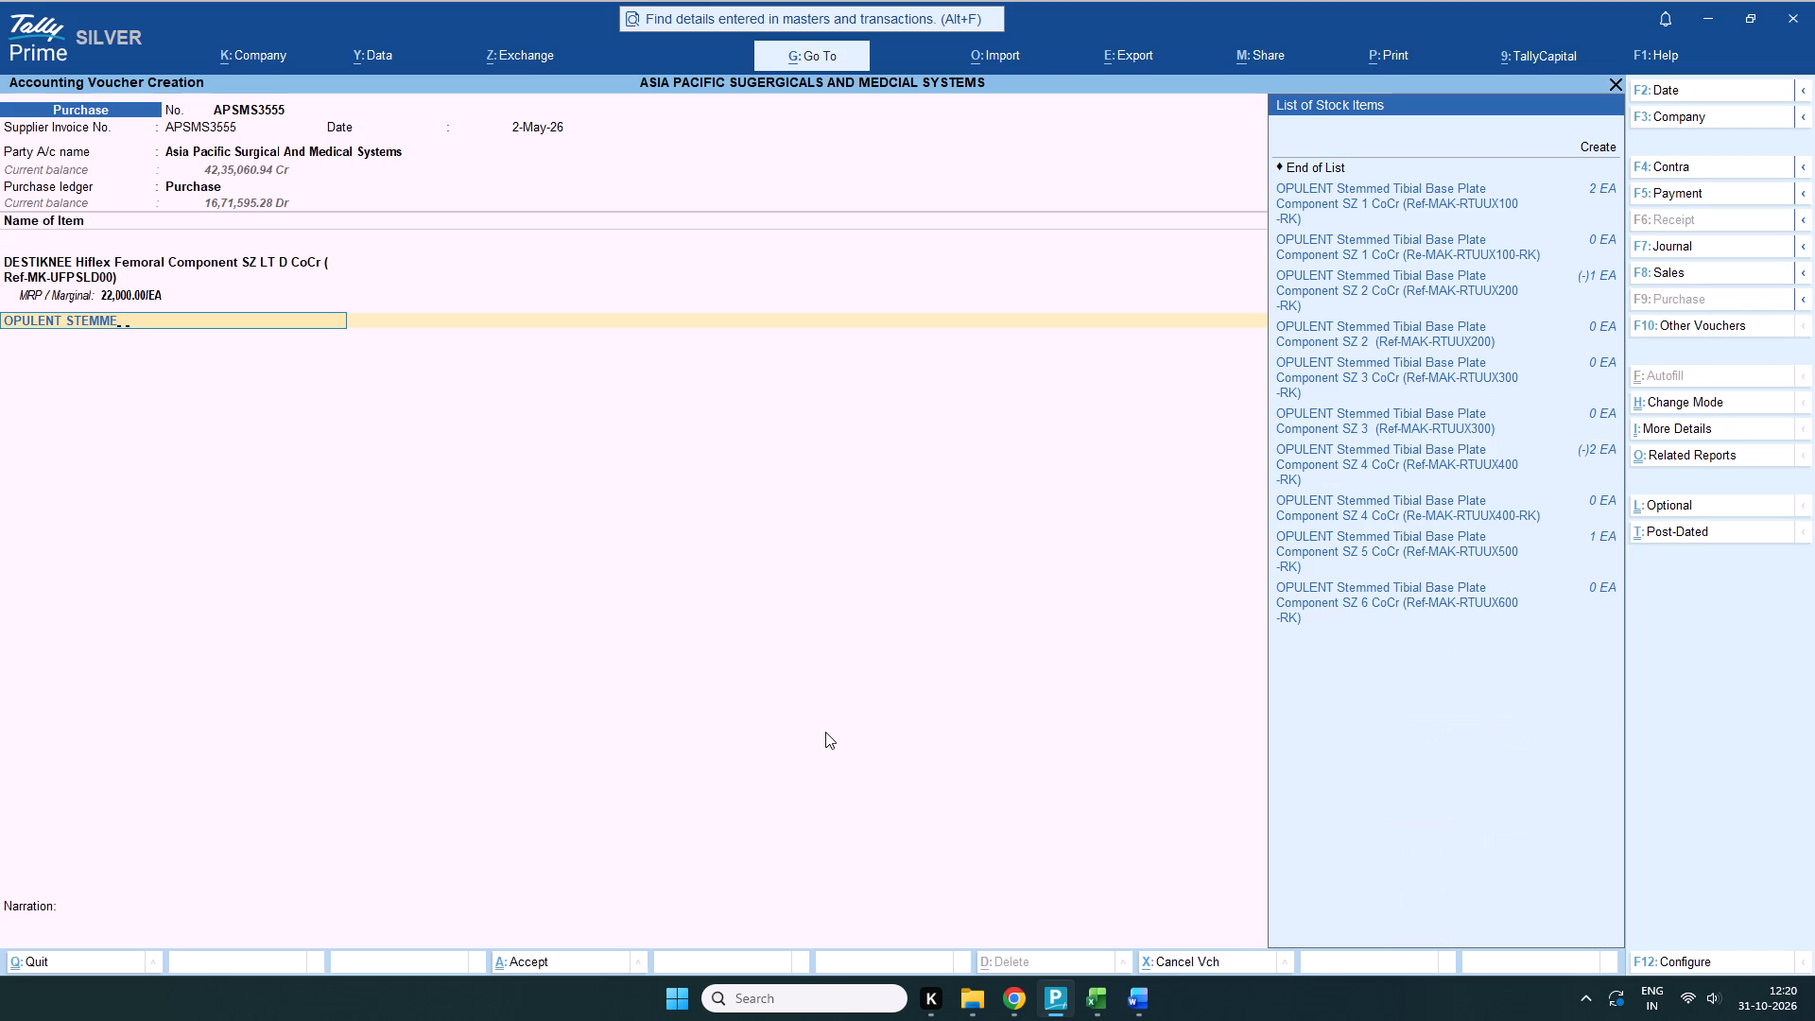
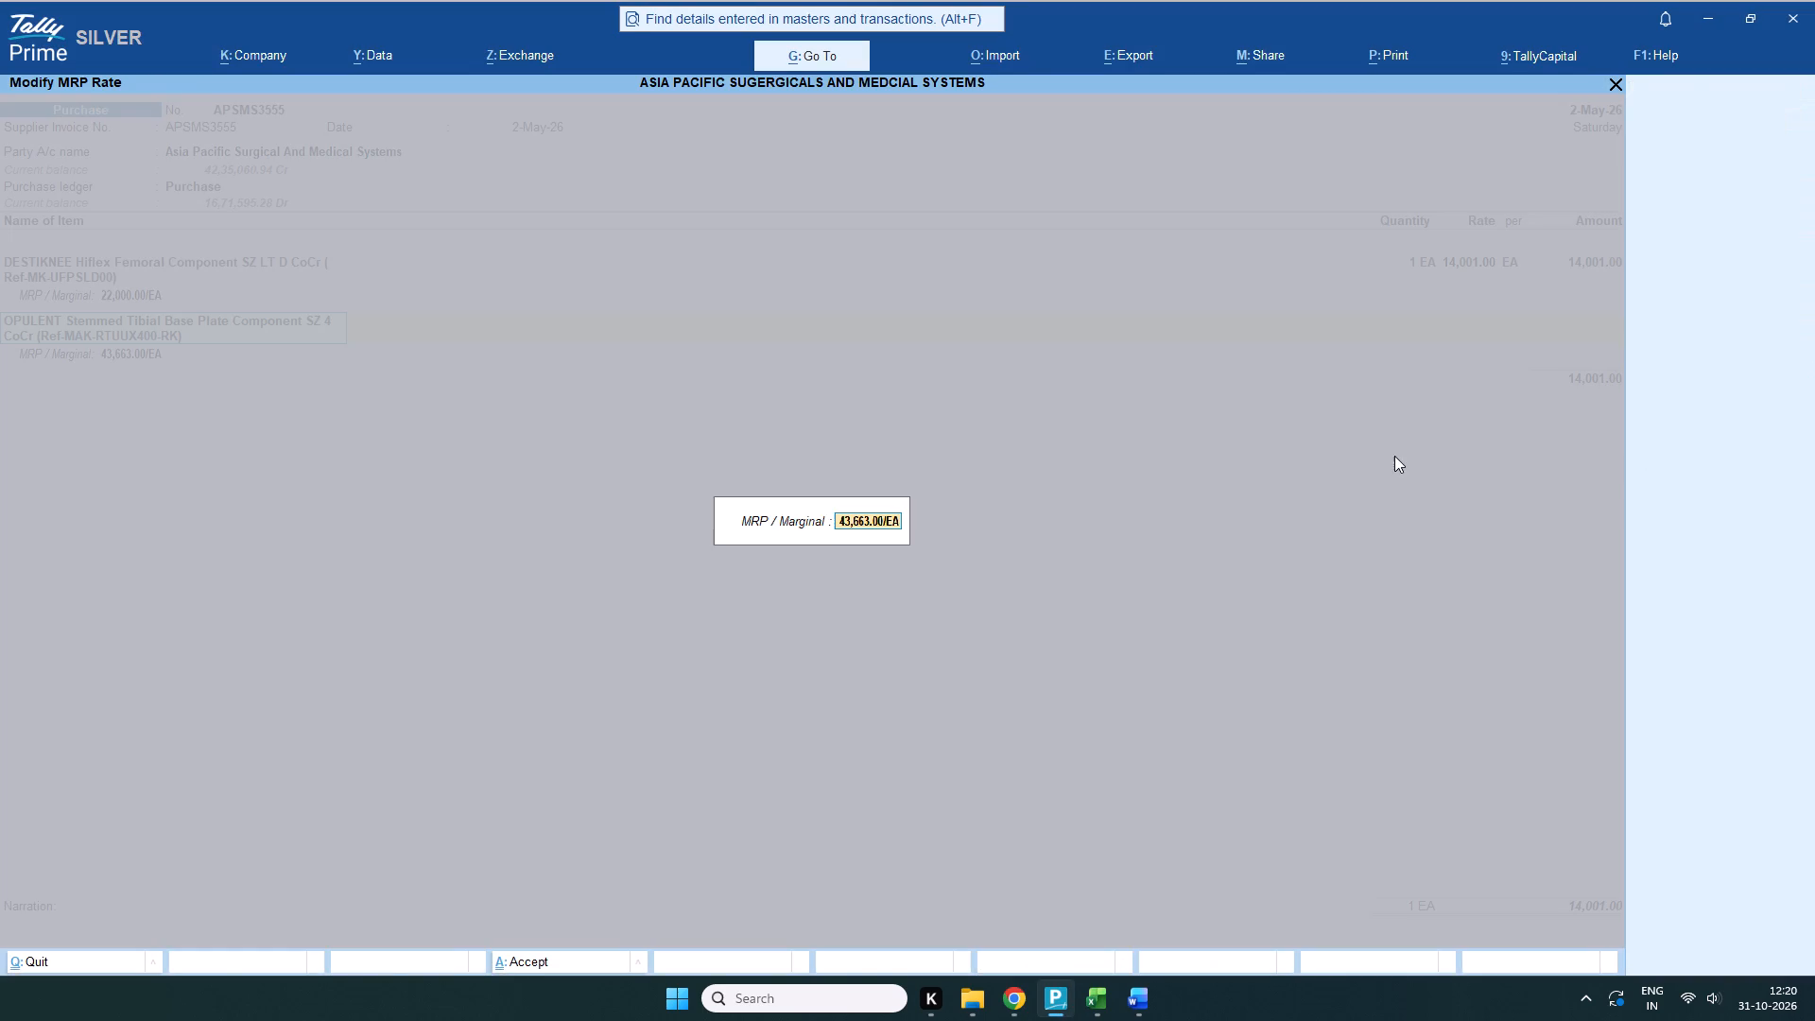
Open the OPULENT Stemmed Tibial Base Plate Component SZ 4 stock item master for alteration from voucher APSMS3555 and go to its HSN/SAC details.
{"action": "left_click", "coordinate": [1616, 79]}
{"action": "key", "text": "ctrl+Return"}
{"action": "key", "text": "Return"}
{"action": "key", "text": "Return"}
{"action": "key", "text": "Return"}
{"action": "key", "text": "Return"}
{"action": "key", "text": "Return"}
{"action": "key", "text": "Return"}
{"action": "key", "text": "Return"}
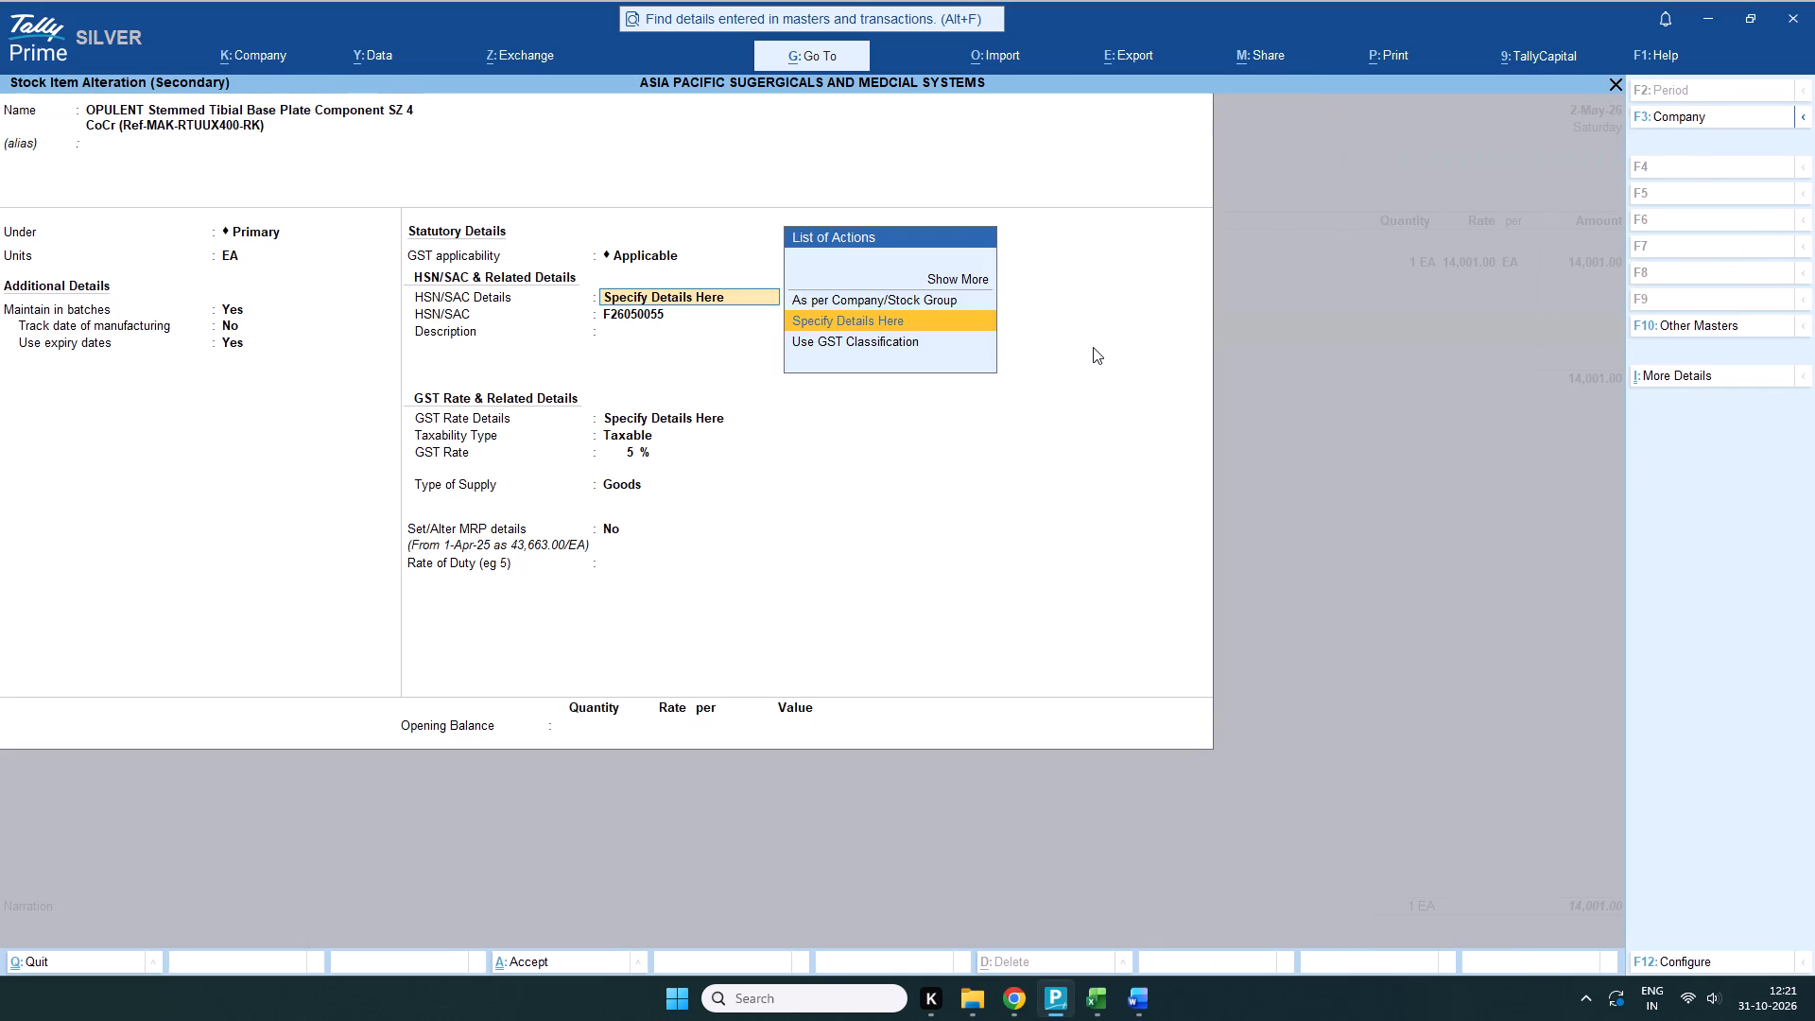
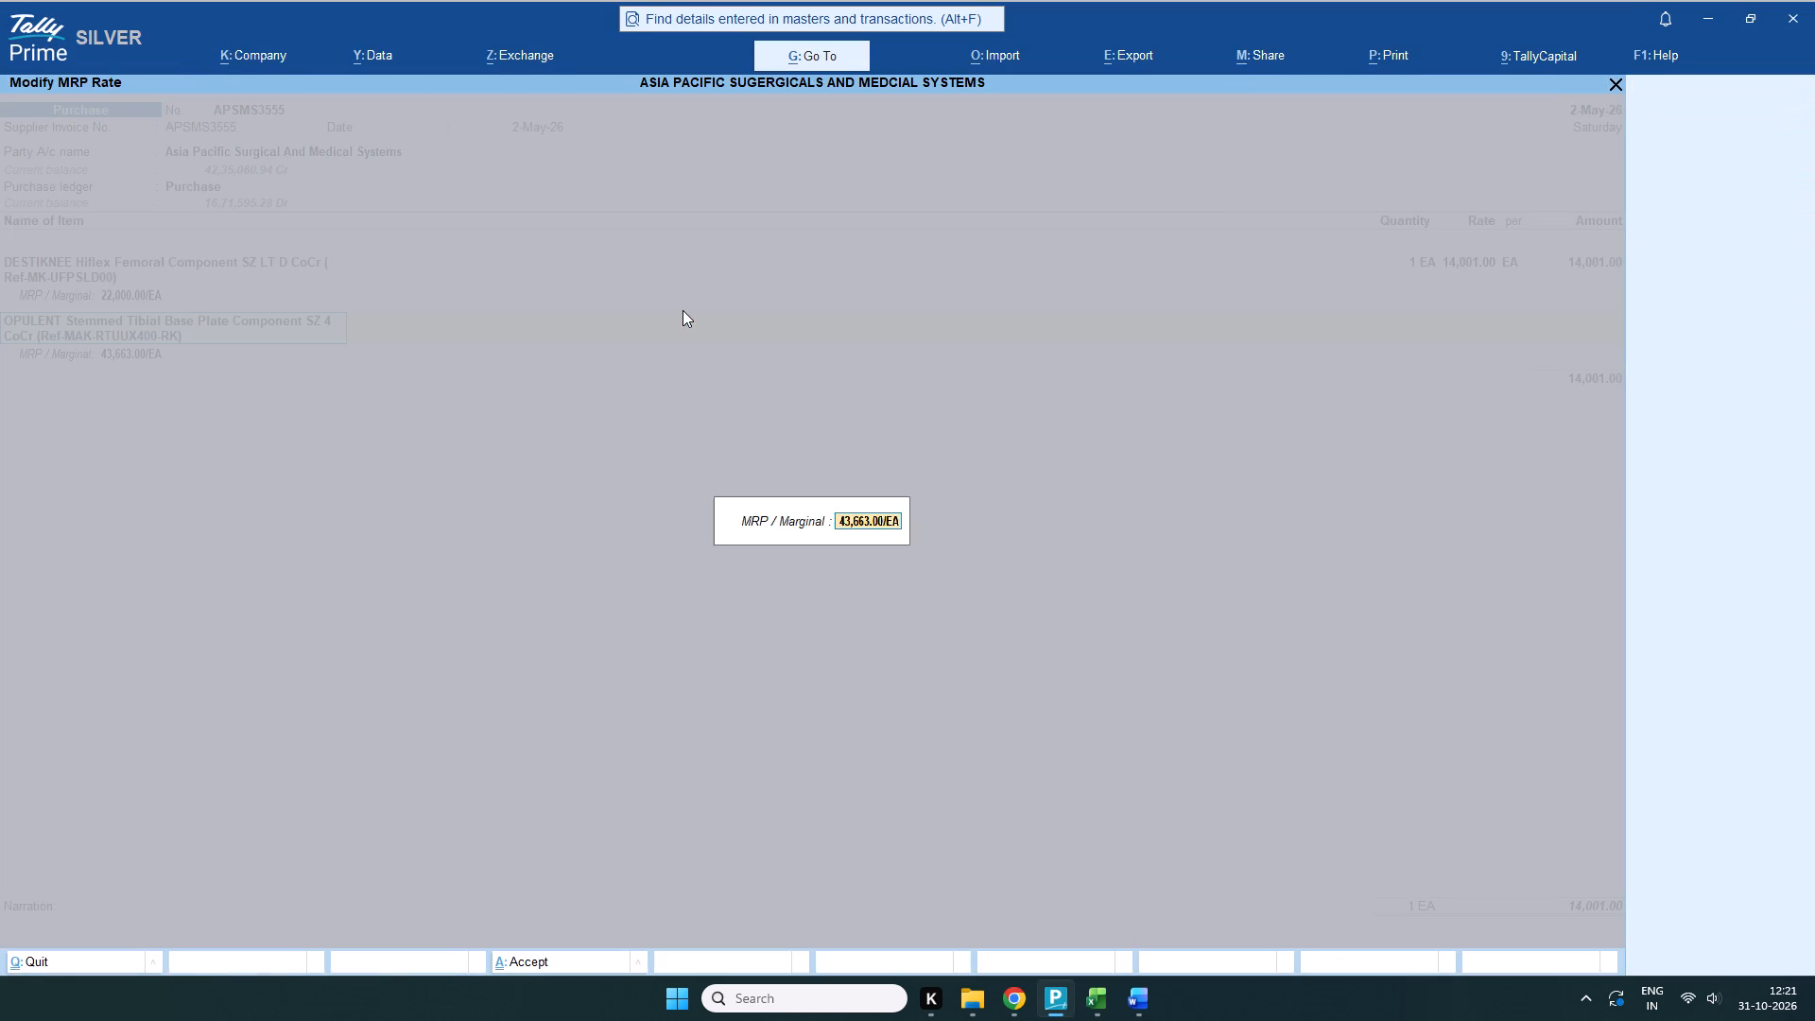
Allocate the OPULENT Stemmed Tibial Base Plate SZ 4 line to tracking number Not Applicable and batch F2505029, quantity 1 EA at rate 27,359.00.
{"action": "key", "text": "Return"}
{"action": "scroll", "coordinate": [721, 283], "scroll_direction": "up", "scroll_amount": 1}
{"action": "left_click", "coordinate": [725, 276]}
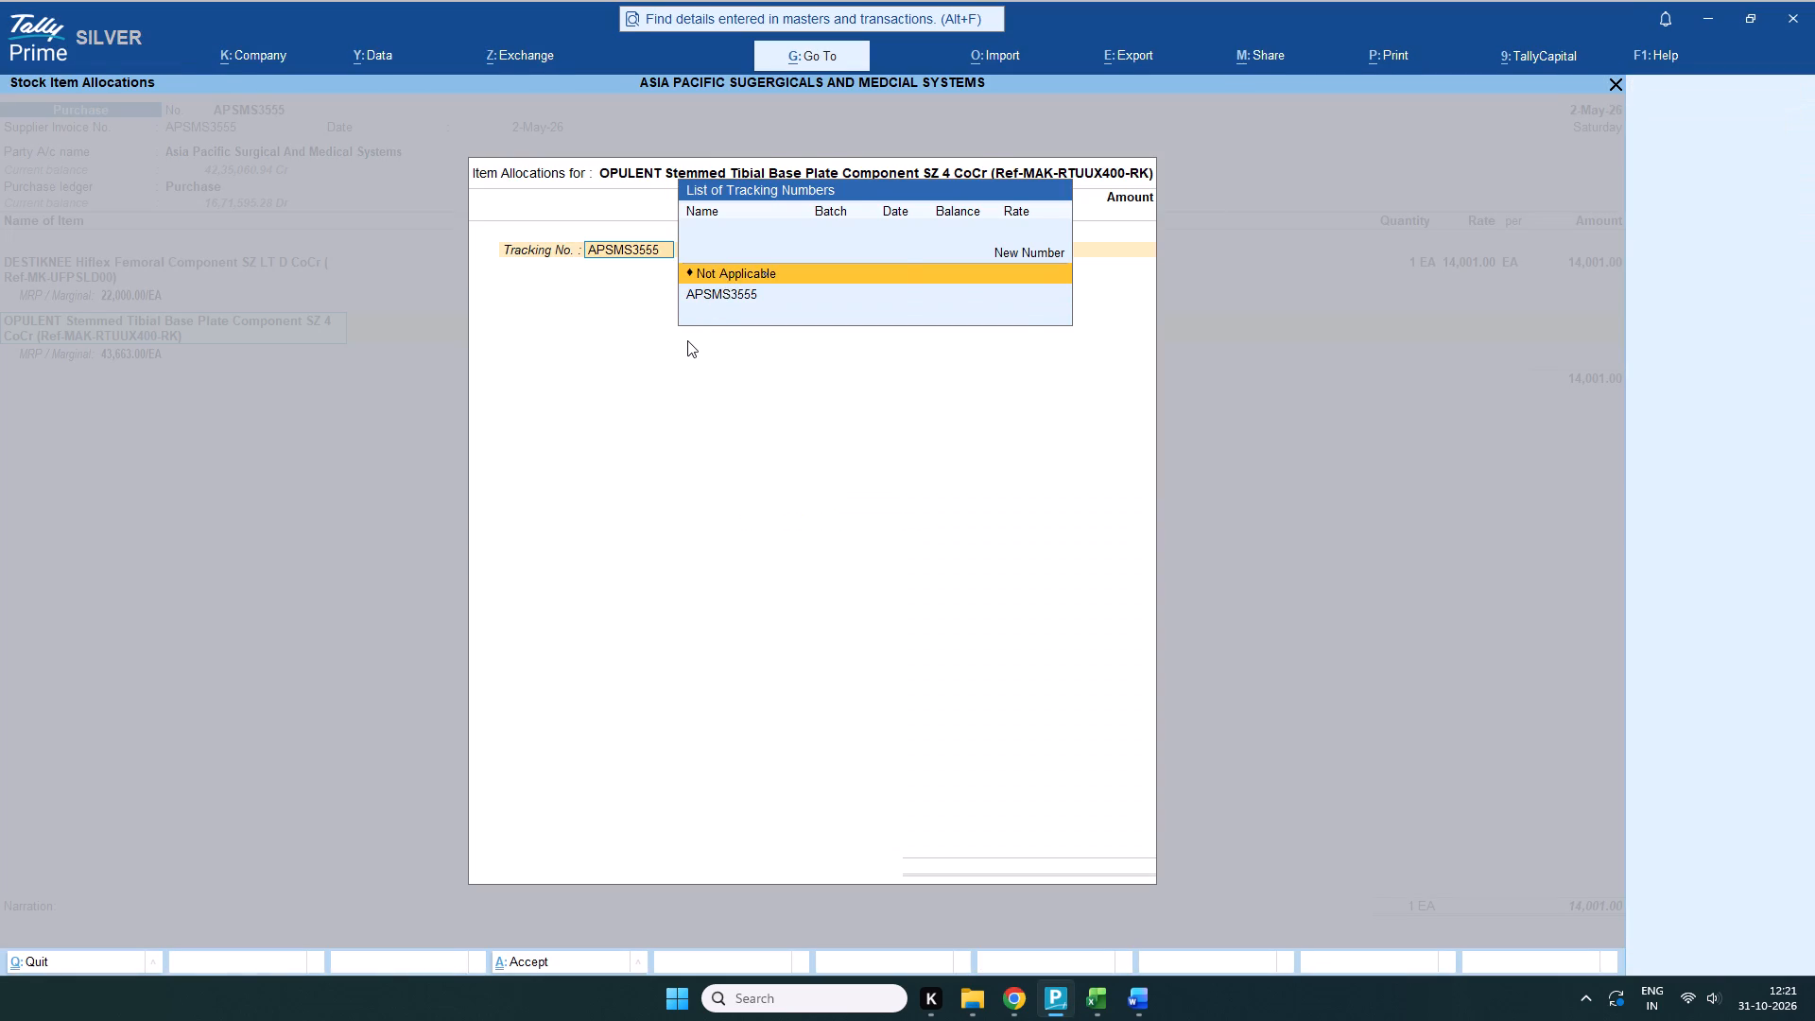
{"action": "key", "text": "ctrl+v"}
{"action": "key", "text": "Return"}
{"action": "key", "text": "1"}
{"action": "key", "text": "Return"}
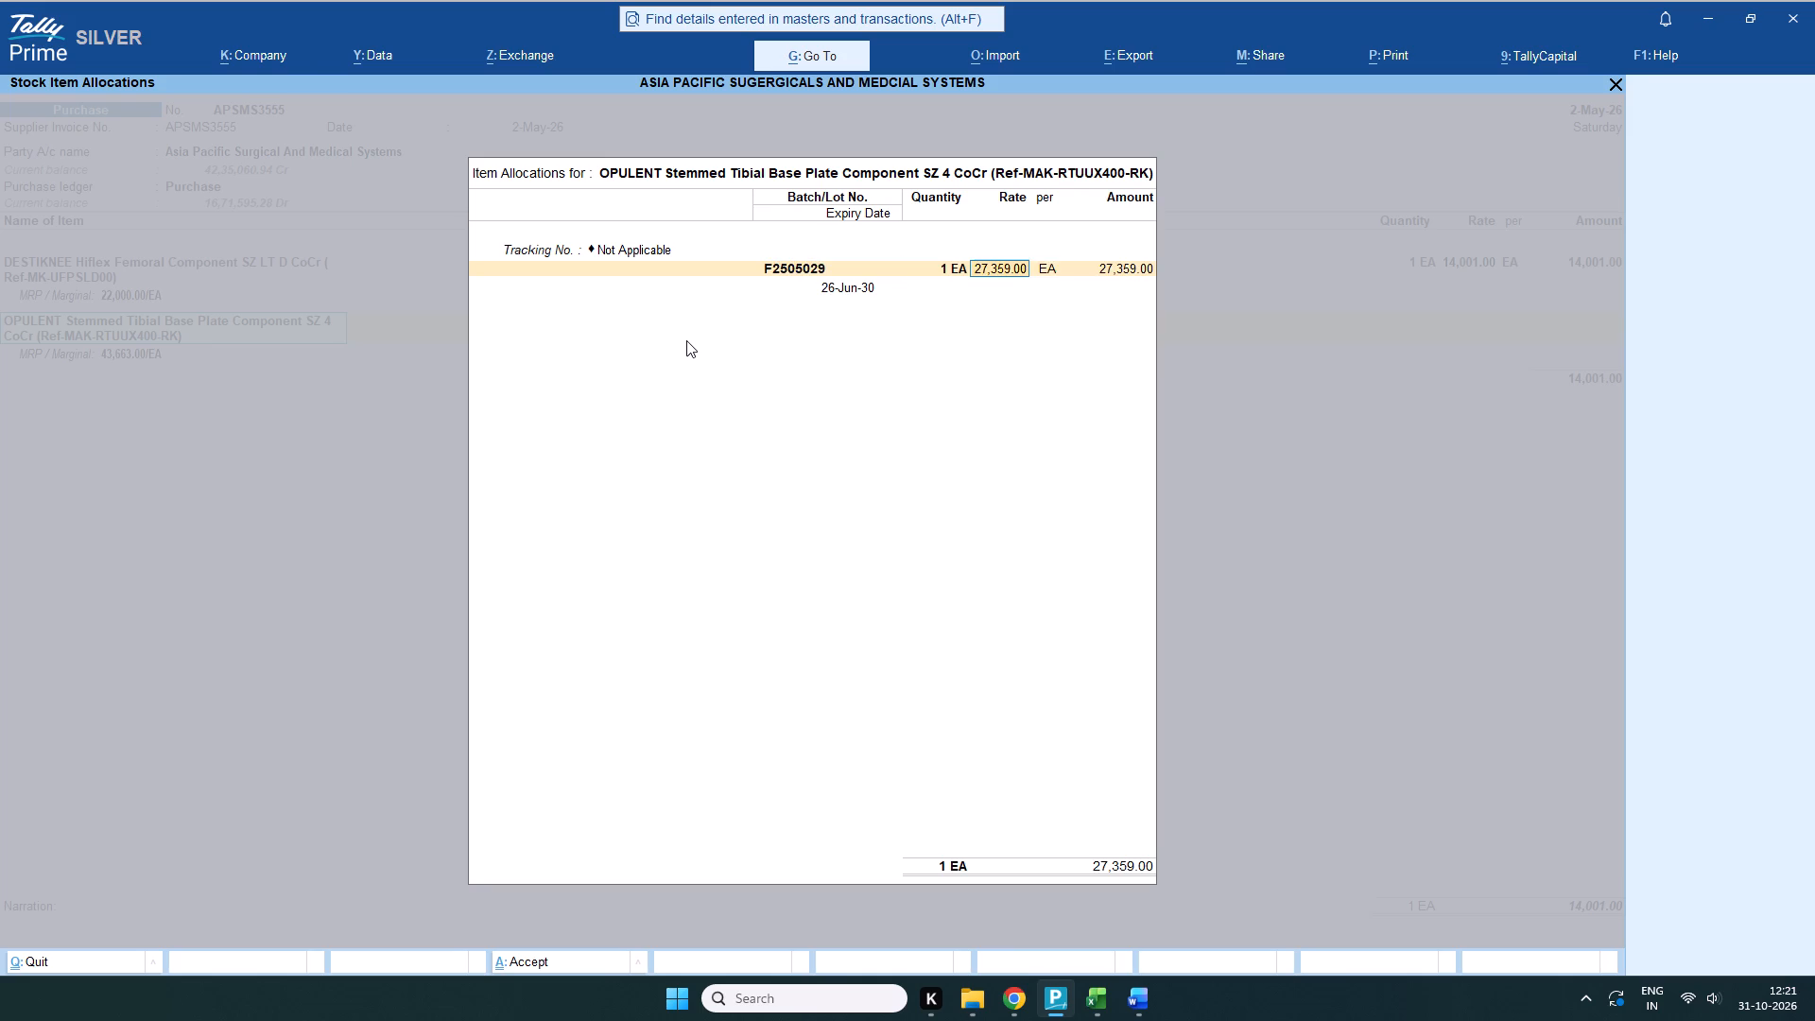
{"action": "key", "text": "Return"}
{"action": "key", "text": "Return"}
{"action": "key", "text": "Return"}
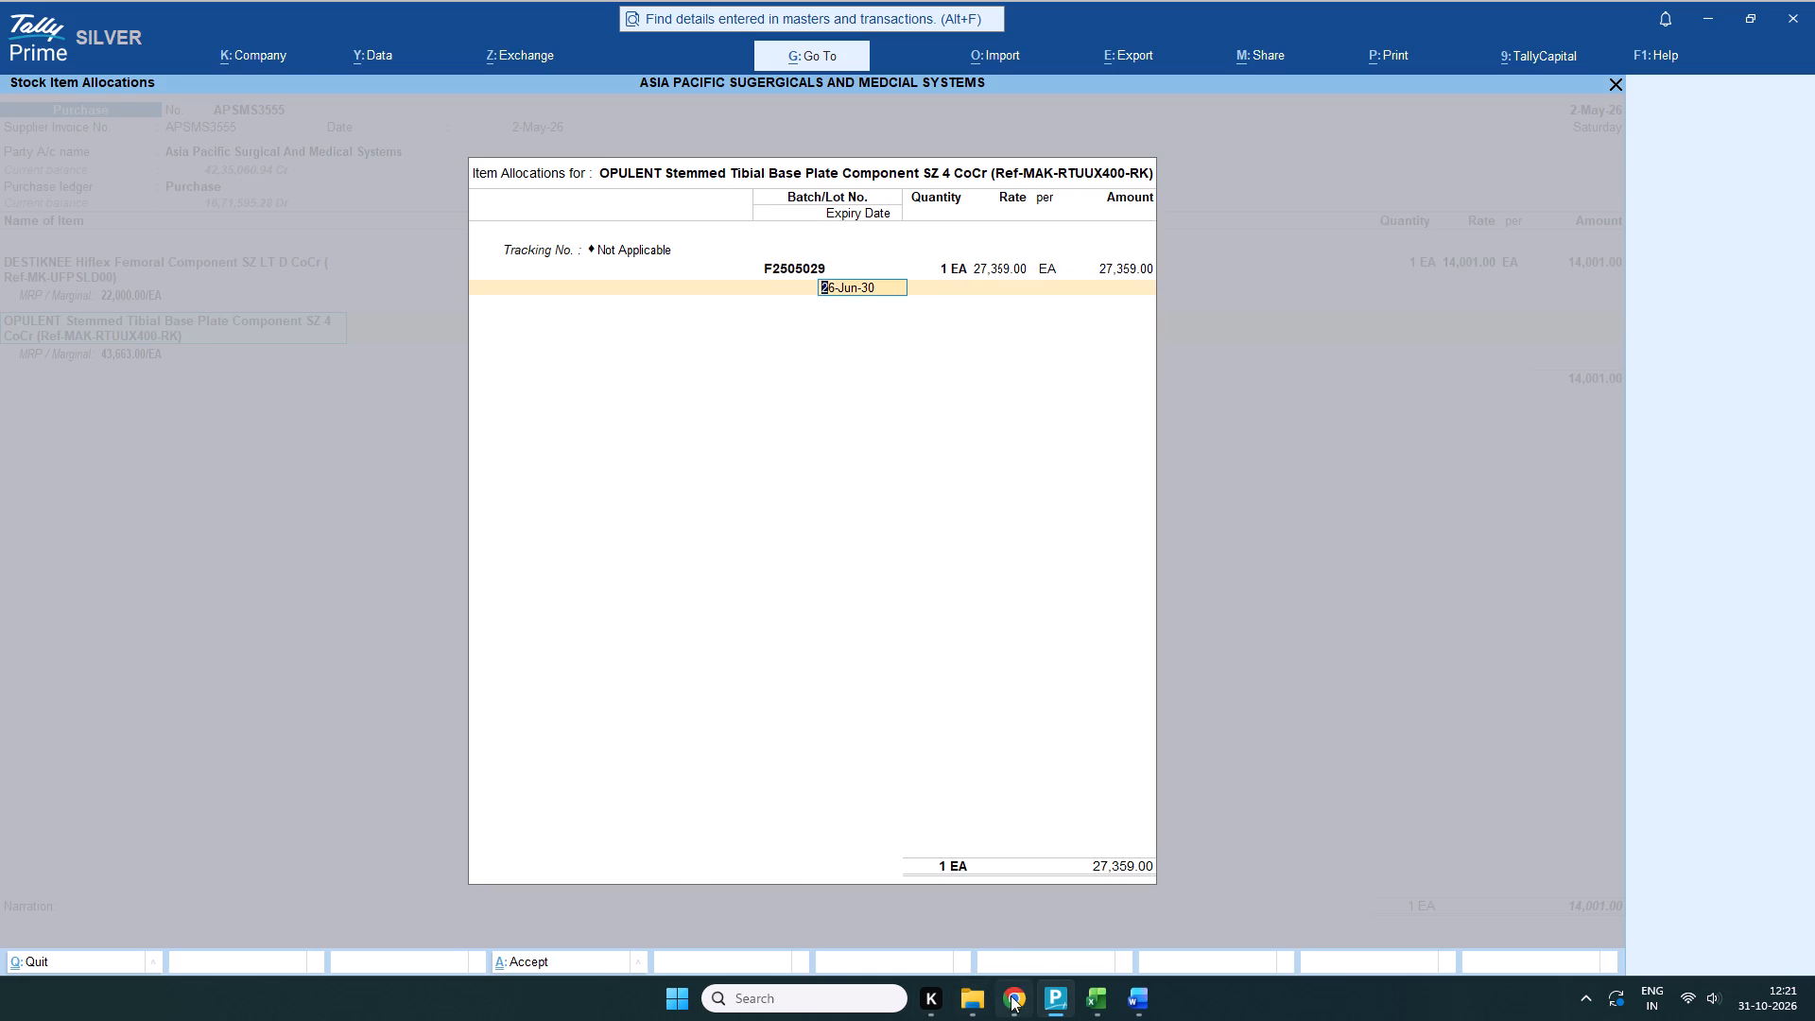
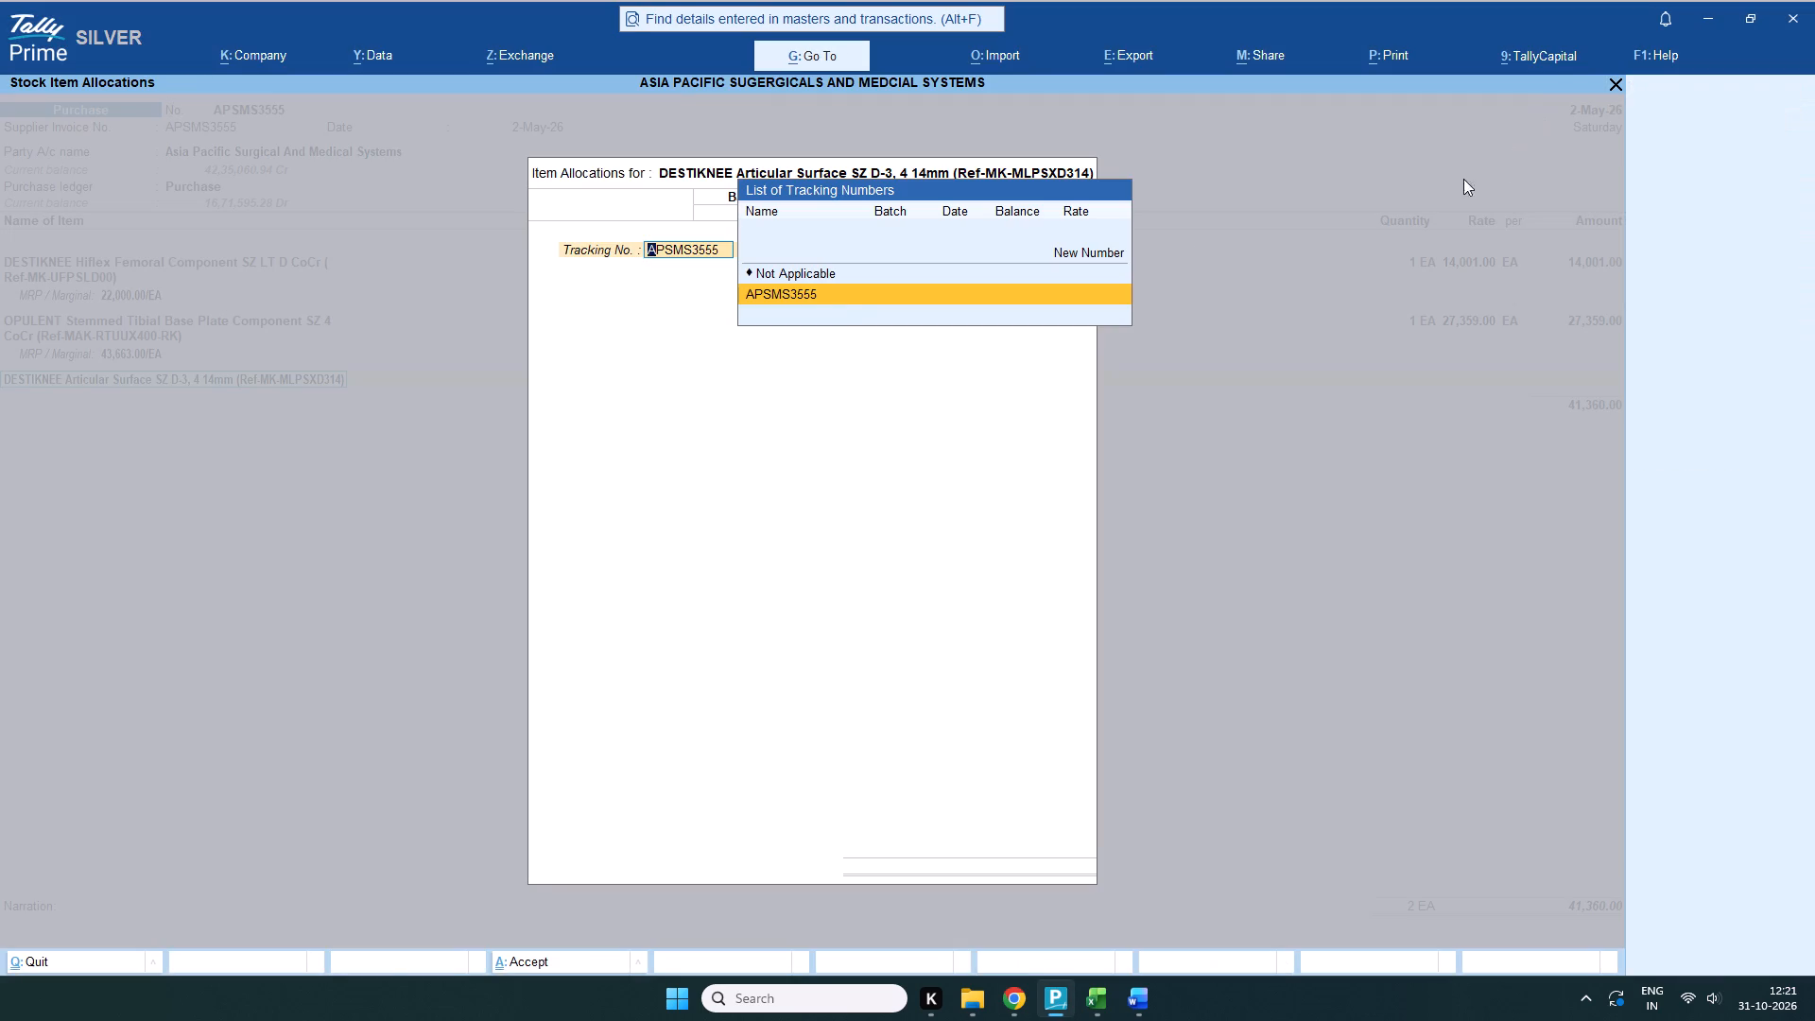
Set the tracking number to Not Applicable for the DESTIKNEE Articular Surface SZ D-3, 4 14mm item allocation.
{"action": "scroll", "coordinate": [852, 288], "scroll_direction": "up", "scroll_amount": 1}
{"action": "left_click", "coordinate": [845, 276]}
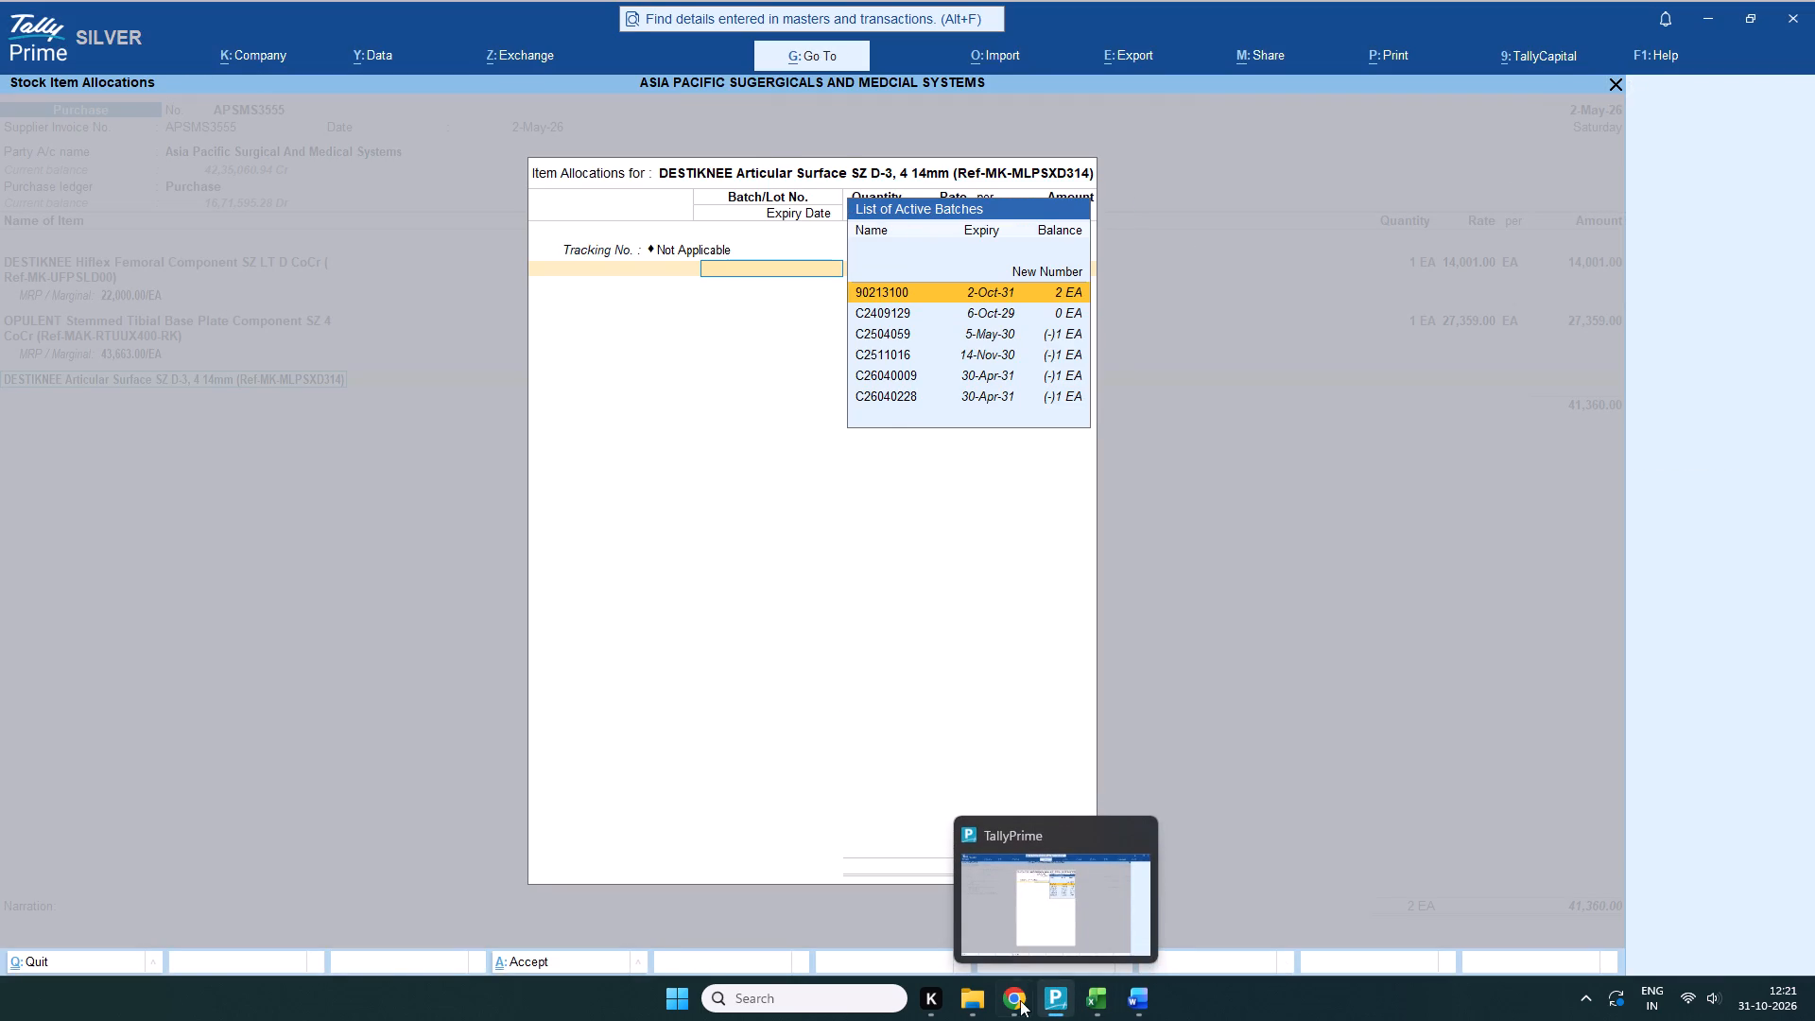
Quit the item allocation and open the DESTIKNEE Articular Surface SZ D-3, 4 14mm stock item for alteration at its HSN/SAC code.
{"action": "left_click", "coordinate": [1100, 887]}
{"action": "left_click", "coordinate": [1617, 83]}
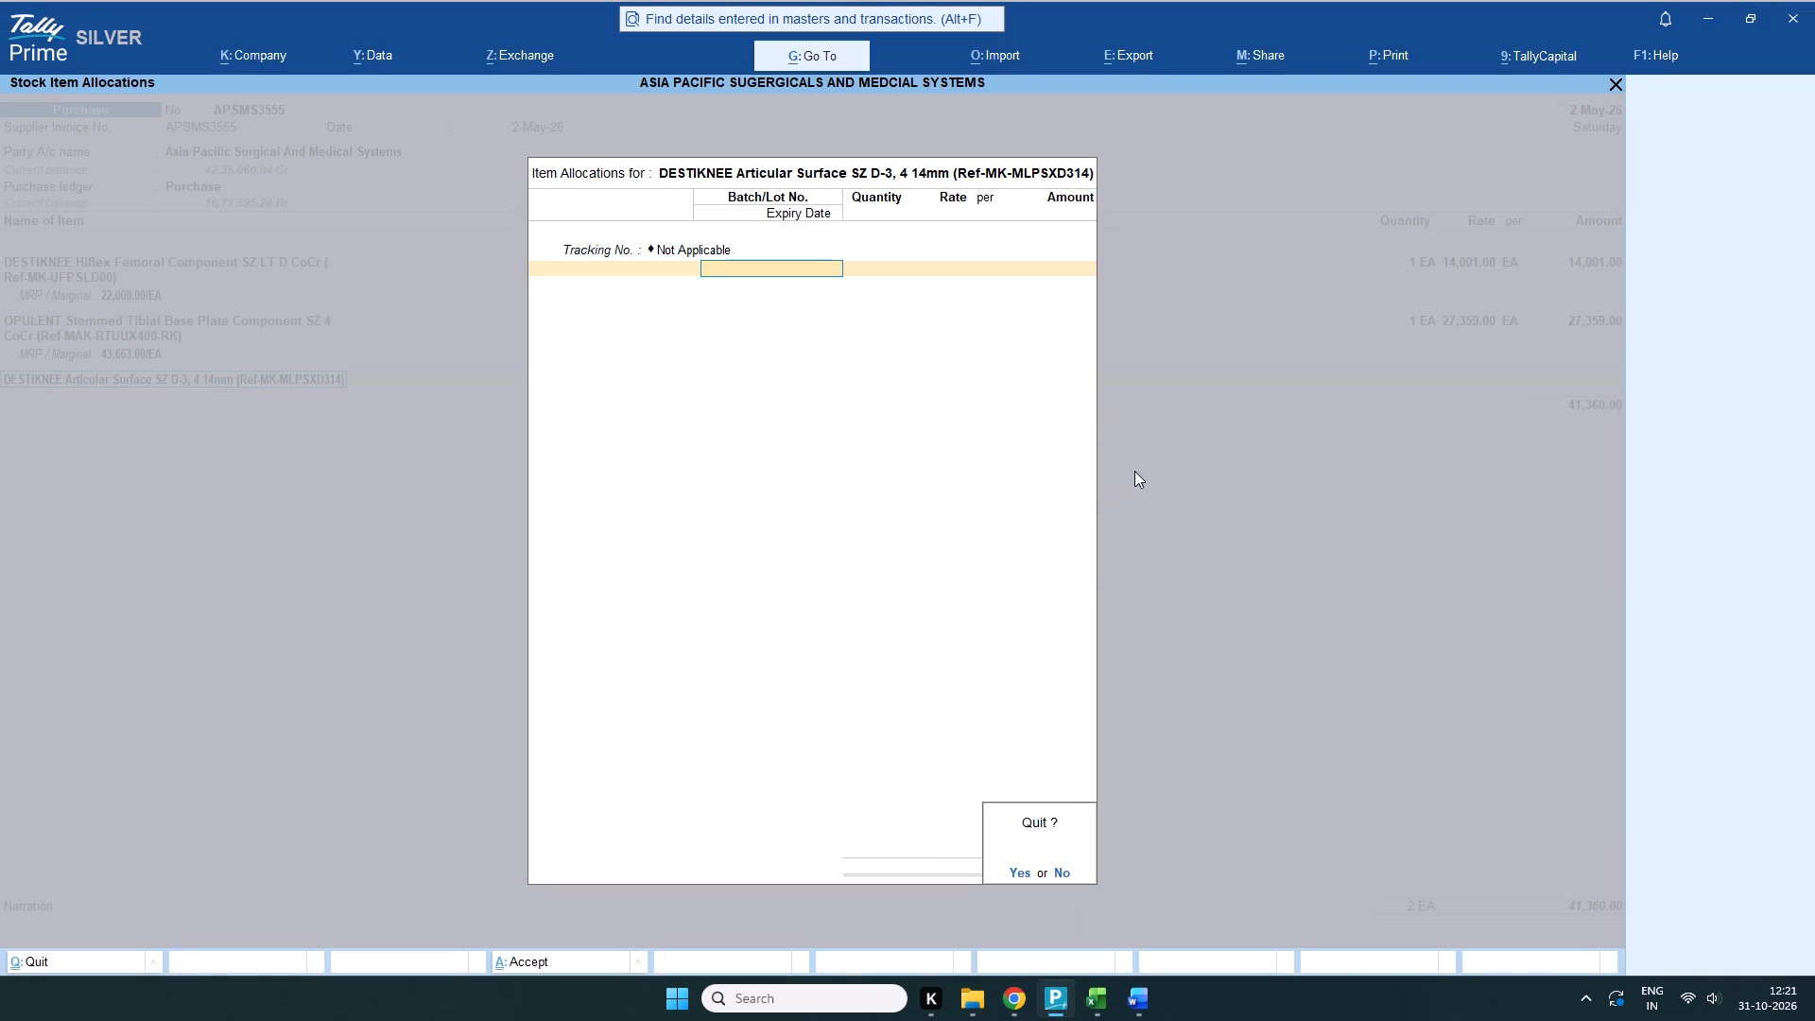
{"action": "left_click", "coordinate": [1019, 871]}
{"action": "key", "text": "ctrl+Return"}
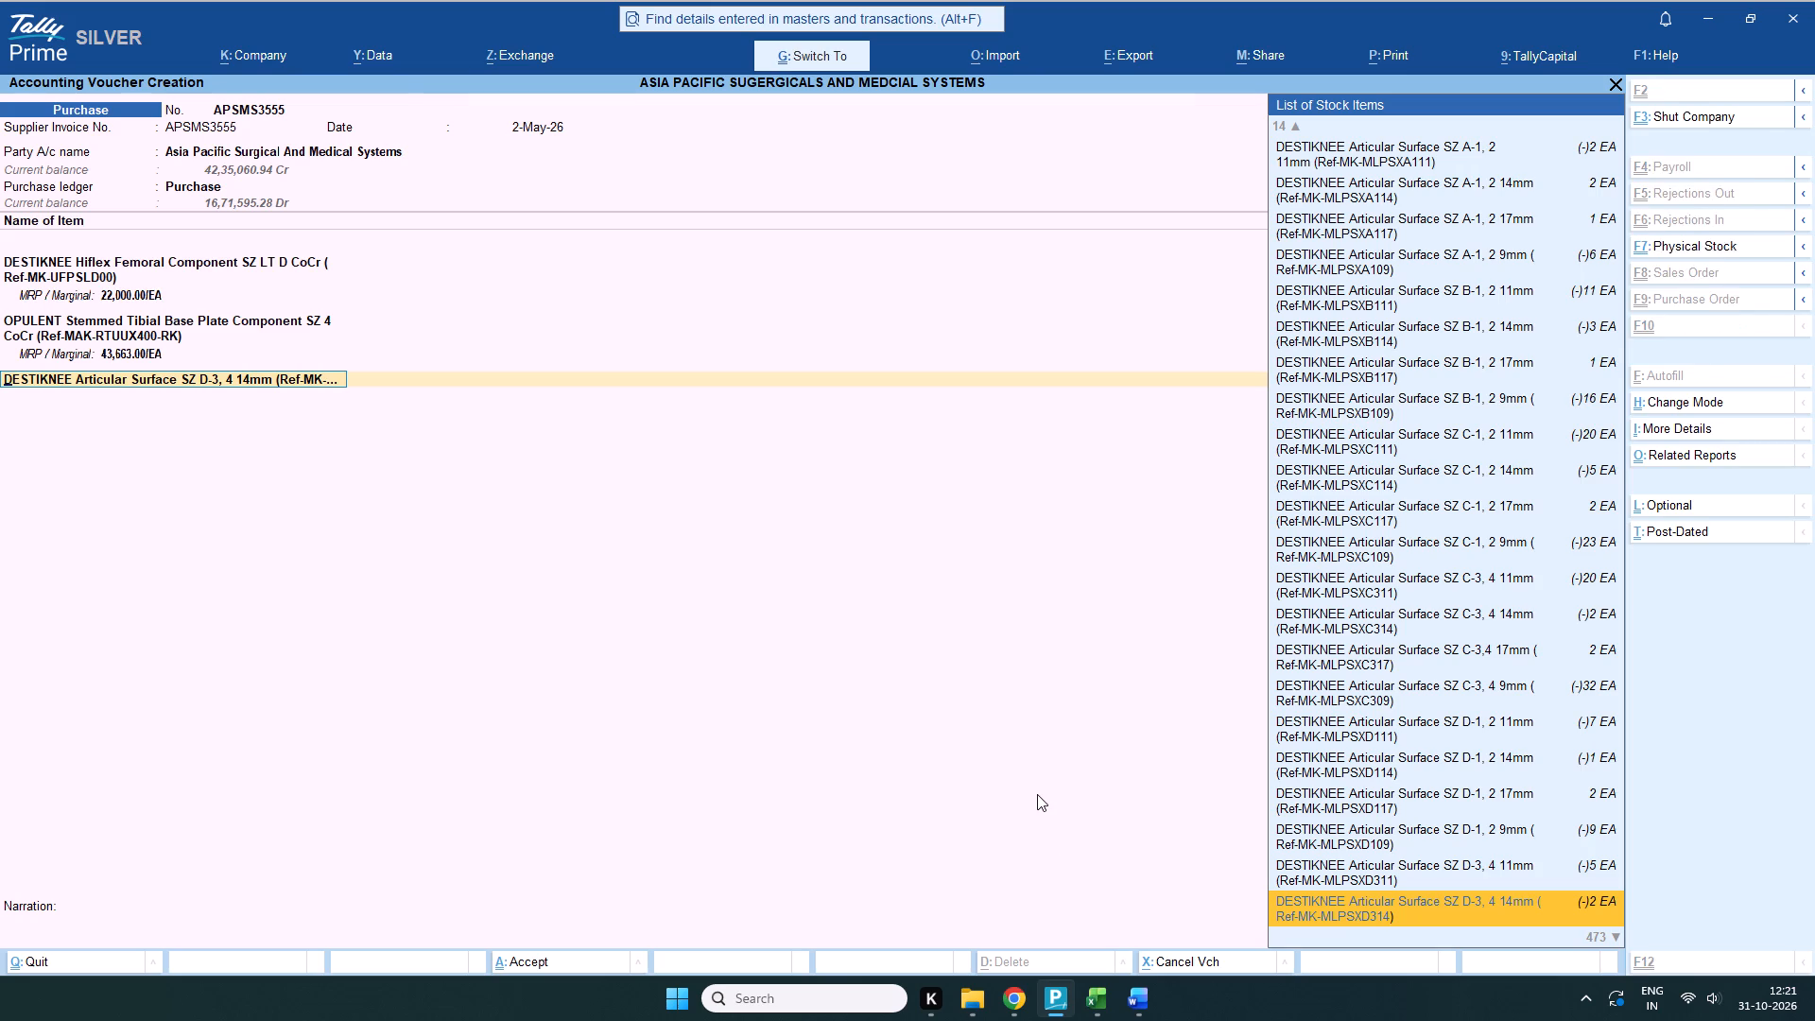
{"action": "key", "text": "Return"}
{"action": "key", "text": "Return"}
{"action": "key", "text": "Return"}
{"action": "key", "text": "Return"}
{"action": "key", "text": "Return"}
{"action": "key", "text": "Return"}
{"action": "key", "text": "Return"}
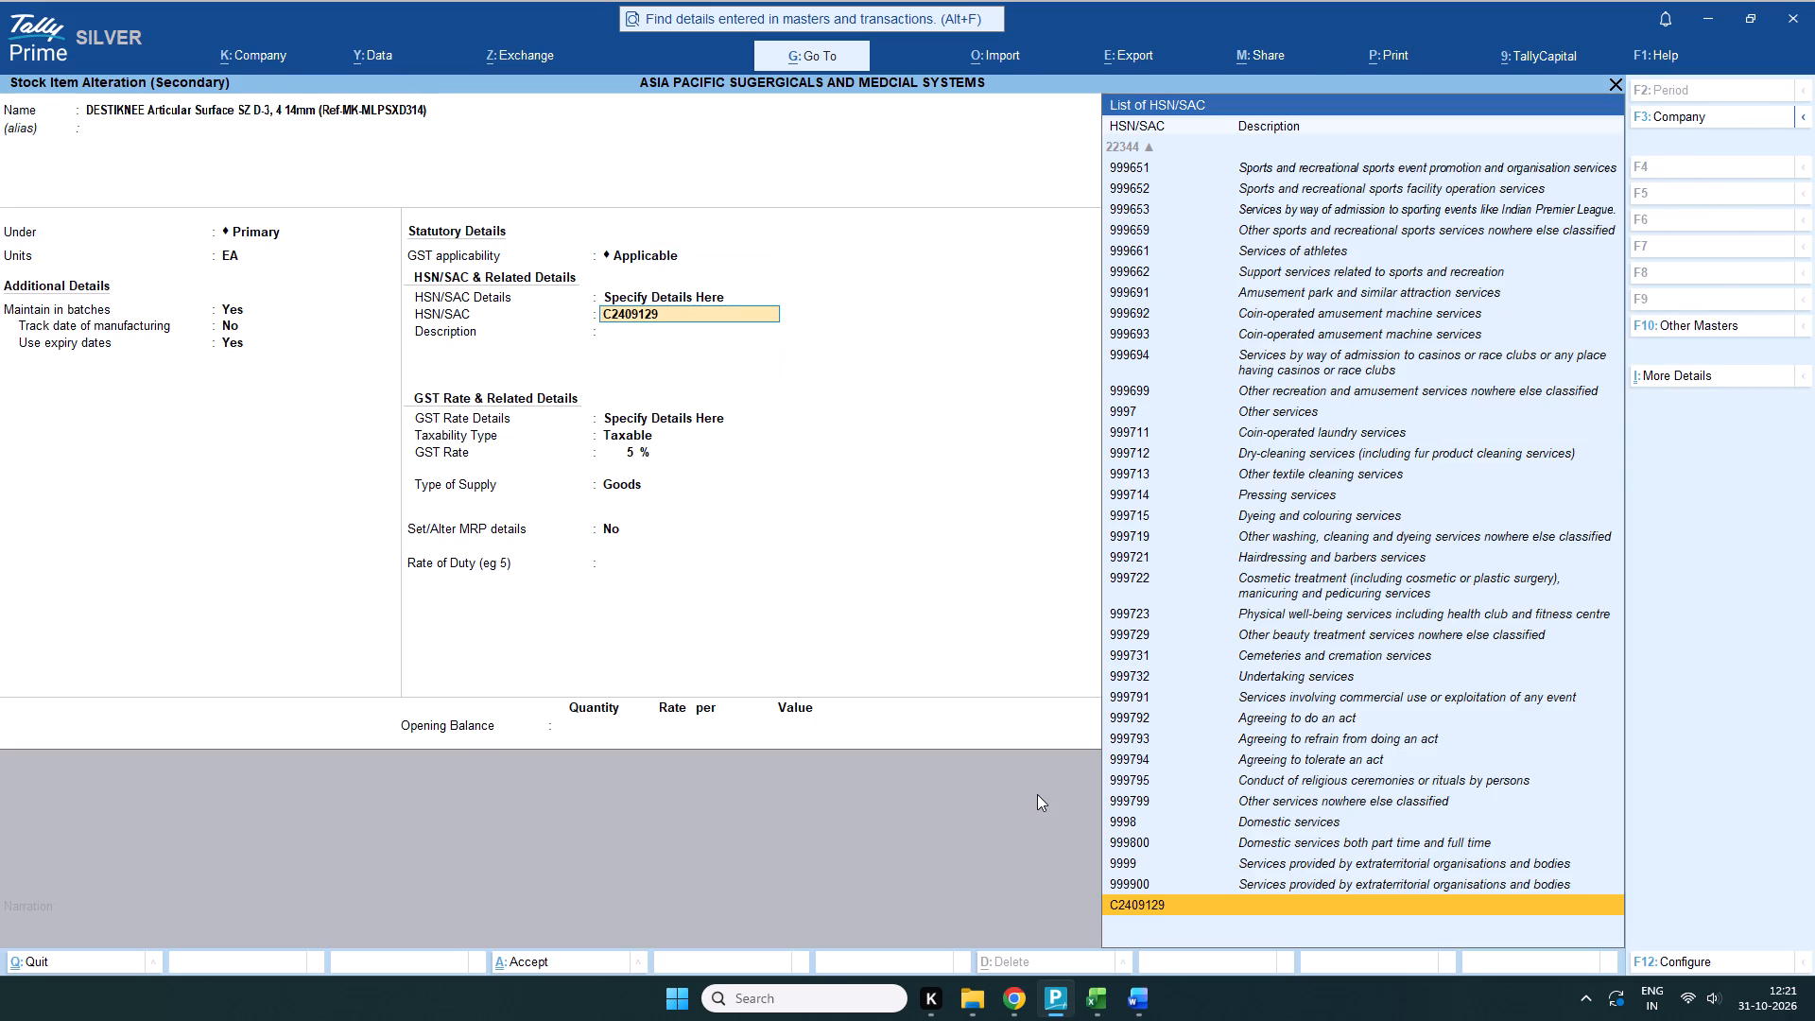
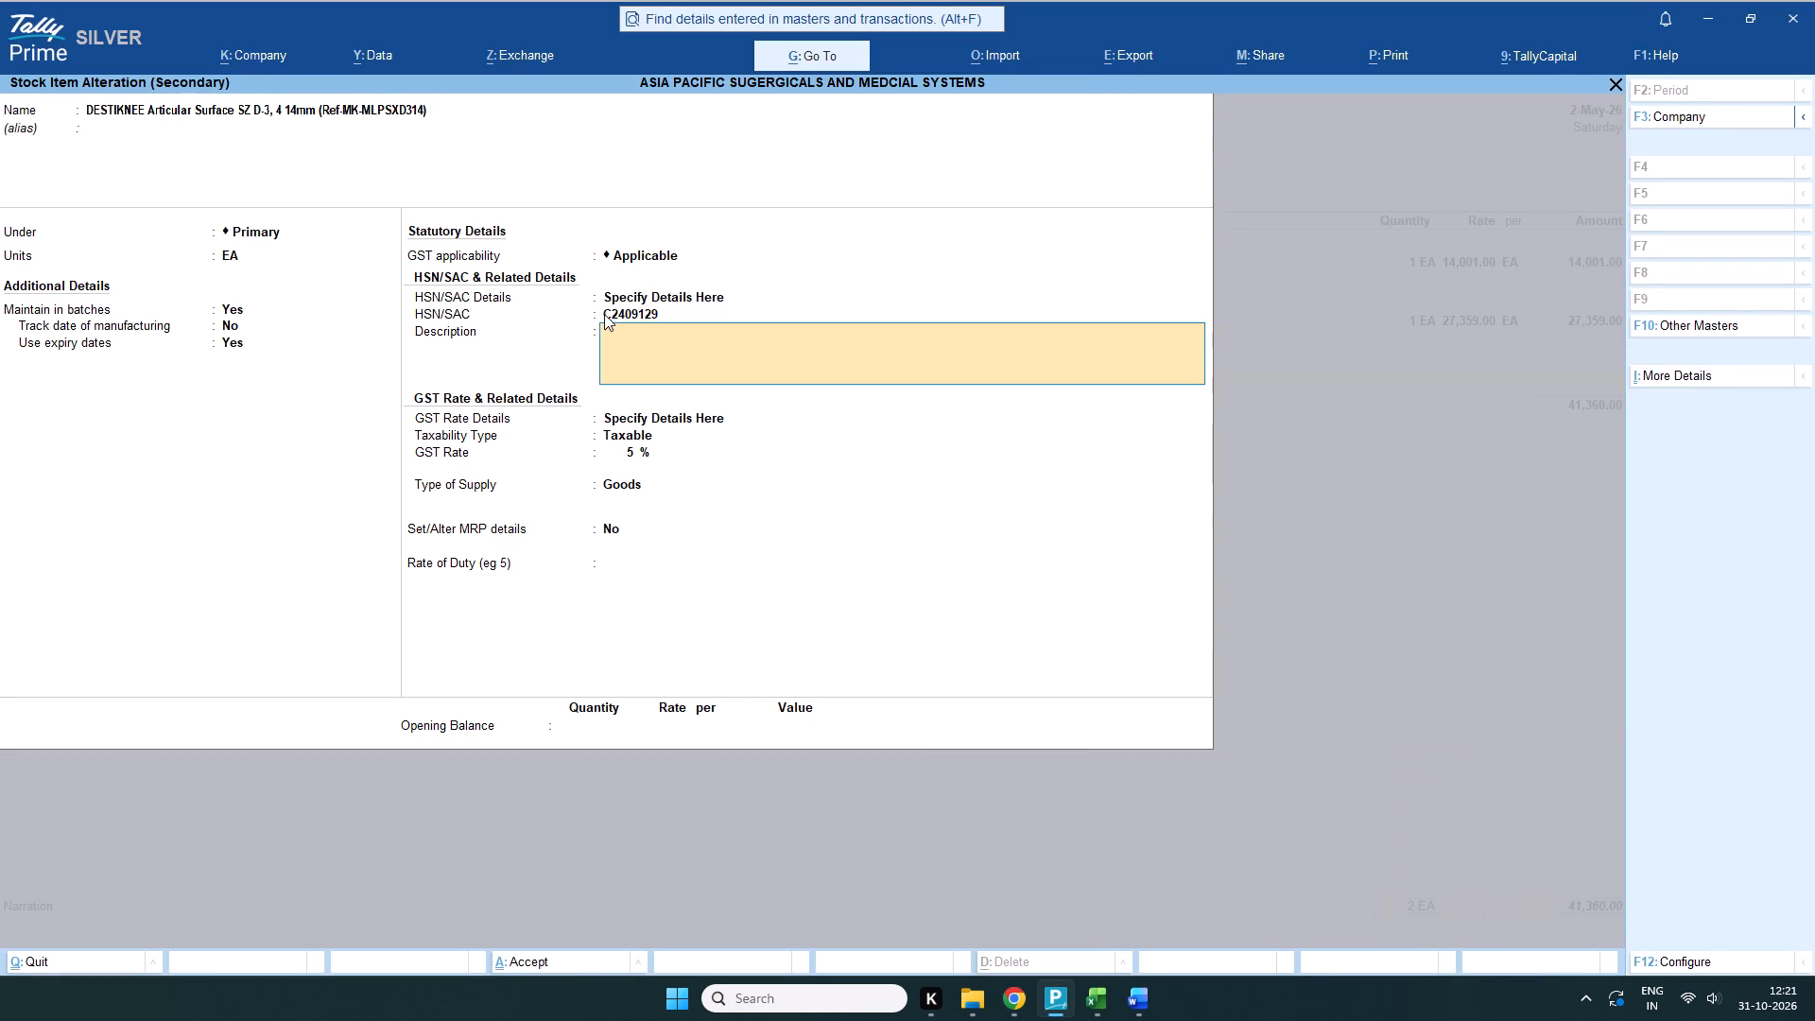
Re-enter the HSN/SAC code as C2409129 for the DESTIKNEE Articular Surface stock item, keep its remaining details and save the alteration.
{"action": "left_click", "coordinate": [602, 308]}
{"action": "left_click_drag", "start_coordinate": [602, 308], "coordinate": [698, 324]}
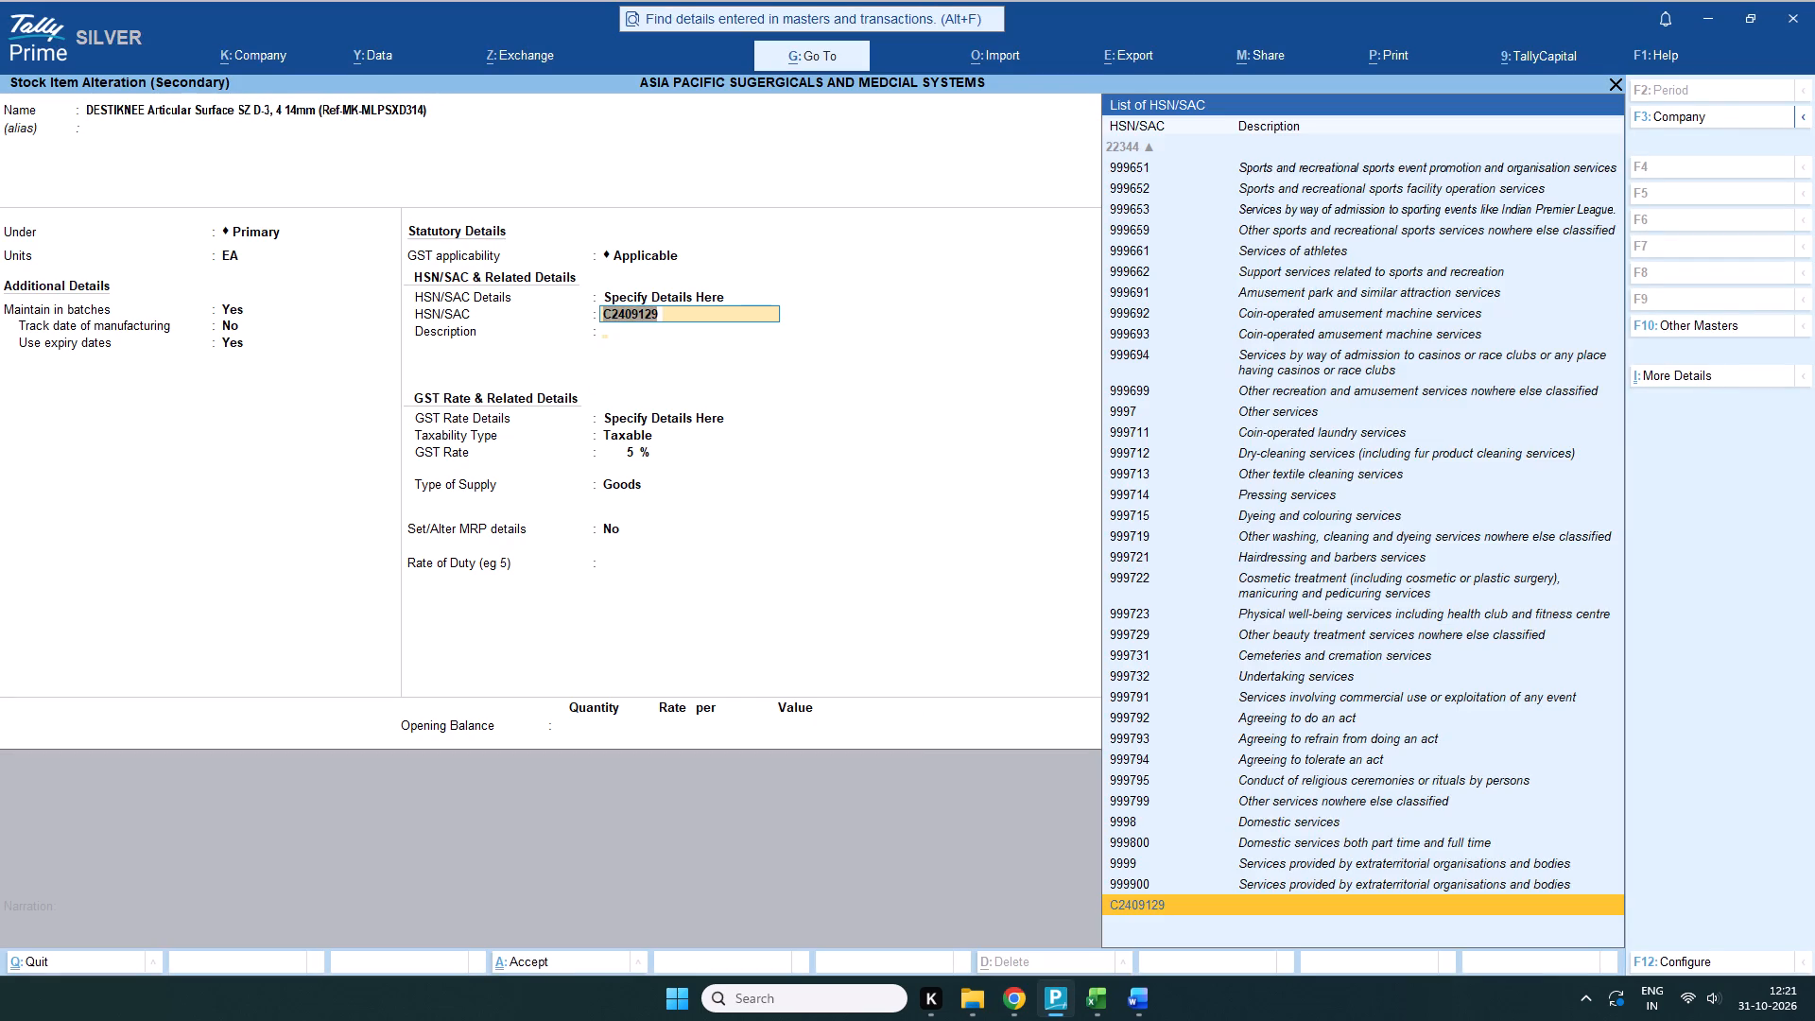
{"action": "key", "text": "BackSpace"}
{"action": "key", "text": "BackSpace"}
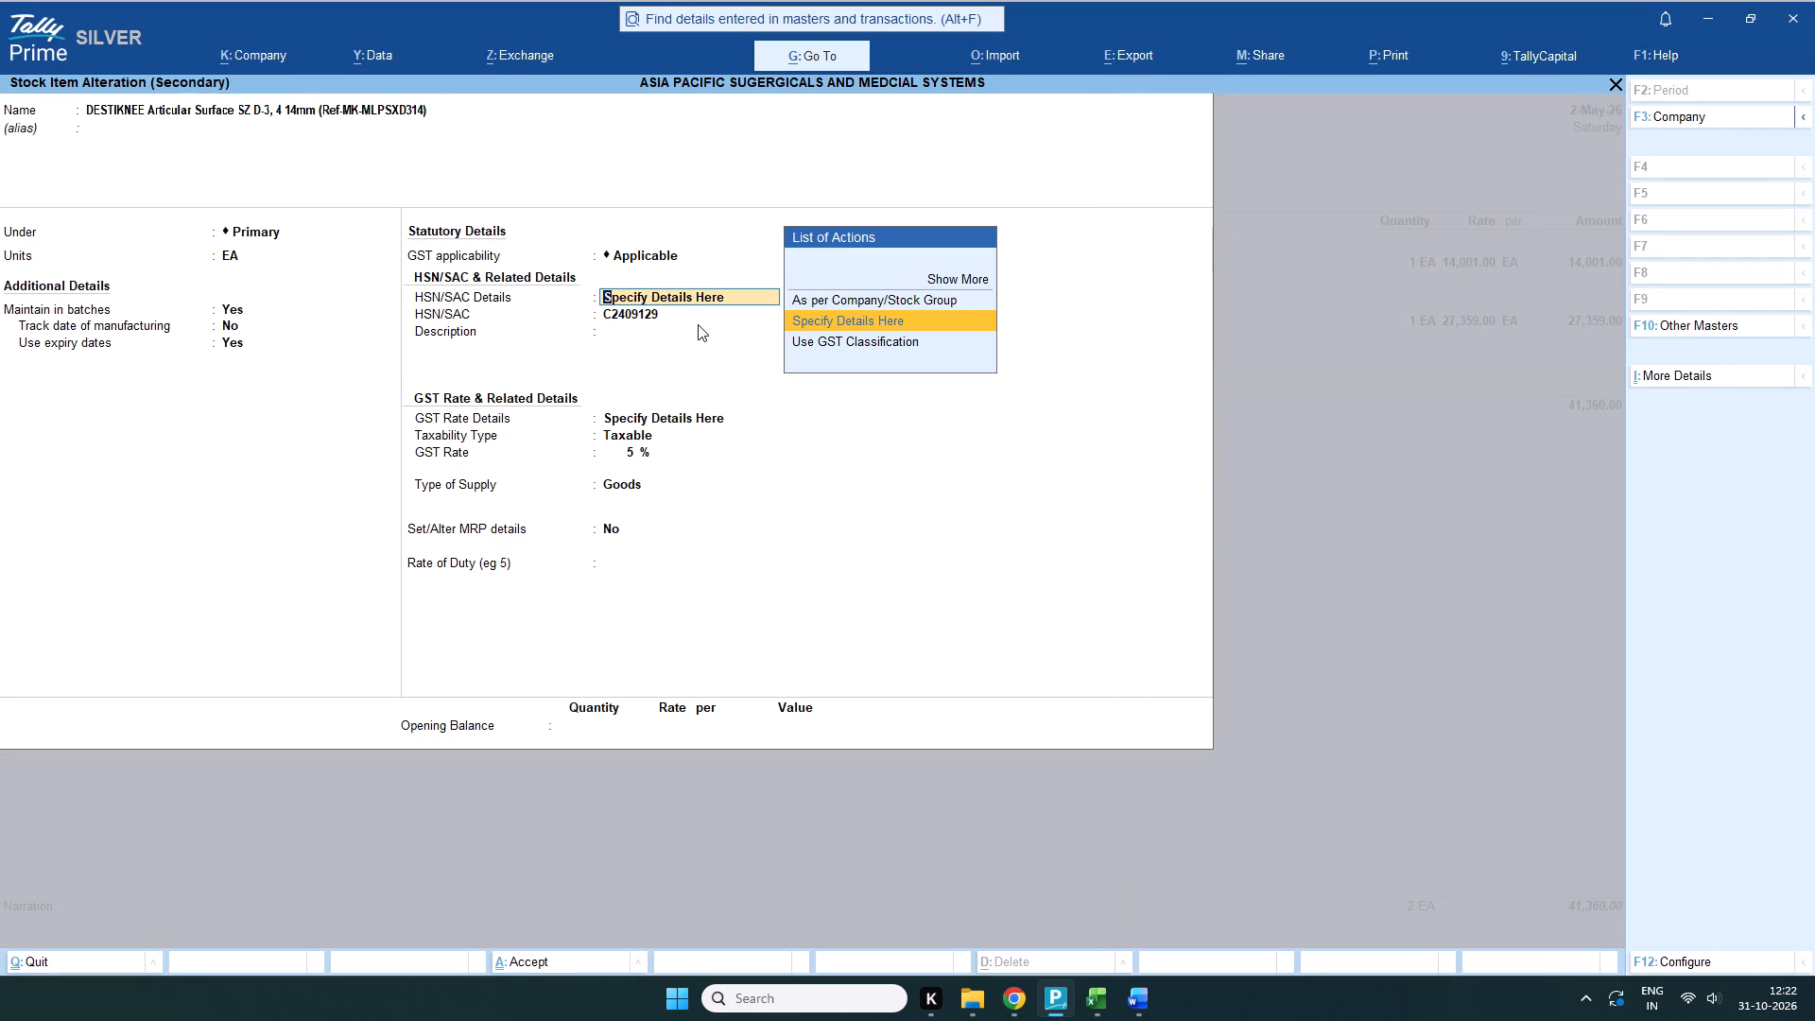
{"action": "left_click", "coordinate": [683, 320]}
{"action": "left_click_drag", "start_coordinate": [603, 314], "coordinate": [624, 319]}
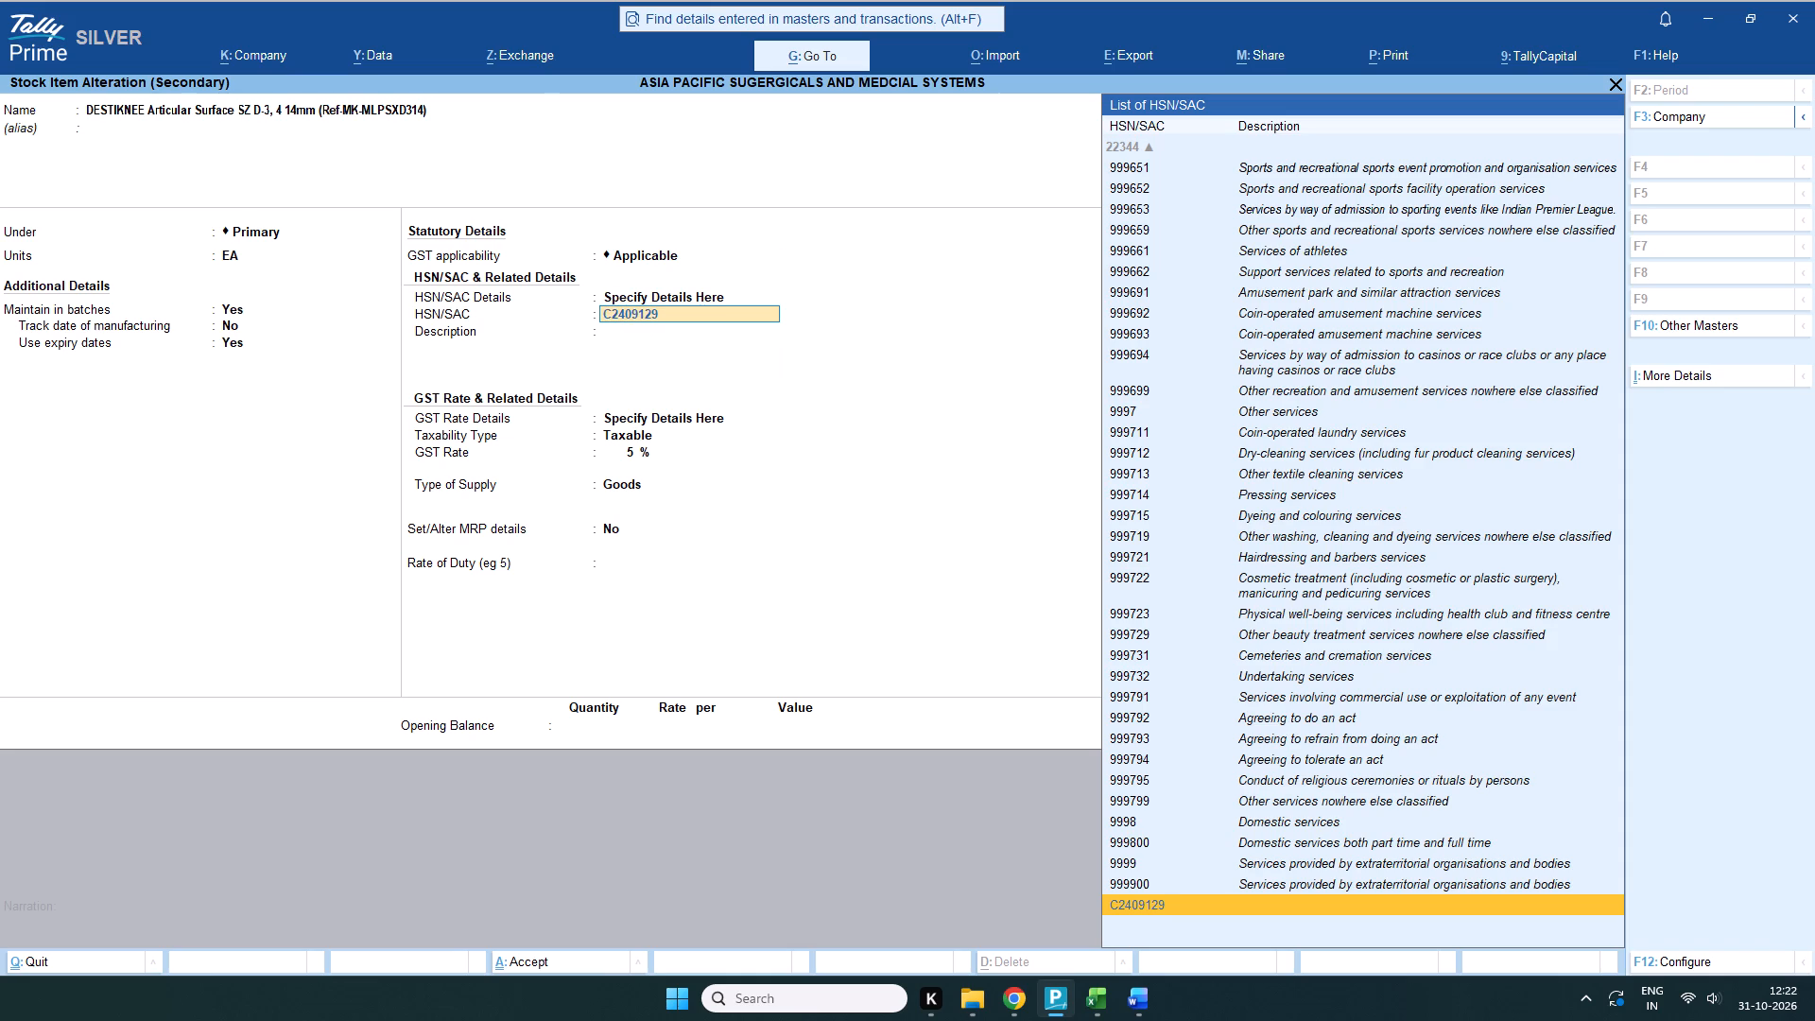
{"action": "left_click_drag", "start_coordinate": [624, 319], "coordinate": [665, 321]}
{"action": "key", "text": "BackSpace"}
{"action": "key", "text": "ctrl+v"}
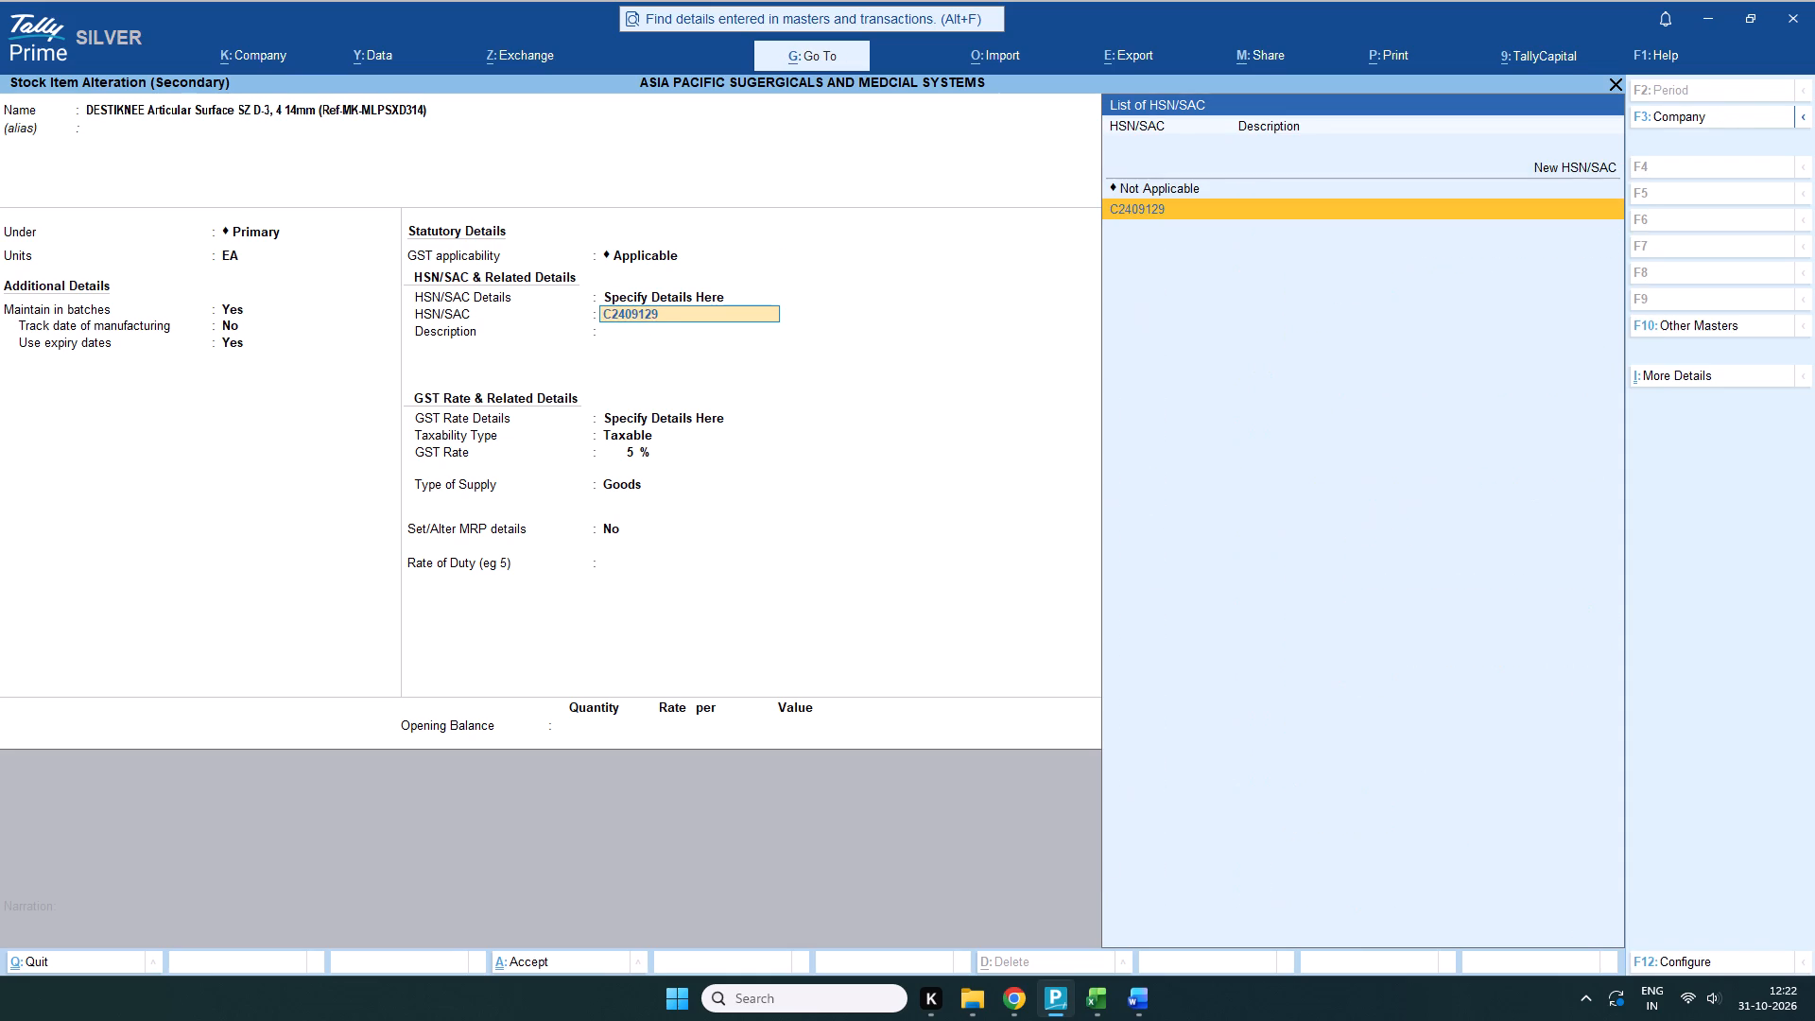
{"action": "key", "text": "Return"}
{"action": "key", "text": "Return"}
{"action": "key", "text": "Return"}
{"action": "key", "text": "Return"}
{"action": "key", "text": "Return"}
{"action": "key", "text": "Return"}
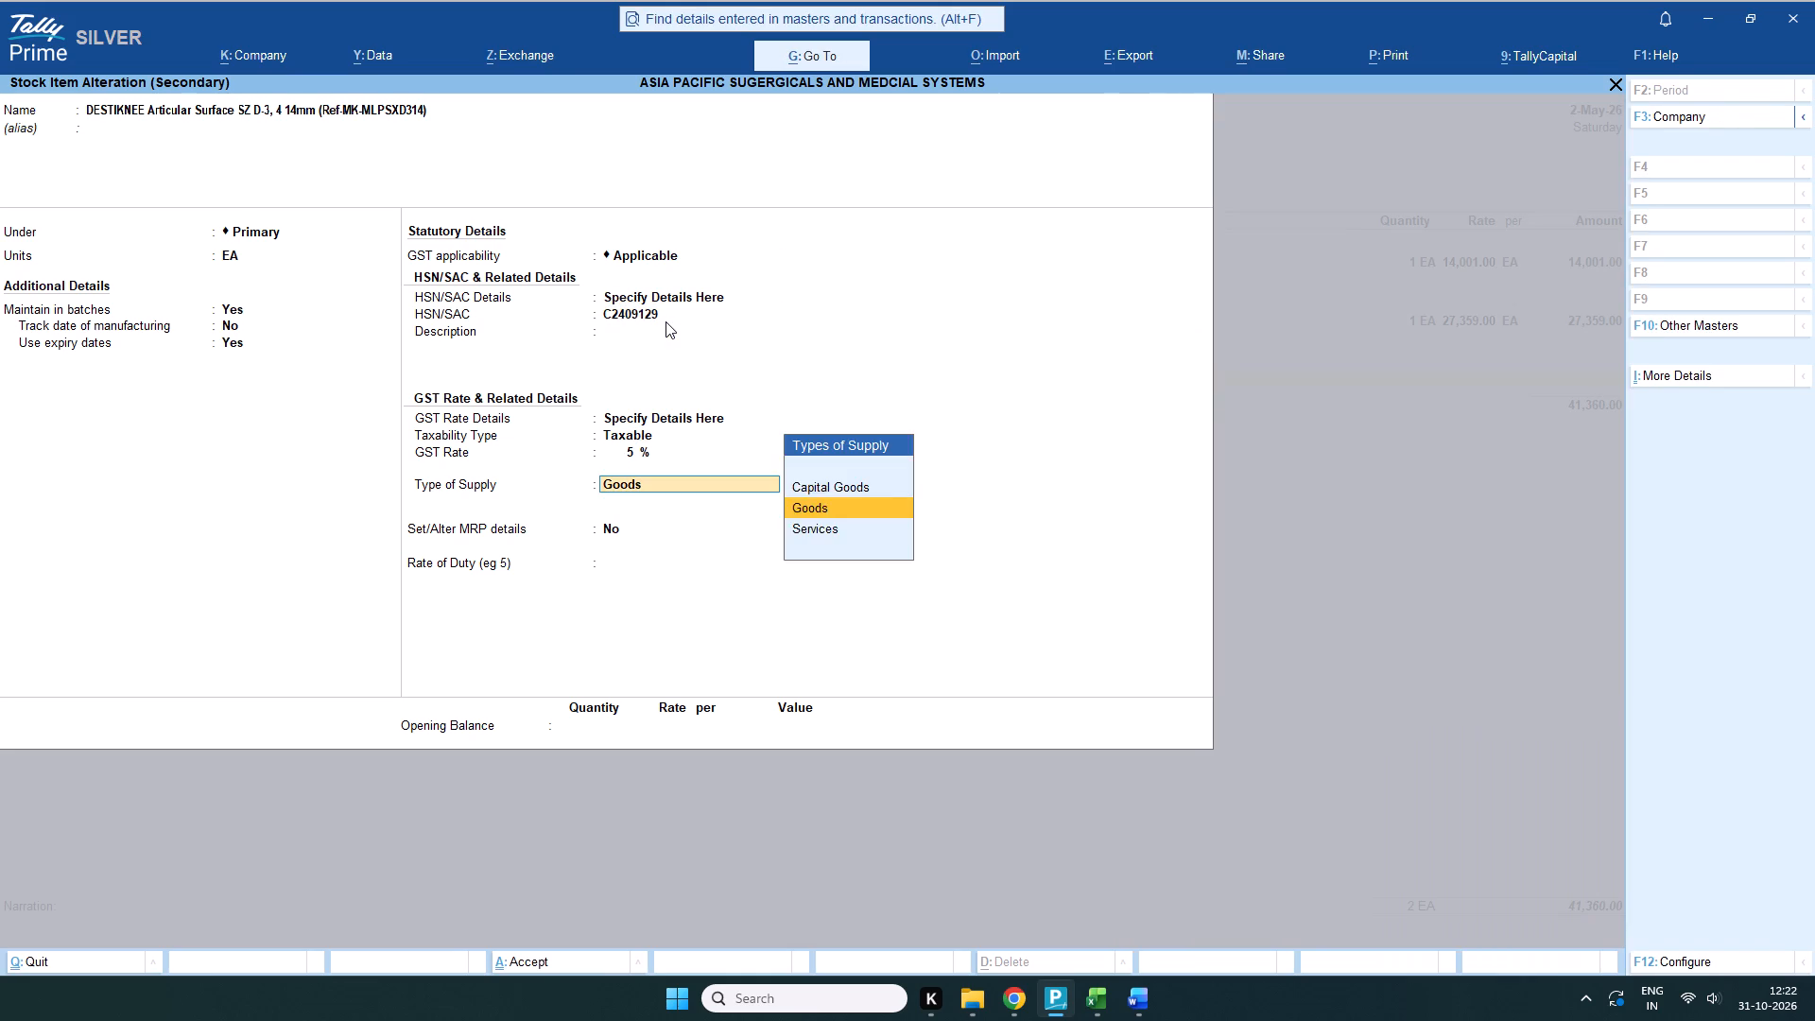
{"action": "key", "text": "Return"}
{"action": "key", "text": "Return"}
{"action": "key", "text": "Return"}
{"action": "key", "text": "Return"}
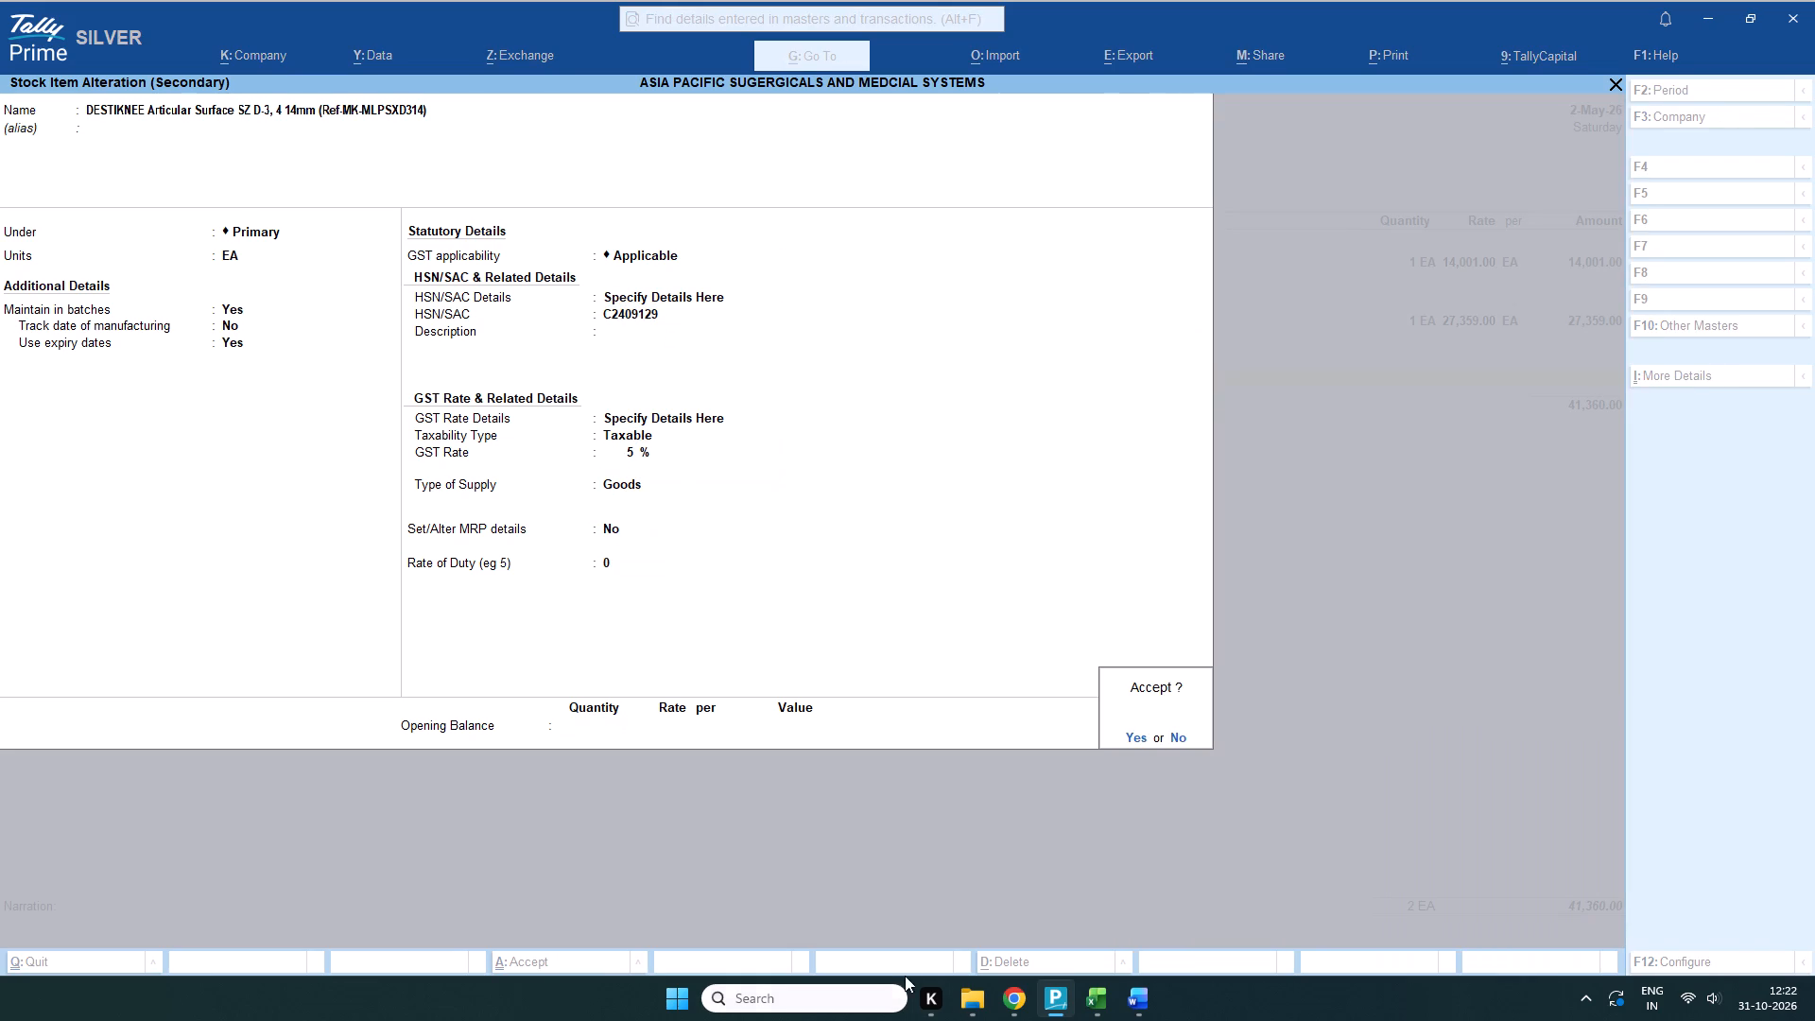
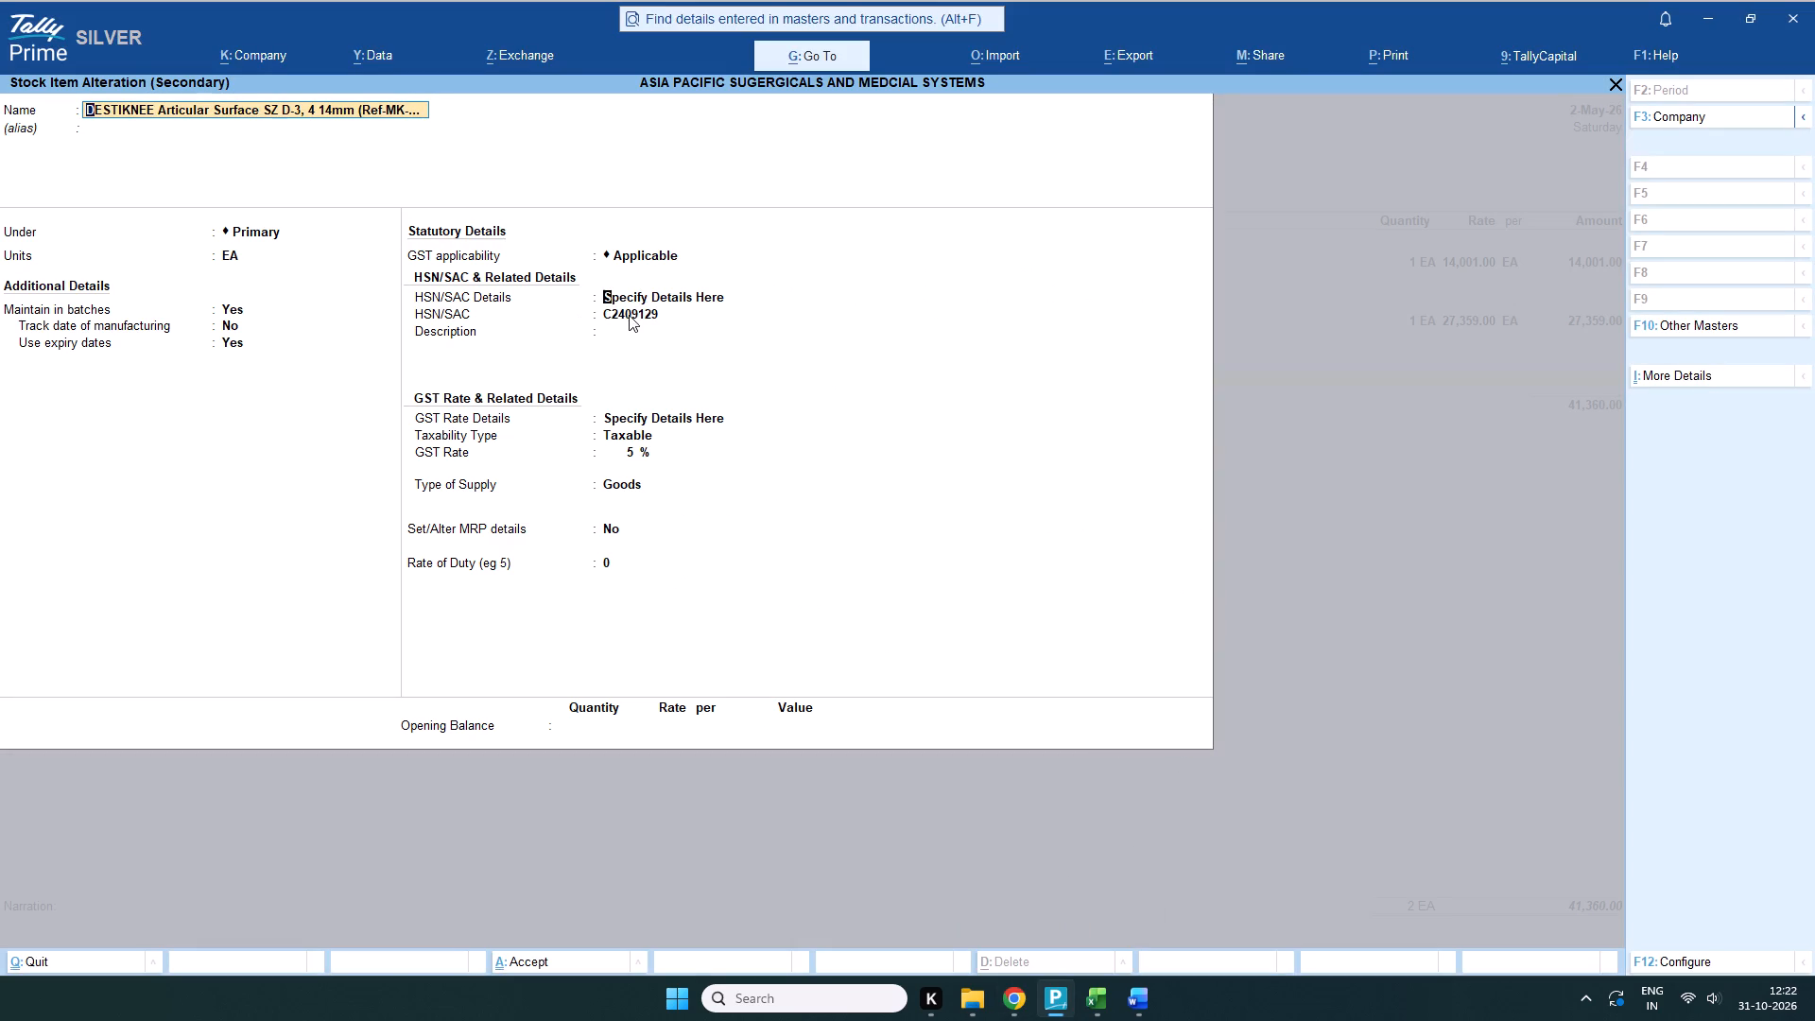
Set the HSN/SAC of the DESTIKNEE Articular Surface SZ D-3, 4 14mm stock item to C2511016 and save the item.
{"action": "left_click", "coordinate": [614, 311]}
{"action": "left_click_drag", "start_coordinate": [600, 312], "coordinate": [714, 312]}
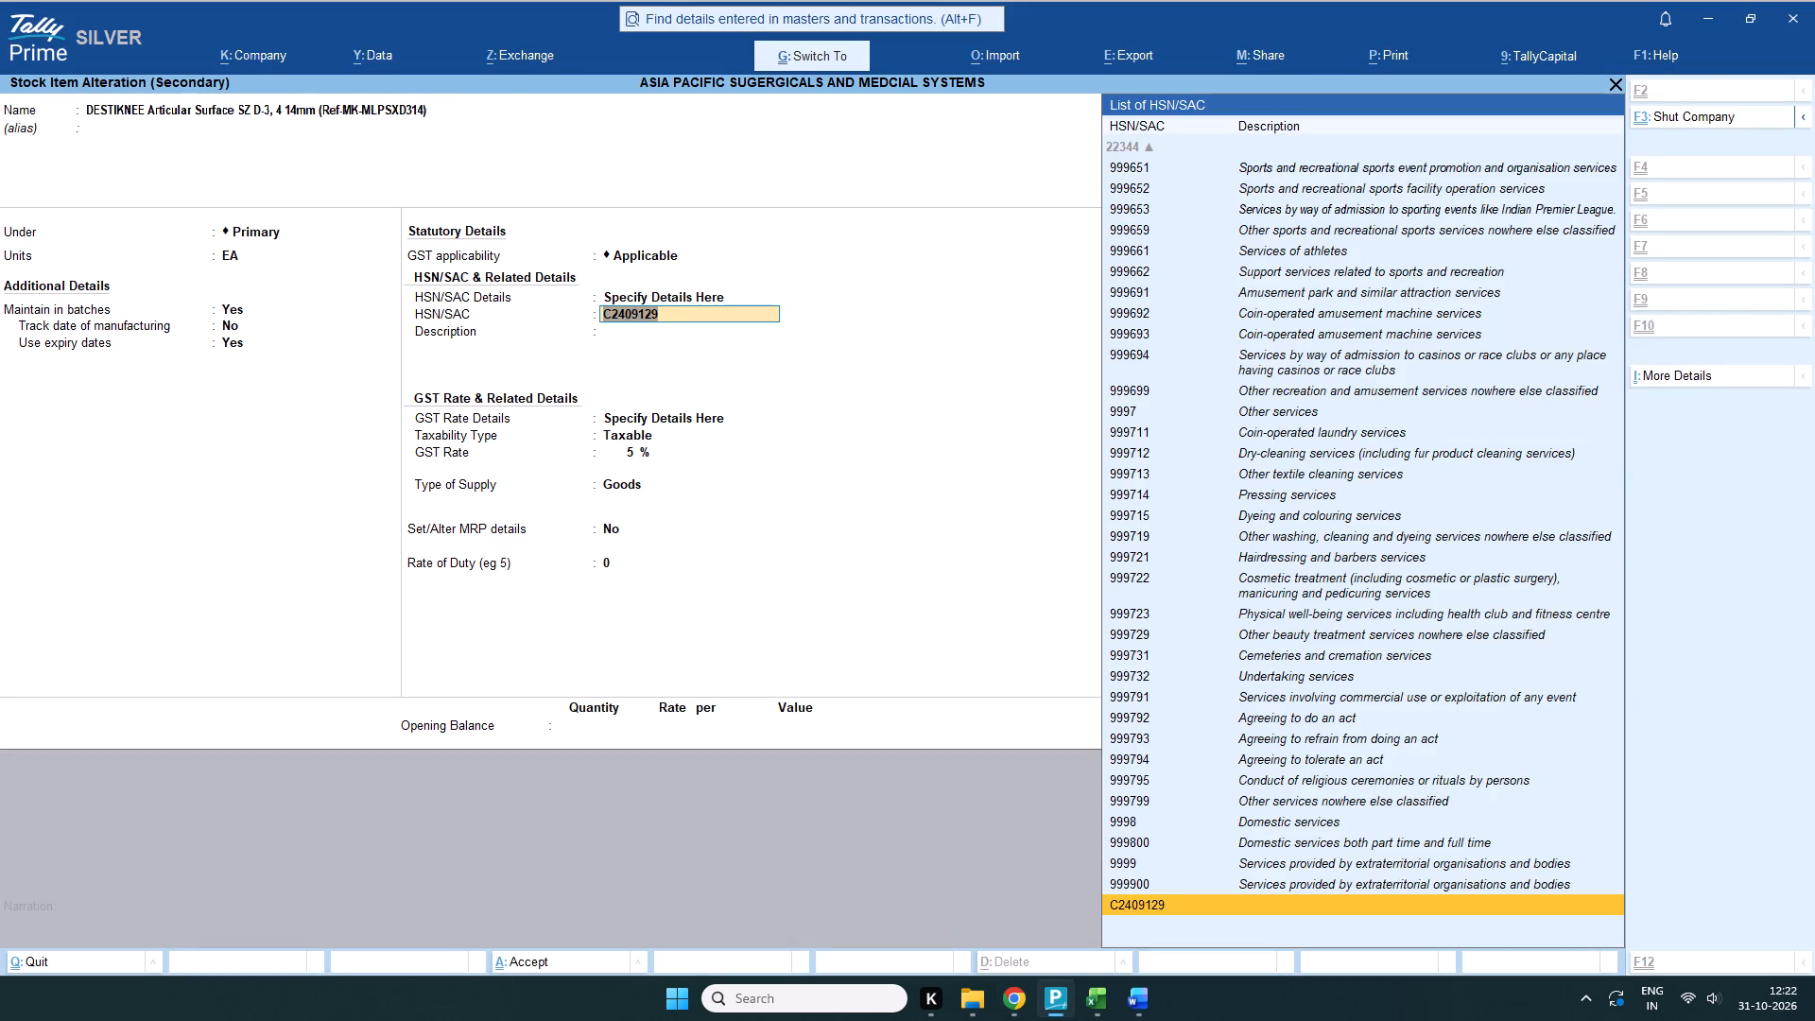
{"action": "key", "text": "ctrl+v"}
{"action": "key", "text": "Return"}
{"action": "key", "text": "Return"}
{"action": "key", "text": "Return"}
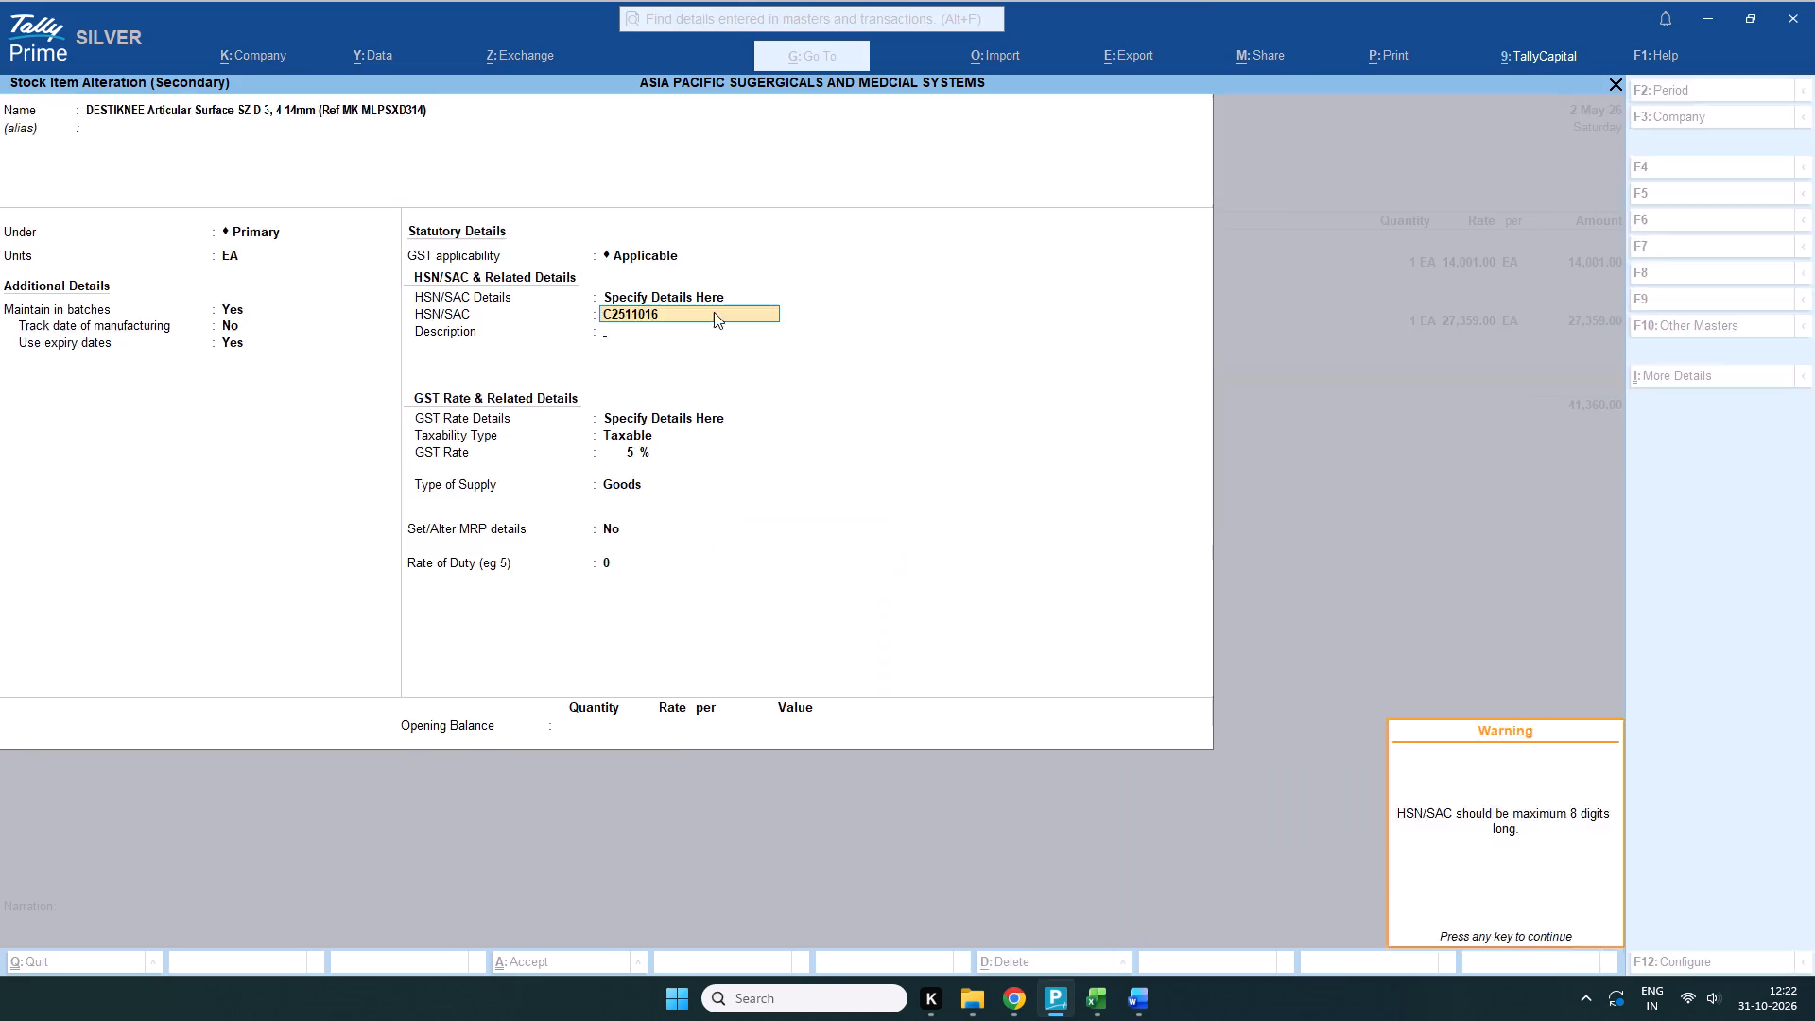
{"action": "key", "text": "Return"}
{"action": "key", "text": "Return"}
{"action": "key", "text": "Return"}
{"action": "key", "text": "Return"}
{"action": "key", "text": "Return"}
{"action": "key", "text": "Return"}
{"action": "key", "text": "Return"}
{"action": "key", "text": "Return"}
{"action": "key", "text": "Return"}
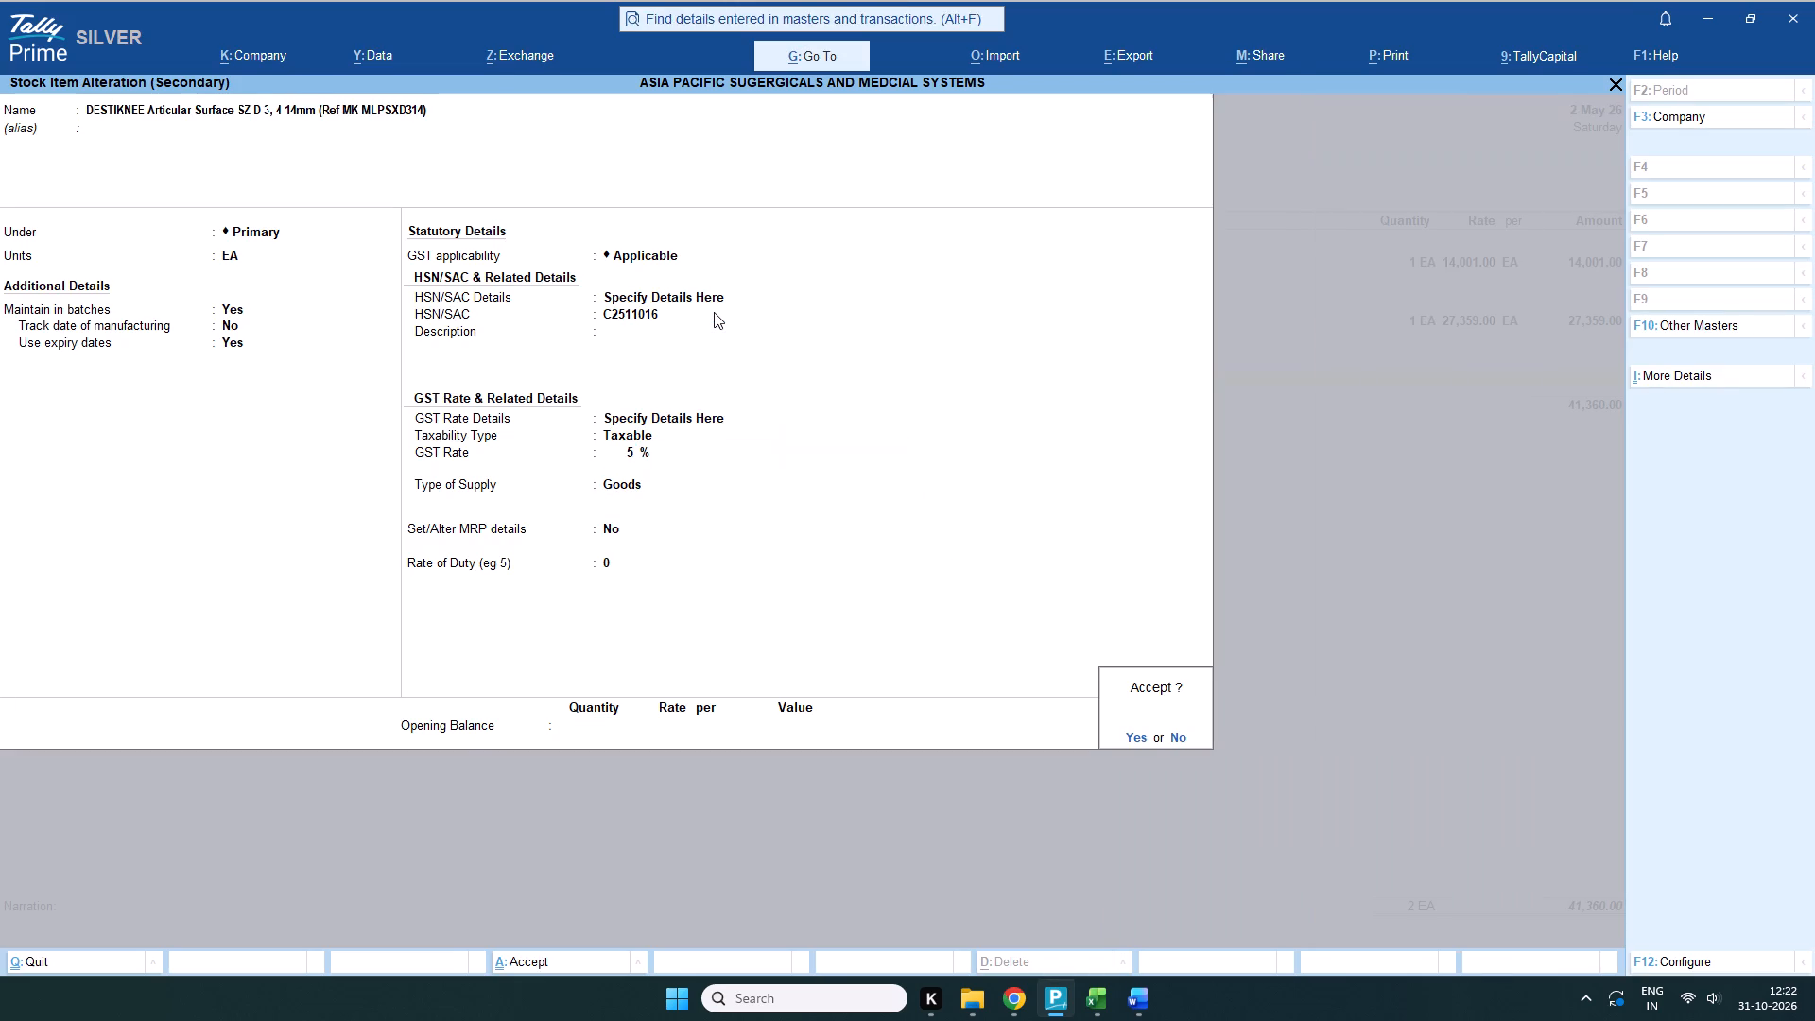
{"action": "key", "text": "Return"}
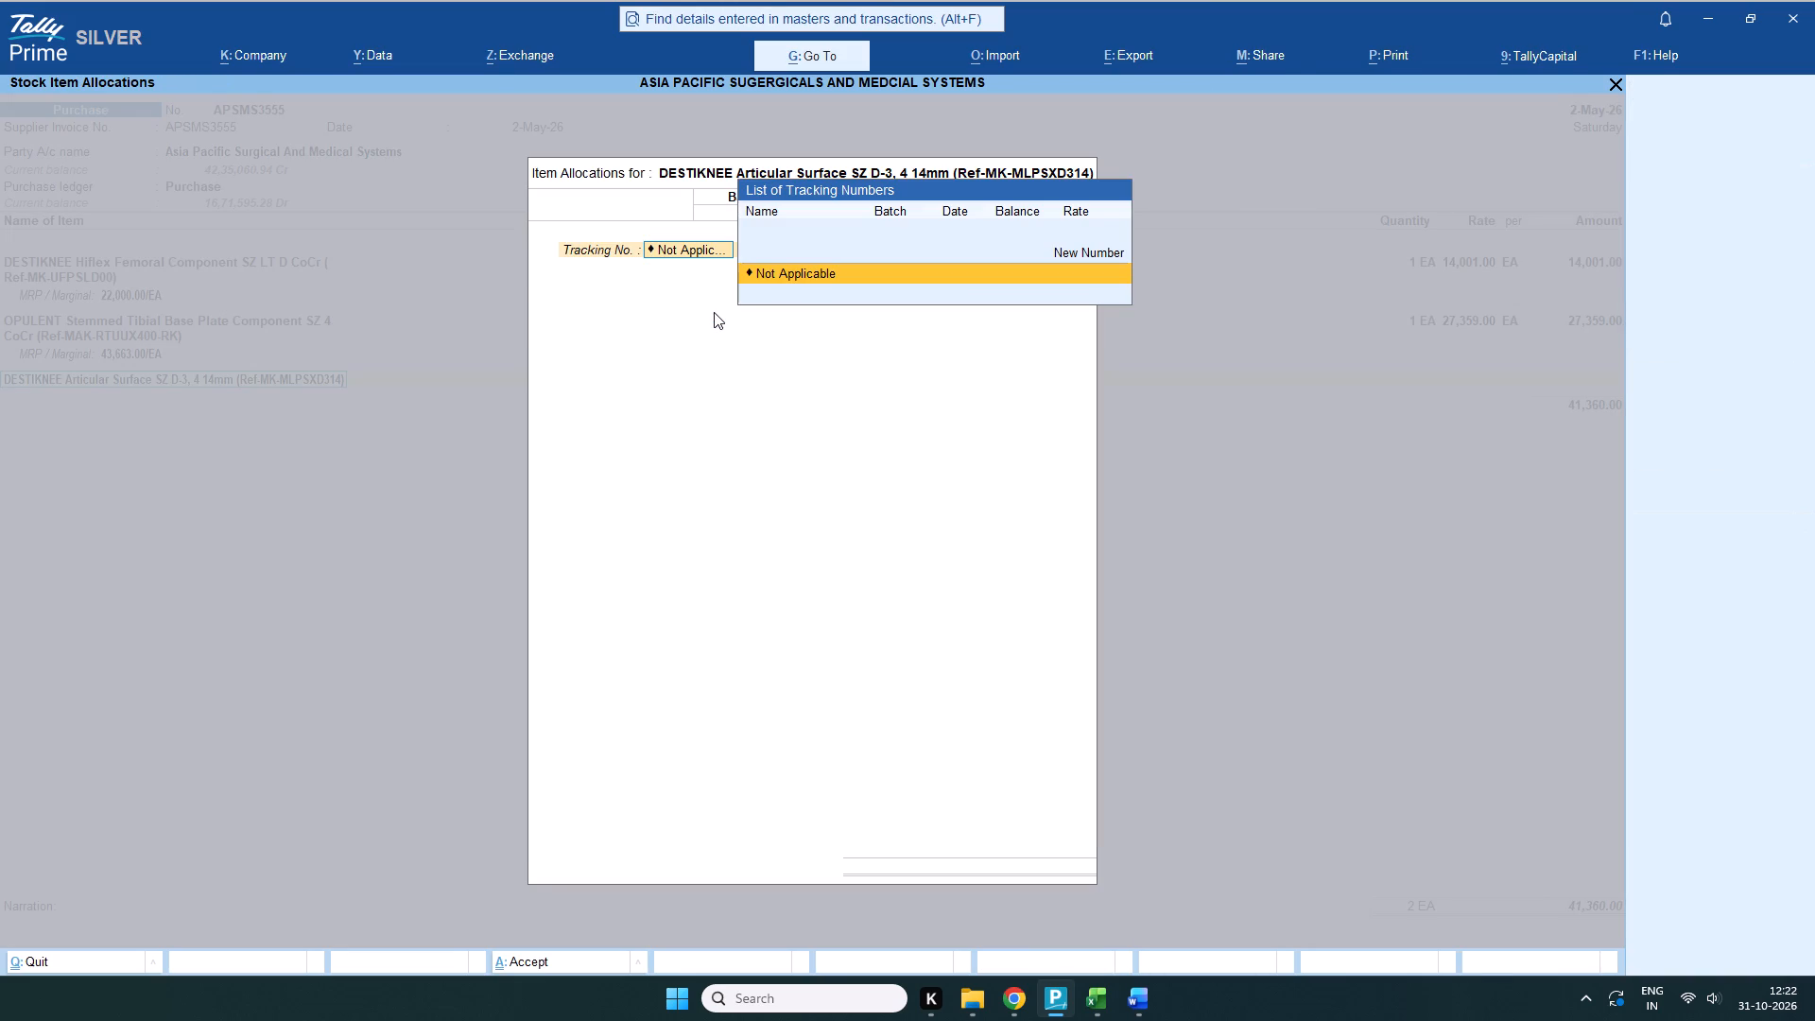
Allocate 1 EA of the Articular Surface item from batch C2511016 at rate 4,678.00, with the tracking number Not Applicable.
{"action": "left_click", "coordinate": [782, 271]}
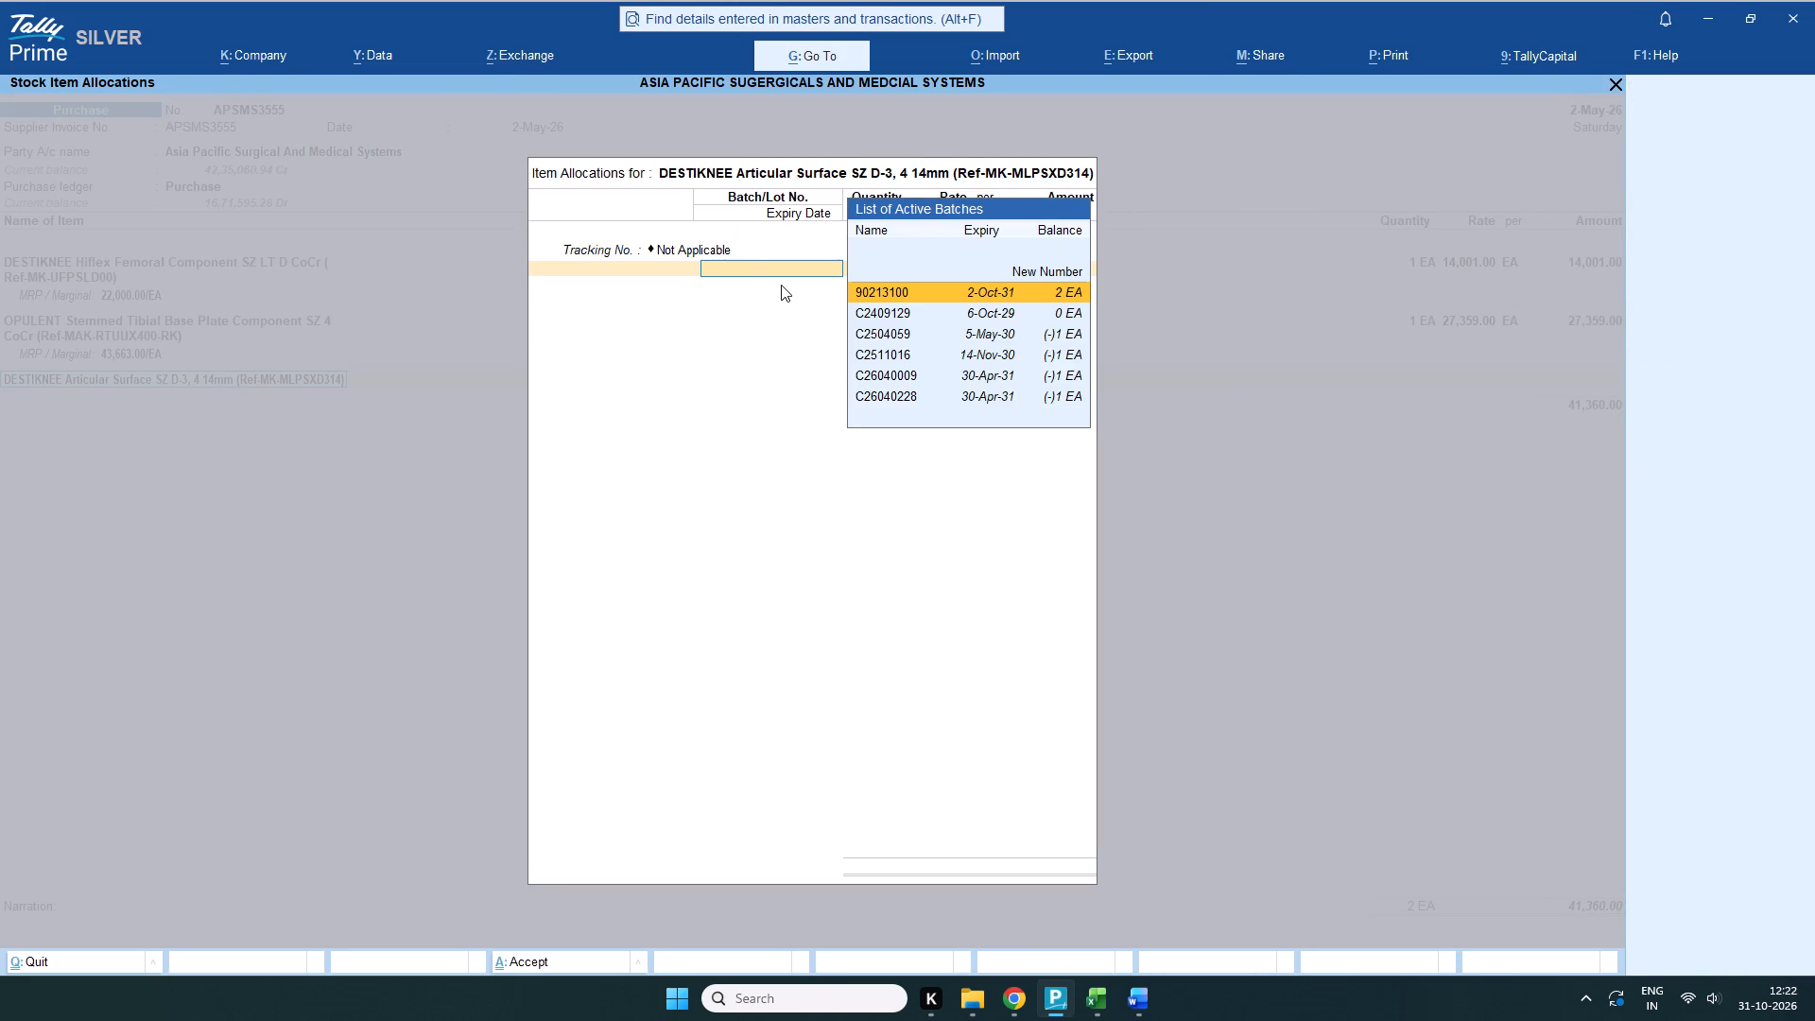
{"action": "key", "text": "ctrl+v"}
{"action": "key", "text": "Return"}
{"action": "key", "text": "1"}
{"action": "key", "text": "Return"}
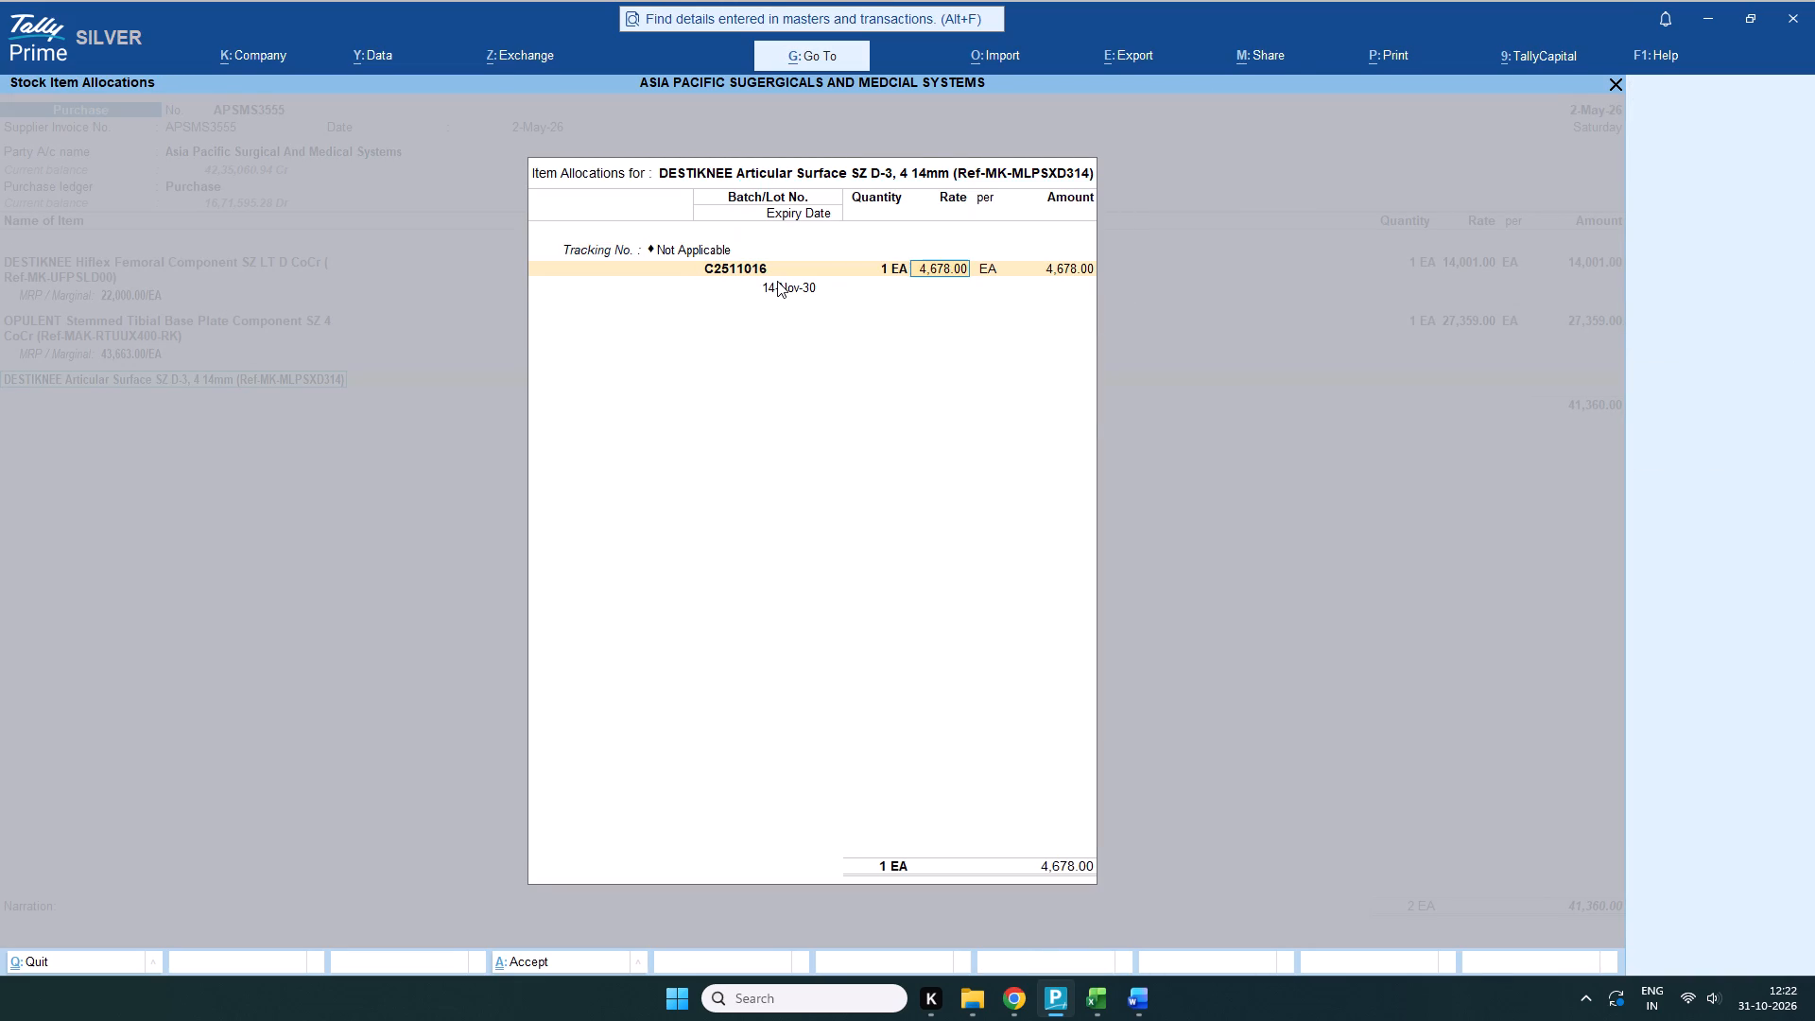
{"action": "key", "text": "Return"}
{"action": "key", "text": "Return"}
{"action": "key", "text": "Return"}
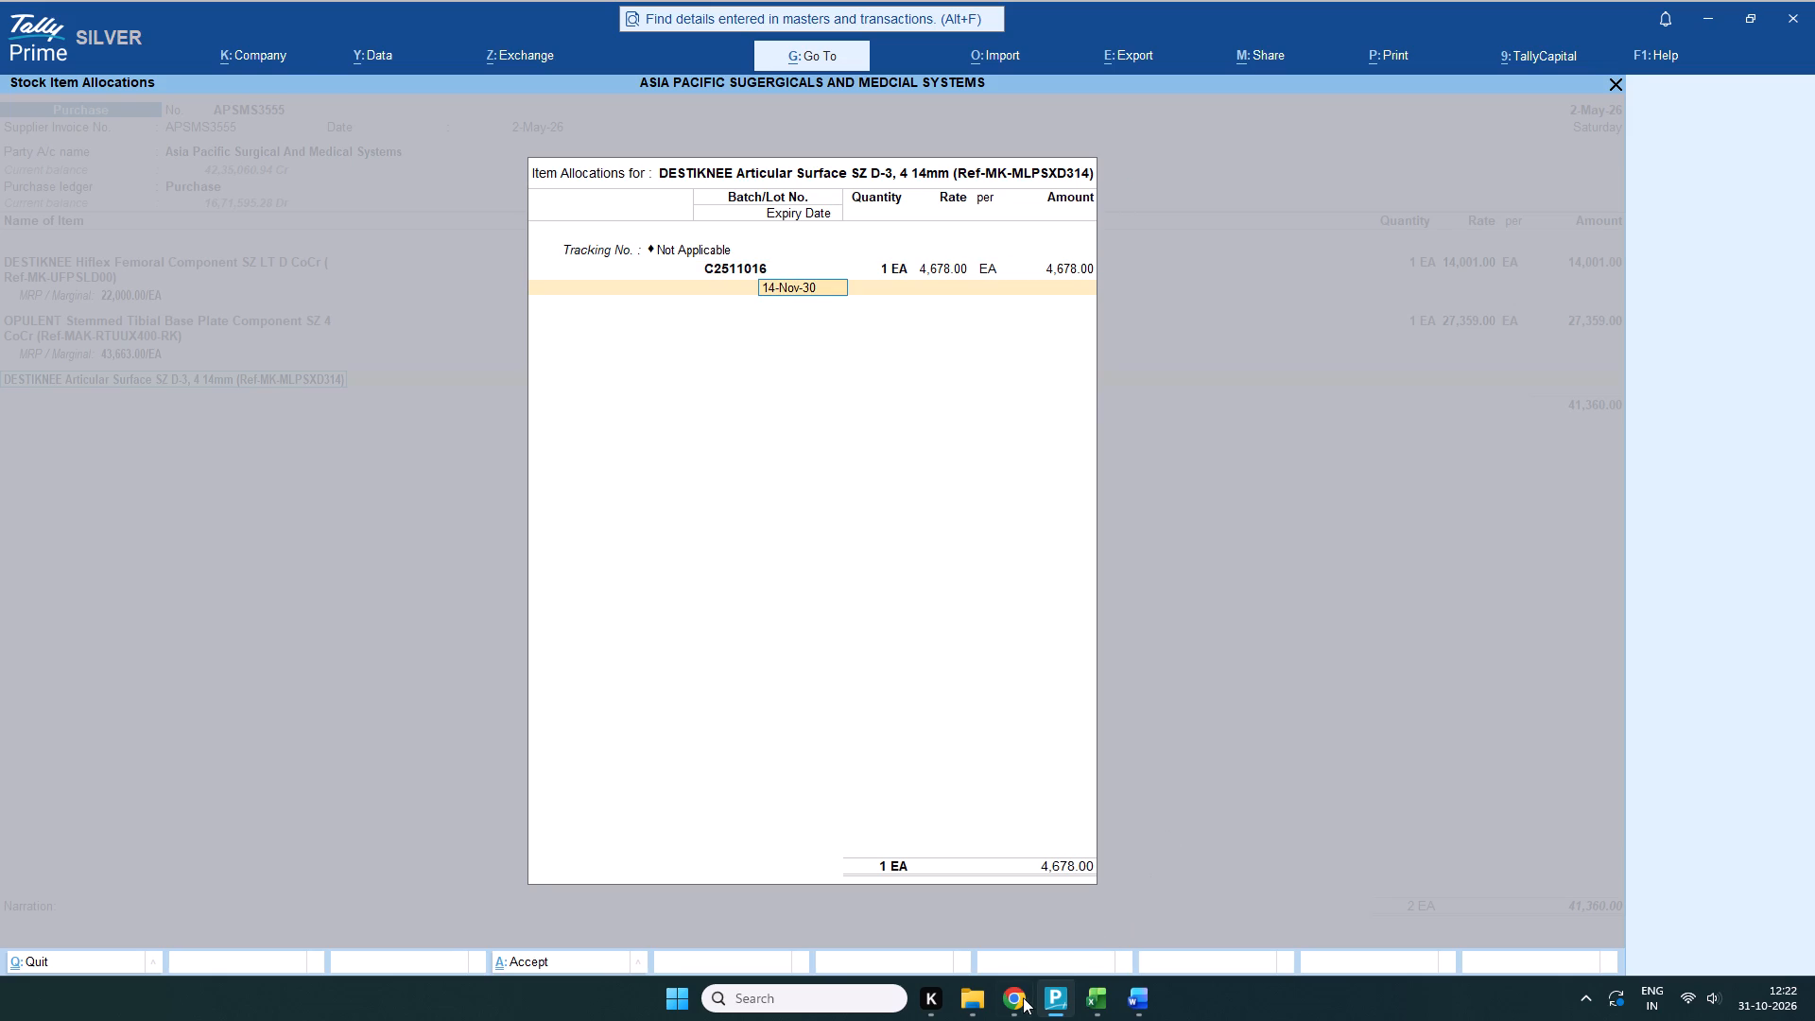
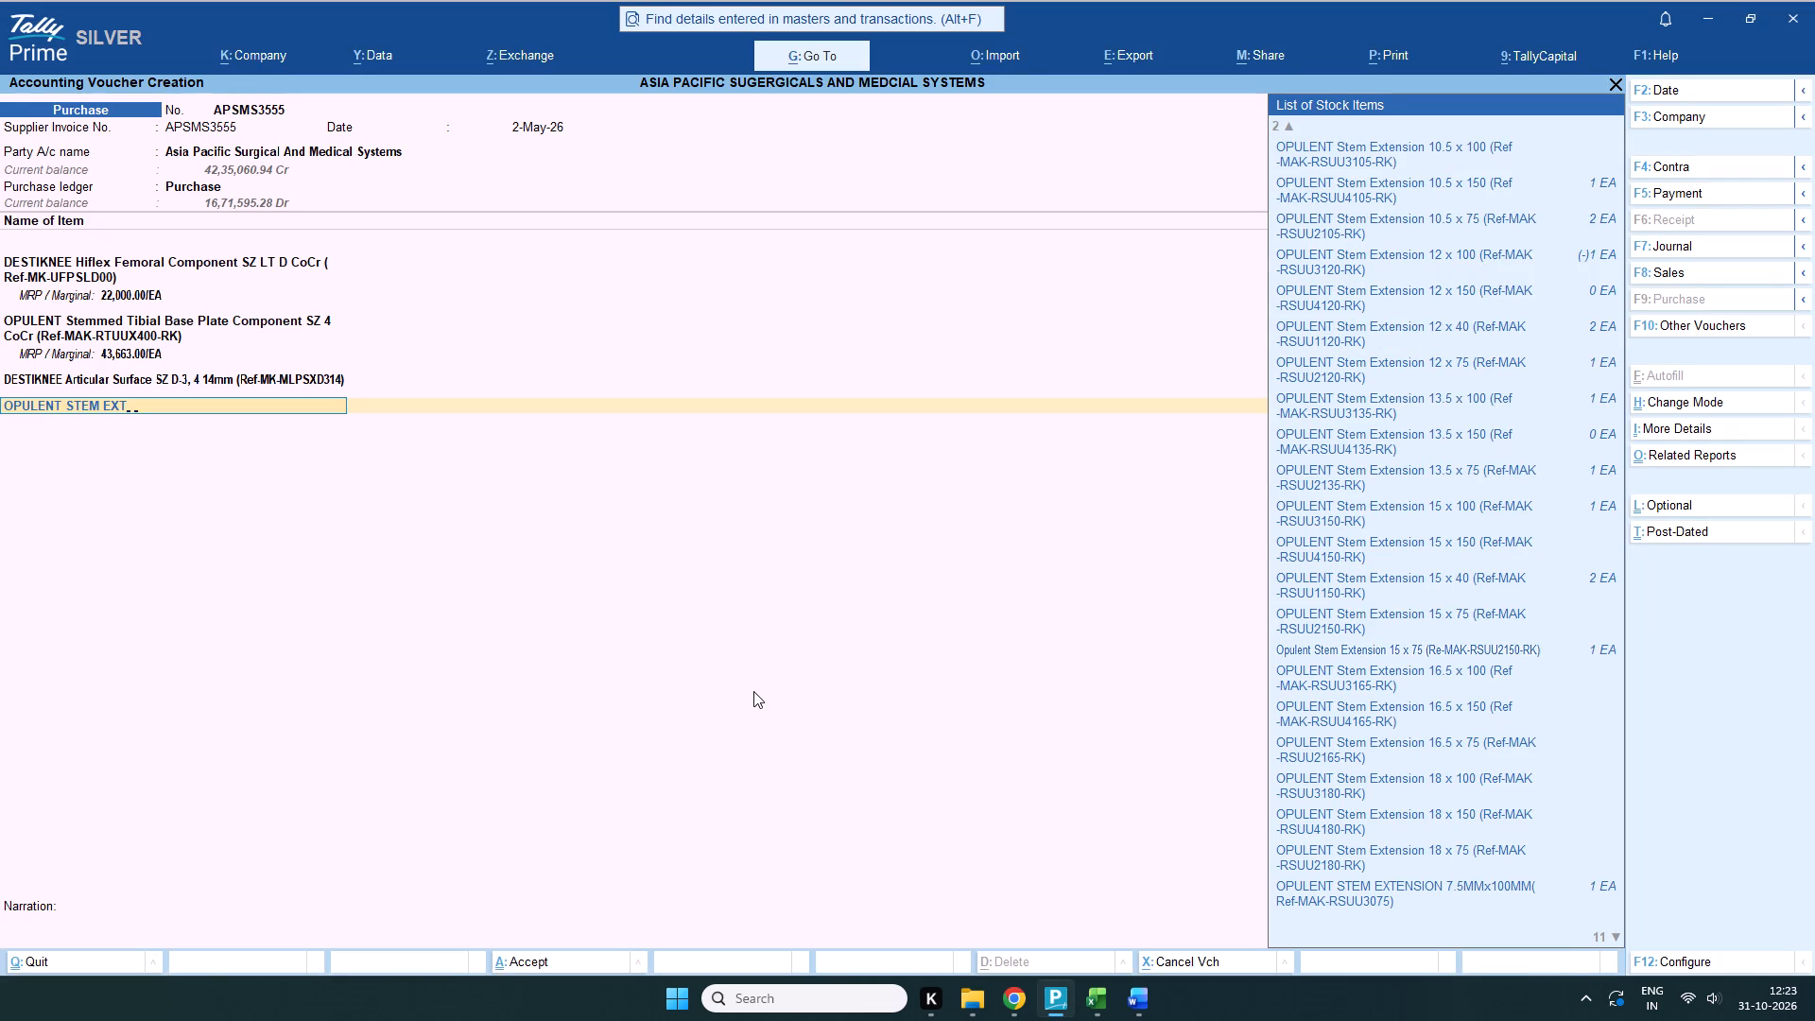
Add OPULENT Stem Extension 13.5 x 150 (Ref-MAK-RSUU4135-RK) as the purchase's fourth item, leaving its batch allocation unfilled.
{"action": "type", "text": "N"}
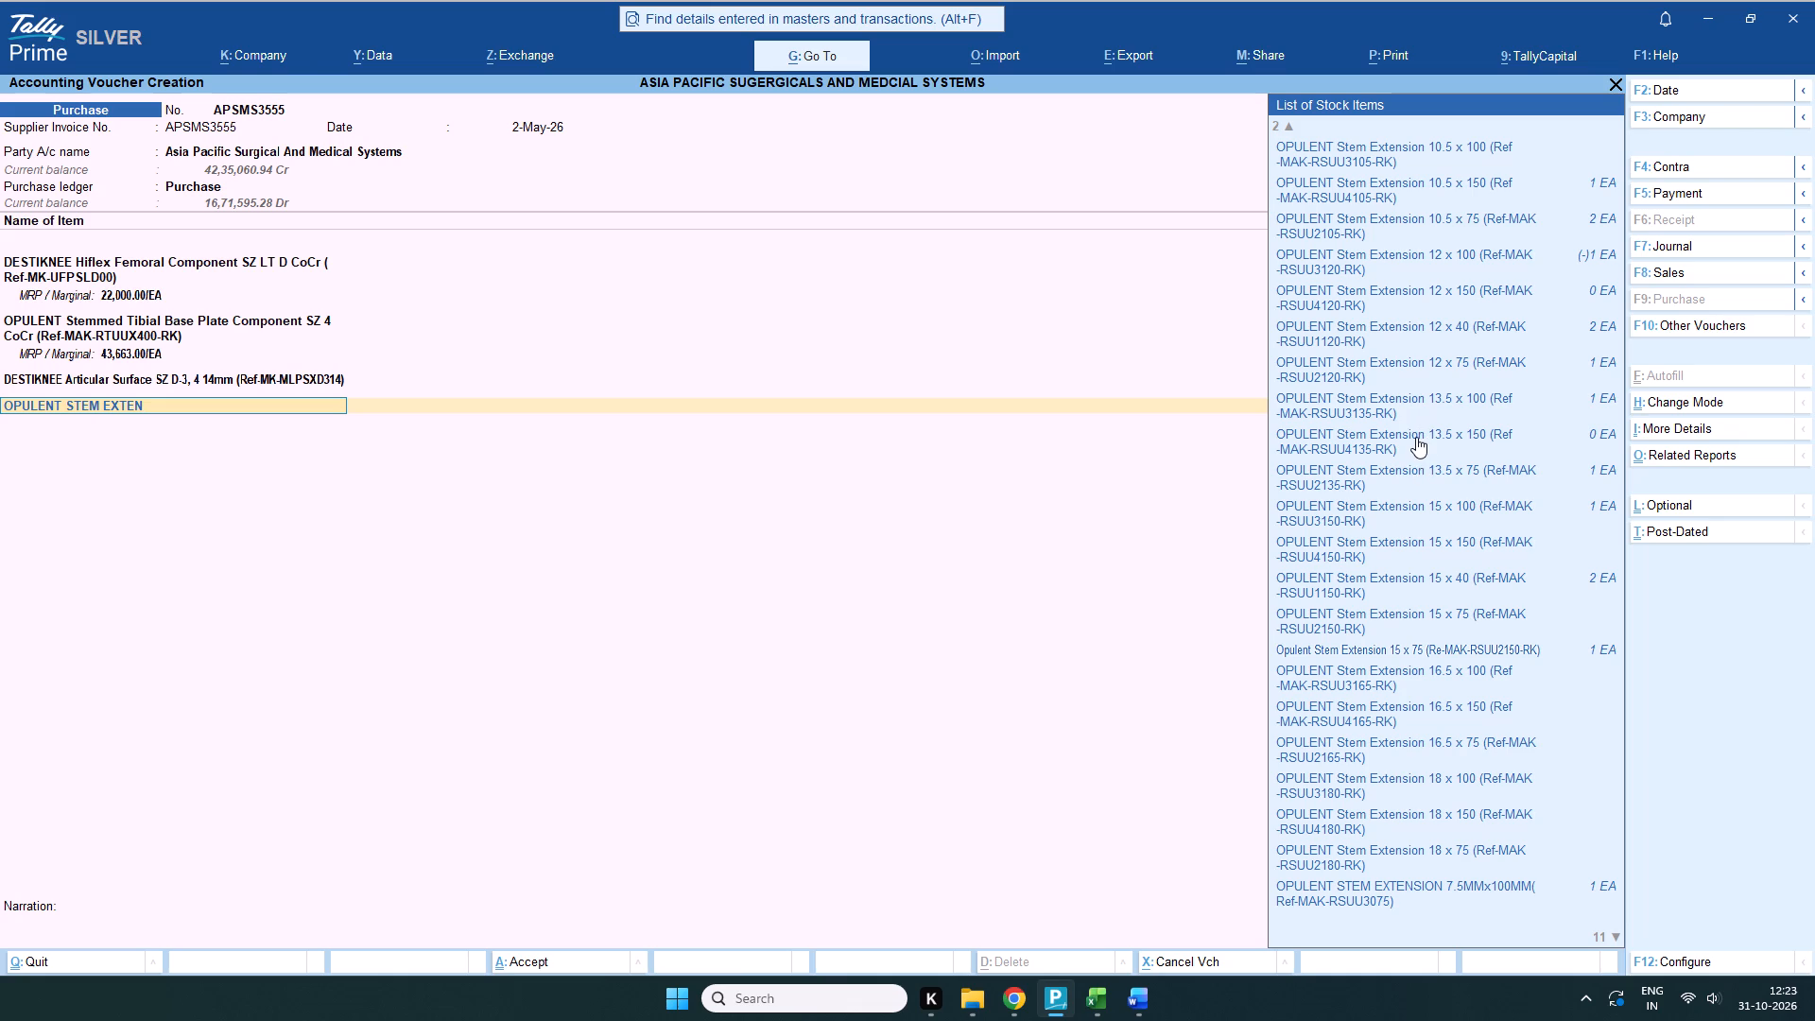
{"action": "scroll", "coordinate": [1416, 437], "scroll_direction": "down", "scroll_amount": 20}
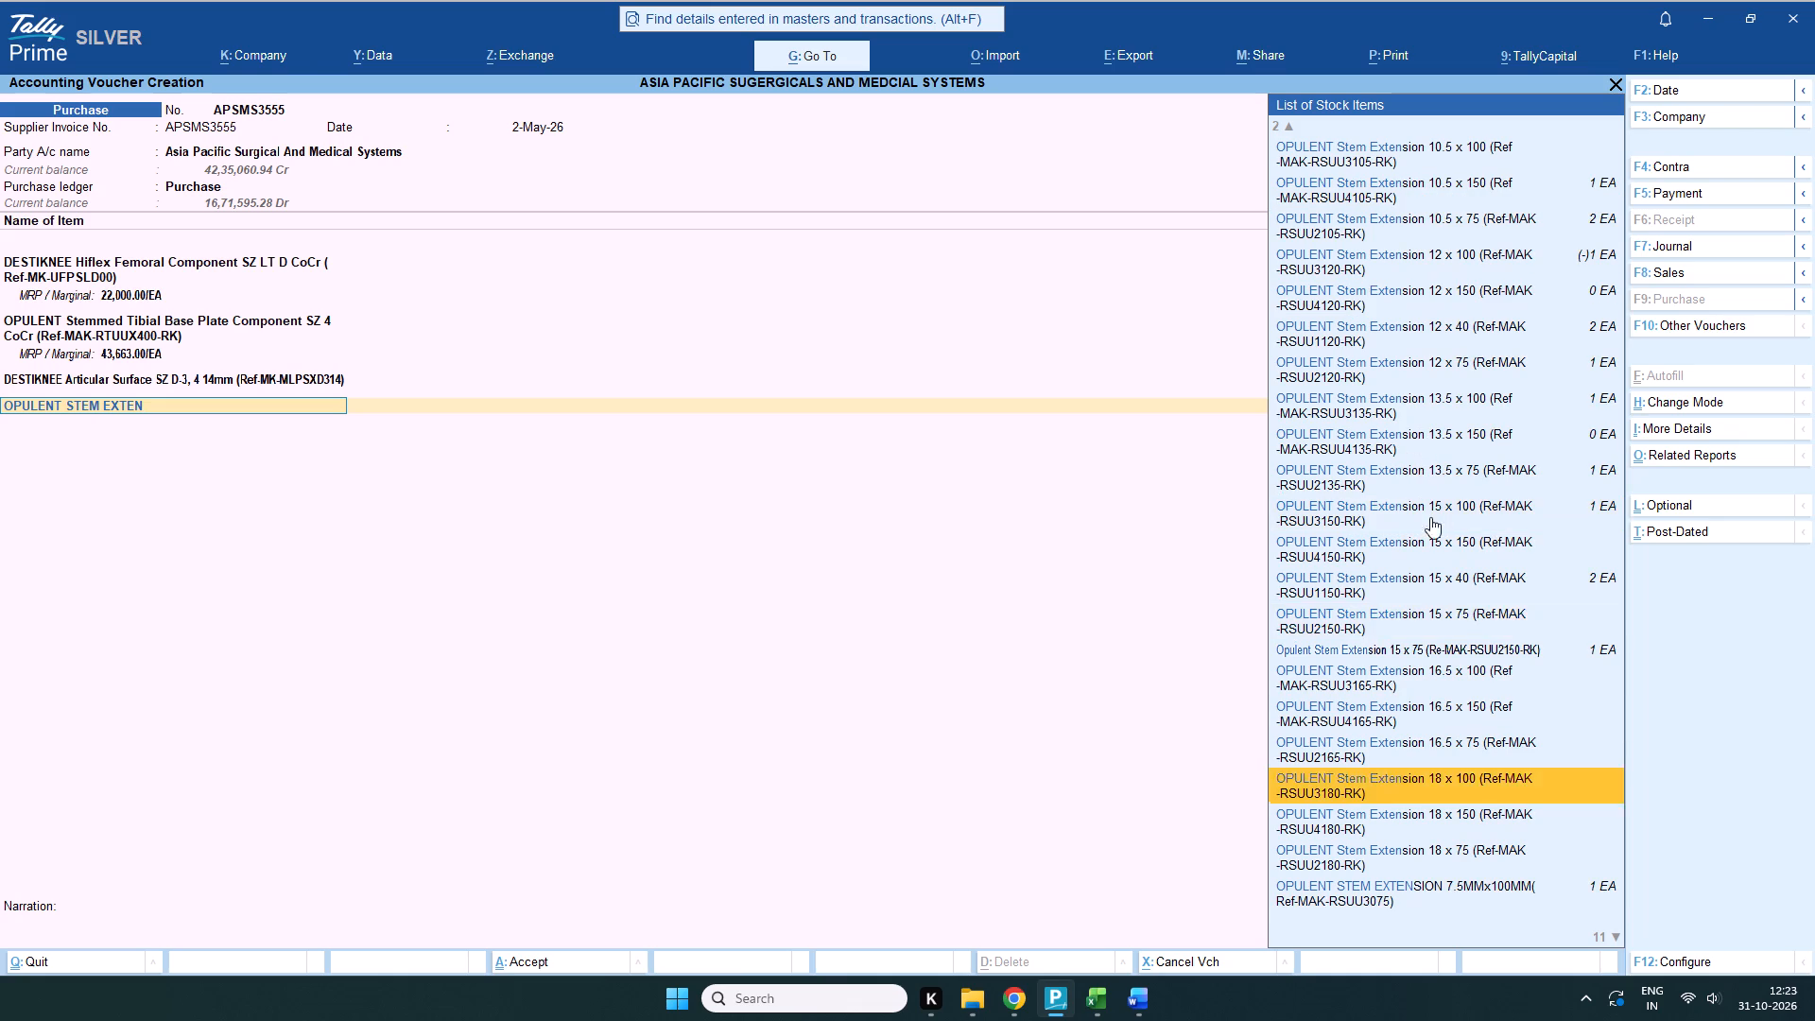
{"action": "scroll", "coordinate": [1430, 517], "scroll_direction": "down", "scroll_amount": 18}
{"action": "scroll", "coordinate": [1421, 553], "scroll_direction": "down", "scroll_amount": 5}
{"action": "scroll", "coordinate": [1419, 581], "scroll_direction": "up", "scroll_amount": 2}
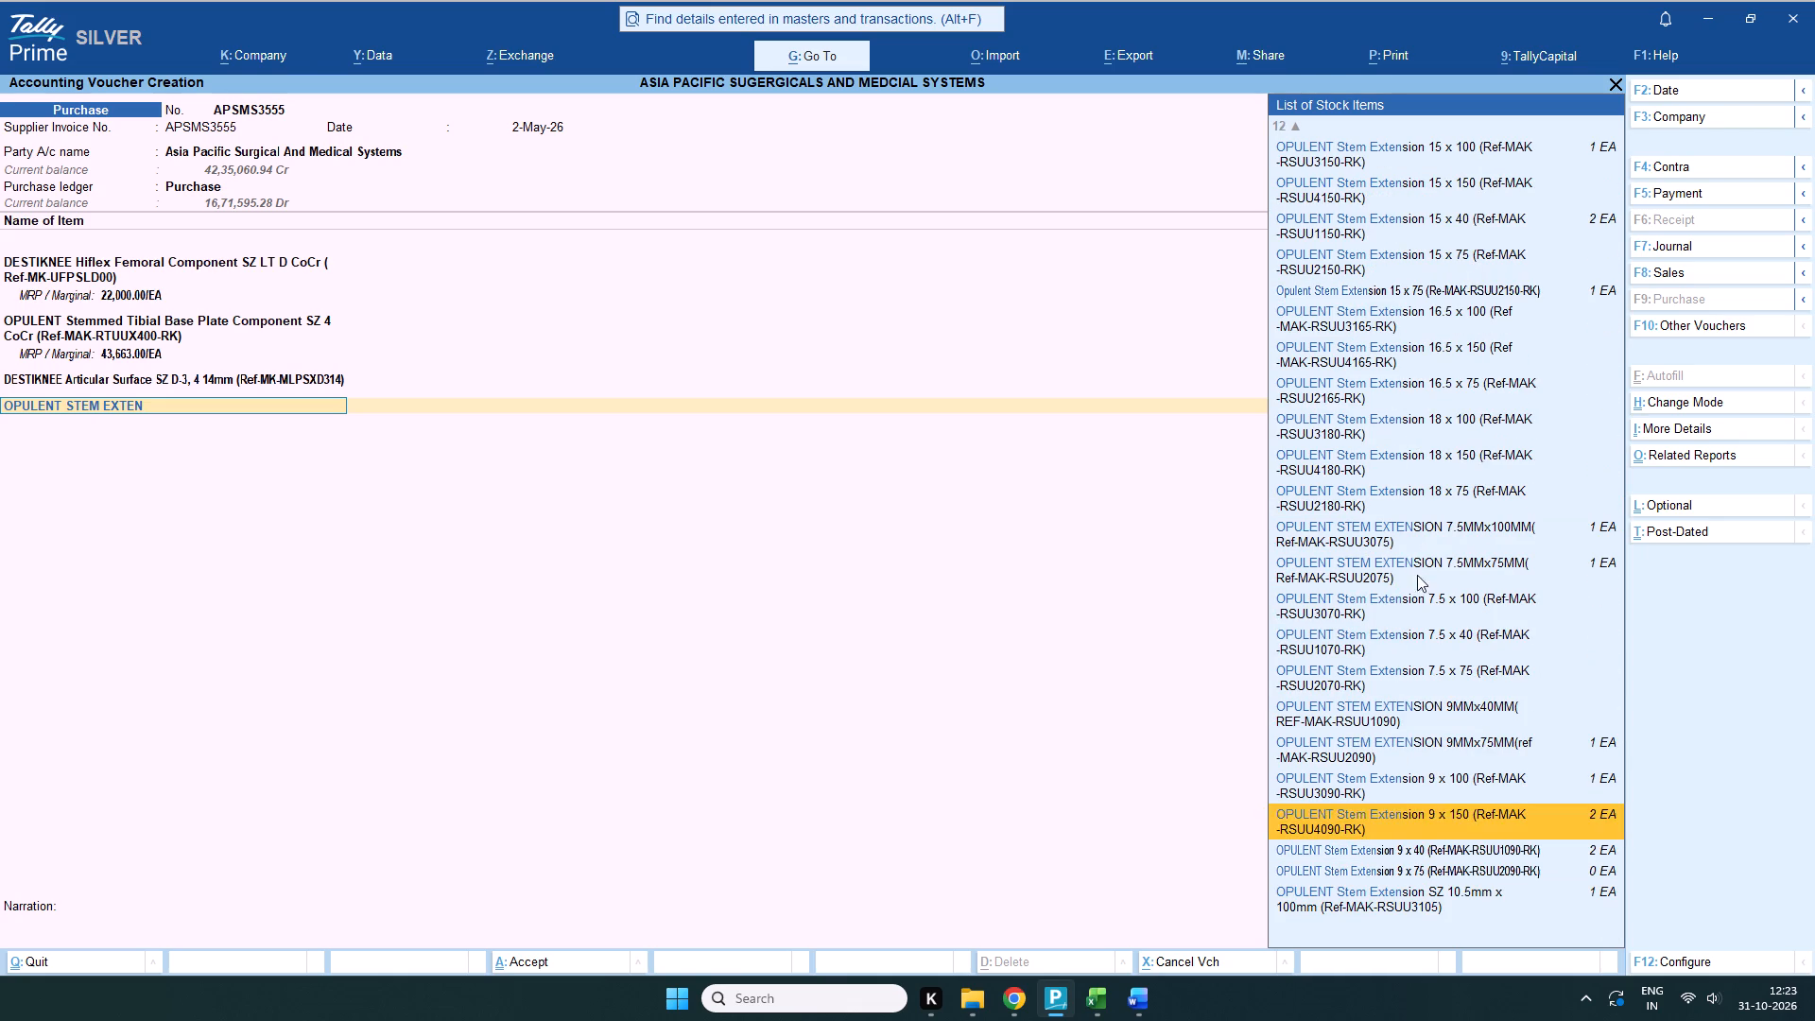
{"action": "scroll", "coordinate": [1417, 575], "scroll_direction": "up", "scroll_amount": 11}
{"action": "scroll", "coordinate": [1419, 562], "scroll_direction": "up", "scroll_amount": 14}
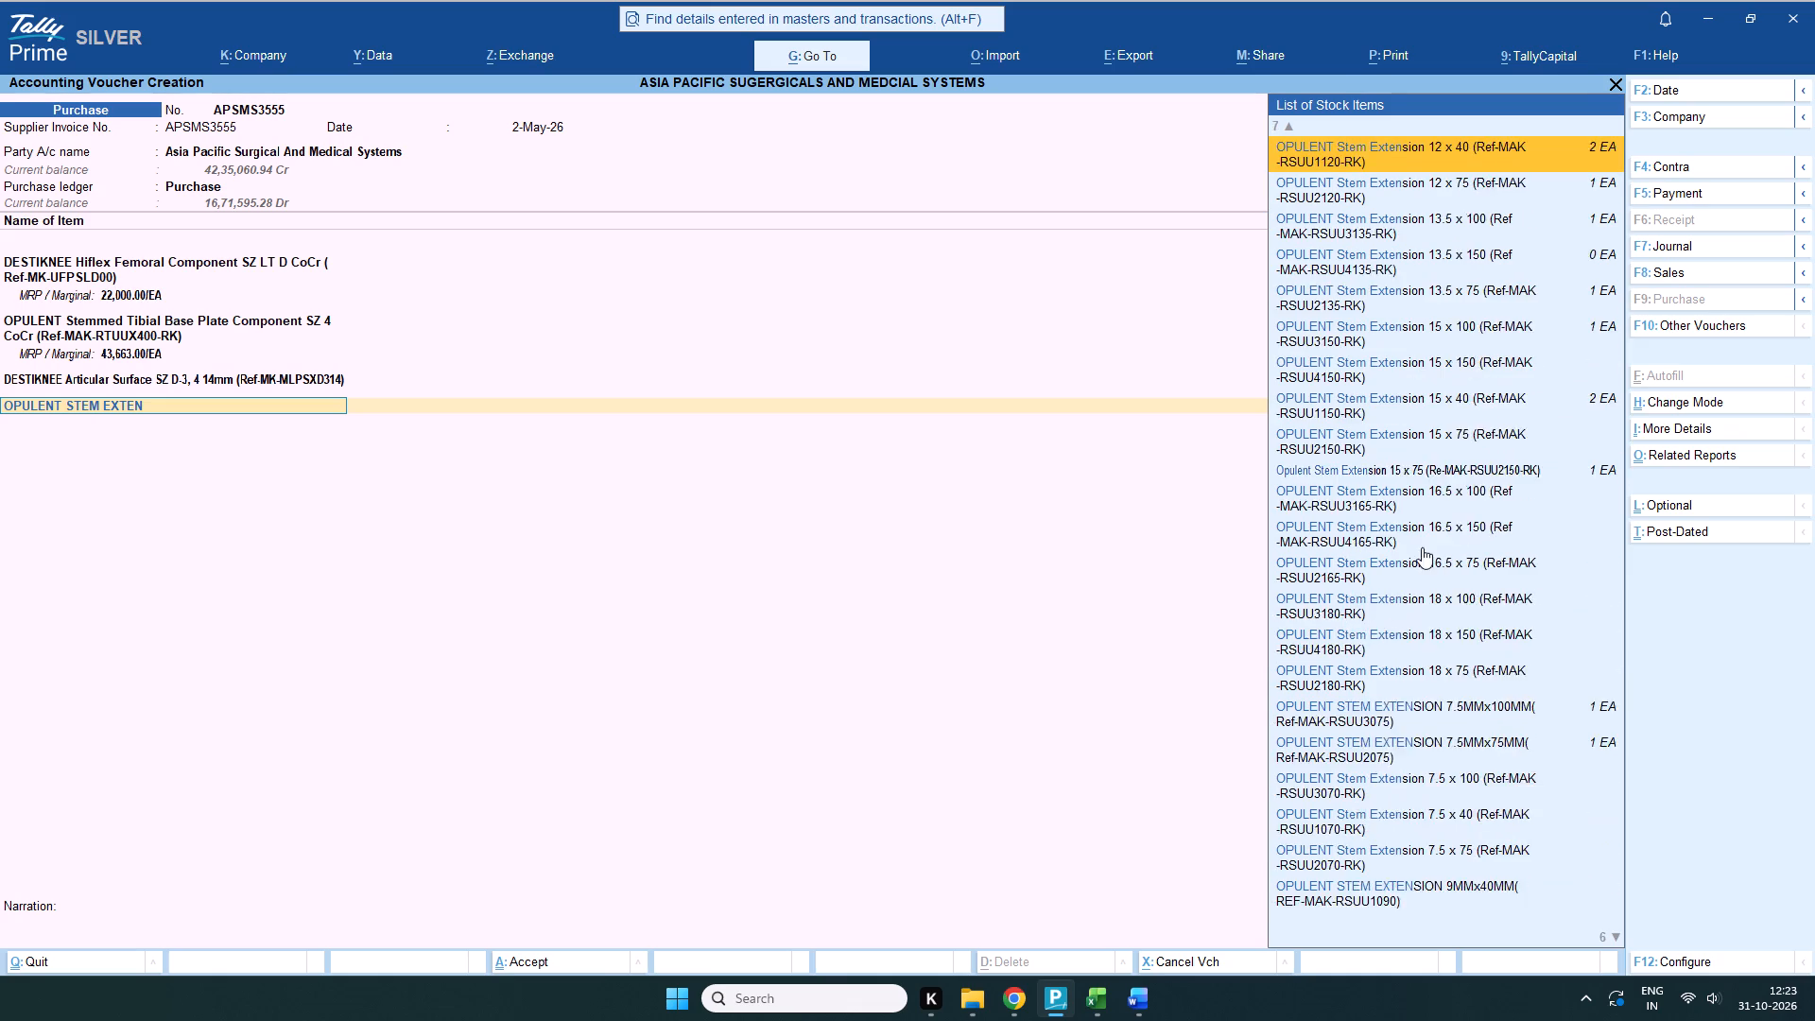
{"action": "scroll", "coordinate": [1422, 547], "scroll_direction": "up", "scroll_amount": 13}
{"action": "scroll", "coordinate": [1424, 541], "scroll_direction": "down", "scroll_amount": 13}
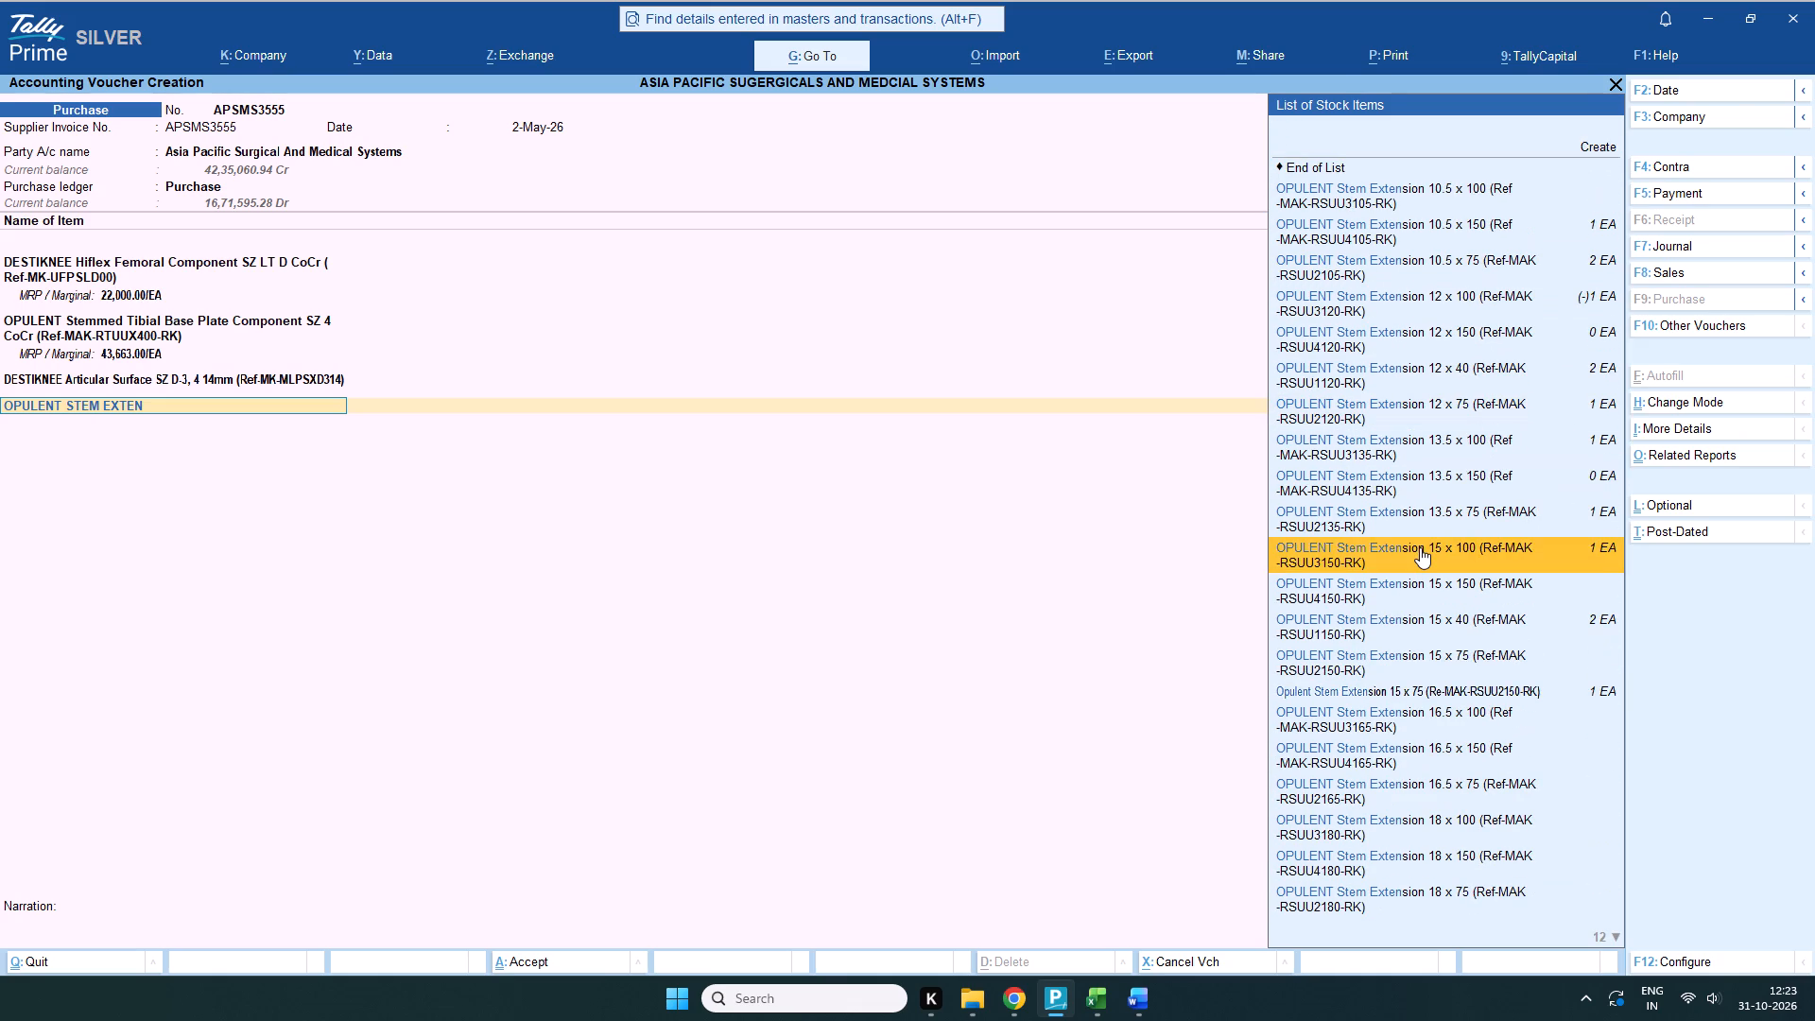
{"action": "scroll", "coordinate": [1409, 595], "scroll_direction": "up", "scroll_amount": 3}
{"action": "scroll", "coordinate": [1412, 589], "scroll_direction": "down", "scroll_amount": 2}
{"action": "scroll", "coordinate": [1412, 580], "scroll_direction": "up", "scroll_amount": 3}
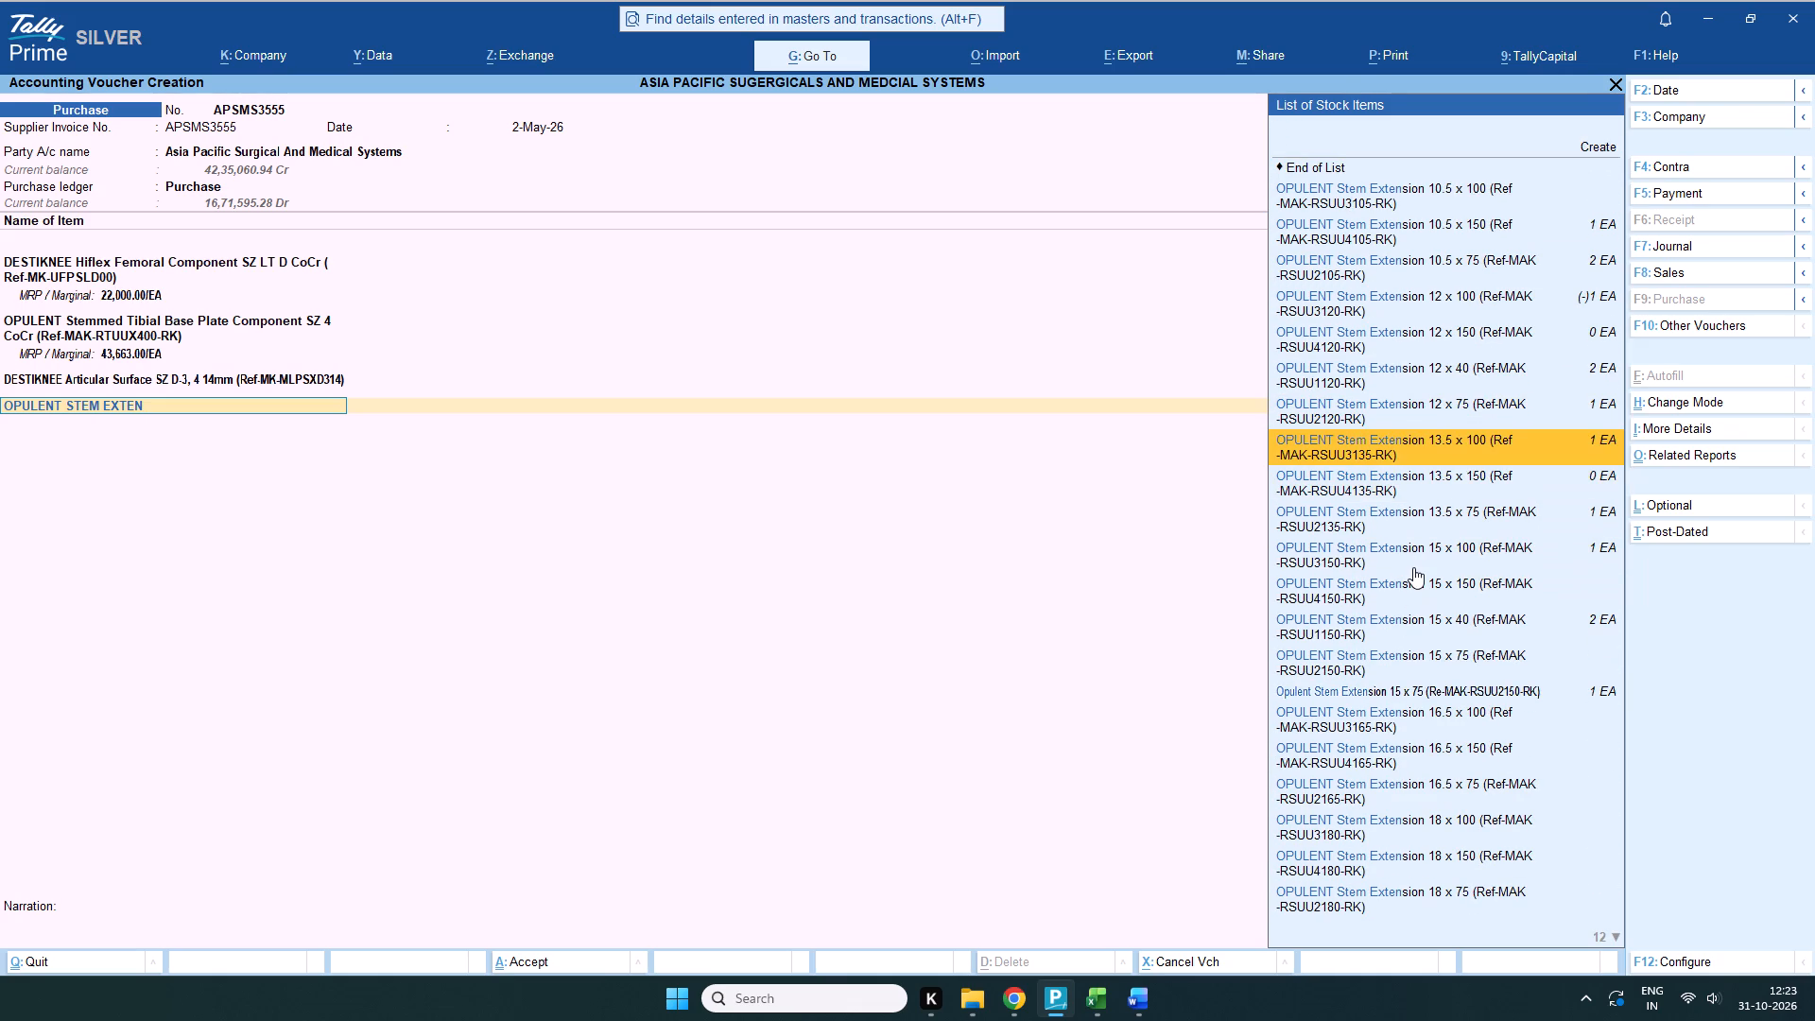
{"action": "scroll", "coordinate": [1406, 493], "scroll_direction": "down", "scroll_amount": 1}
{"action": "double_click", "coordinate": [1398, 491]}
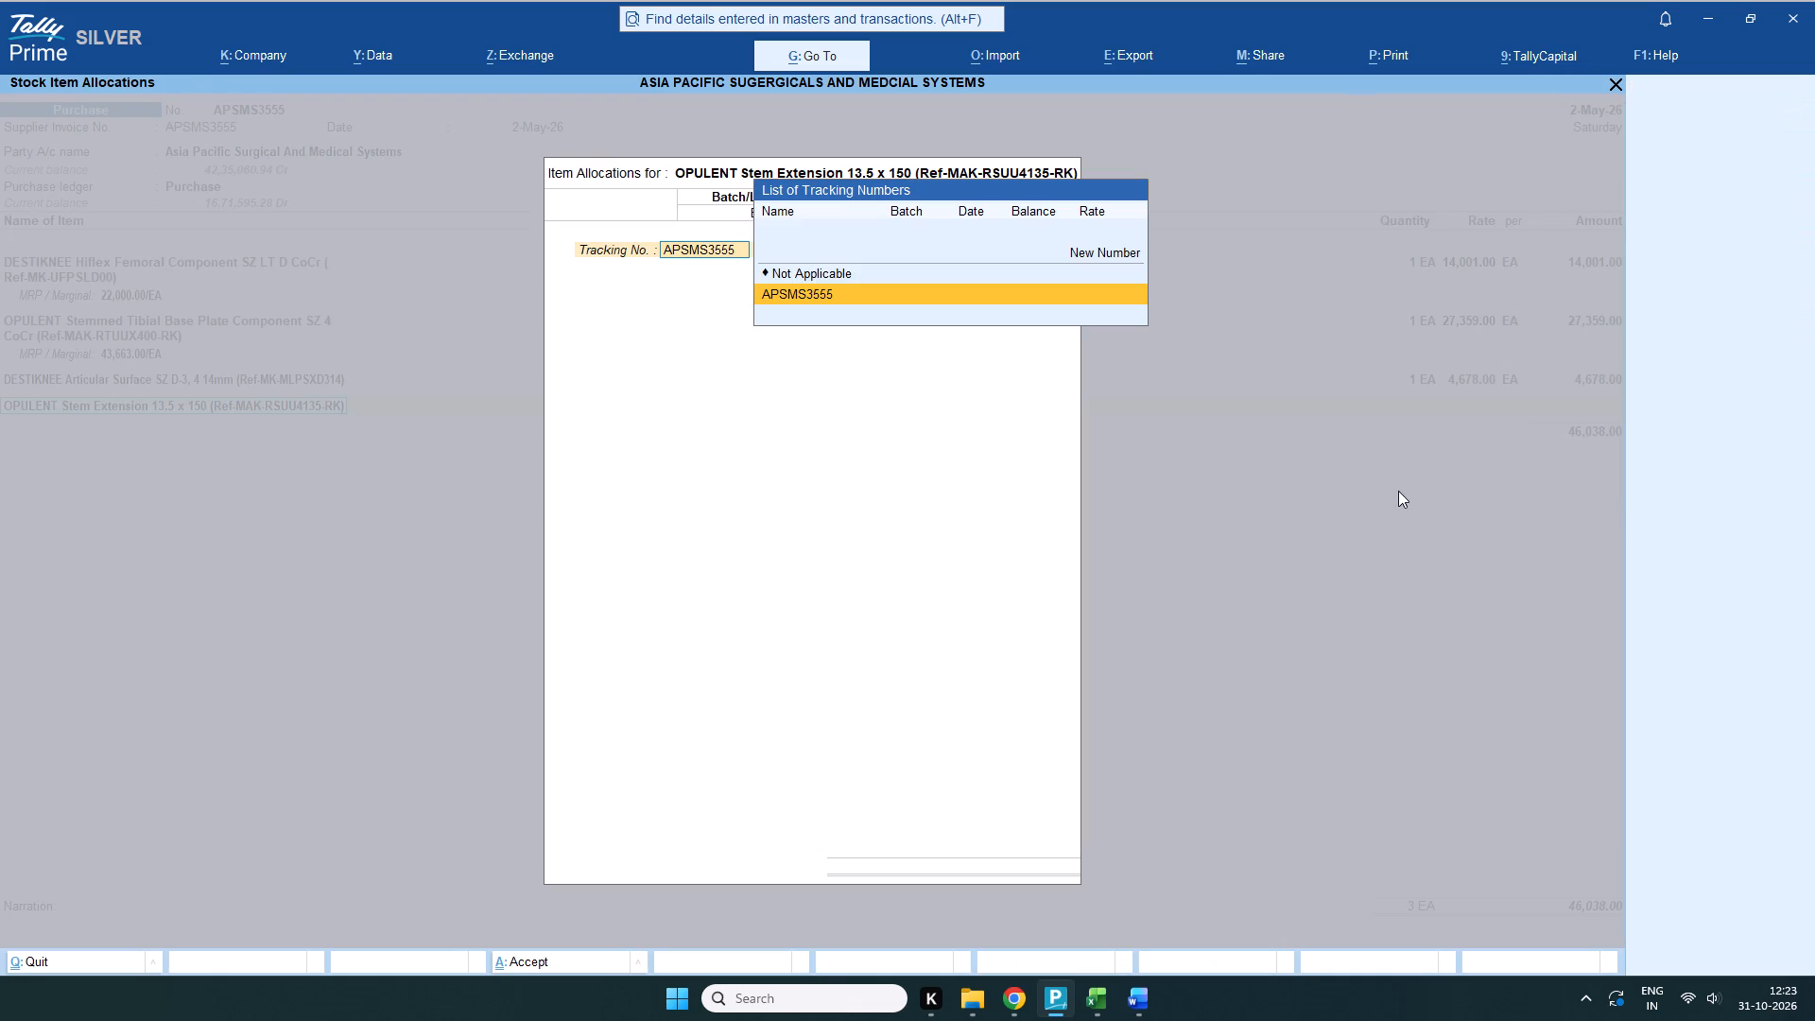
{"action": "left_click", "coordinate": [1610, 78]}
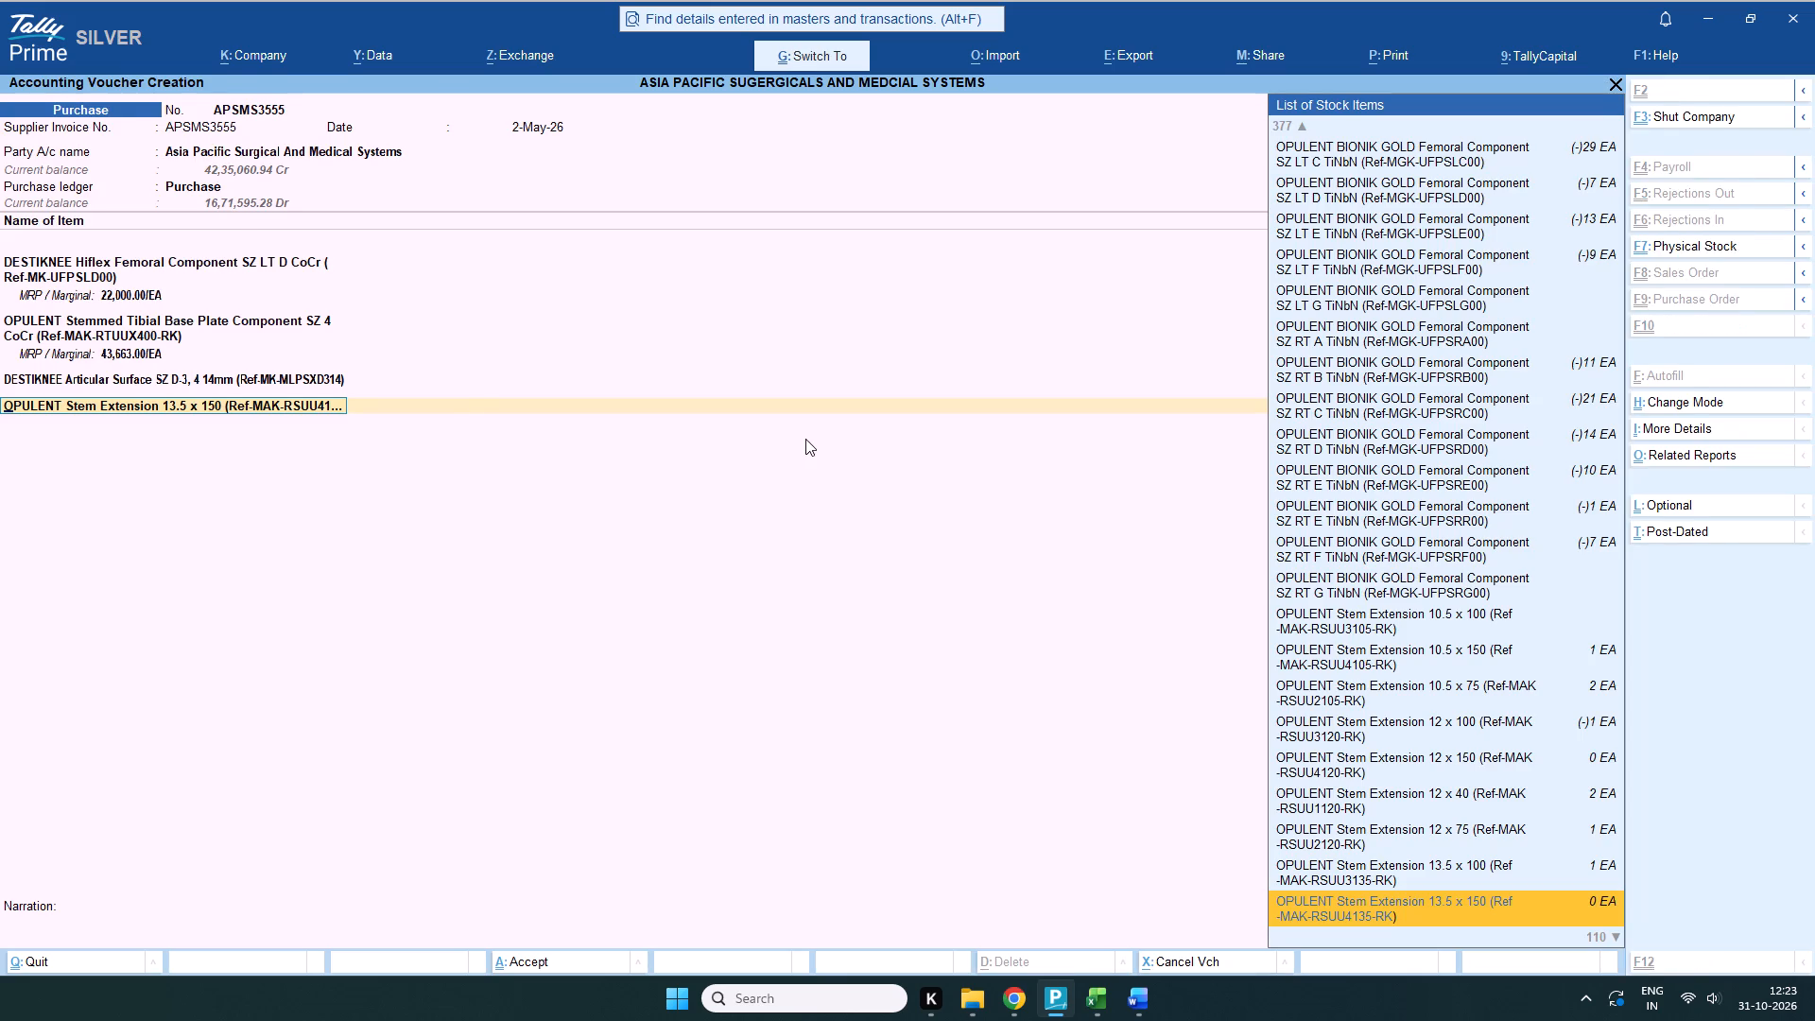
Open the OPULENT Stem Extension 13.5 x 150 stock item for alteration and go to its HSN/SAC details.
{"action": "key", "text": "ctrl+Return"}
{"action": "key", "text": "Return"}
{"action": "key", "text": "Return"}
{"action": "key", "text": "Return"}
{"action": "key", "text": "Return"}
{"action": "key", "text": "Return"}
{"action": "key", "text": "Return"}
{"action": "key", "text": "Return"}
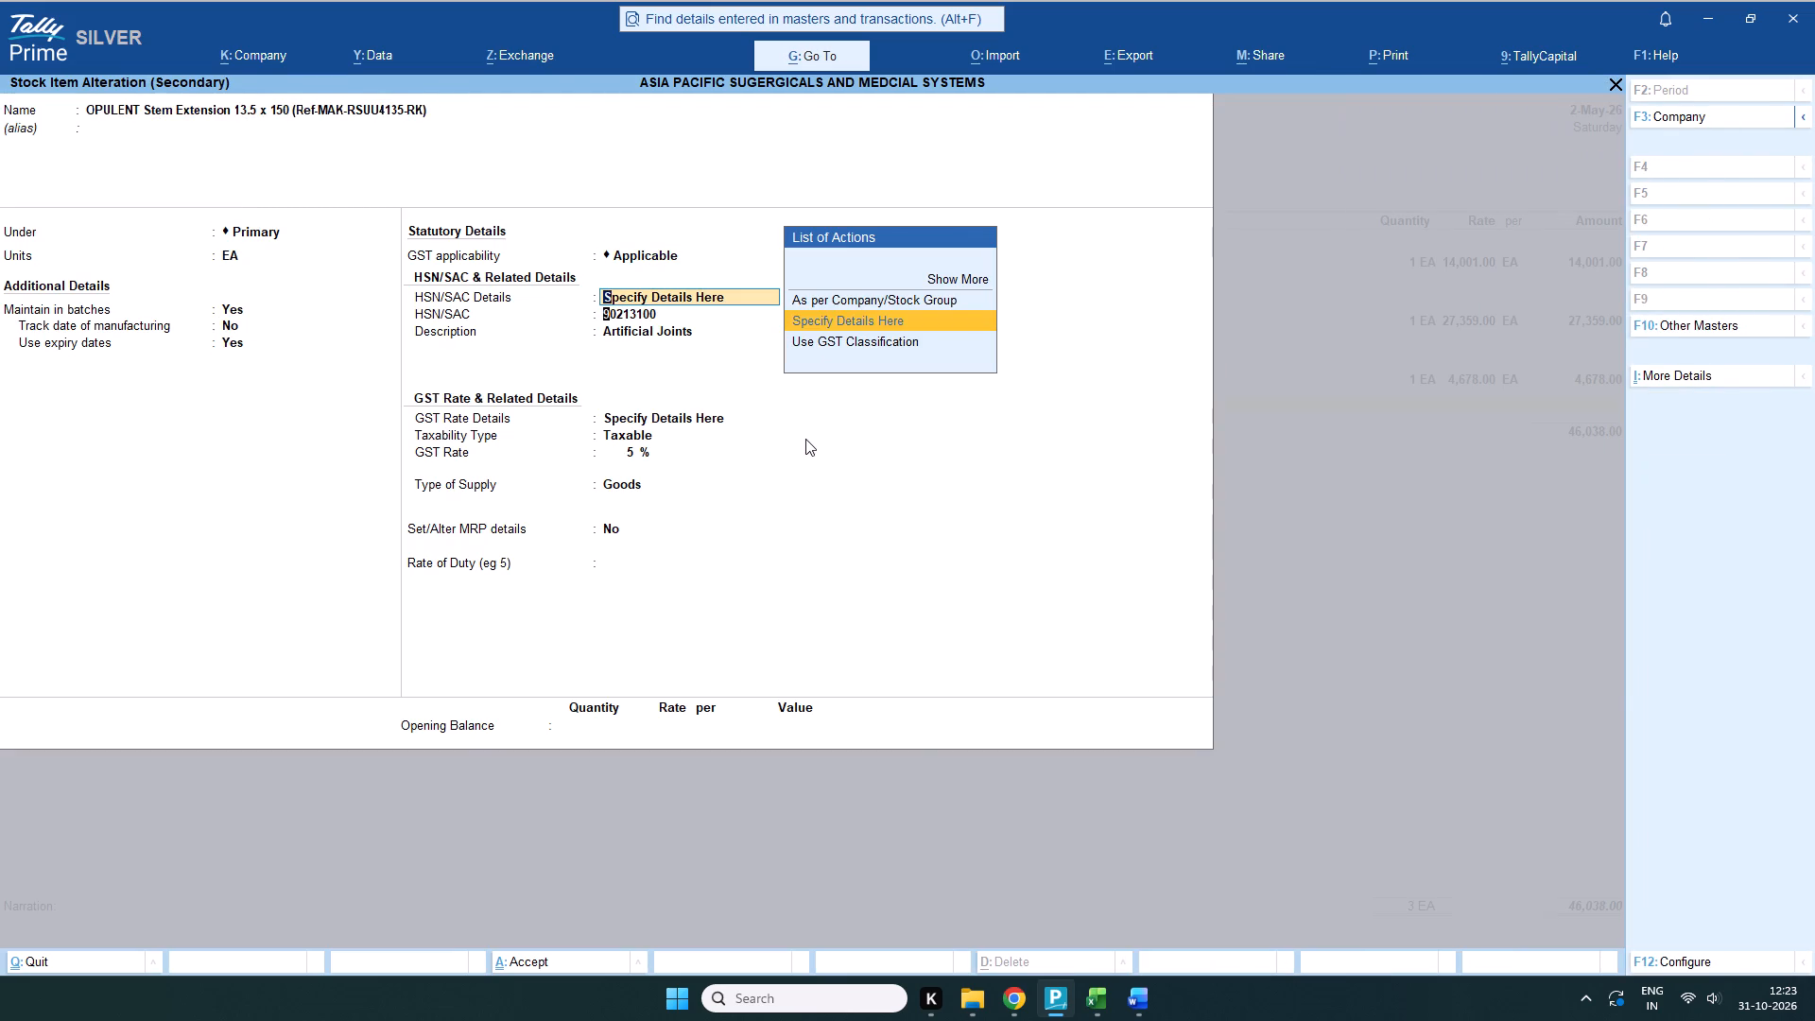
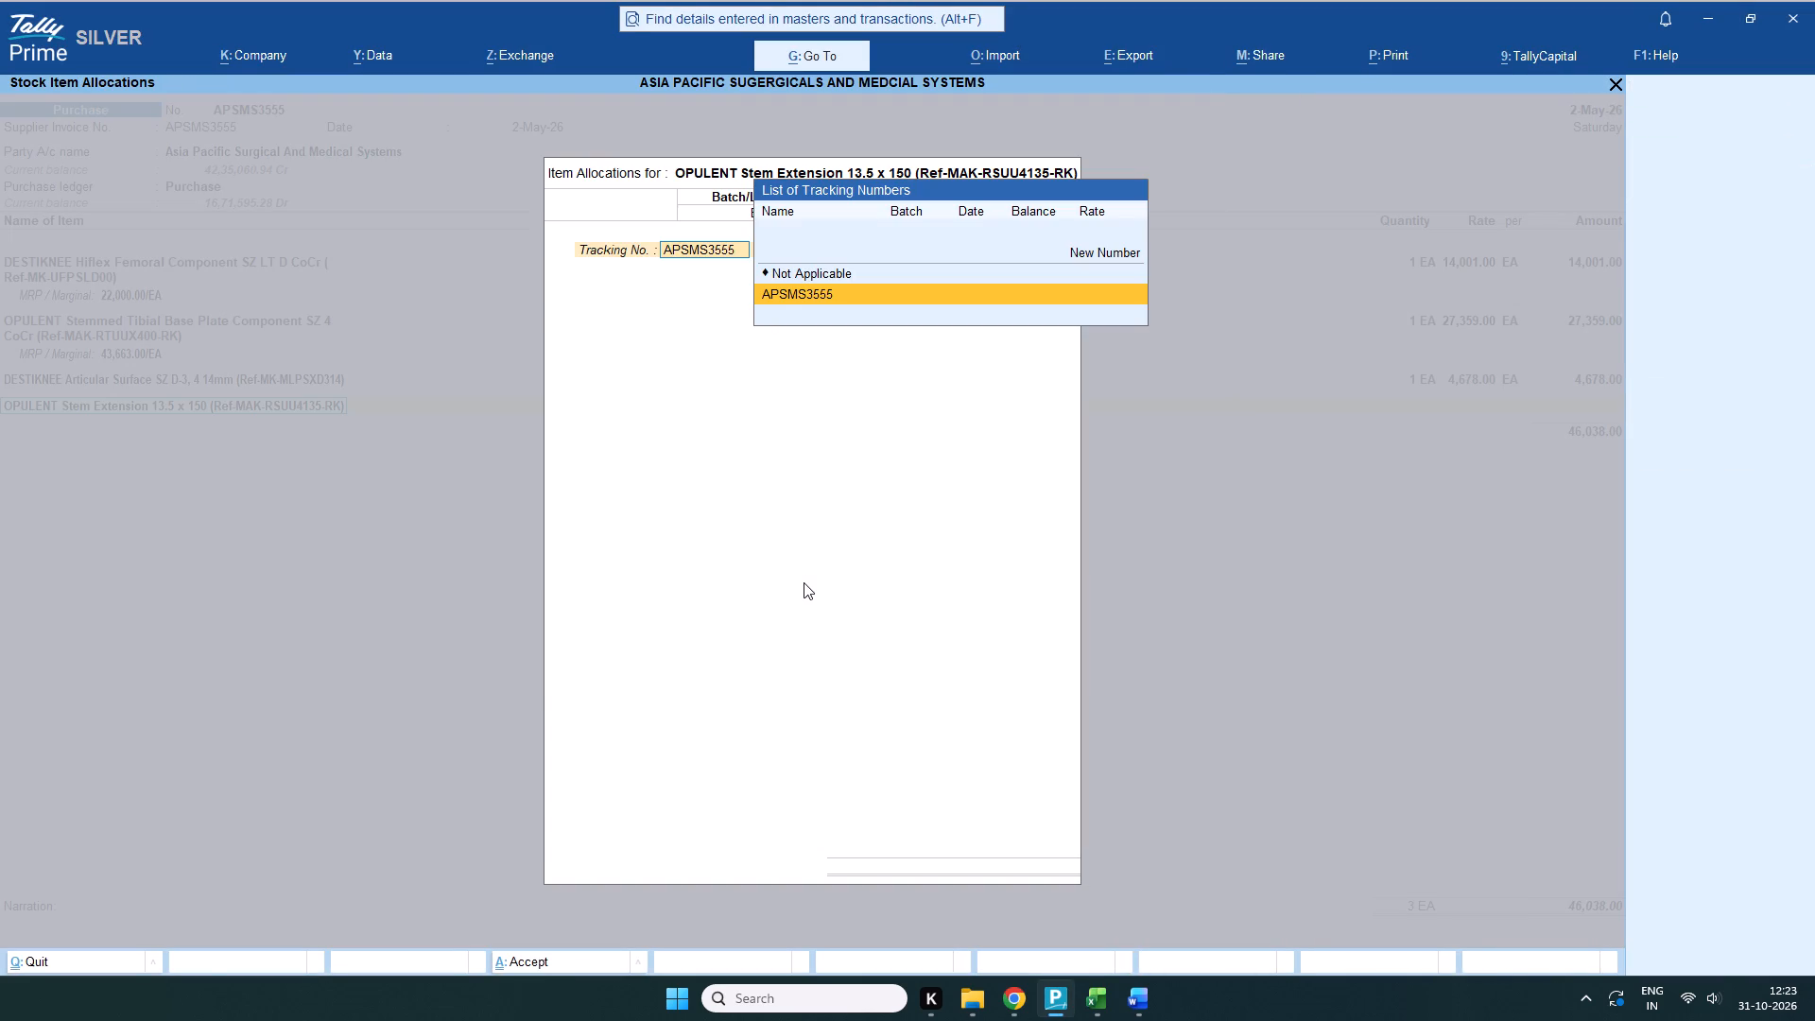
Allocate 1 EA of OPULENT Stem Extension 13.5 x 150 to batch G2307014 at rate 7,268.00, with tracking number Not Applicable.
{"action": "scroll", "coordinate": [819, 399], "scroll_direction": "up", "scroll_amount": 1}
{"action": "left_click", "coordinate": [821, 265]}
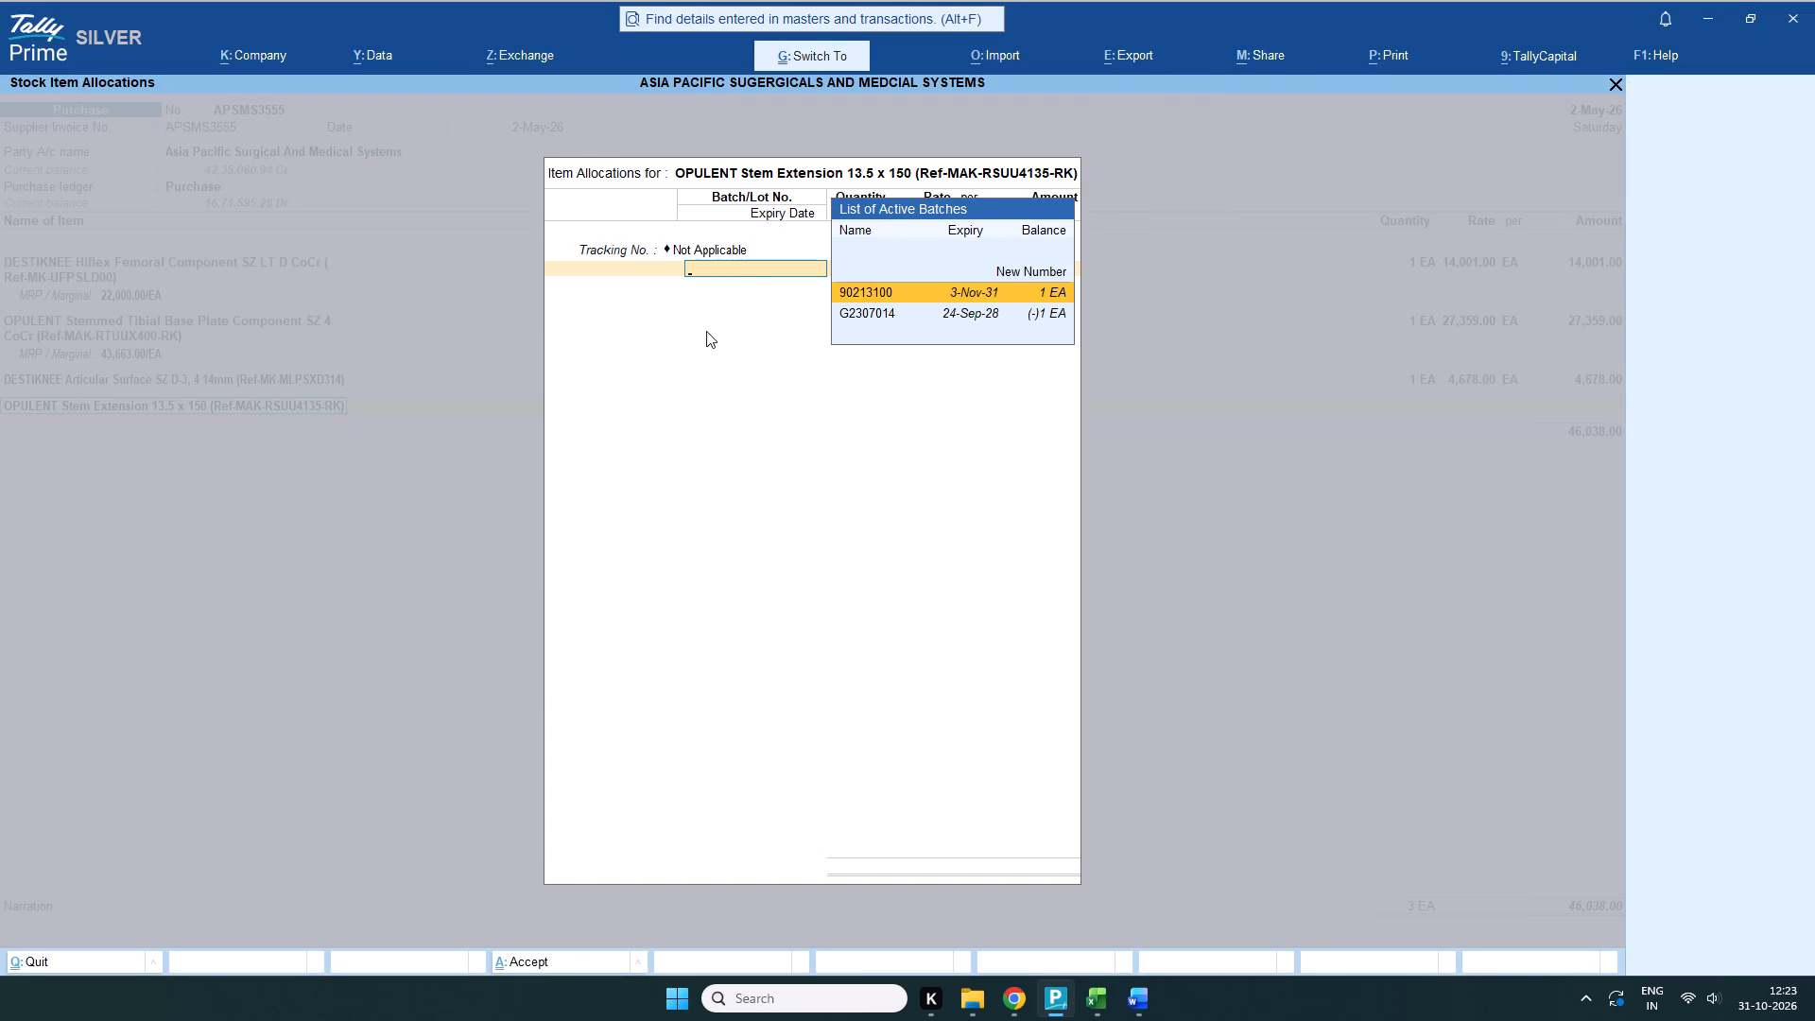
{"action": "key", "text": "ctrl+v"}
{"action": "key", "text": "Return"}
{"action": "key", "text": "1"}
{"action": "key", "text": "Return"}
{"action": "key", "text": "Return"}
{"action": "key", "text": "Return"}
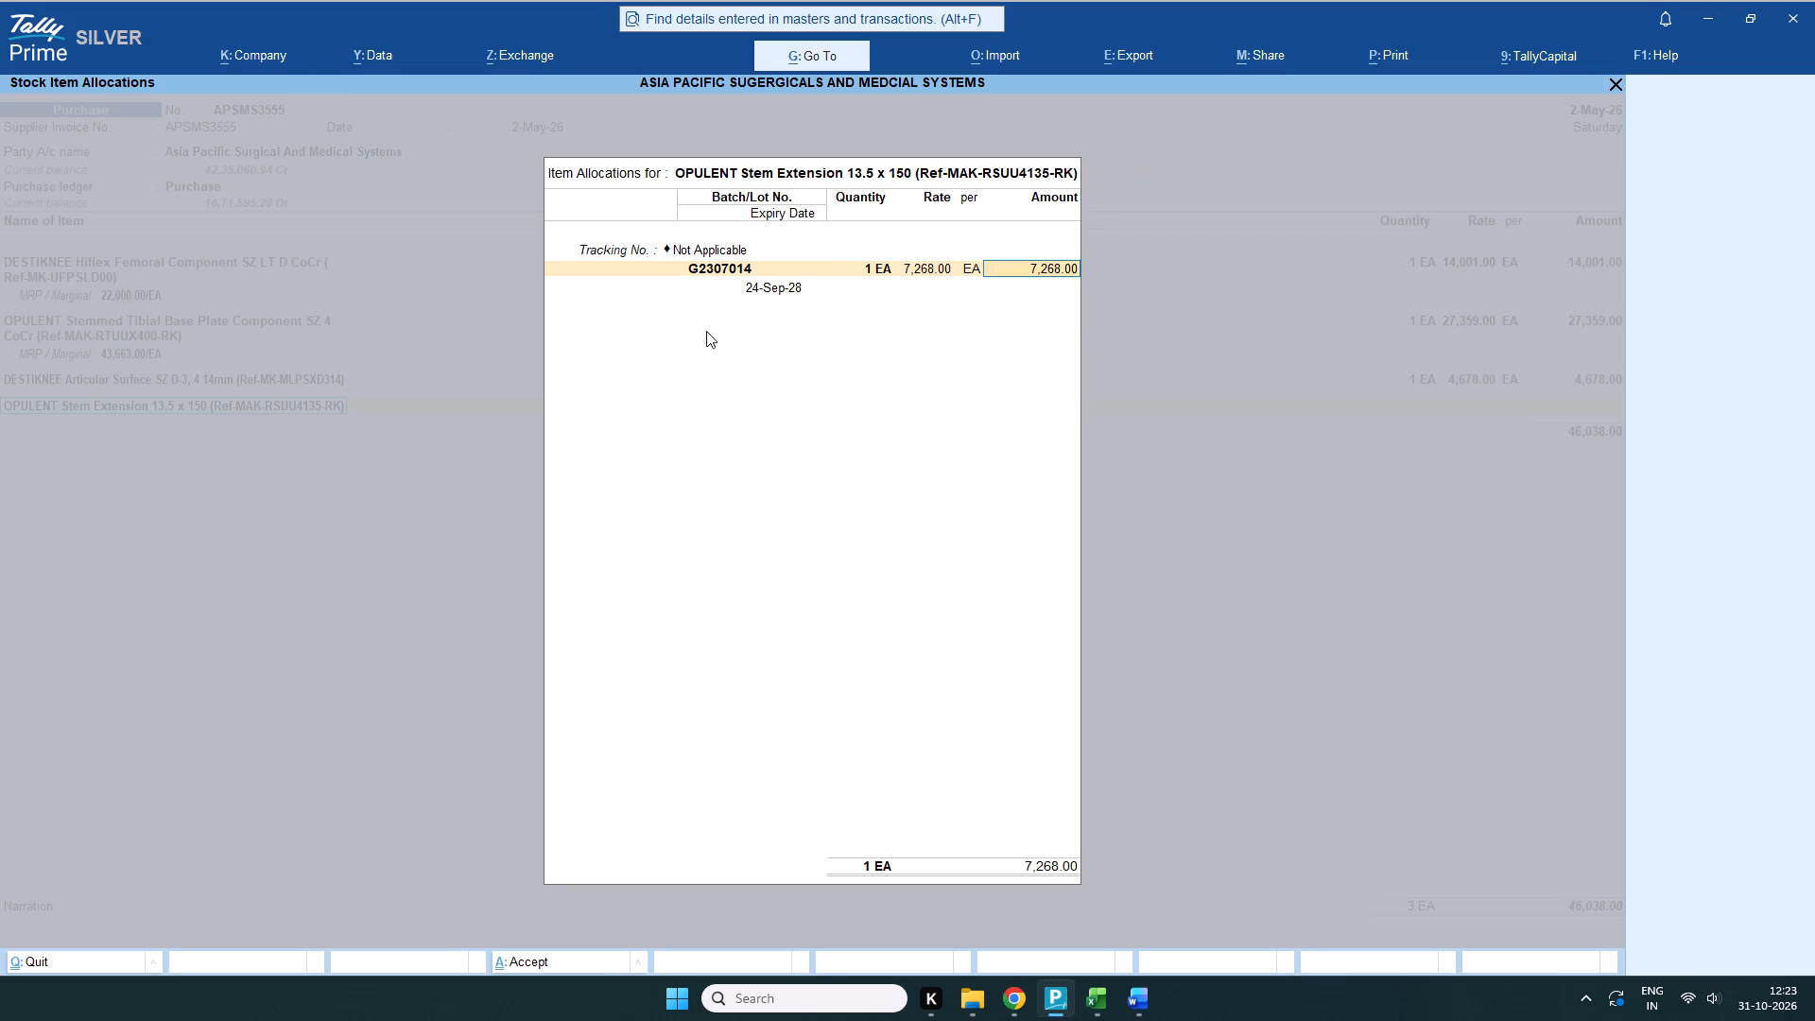
{"action": "key", "text": "Return"}
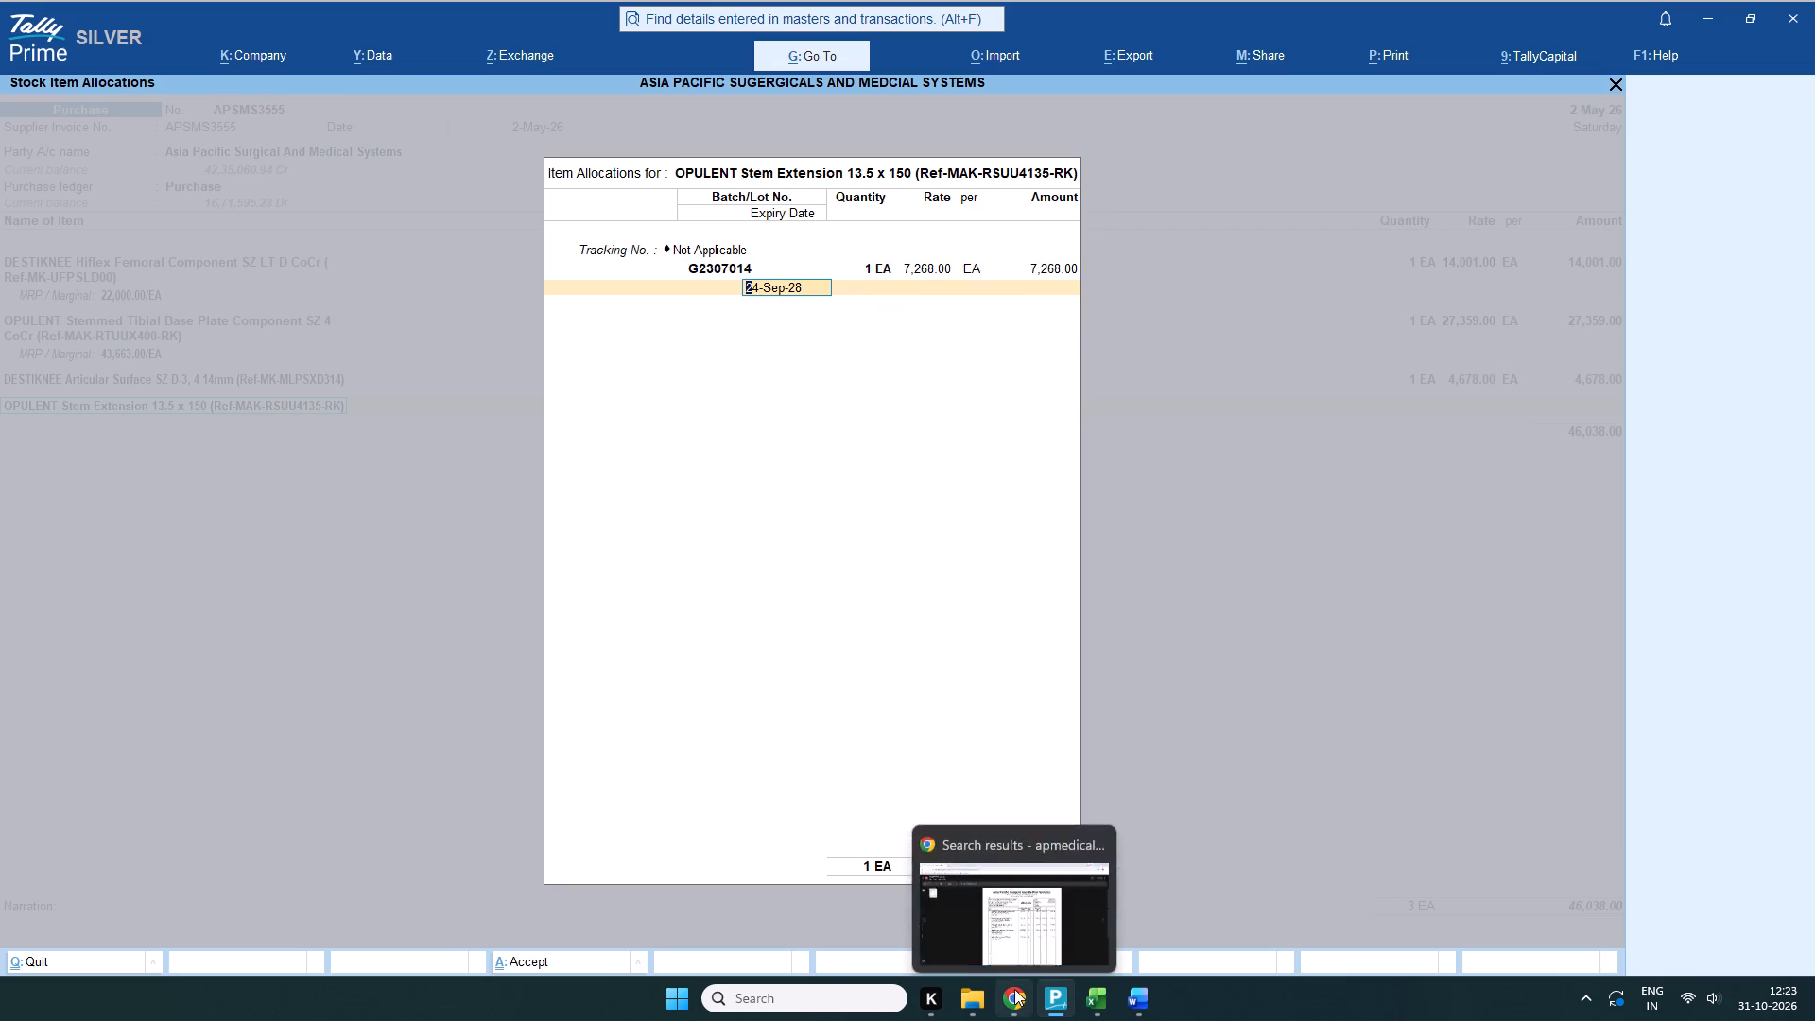
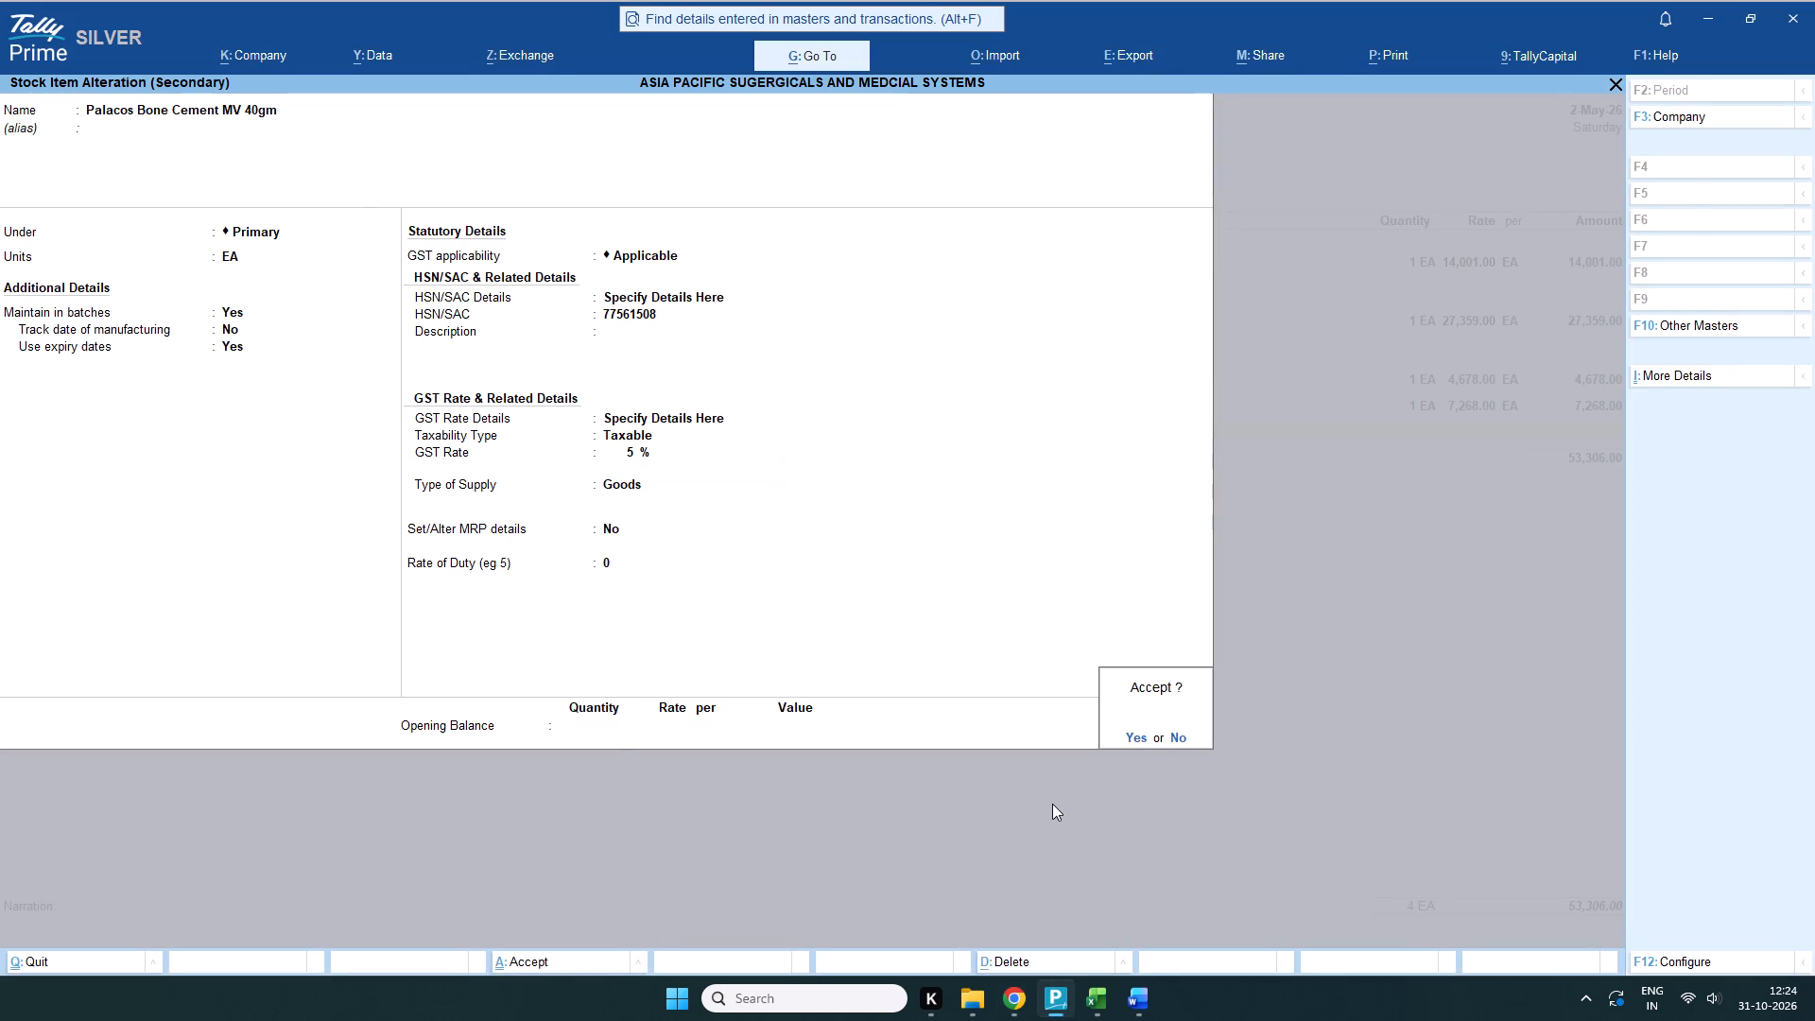
Allocate 1 EA of Palacos Bone Cement MV 40gm to new batch number 77561508, with the tracking number Not Applicable.
{"action": "scroll", "coordinate": [1095, 461], "scroll_direction": "up", "scroll_amount": 1}
{"action": "left_click", "coordinate": [957, 282]}
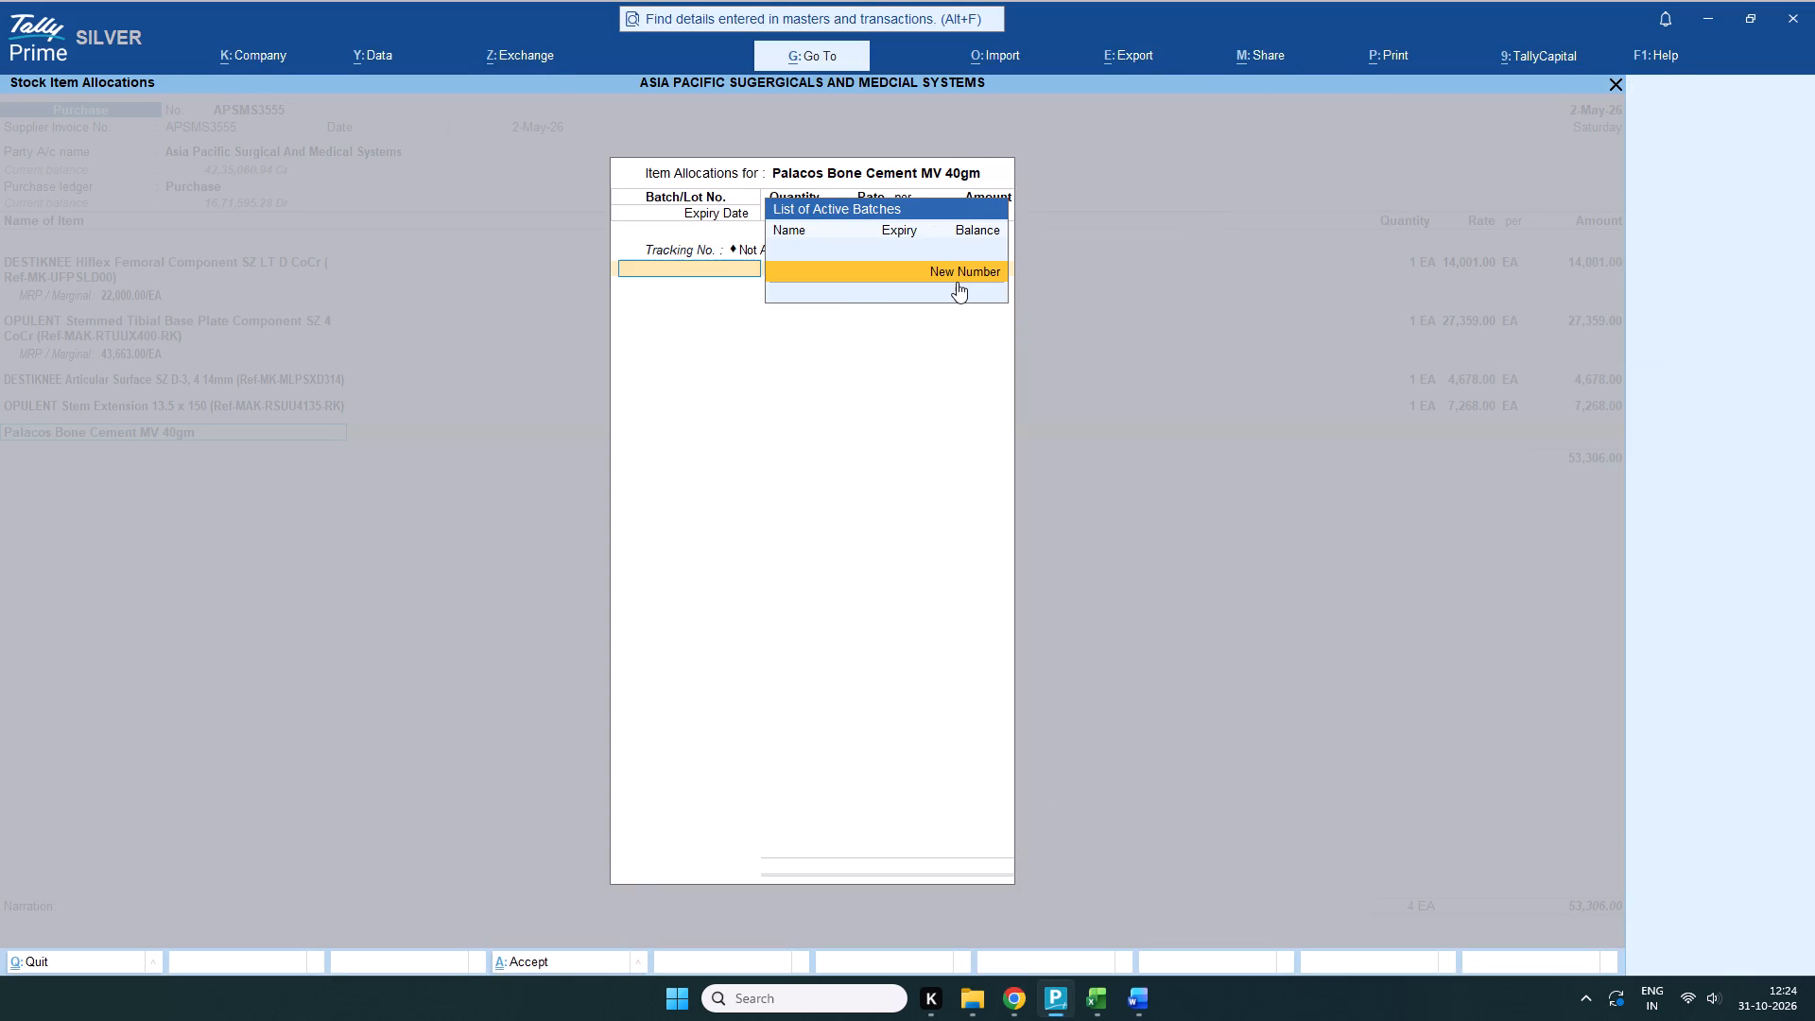
{"action": "key", "text": "ctrl+v"}
{"action": "key", "text": "Return"}
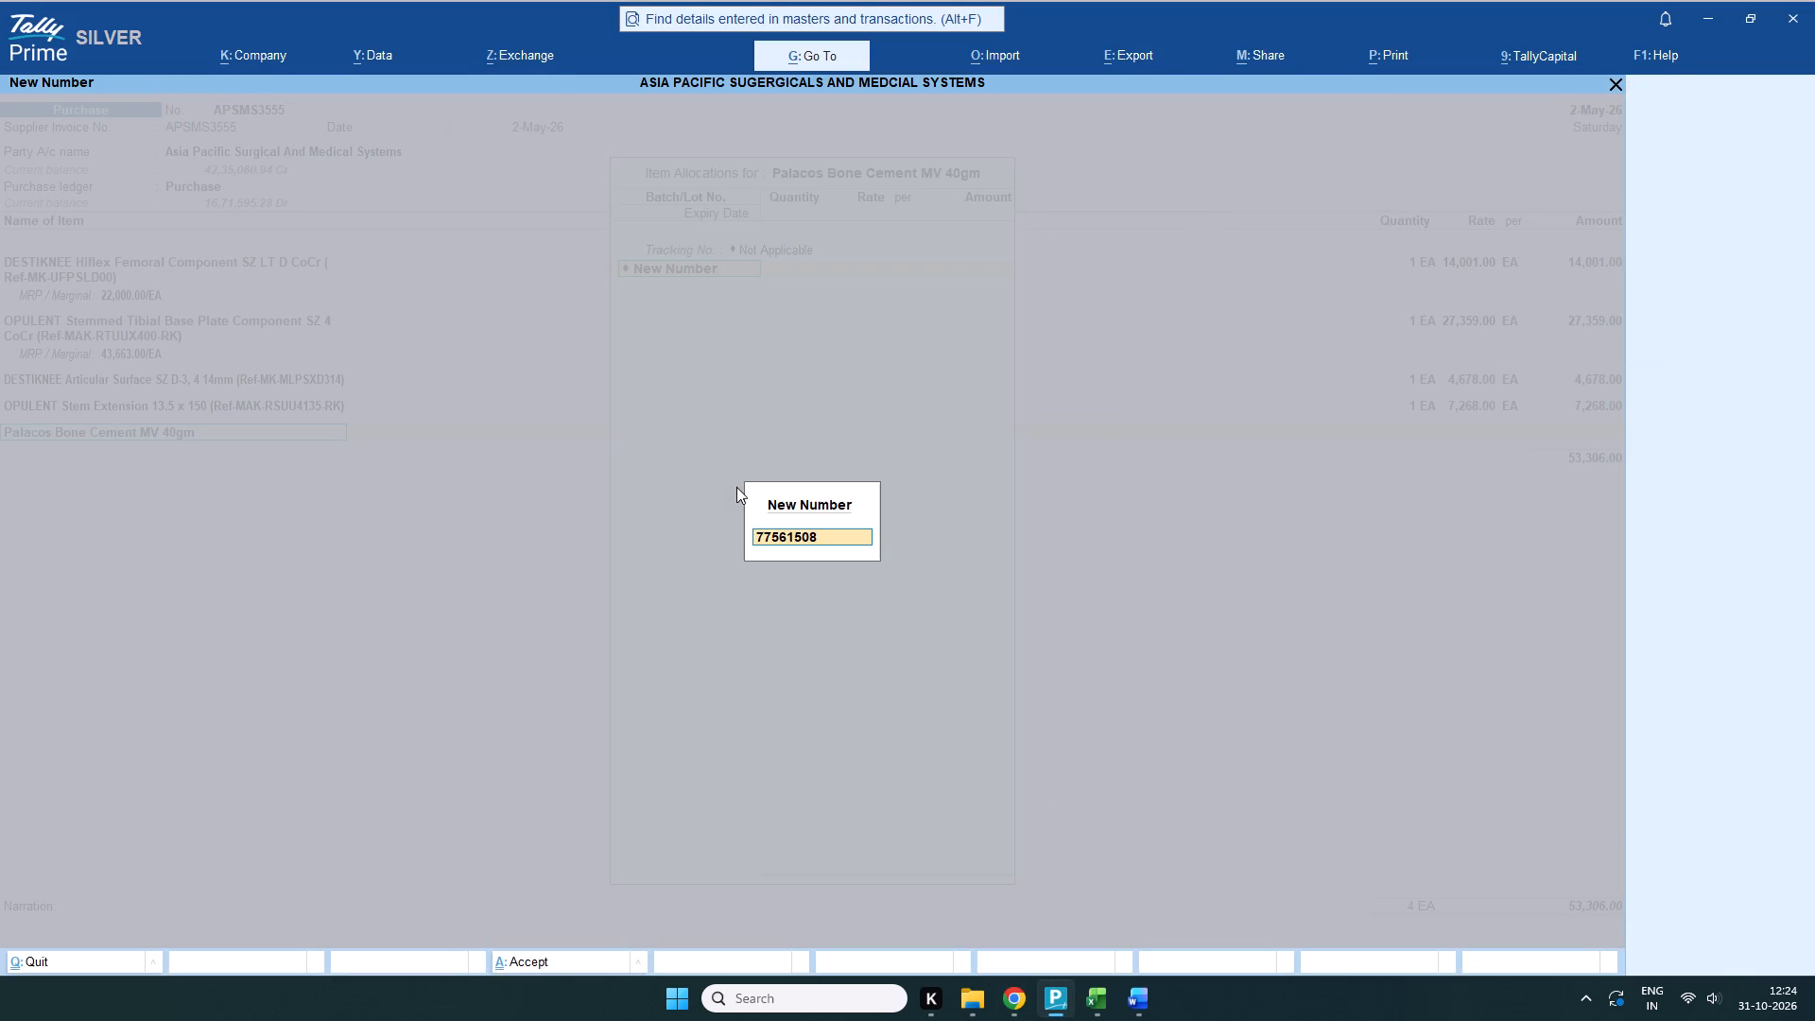
{"action": "key", "text": "Return"}
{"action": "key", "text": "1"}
{"action": "key", "text": "Return"}
{"action": "key", "text": "Return"}
{"action": "key", "text": "Return"}
{"action": "key", "text": "Return"}
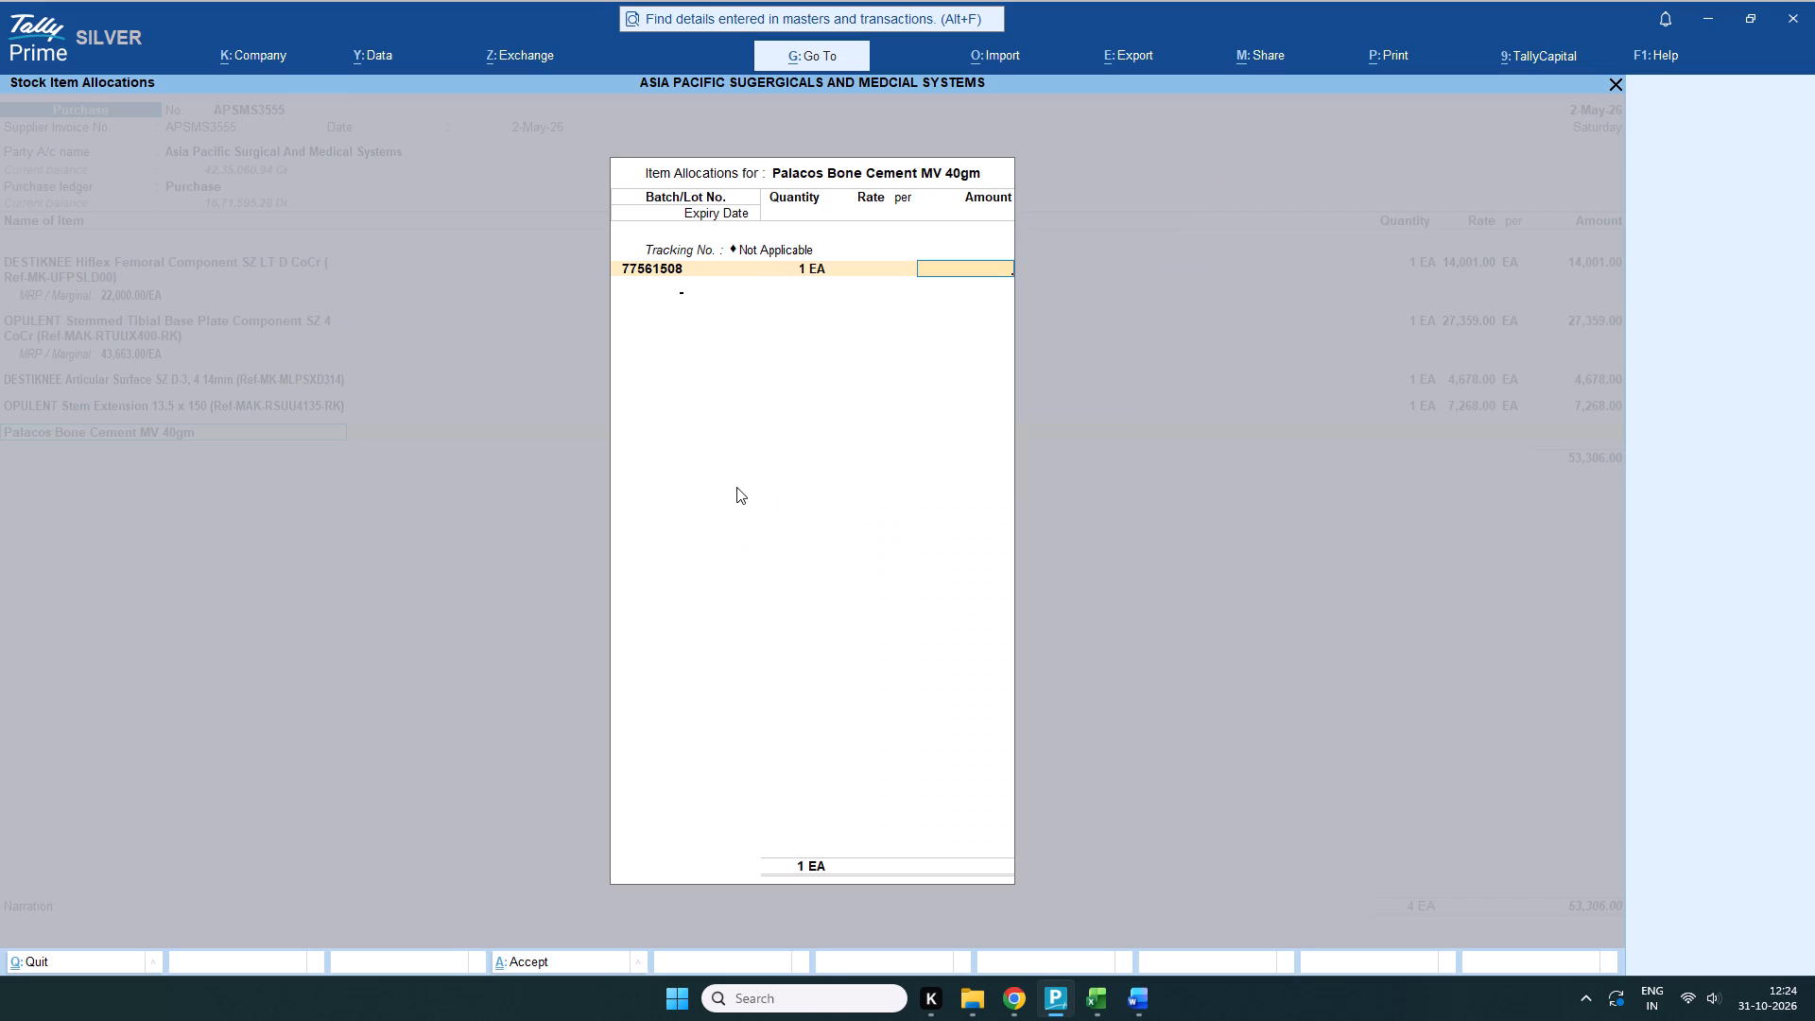
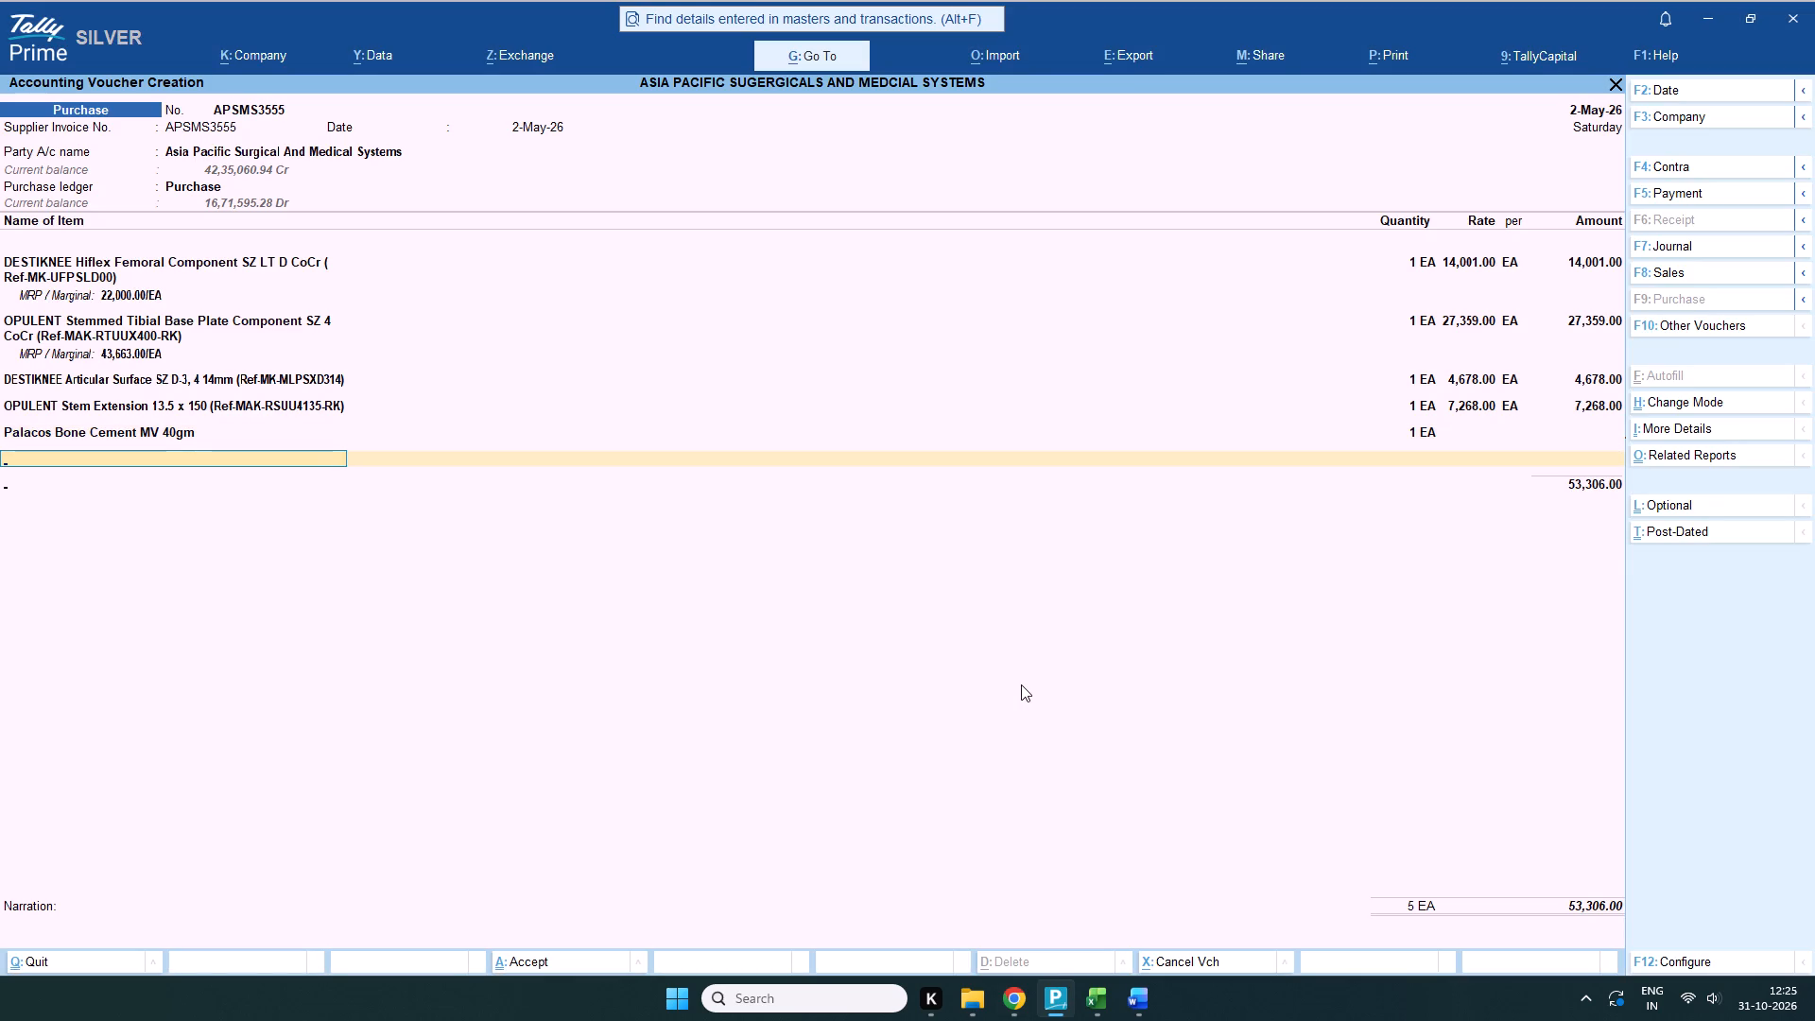
Add the Cgst and Sgst tax ledgers below the five purchase items, using their automatically calculated amounts.
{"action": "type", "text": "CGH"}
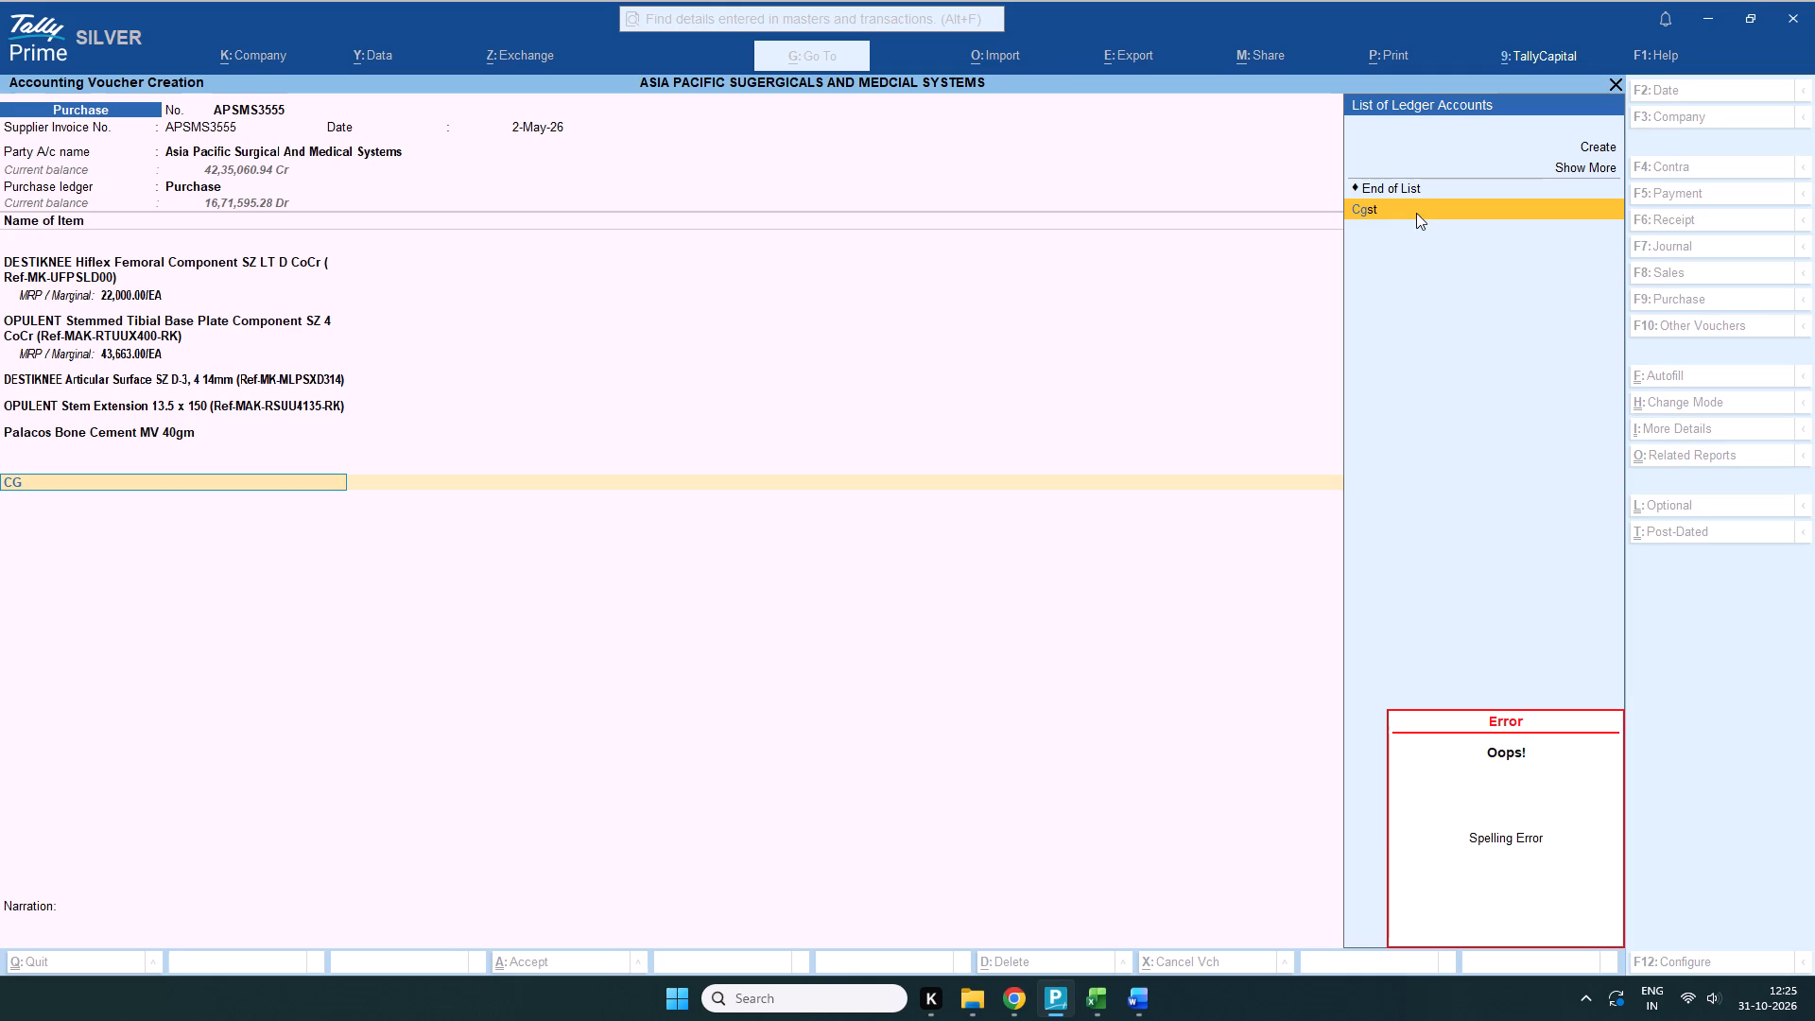
{"action": "left_click", "coordinate": [1409, 213]}
{"action": "left_click", "coordinate": [1390, 204]}
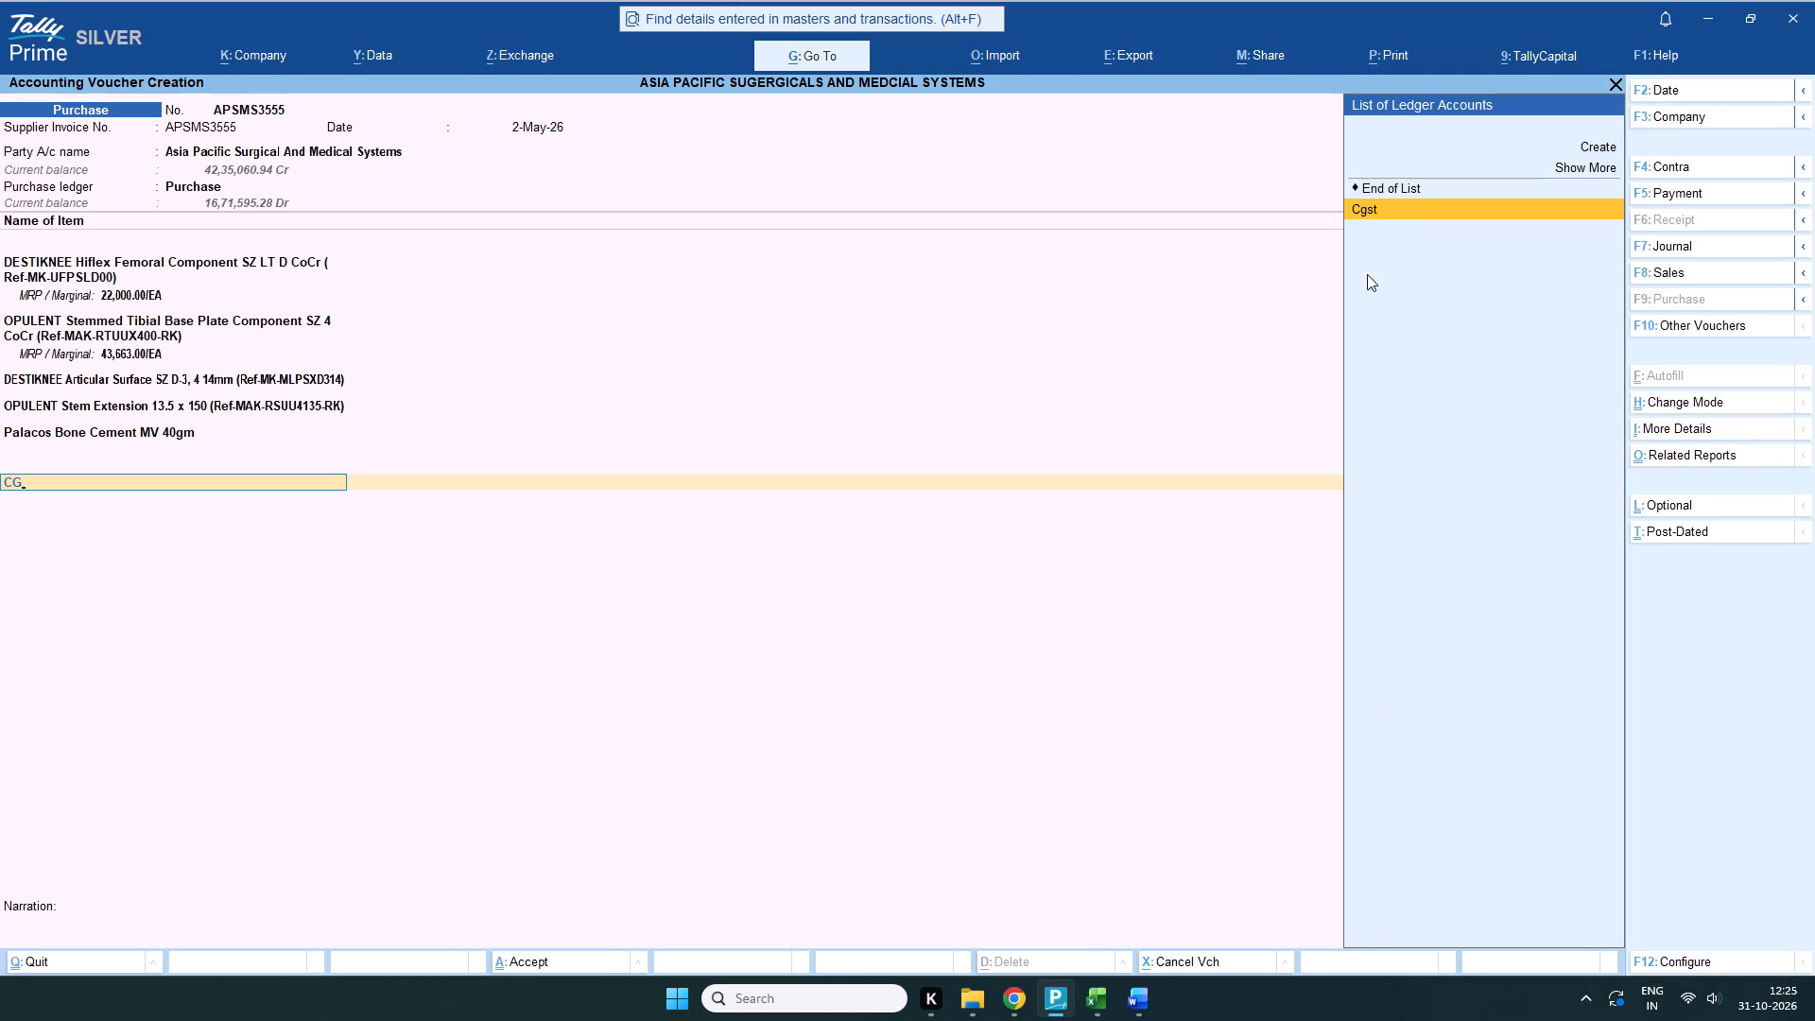
{"action": "left_click", "coordinate": [1384, 203]}
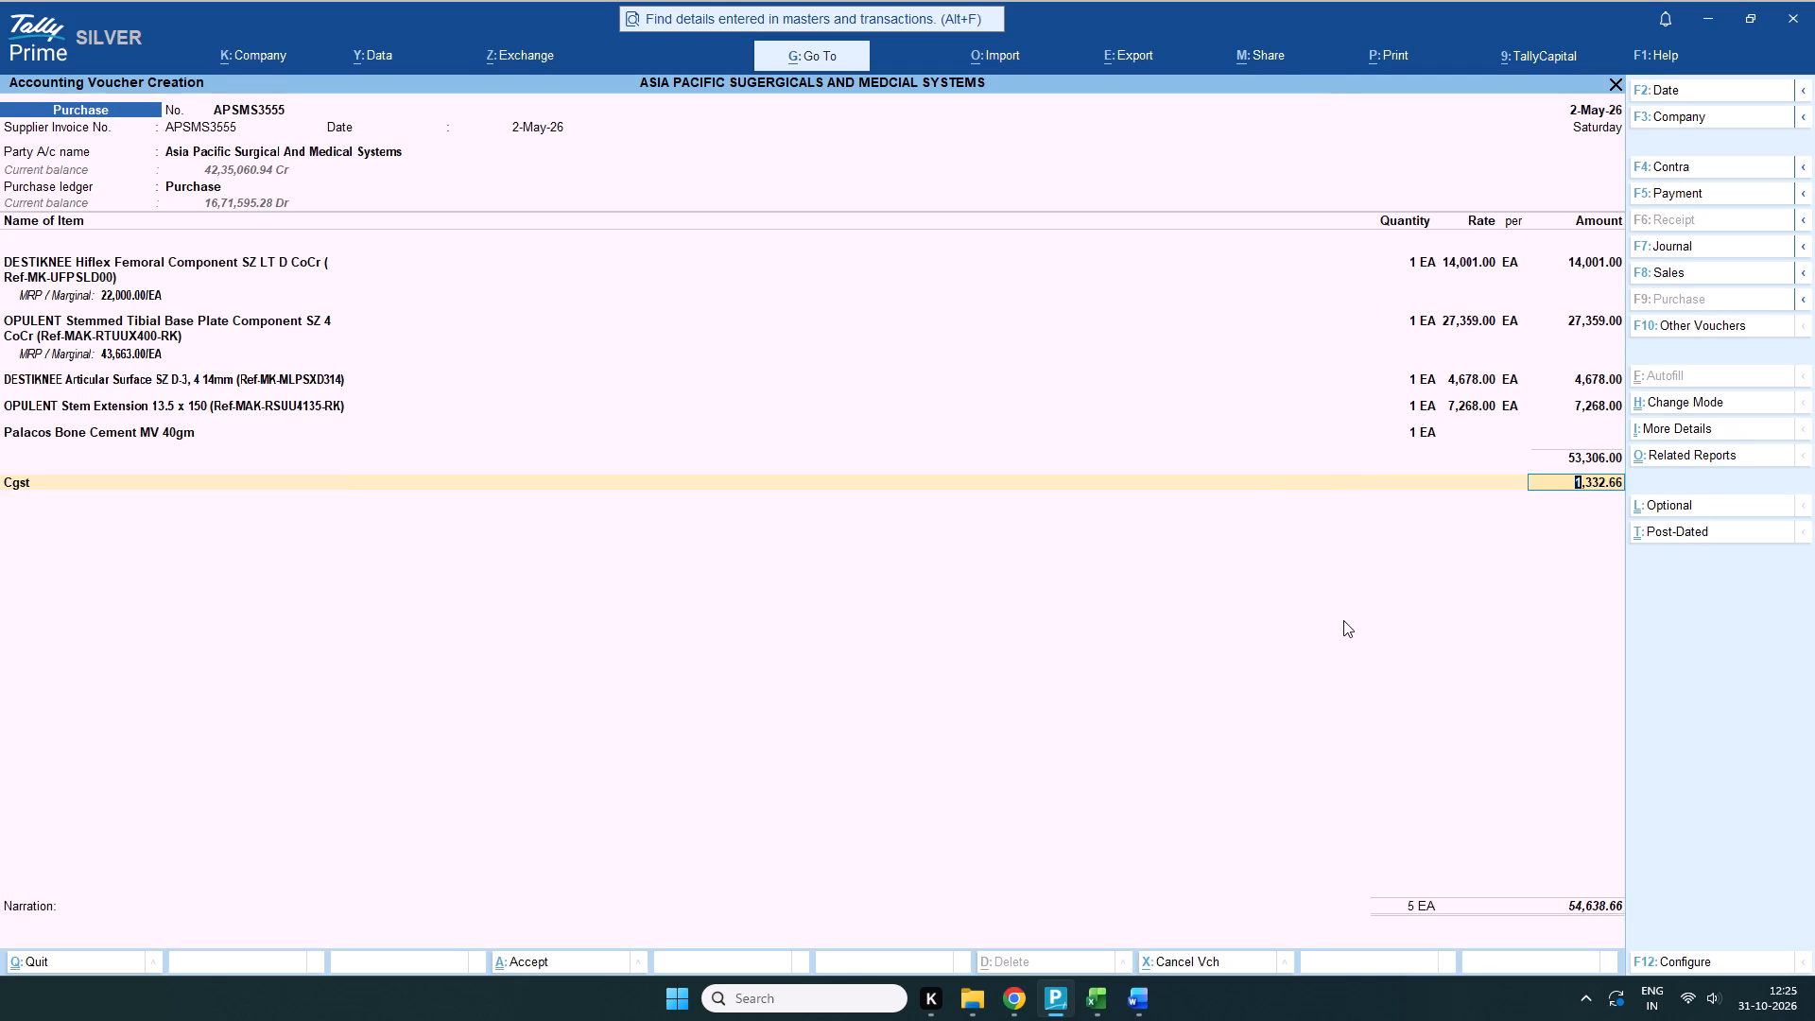
{"action": "key", "text": "Return"}
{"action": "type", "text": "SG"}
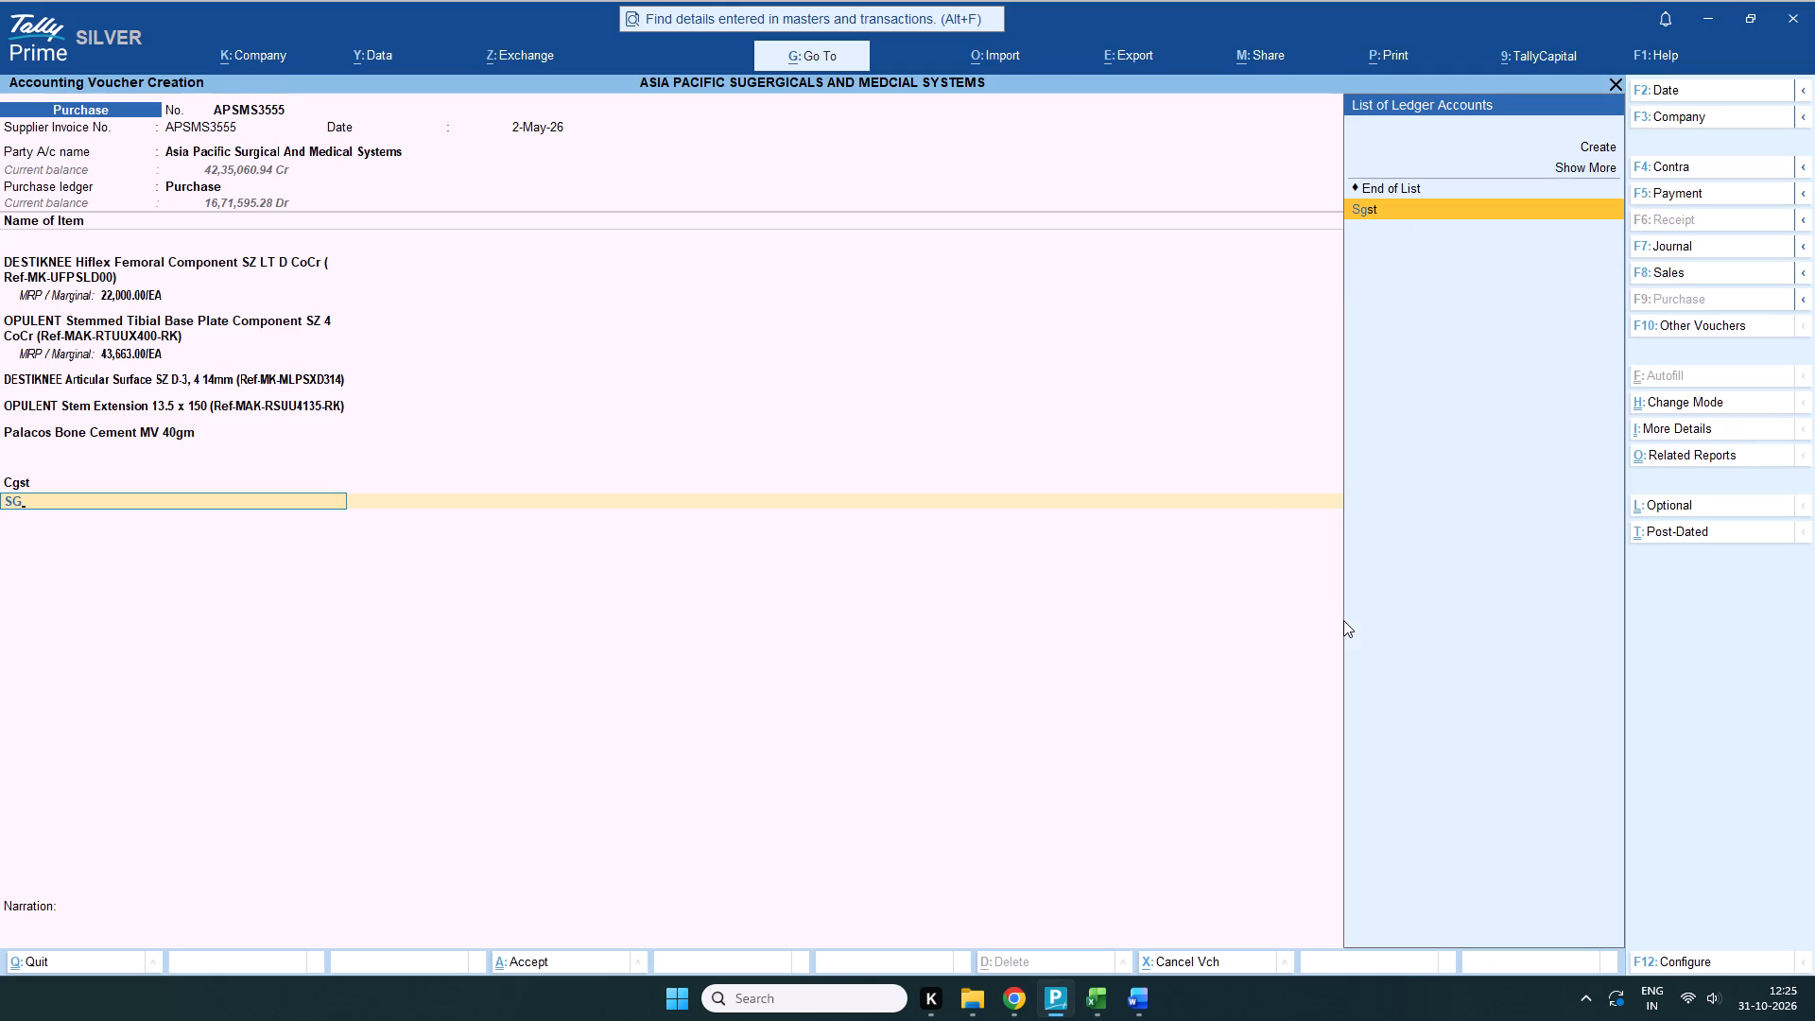
{"action": "left_click", "coordinate": [1455, 207]}
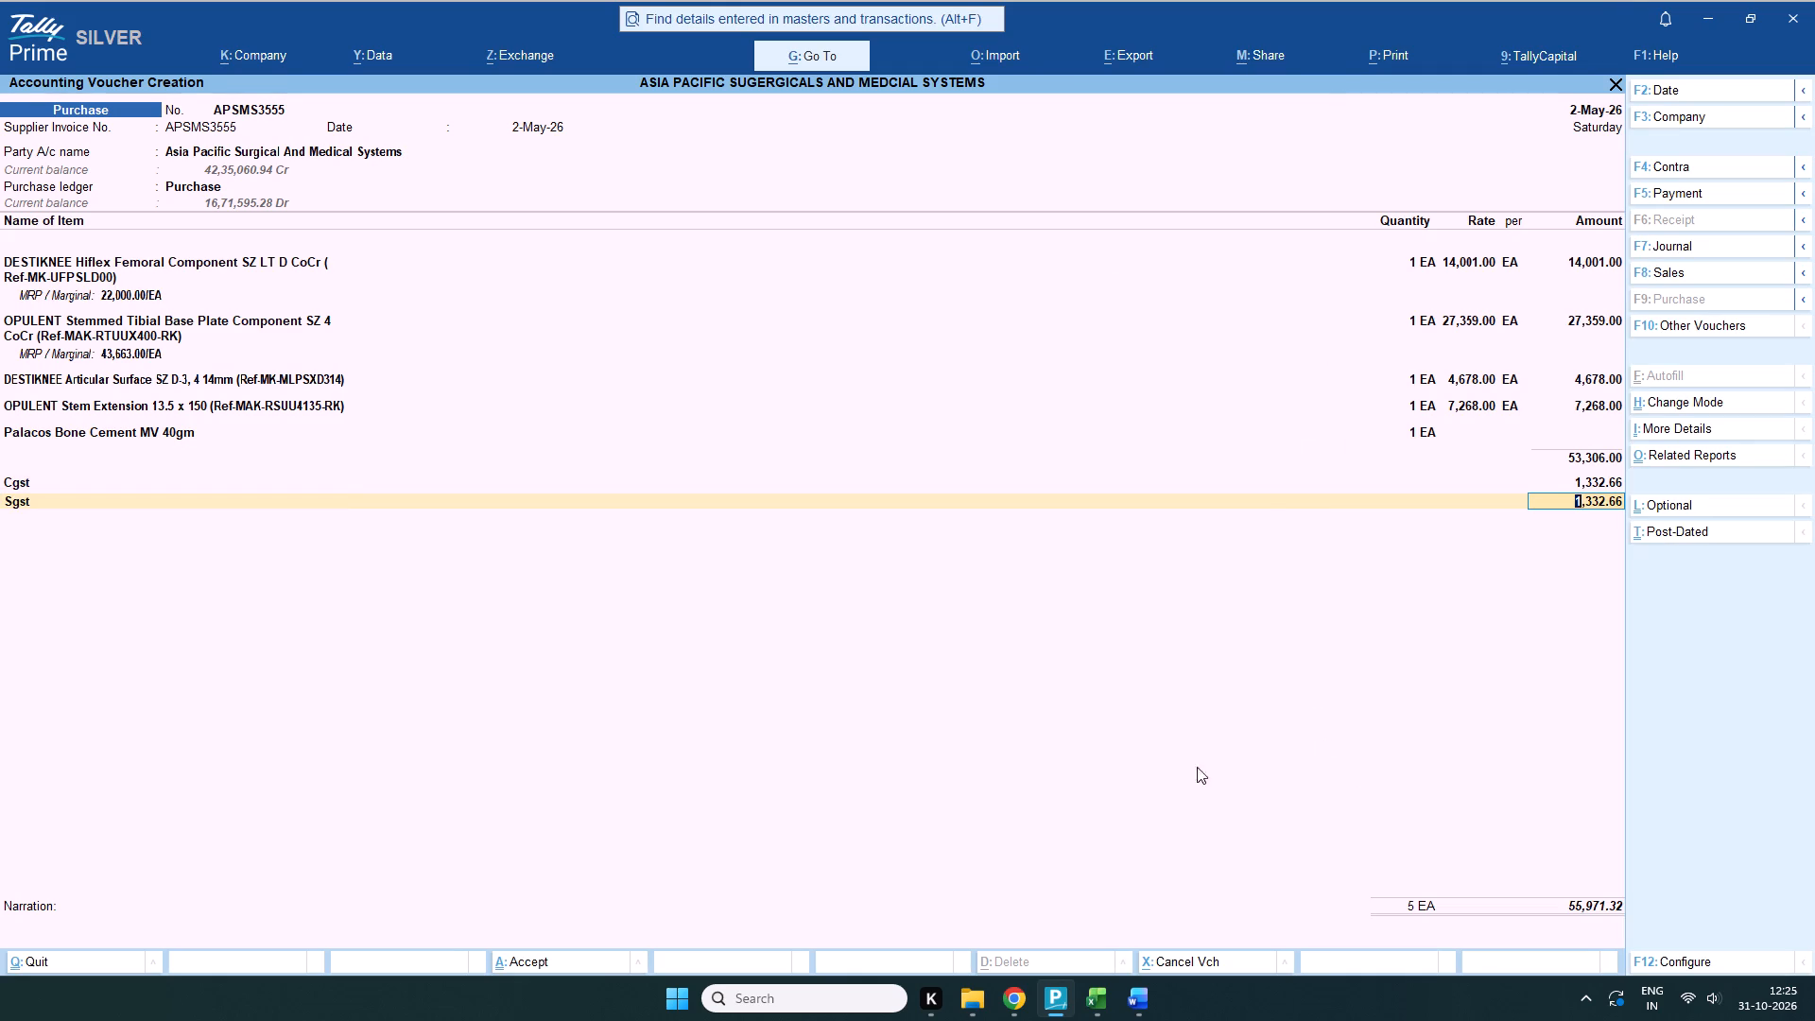
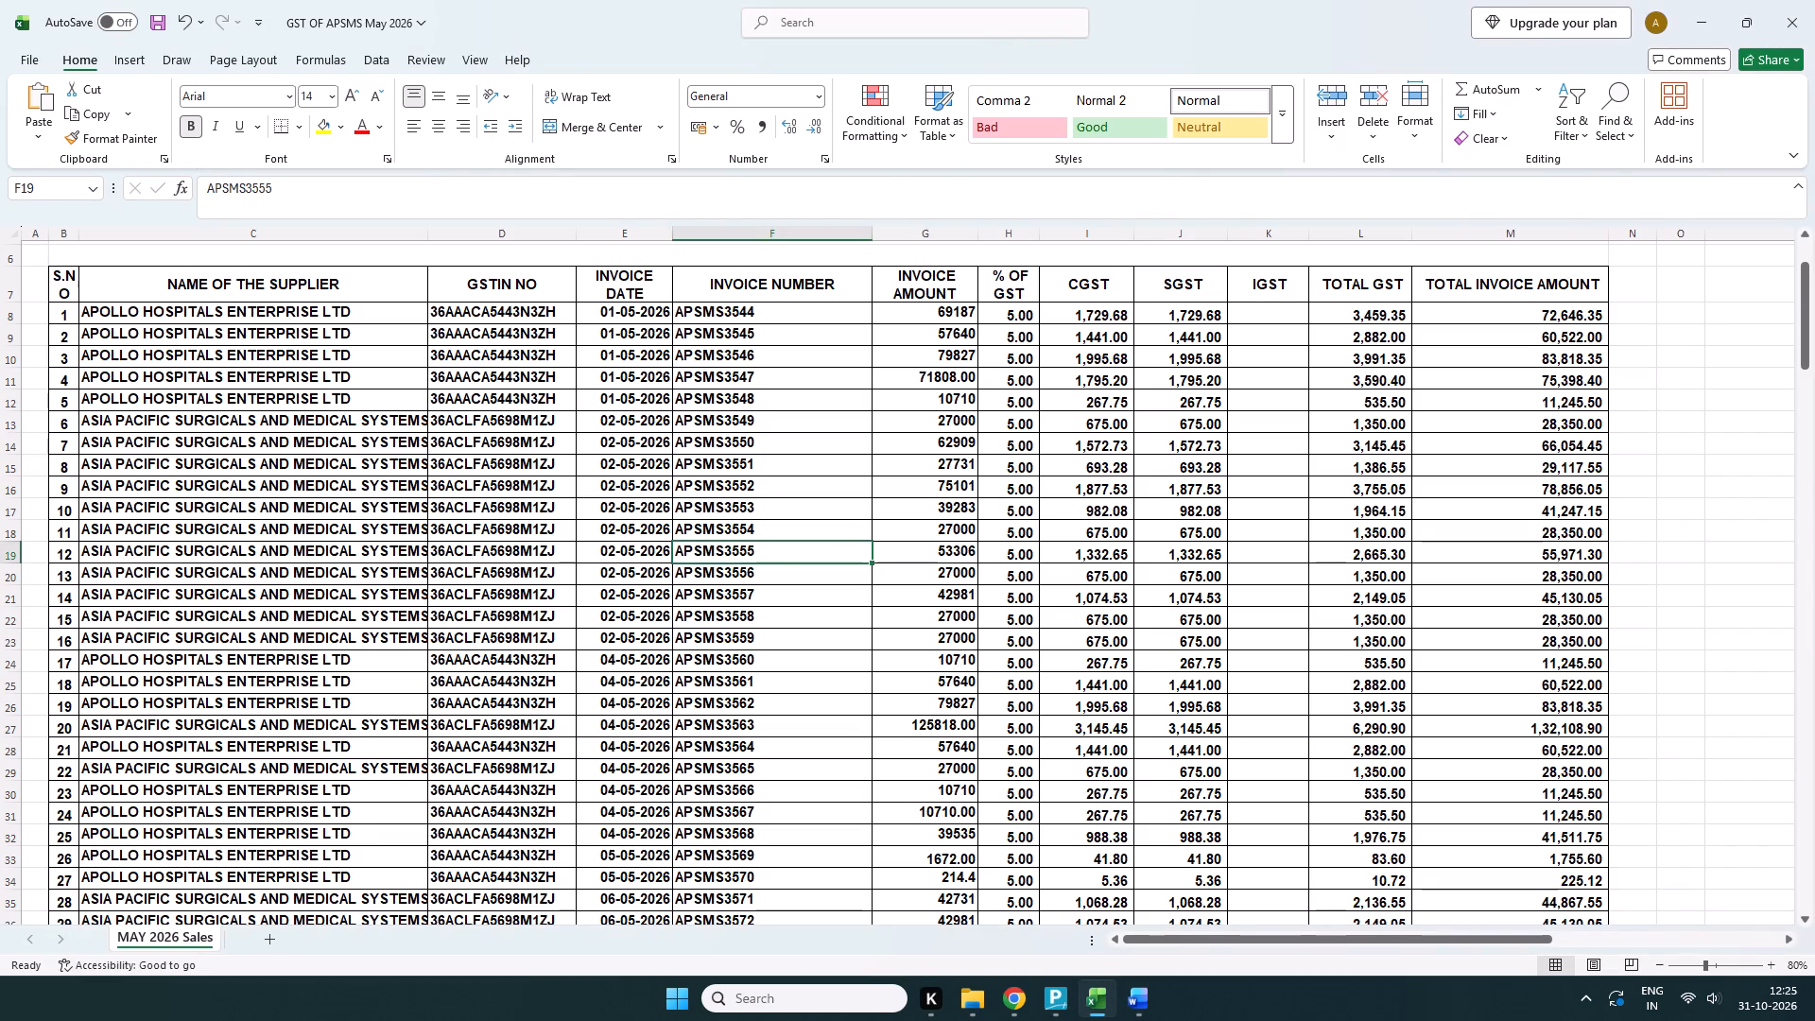
Select invoice number APSMS3556 in the May 2026 sales sheet as the next invoice after APSMS3555.
{"action": "left_click", "coordinate": [766, 574]}
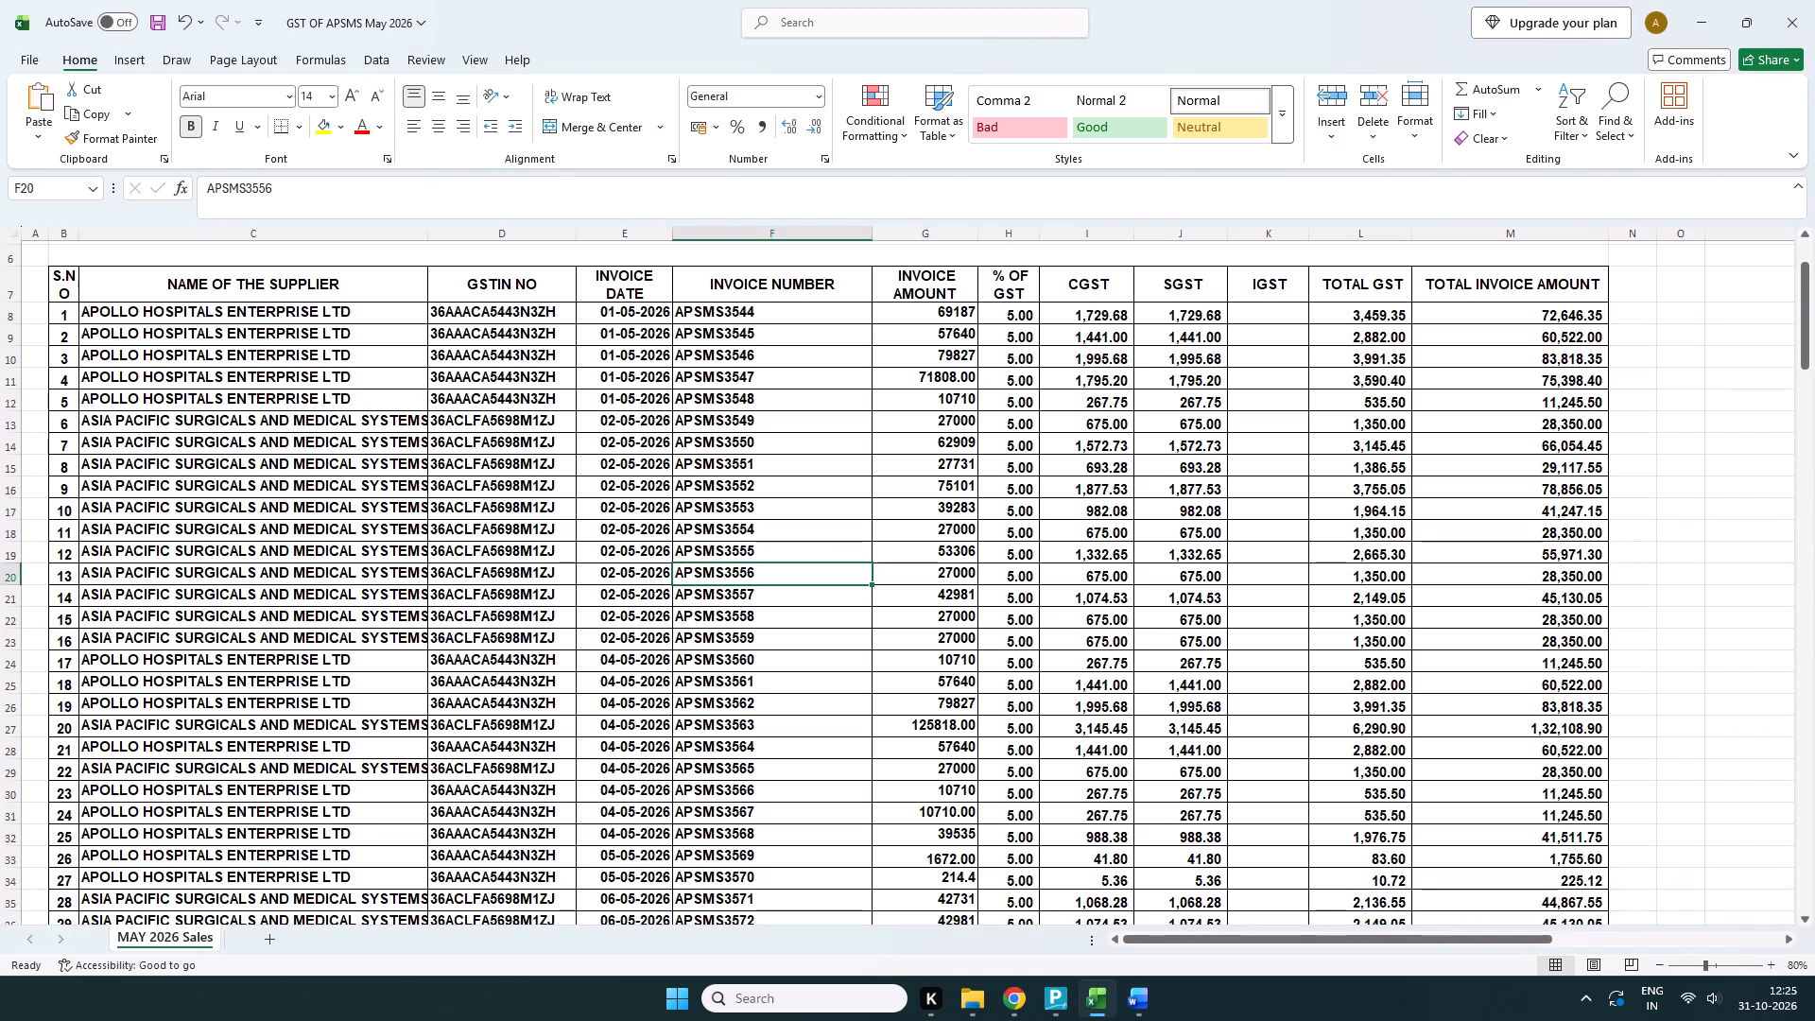
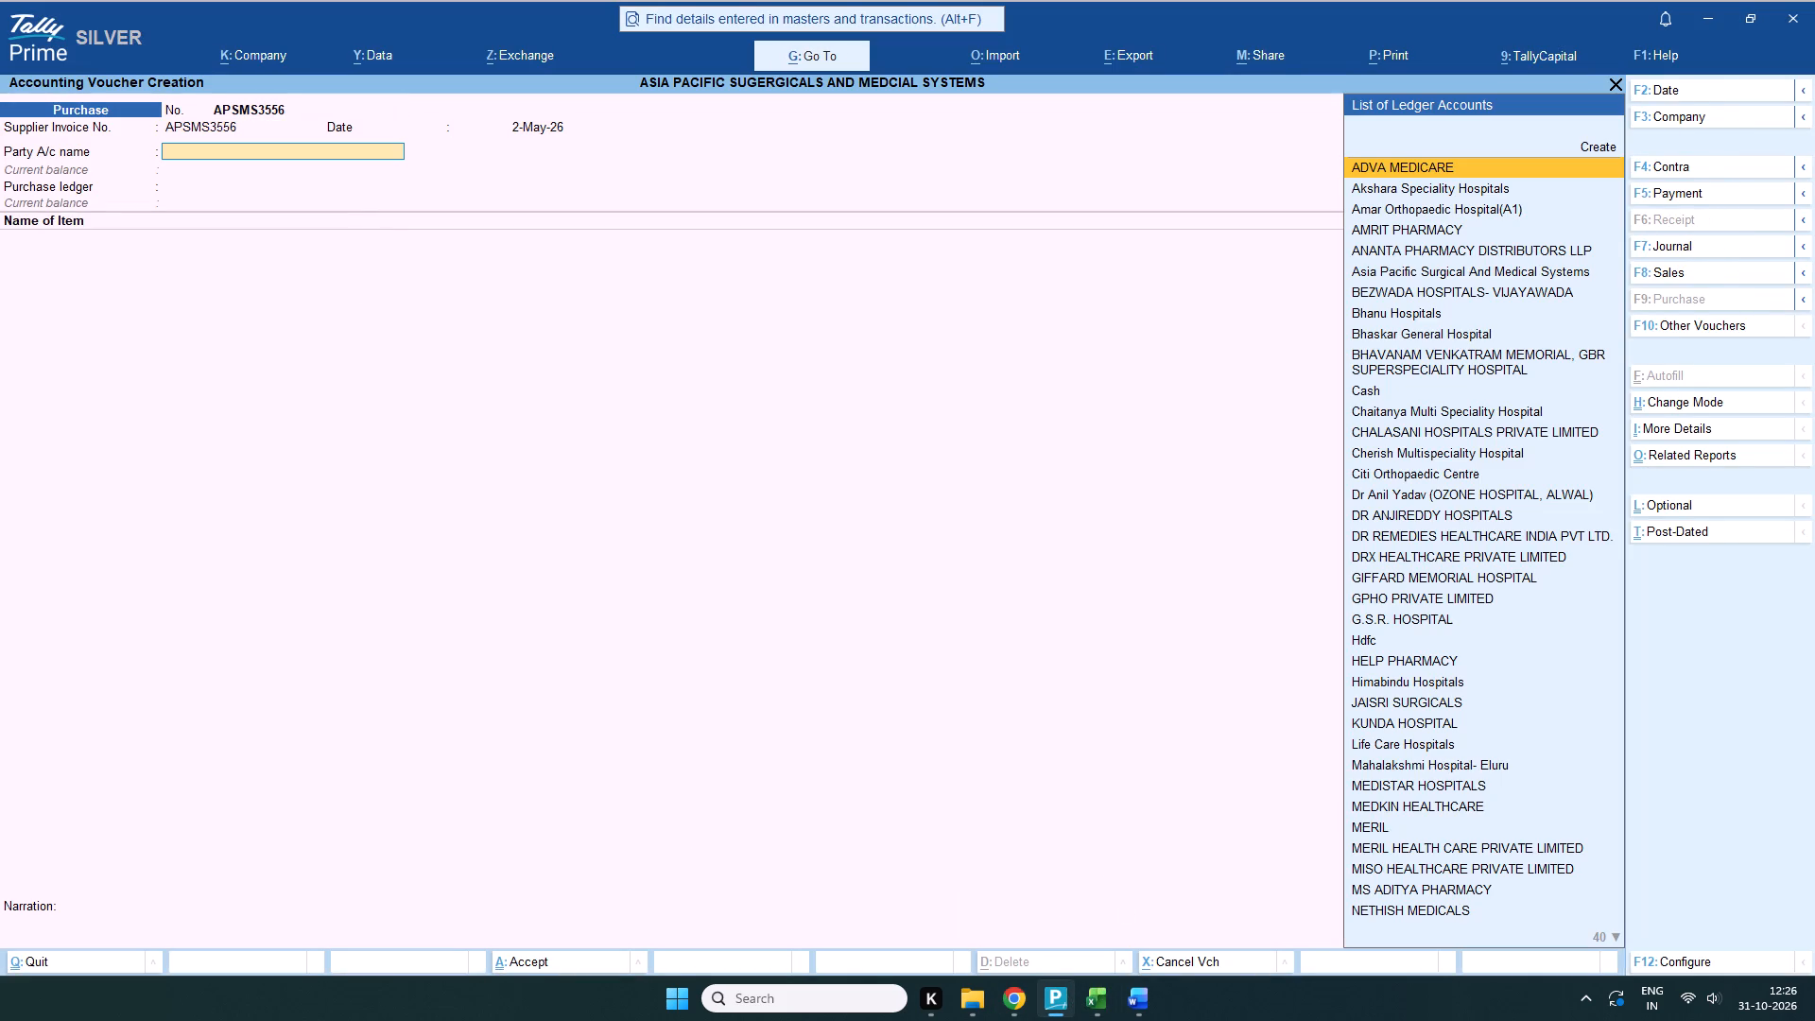
Set the purchase voucher's party account to Asia Pacific Surgical And Medical Systems and its purchase ledger to Purchase.
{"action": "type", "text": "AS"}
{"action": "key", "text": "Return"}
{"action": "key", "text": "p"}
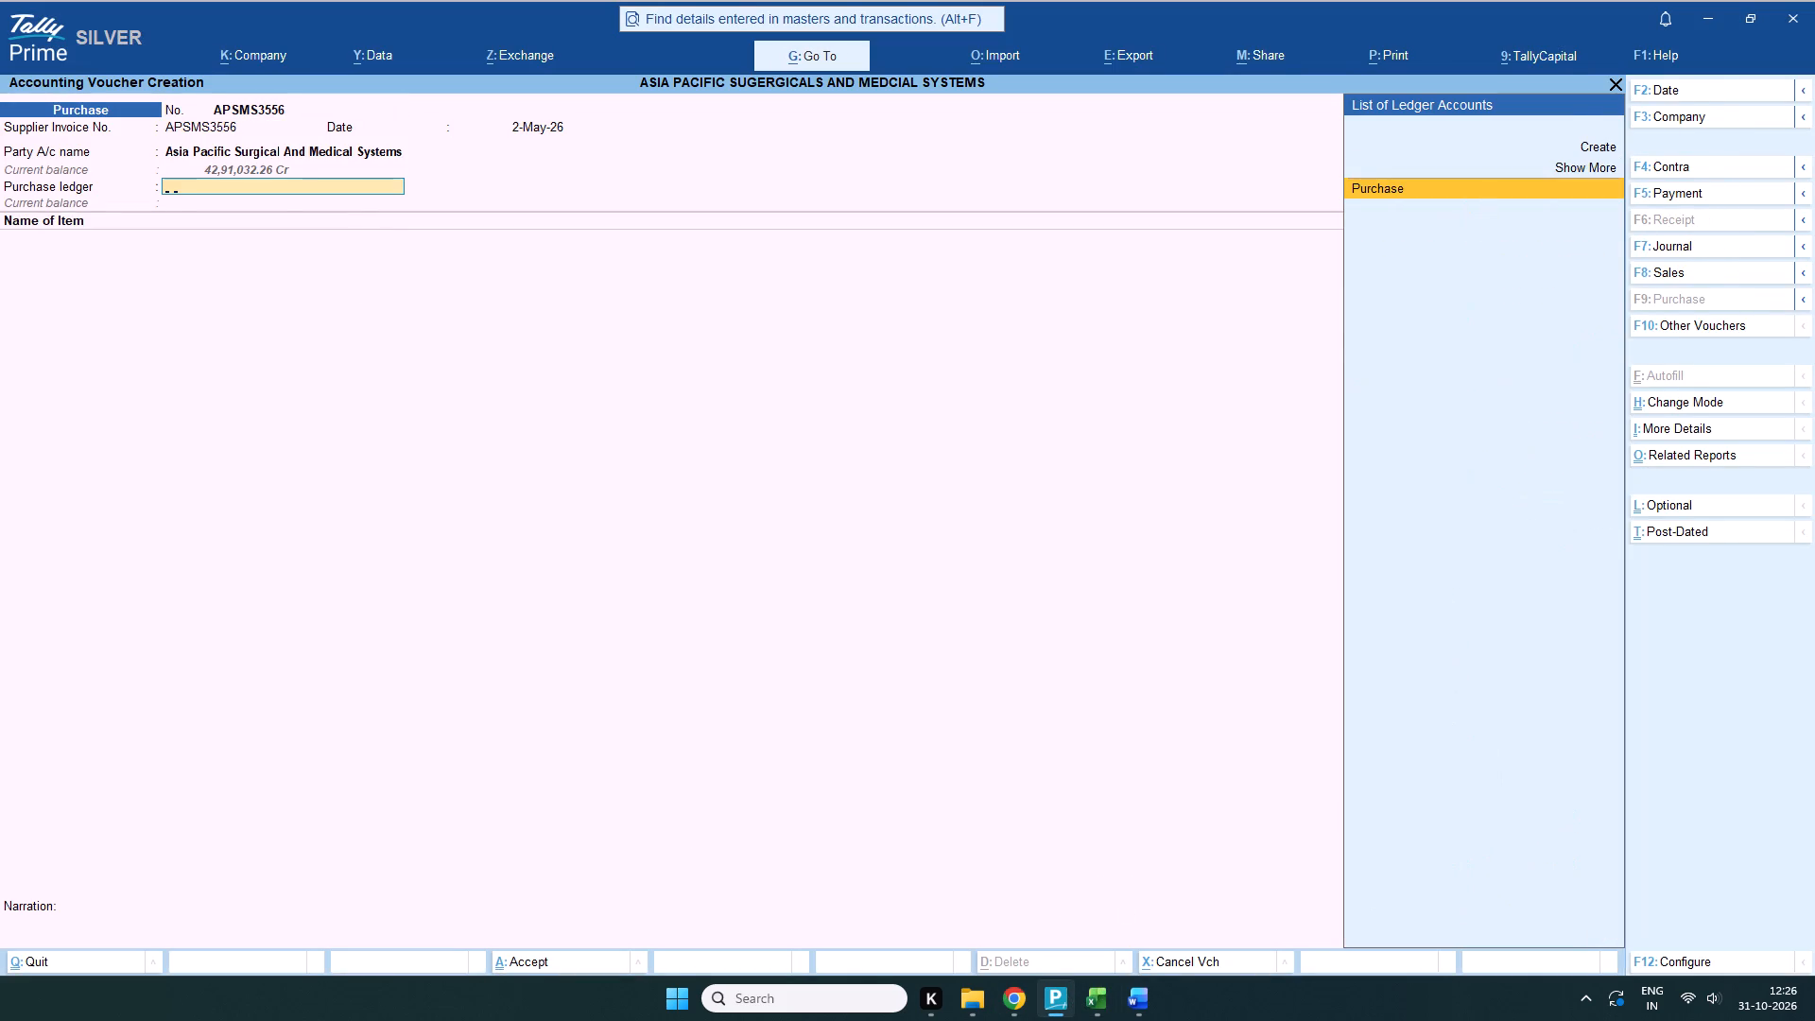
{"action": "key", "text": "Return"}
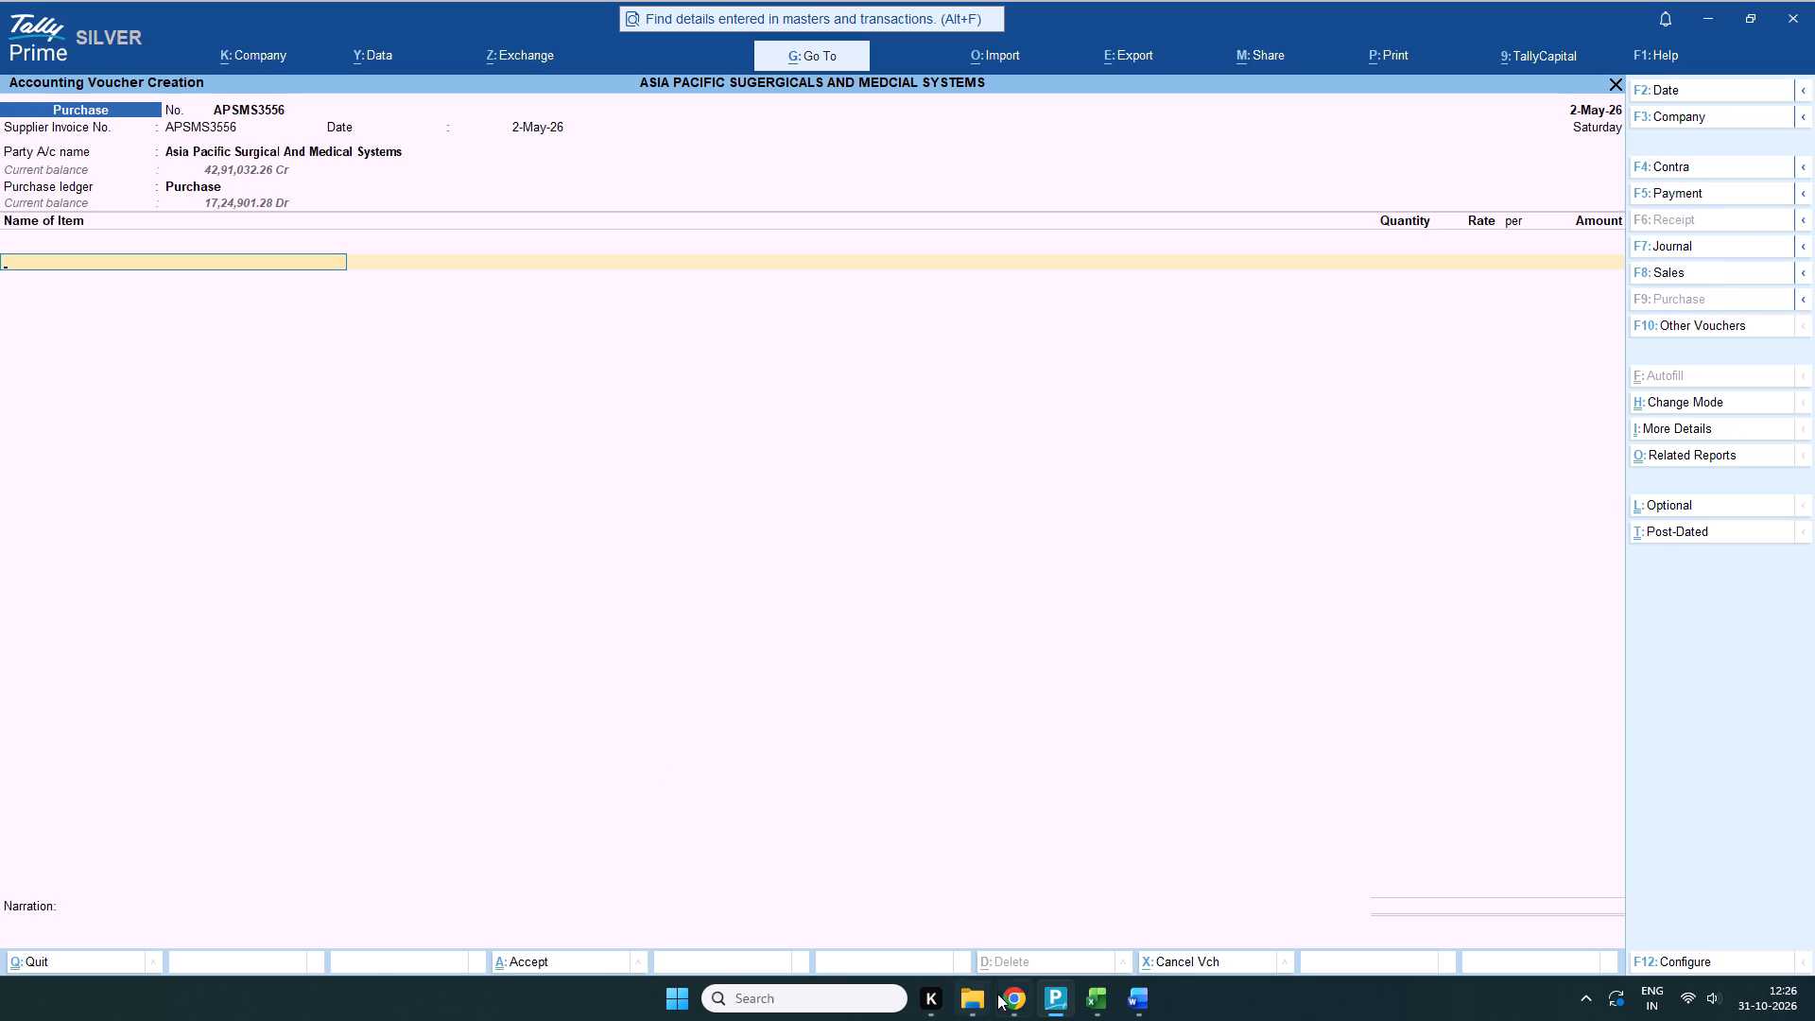
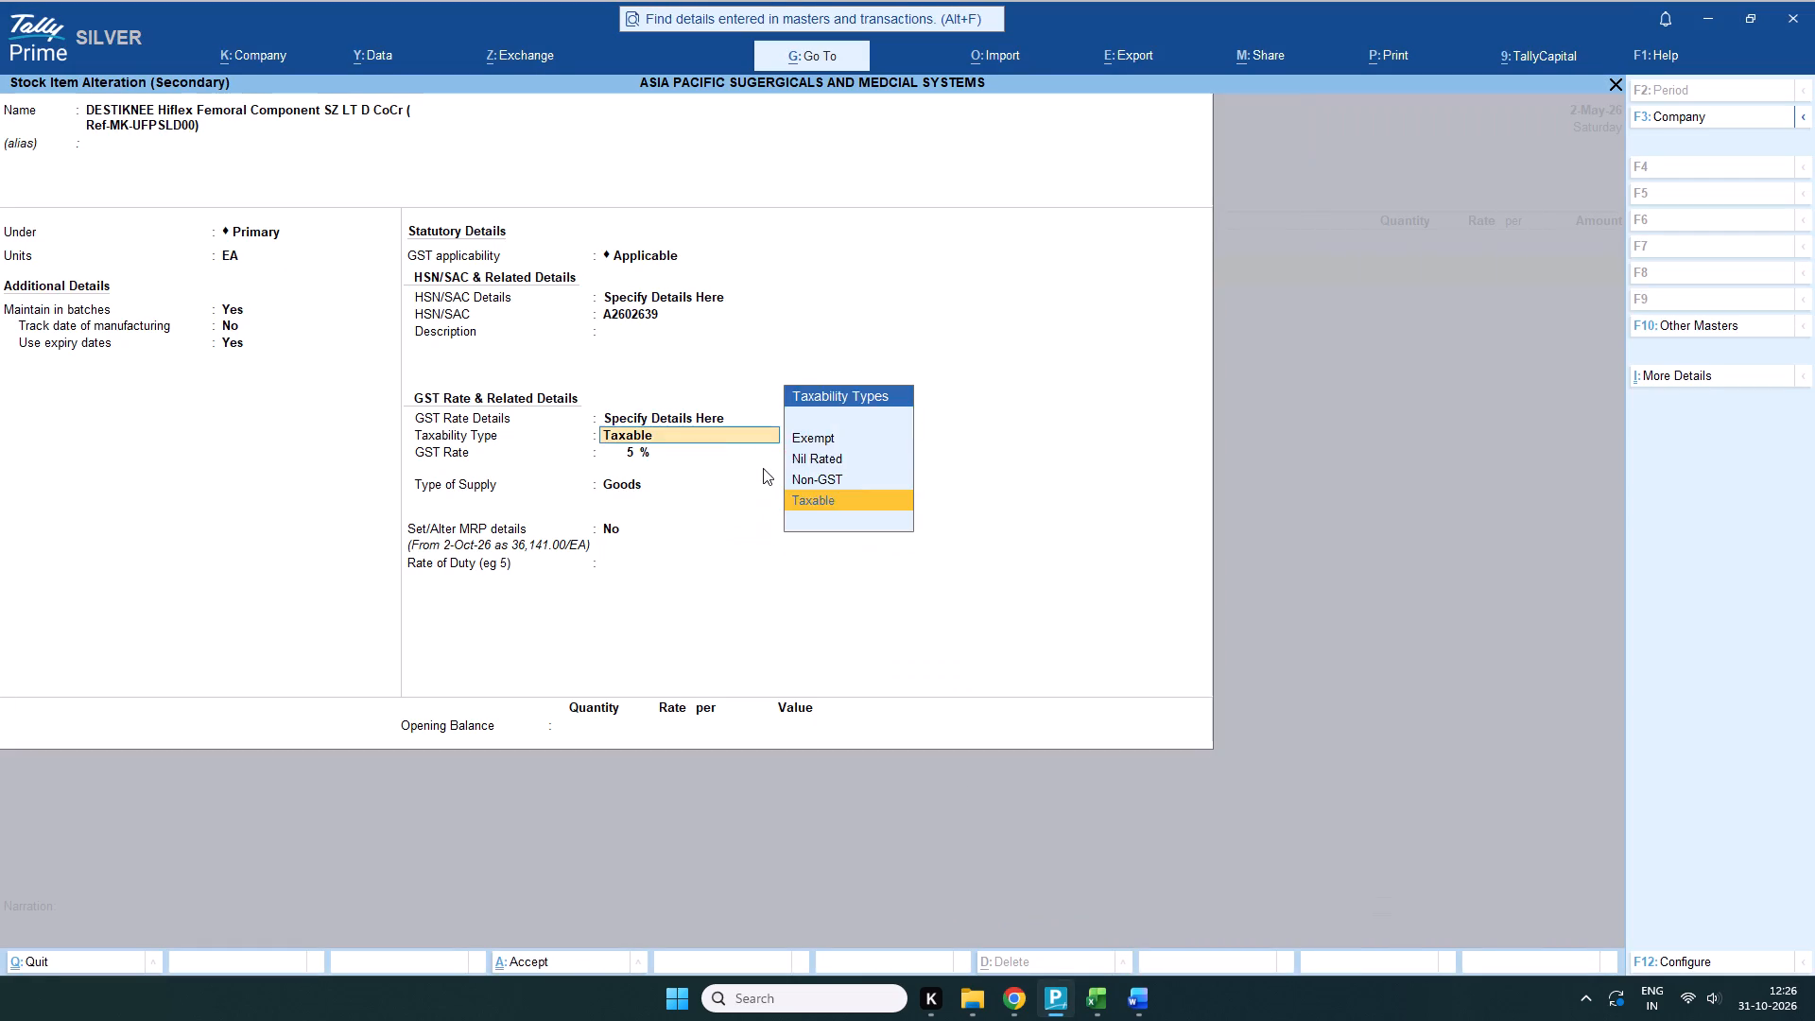
Save the DESTIKNEE Hiflex Femoral Component SZ LT D stock item as Taxable goods at 5% GST and keep its MRP.
{"action": "key", "text": "Return"}
{"action": "key", "text": "Return"}
{"action": "key", "text": "Return"}
{"action": "key", "text": "Return"}
{"action": "key", "text": "Return"}
{"action": "key", "text": "Return"}
{"action": "key", "text": "Return"}
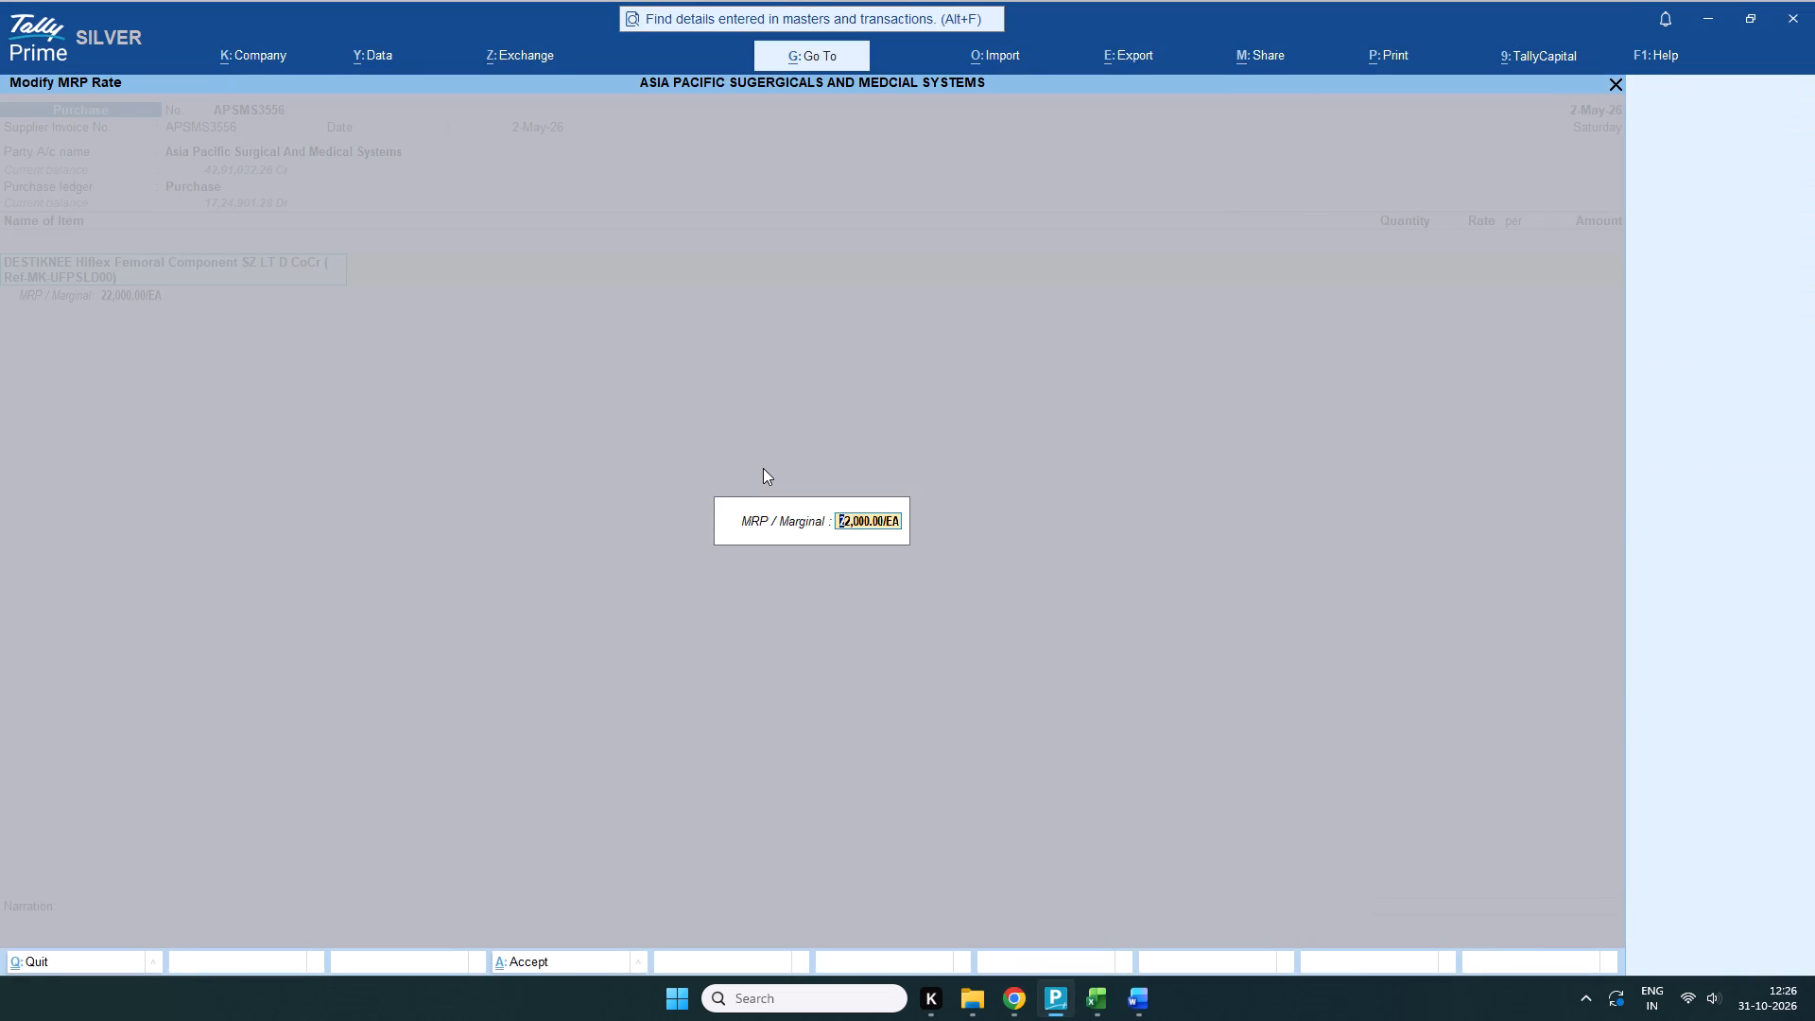
{"action": "key", "text": "Return"}
Allocate 1 EA of the DESTIKNEE Hiflex Femoral Component to batch A2602639 at rate 14,001.00, with tracking number Not Applicable.
{"action": "scroll", "coordinate": [825, 290], "scroll_direction": "up", "scroll_amount": 1}
{"action": "left_click", "coordinate": [822, 274]}
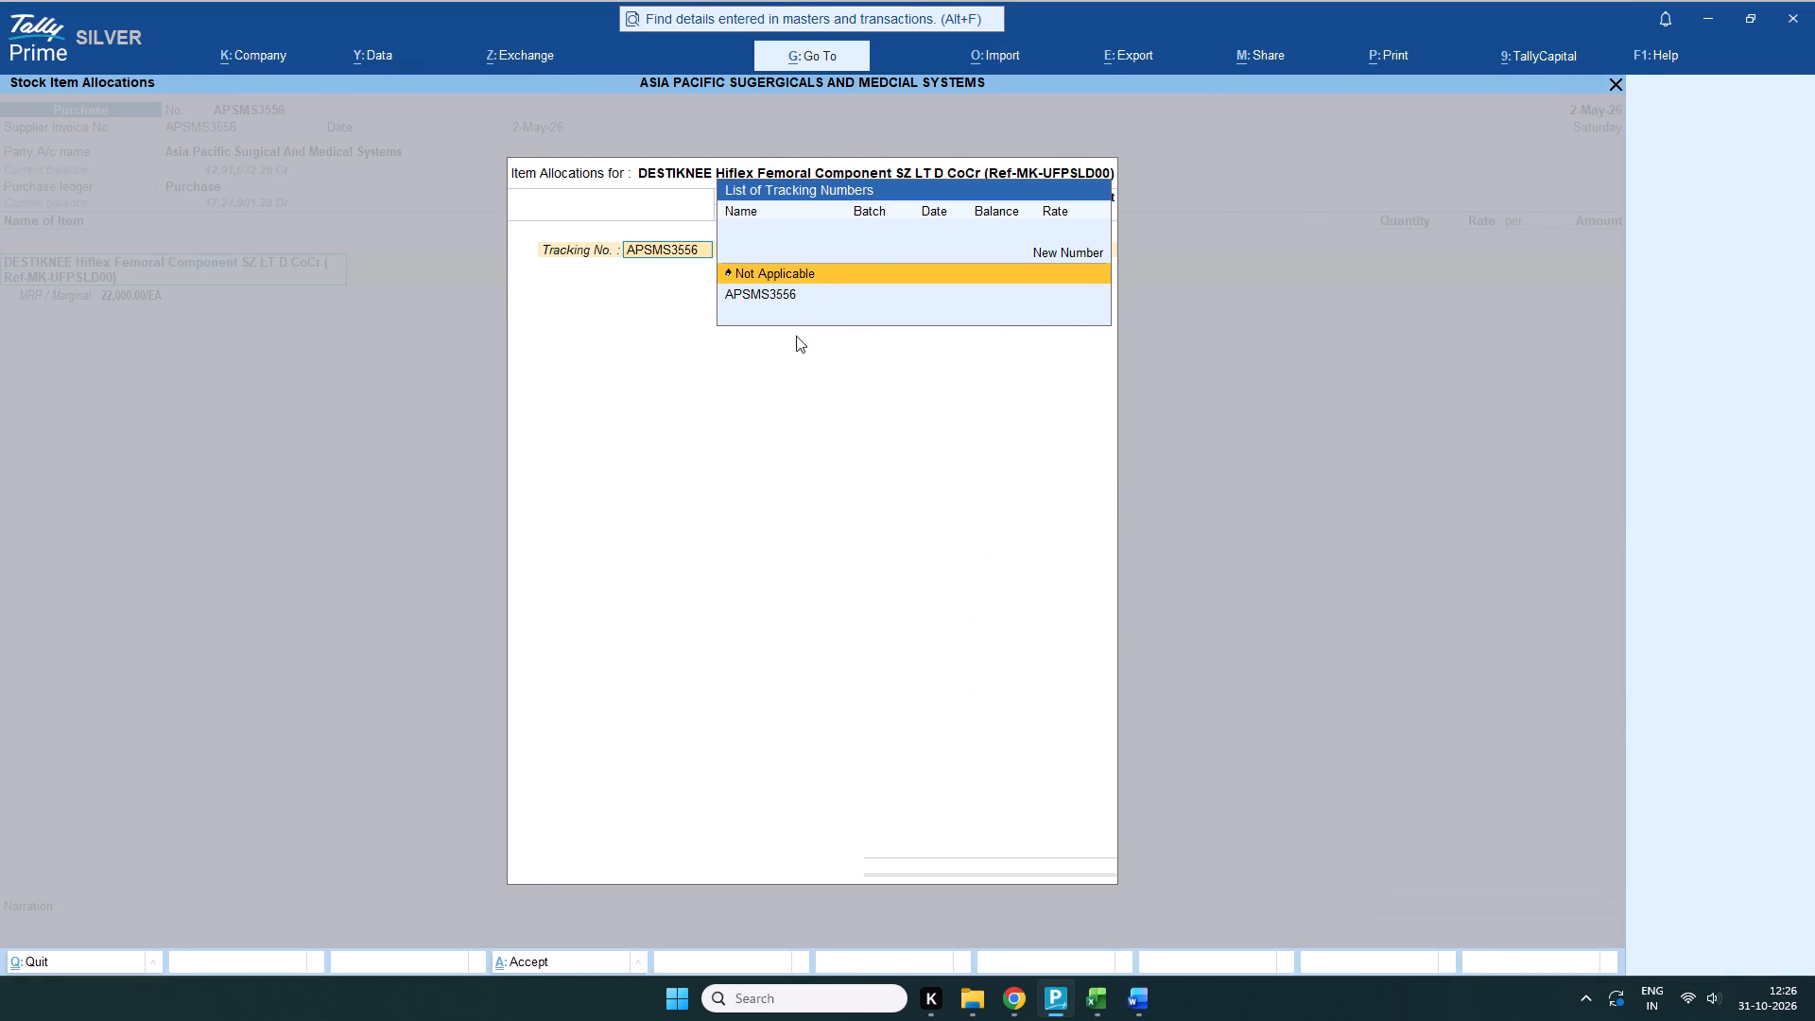
{"action": "key", "text": "ctrl+v"}
{"action": "key", "text": "Return"}
{"action": "key", "text": "Return"}
{"action": "key", "text": "1"}
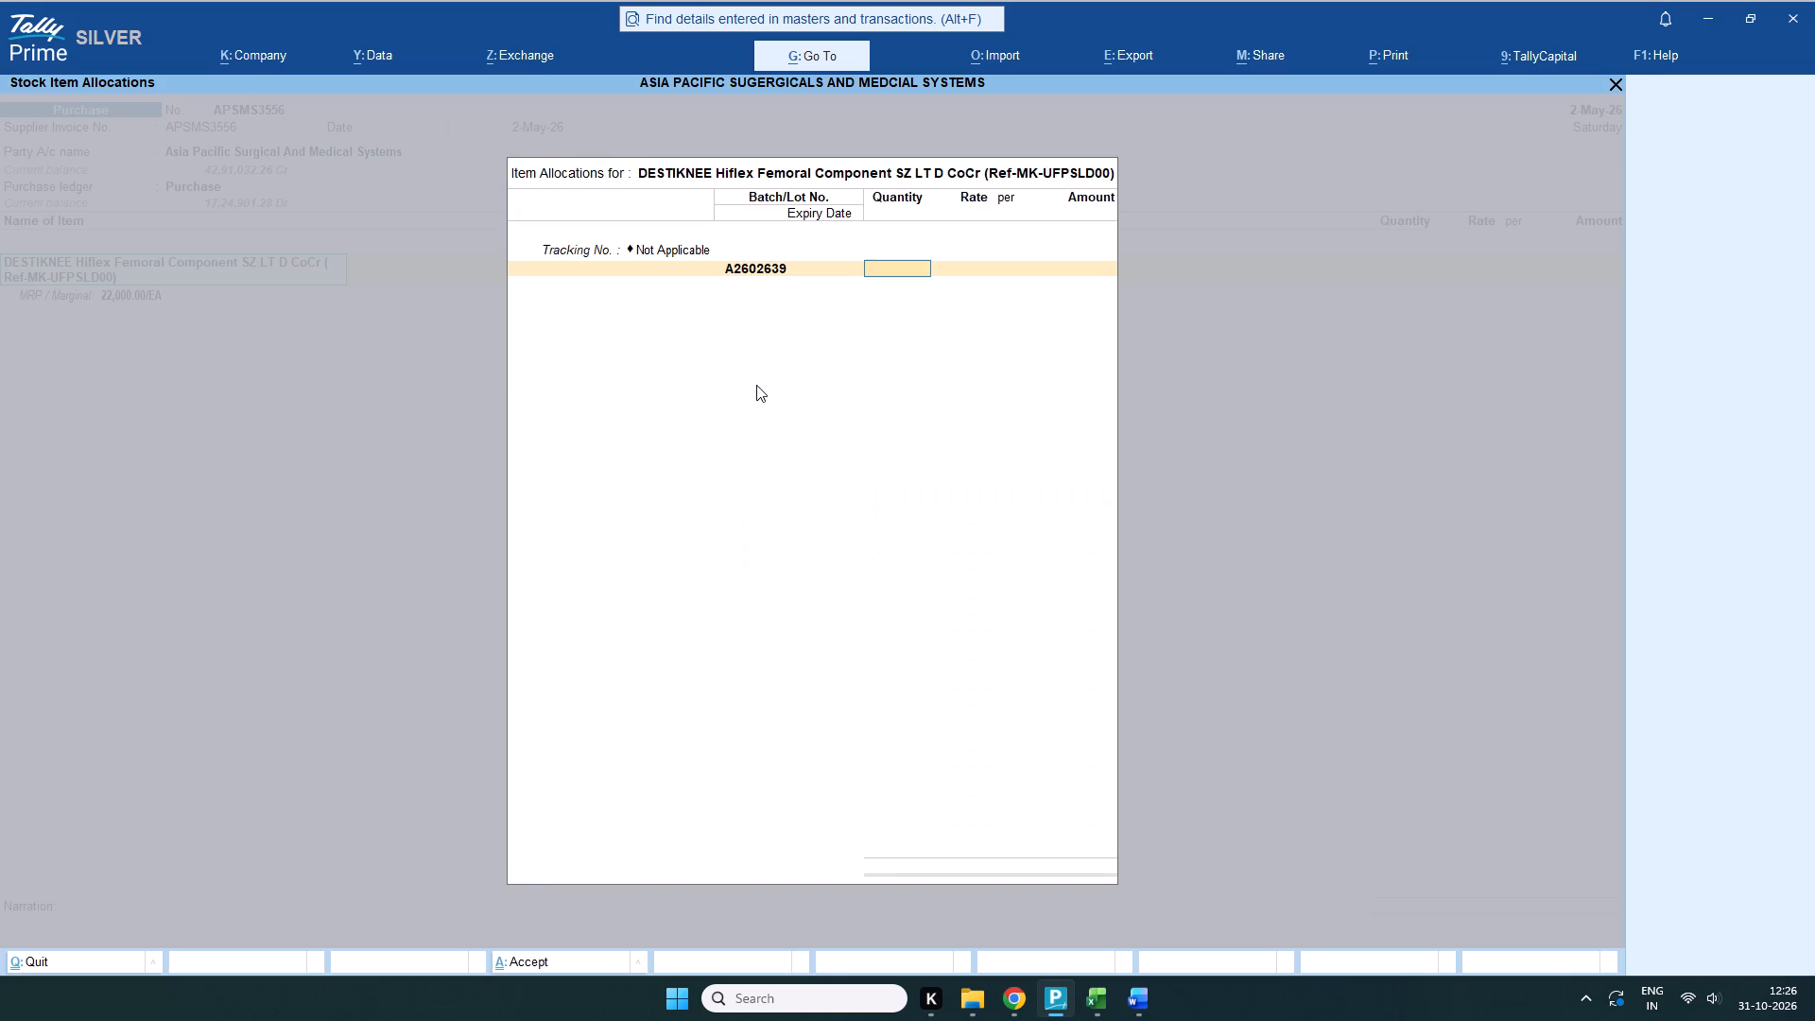
{"action": "key", "text": "Return"}
{"action": "key", "text": "Return"}
{"action": "key", "text": "Return"}
{"action": "key", "text": "Return"}
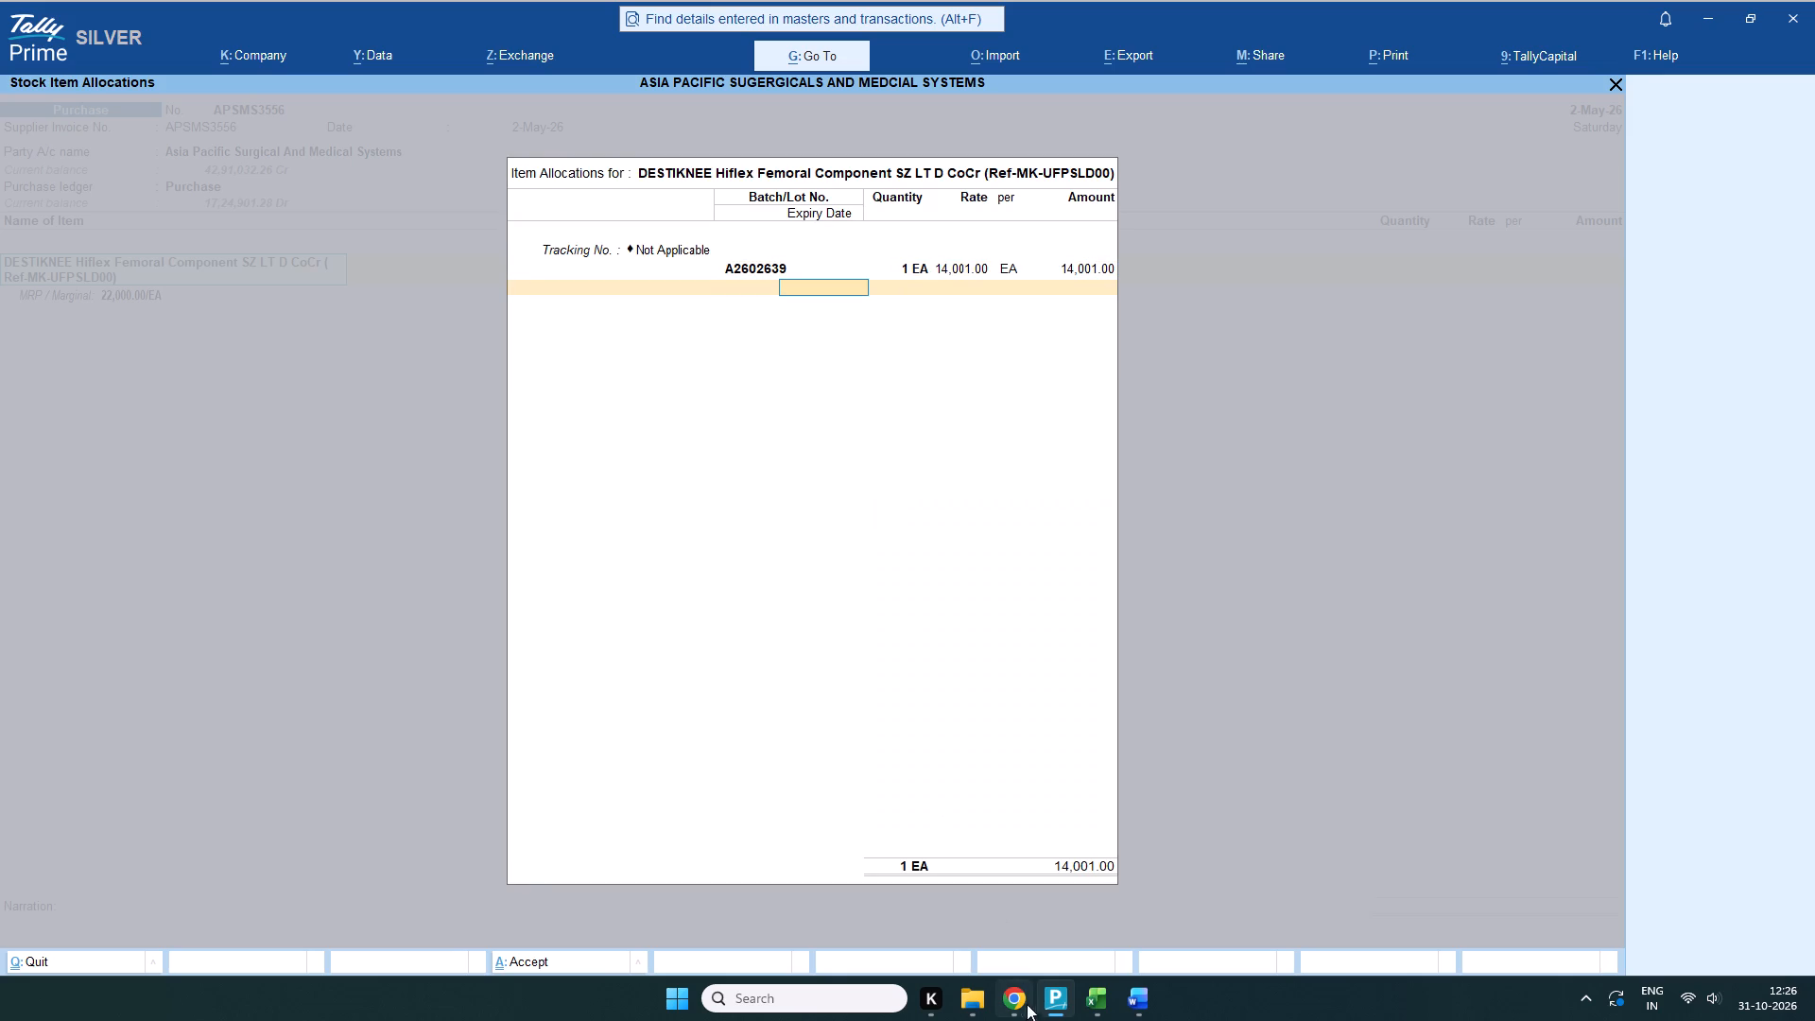
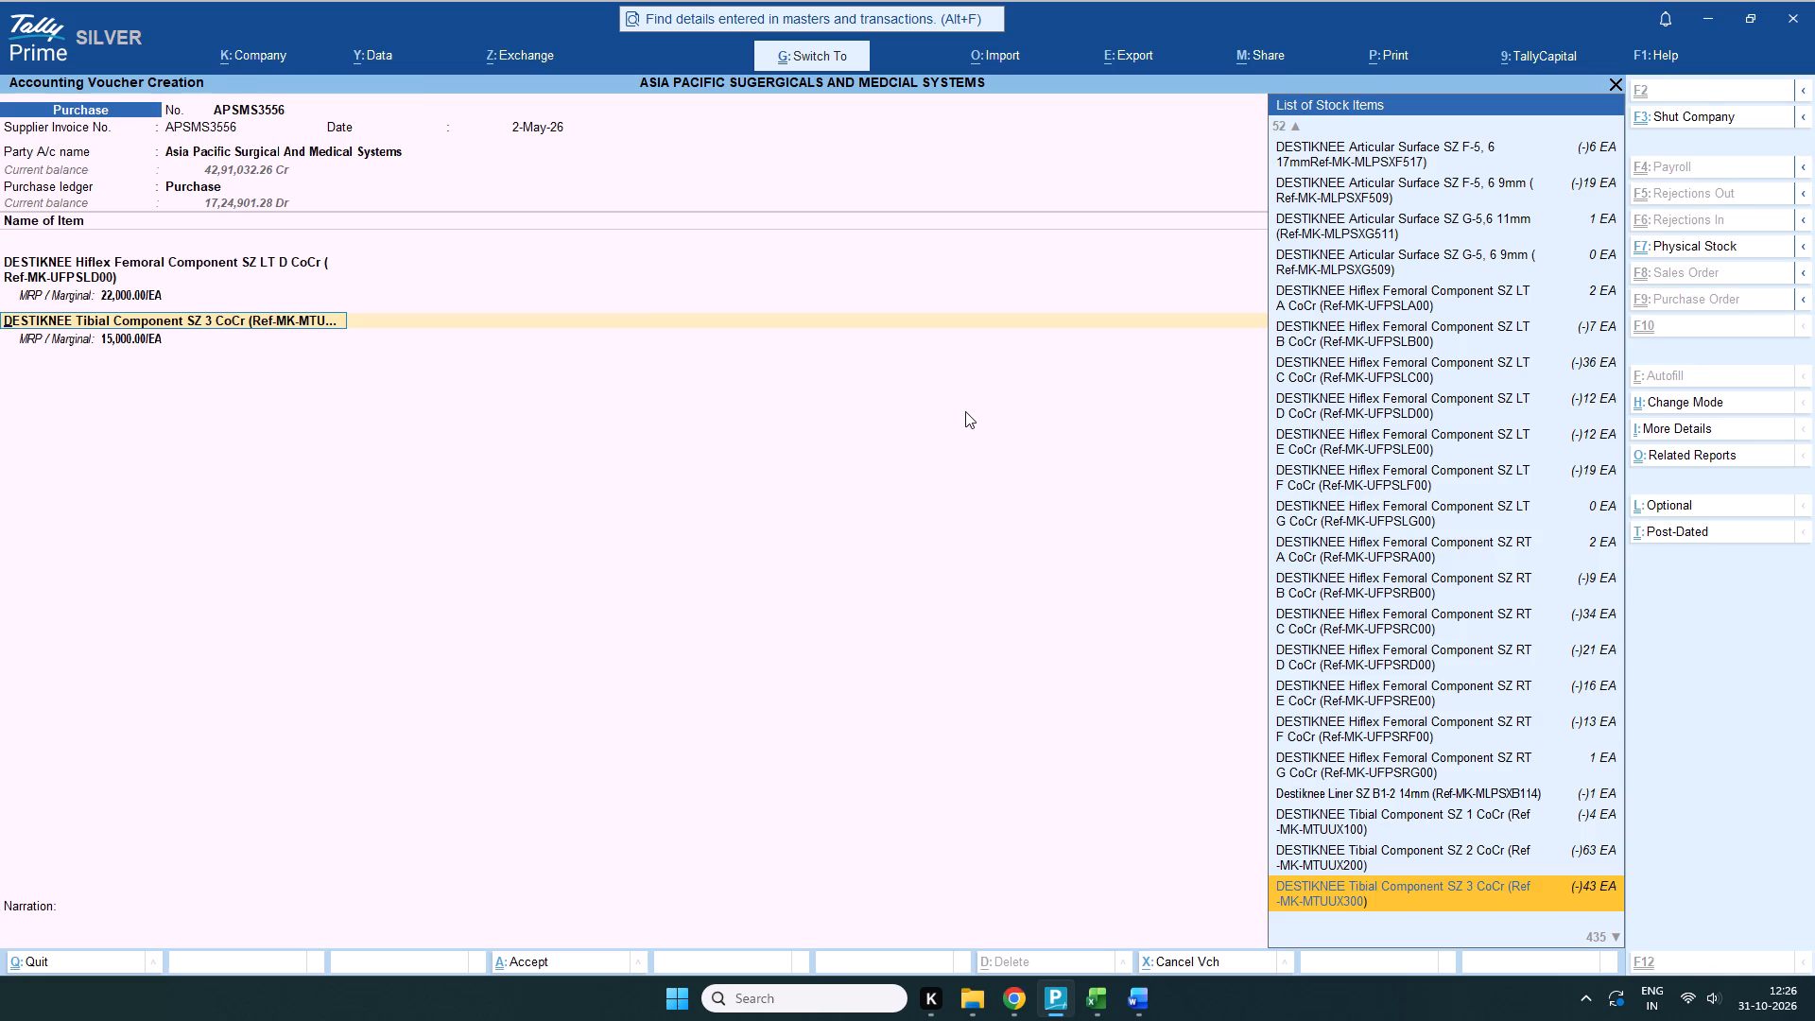
Open the DESTIKNEE Tibial Component SZ 3 CoCr stock item for alteration and go to its HSN/SAC code.
{"action": "key", "text": "ctrl+Return"}
{"action": "key", "text": "Return"}
{"action": "key", "text": "Return"}
{"action": "key", "text": "Return"}
{"action": "key", "text": "Return"}
{"action": "key", "text": "Return"}
{"action": "key", "text": "Return"}
{"action": "key", "text": "Return"}
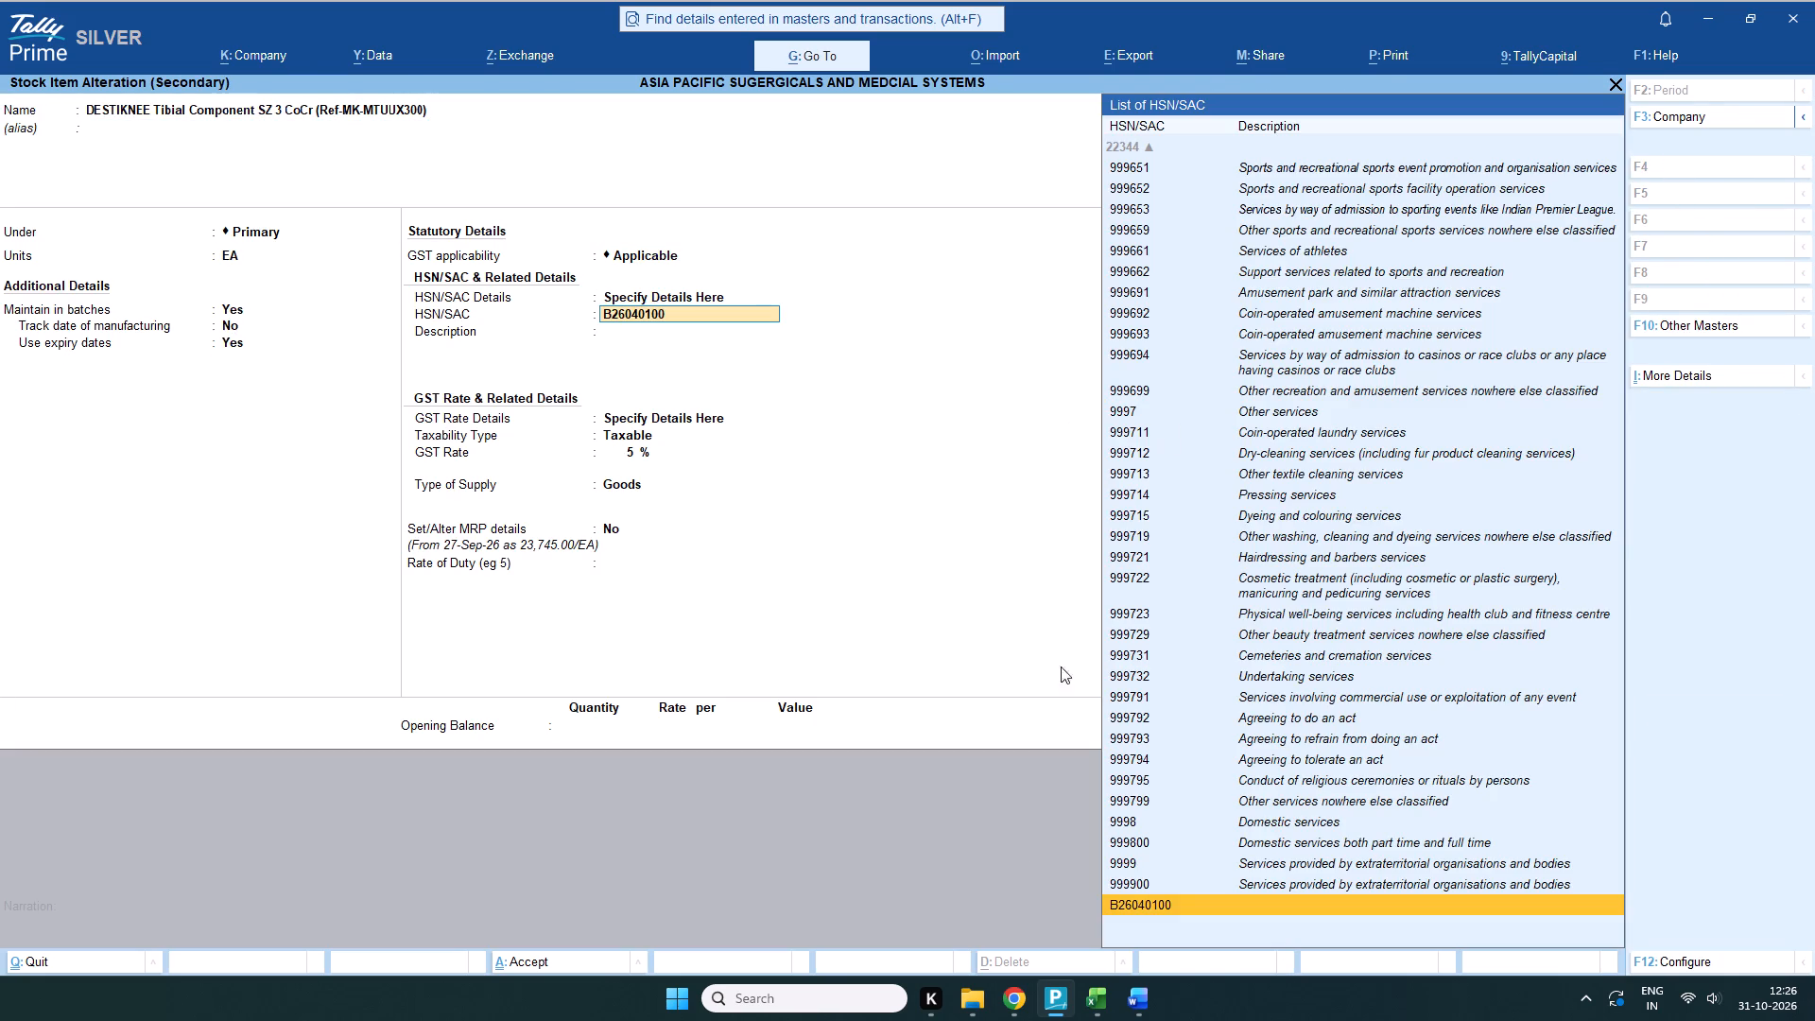
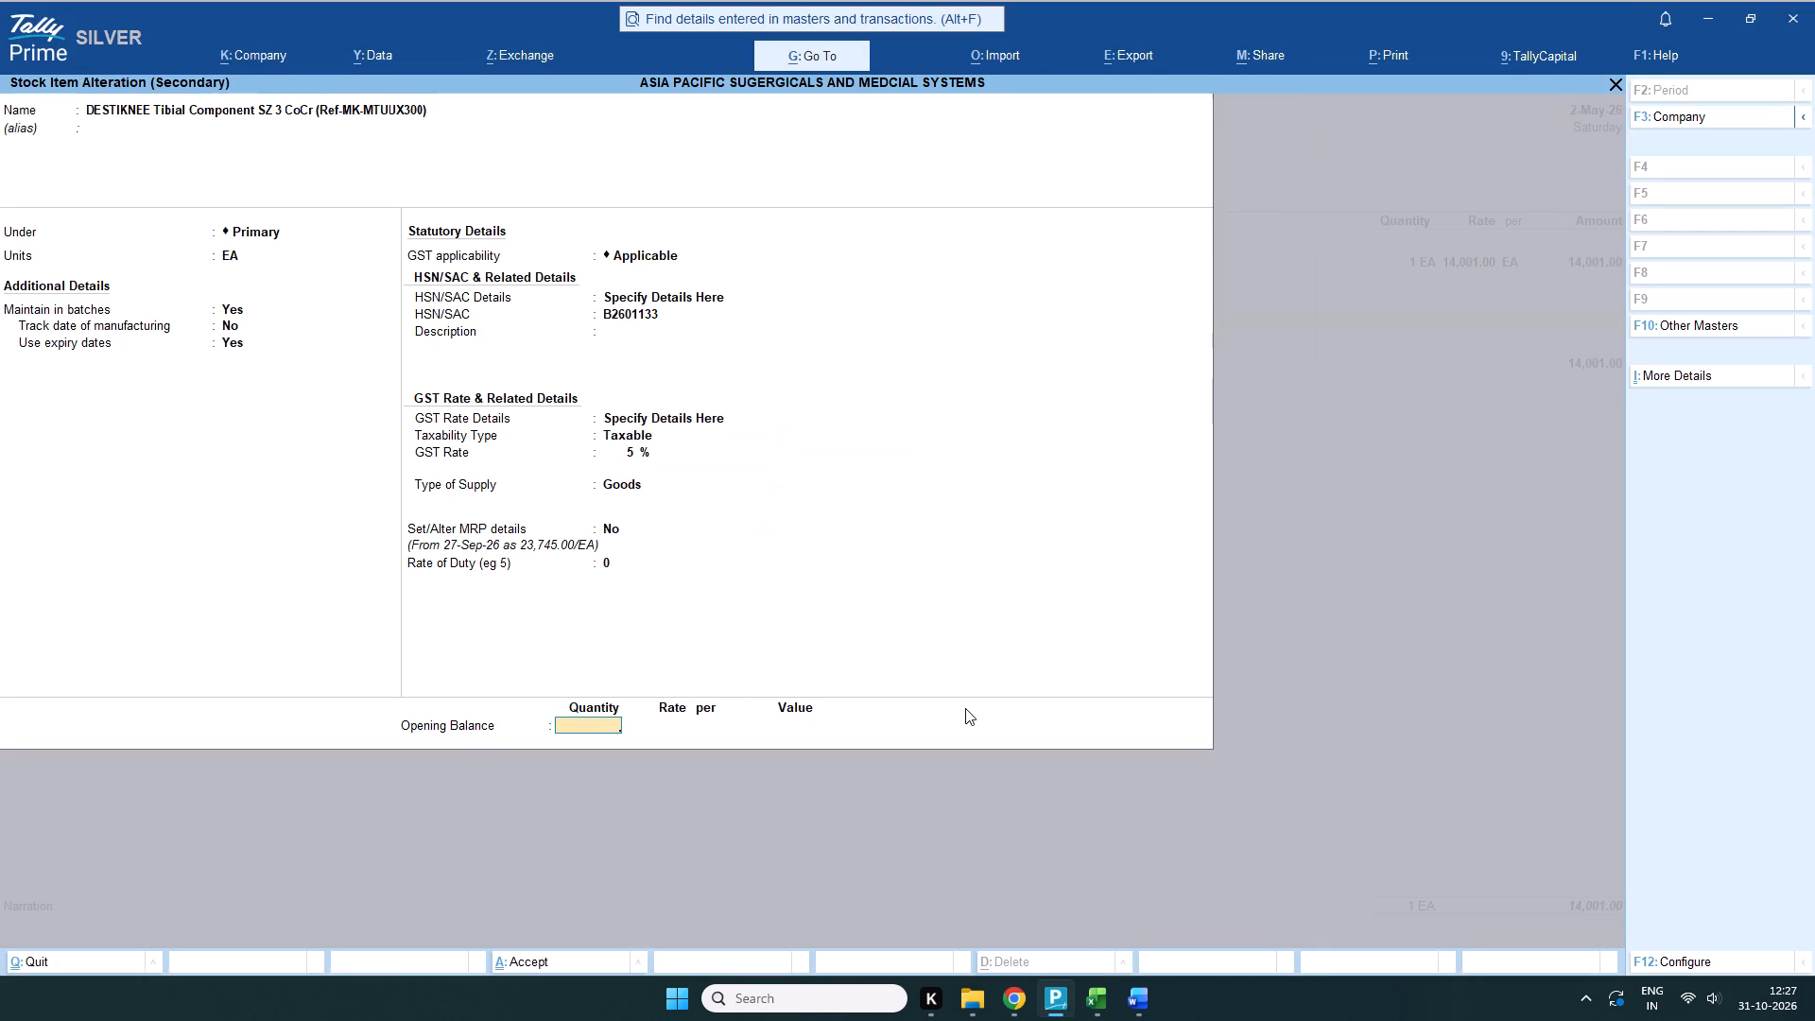
Leave the DESTIKNEE Tibial Component SZ 3 CoCr stock item and its MRP entry, returning to its item line in the voucher.
{"action": "left_click", "coordinate": [1129, 733]}
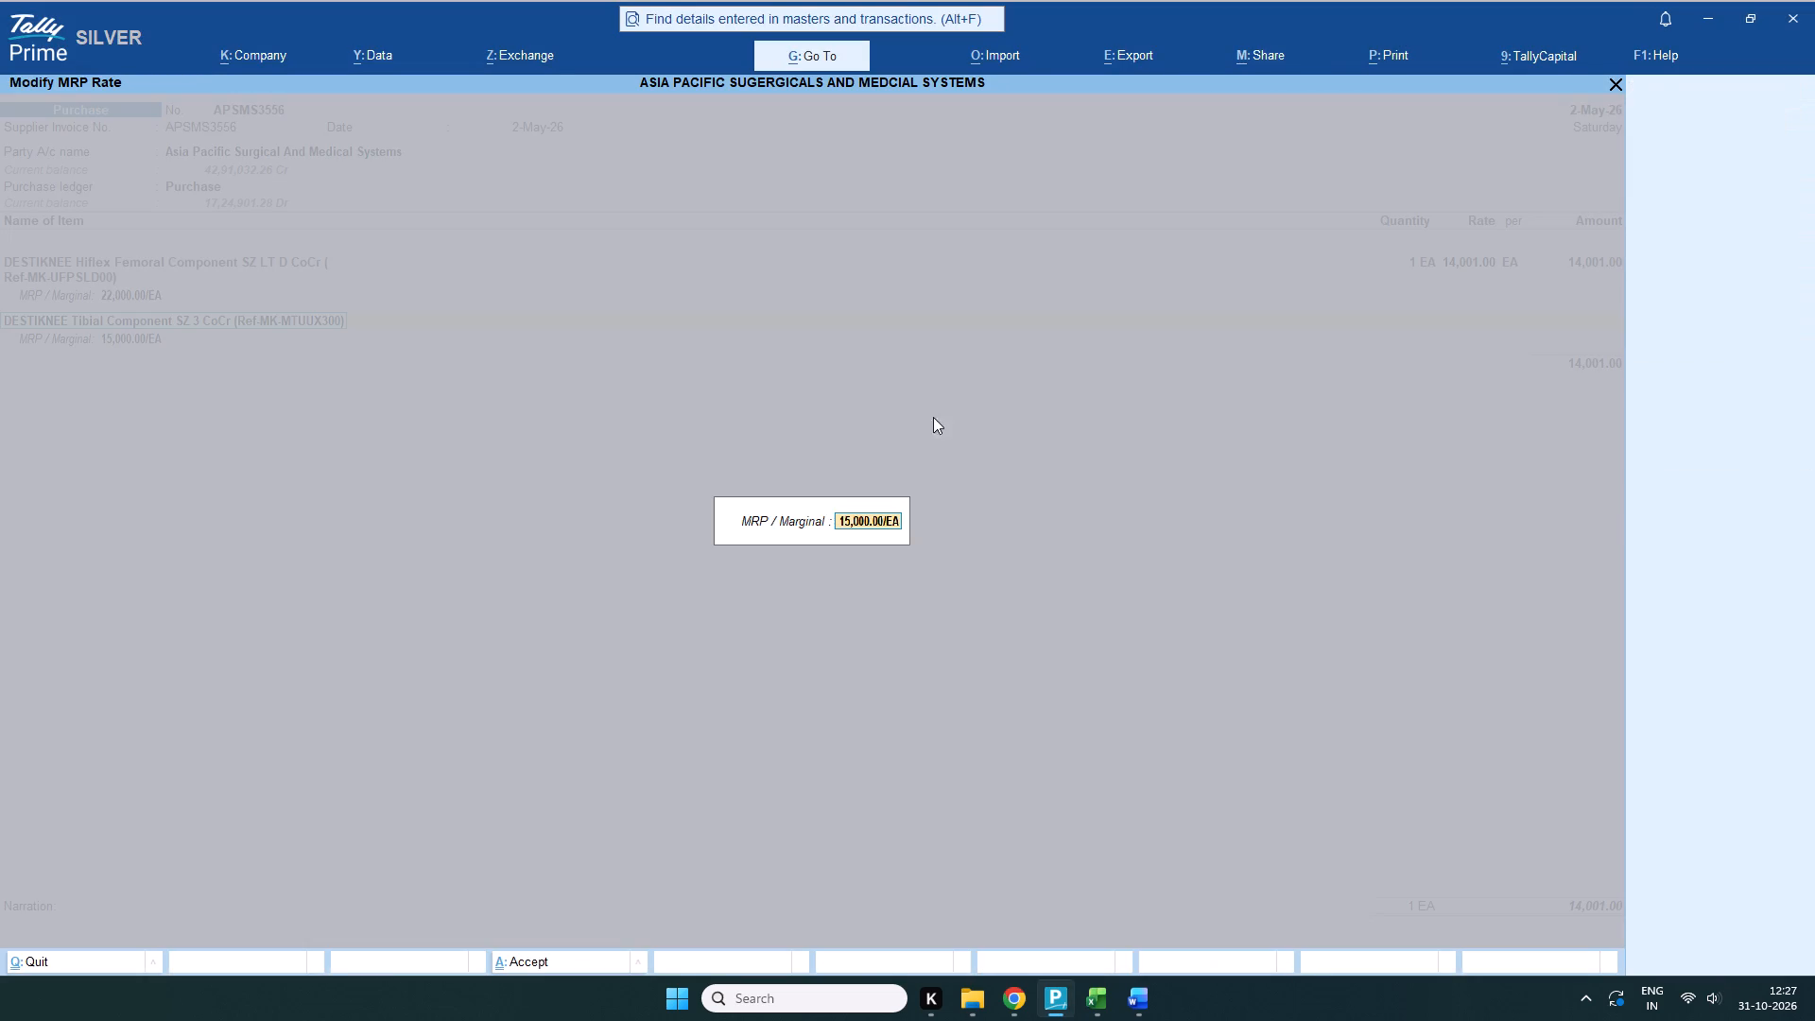
{"action": "left_click", "coordinate": [1610, 78]}
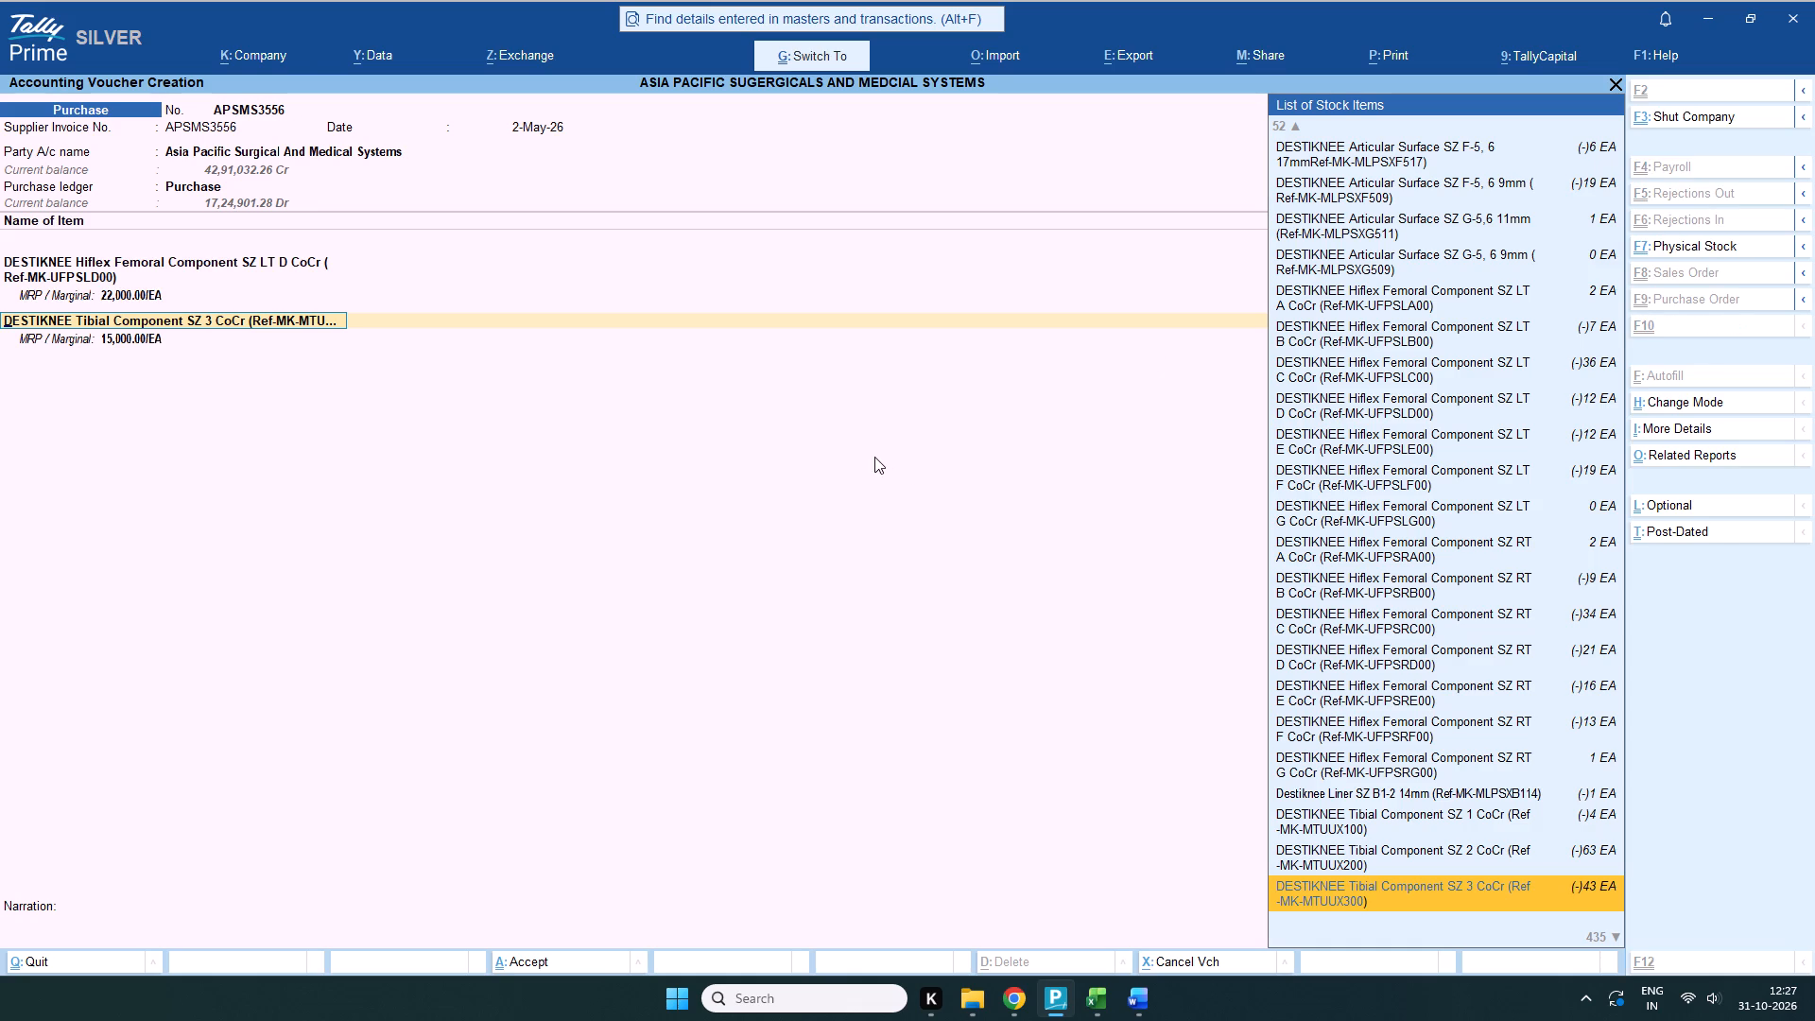
Open the DESTIKNEE Tibial Component SZ 3 CoCr stock item for alteration again and go to its HSN/SAC code.
{"action": "key", "text": "ctrl+Return"}
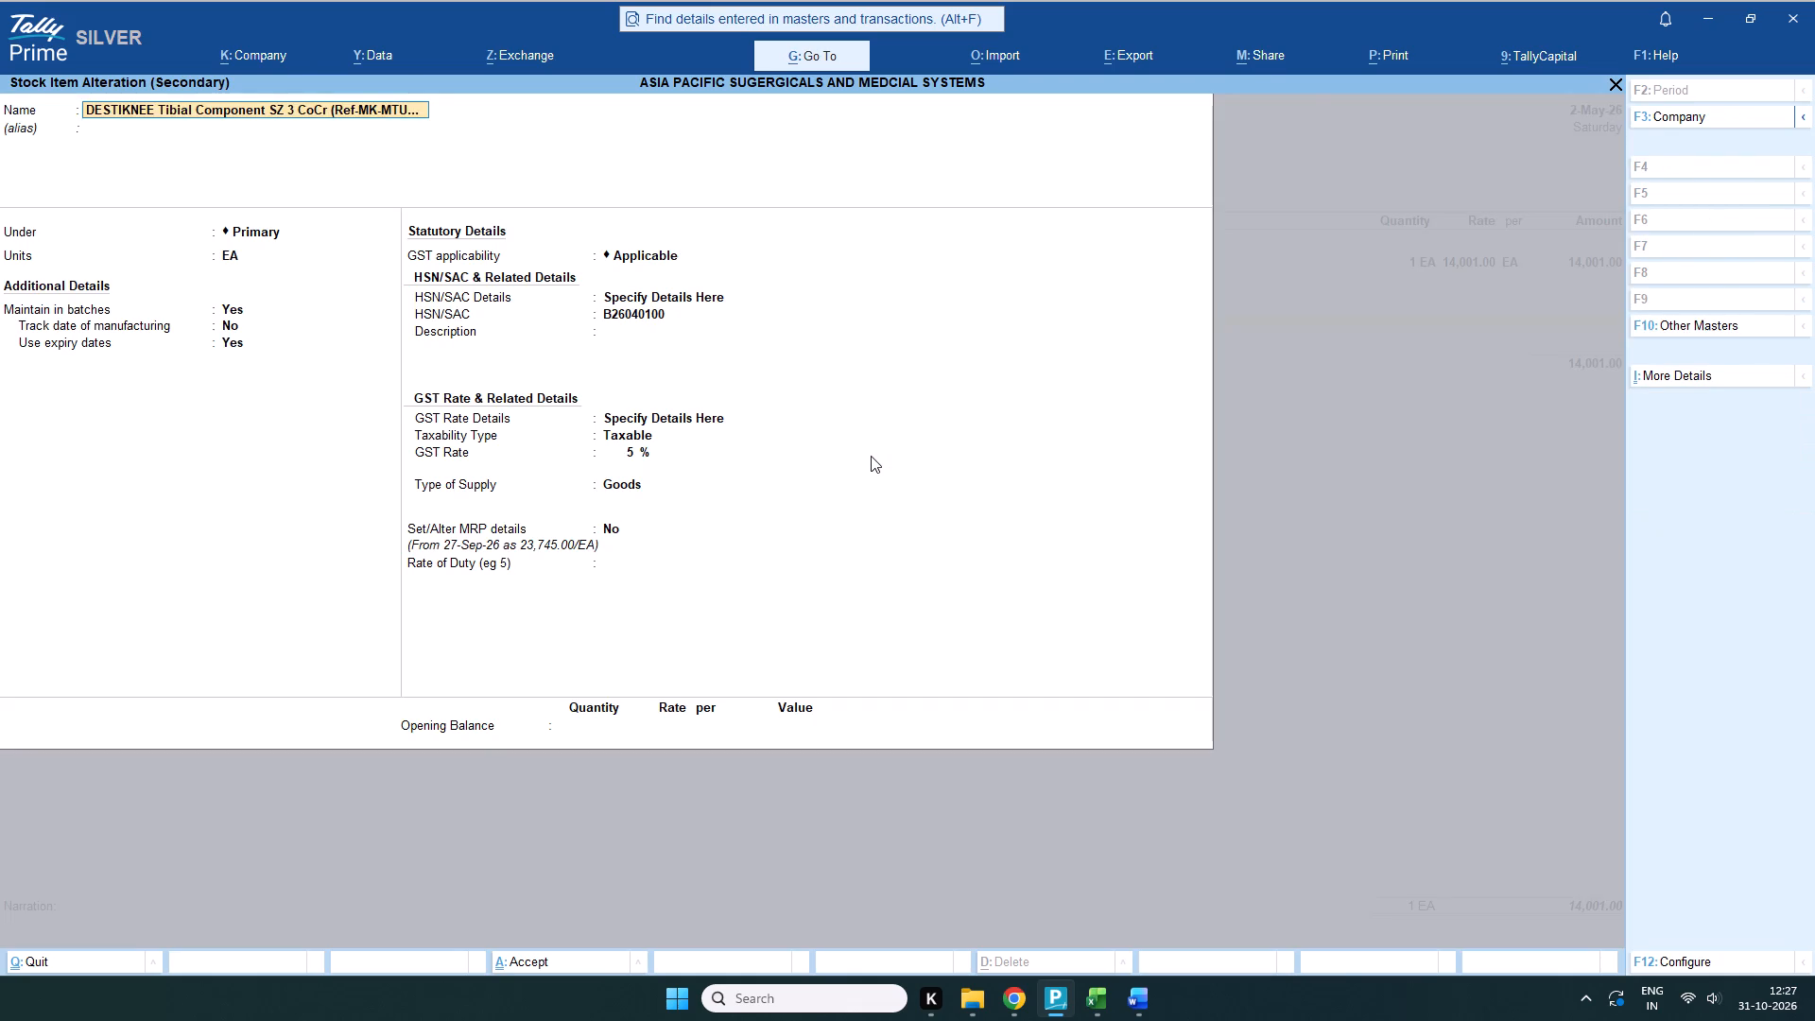
{"action": "key", "text": "Return"}
{"action": "key", "text": "Return"}
{"action": "key", "text": "Return"}
{"action": "key", "text": "Return"}
{"action": "key", "text": "Return"}
{"action": "key", "text": "Return"}
{"action": "key", "text": "Return"}
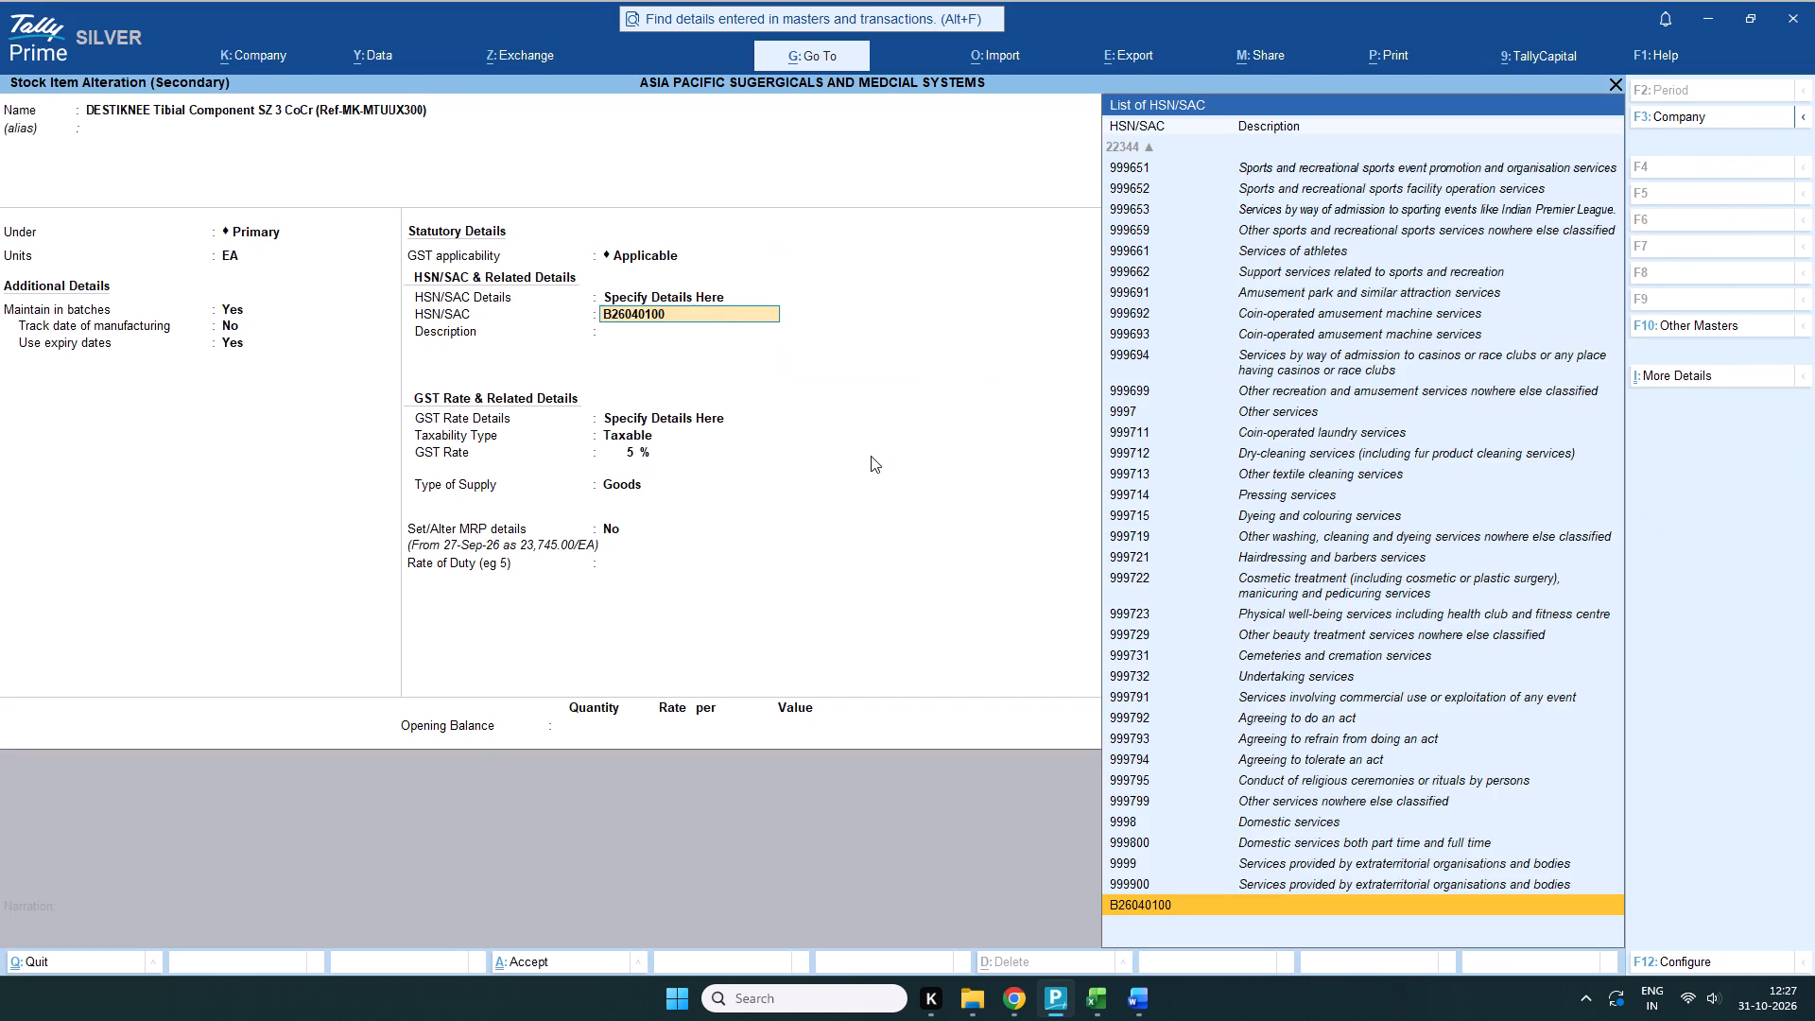
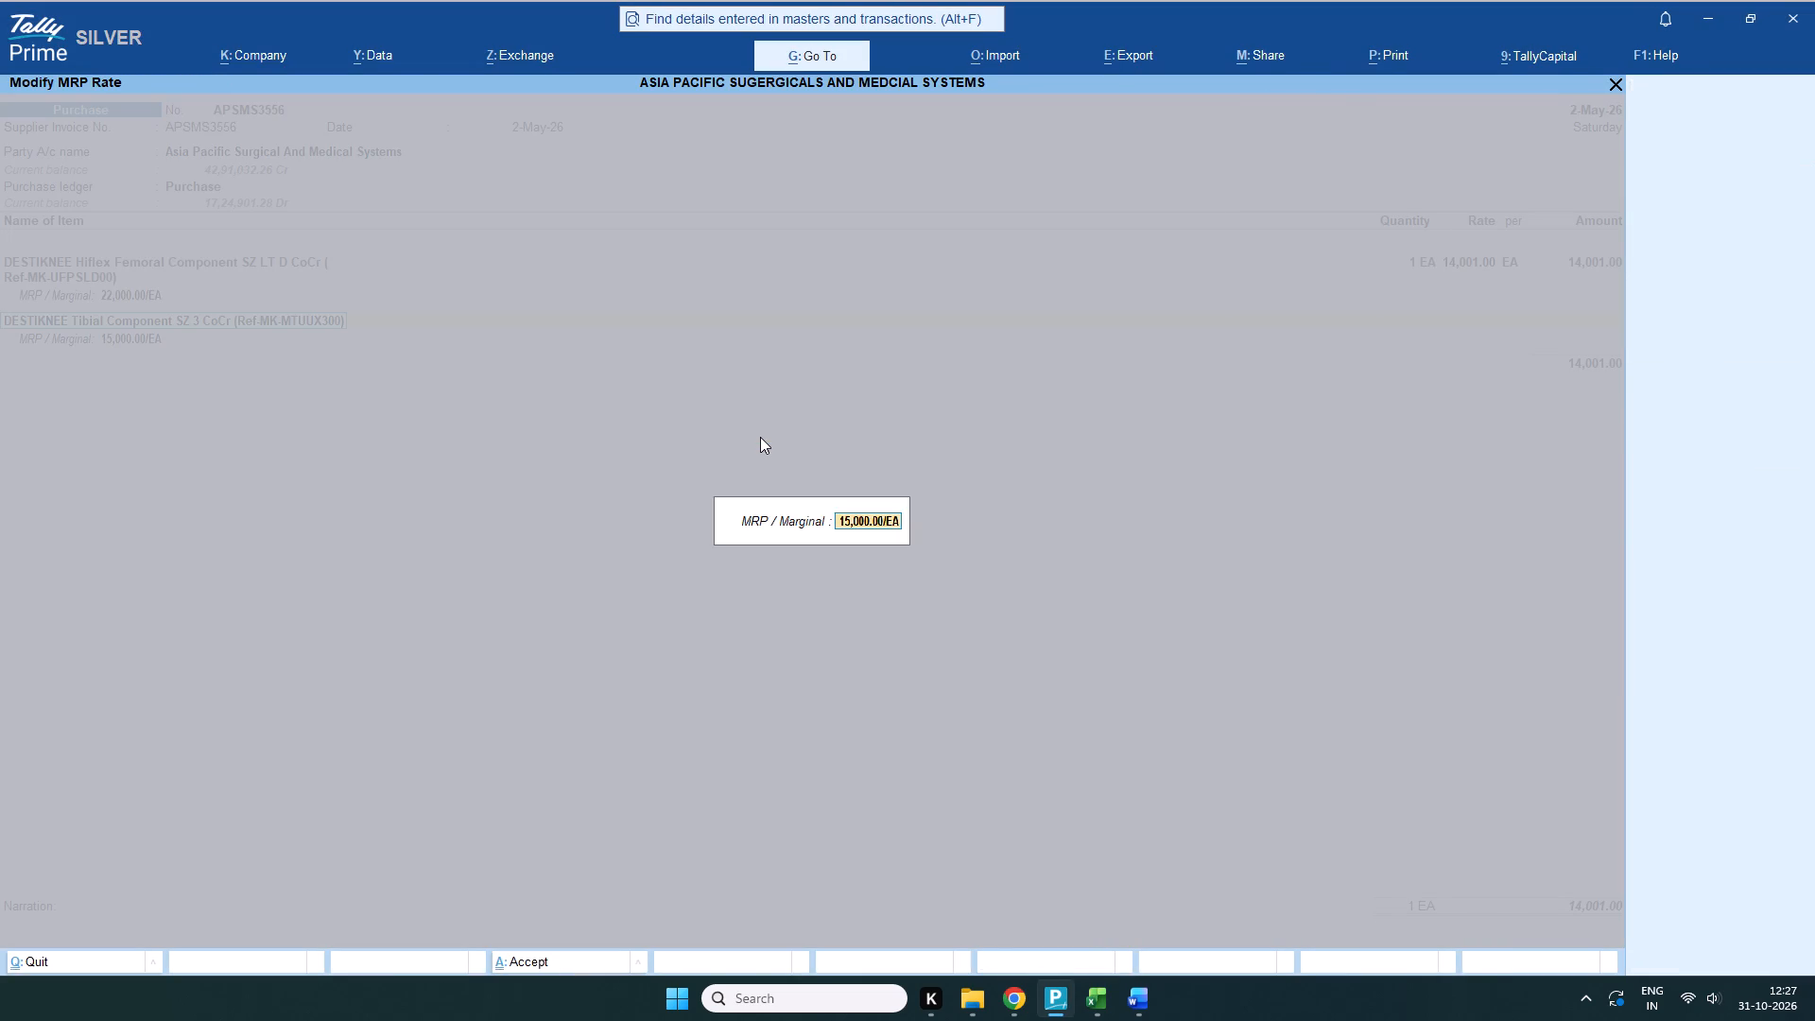
Keep the MRP and allocate 1 EA of DESTIKNEE Tibial Component SZ 3 to batch B2601133 at rate 8,321.00, with tracking number Not Applicable.
{"action": "key", "text": "Return"}
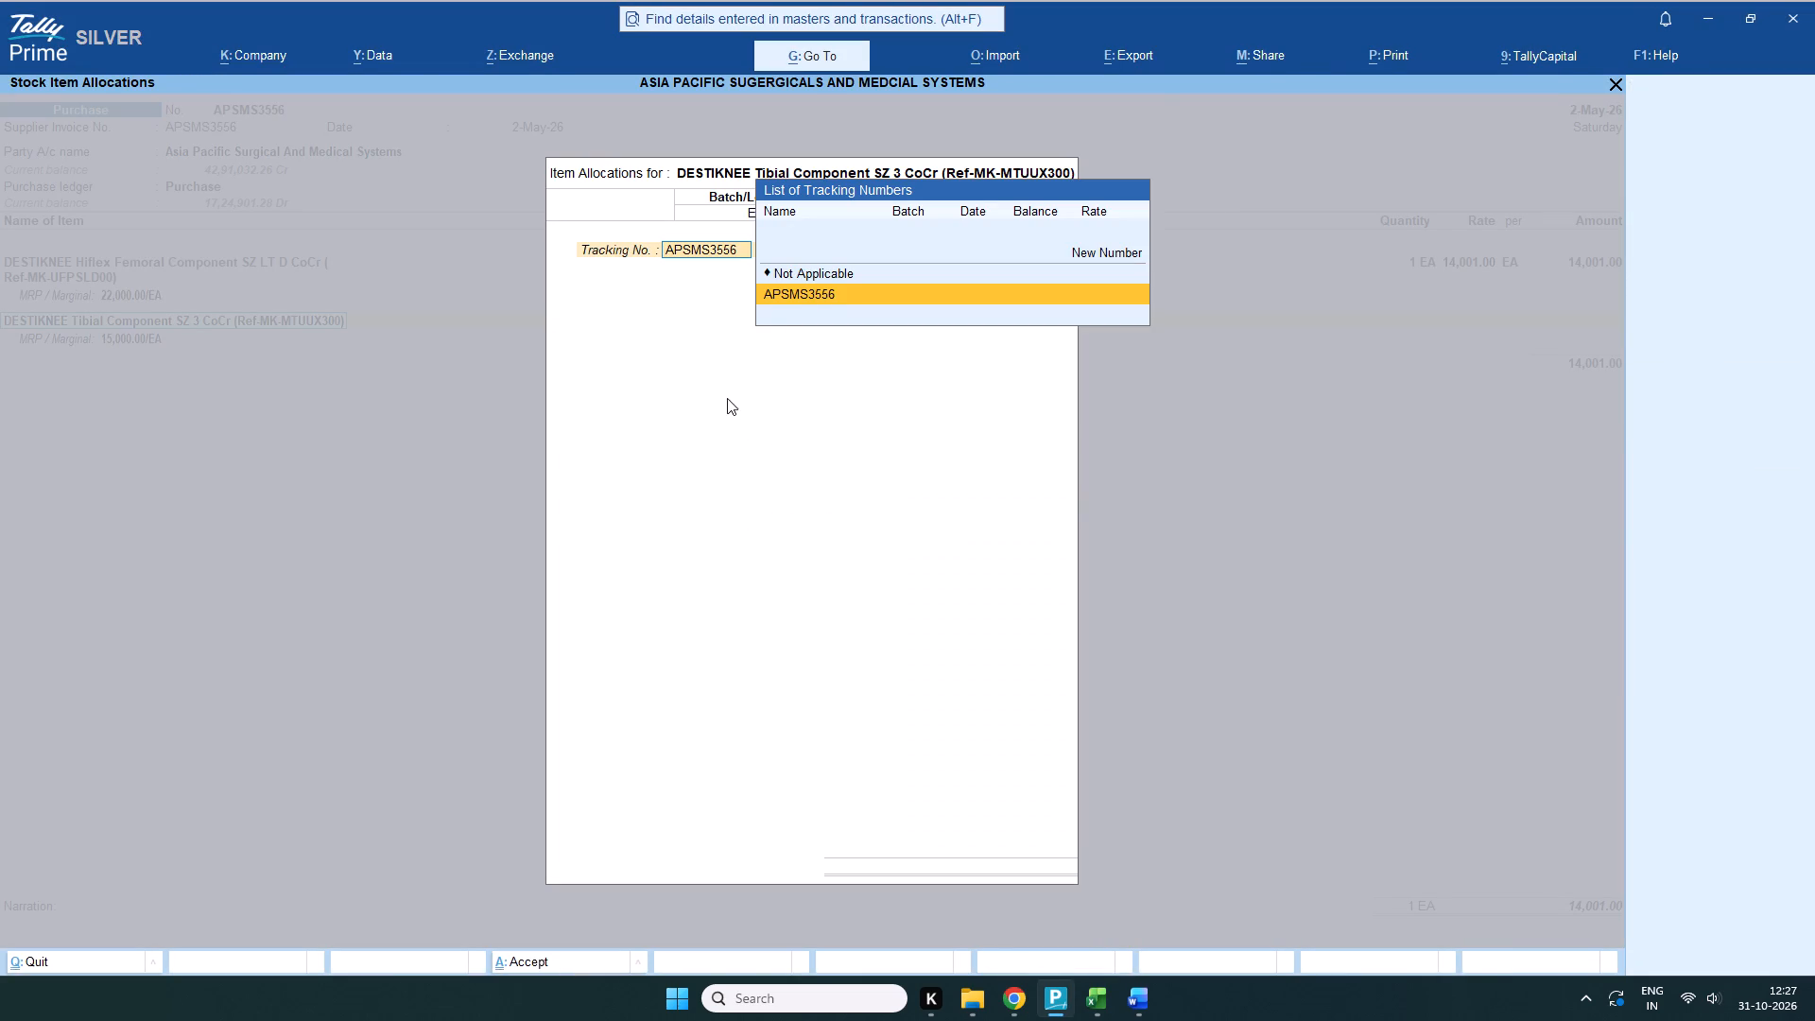
{"action": "scroll", "coordinate": [793, 293], "scroll_direction": "up", "scroll_amount": 1}
{"action": "left_click", "coordinate": [804, 268]}
{"action": "key", "text": "ctrl+v"}
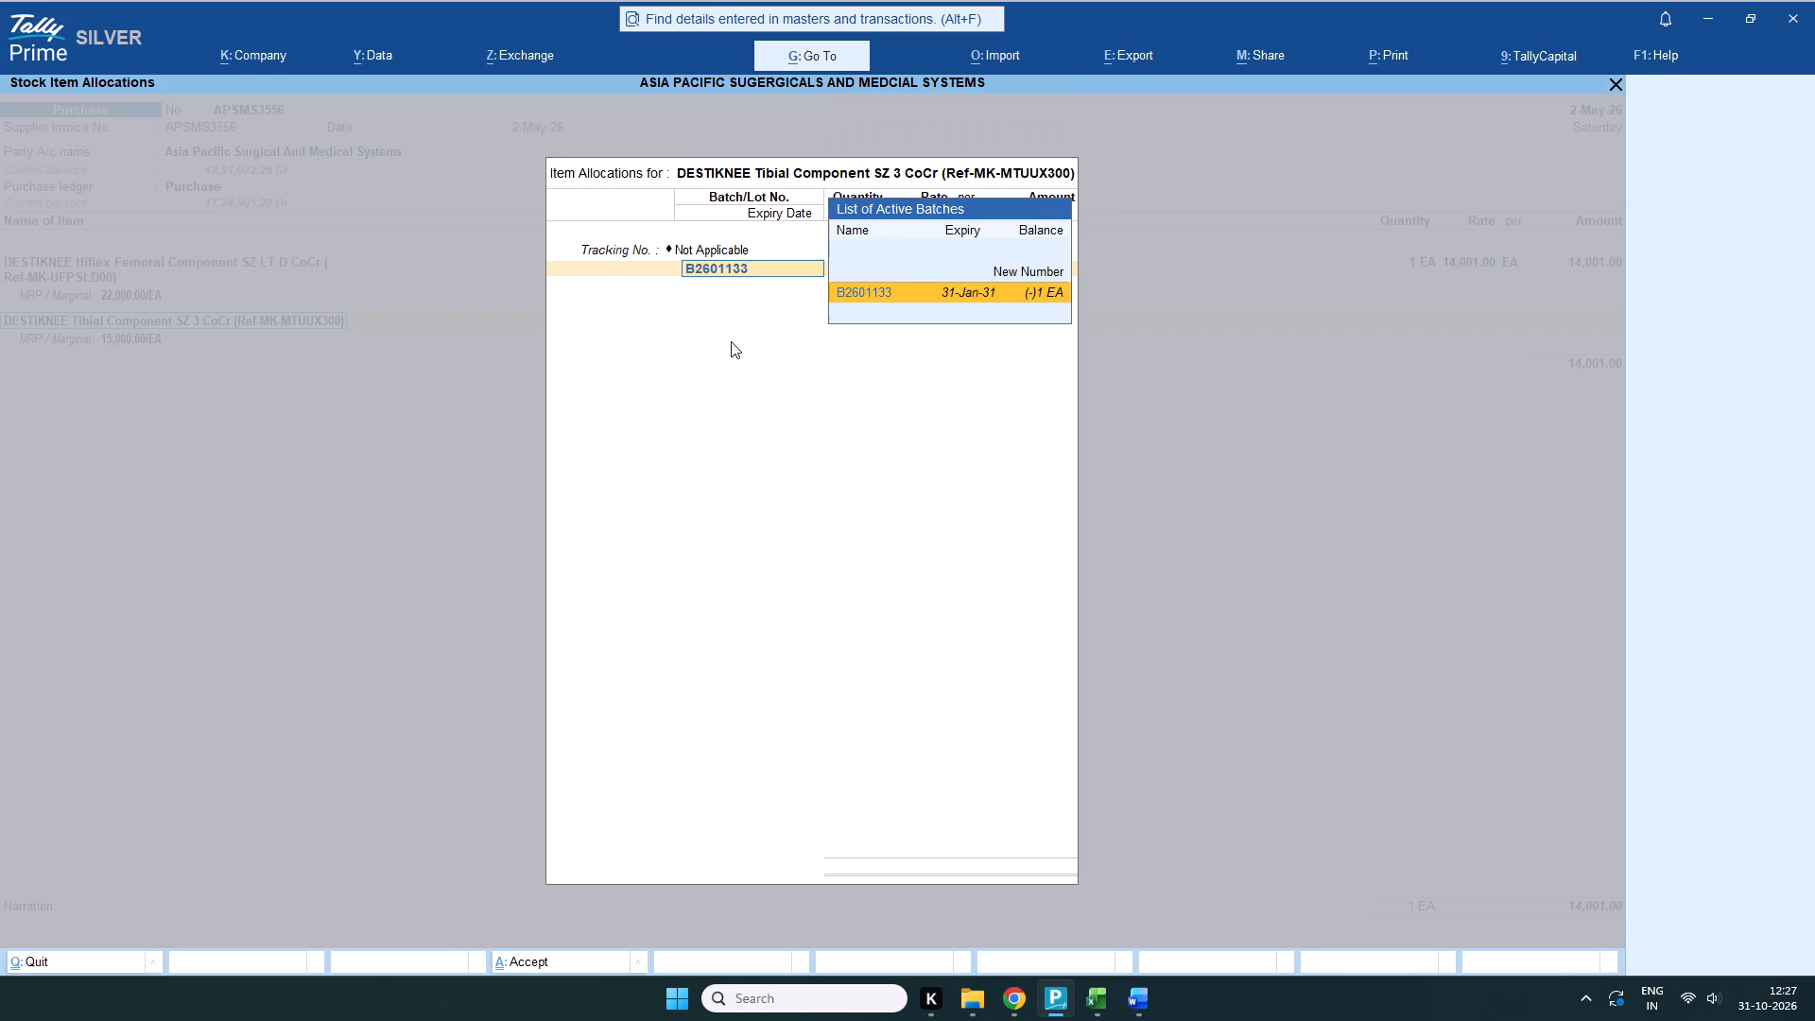
{"action": "key", "text": "Return"}
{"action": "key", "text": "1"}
{"action": "key", "text": "Return"}
{"action": "key", "text": "Return"}
{"action": "key", "text": "Return"}
{"action": "key", "text": "Return"}
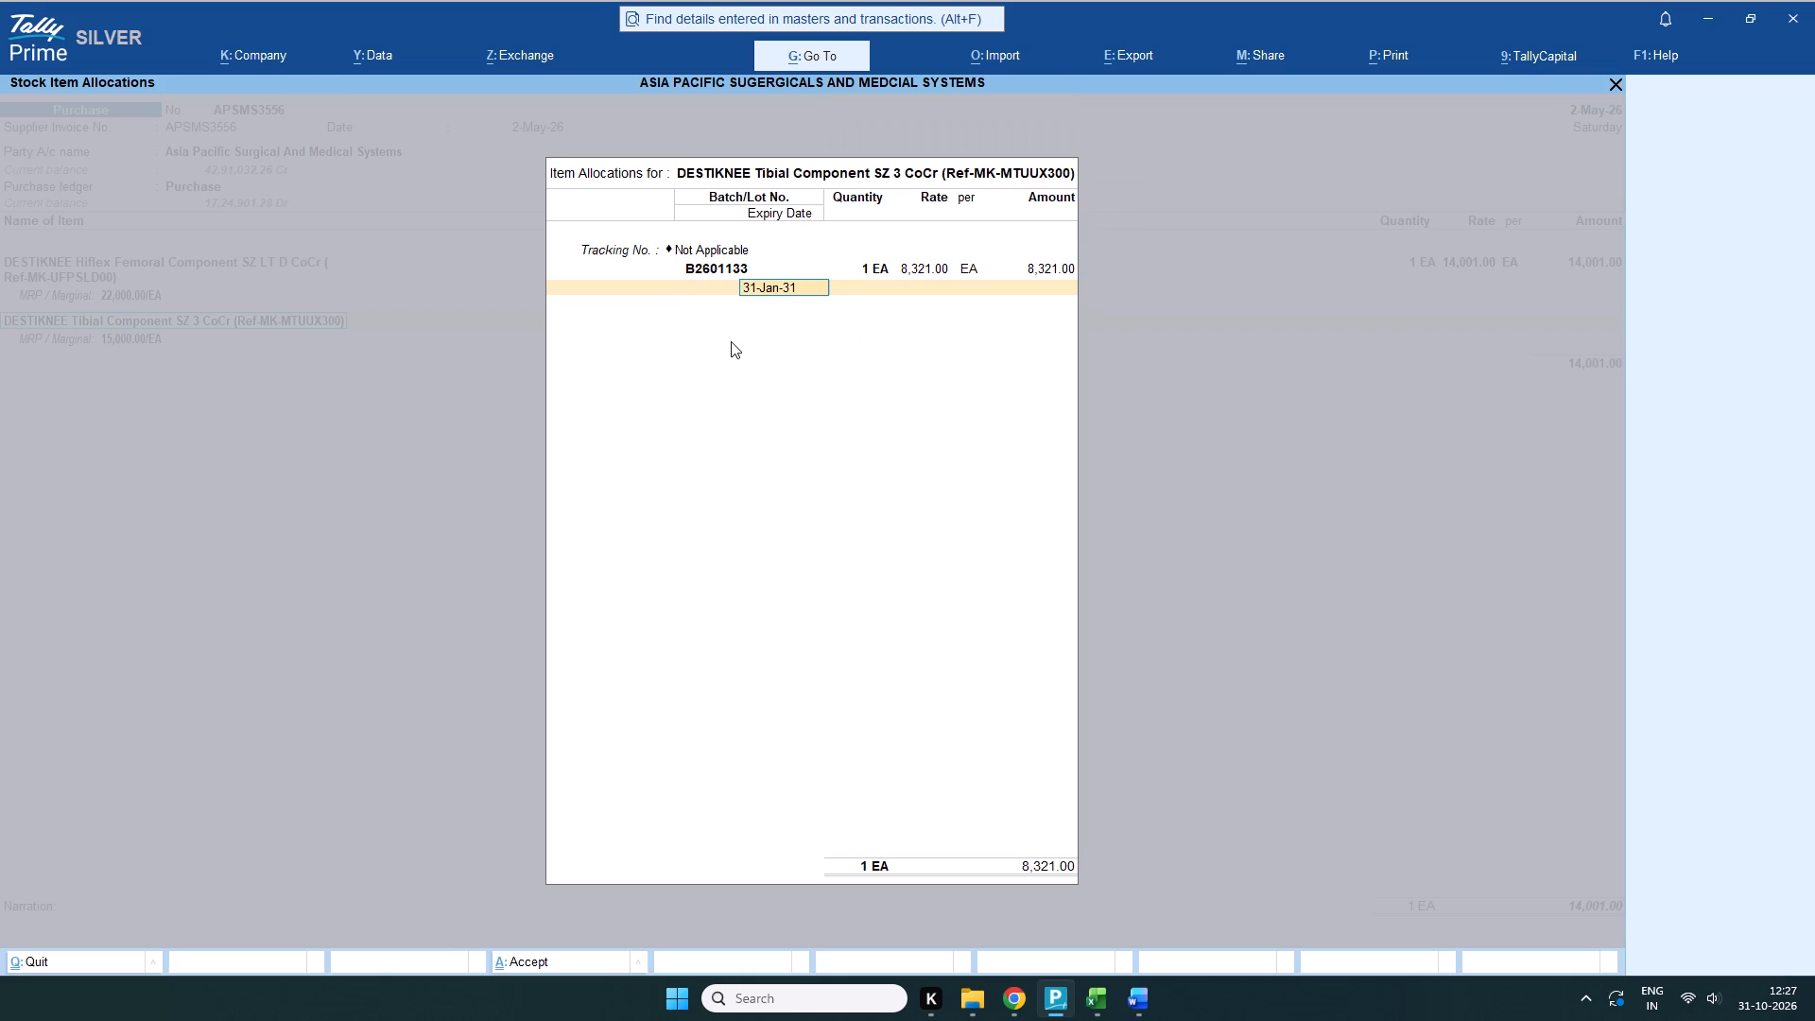
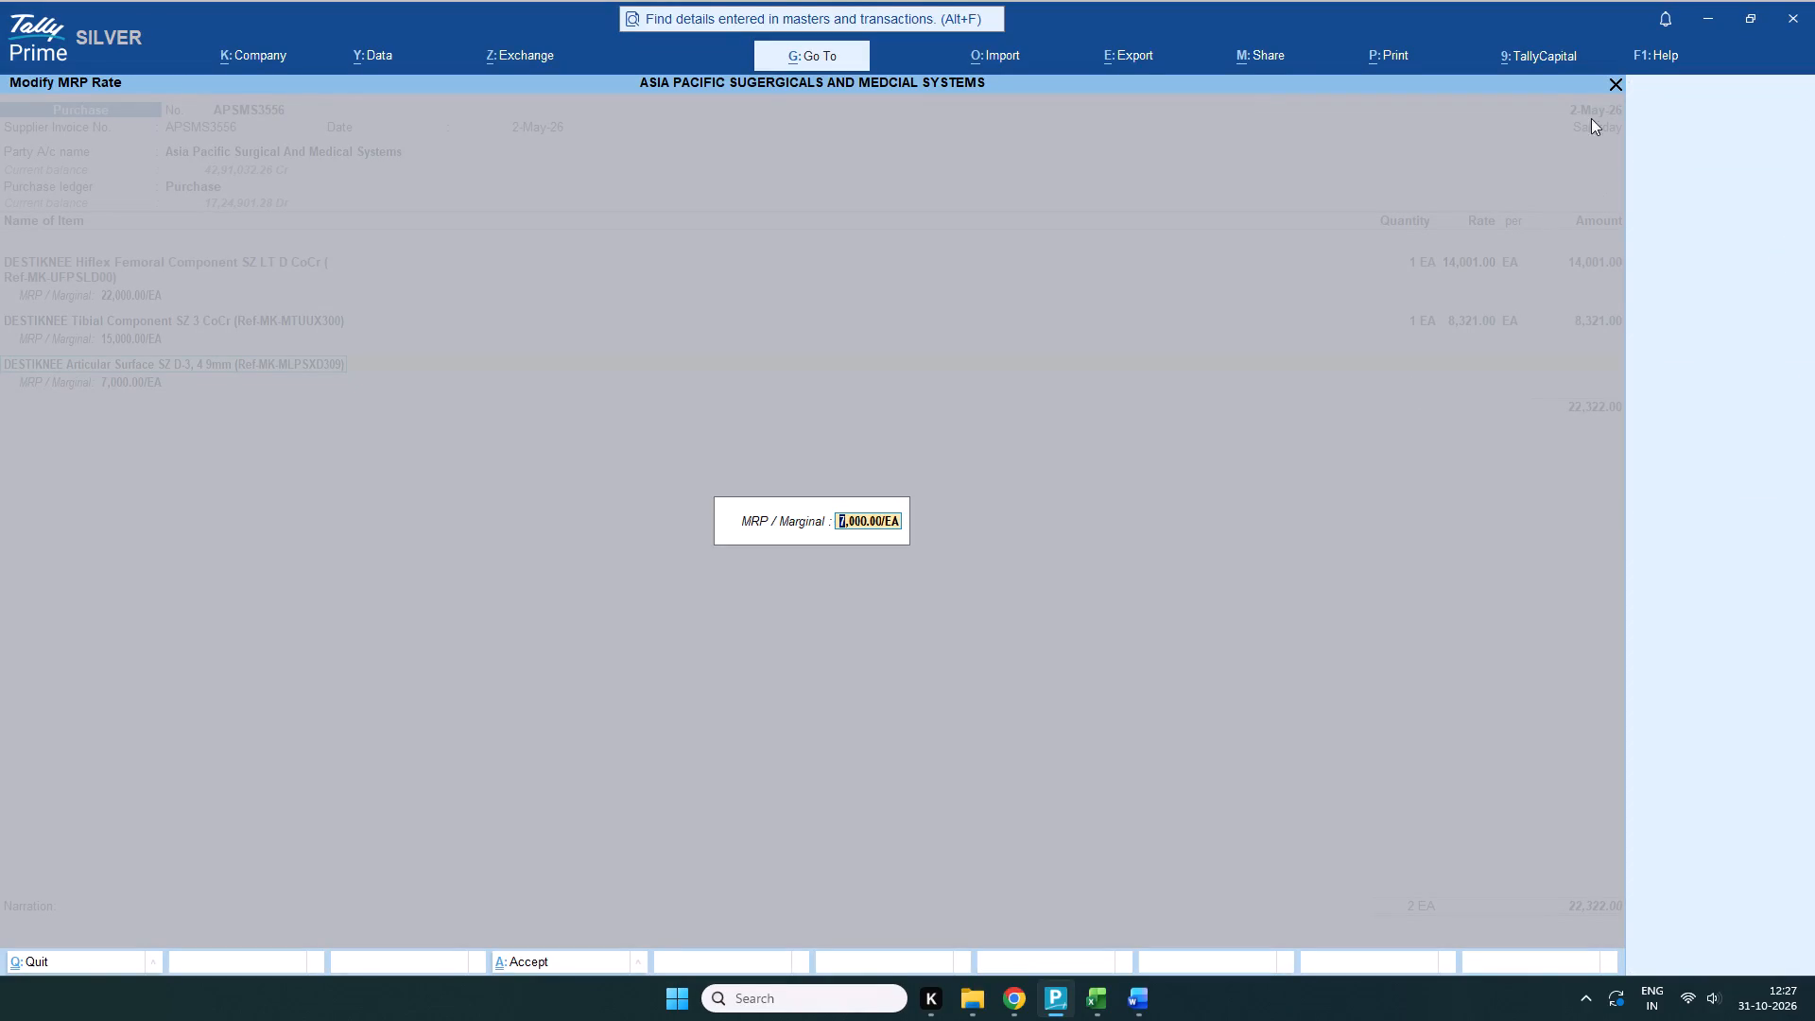
Open the DESTIKNEE Articular Surface SZ D-3, 4 9mm stock item for alteration and go to its HSN/SAC code.
{"action": "left_click", "coordinate": [1615, 78]}
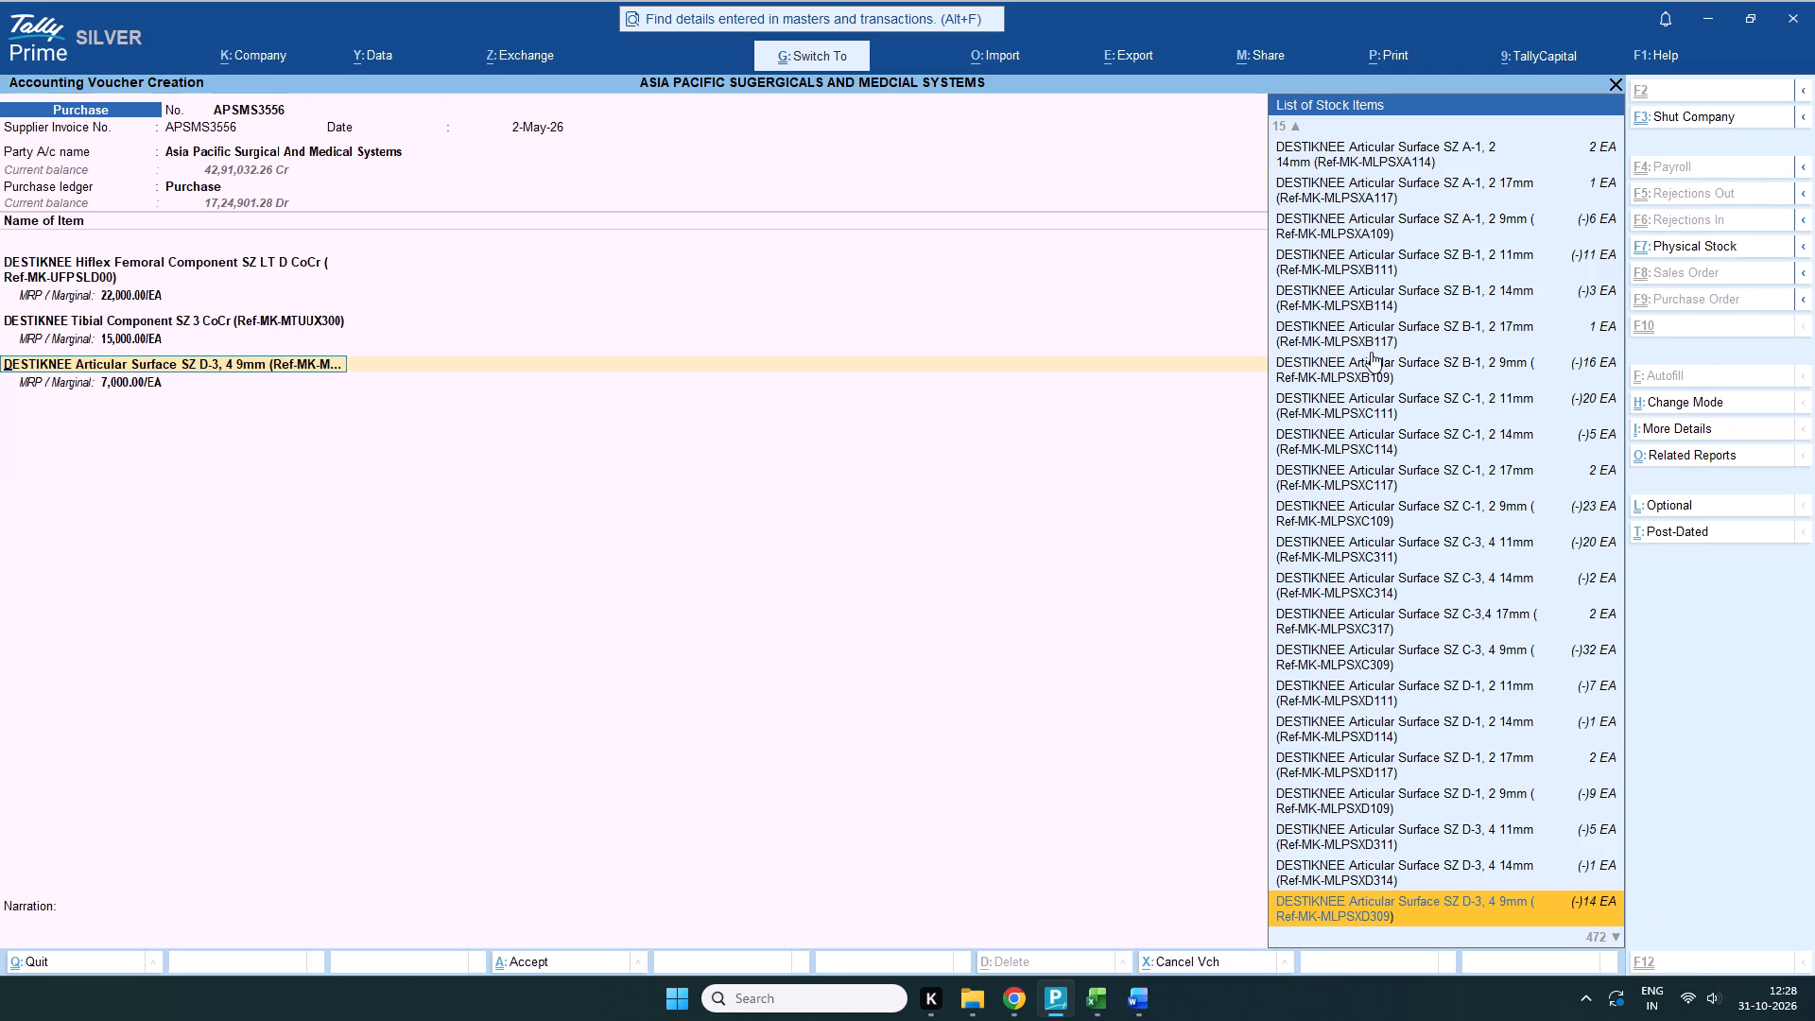
{"action": "key", "text": "ctrl+Return"}
{"action": "key", "text": "Return"}
{"action": "key", "text": "Return"}
{"action": "key", "text": "Return"}
{"action": "key", "text": "Return"}
{"action": "key", "text": "Return"}
{"action": "key", "text": "Return"}
{"action": "key", "text": "Return"}
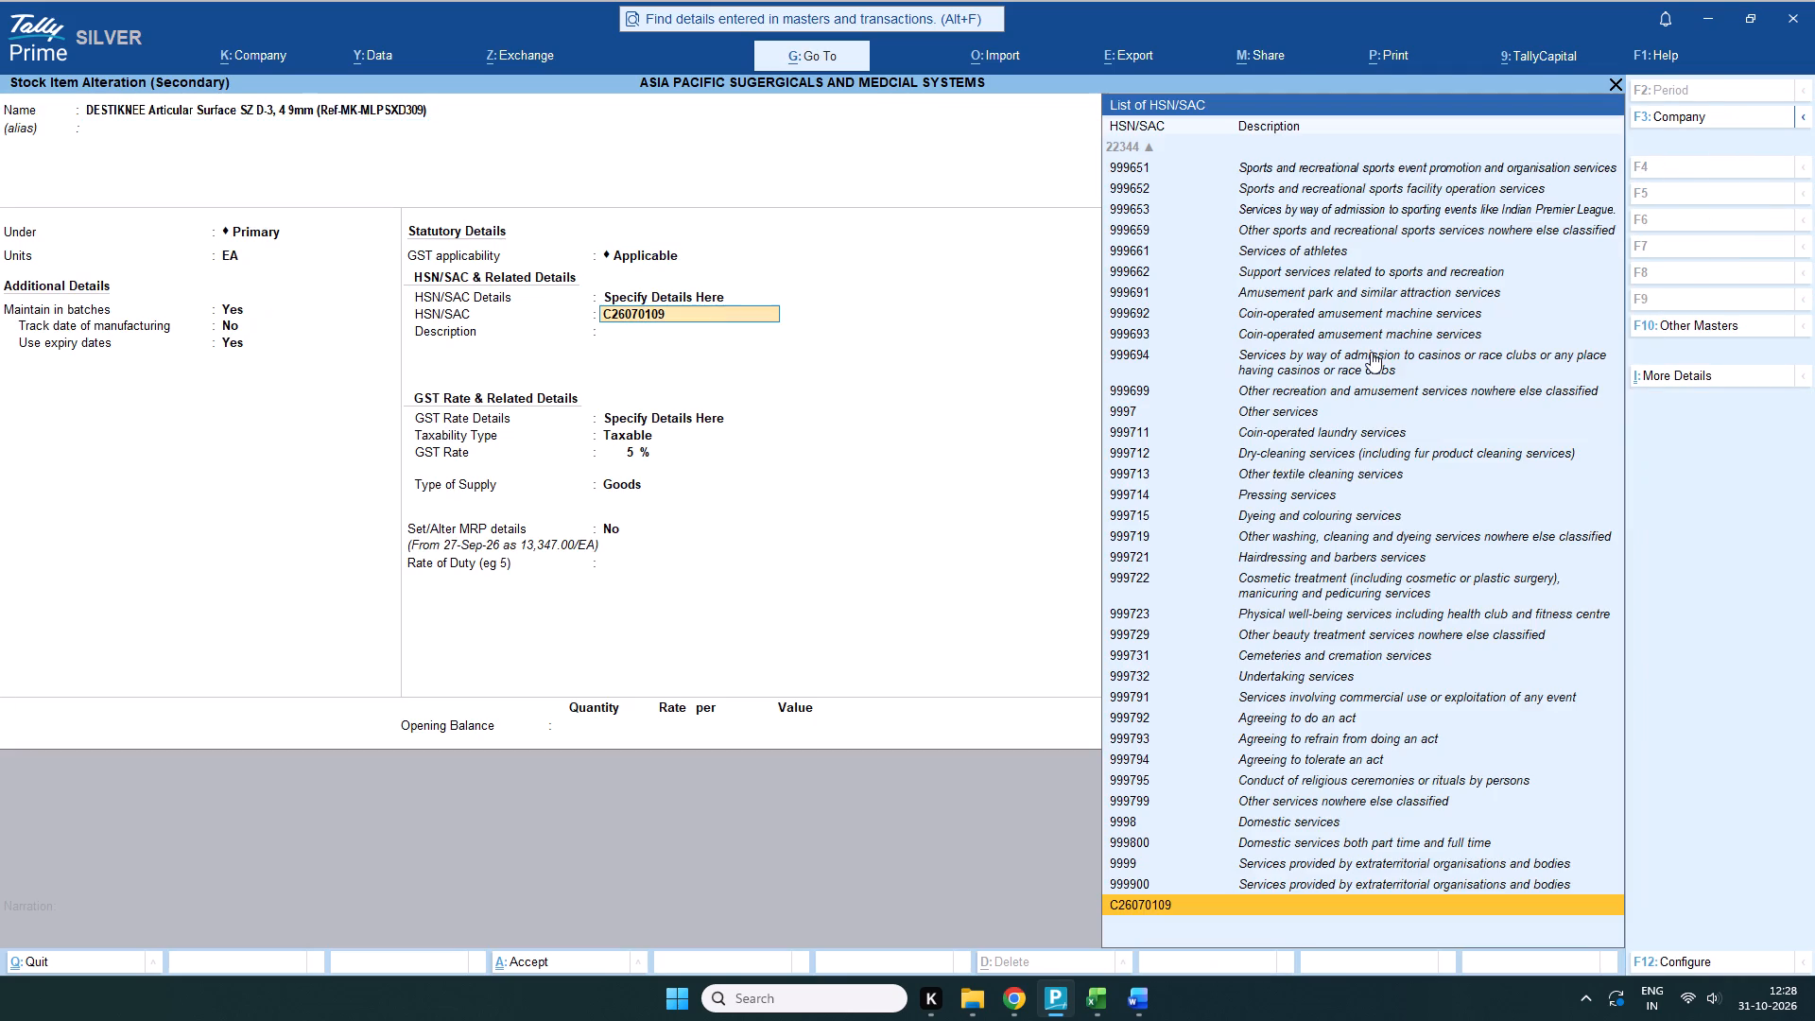
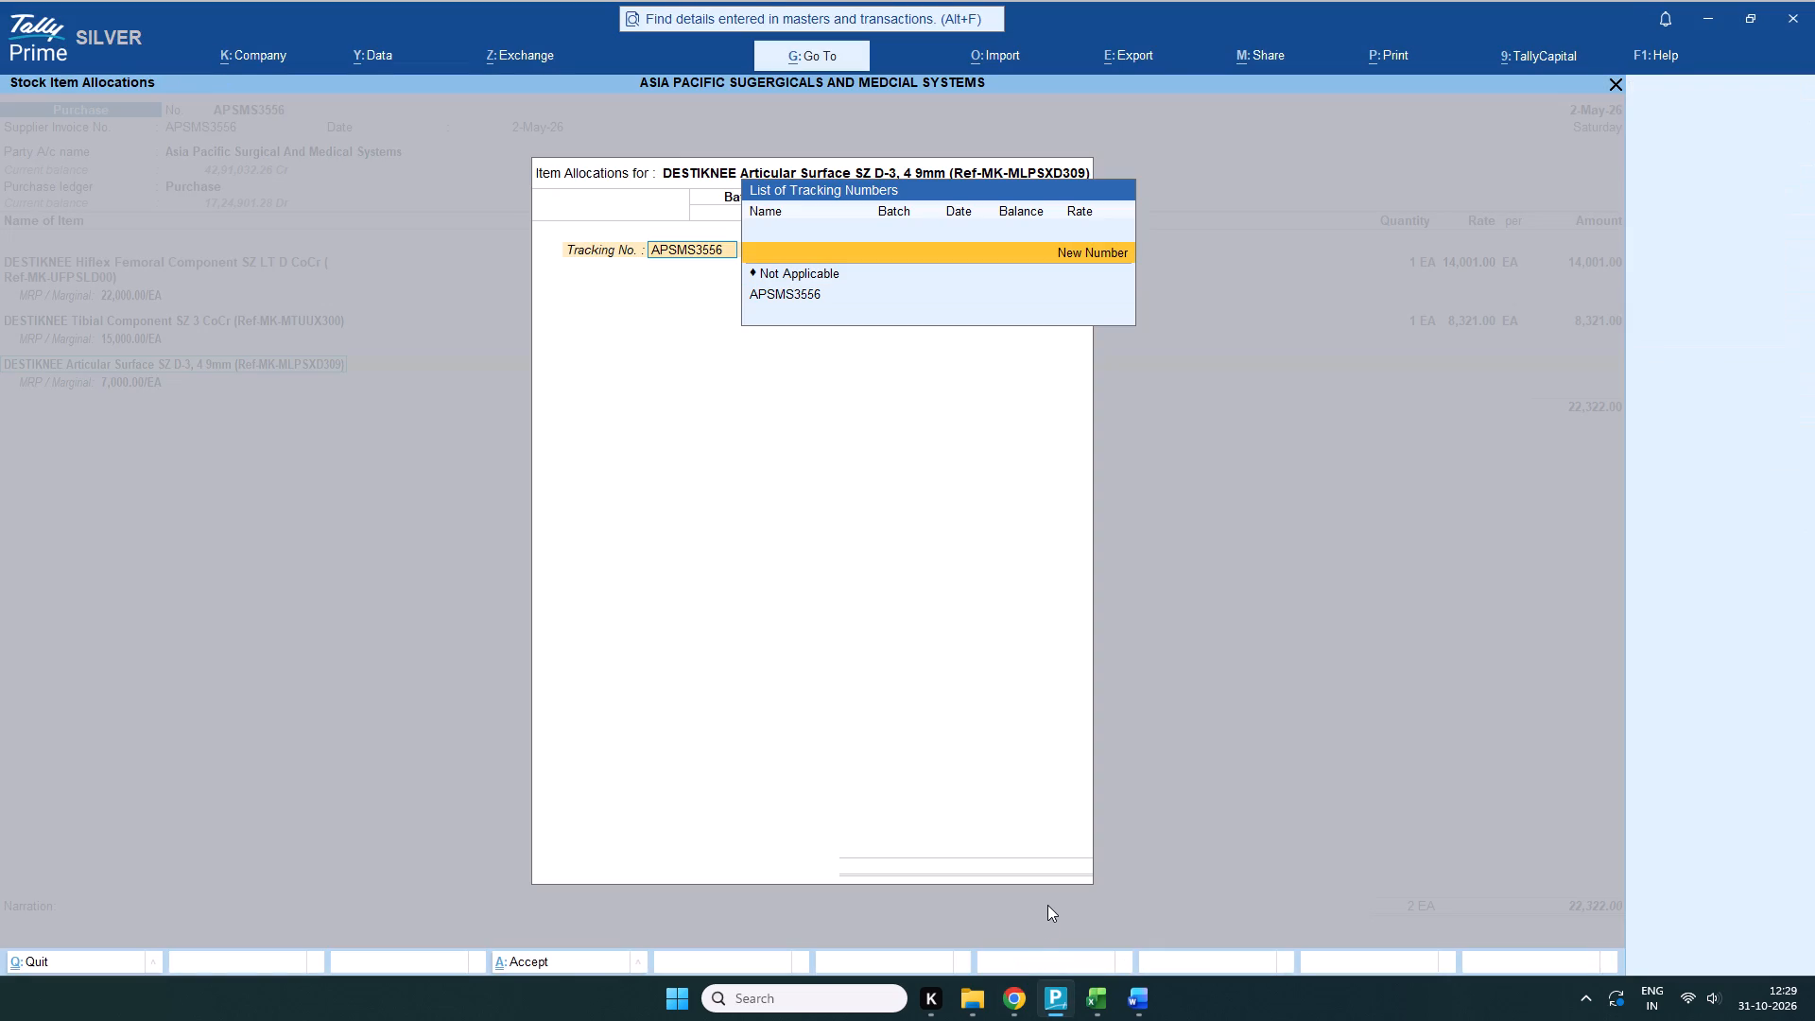
Set the tracking number to Not Applicable for the DESTIKNEE Articular Surface SZ D-3, 4 9mm item.
{"action": "scroll", "coordinate": [1047, 905], "scroll_direction": "down", "scroll_amount": 1}
{"action": "key", "text": "Return"}
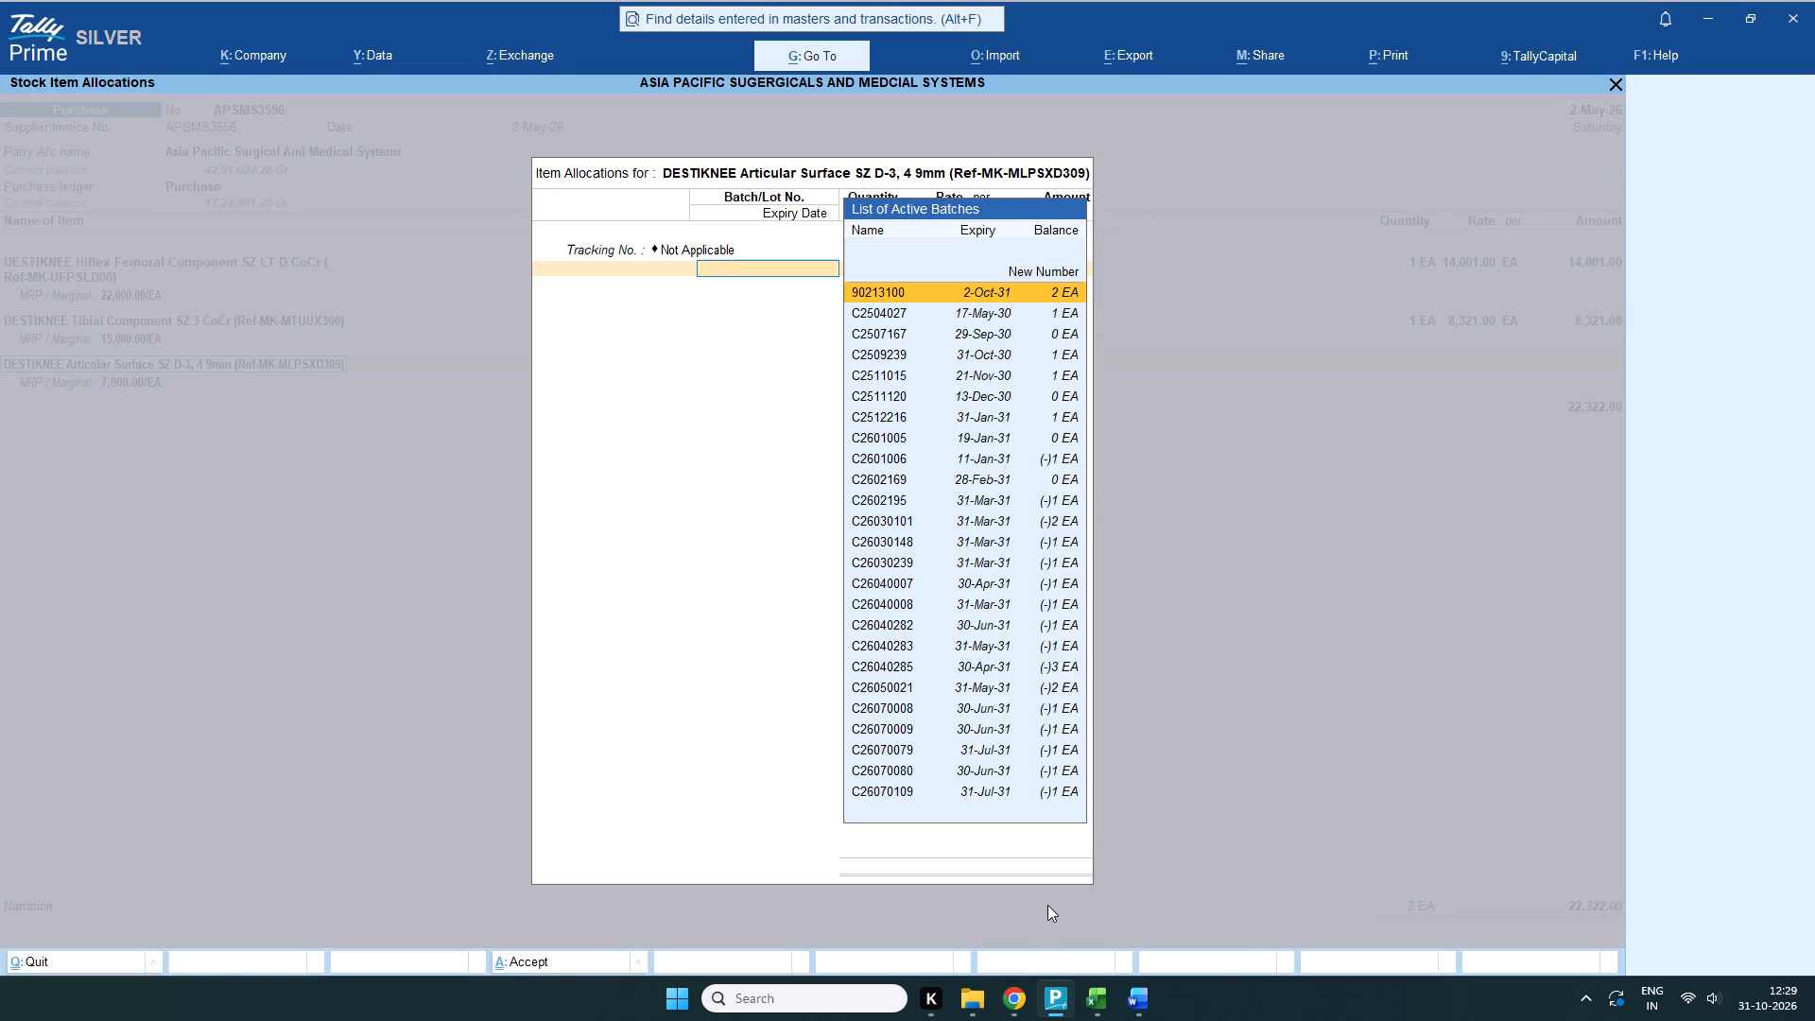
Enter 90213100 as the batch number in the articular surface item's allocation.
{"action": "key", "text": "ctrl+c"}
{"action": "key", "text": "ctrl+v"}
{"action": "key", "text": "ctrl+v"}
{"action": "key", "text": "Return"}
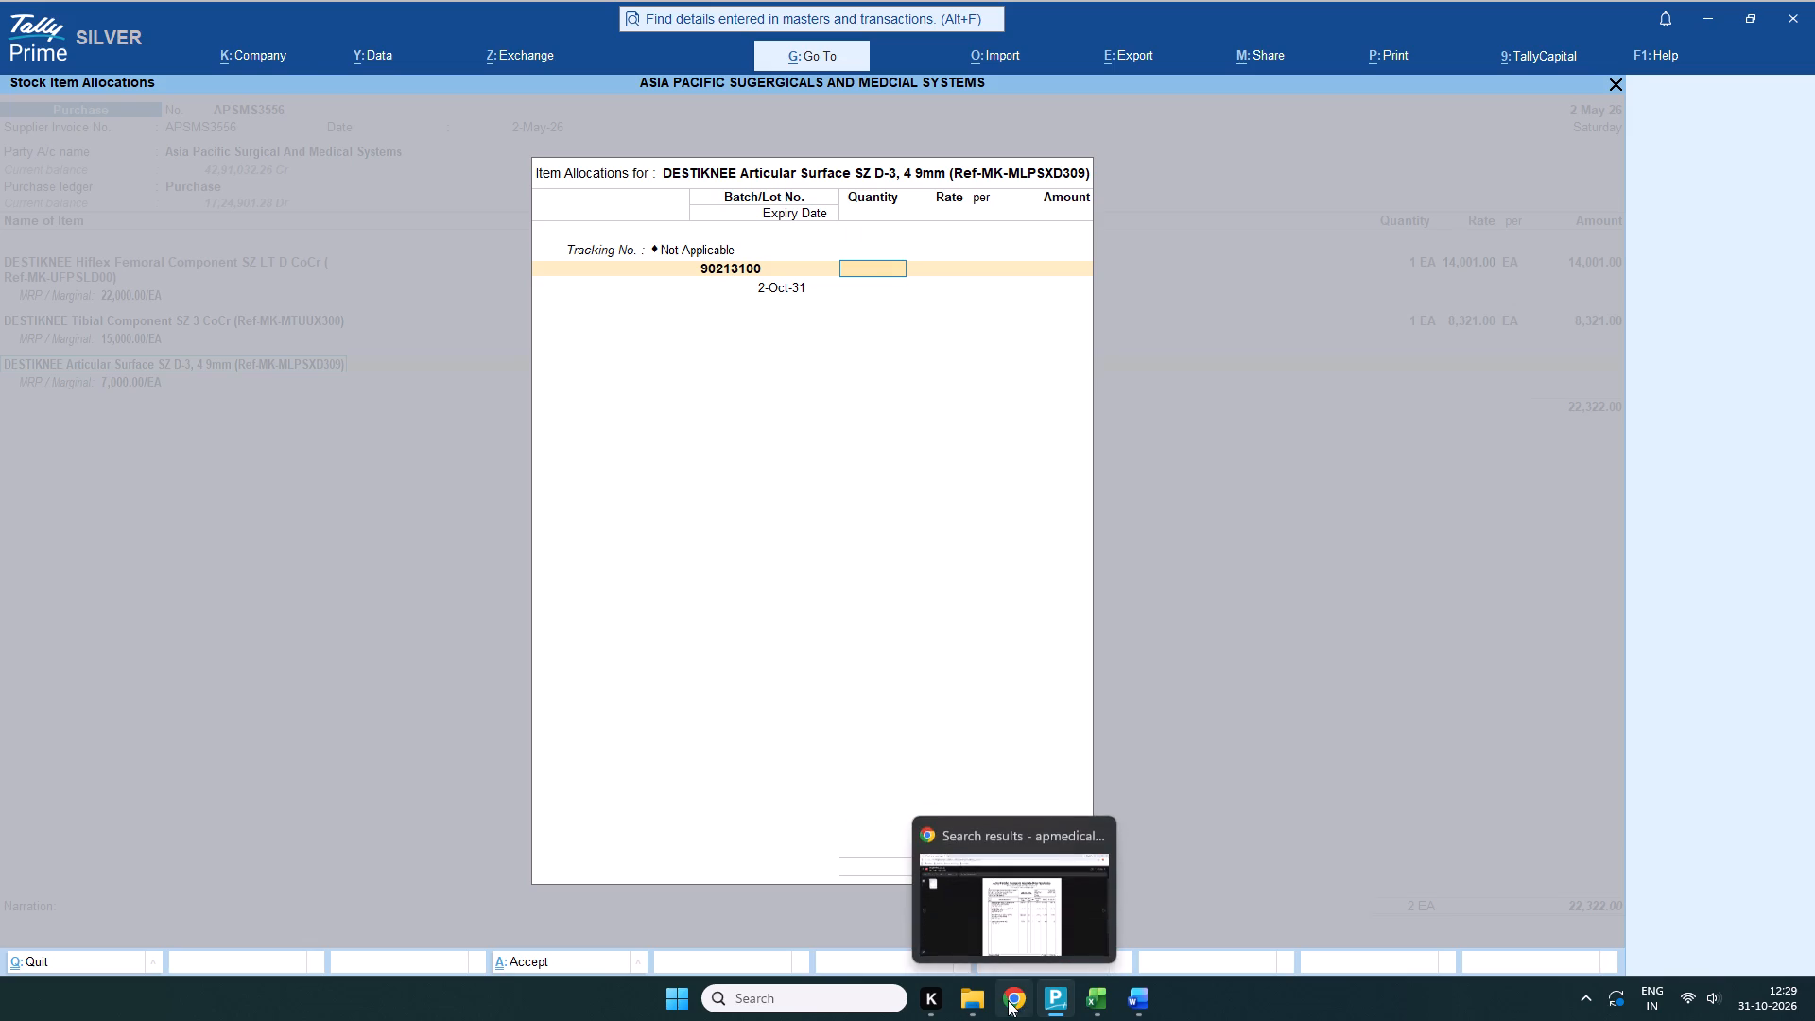
Clear batch number 90213100 from the articular surface item's allocation and paste the batch number again.
{"action": "left_click", "coordinate": [771, 253]}
{"action": "left_click", "coordinate": [766, 272]}
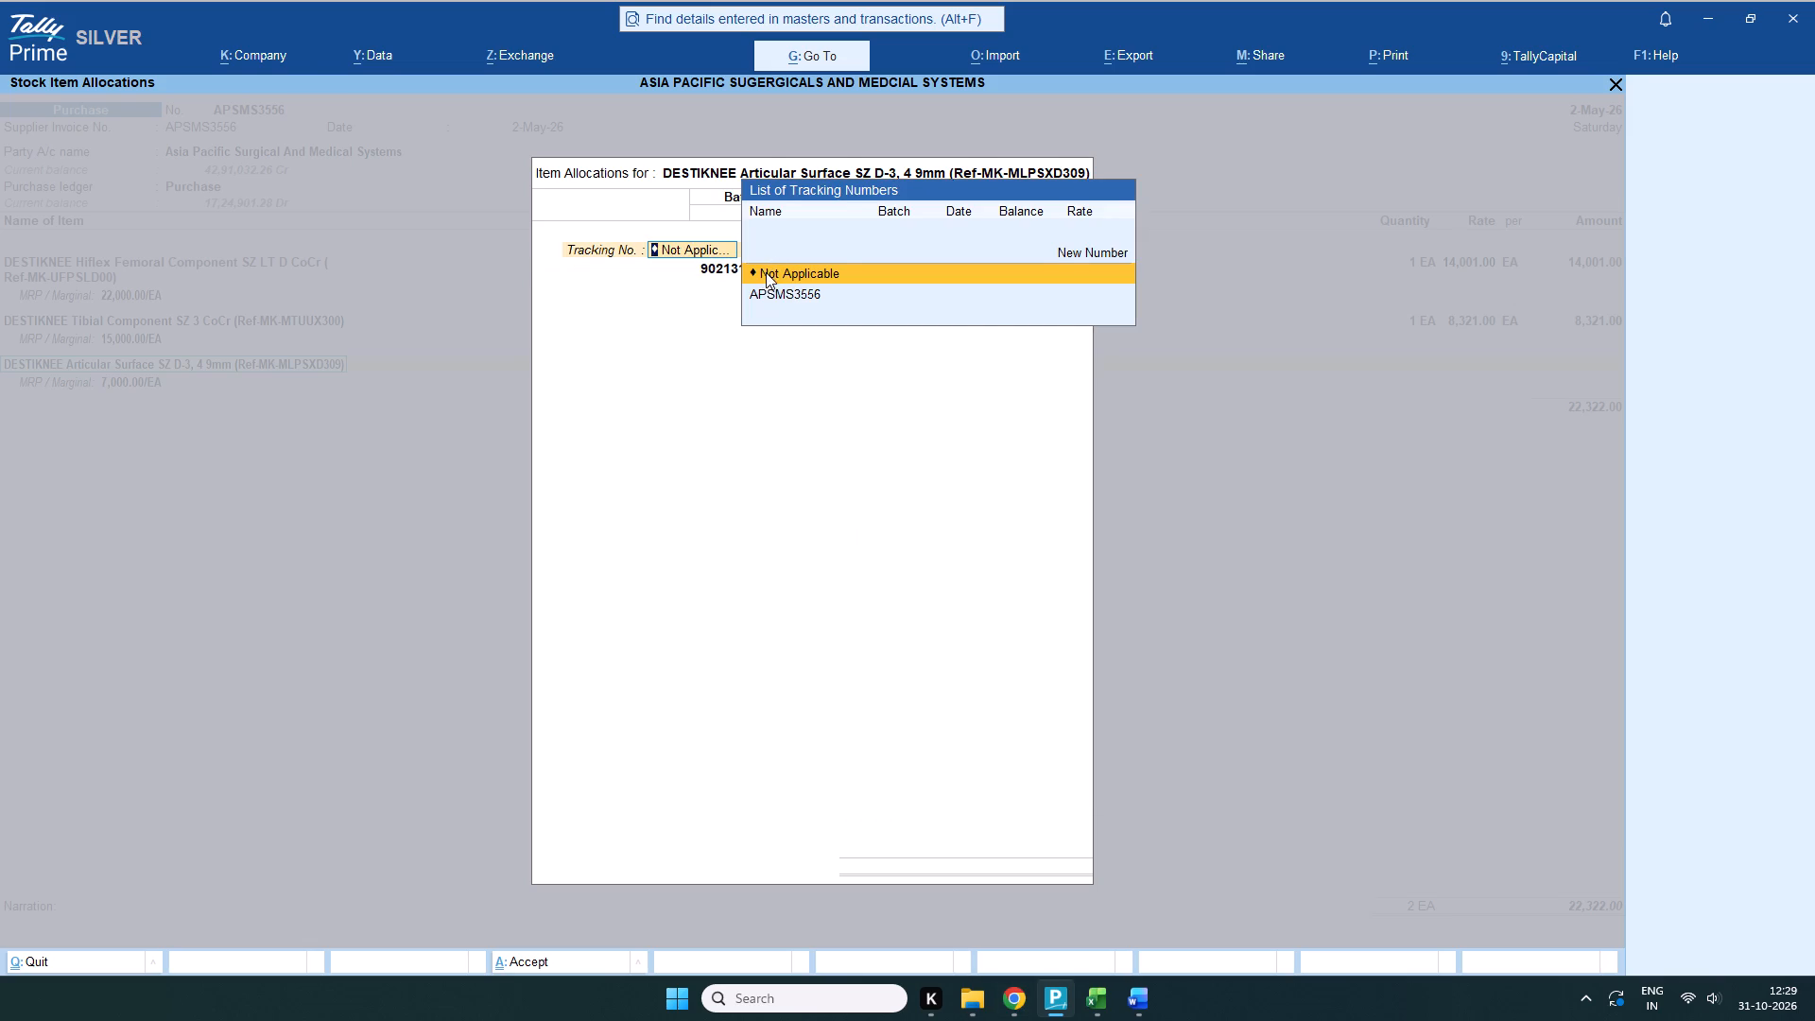
{"action": "left_click_drag", "start_coordinate": [700, 268], "coordinate": [778, 278]}
{"action": "key", "text": "BackSpace"}
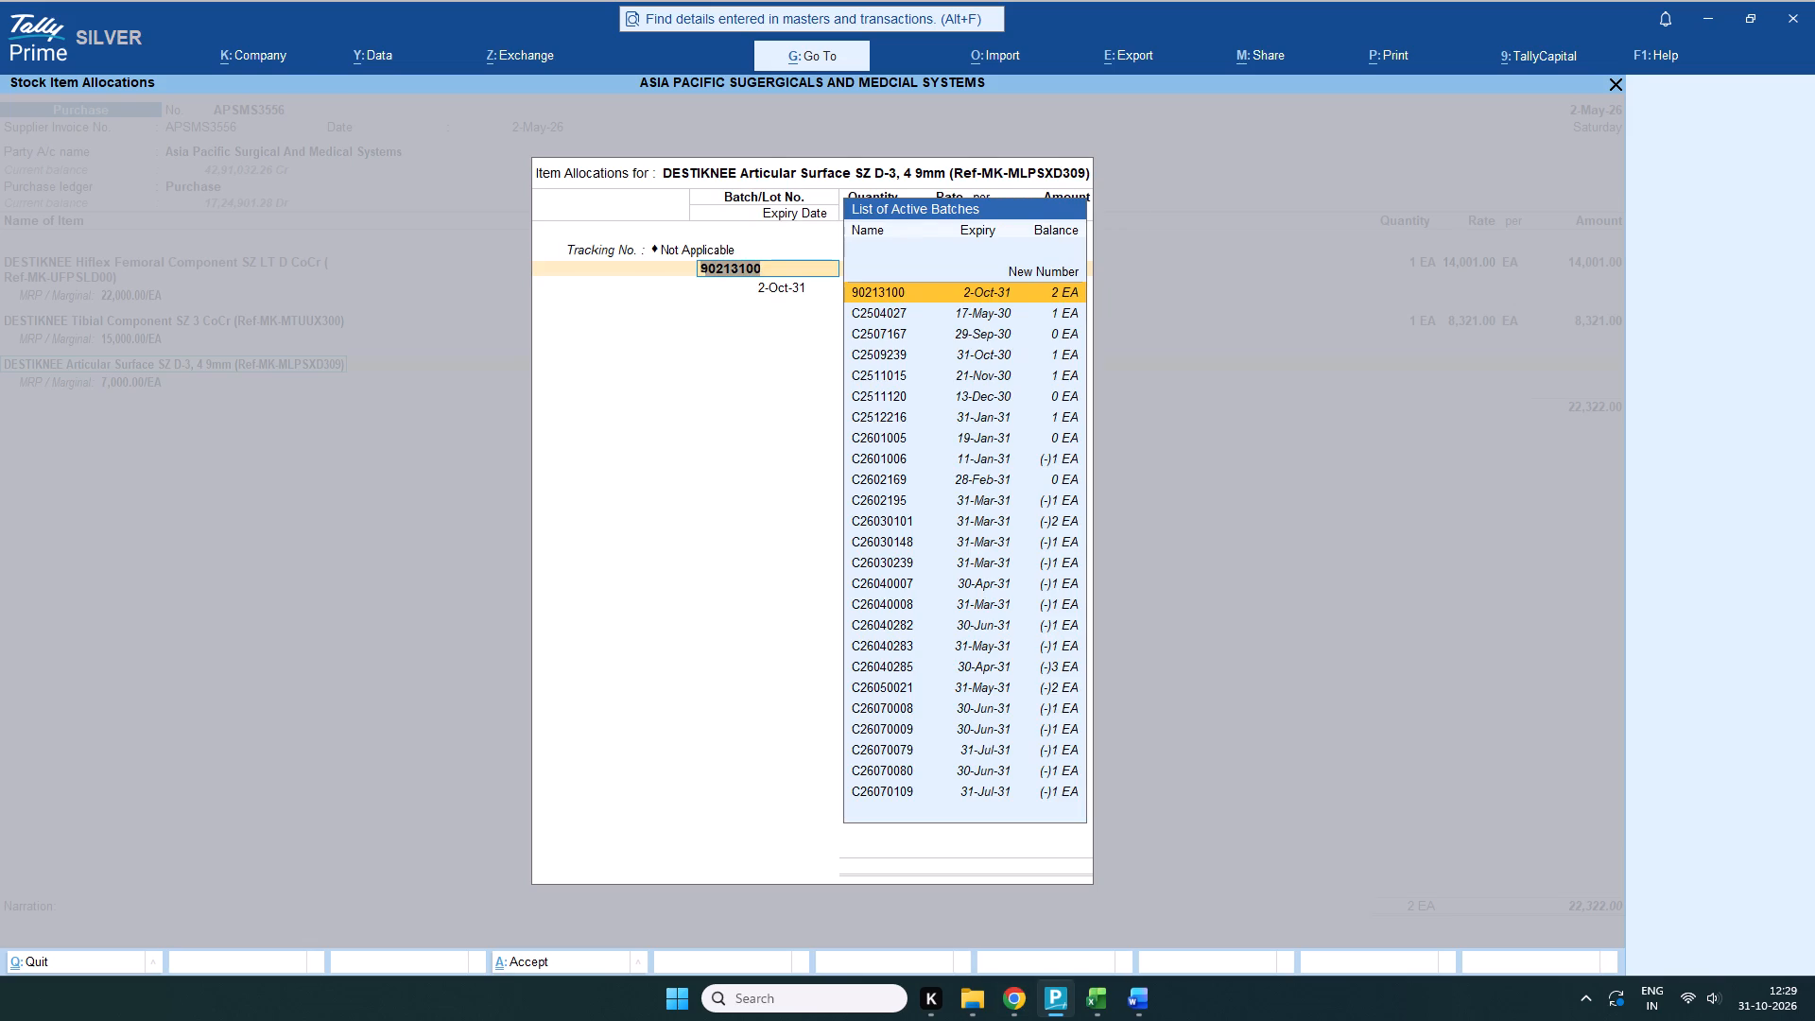
{"action": "key", "text": "ctrl+v"}
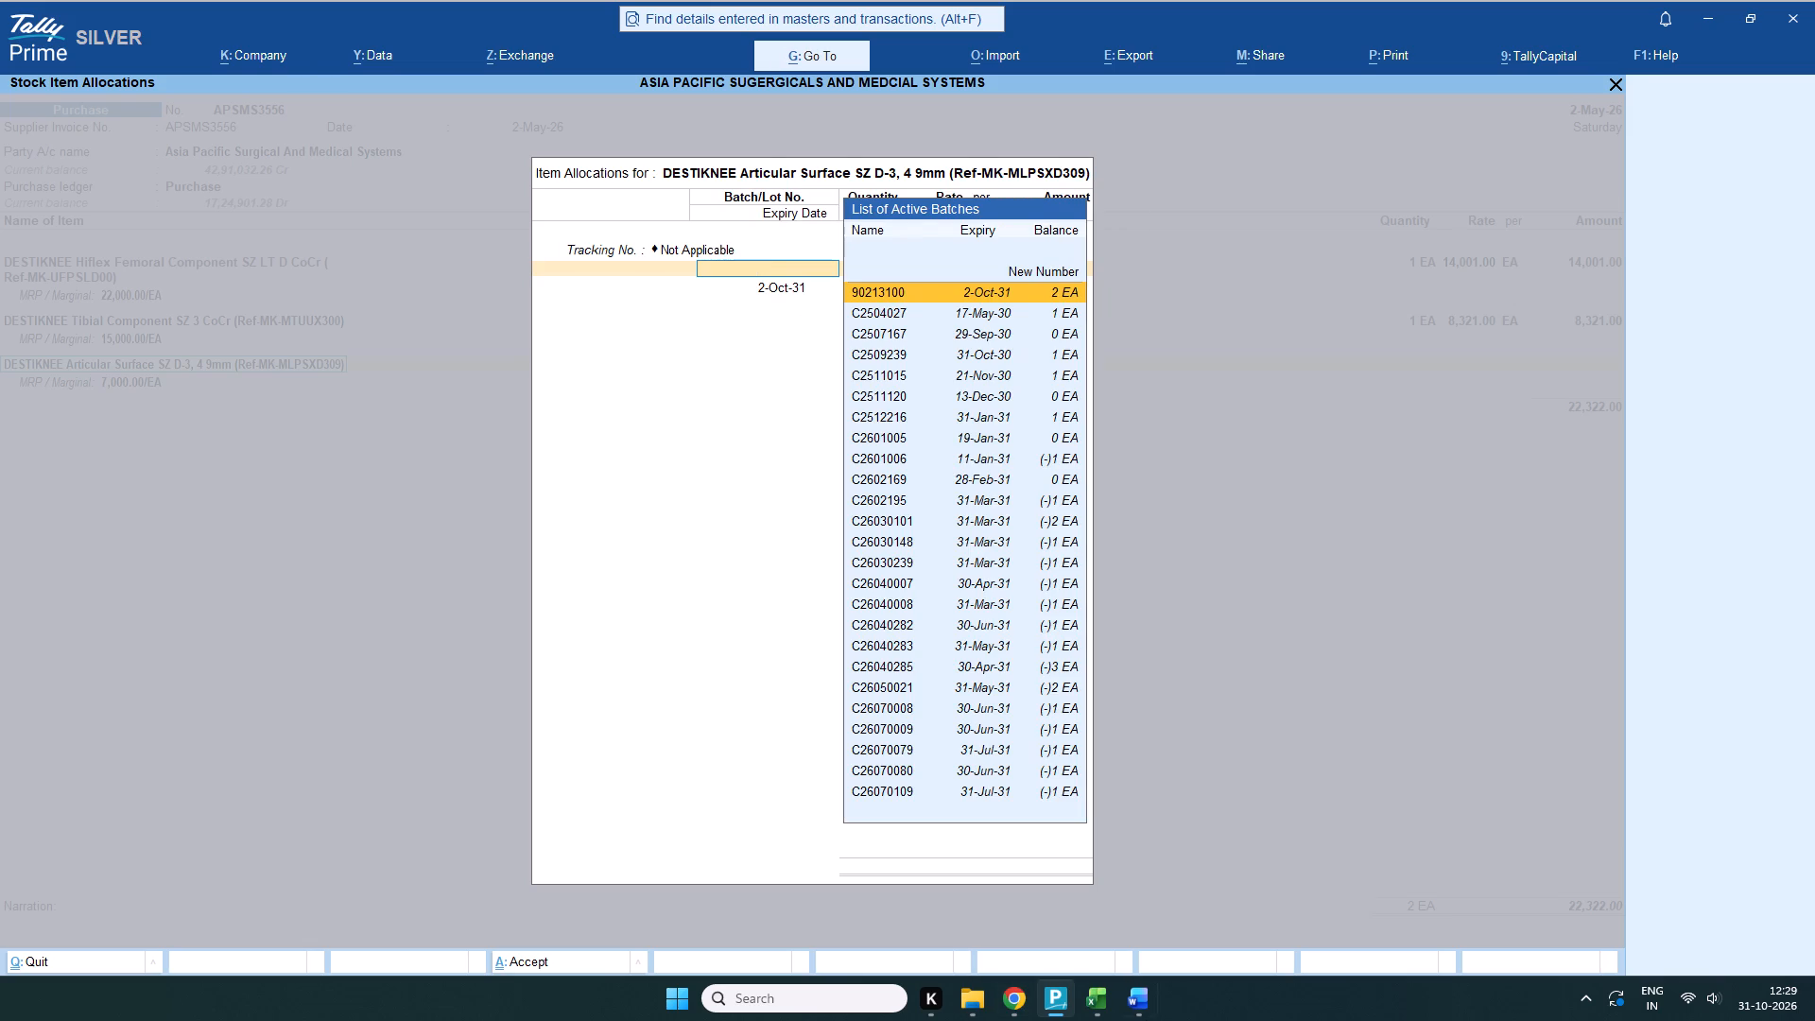
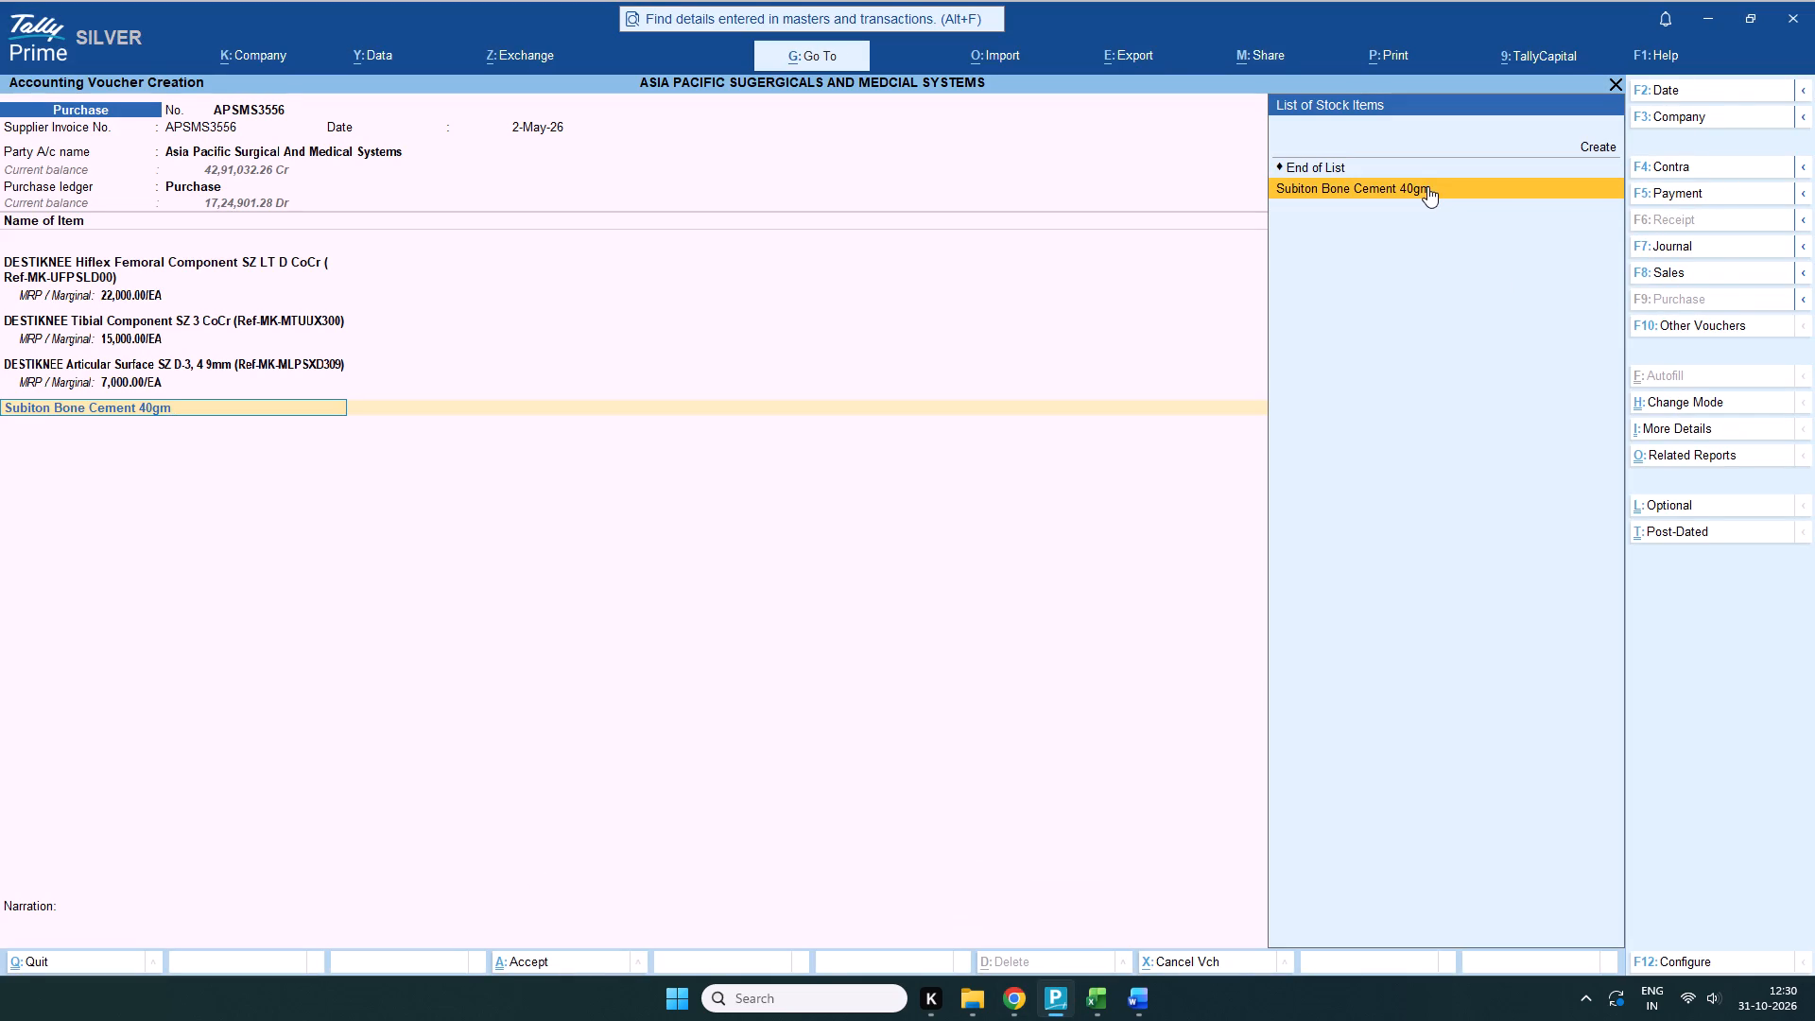
Open the Subiton Bone Cement 40gm stock item for alteration from the fourth item line and go to its statutory details.
{"action": "left_click", "coordinate": [1427, 186]}
{"action": "left_click", "coordinate": [1610, 84]}
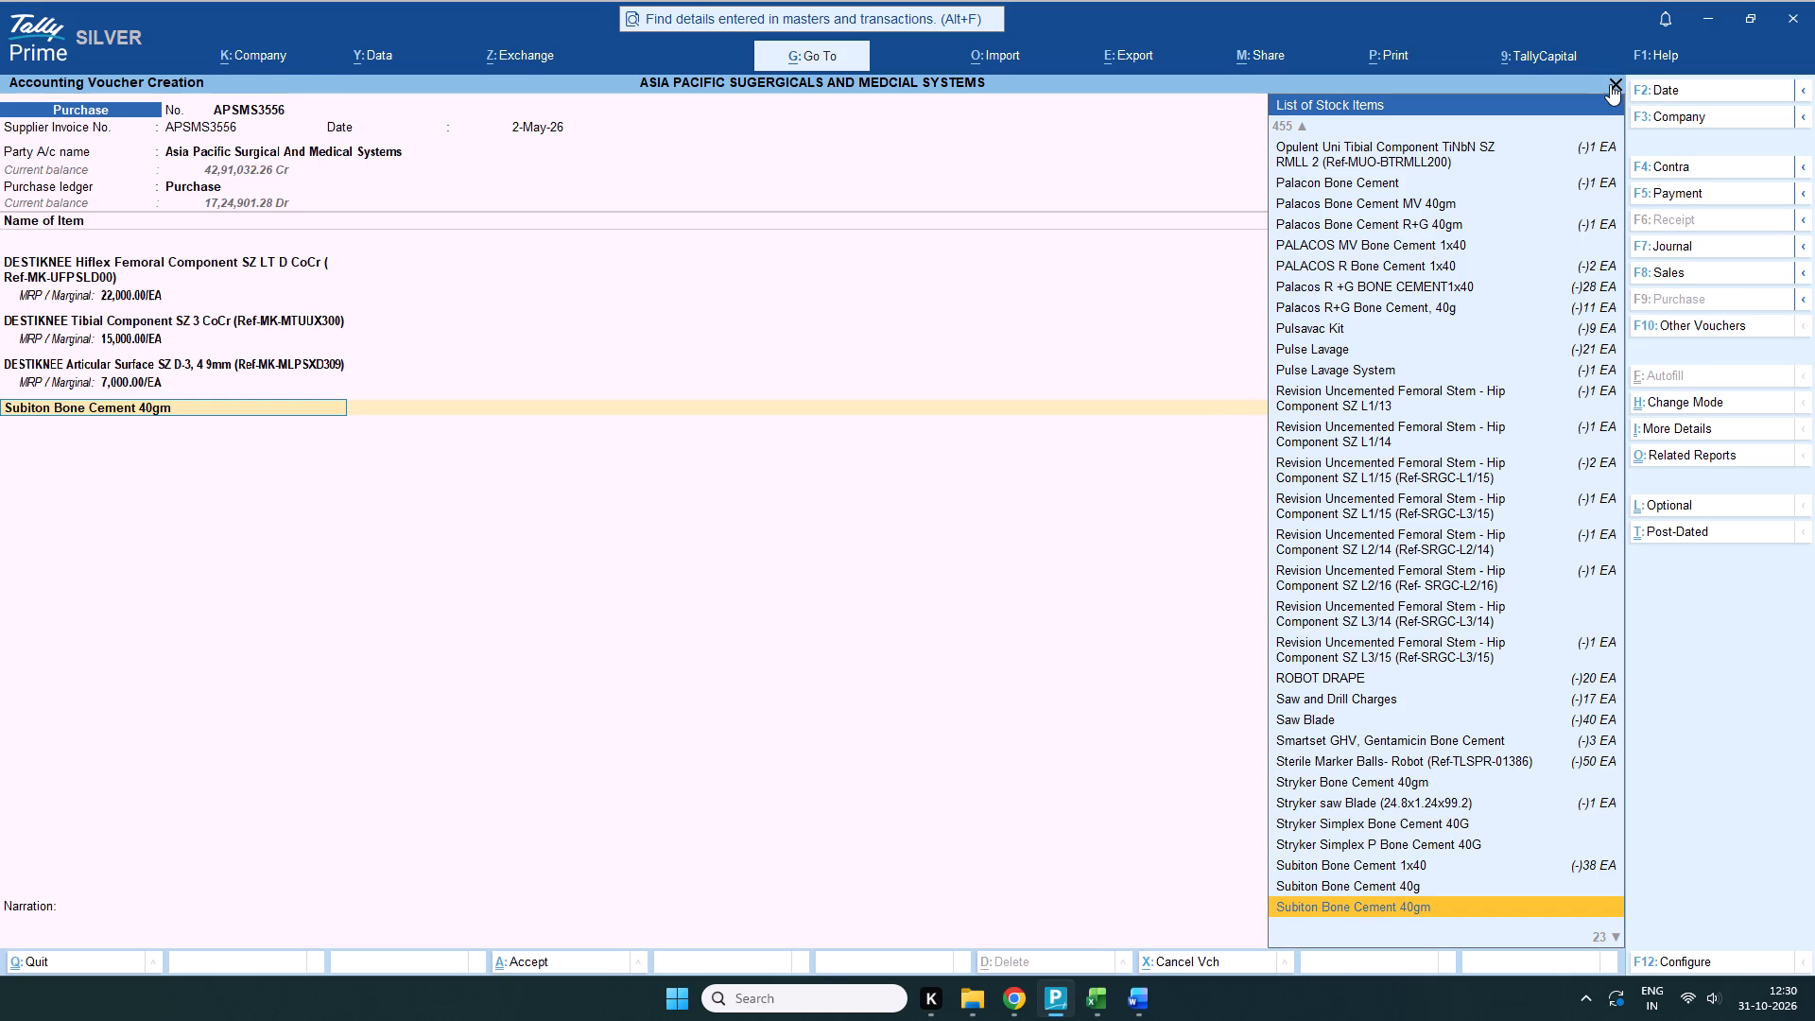
{"action": "key", "text": "ctrl+Return"}
{"action": "key", "text": "Return"}
{"action": "key", "text": "Return"}
{"action": "key", "text": "Return"}
{"action": "key", "text": "Return"}
{"action": "key", "text": "Return"}
{"action": "key", "text": "Return"}
{"action": "key", "text": "Return"}
{"action": "key", "text": "Return"}
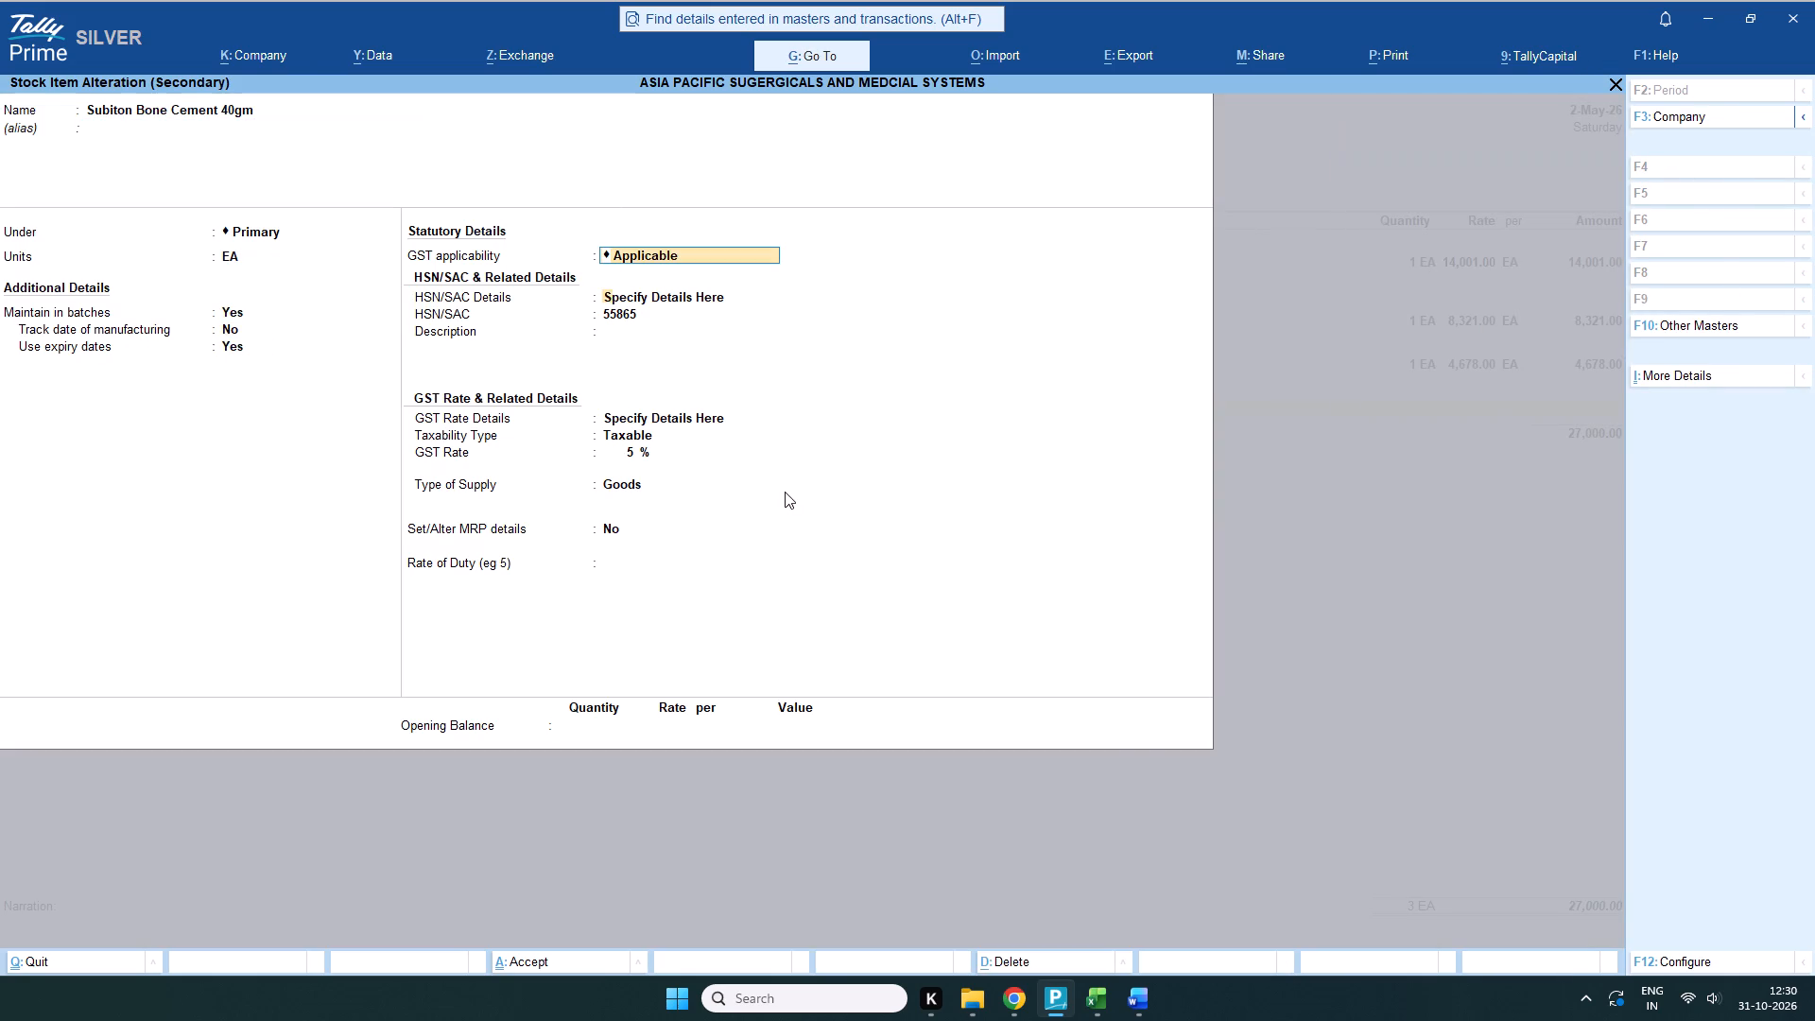
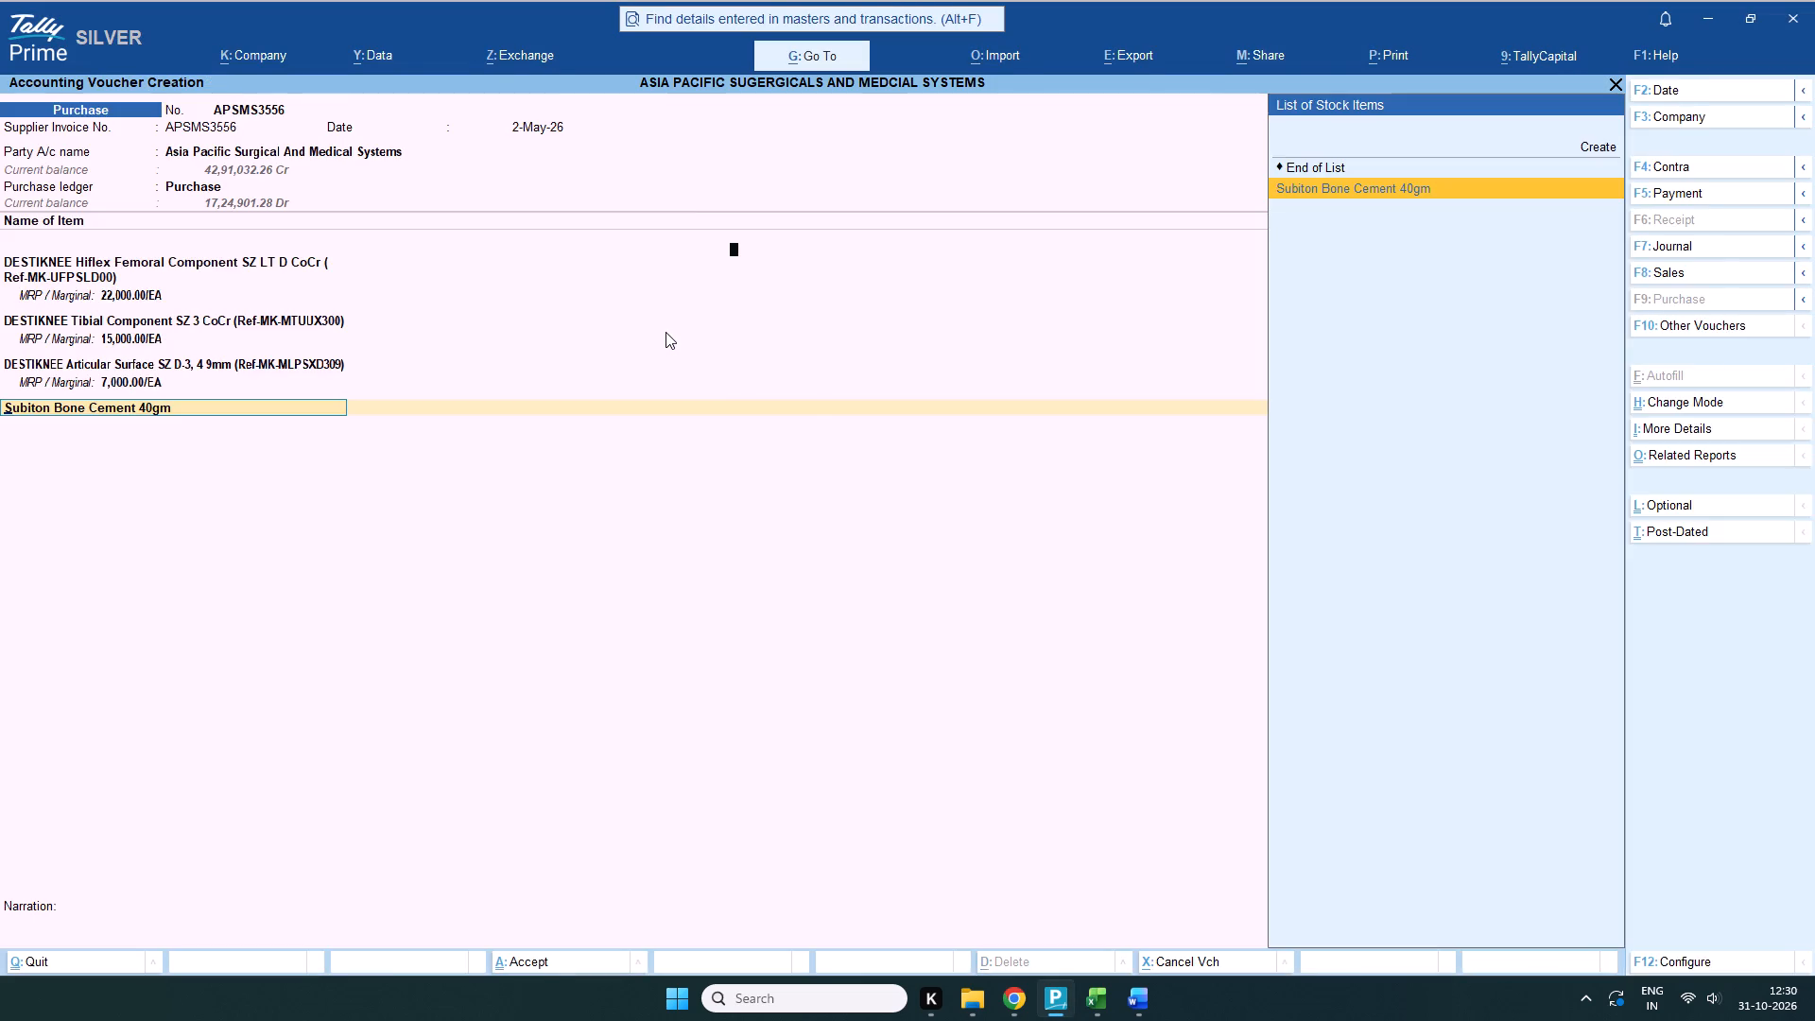
Allocate 1 EA of Subiton Bone Cement 40gm to batch 55865 with the tracking number set to Not Applicable.
{"action": "scroll", "coordinate": [659, 331], "scroll_direction": "up", "scroll_amount": 1}
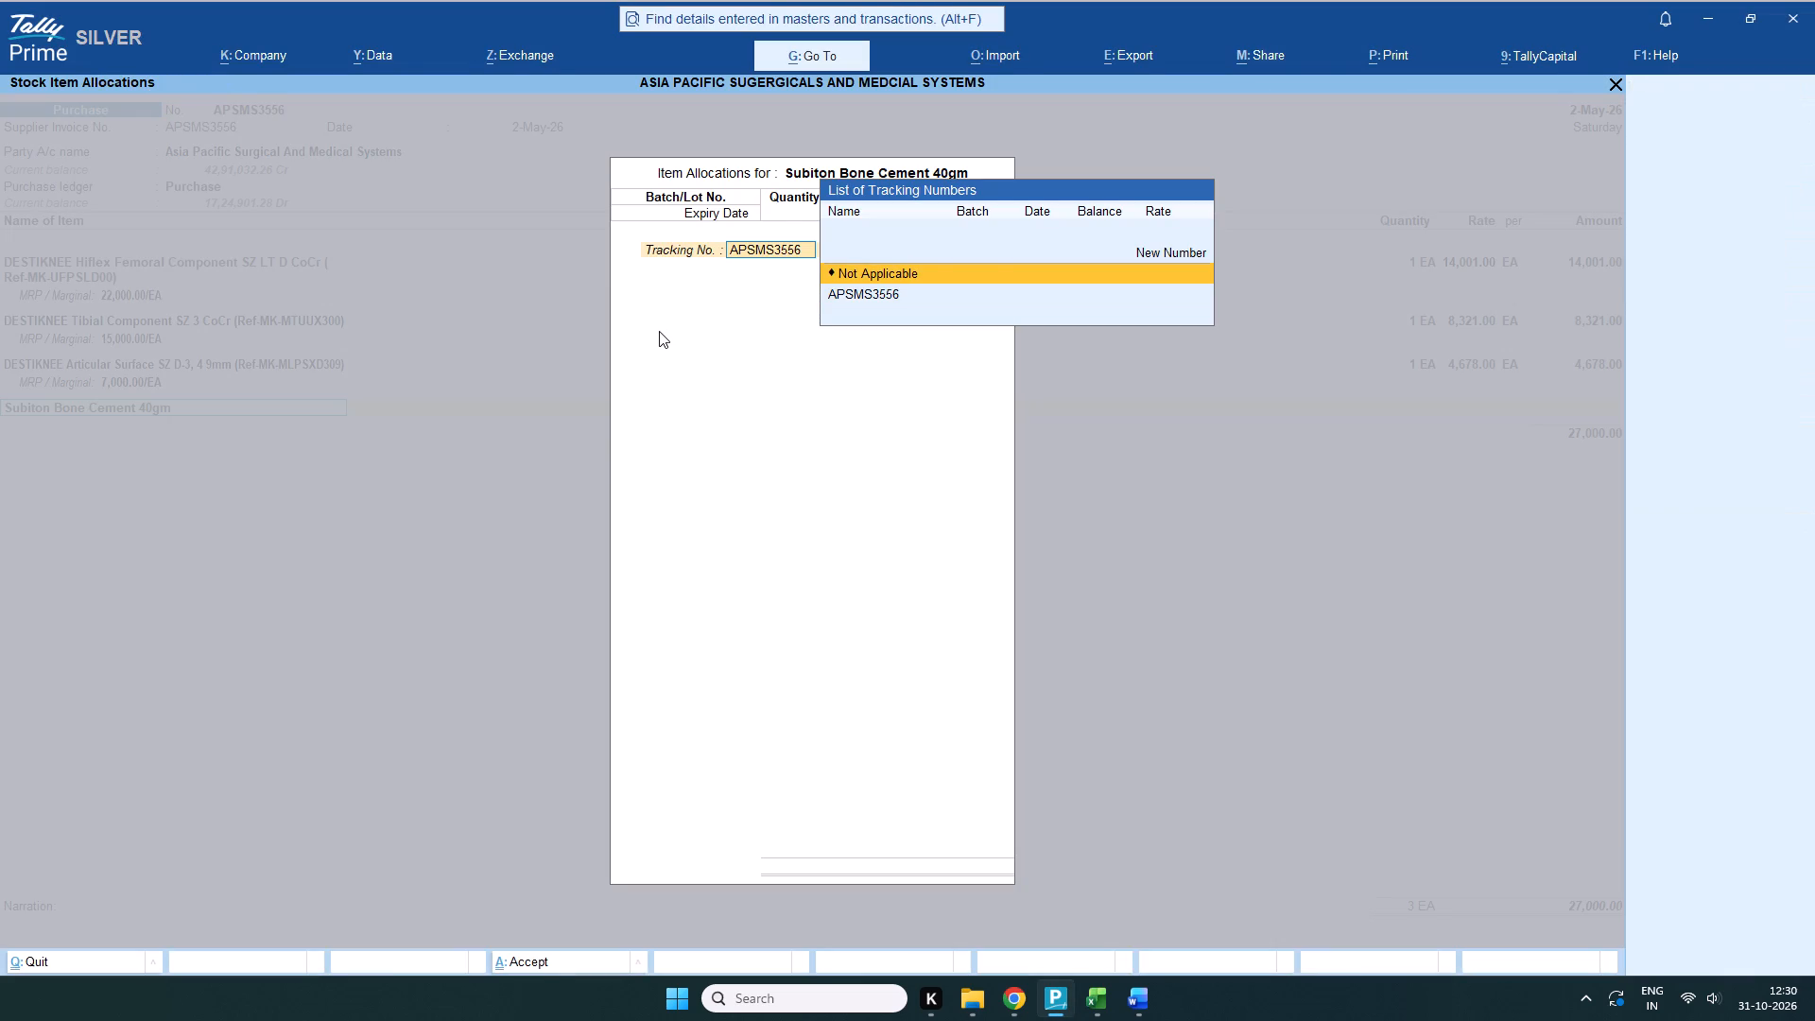
{"action": "key", "text": "Return"}
{"action": "key", "text": "ctrl+v"}
{"action": "key", "text": "Return"}
{"action": "key", "text": "Return"}
{"action": "key", "text": "1"}
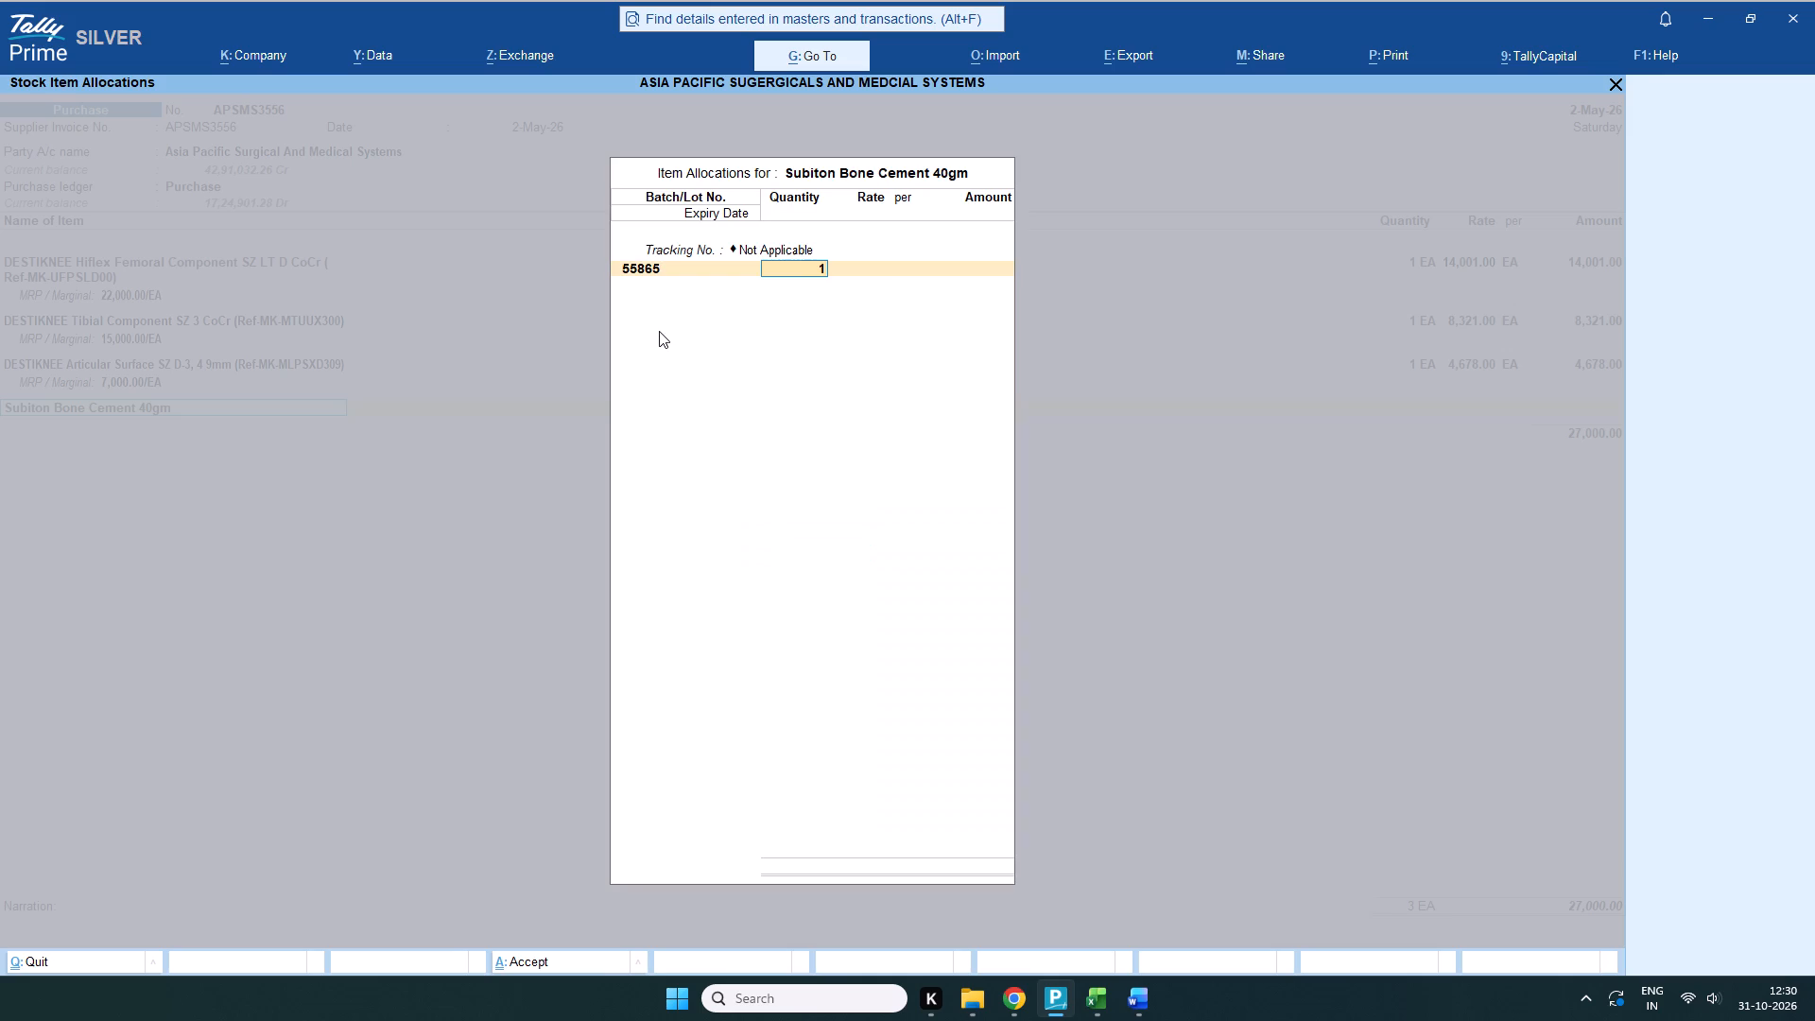
{"action": "key", "text": "Return"}
{"action": "key", "text": "Return"}
{"action": "key", "text": "Return"}
{"action": "key", "text": "Return"}
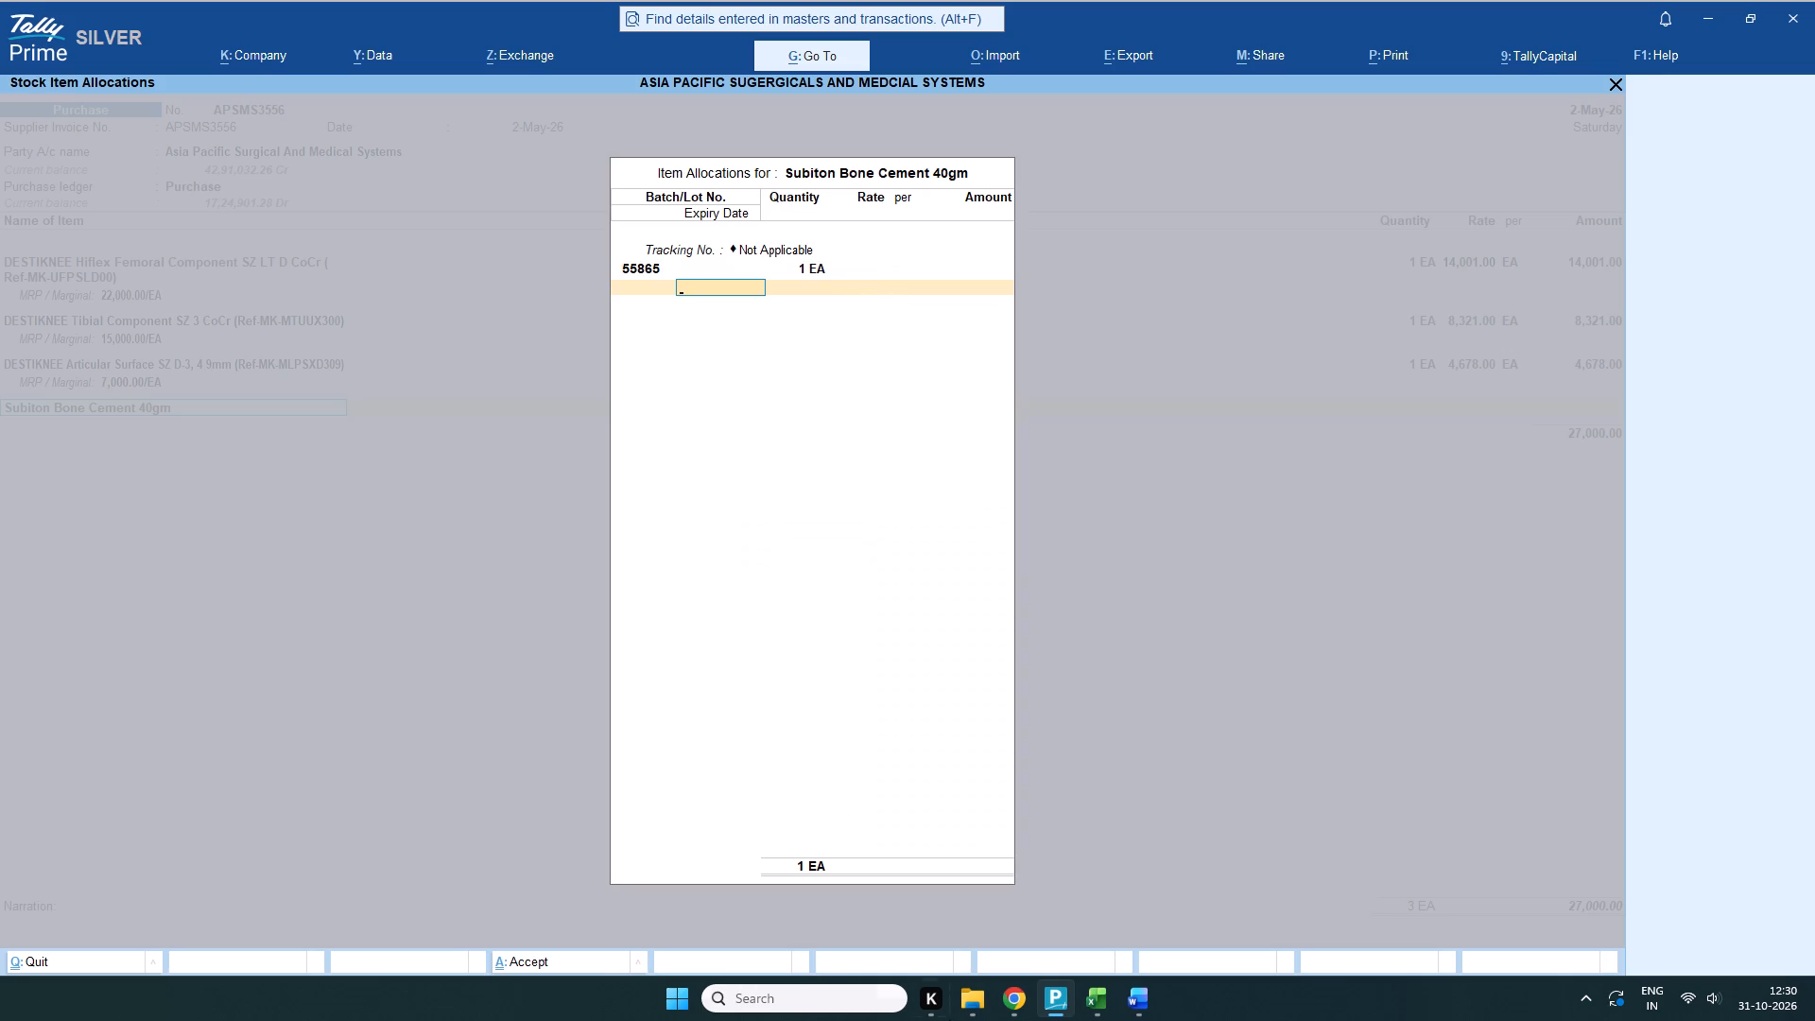
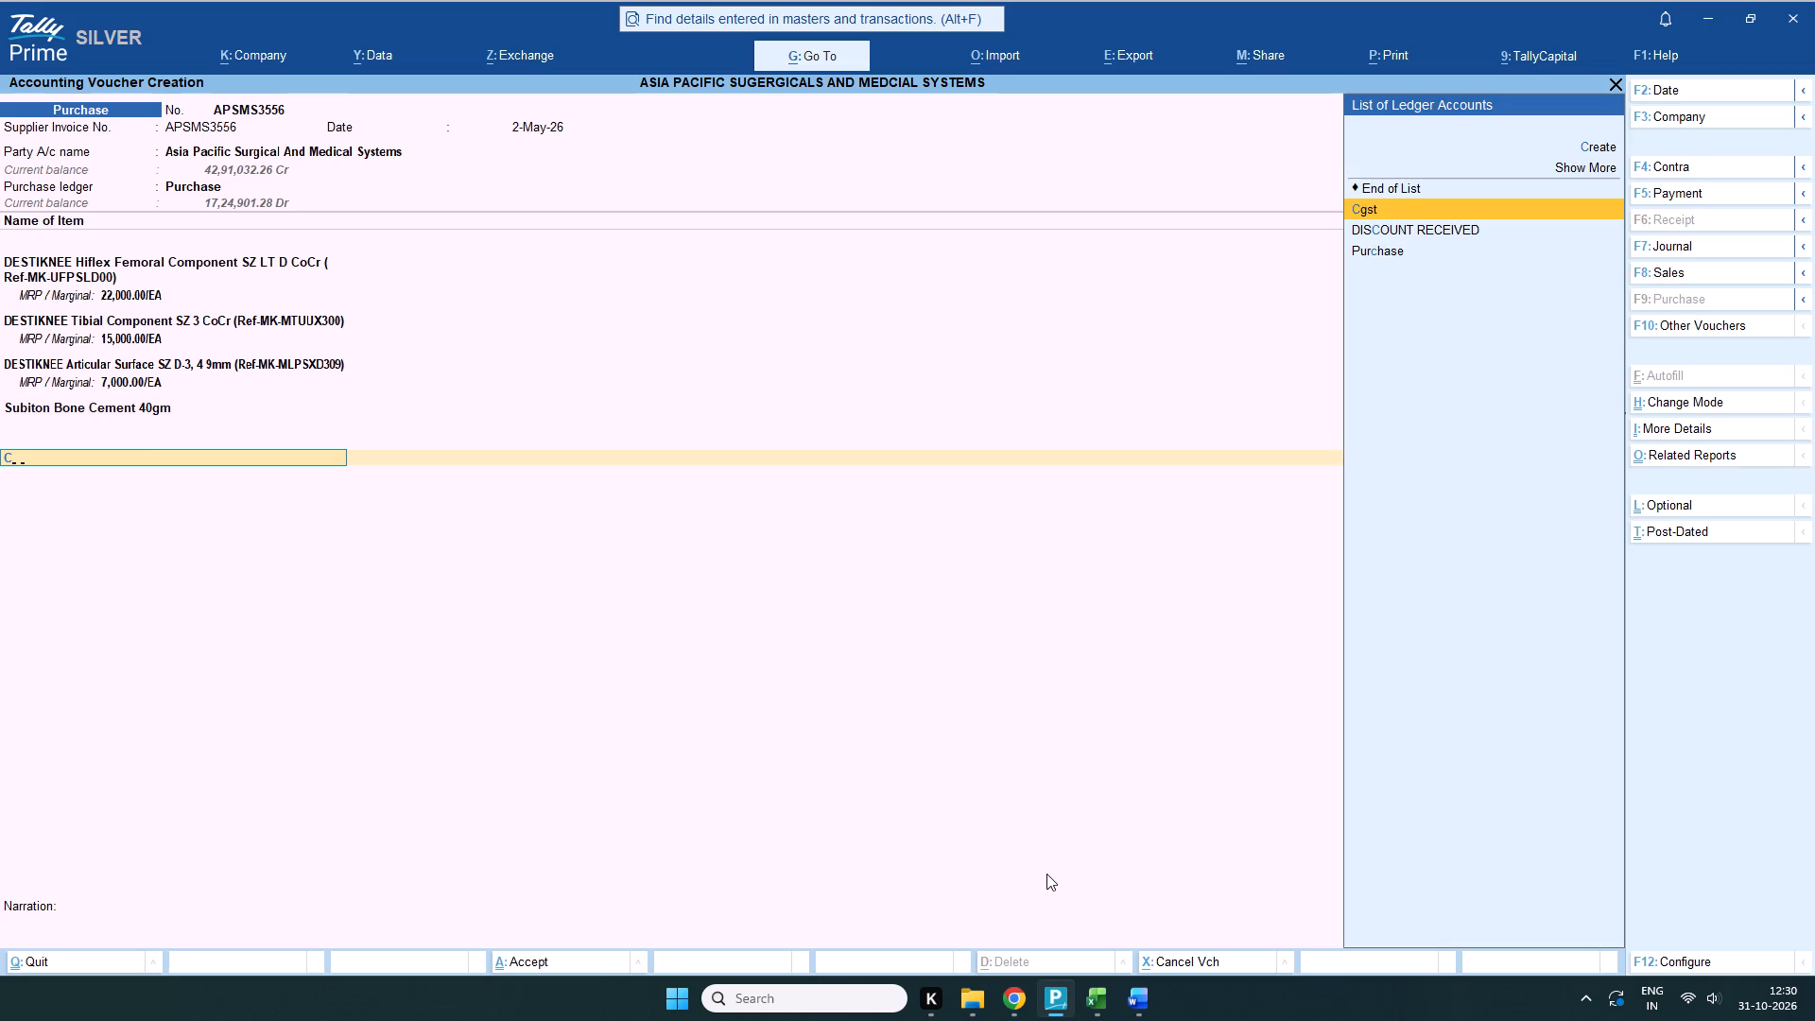
Add the Cgst and Sgst ledgers as tax lines below the items of purchase voucher APSMS3556.
{"action": "key", "text": "BackSpace"}
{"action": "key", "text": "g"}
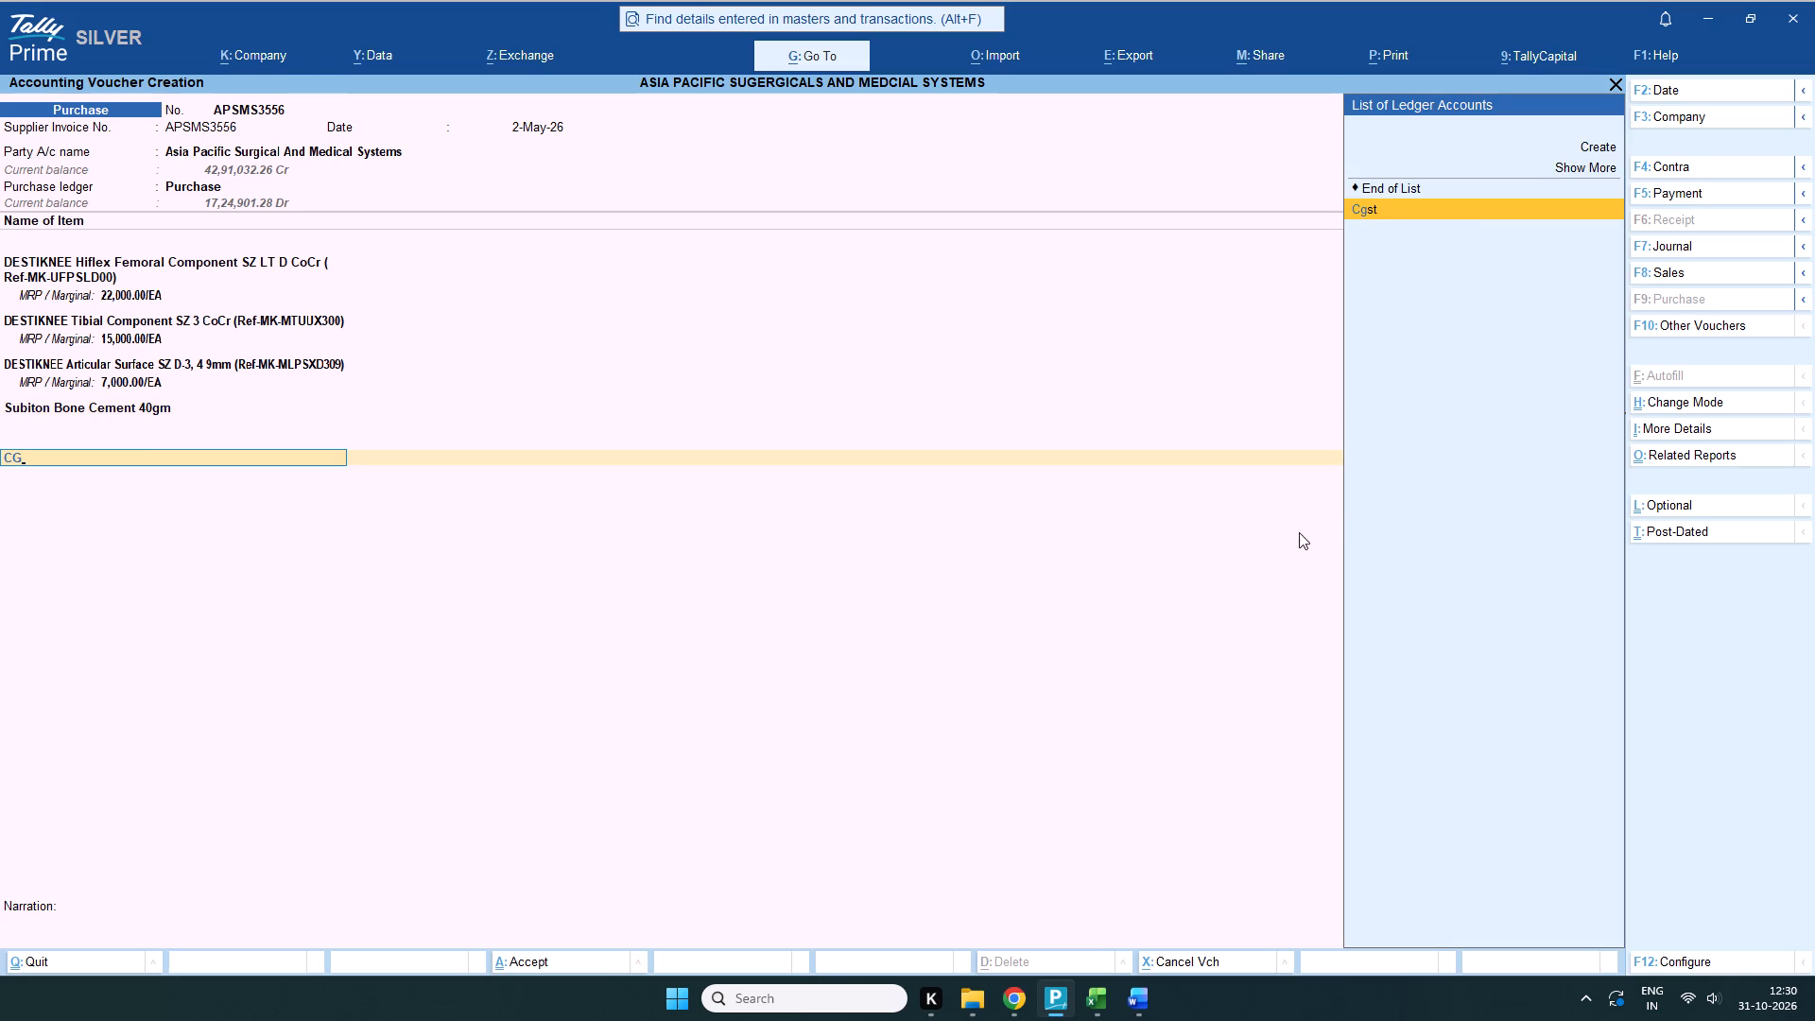
{"action": "left_click", "coordinate": [1391, 213]}
{"action": "key", "text": "Return"}
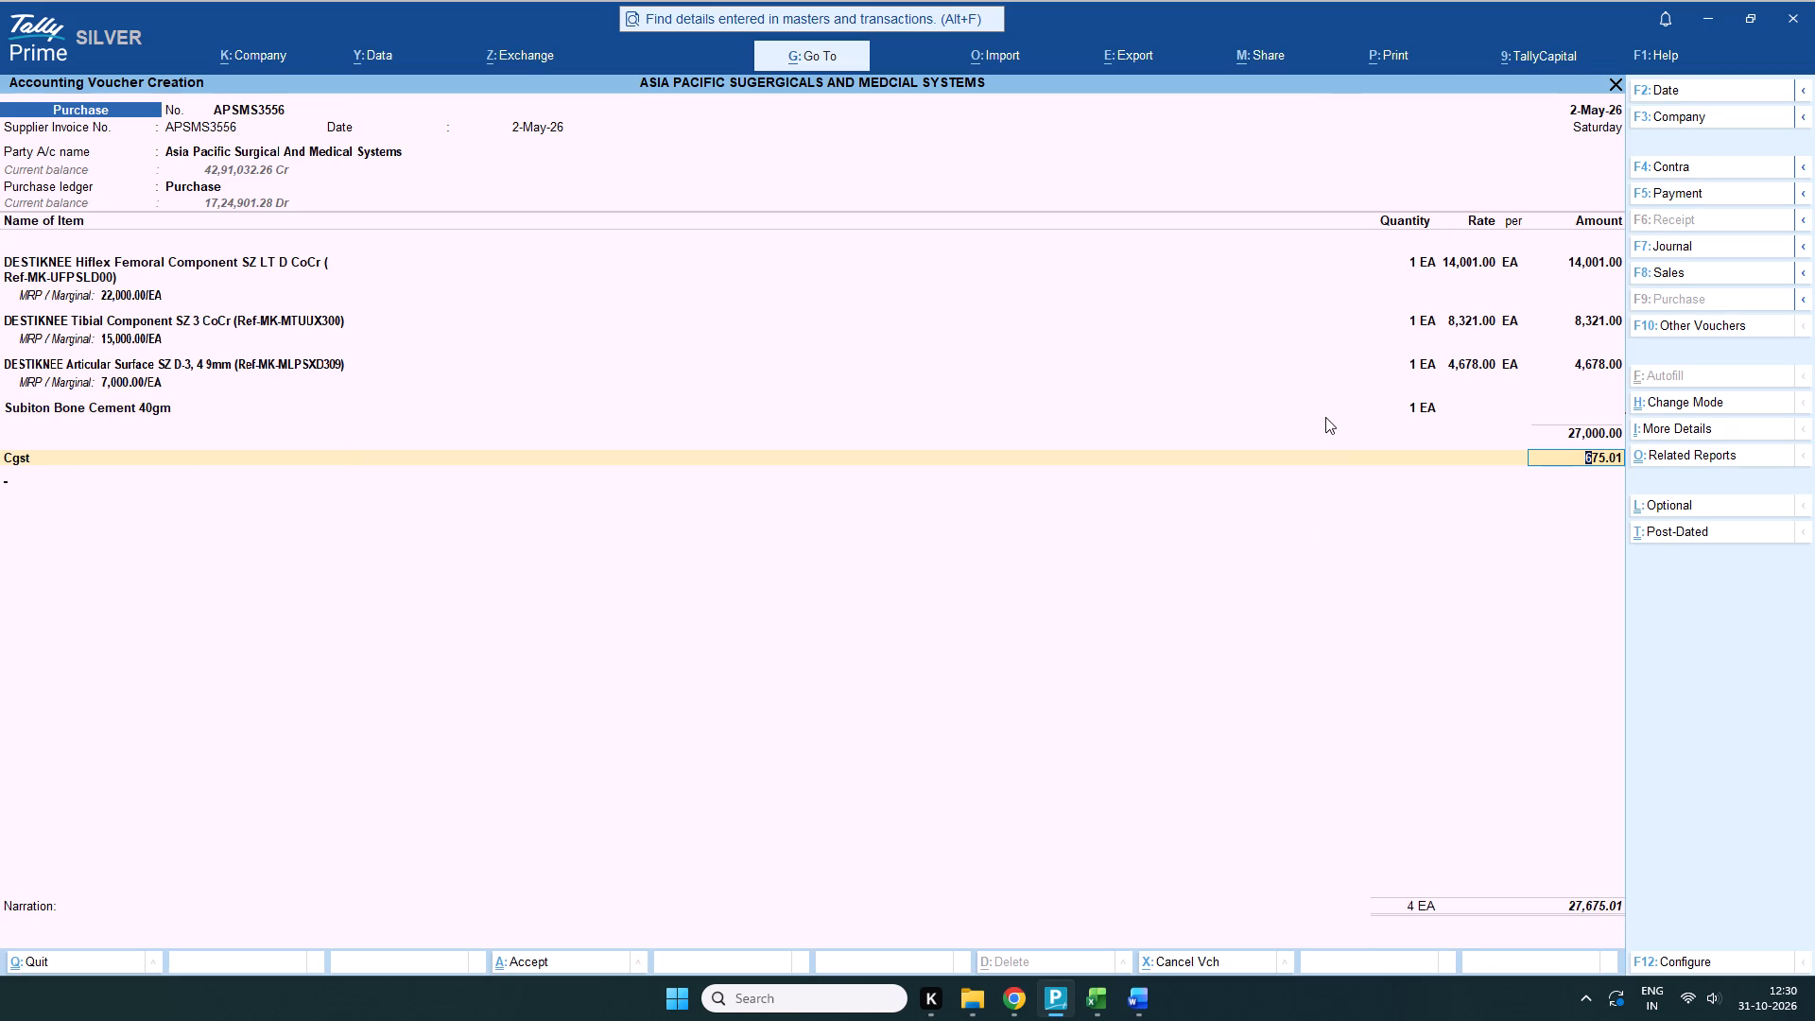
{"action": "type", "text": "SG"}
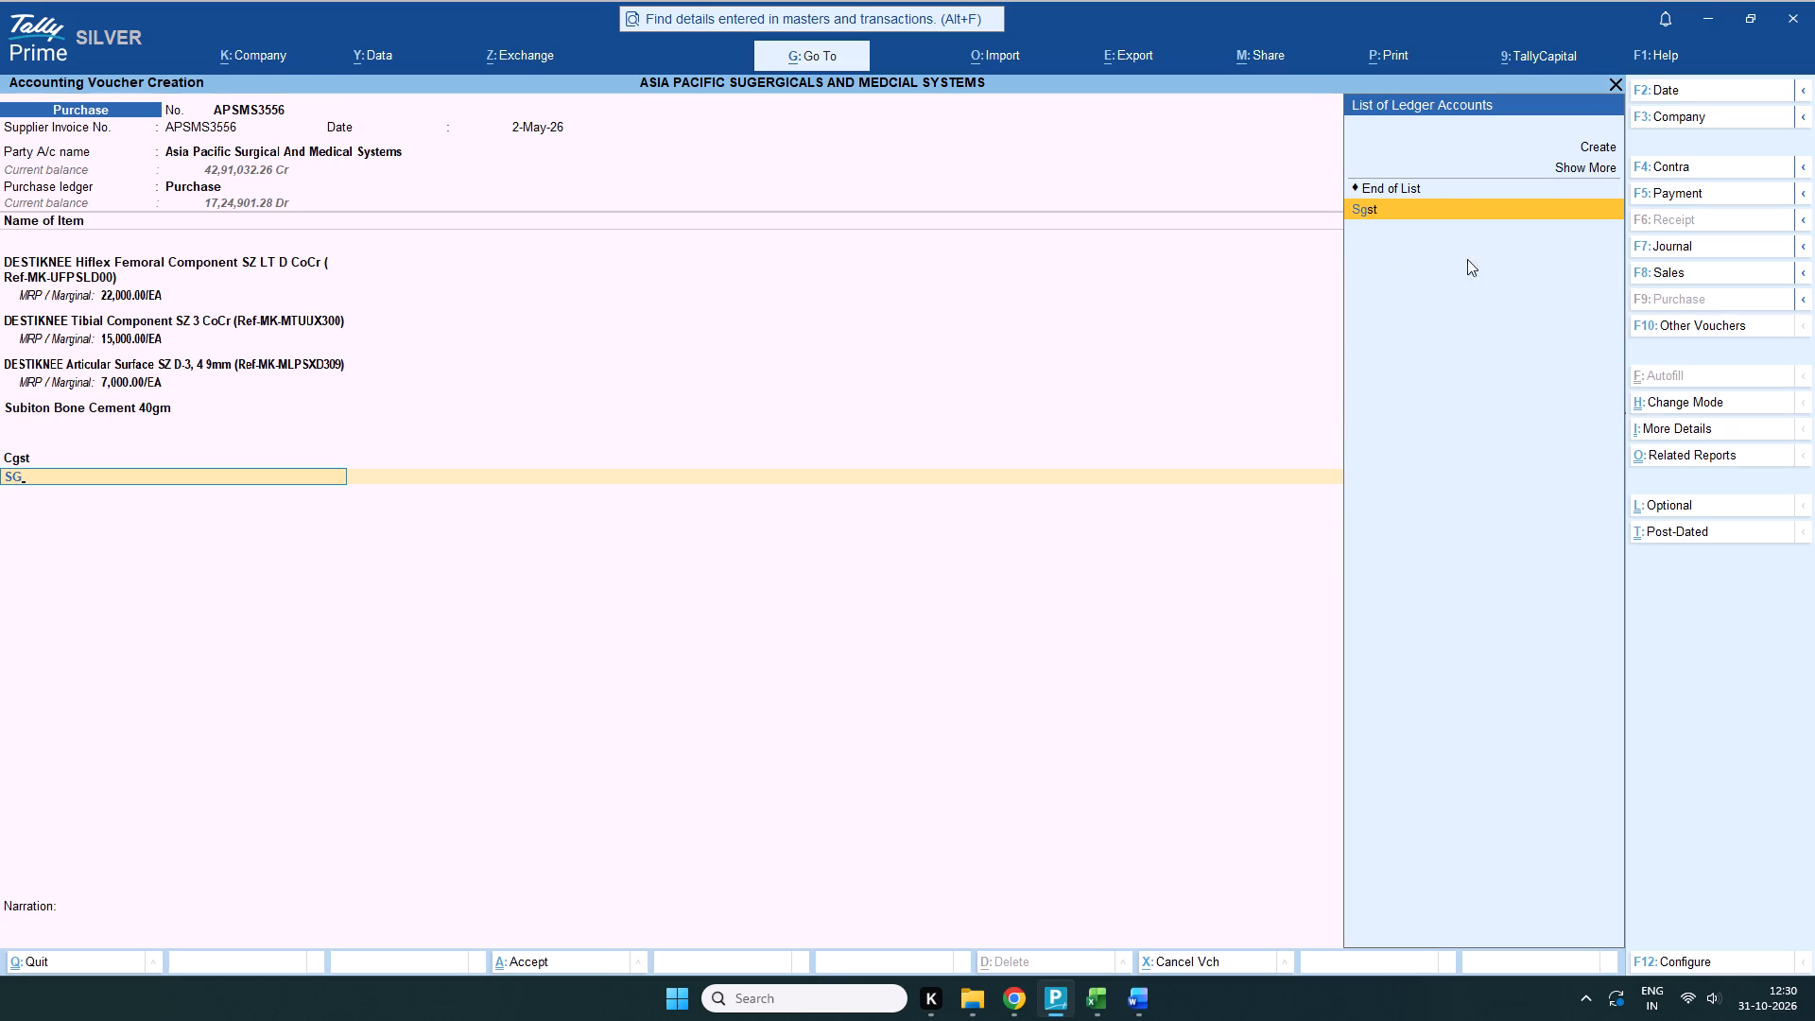
{"action": "left_click", "coordinate": [1431, 206]}
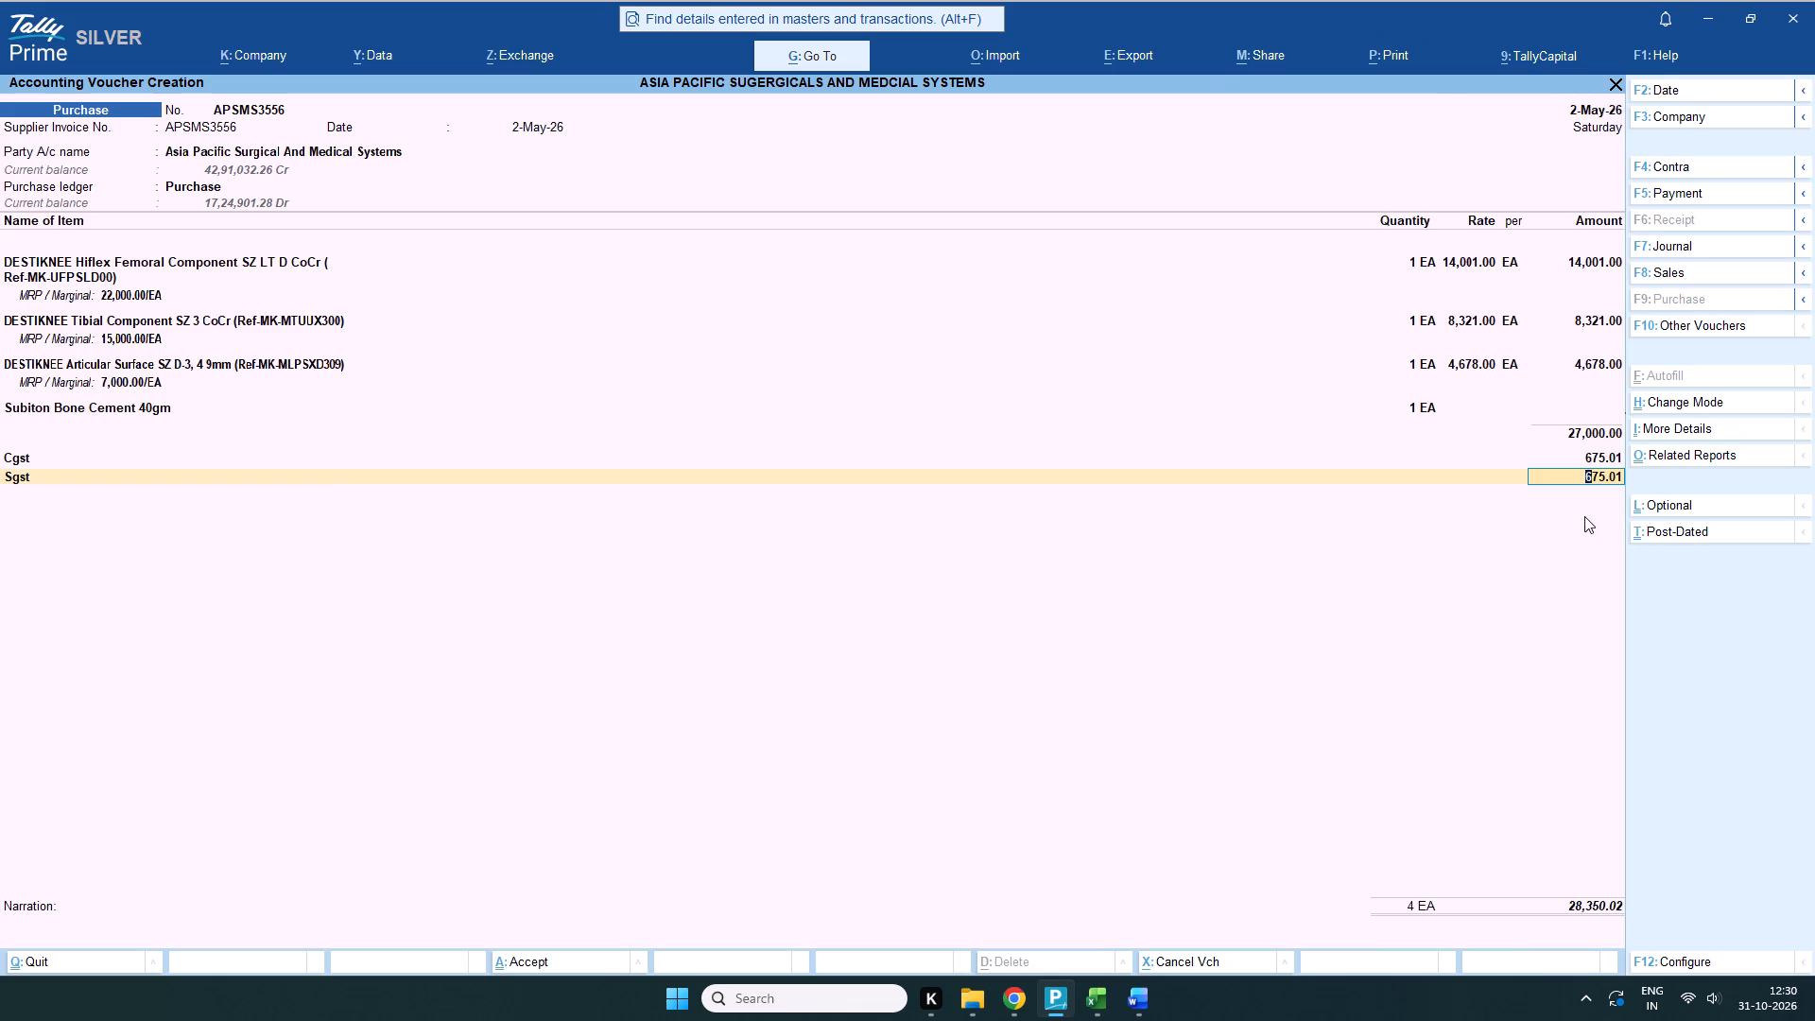
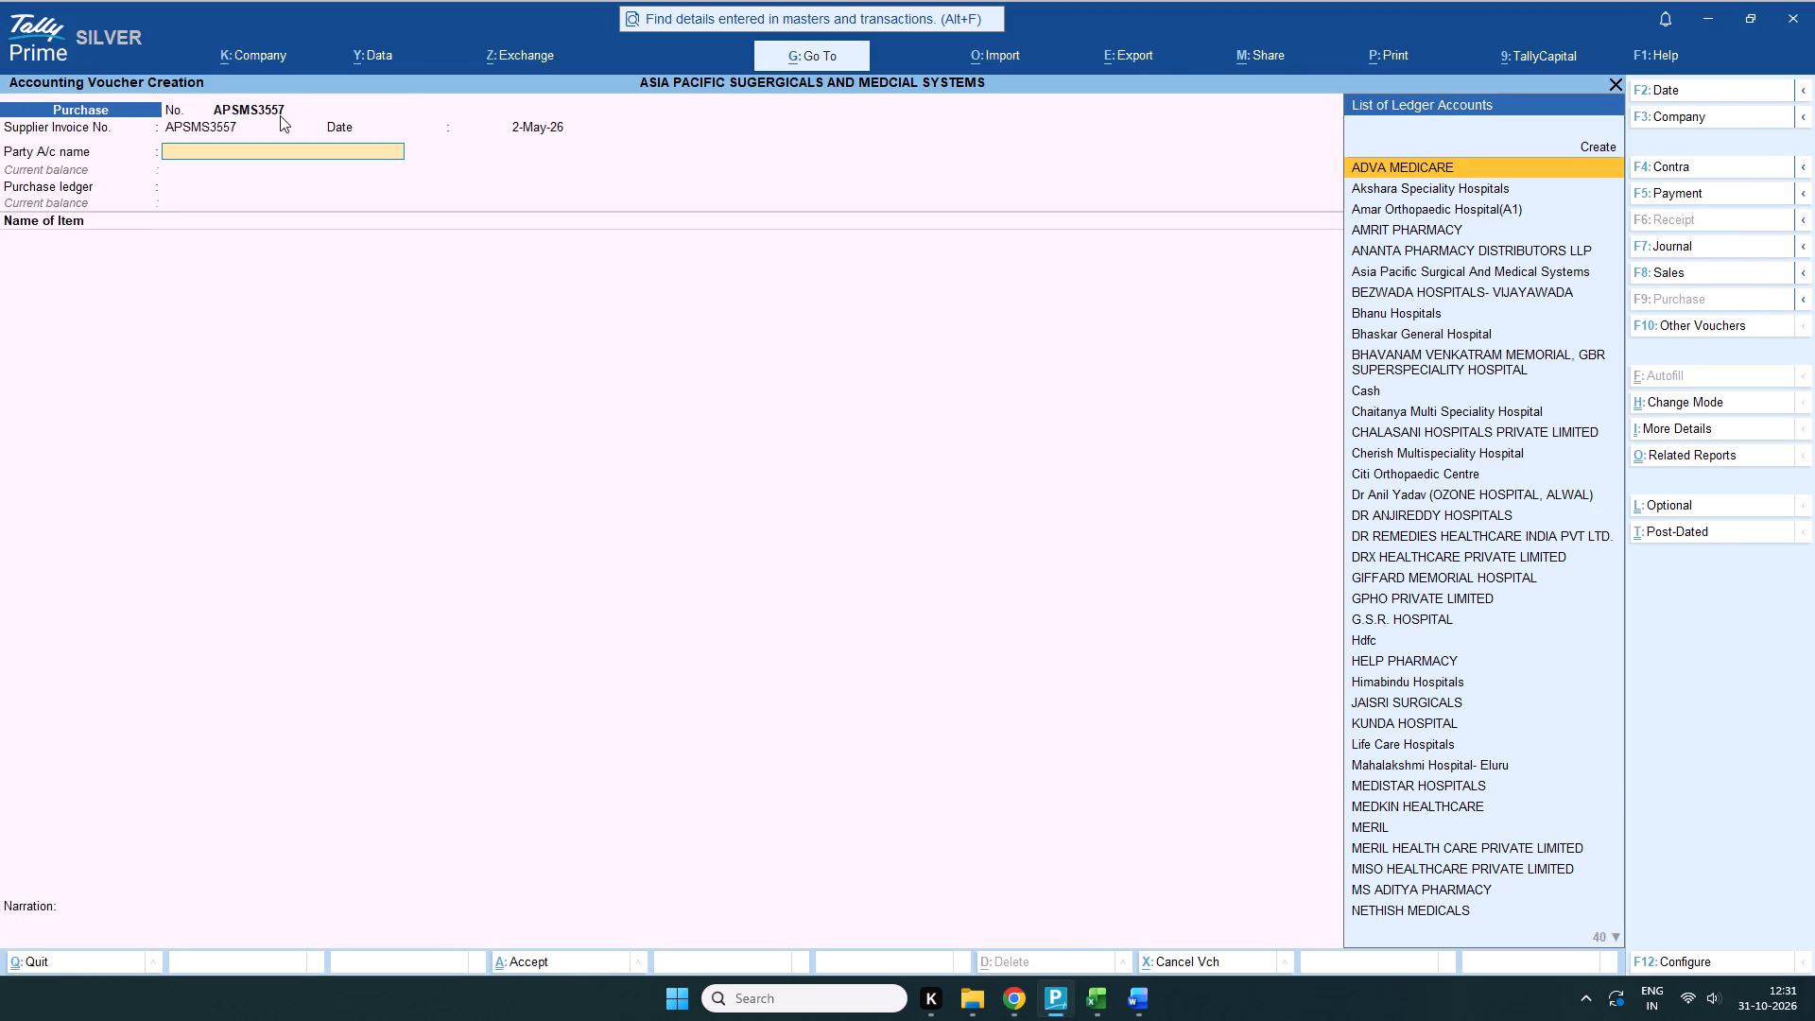
Set the party account to Asia Pacific Surgical And Medical Systems and the purchase ledger to Purchase for voucher APSMS3557.
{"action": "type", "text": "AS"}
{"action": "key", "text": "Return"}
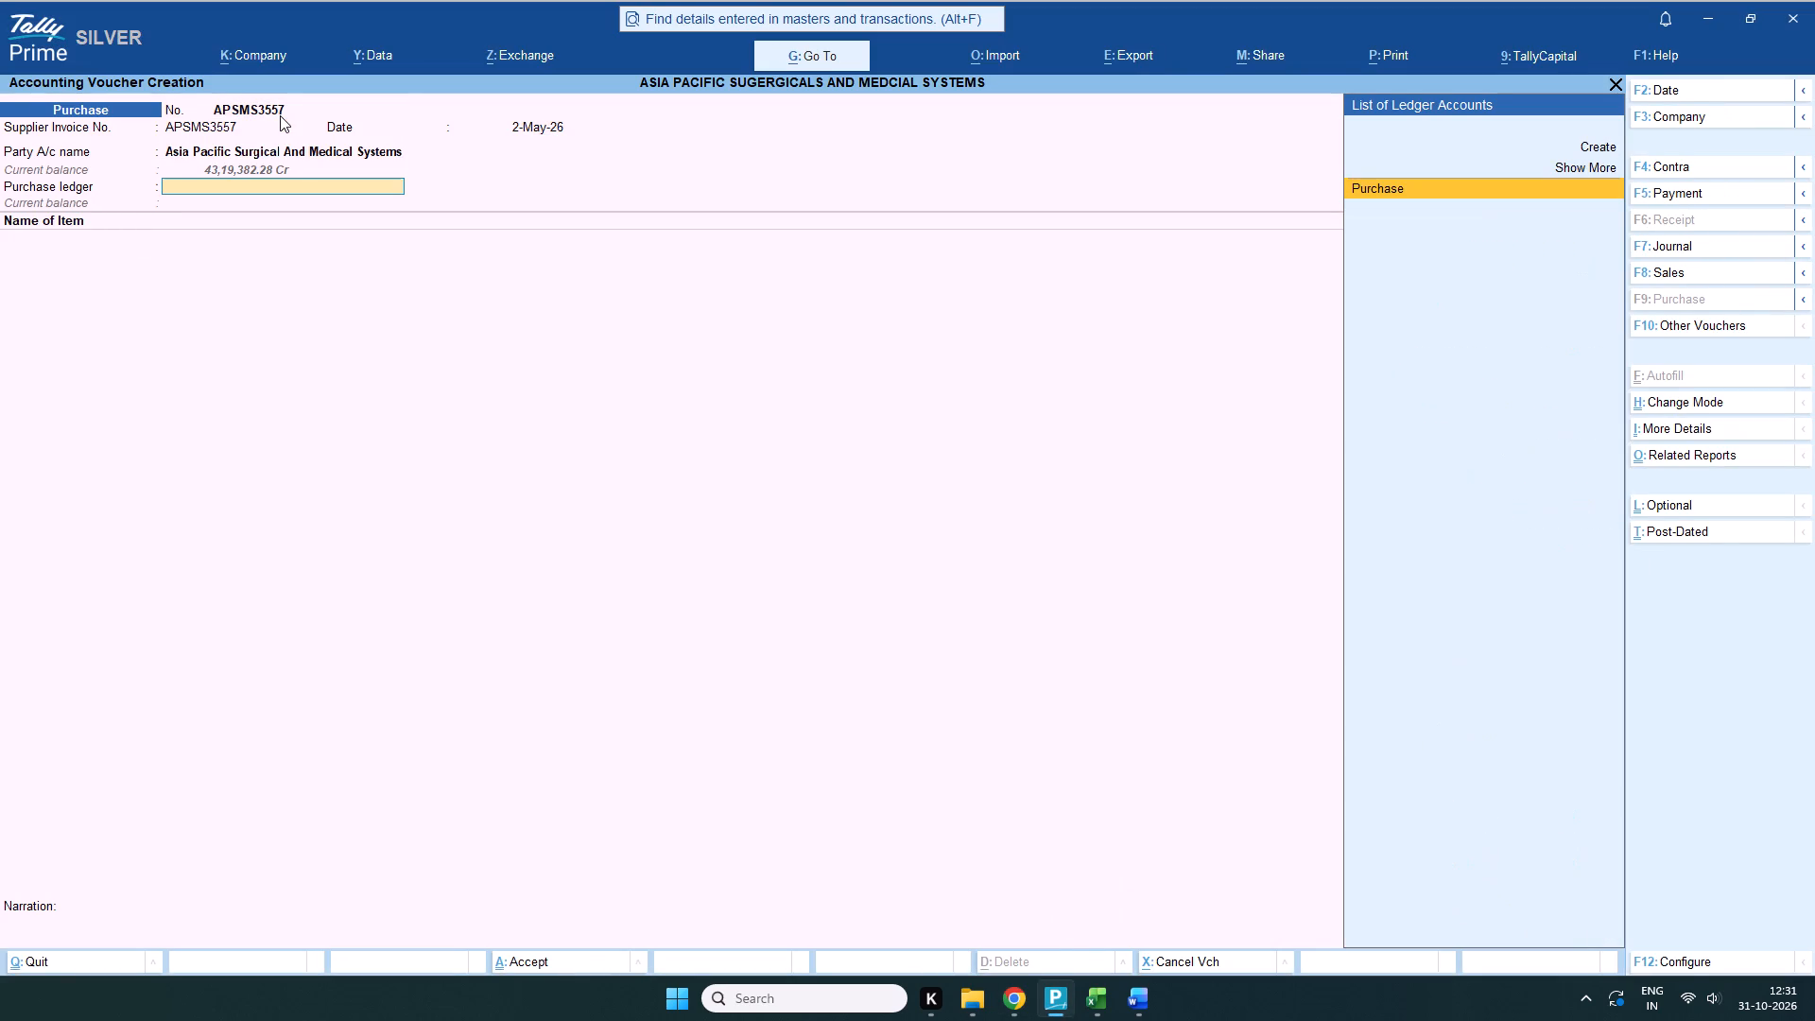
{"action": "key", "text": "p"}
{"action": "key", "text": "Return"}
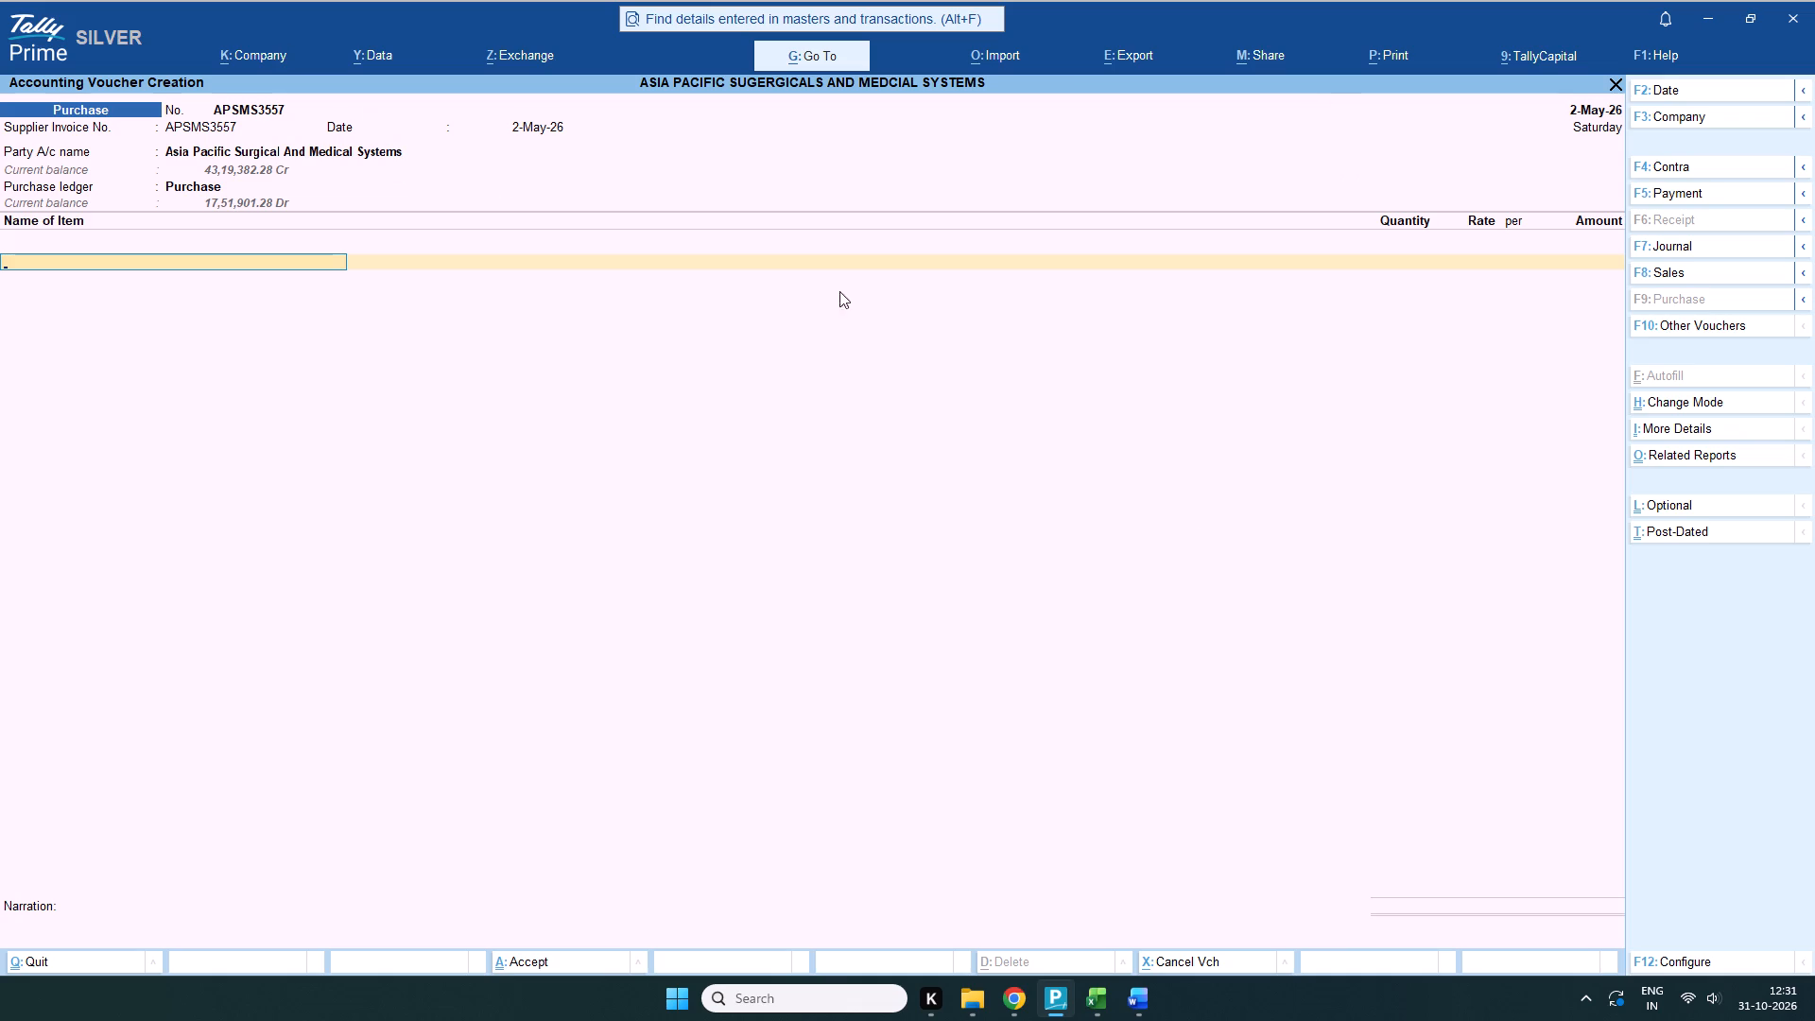
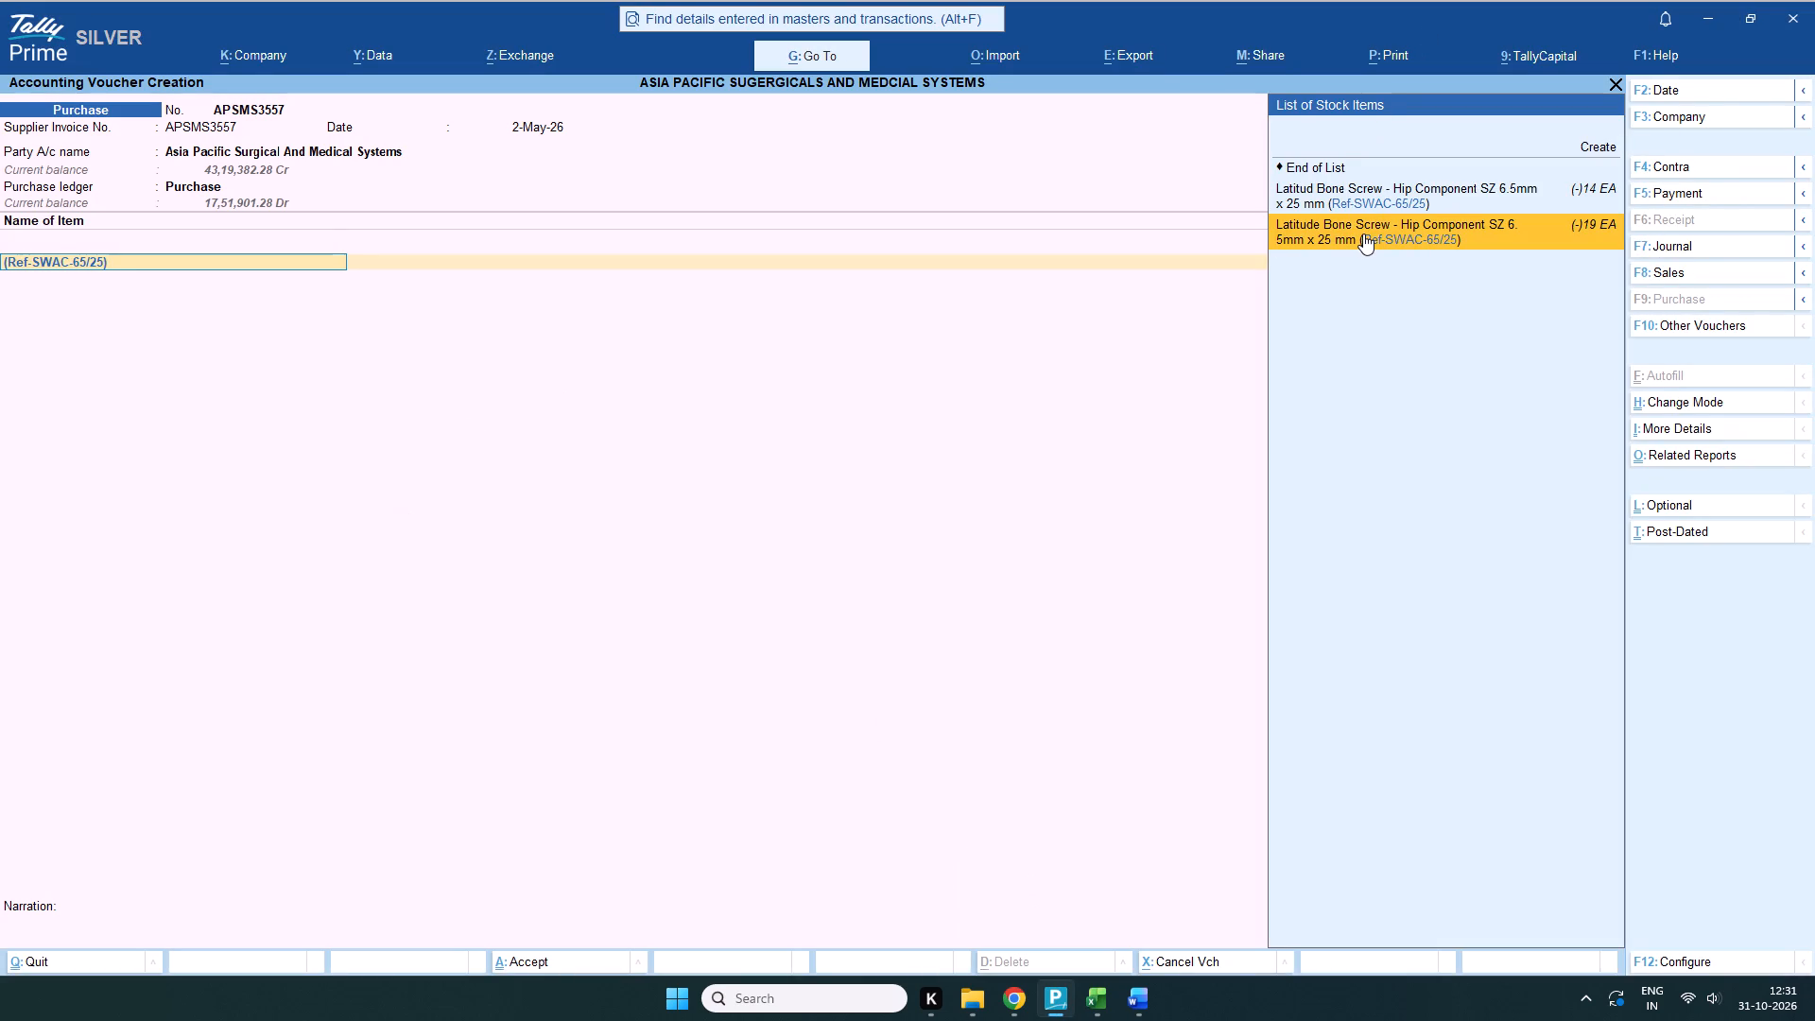
Select Latitud Bone Screw - Hip Component SZ 6.5mm x 25 mm (Ref-SWAC-65/25) as the voucher item and leave its allocation.
{"action": "left_click", "coordinate": [1351, 190]}
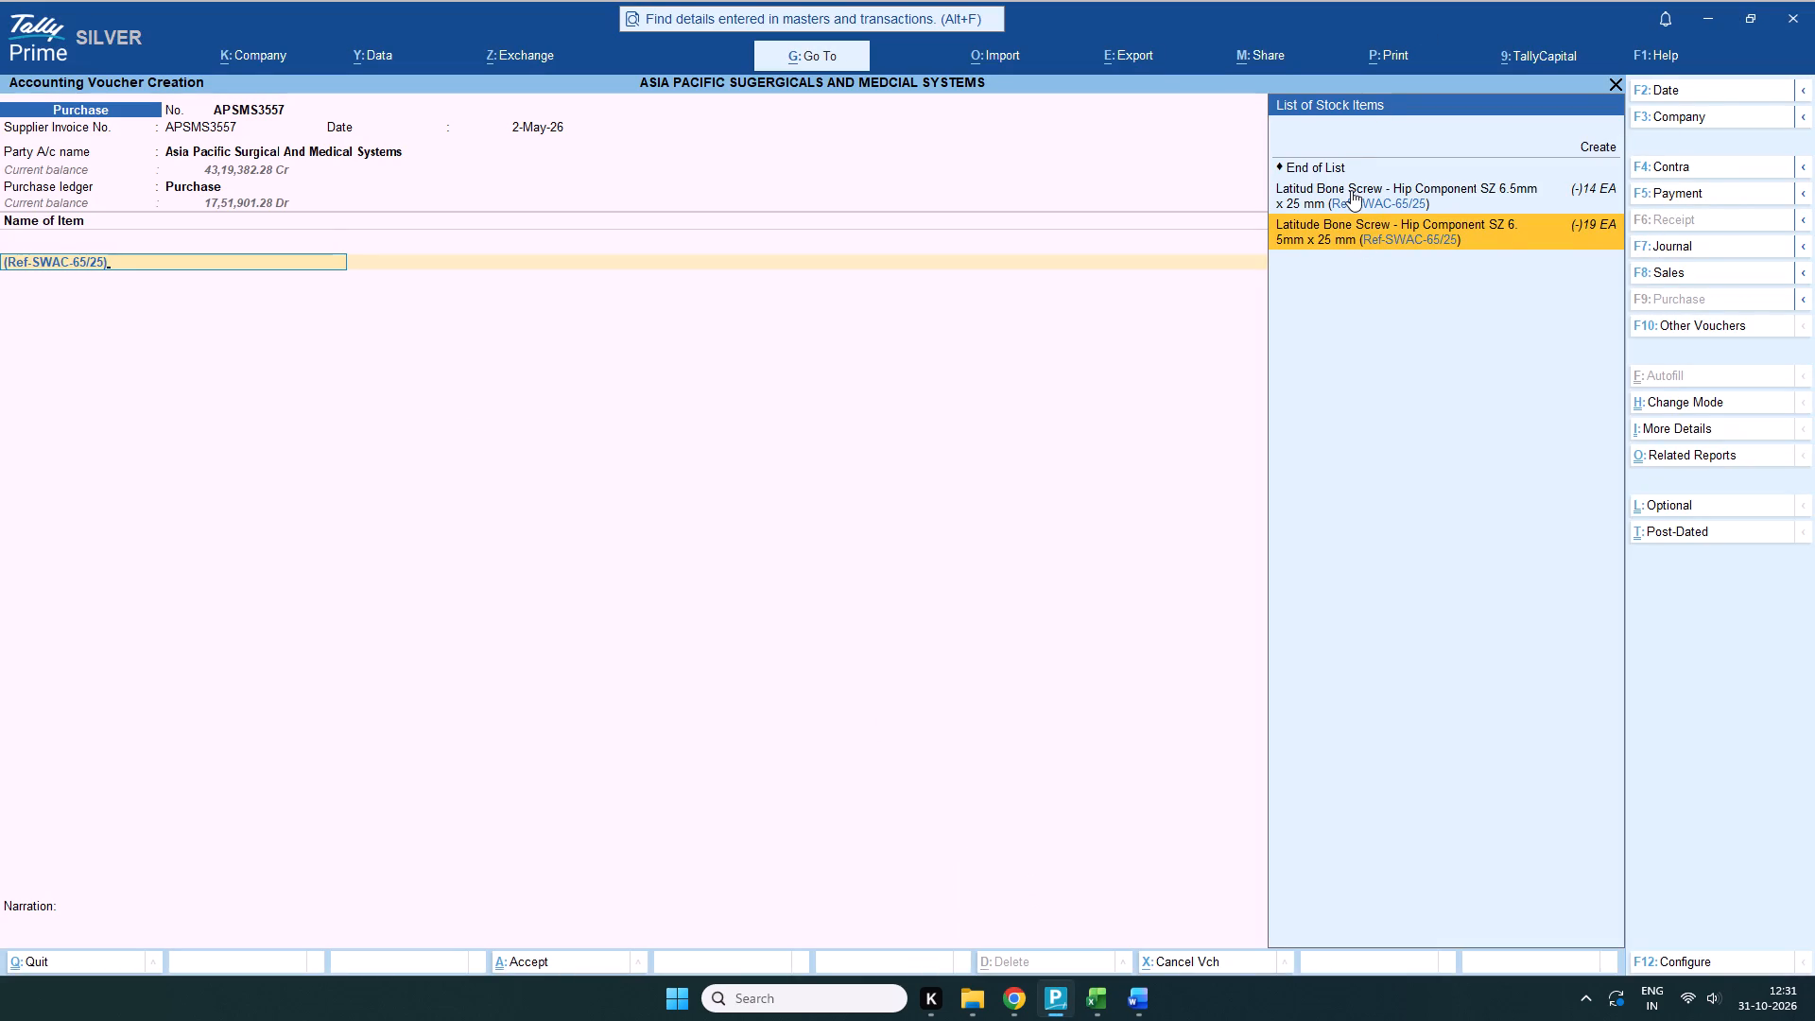
{"action": "left_click", "coordinate": [1351, 190]}
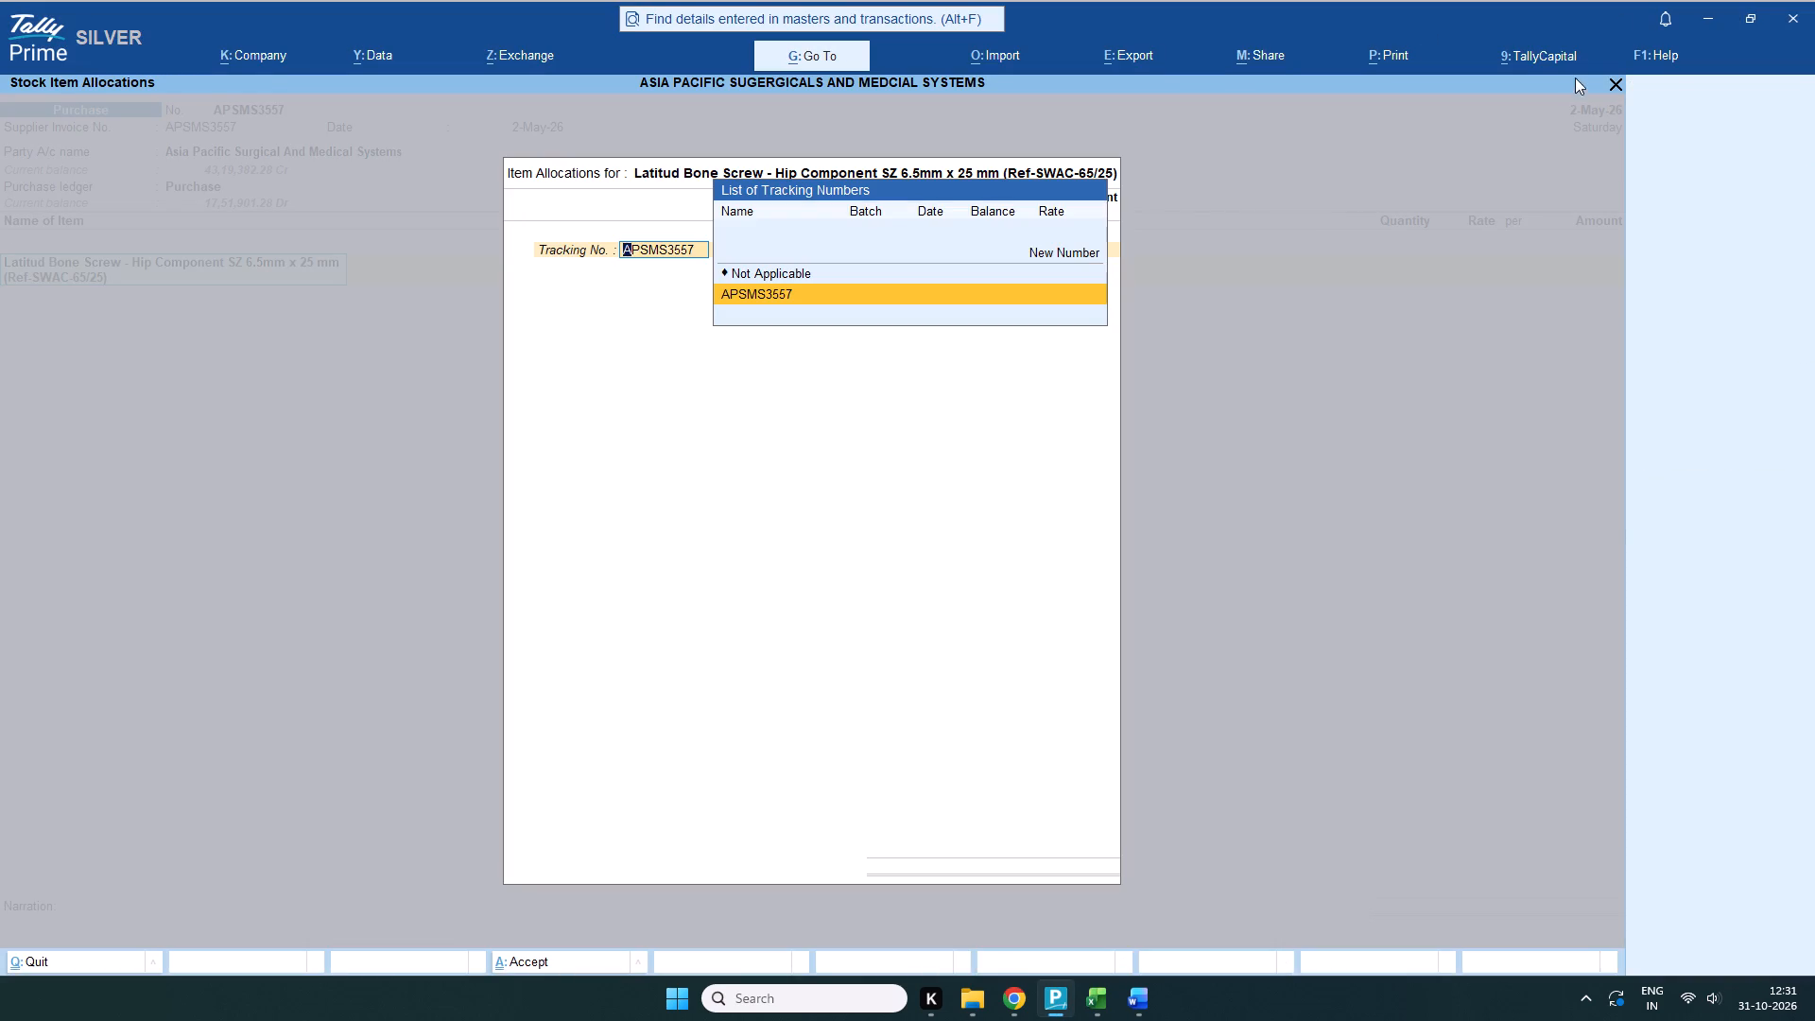
{"action": "left_click", "coordinate": [1617, 82]}
Open the Latitud Bone Screw stock item master for alteration and advance to its manufacturing date tracking setting.
{"action": "key", "text": "ctrl+Return"}
{"action": "key", "text": "Return"}
{"action": "key", "text": "Return"}
{"action": "key", "text": "Return"}
{"action": "key", "text": "Return"}
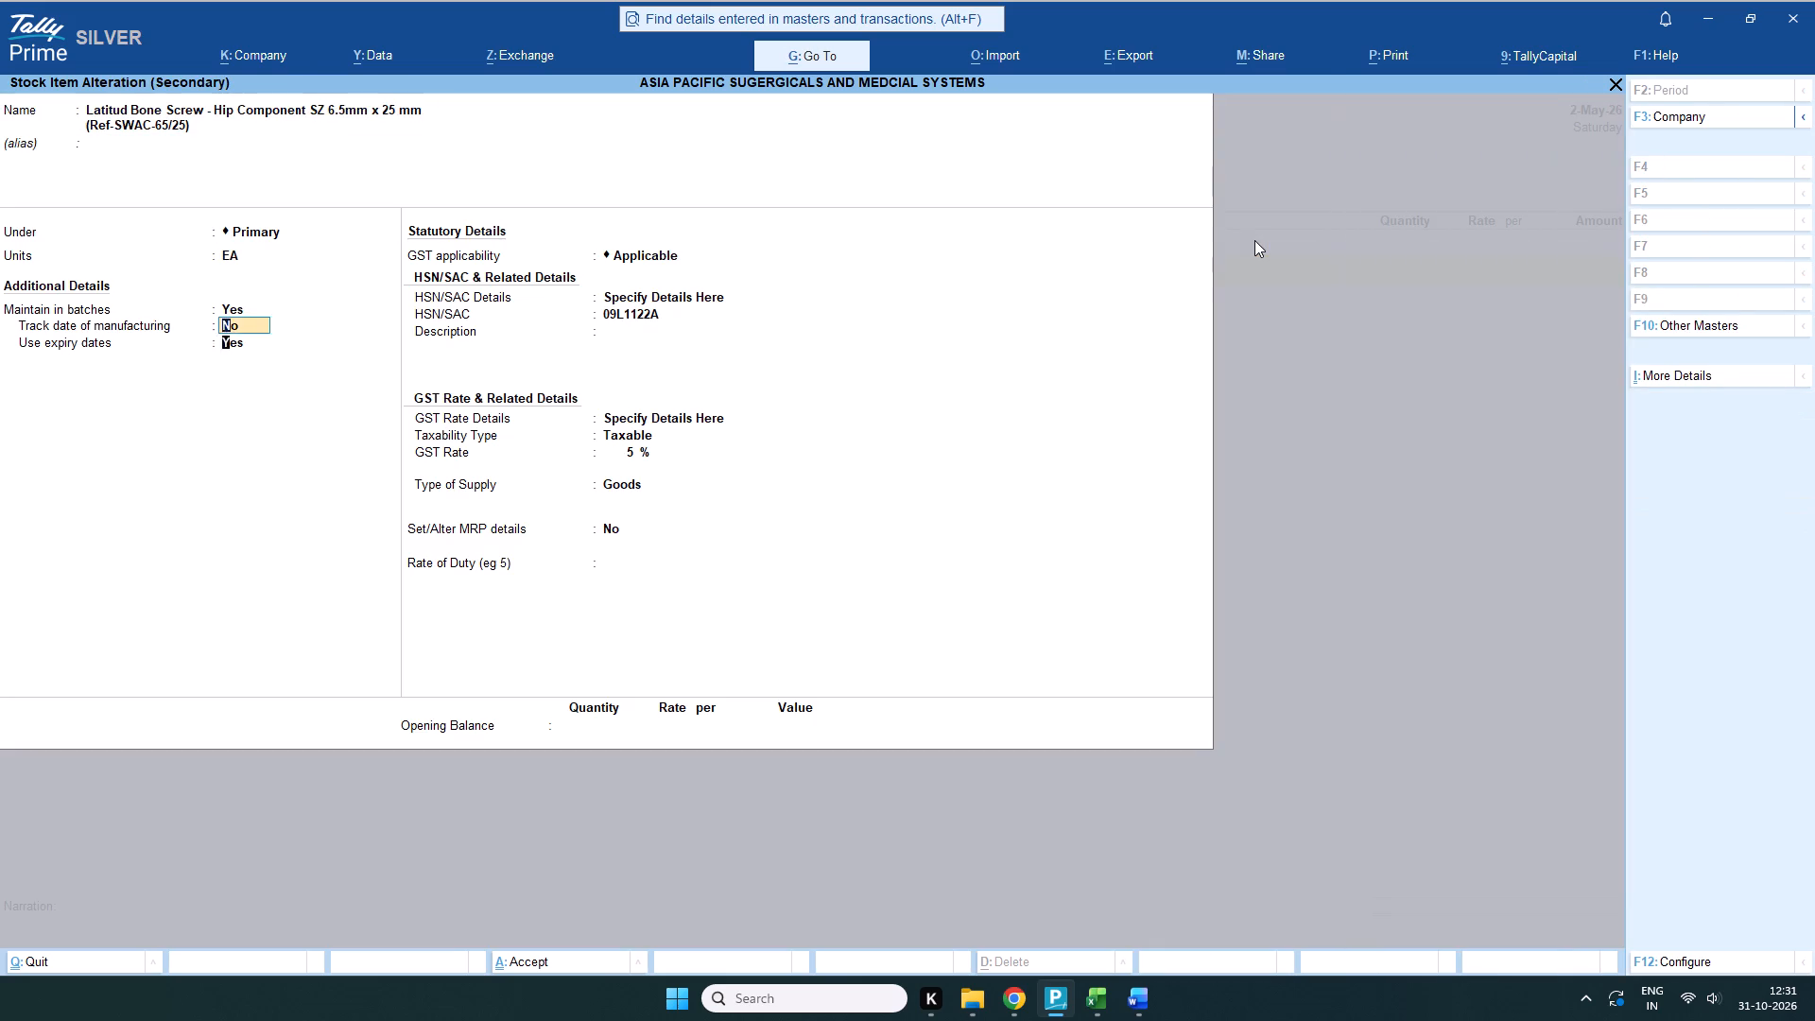
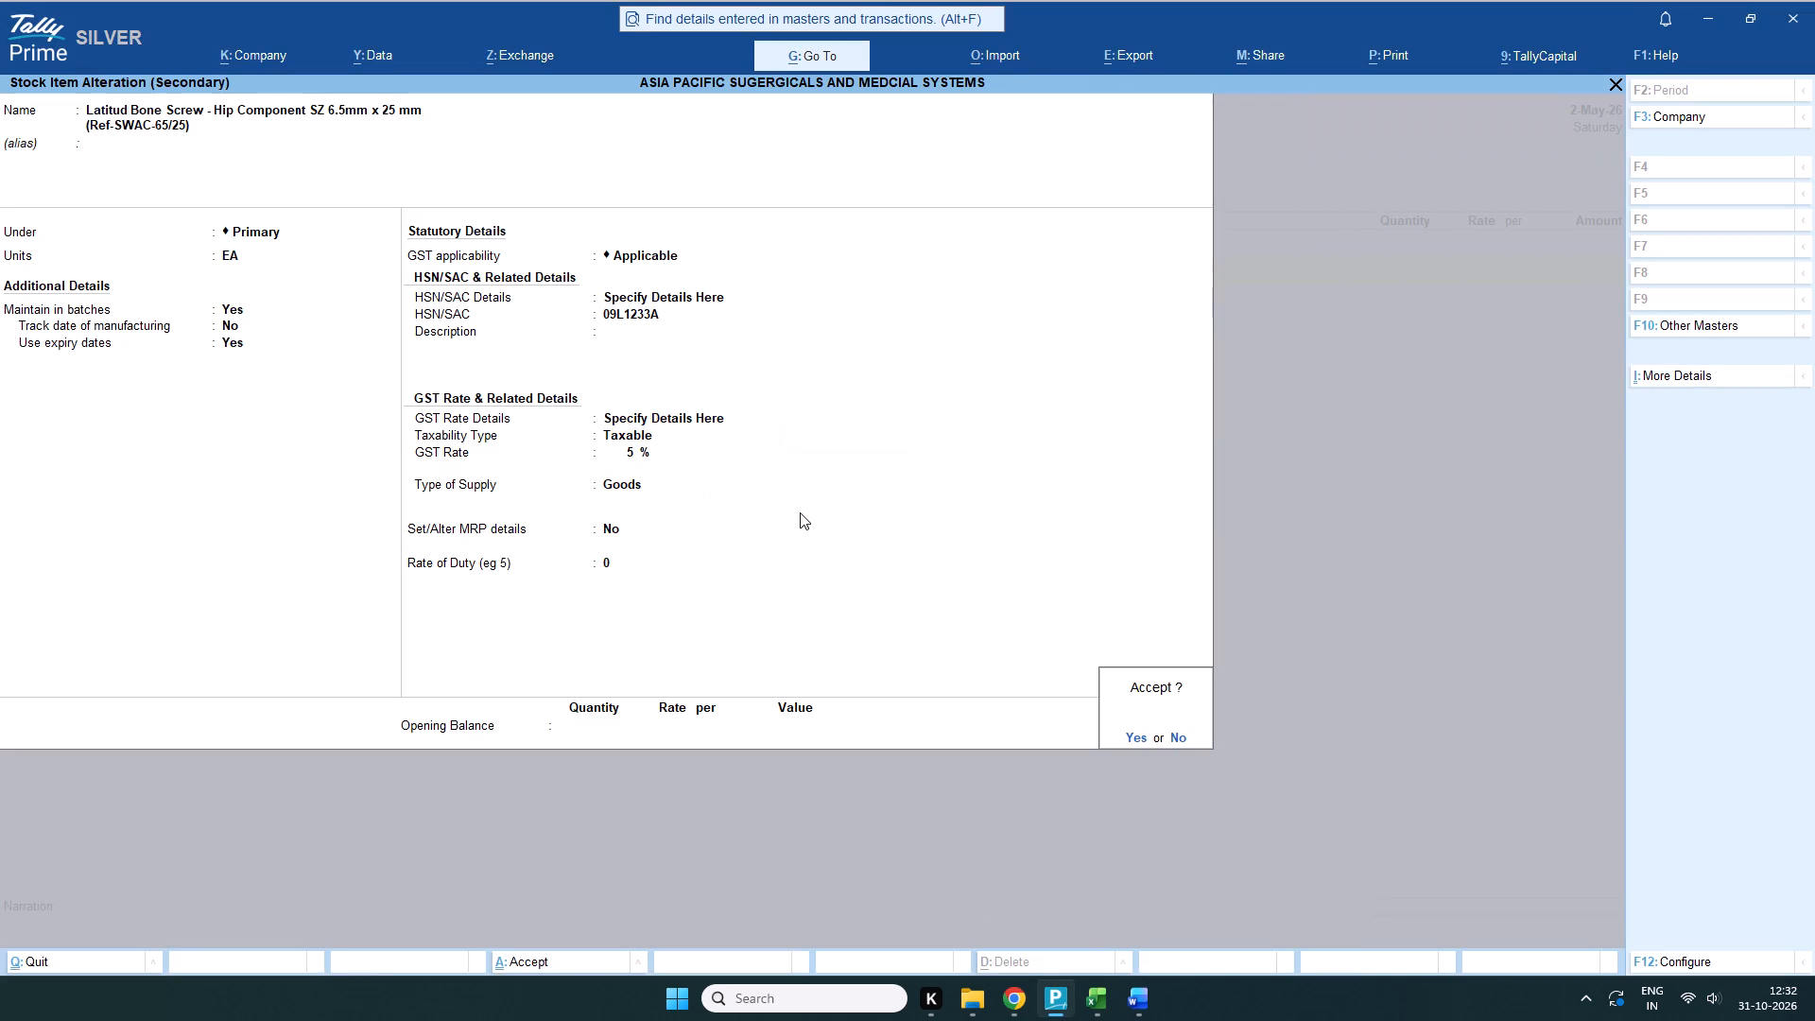
Accept the stock item alteration for Latitud Bone Screw - Hip Component SZ 6.5mm x 25 mm.
{"action": "left_click", "coordinate": [1138, 726]}
{"action": "left_click", "coordinate": [1138, 735]}
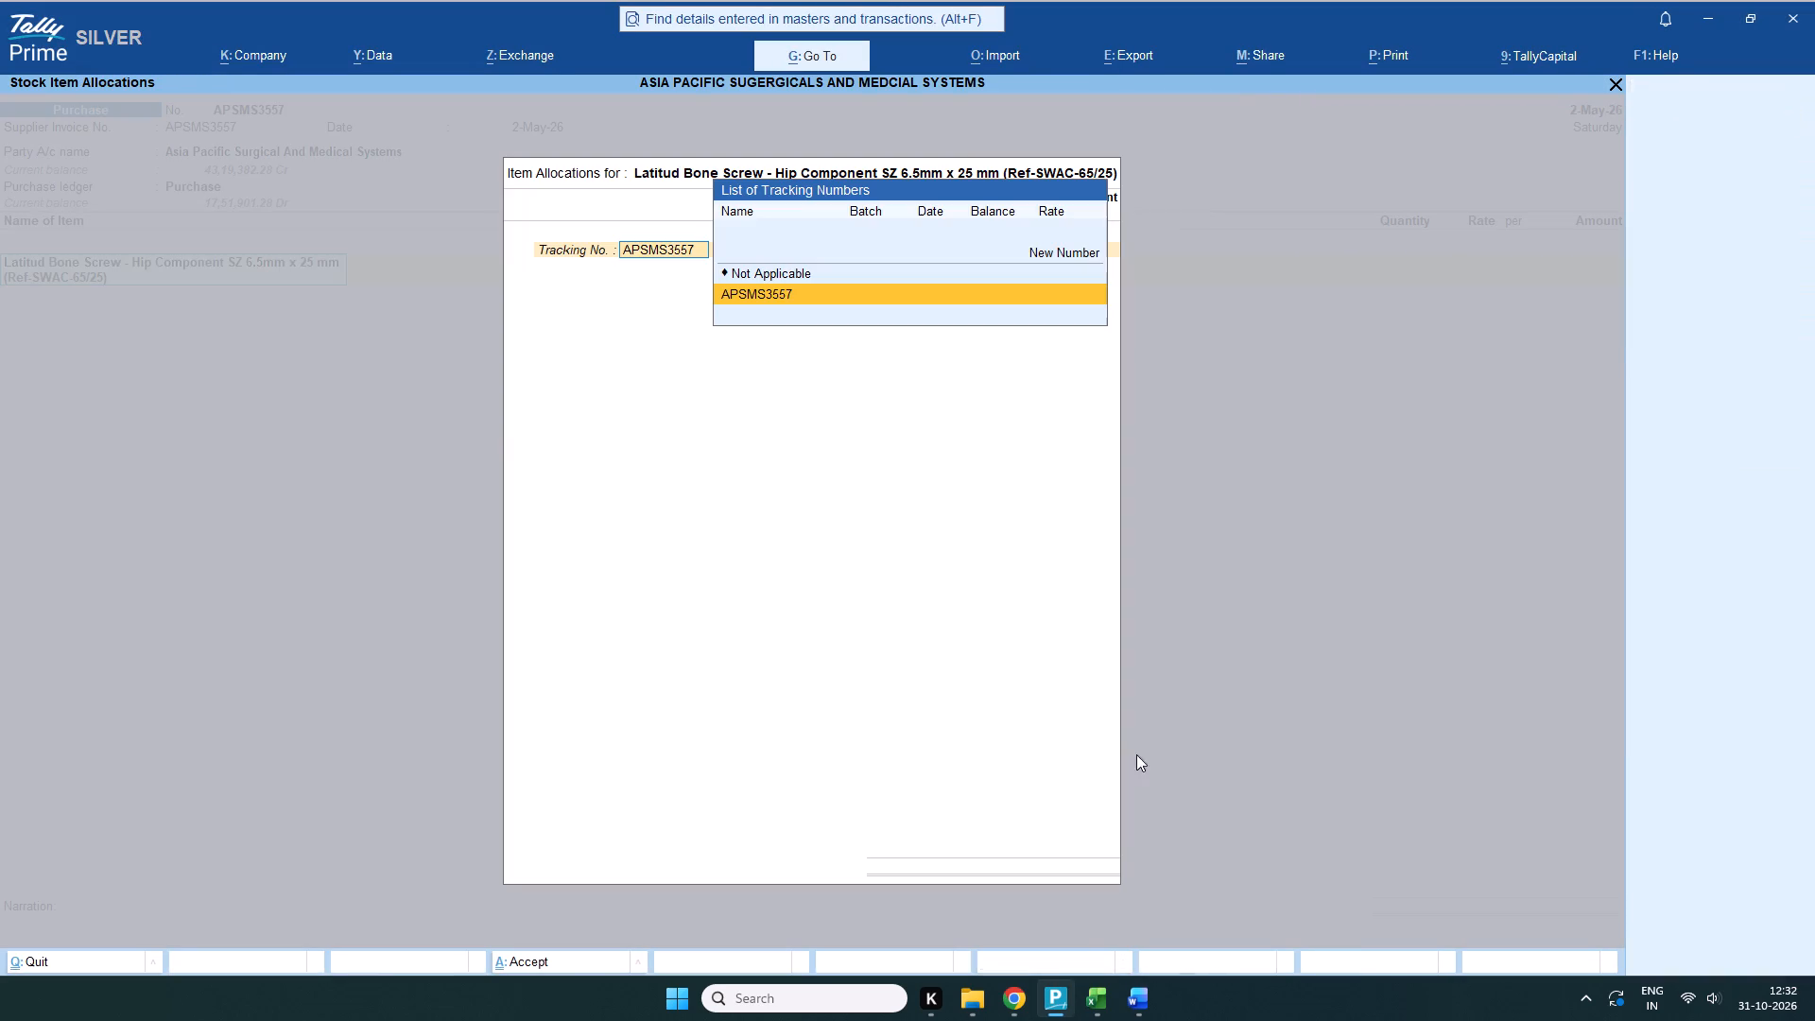
Allocate 1 EA of the Latitud bone screw to batch 09L1233A at rate 250.00, with the tracking number set to Not Applicable.
{"action": "scroll", "coordinate": [791, 275], "scroll_direction": "up", "scroll_amount": 1}
{"action": "left_click", "coordinate": [791, 273]}
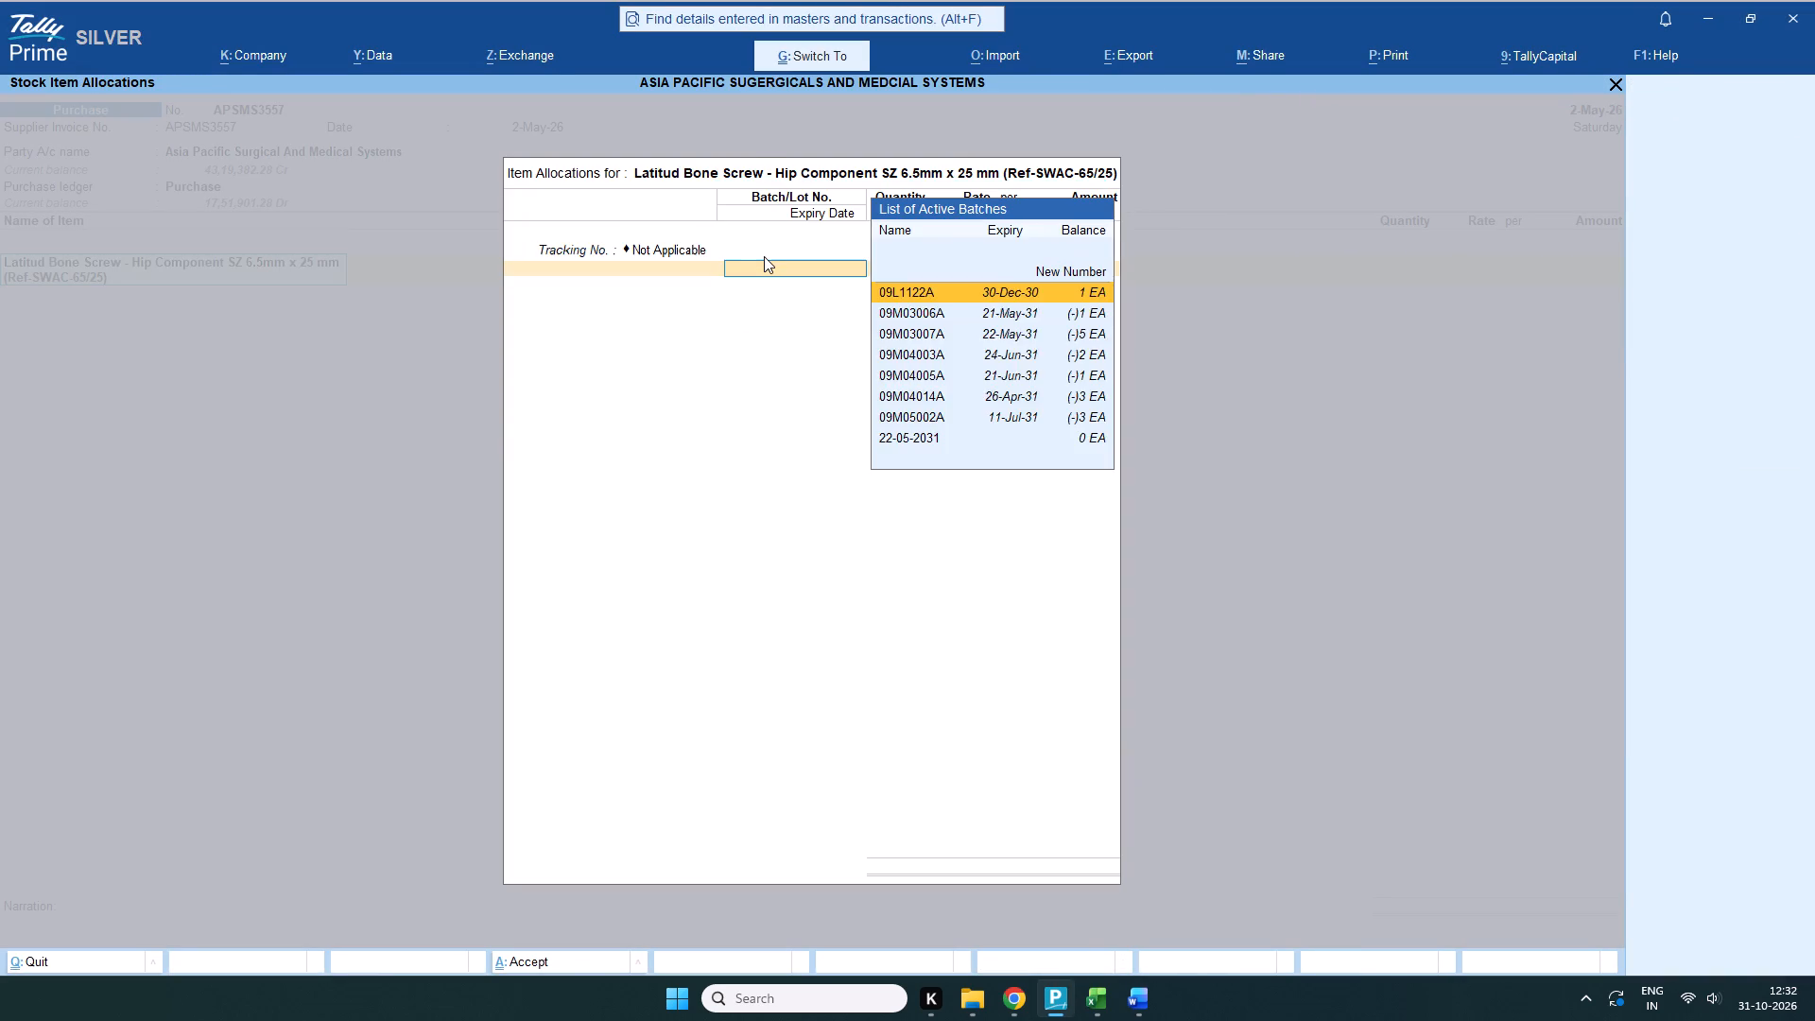
{"action": "key", "text": "ctrl+v"}
{"action": "key", "text": "Return"}
{"action": "key", "text": "Return"}
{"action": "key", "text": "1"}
{"action": "key", "text": "Return"}
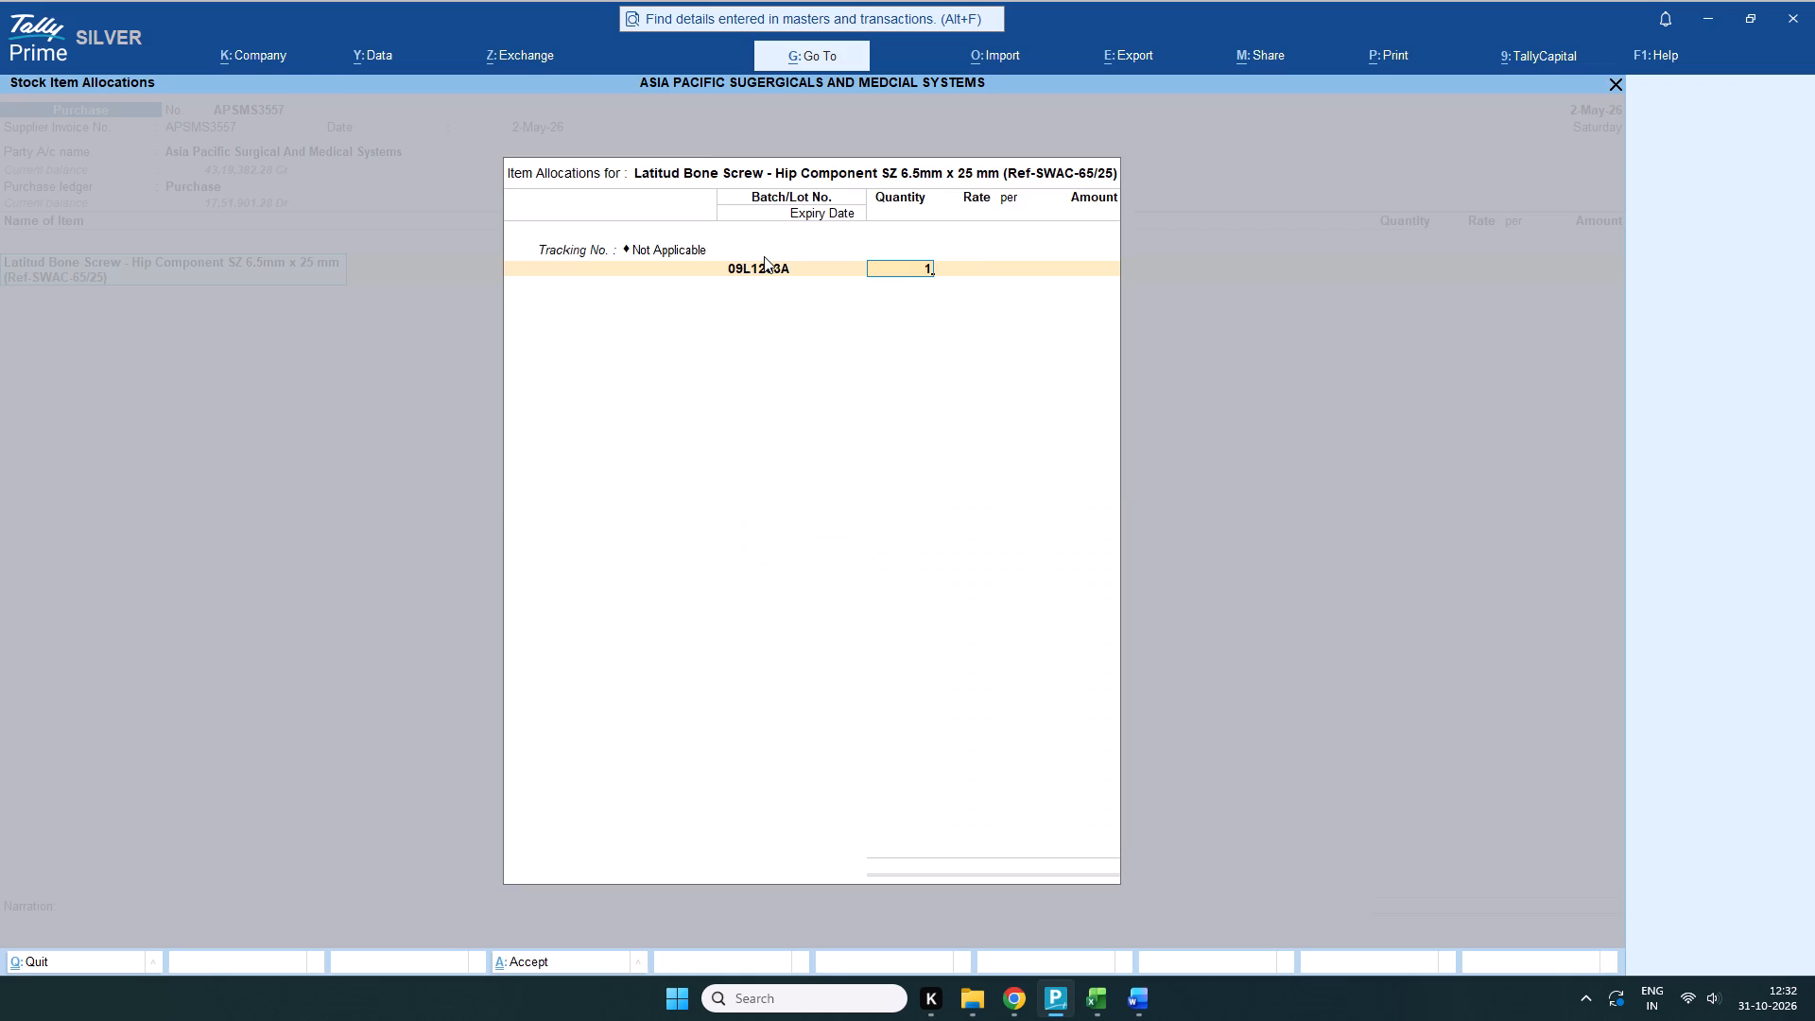
{"action": "key", "text": "Return"}
{"action": "key", "text": "Return"}
{"action": "key", "text": "Return"}
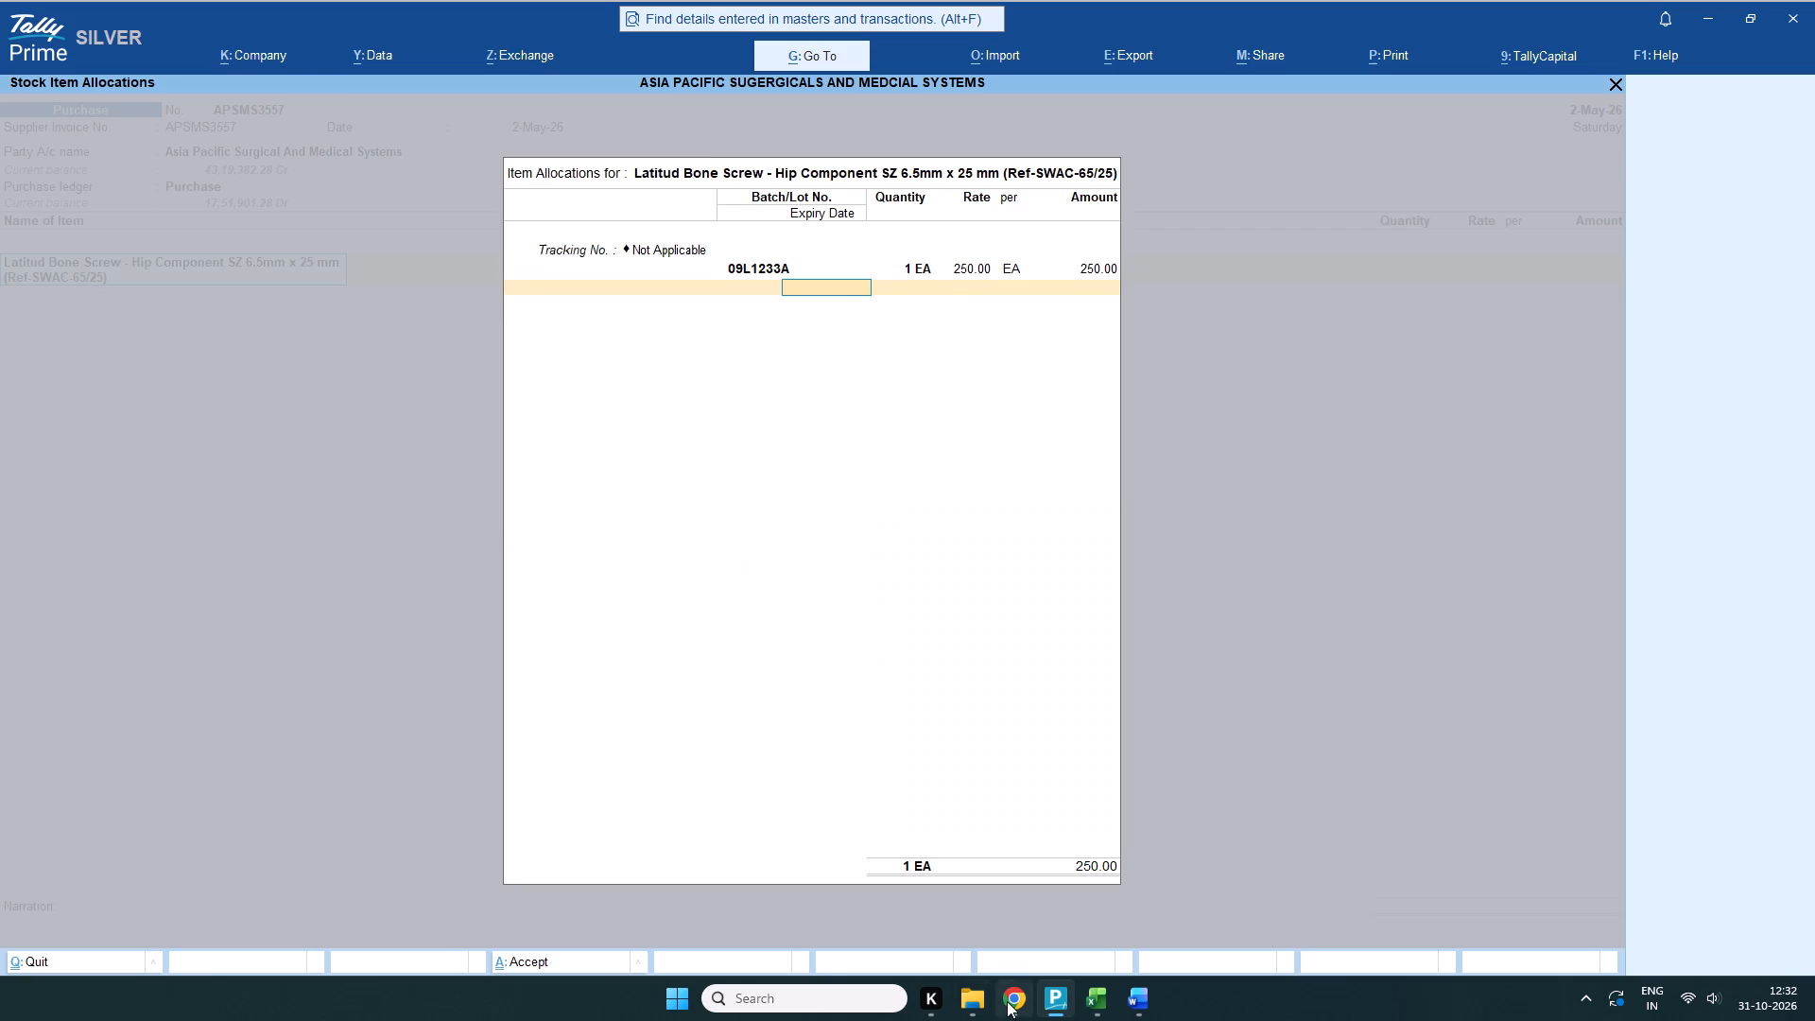
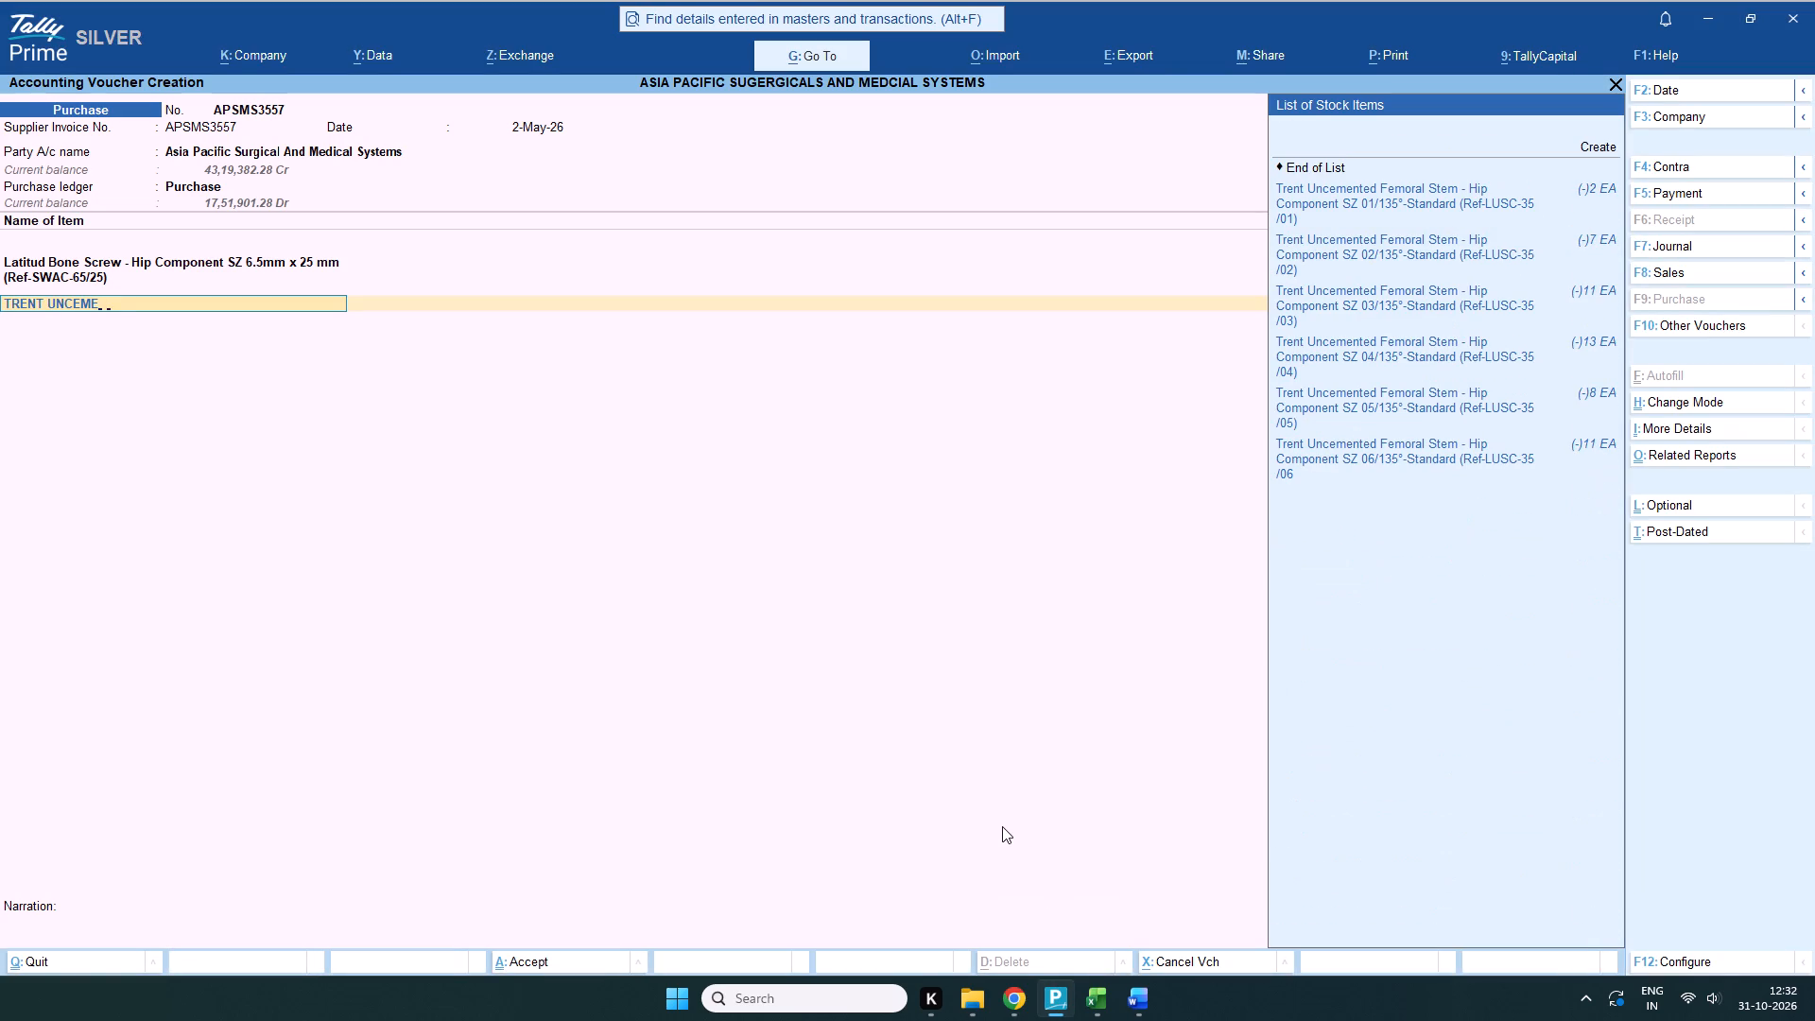
Look up the TRENT UNCEMENTED stock item for the line below the Latitud Bone Screw.
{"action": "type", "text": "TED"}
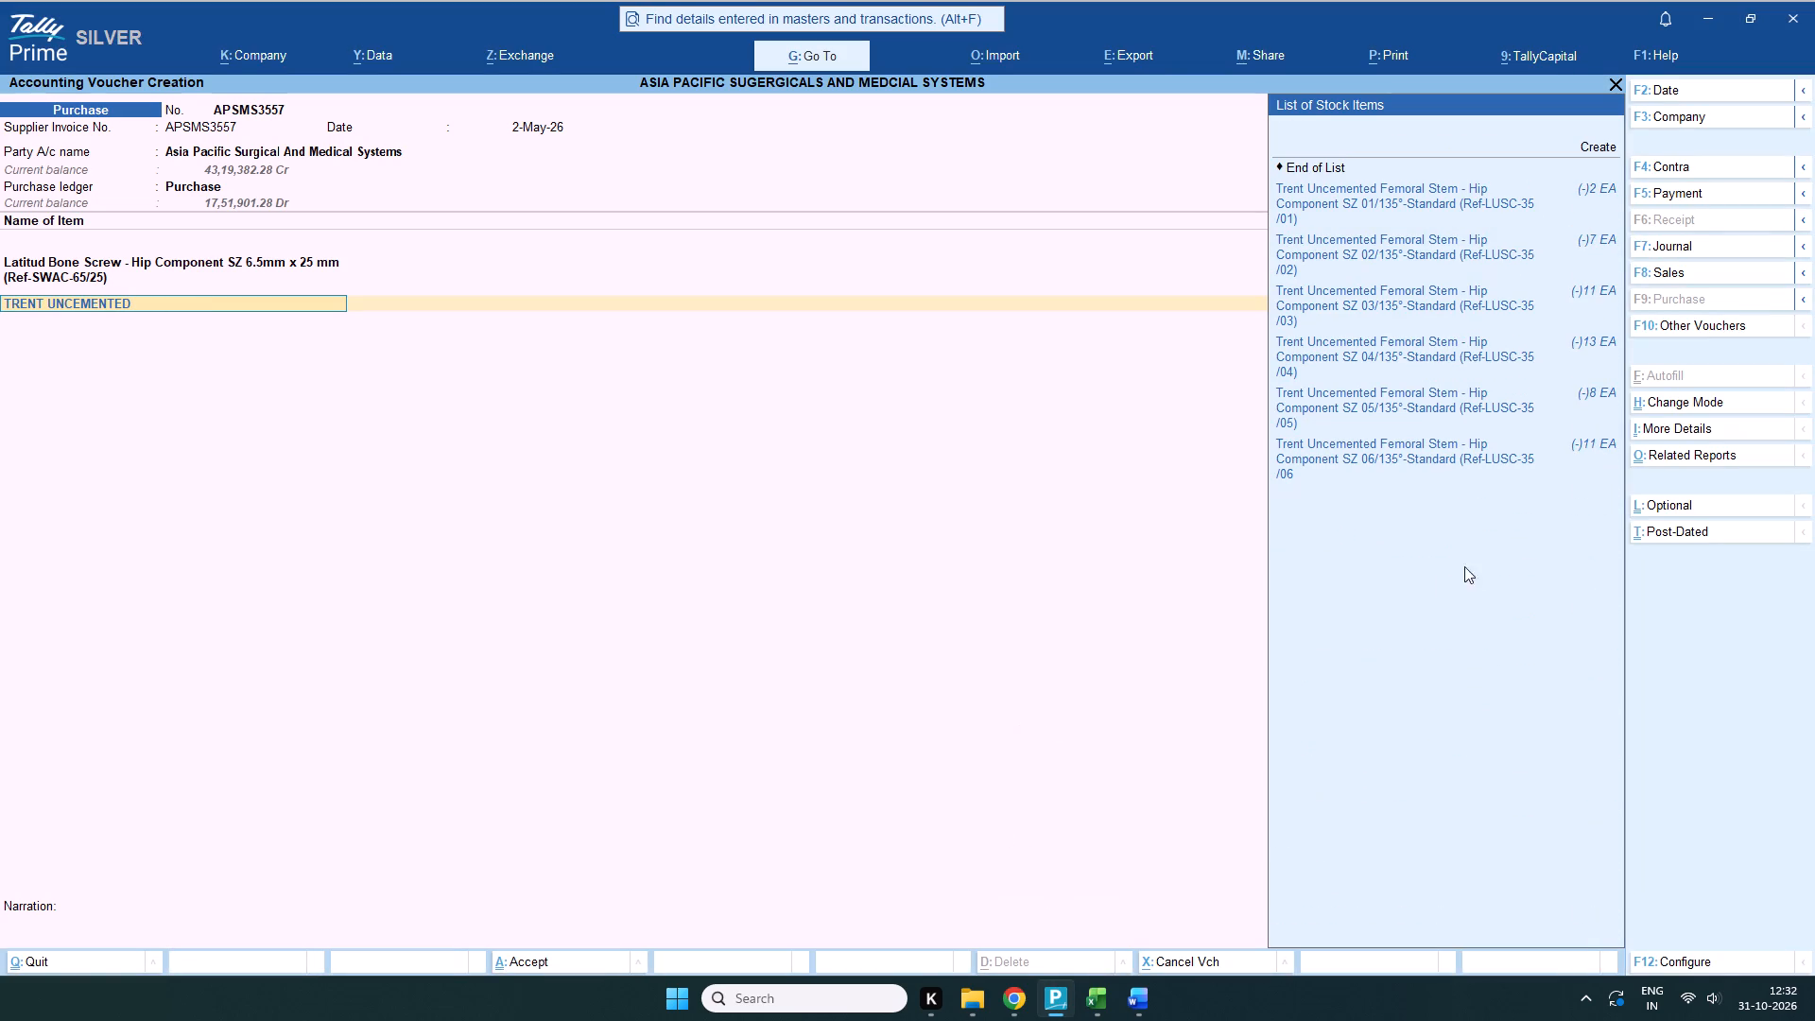
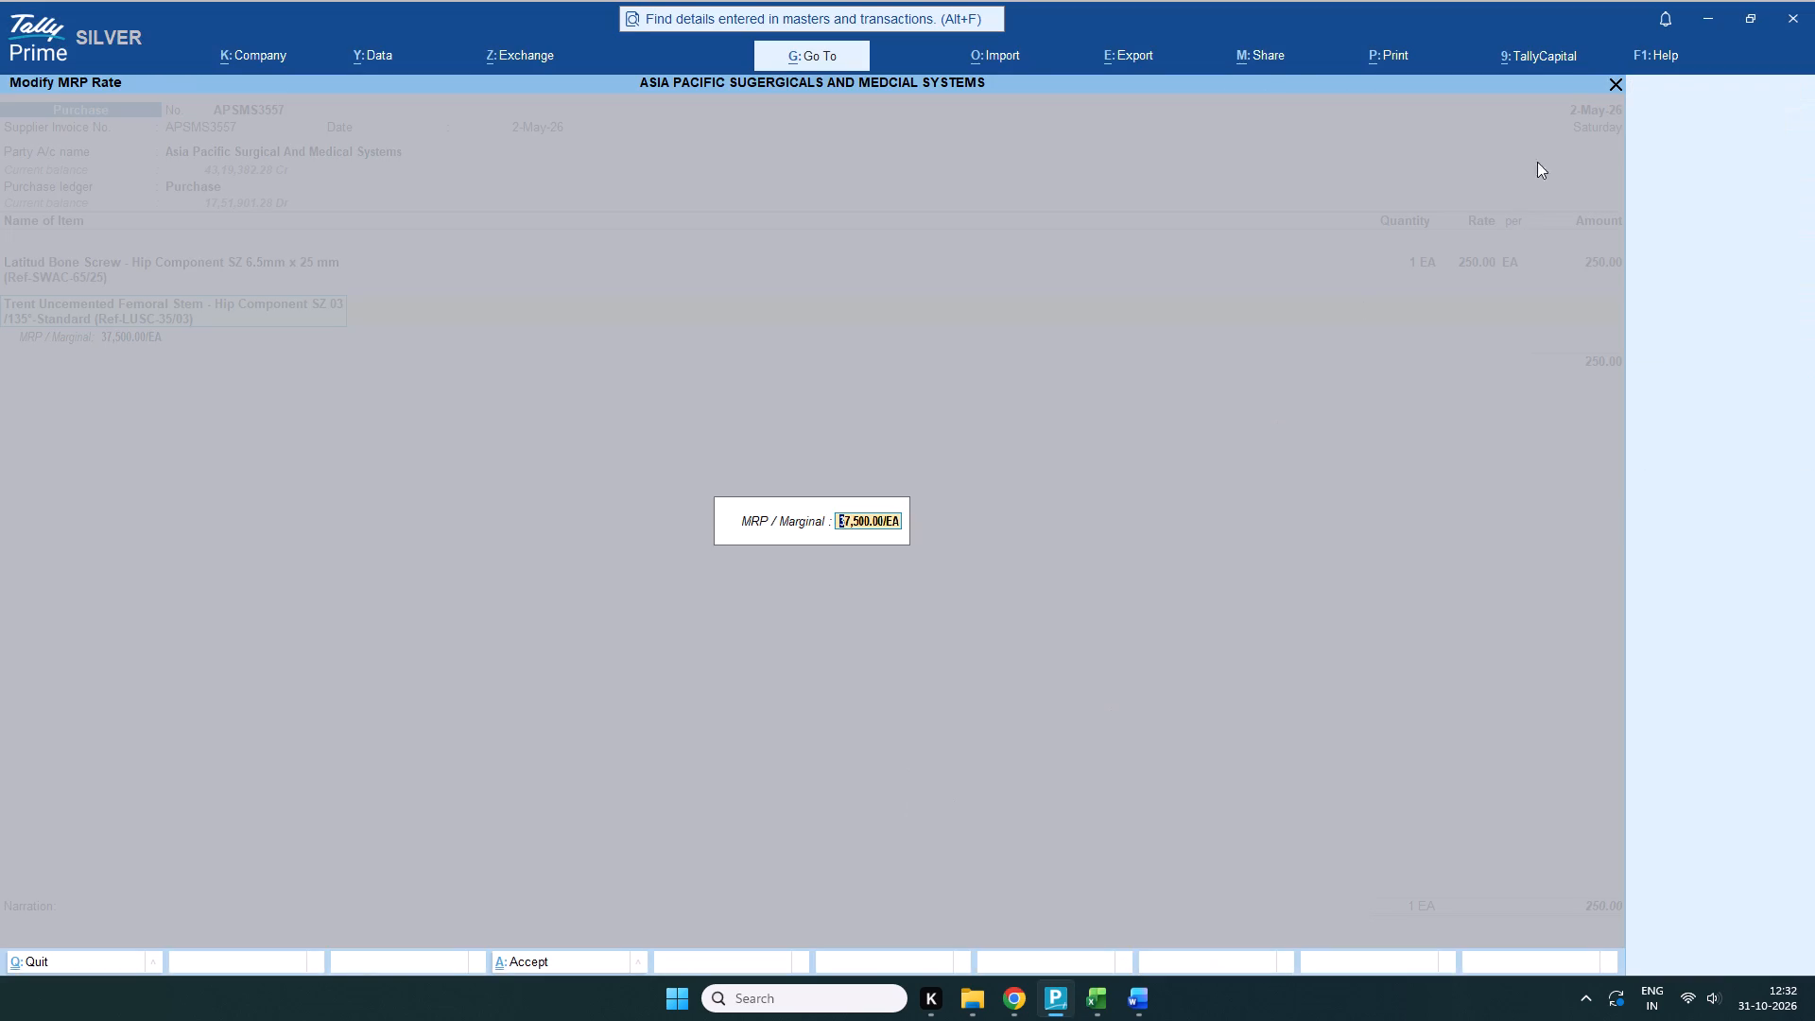
Dismiss the MRP rate entry and open the Trent Uncemented Femoral Stem SZ 03 stock item's HSN/SAC code for editing.
{"action": "left_click", "coordinate": [1621, 78]}
{"action": "key", "text": "ctrl+Return"}
{"action": "key", "text": "Return"}
{"action": "key", "text": "Return"}
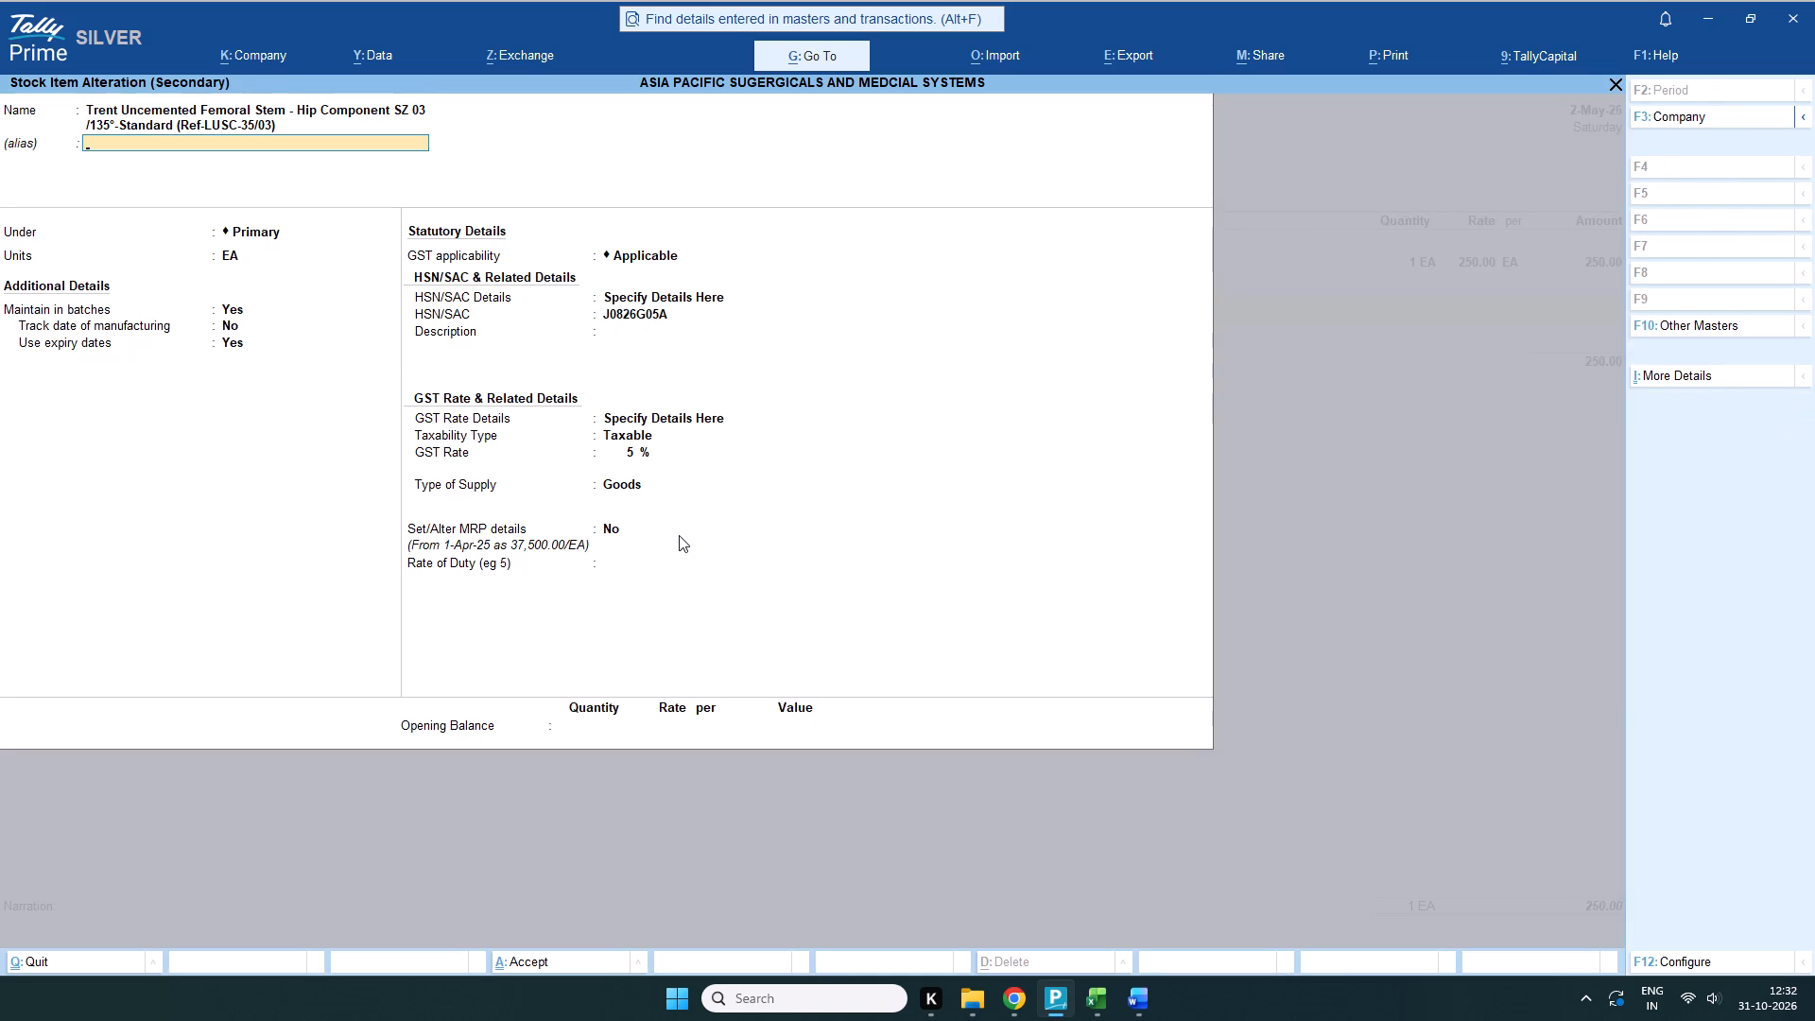
{"action": "key", "text": "Return"}
{"action": "key", "text": "Return"}
{"action": "key", "text": "Return"}
{"action": "key", "text": "Return"}
{"action": "key", "text": "Return"}
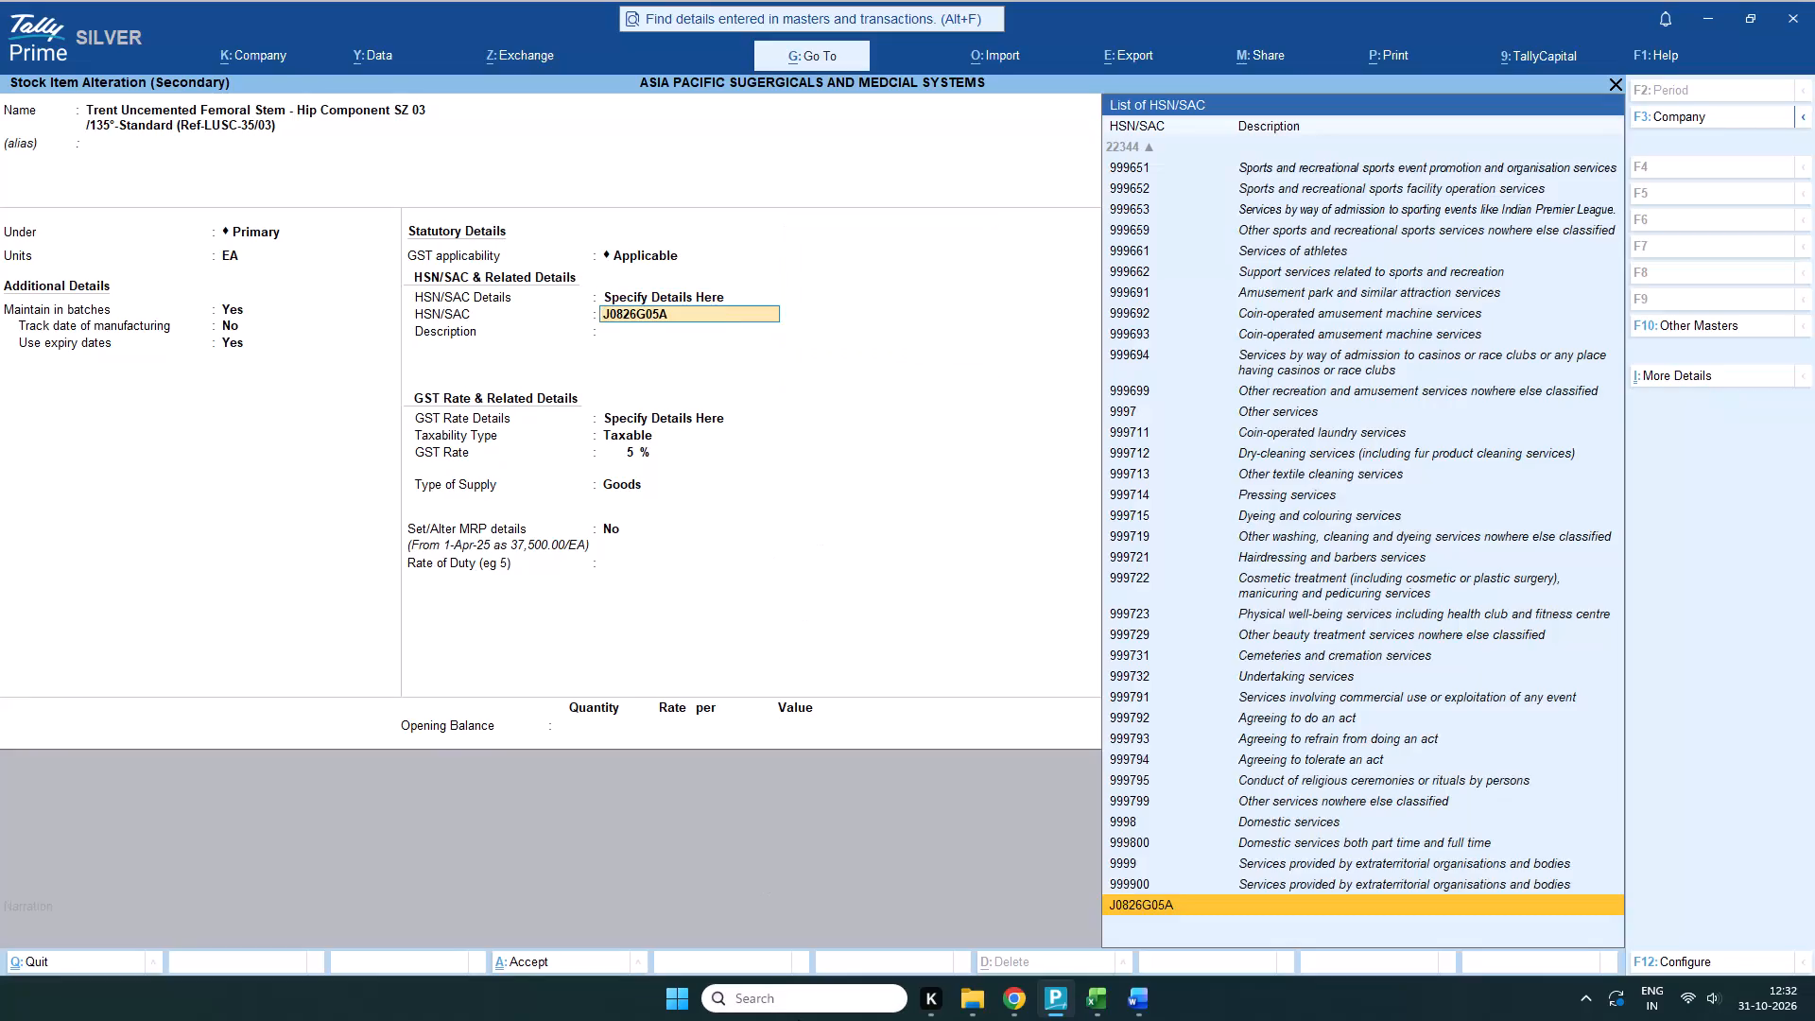
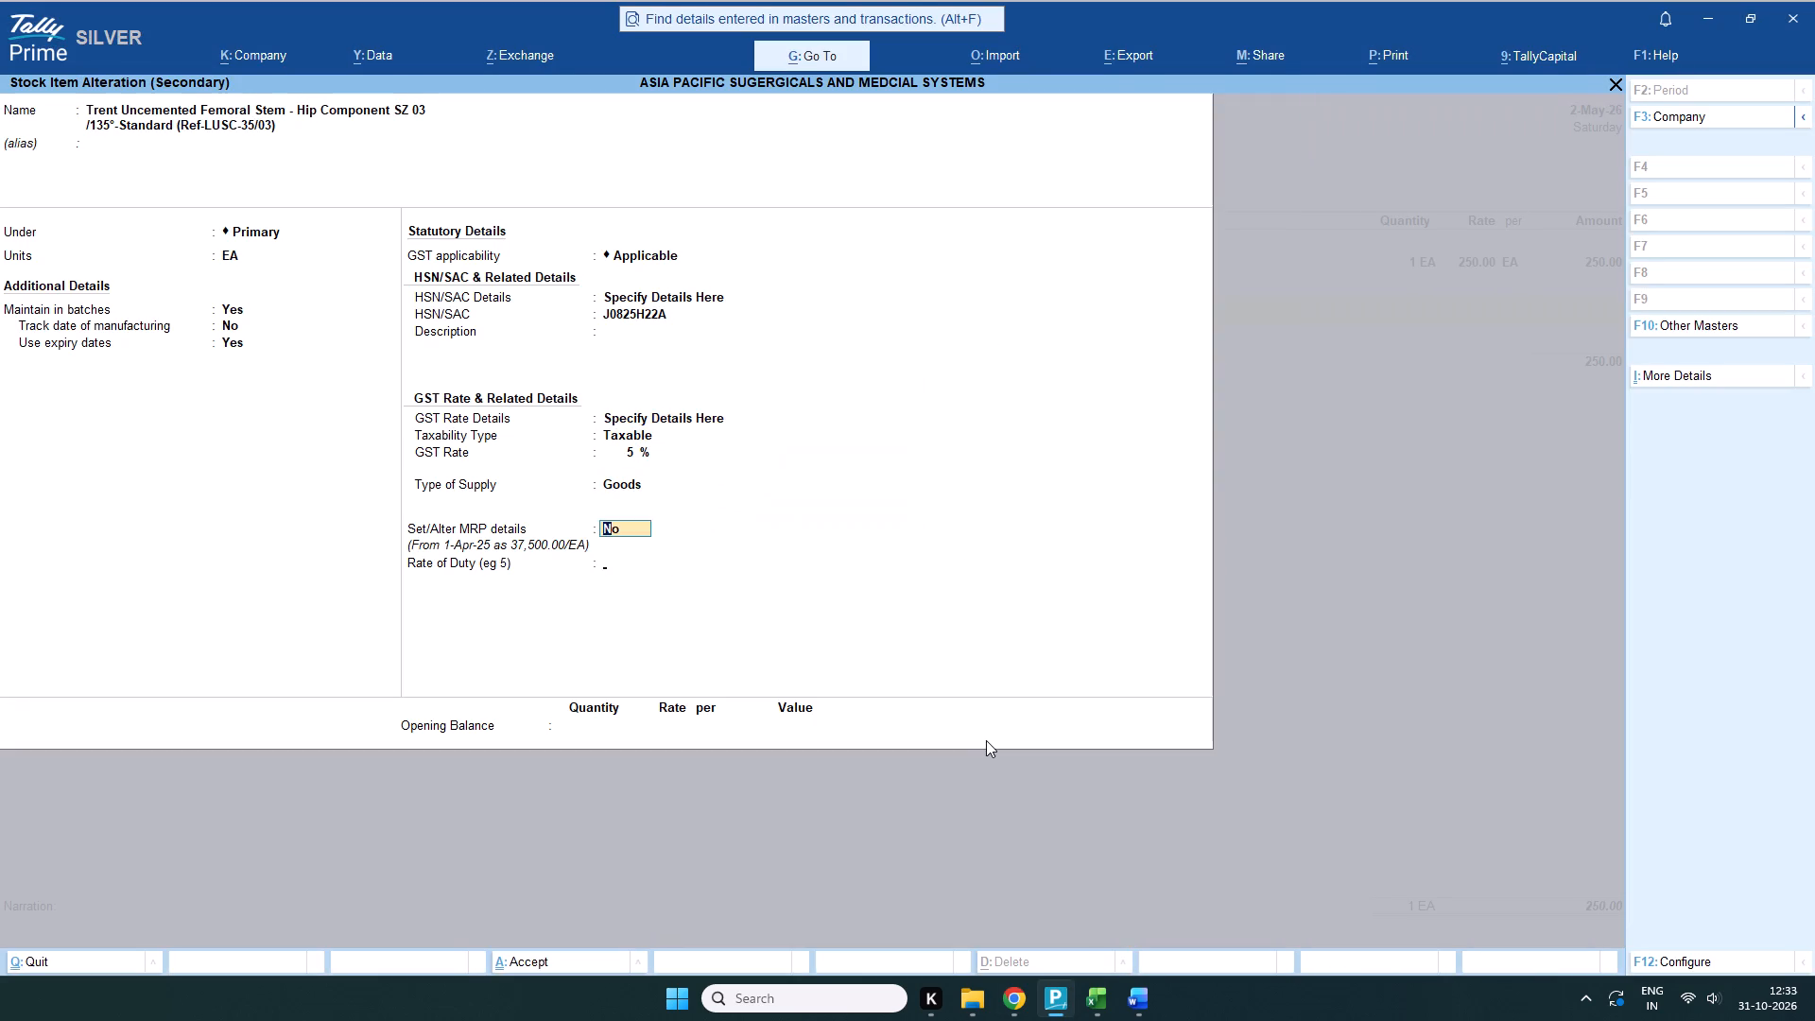
Save the GST details of the Trent Uncemented Femoral Stem SZ 03 item and accept its MRP of 37,500.00/EA.
{"action": "key", "text": "Return"}
{"action": "key", "text": "Return"}
{"action": "key", "text": "Return"}
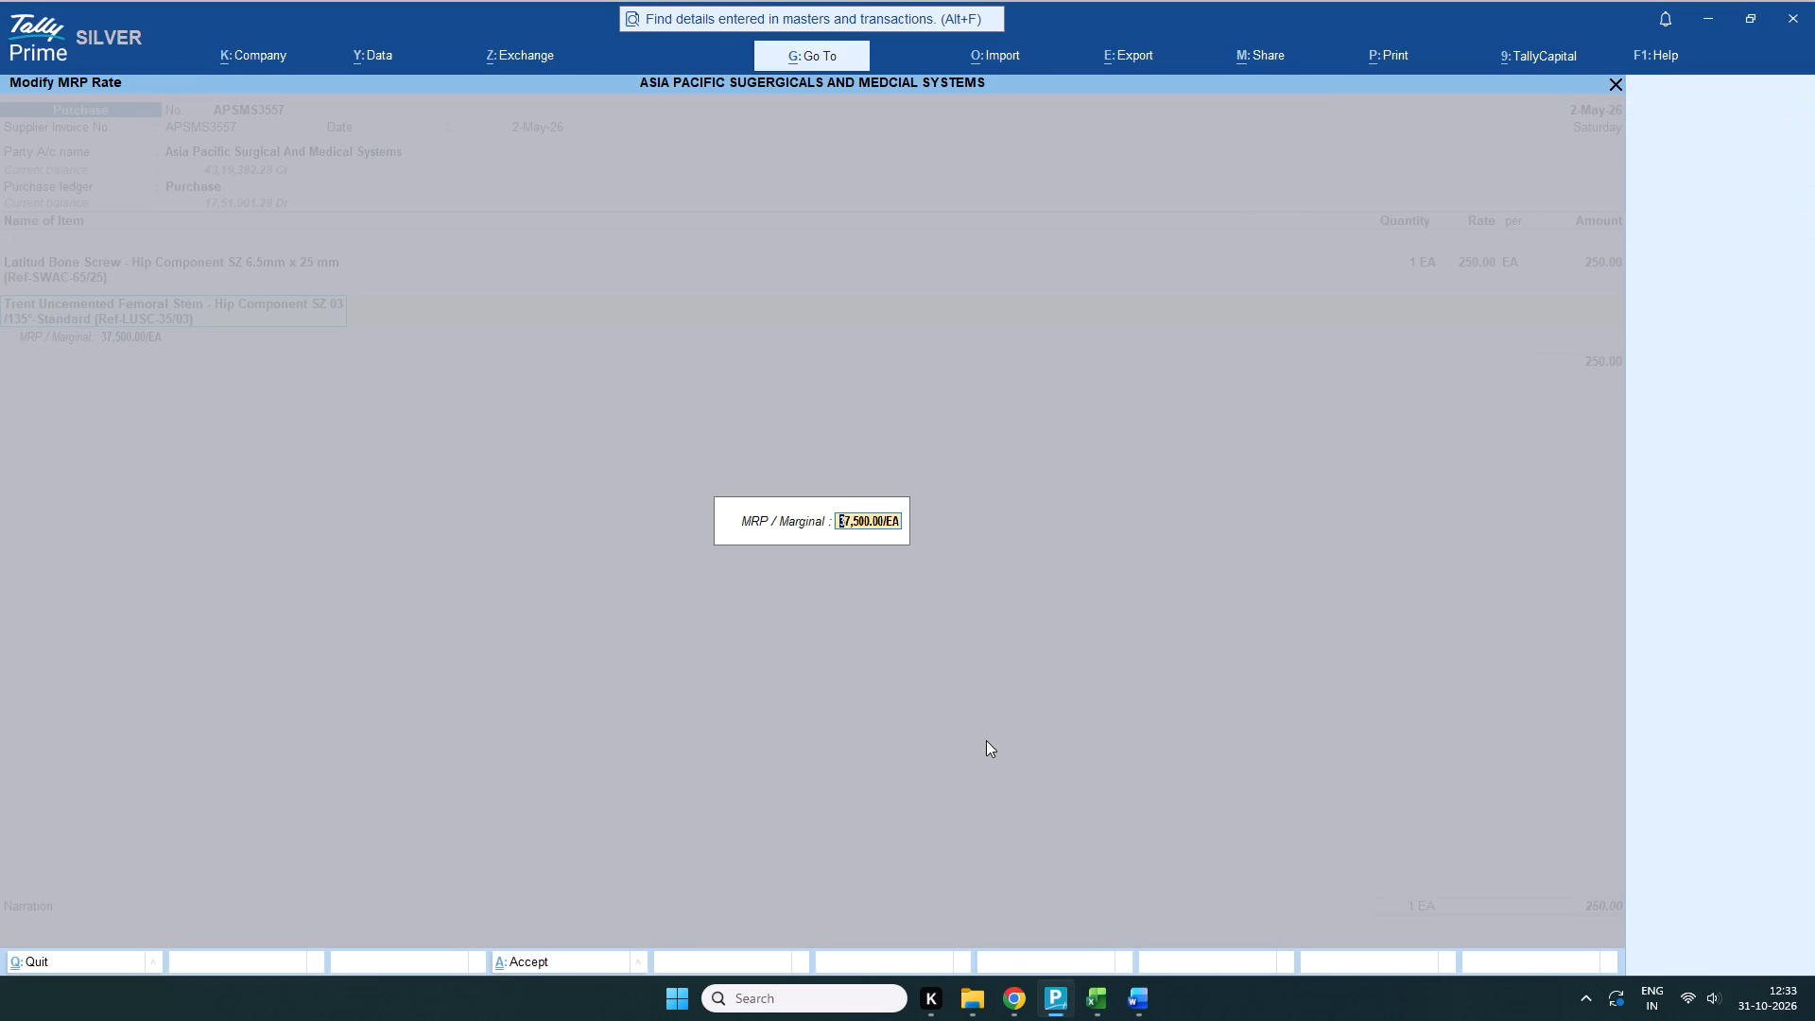
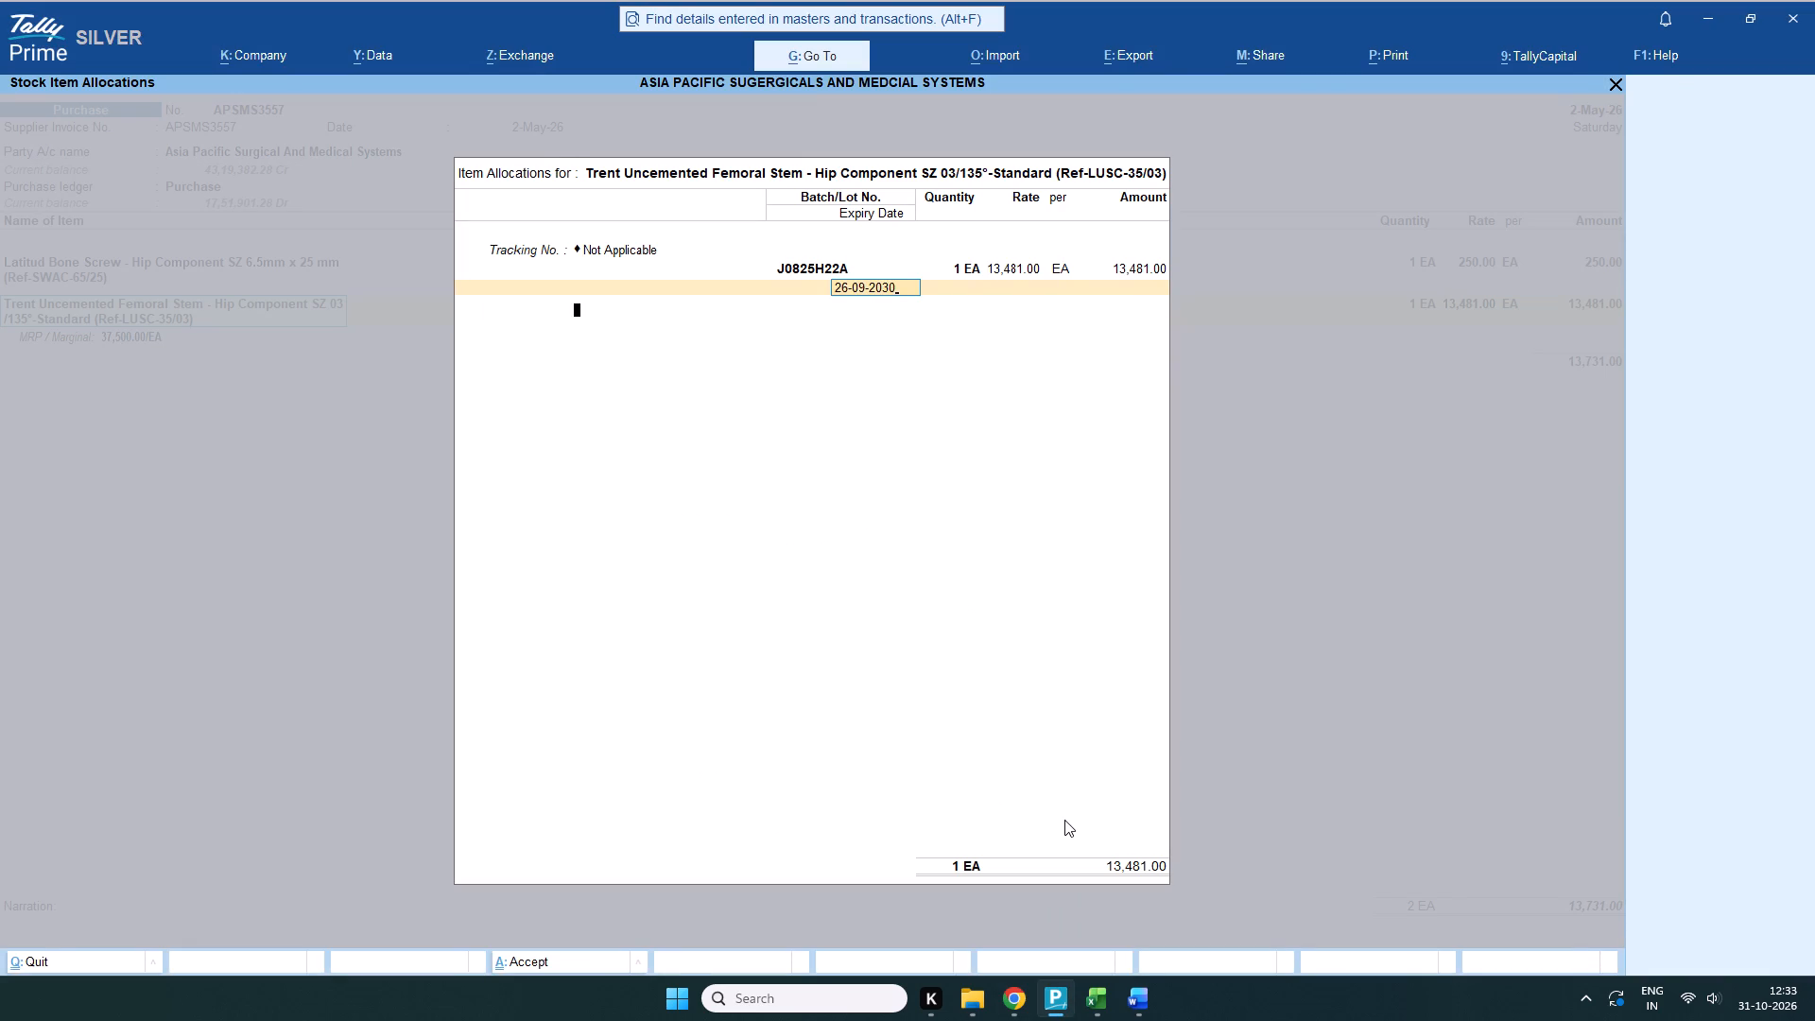
Accept the expiry date 26-09-2030 for batch J0825H22A and complete the Trent Uncemented Femoral Stem SZ 03 allocation.
{"action": "key", "text": "Return"}
{"action": "key", "text": "Return"}
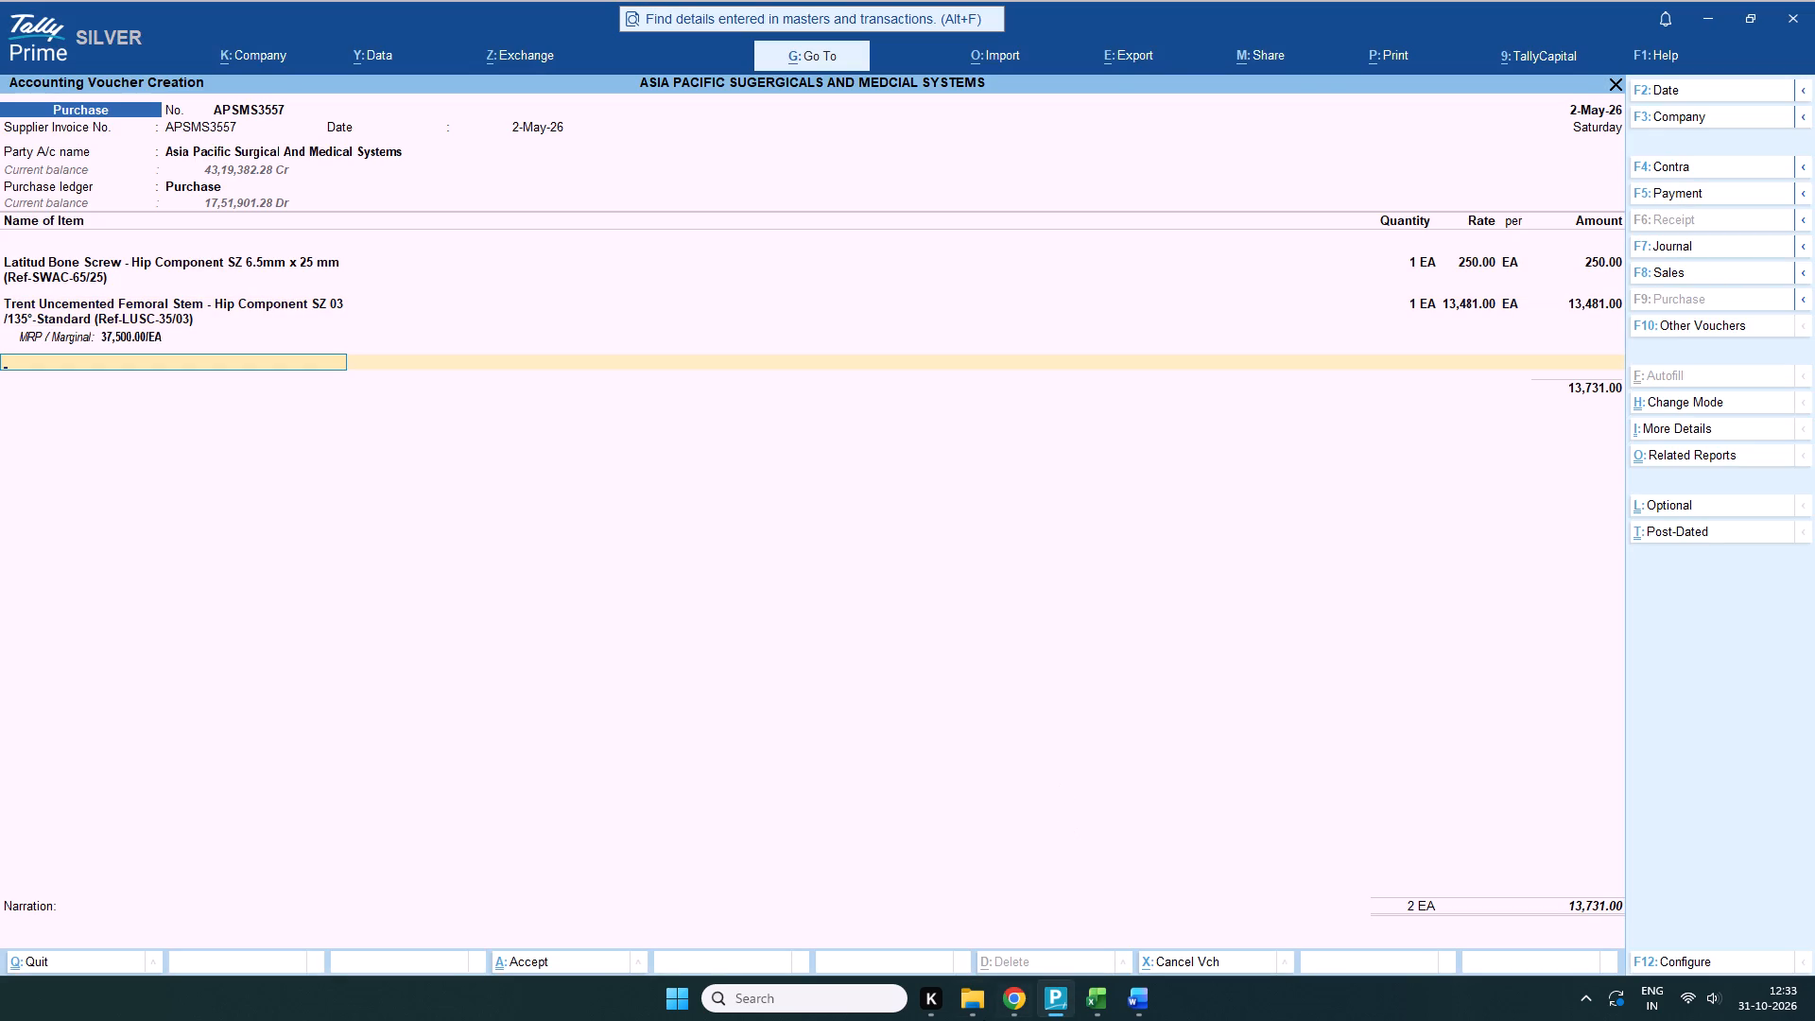
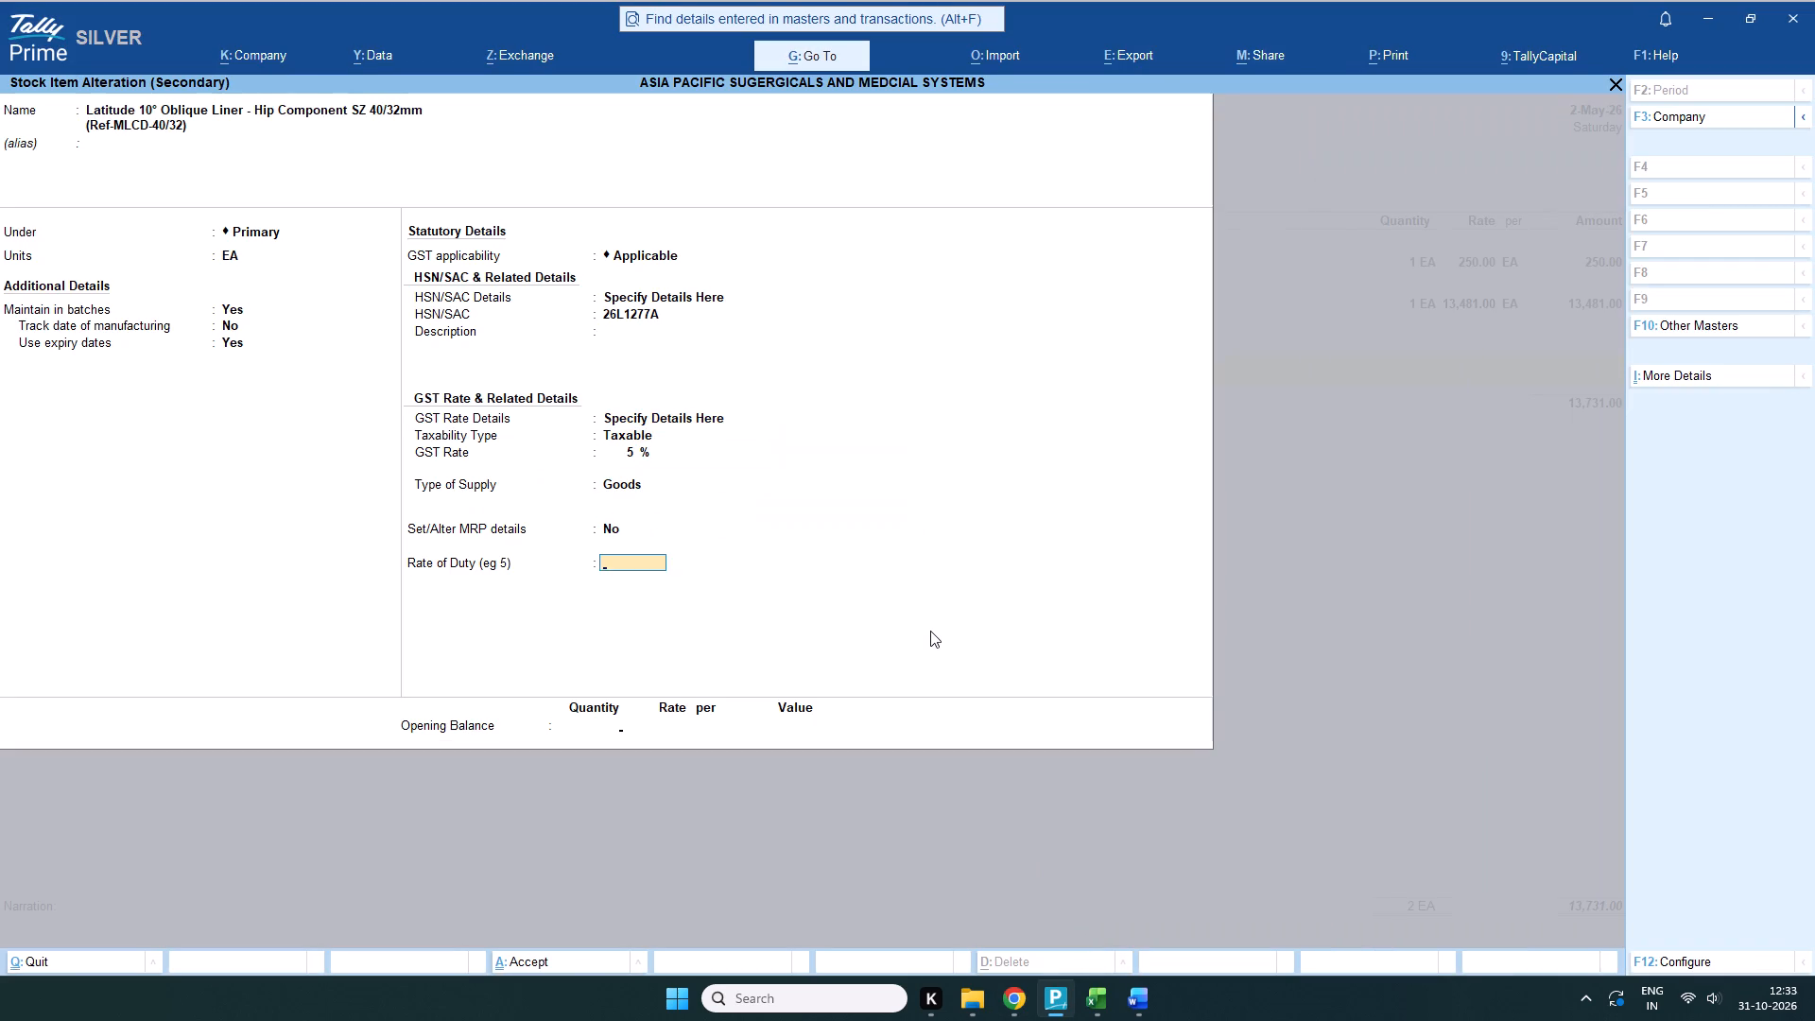
Finish the GST details of the Latitude 10° Oblique Liner SZ 40/32mm item with the rate of duty blank and save it.
{"action": "key", "text": "Return"}
{"action": "key", "text": "Return"}
Allocate 1 EA of the Latitude 10° Oblique Liner SZ 40/32mm to new batch 26L1277A with the tracking number set to Not Applicable.
{"action": "scroll", "coordinate": [858, 356], "scroll_direction": "up", "scroll_amount": 1}
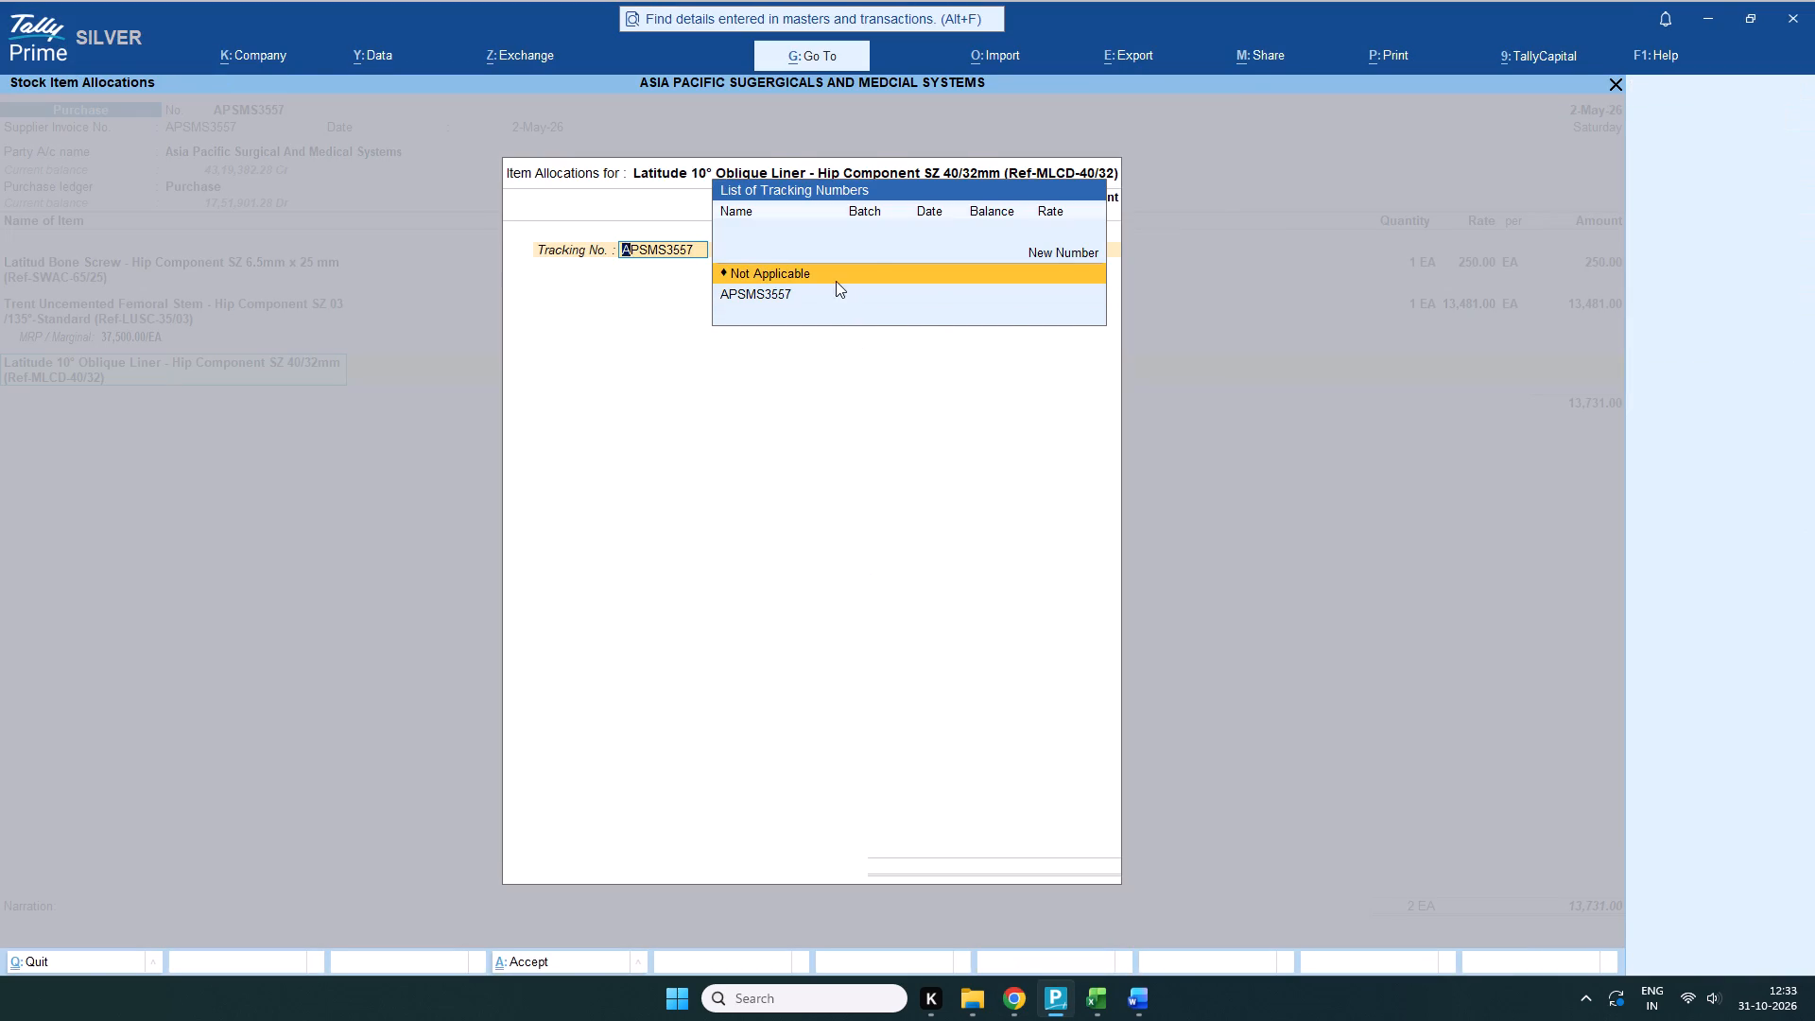
{"action": "left_click", "coordinate": [836, 281]}
{"action": "key", "text": "ctrl+v"}
{"action": "key", "text": "Return"}
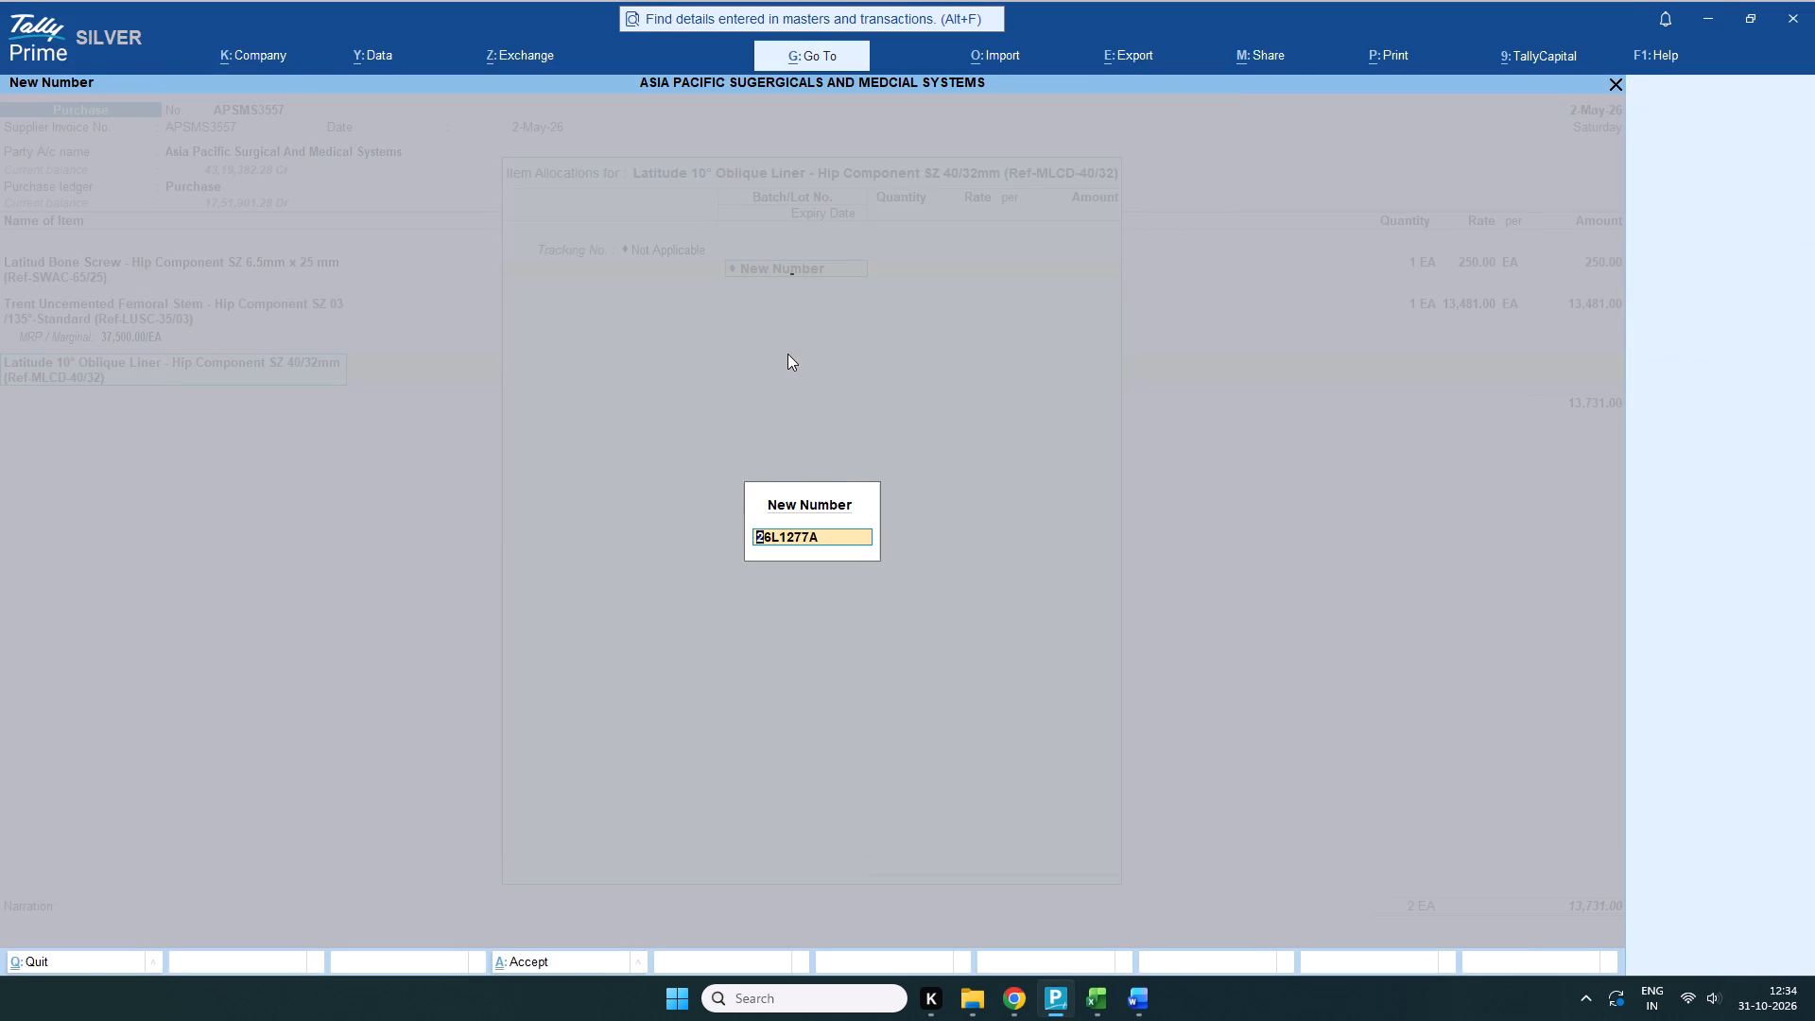
{"action": "key", "text": "Return"}
{"action": "key", "text": "1"}
{"action": "key", "text": "Return"}
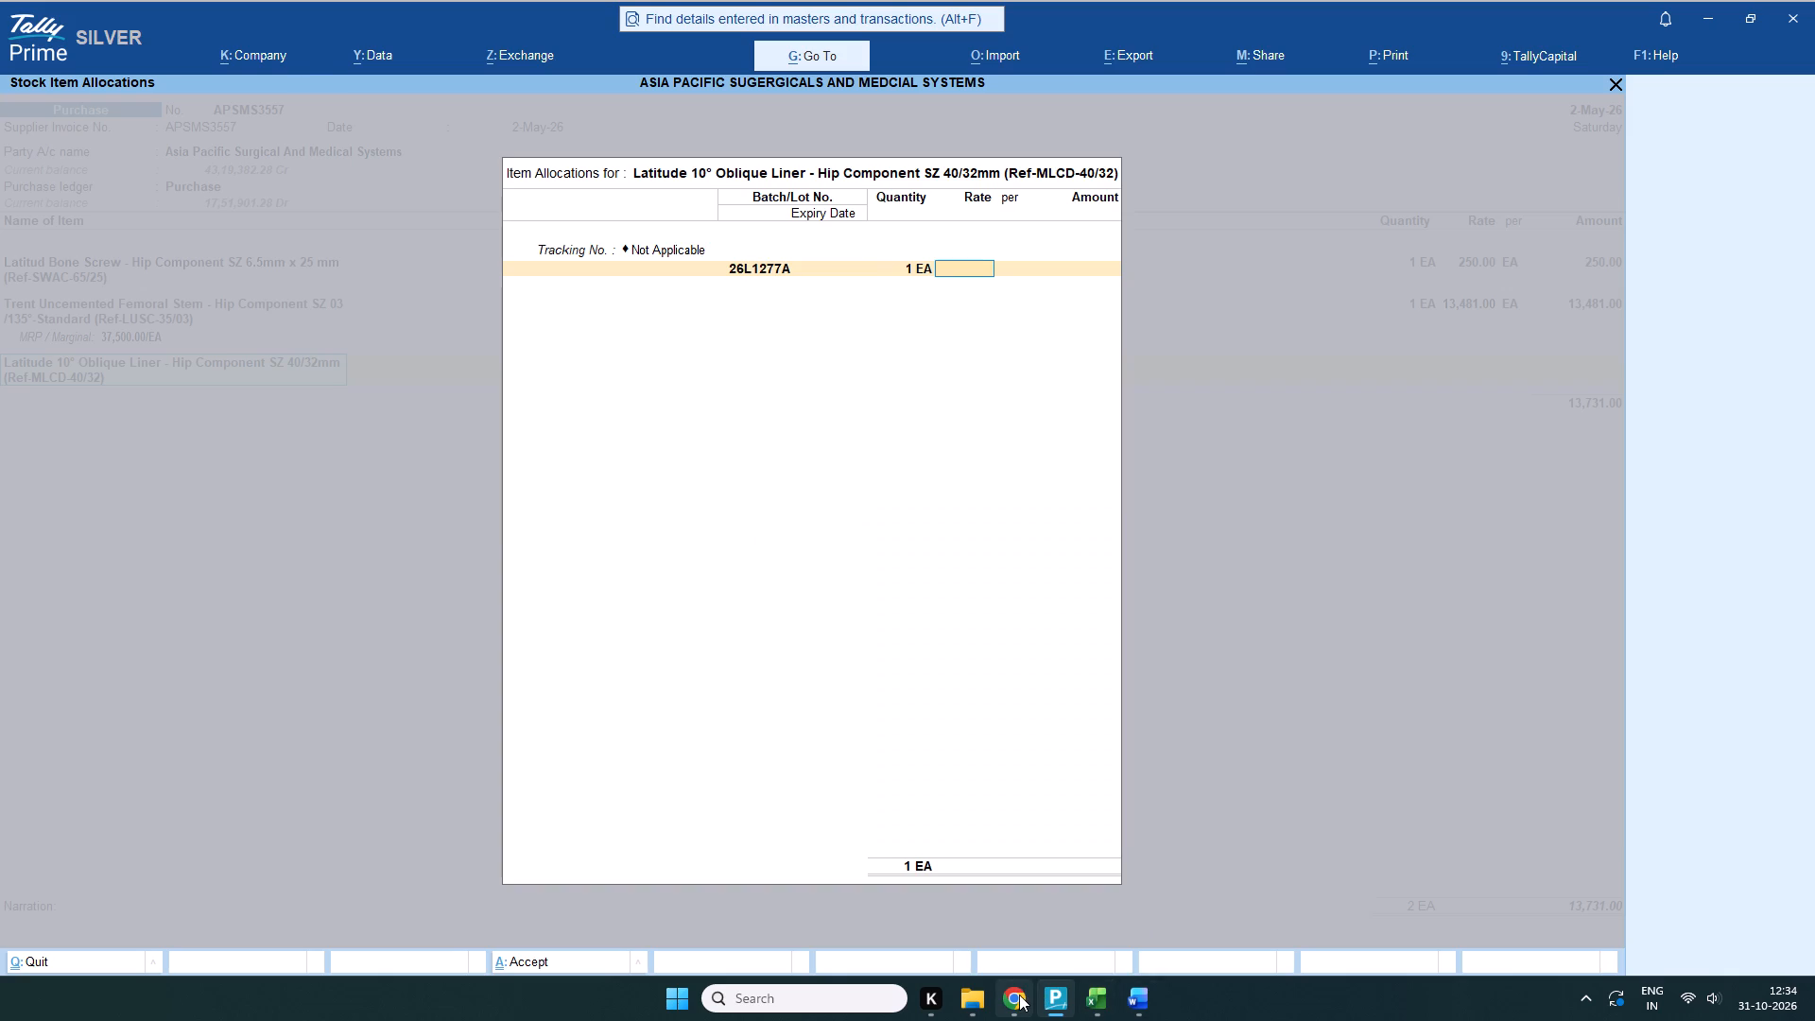
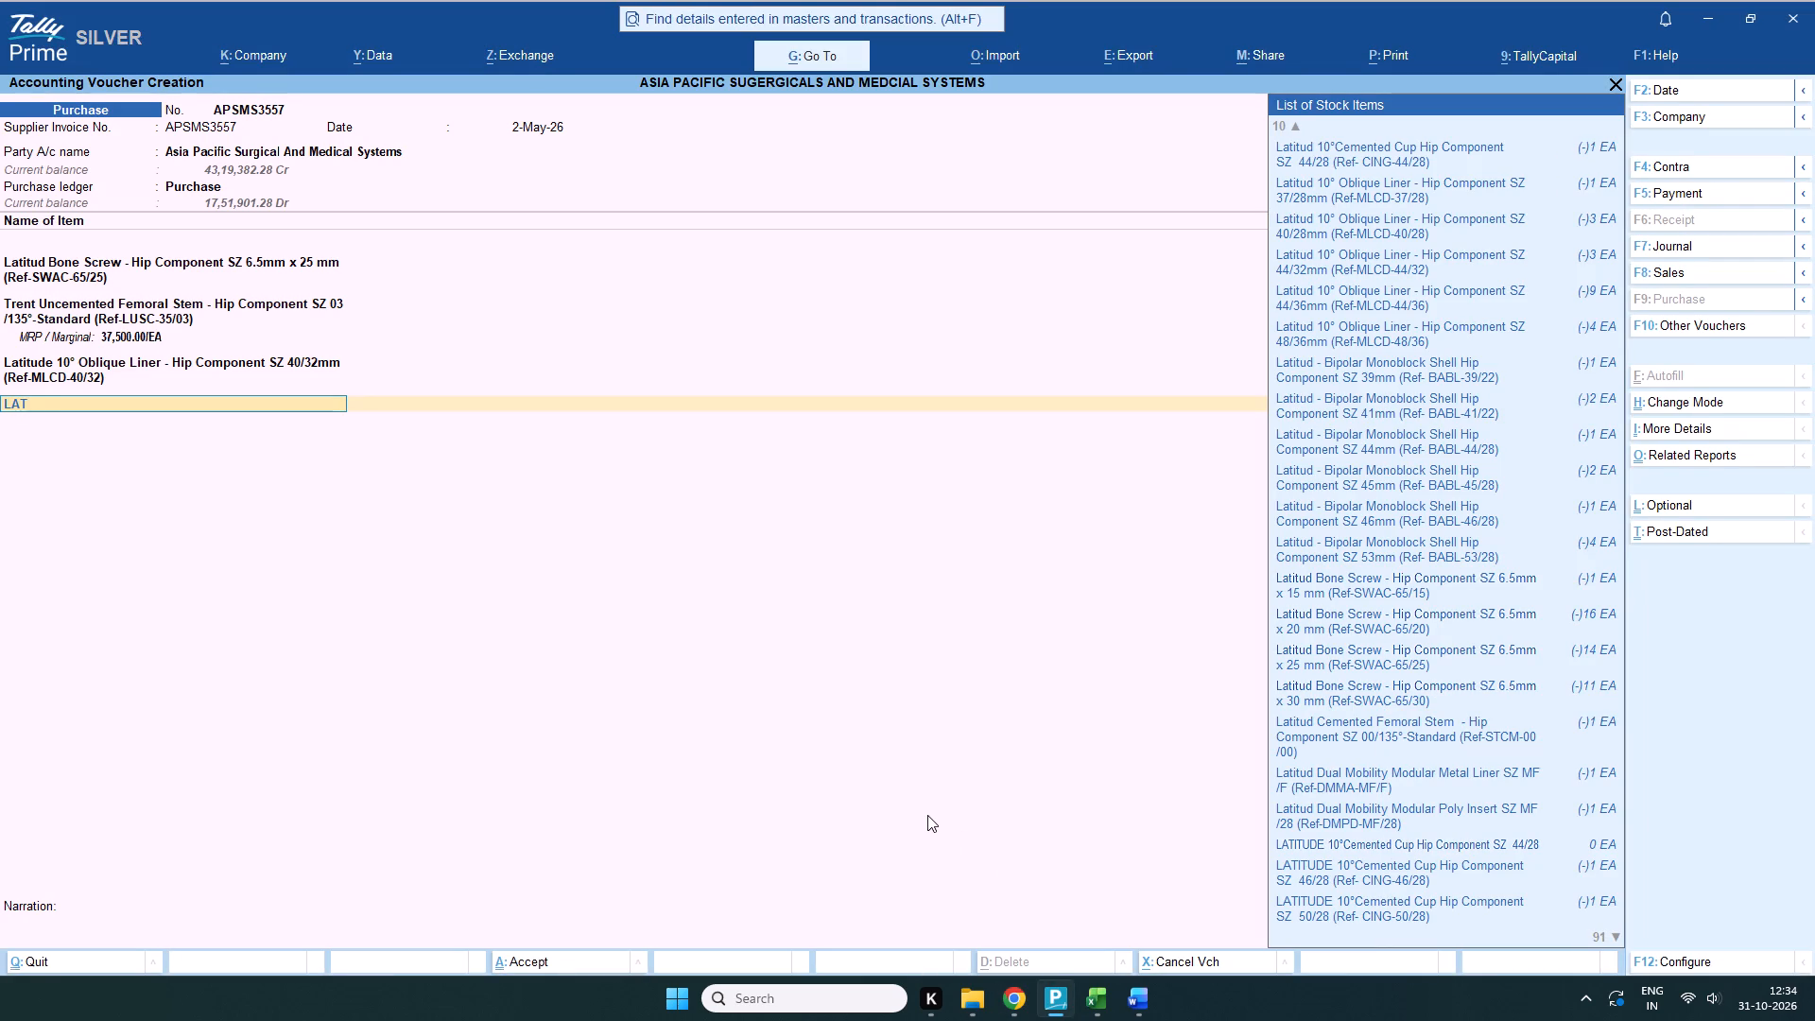
Look up the Latitude Modular Femoral Head for the voucher's fourth item line by entering LATITUDE MODULAR.
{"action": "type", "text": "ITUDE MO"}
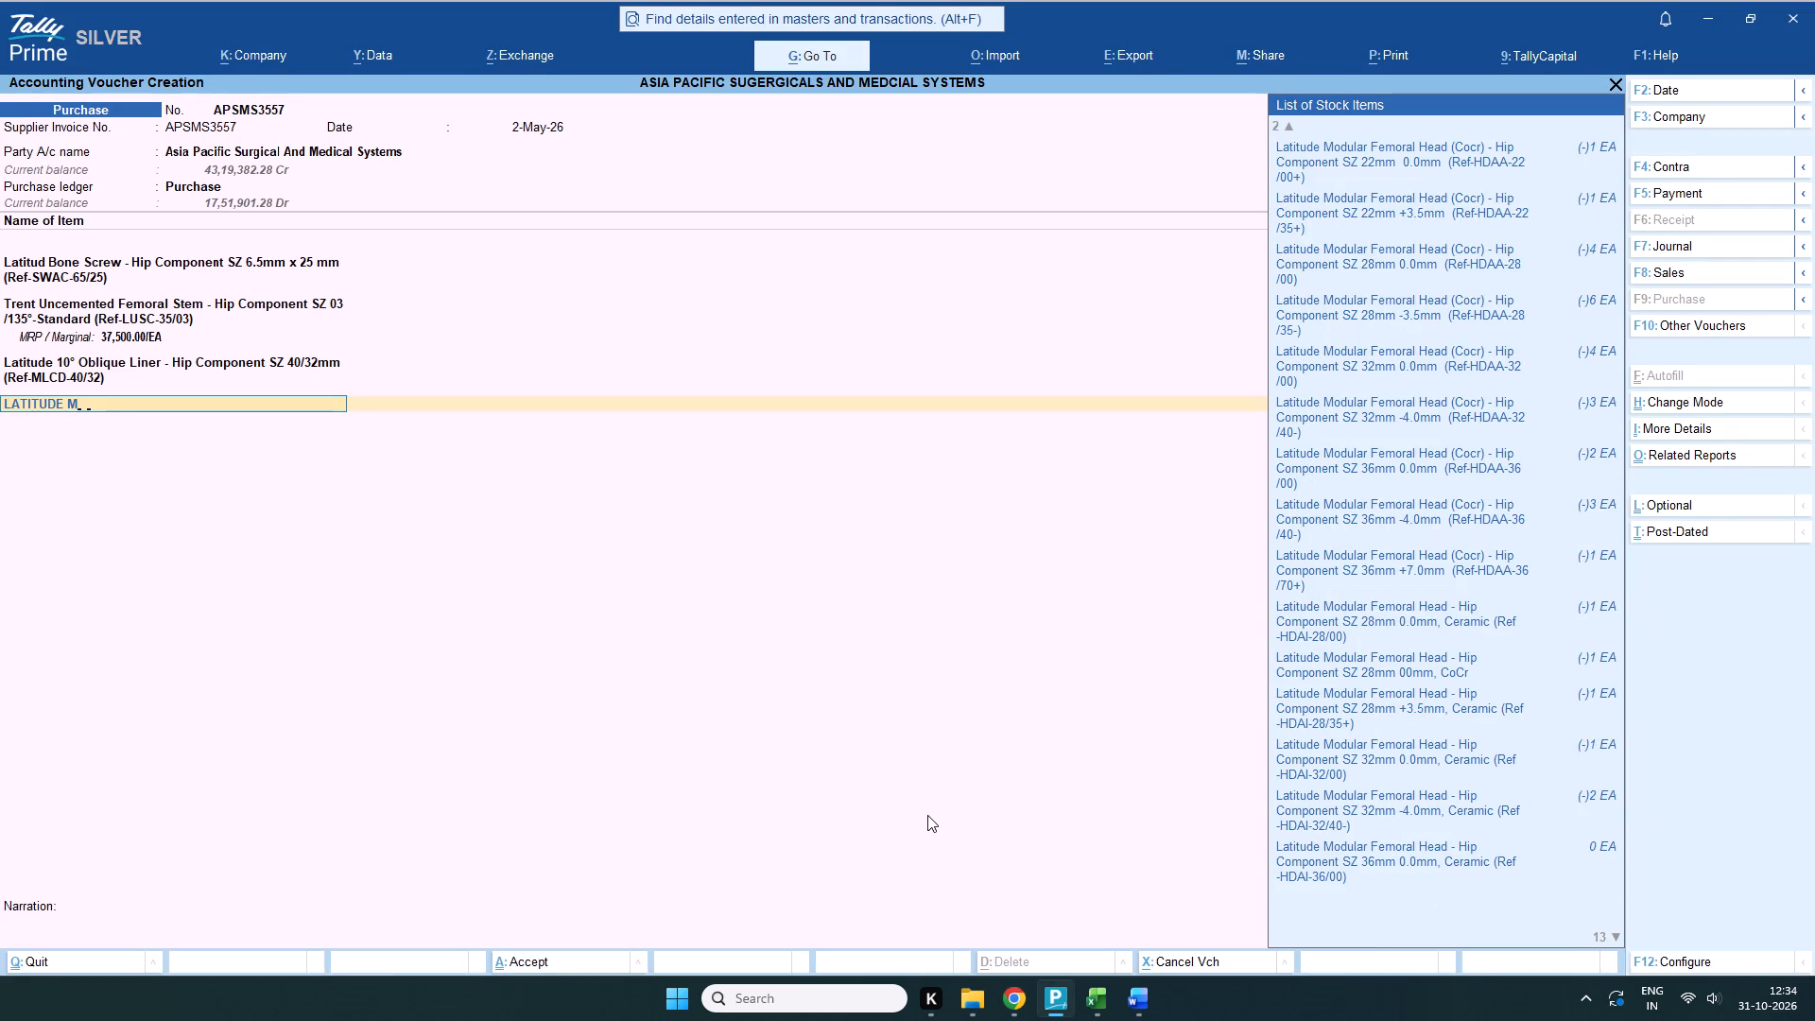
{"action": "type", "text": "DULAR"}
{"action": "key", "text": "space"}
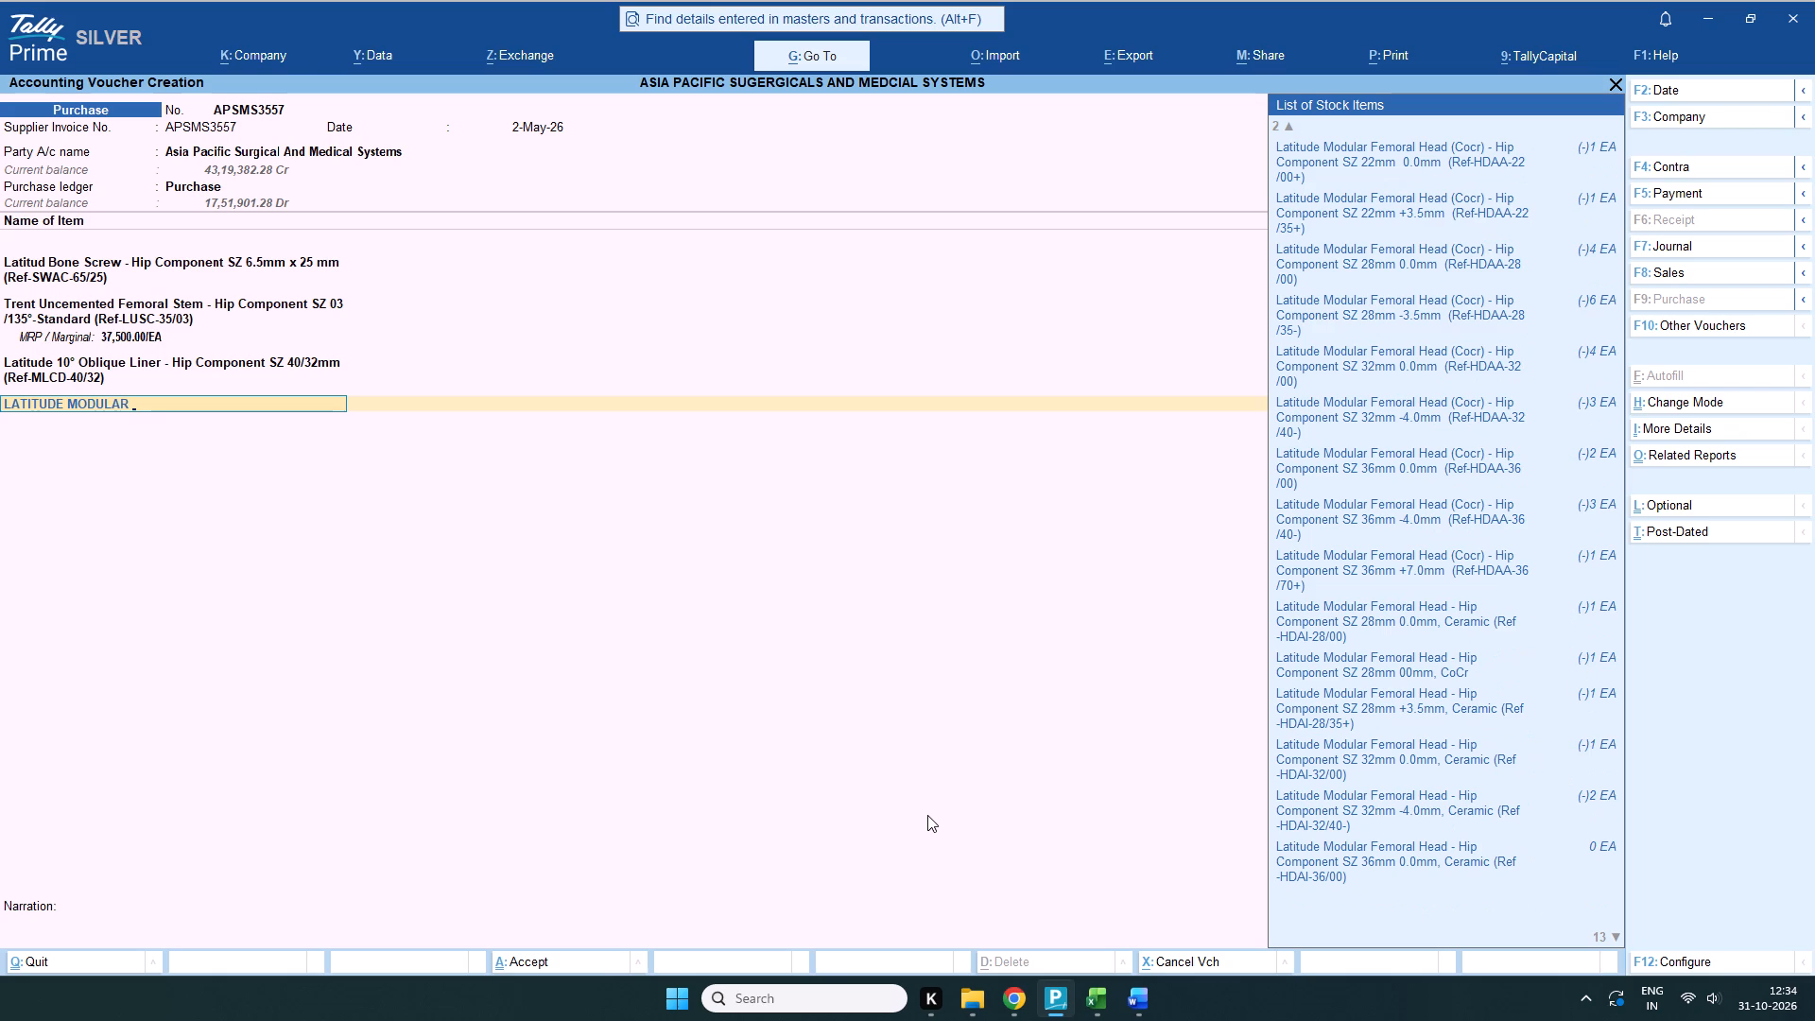
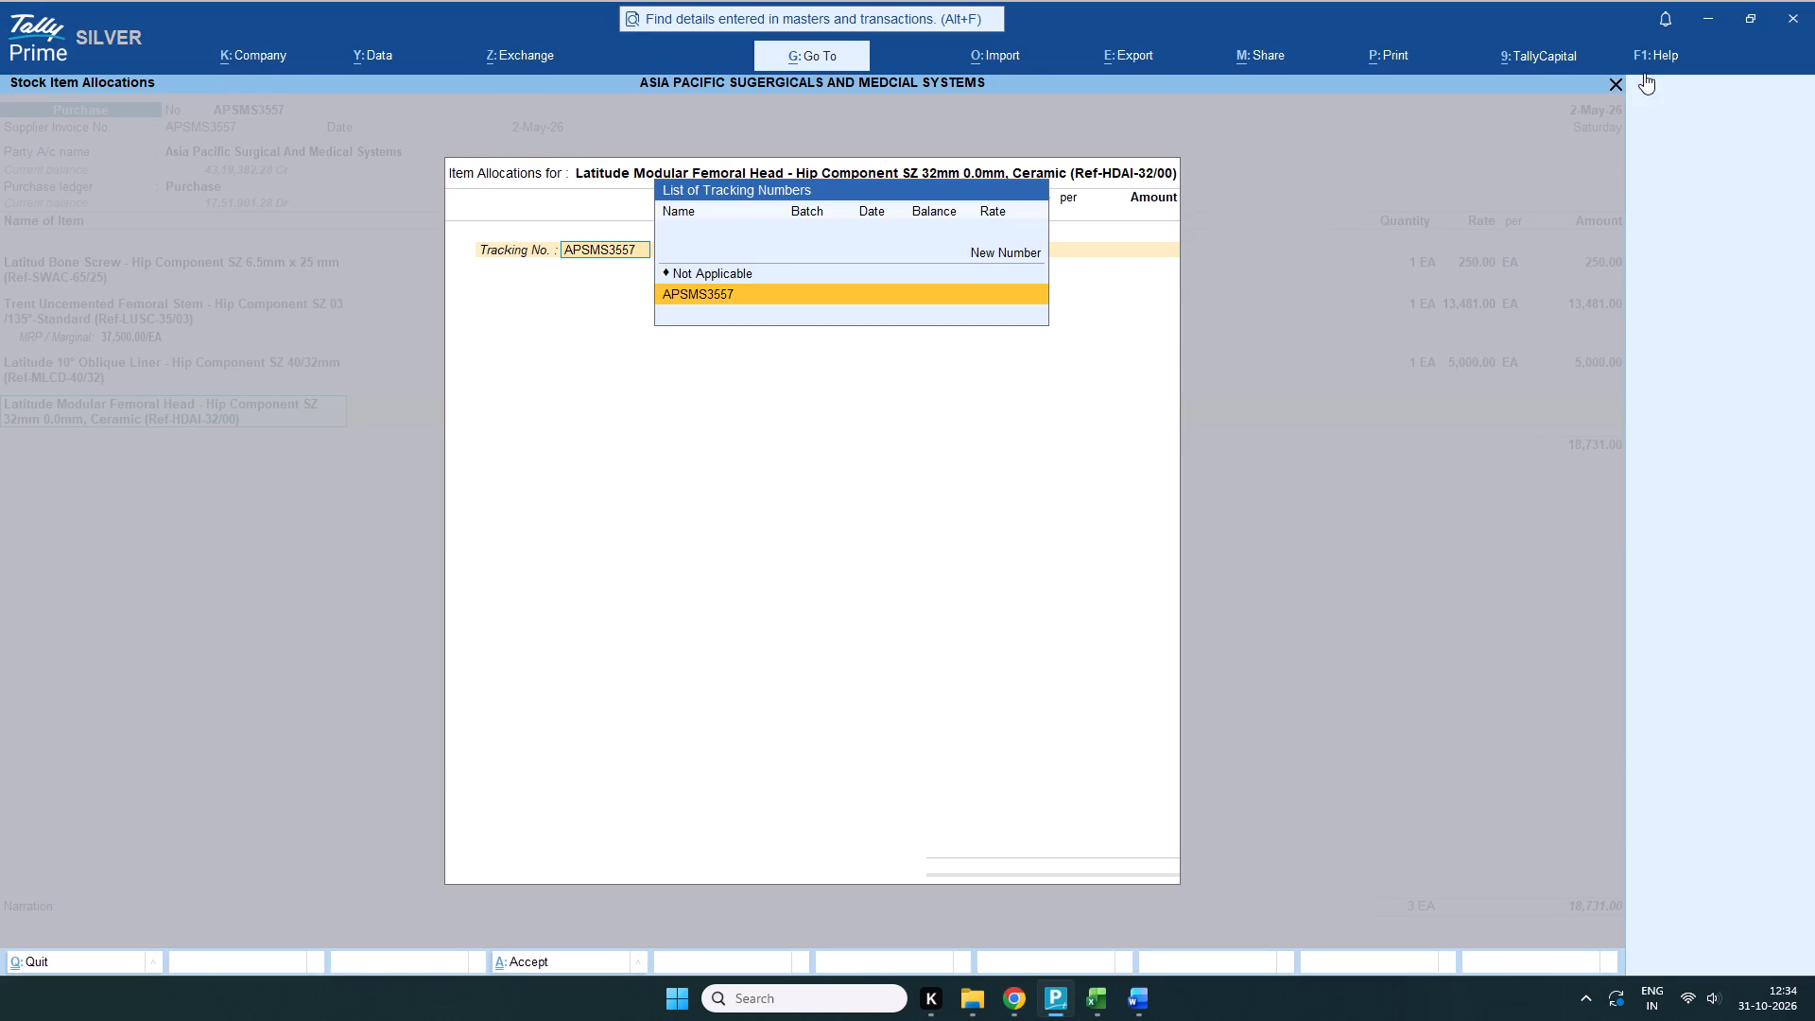
Leave the item allocation and open the Latitude Modular Femoral Head SZ 32mm 0.0mm, Ceramic item master at its HSN/SAC code for editing.
{"action": "left_click", "coordinate": [1614, 78]}
{"action": "key", "text": "ctrl+Return"}
{"action": "key", "text": "Return"}
{"action": "key", "text": "Return"}
{"action": "key", "text": "Return"}
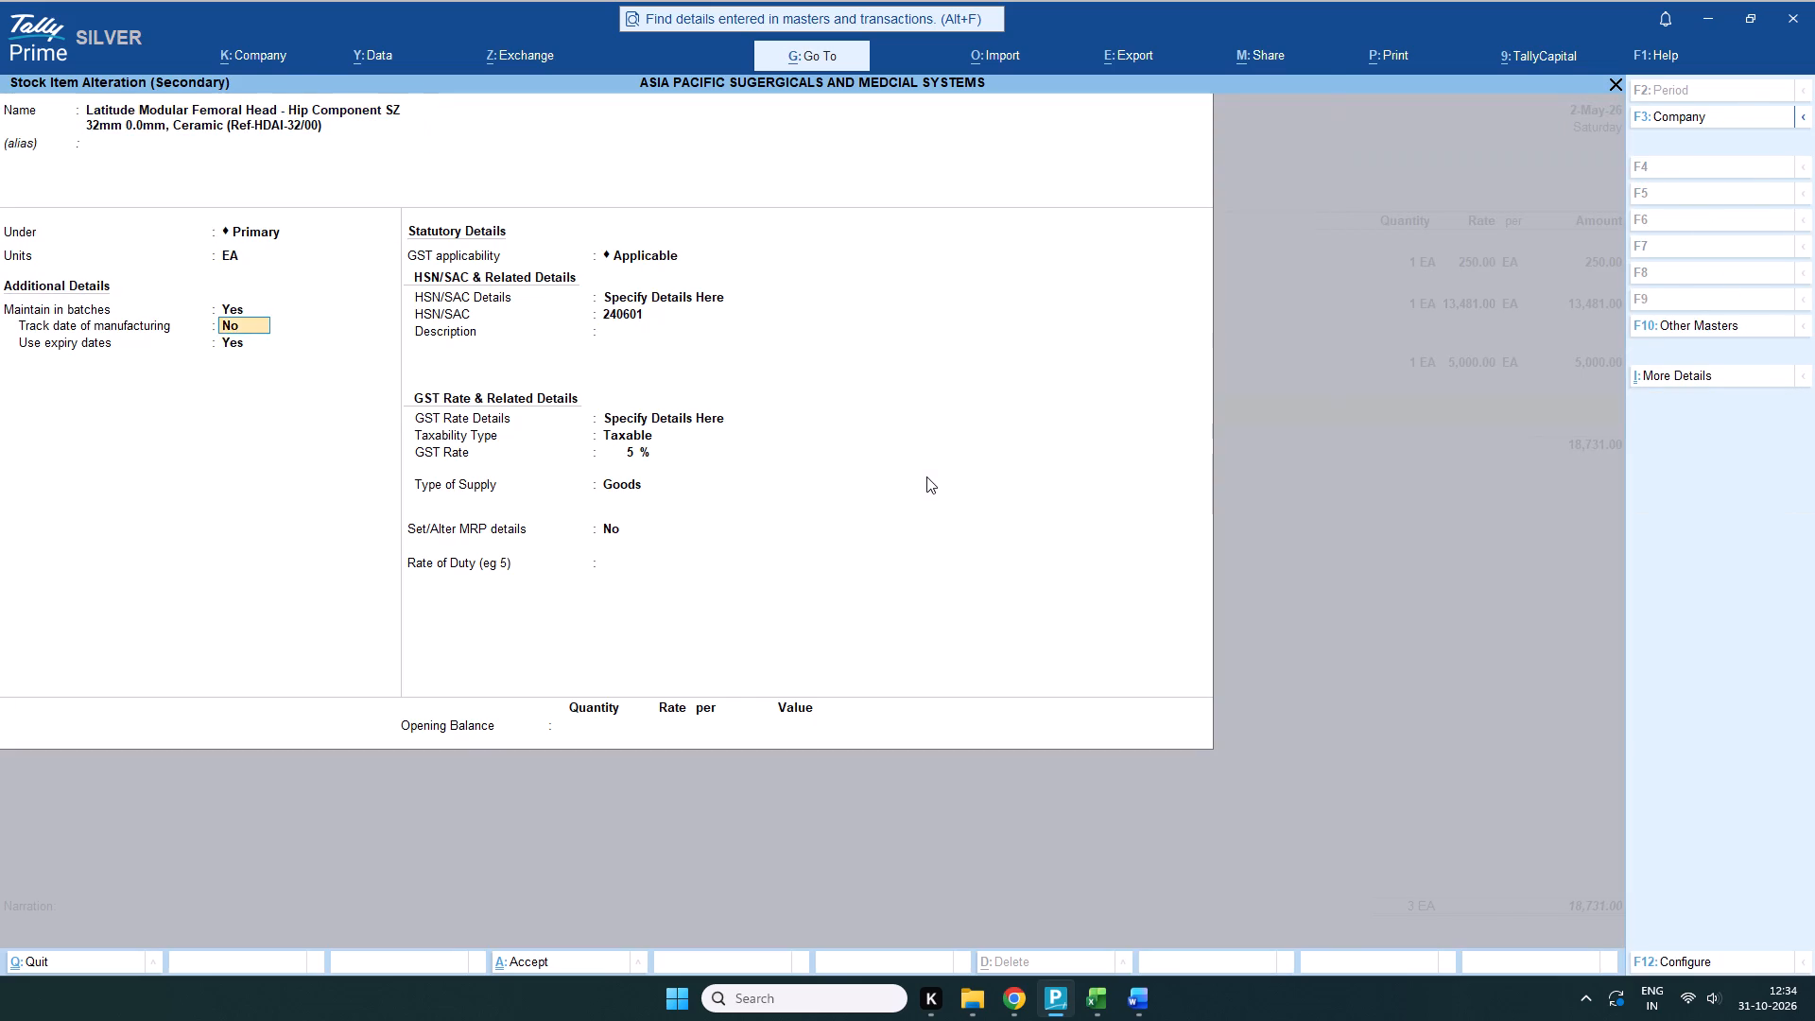
{"action": "key", "text": "Return"}
{"action": "key", "text": "Return"}
{"action": "key", "text": "Return"}
{"action": "key", "text": "Return"}
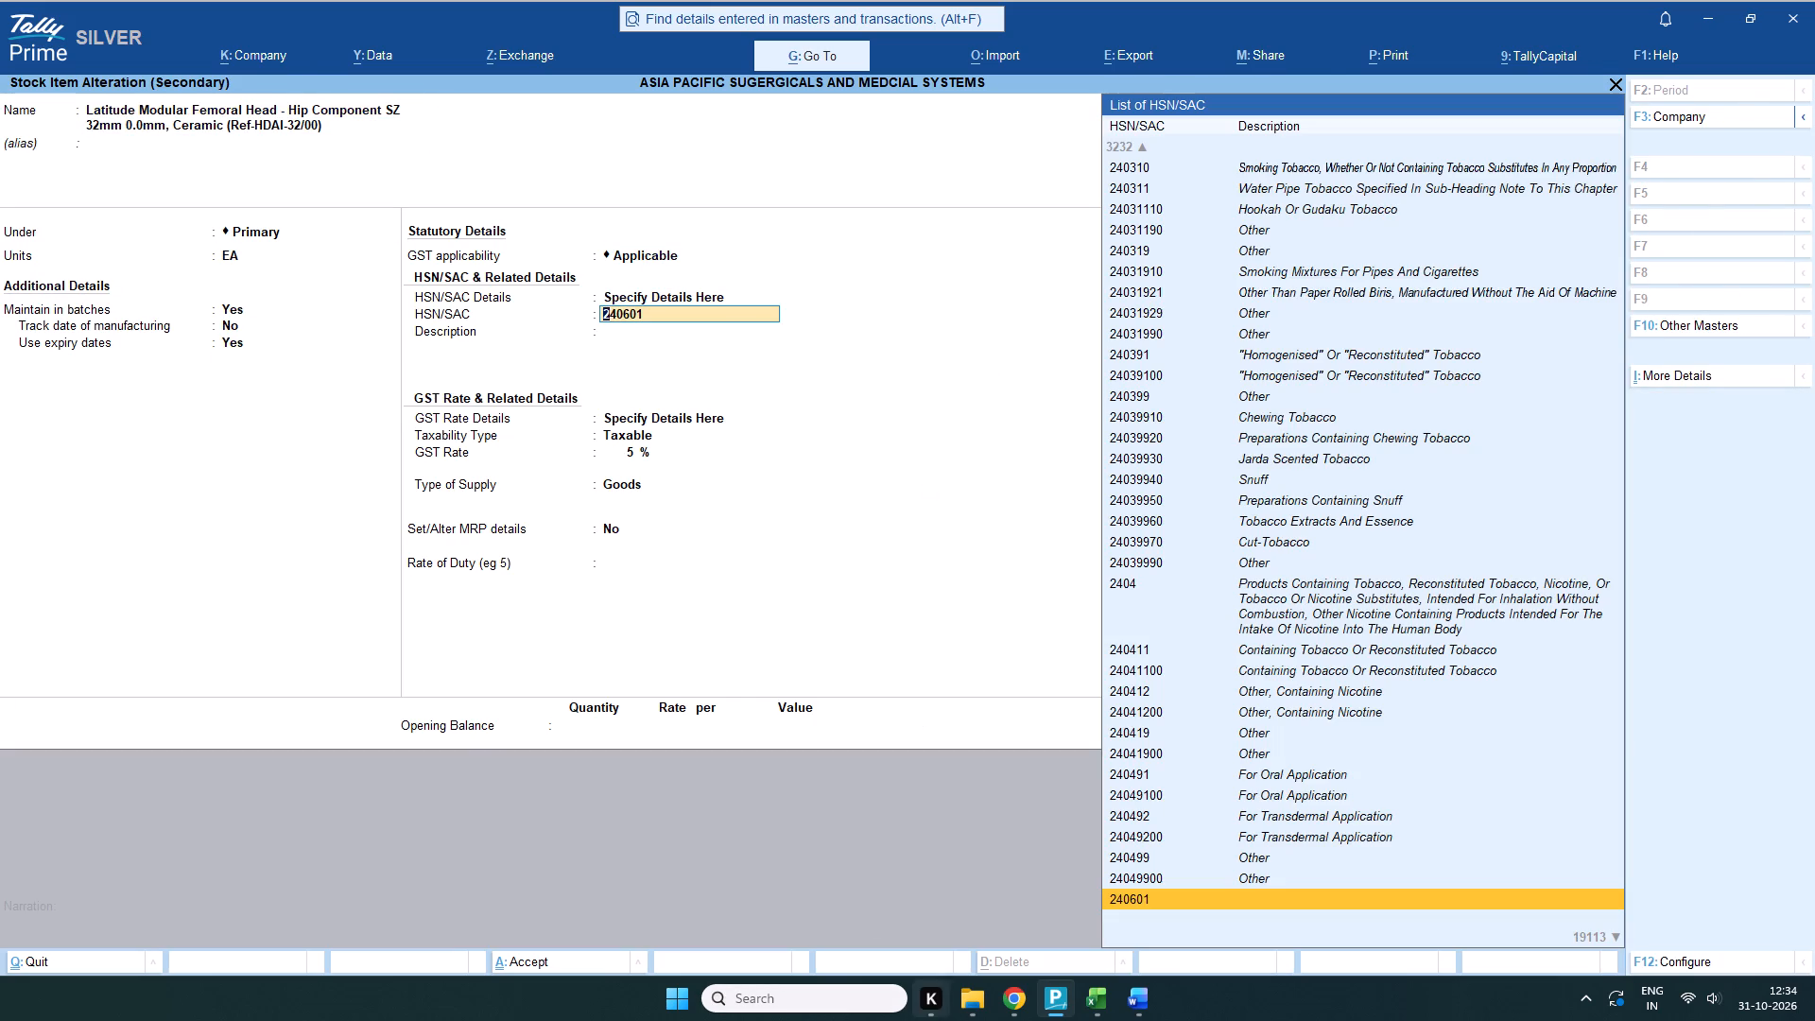
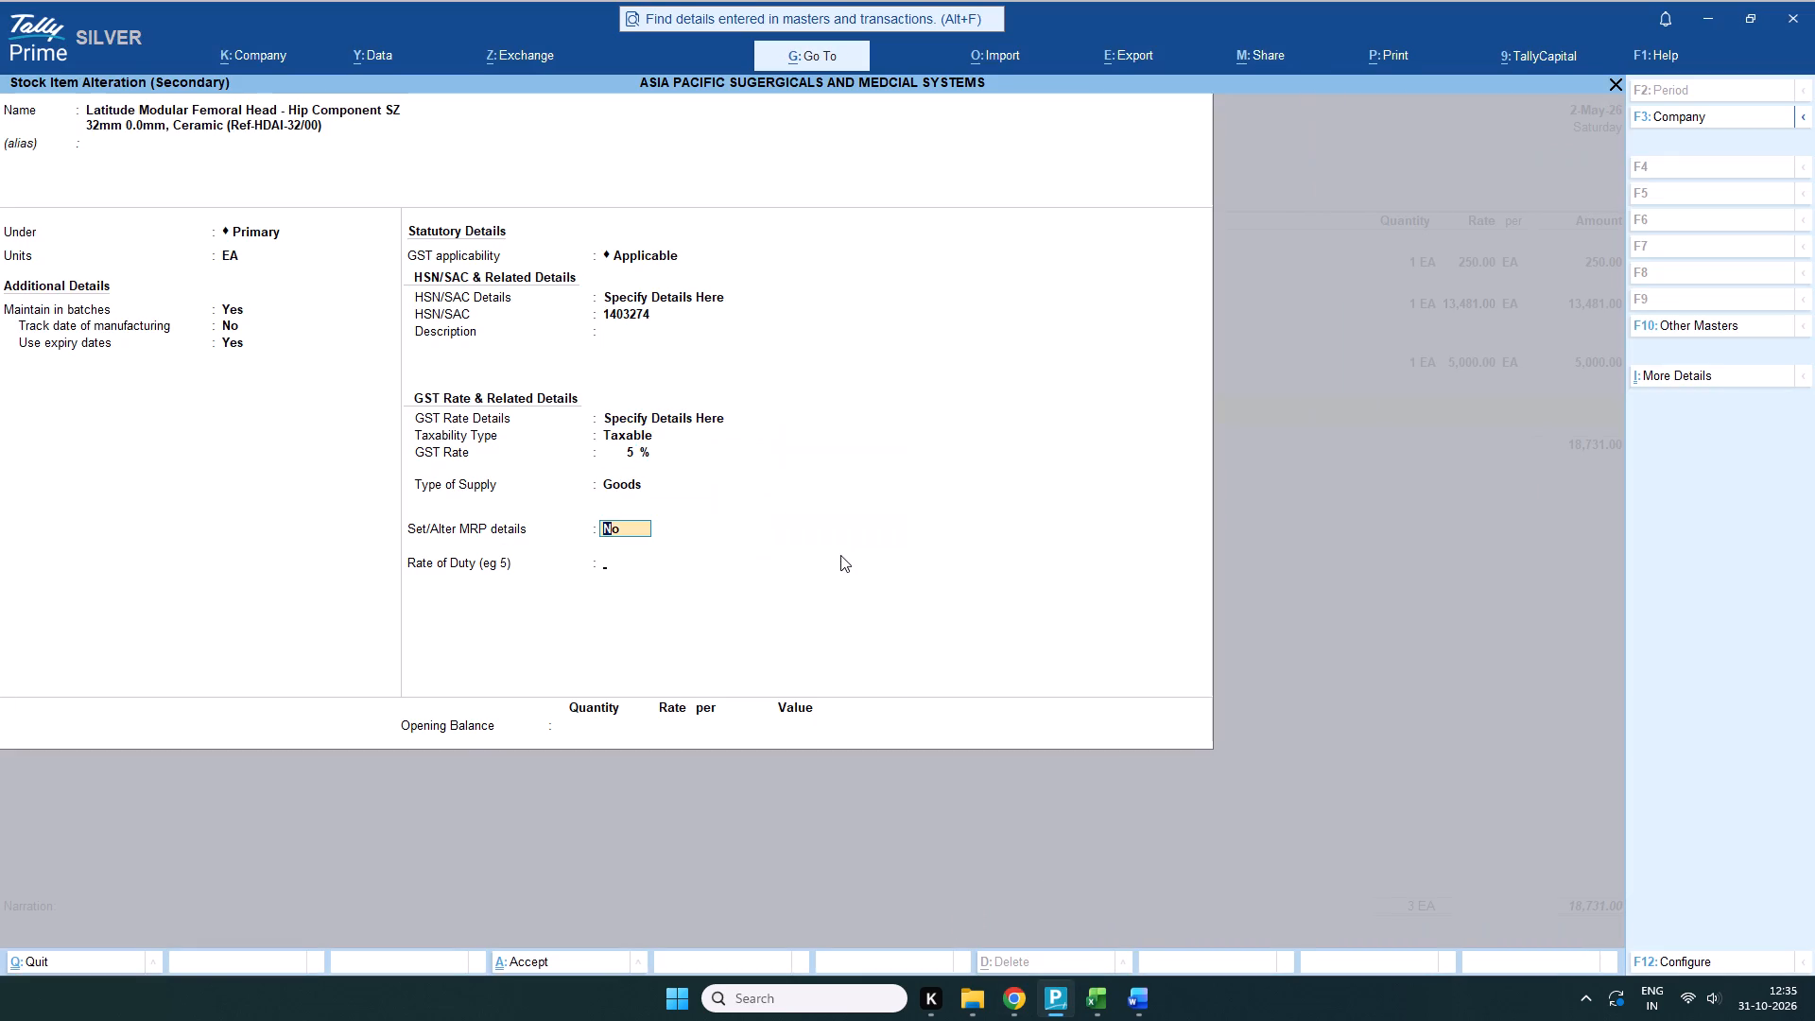
Finish the GST details of the Latitude Modular Femoral Head SZ 32mm item with MRP alteration at No and rate of duty blank, and save it.
{"action": "key", "text": "Return"}
{"action": "key", "text": "Return"}
{"action": "key", "text": "Return"}
{"action": "key", "text": "Return"}
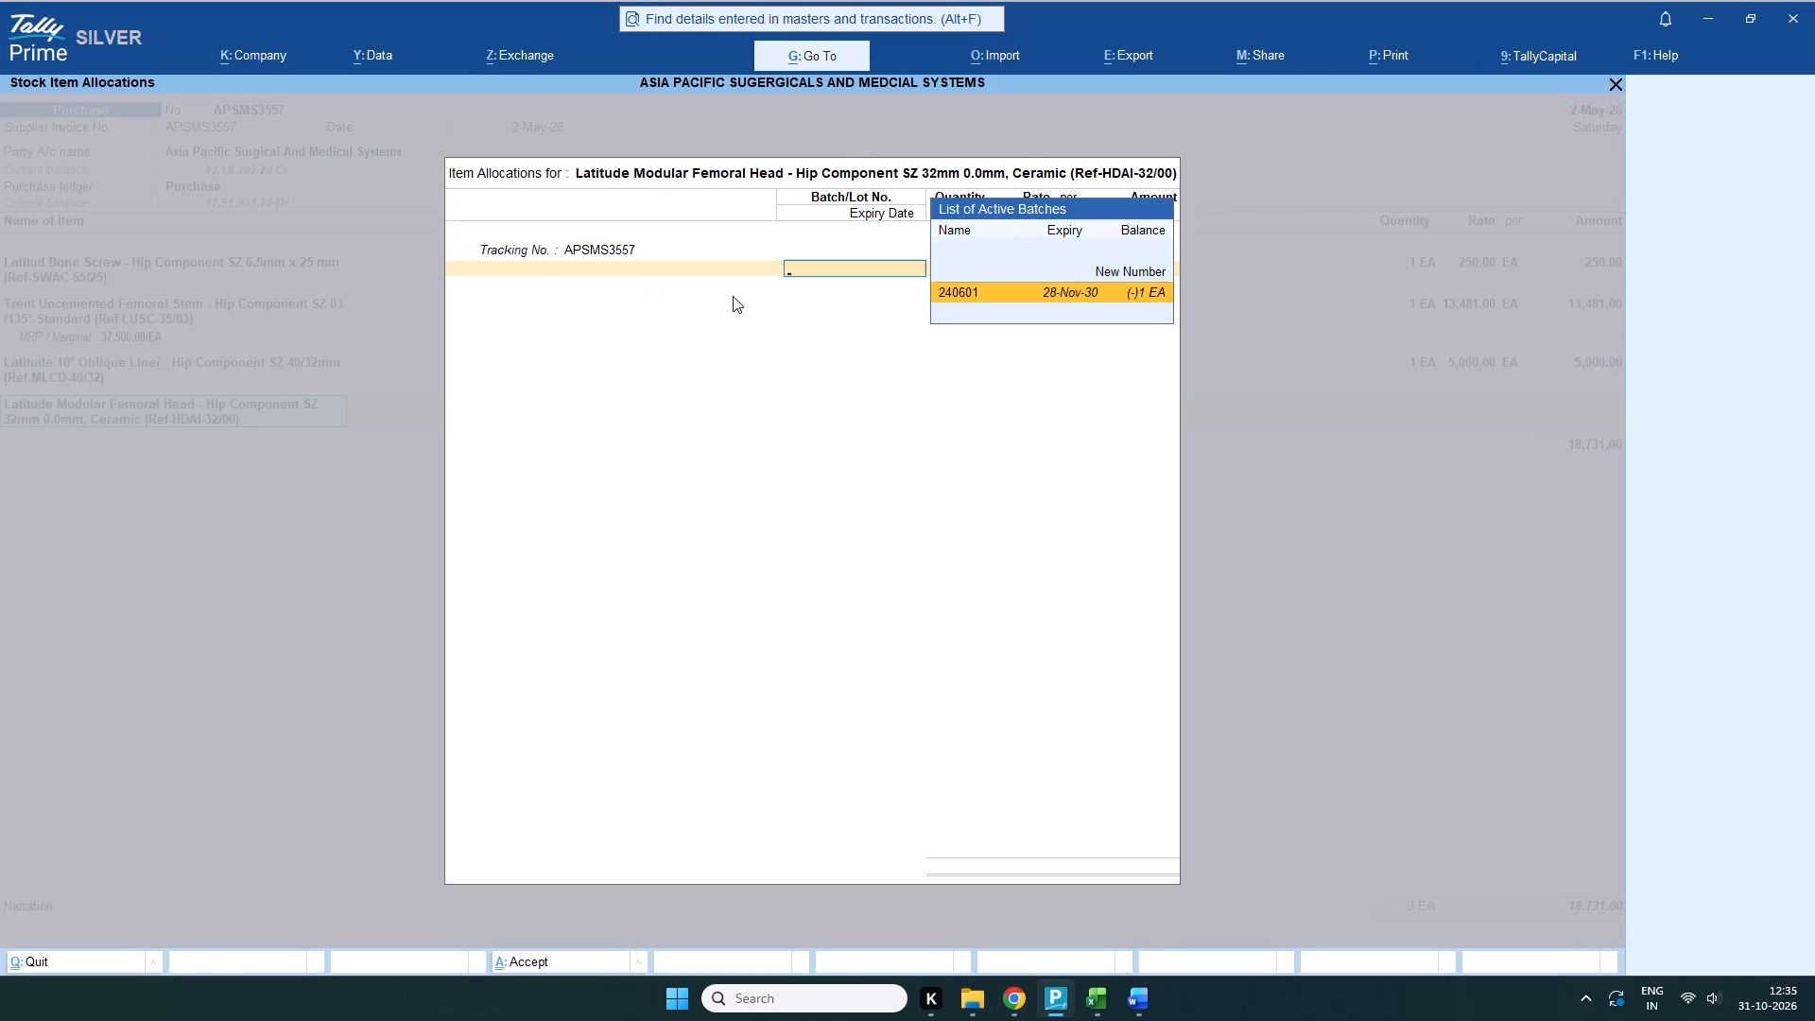
Allocate 1 EA of the Latitude Modular Femoral Head SZ 32mm to new batch 1403274 with the tracking number set to Not Applicable.
{"action": "left_click", "coordinate": [648, 254]}
{"action": "scroll", "coordinate": [650, 270], "scroll_direction": "up", "scroll_amount": 2}
{"action": "scroll", "coordinate": [691, 274], "scroll_direction": "down", "scroll_amount": 1}
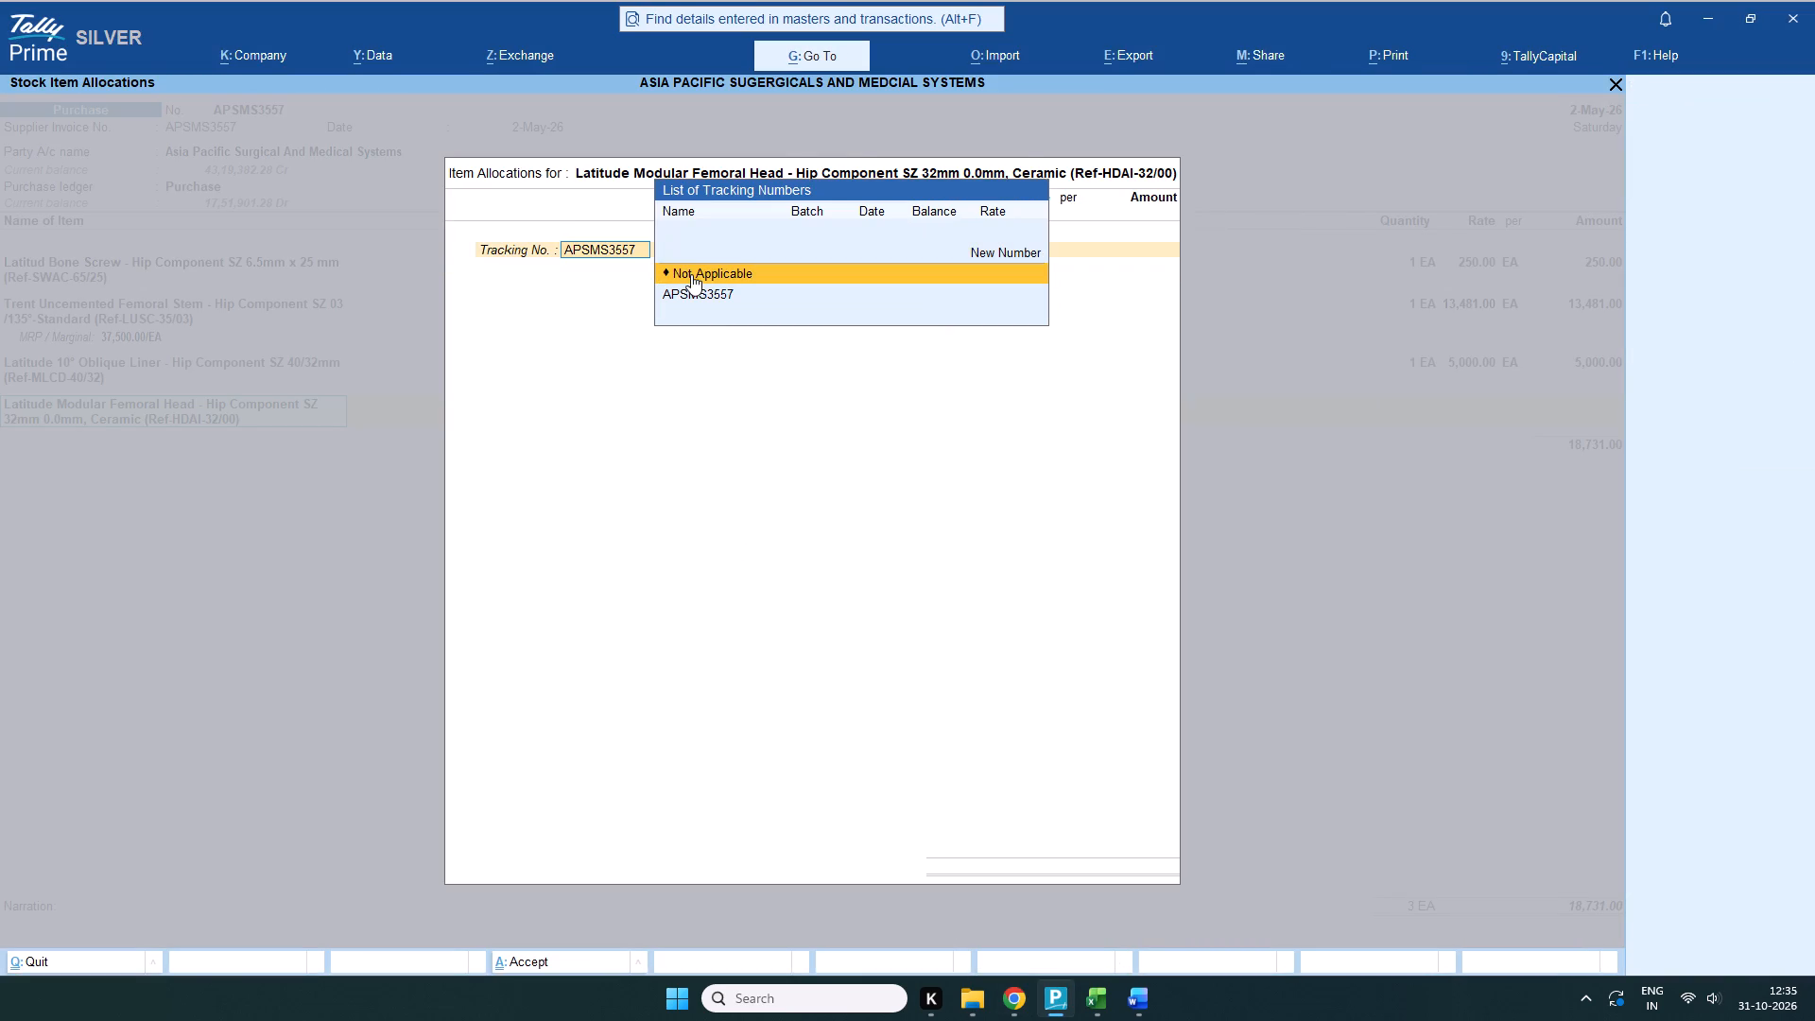
{"action": "left_click", "coordinate": [691, 274]}
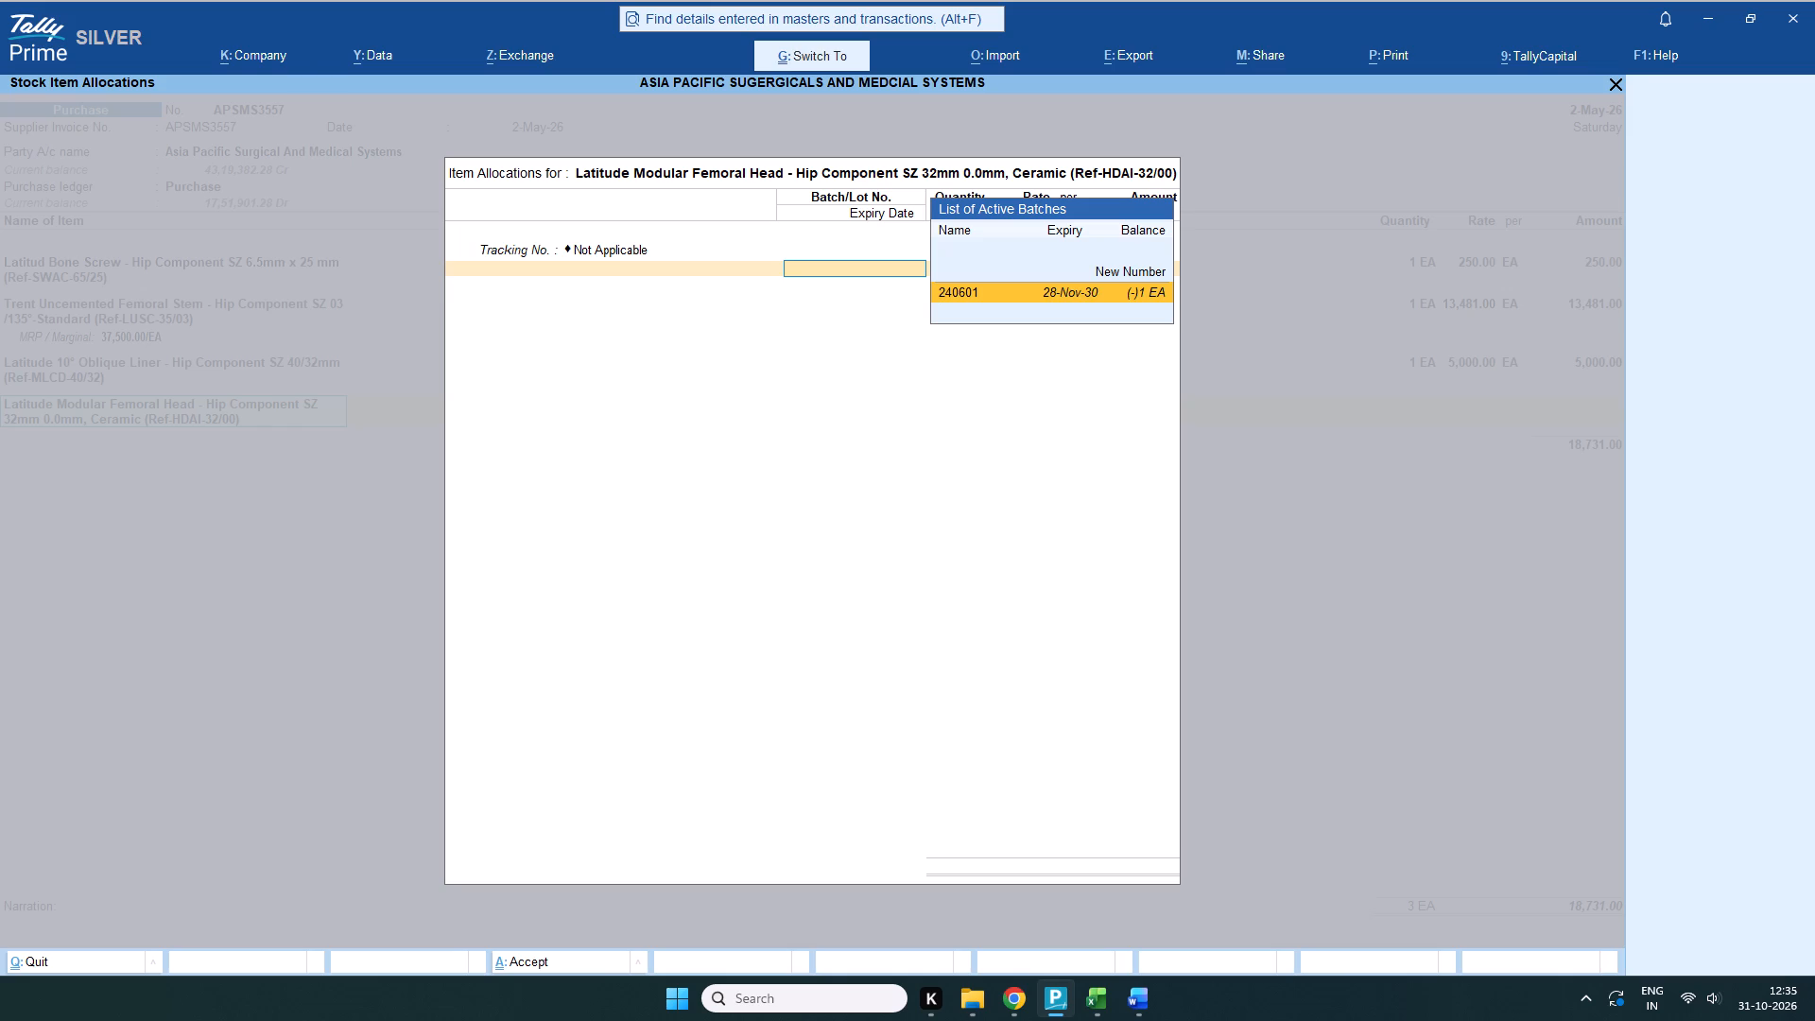
{"action": "key", "text": "ctrl+v"}
{"action": "left_click", "coordinate": [956, 268]}
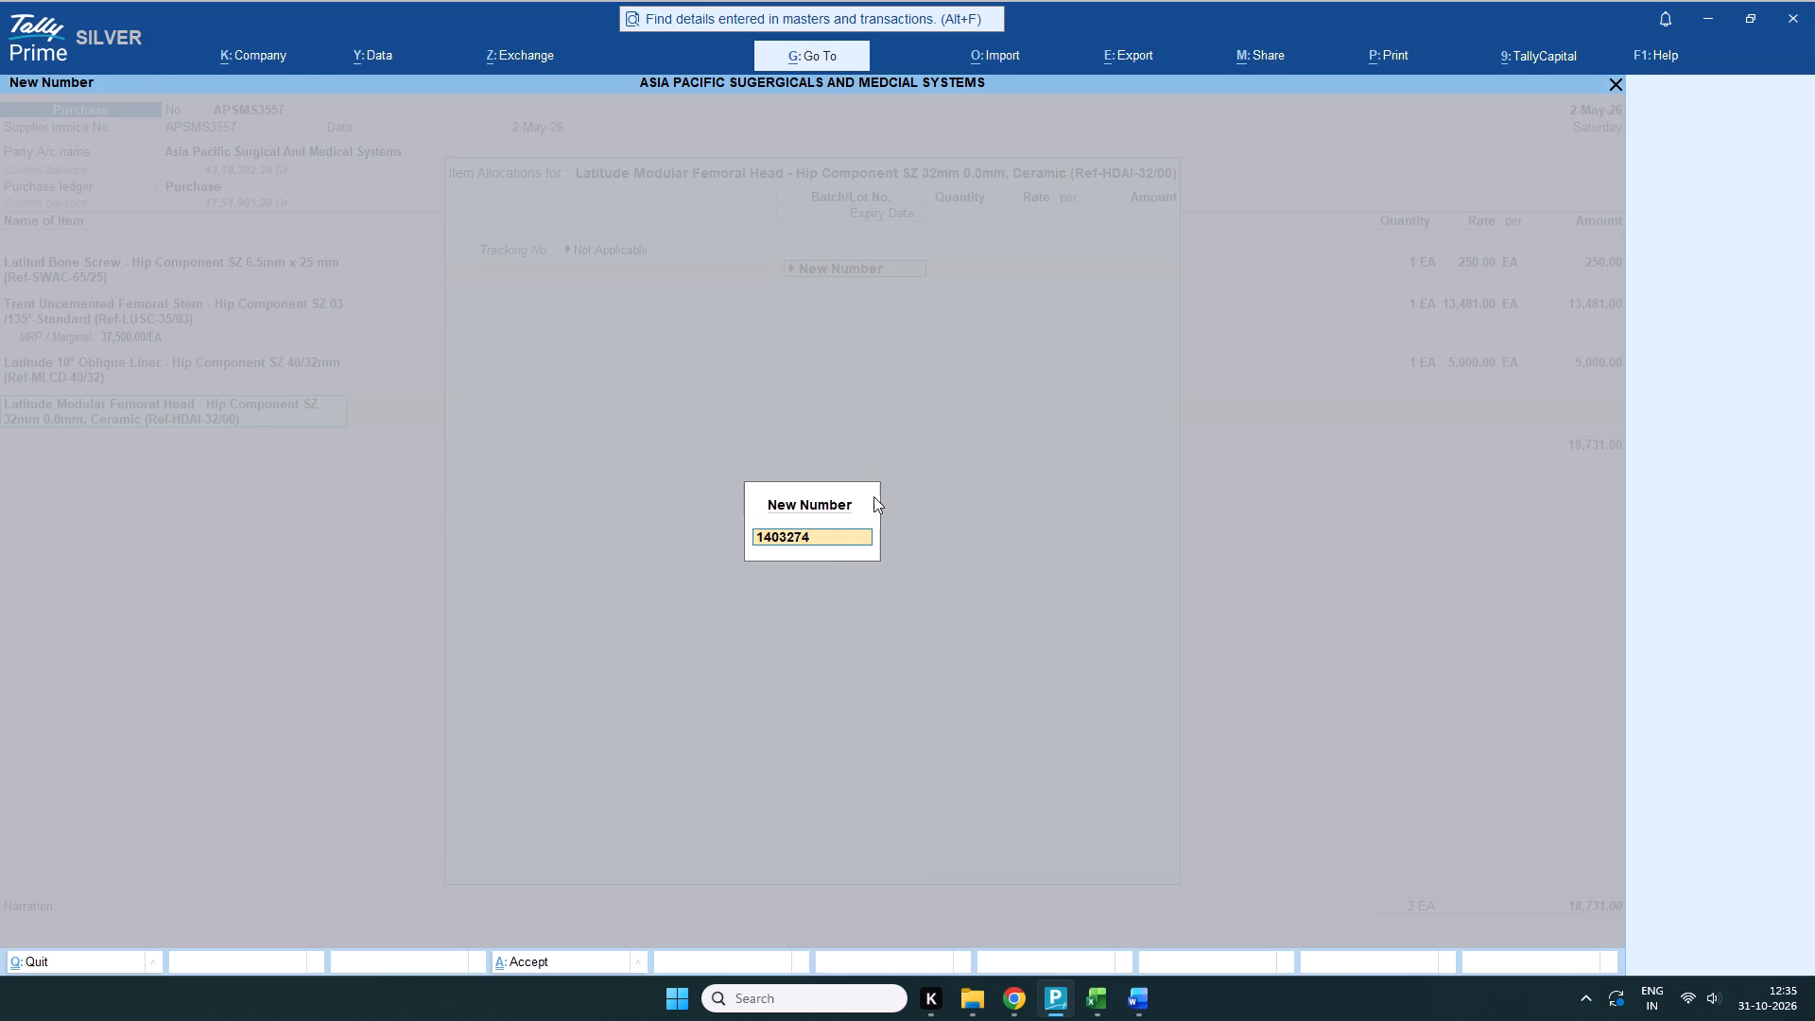
{"action": "key", "text": "Return"}
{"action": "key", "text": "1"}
{"action": "key", "text": "Return"}
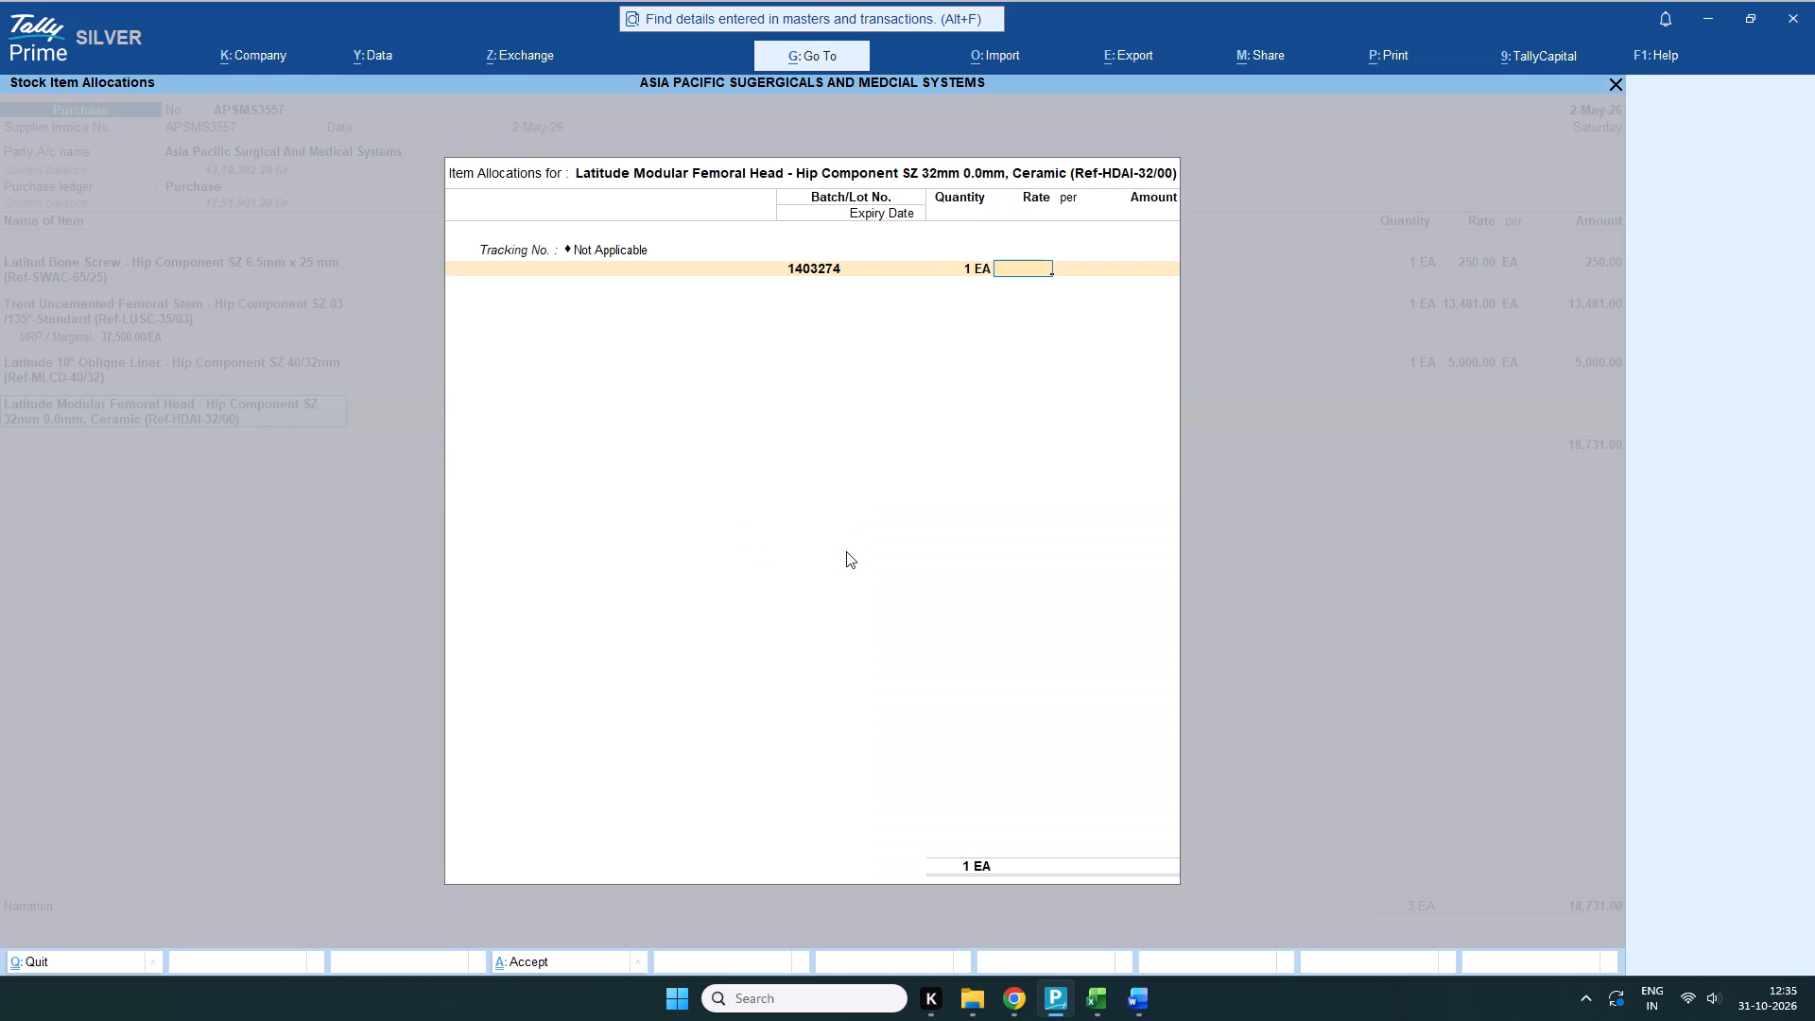
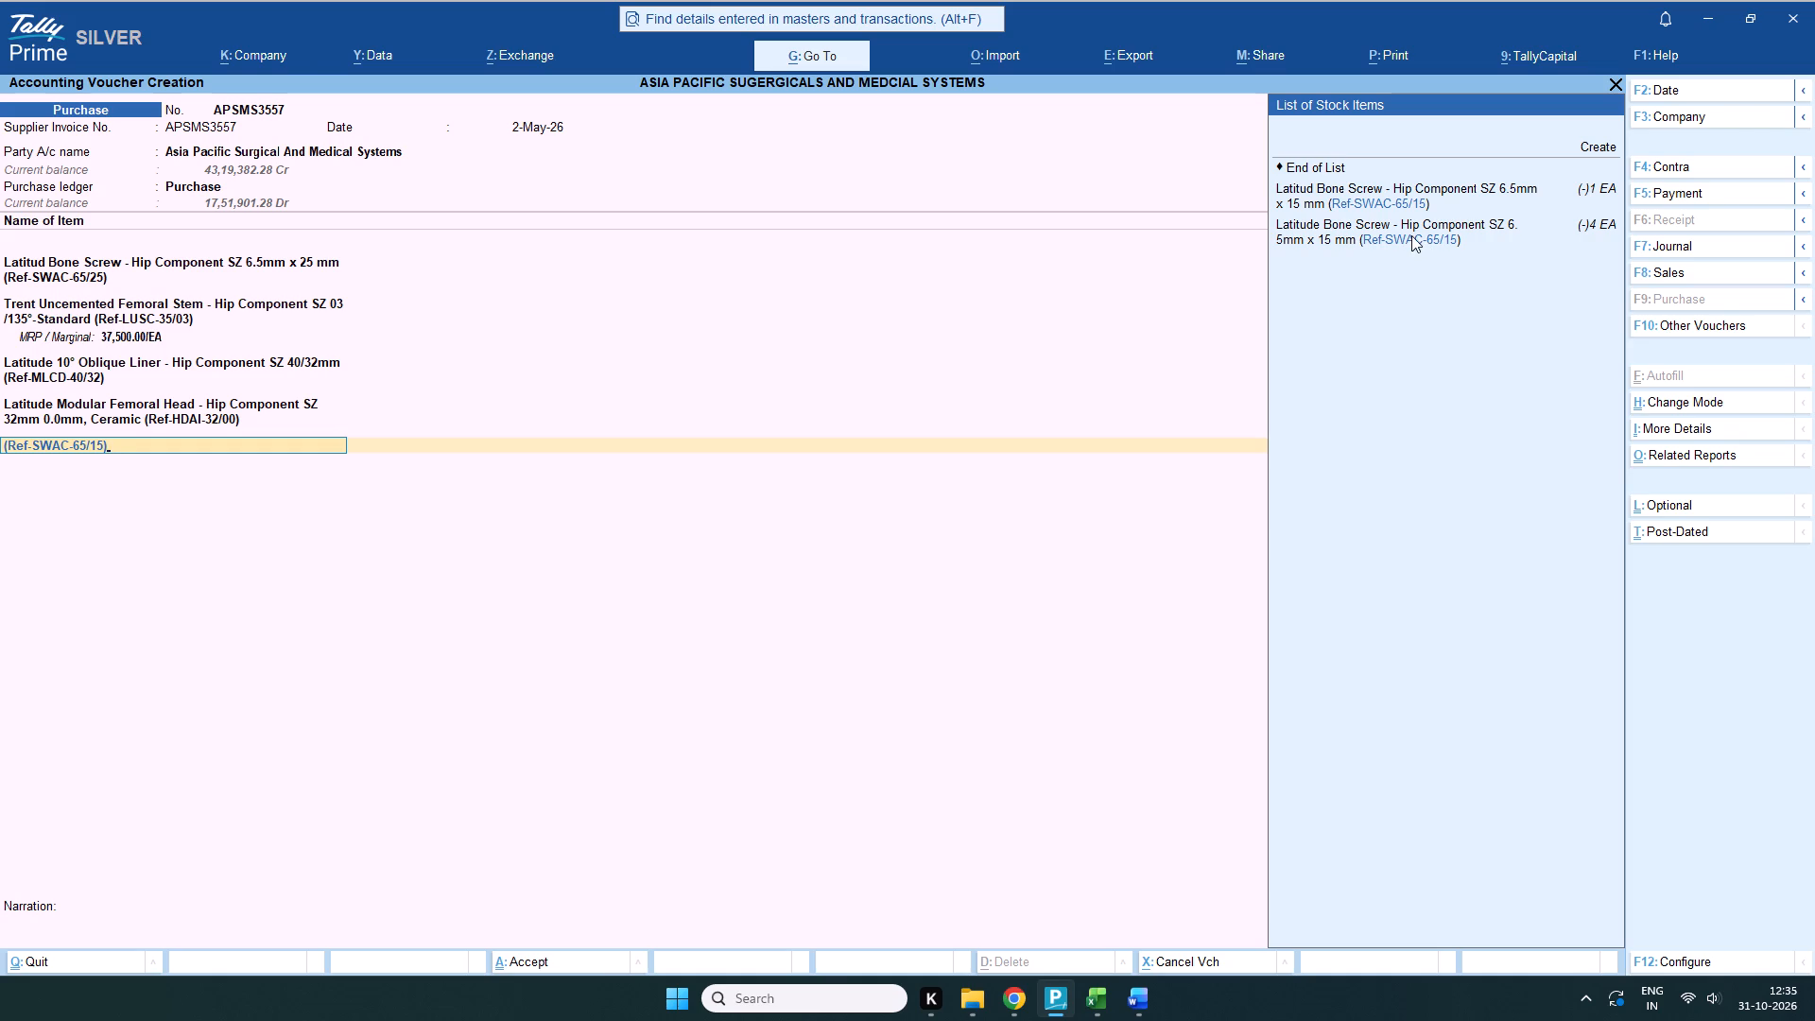
Choose Latitude Bone Screw SZ 6.5mm x 15 mm (Ref-SWAC-65/15) as the fifth item and open its master for alteration at the HSN/SAC details.
{"action": "left_click", "coordinate": [1411, 235]}
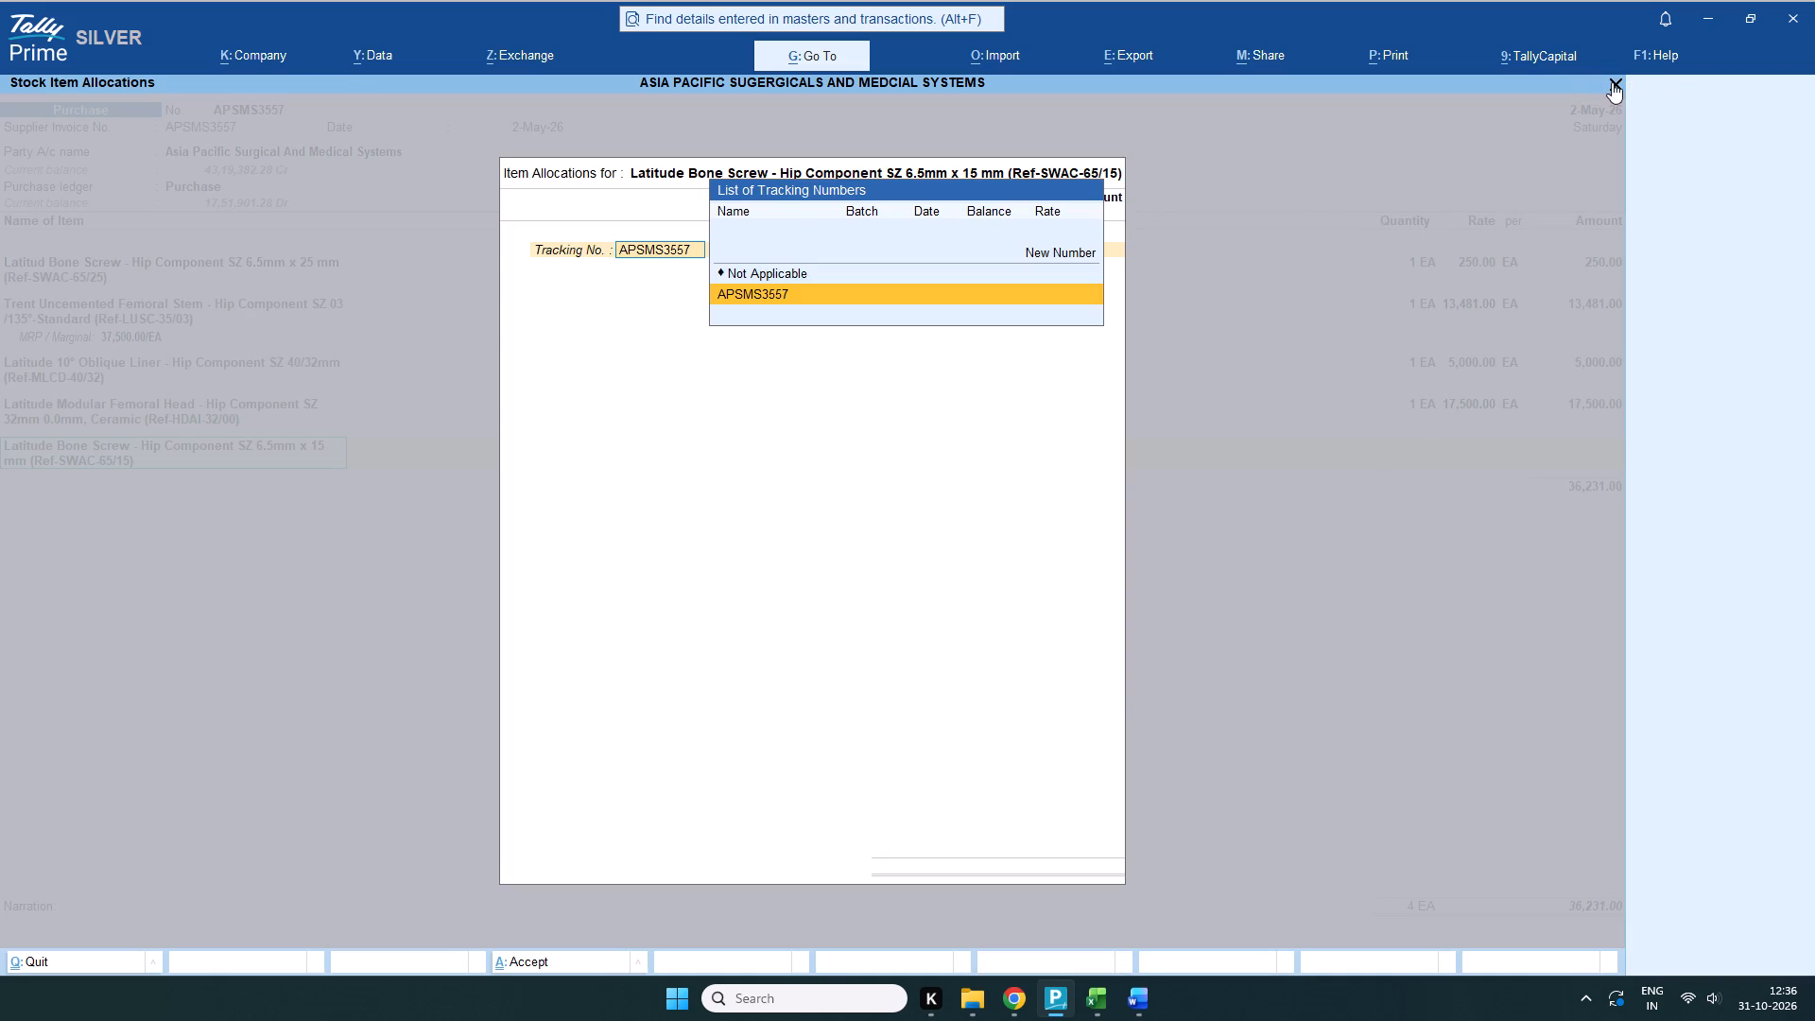
{"action": "left_click", "coordinate": [1612, 82]}
{"action": "key", "text": "ctrl+Return"}
{"action": "key", "text": "Return"}
{"action": "key", "text": "Return"}
{"action": "key", "text": "Return"}
{"action": "key", "text": "Return"}
{"action": "key", "text": "Return"}
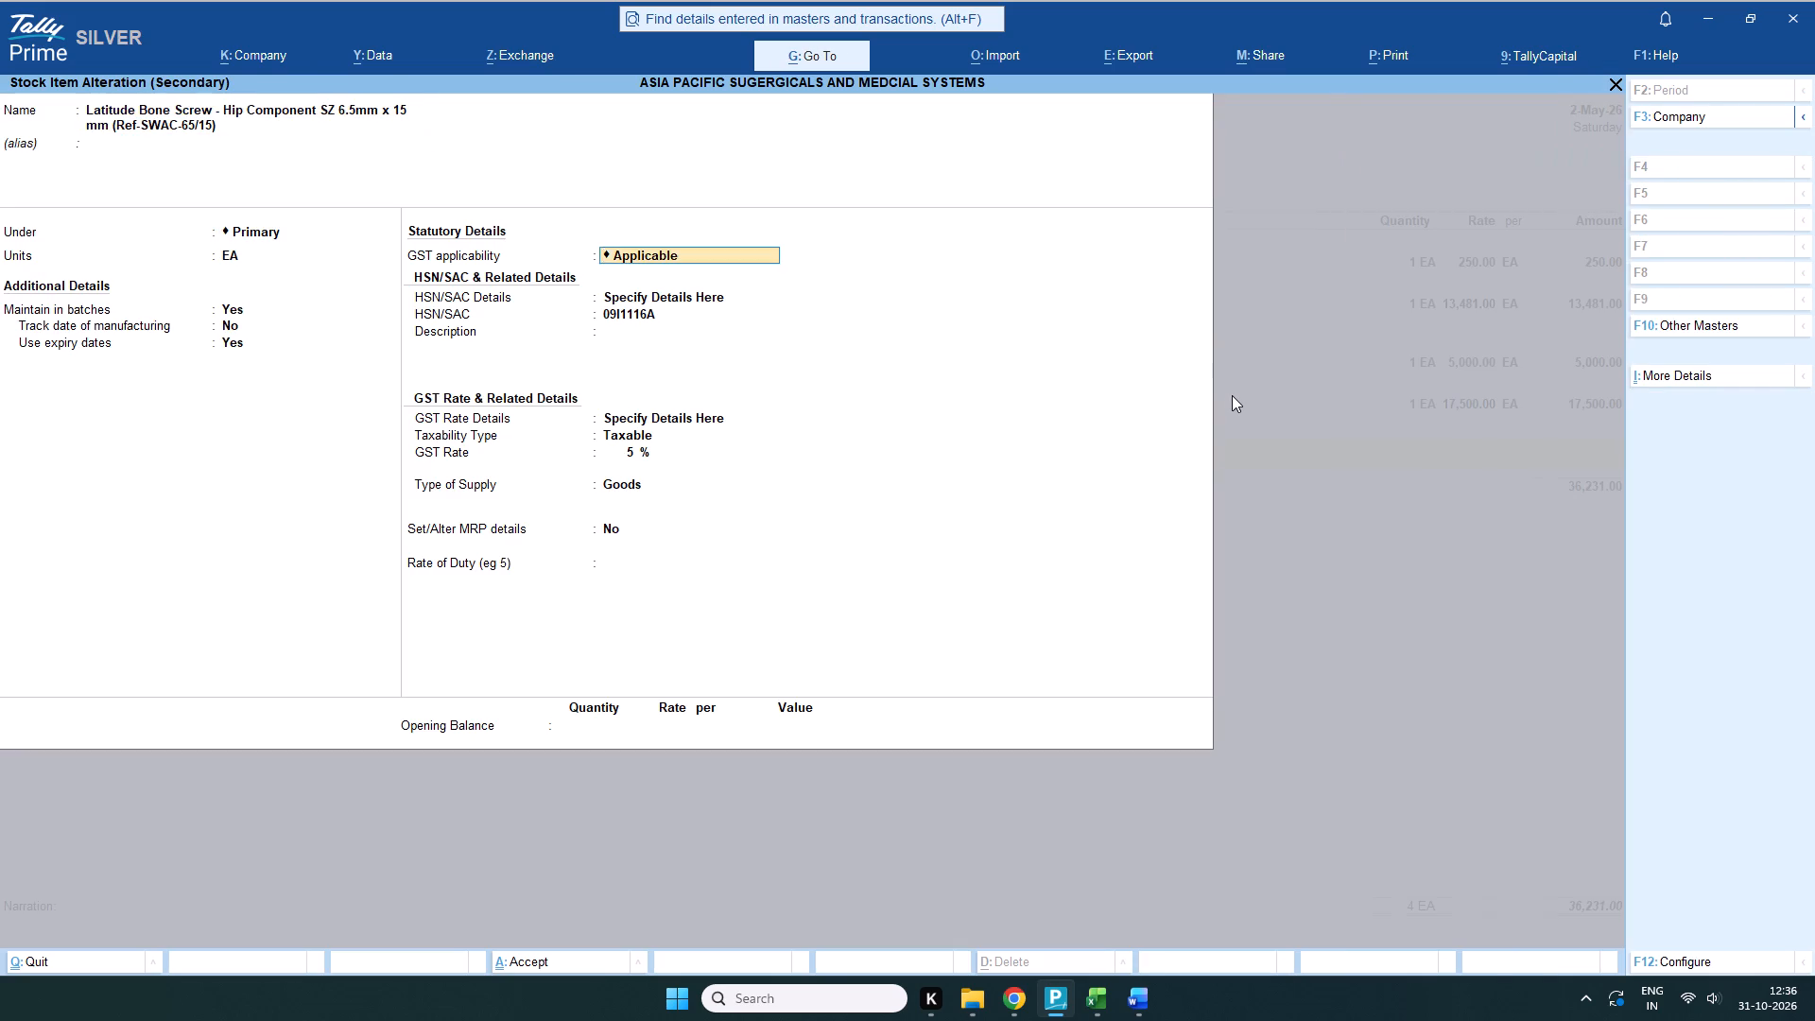
{"action": "key", "text": "Return"}
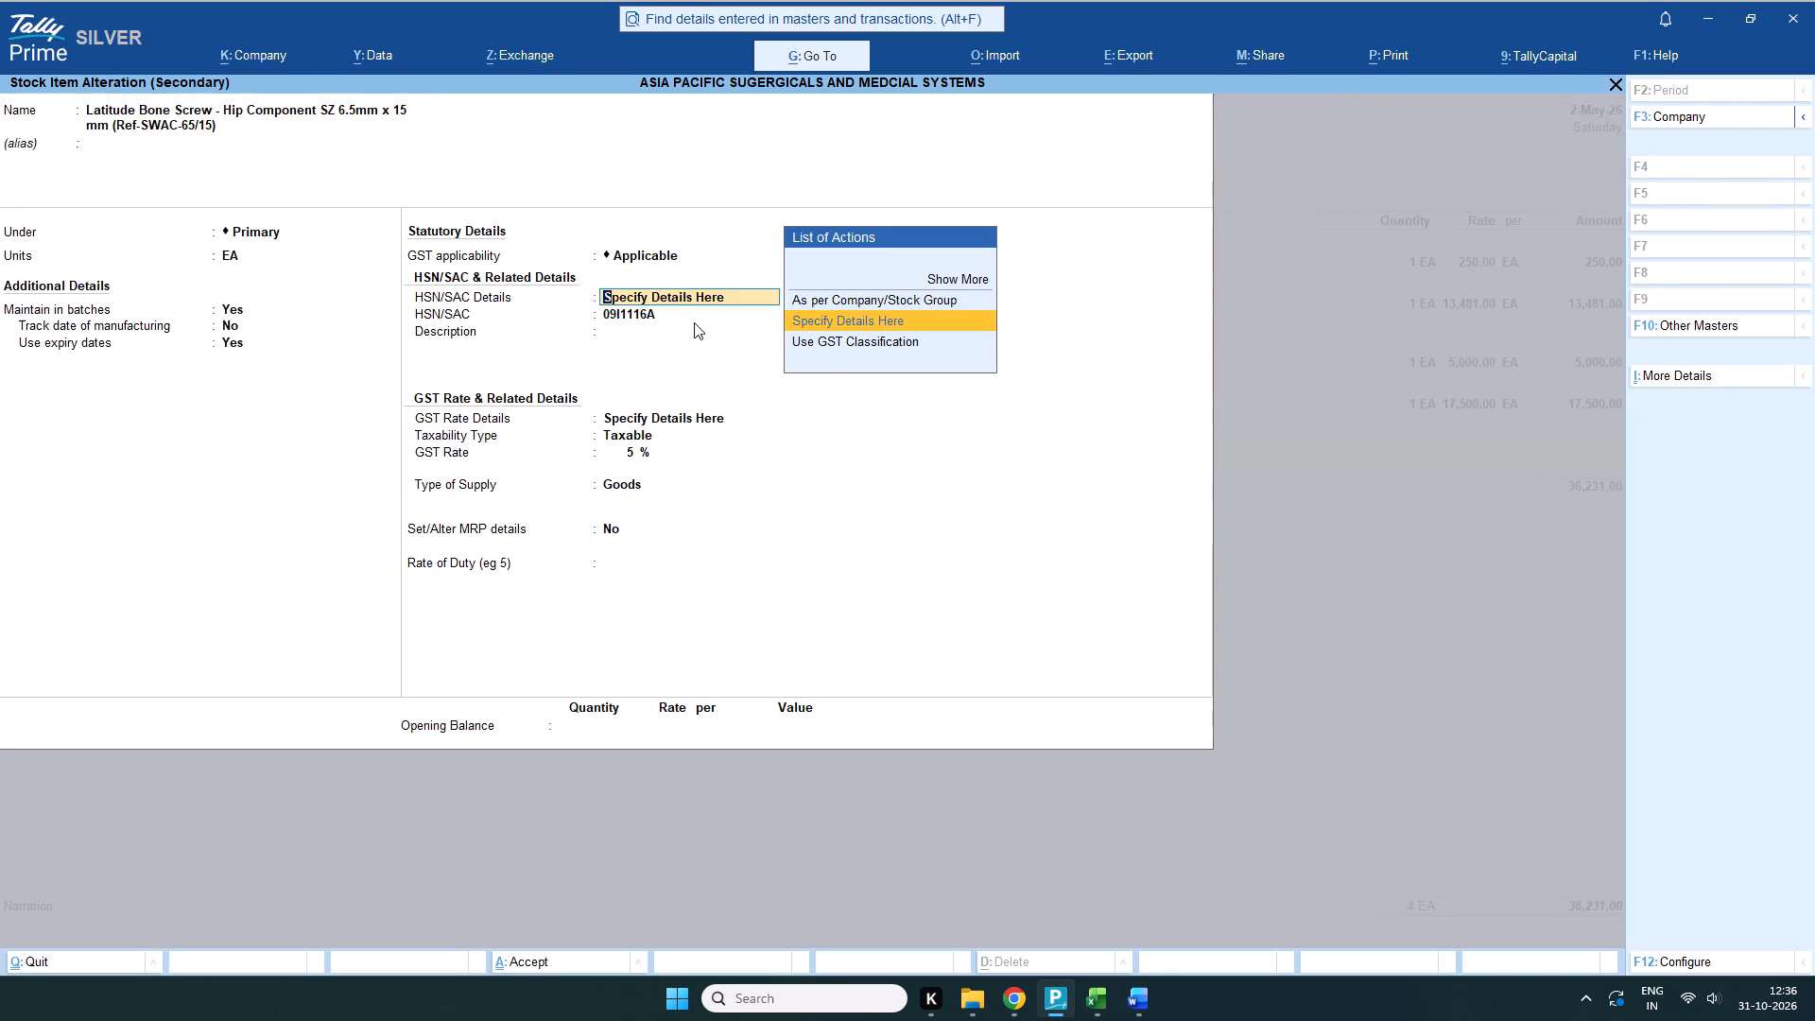
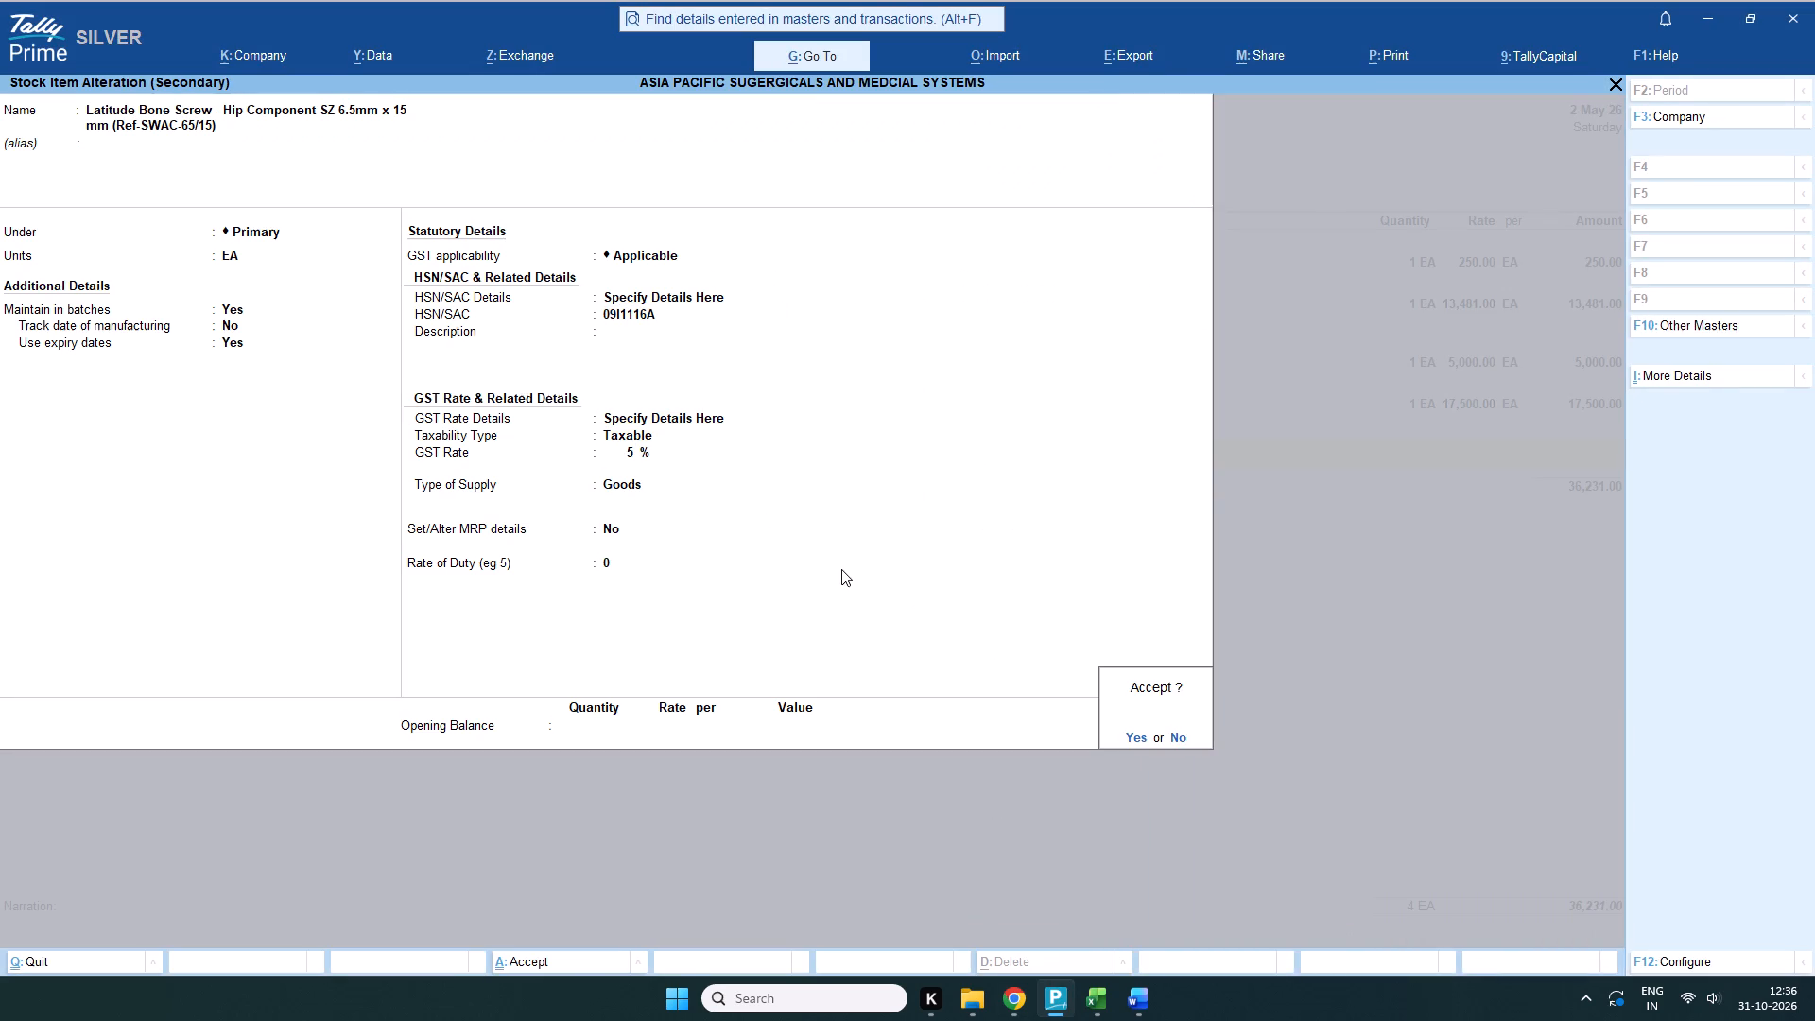
Save the altered stock item Latitude Bone Screw - Hip Component SZ 6.5mm x 15 mm.
{"action": "key", "text": "Return"}
Allocate 1 EA of the Latitude Bone Screw SZ 6.5mm x 15 mm to batch 09I1116A at rate 250.00, with tracking number Not Applicable.
{"action": "scroll", "coordinate": [832, 463], "scroll_direction": "up", "scroll_amount": 1}
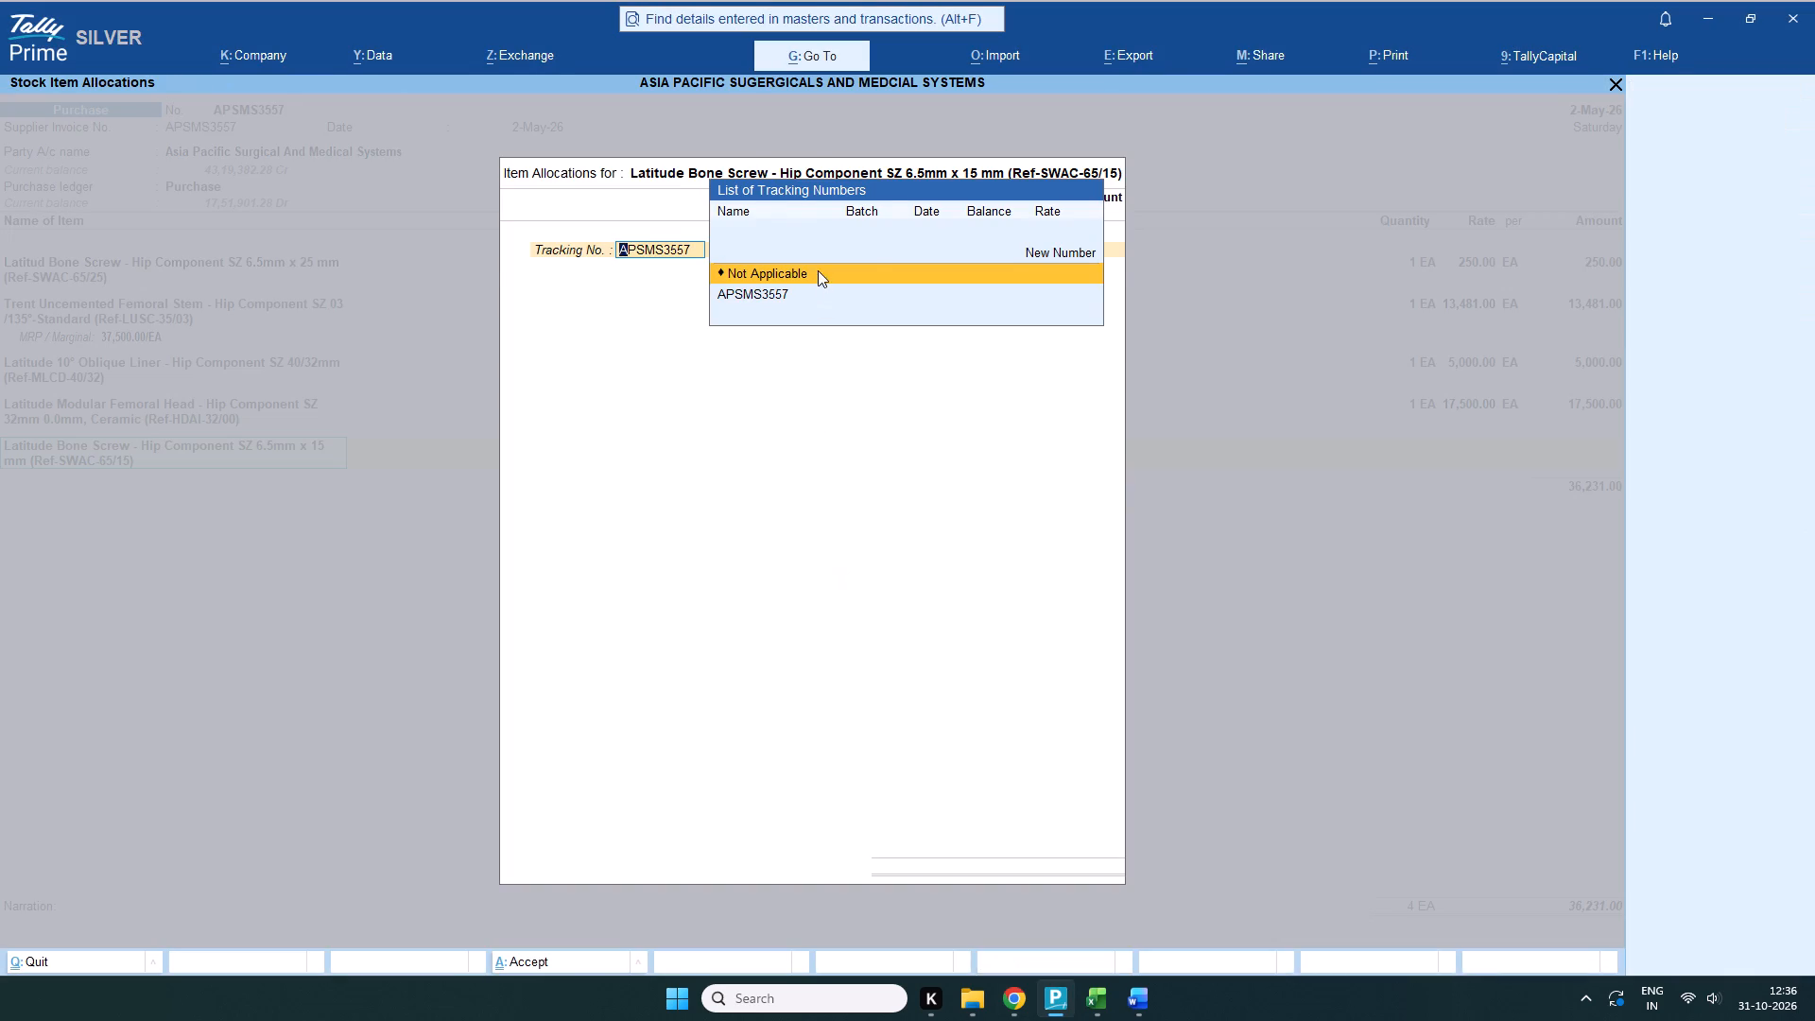
{"action": "left_click", "coordinate": [818, 270]}
{"action": "key", "text": "ctrl+v"}
{"action": "key", "text": "Return"}
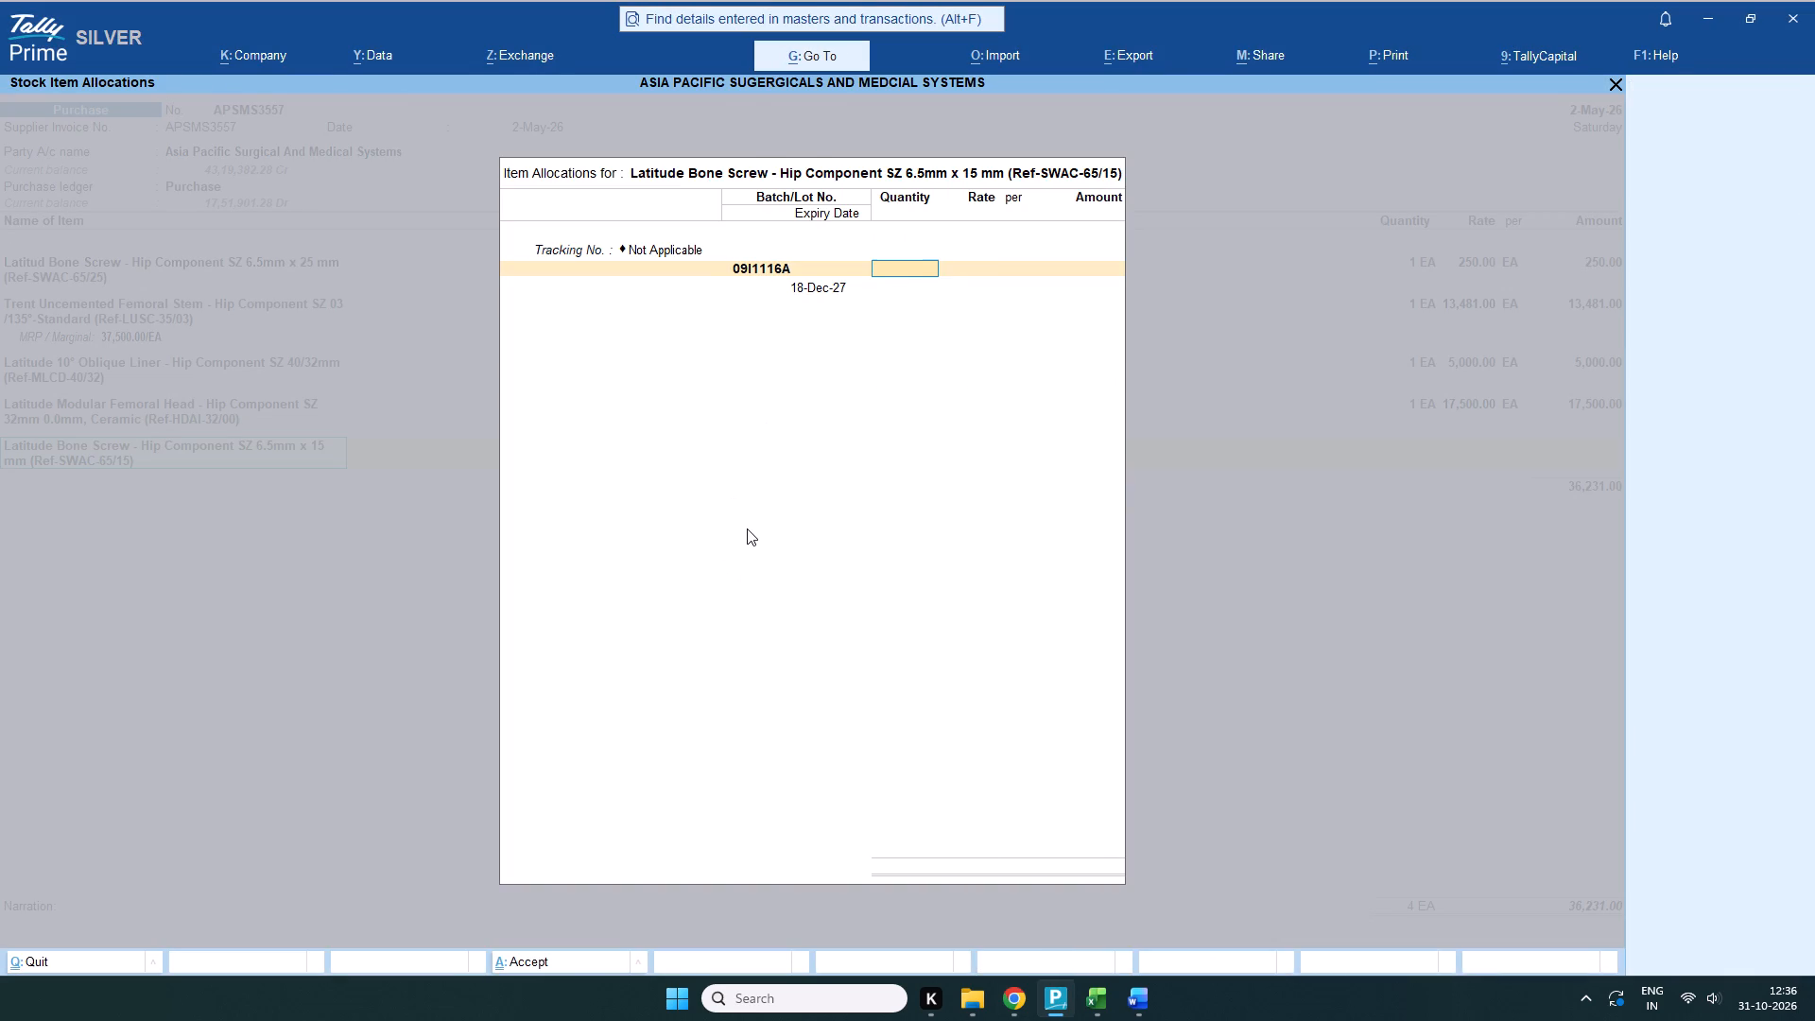
{"action": "key", "text": "1"}
{"action": "key", "text": "Return"}
{"action": "key", "text": "Return"}
{"action": "key", "text": "Return"}
{"action": "key", "text": "Return"}
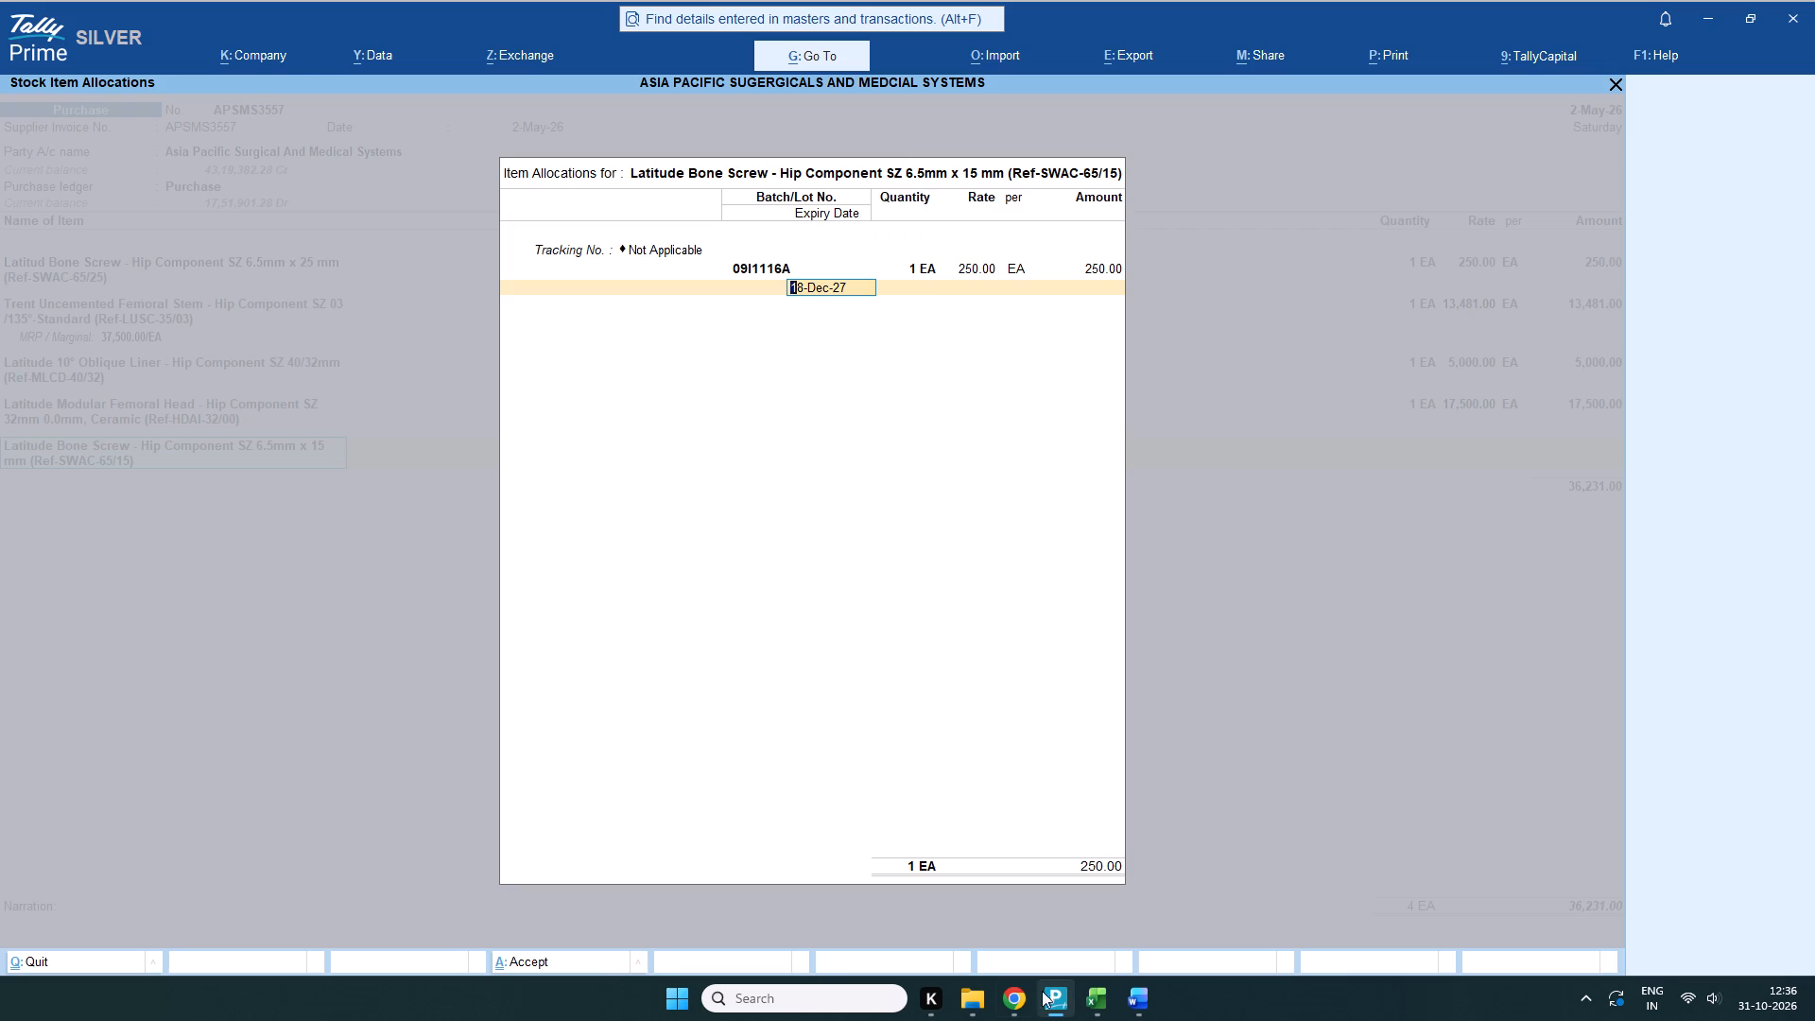
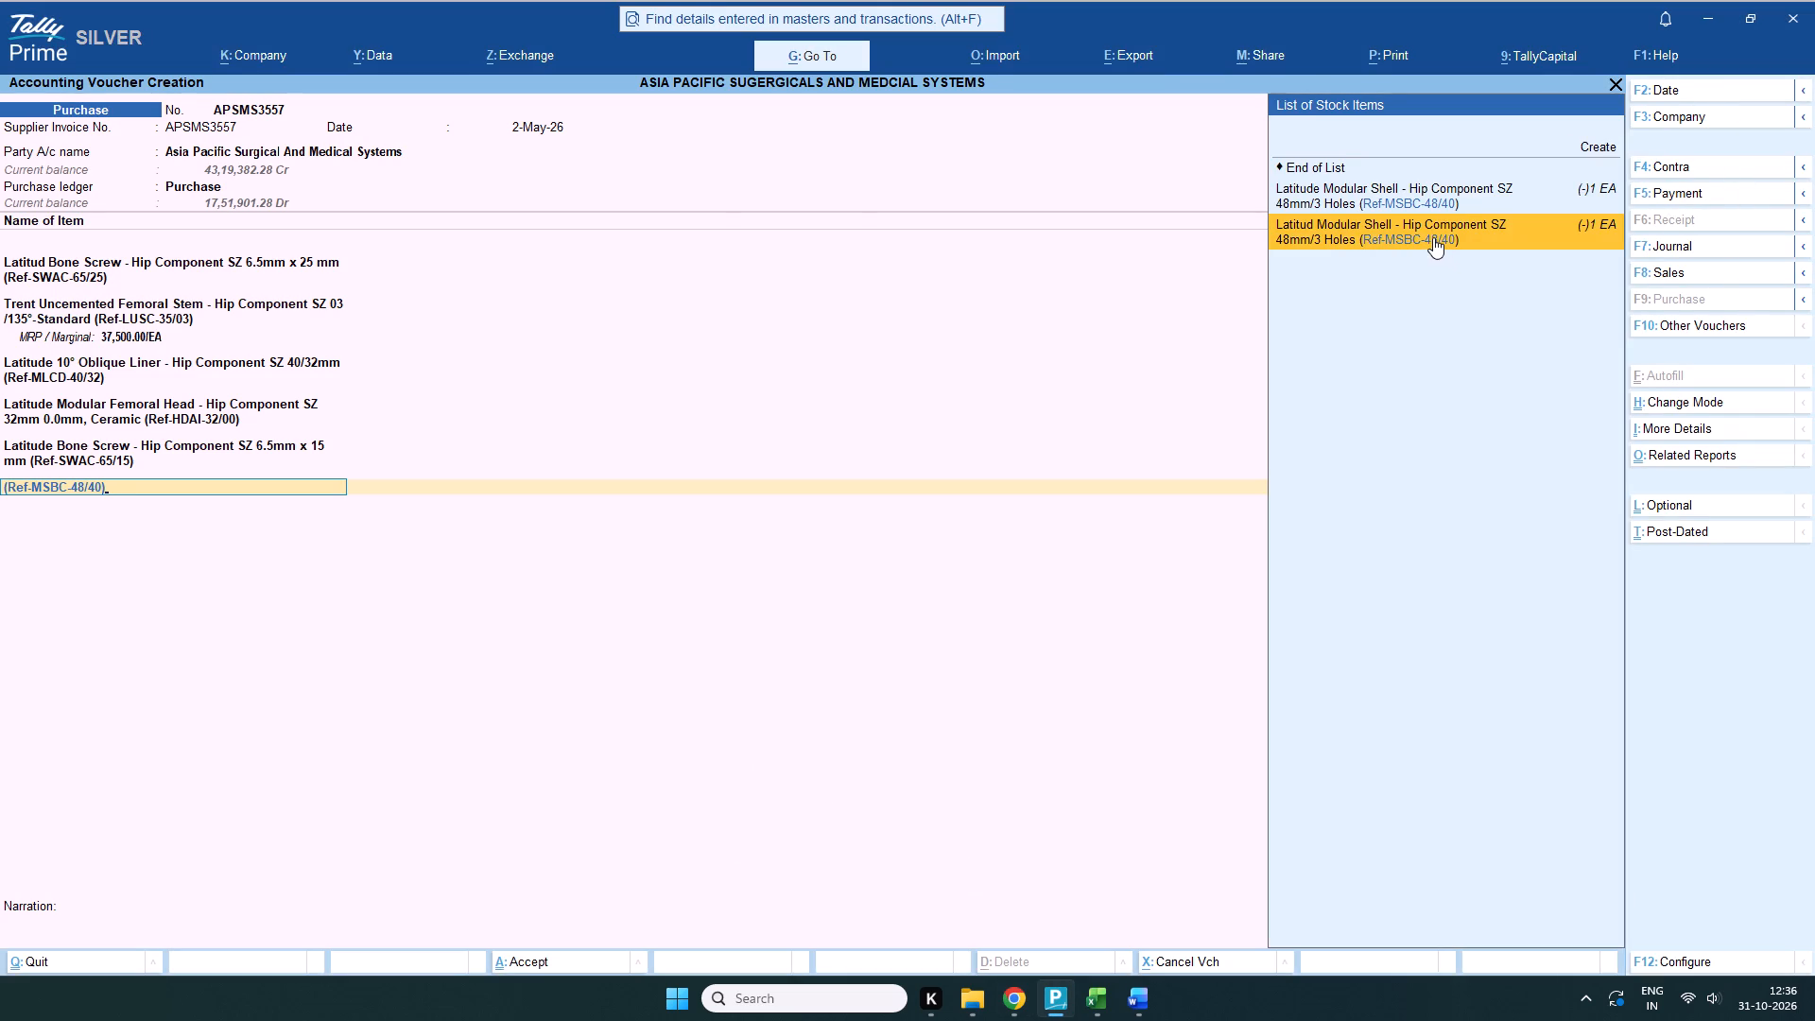
Select Latitud Modular Shell - Hip Component SZ 48mm/3 Holes (Ref-MSBC-48/40) as the next invoice item and open its stock item master at the HSN/SAC code.
{"action": "left_click", "coordinate": [1433, 237]}
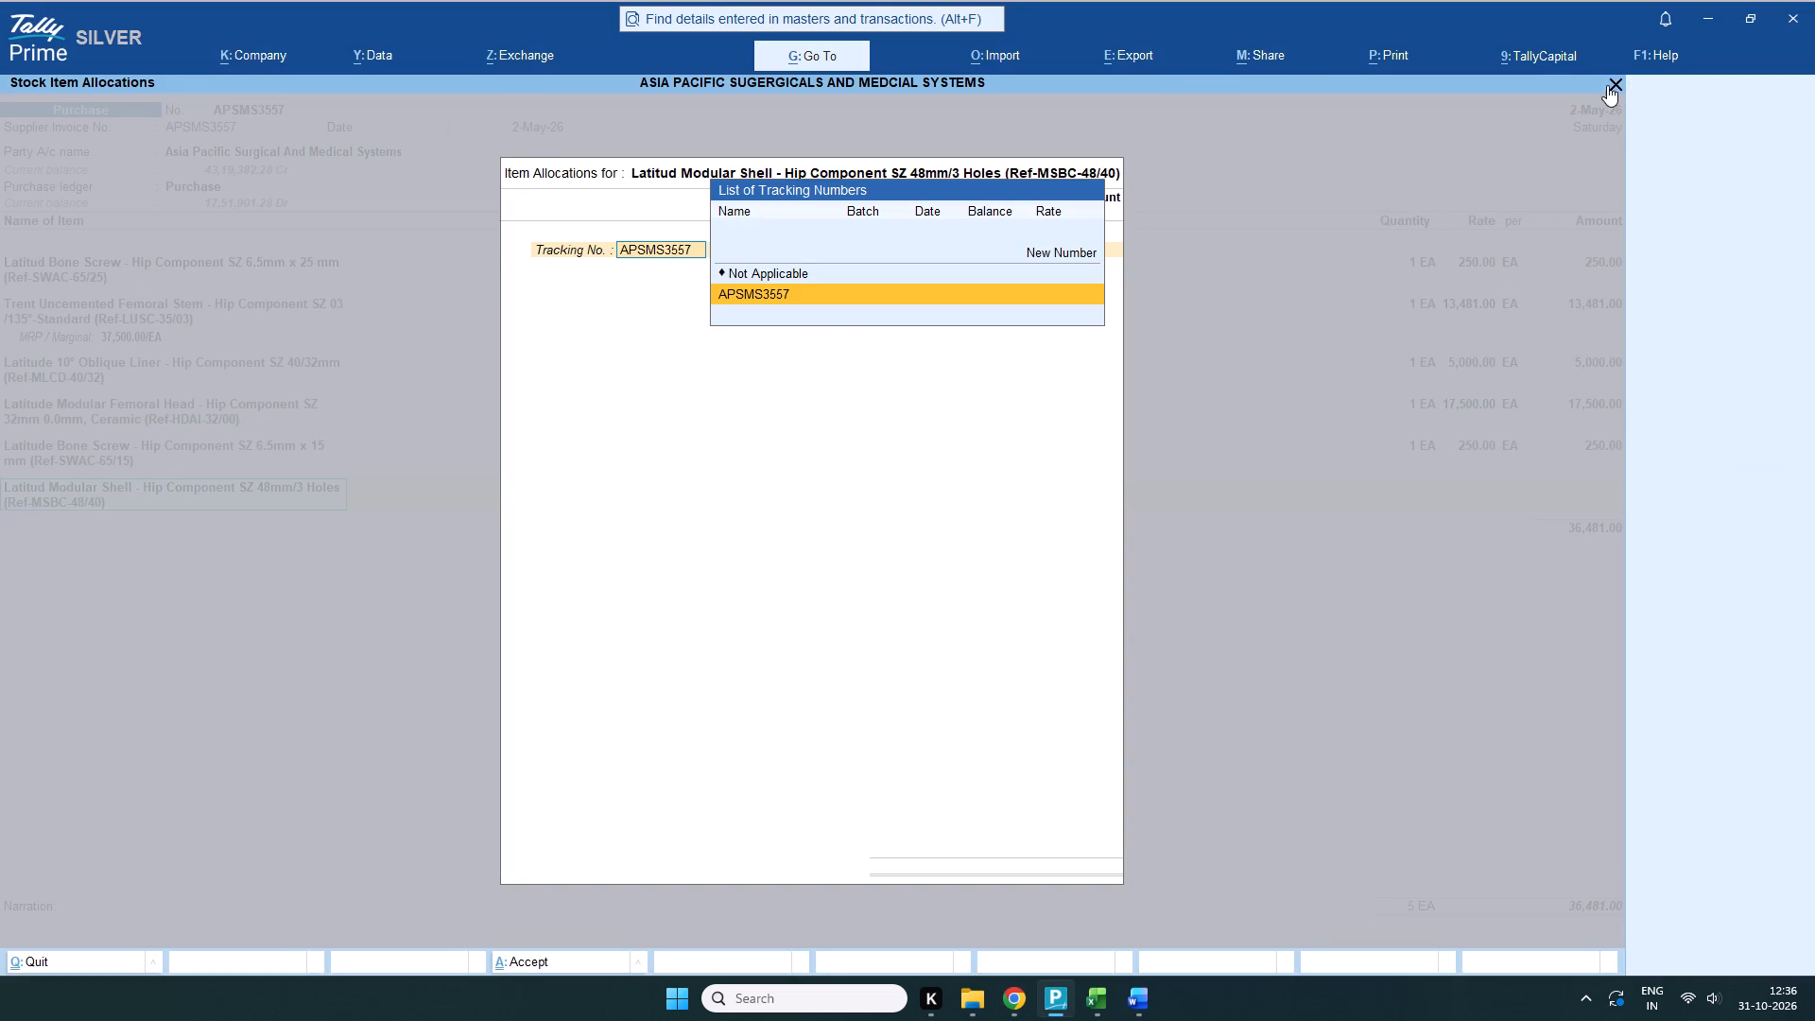
{"action": "left_click", "coordinate": [1613, 82]}
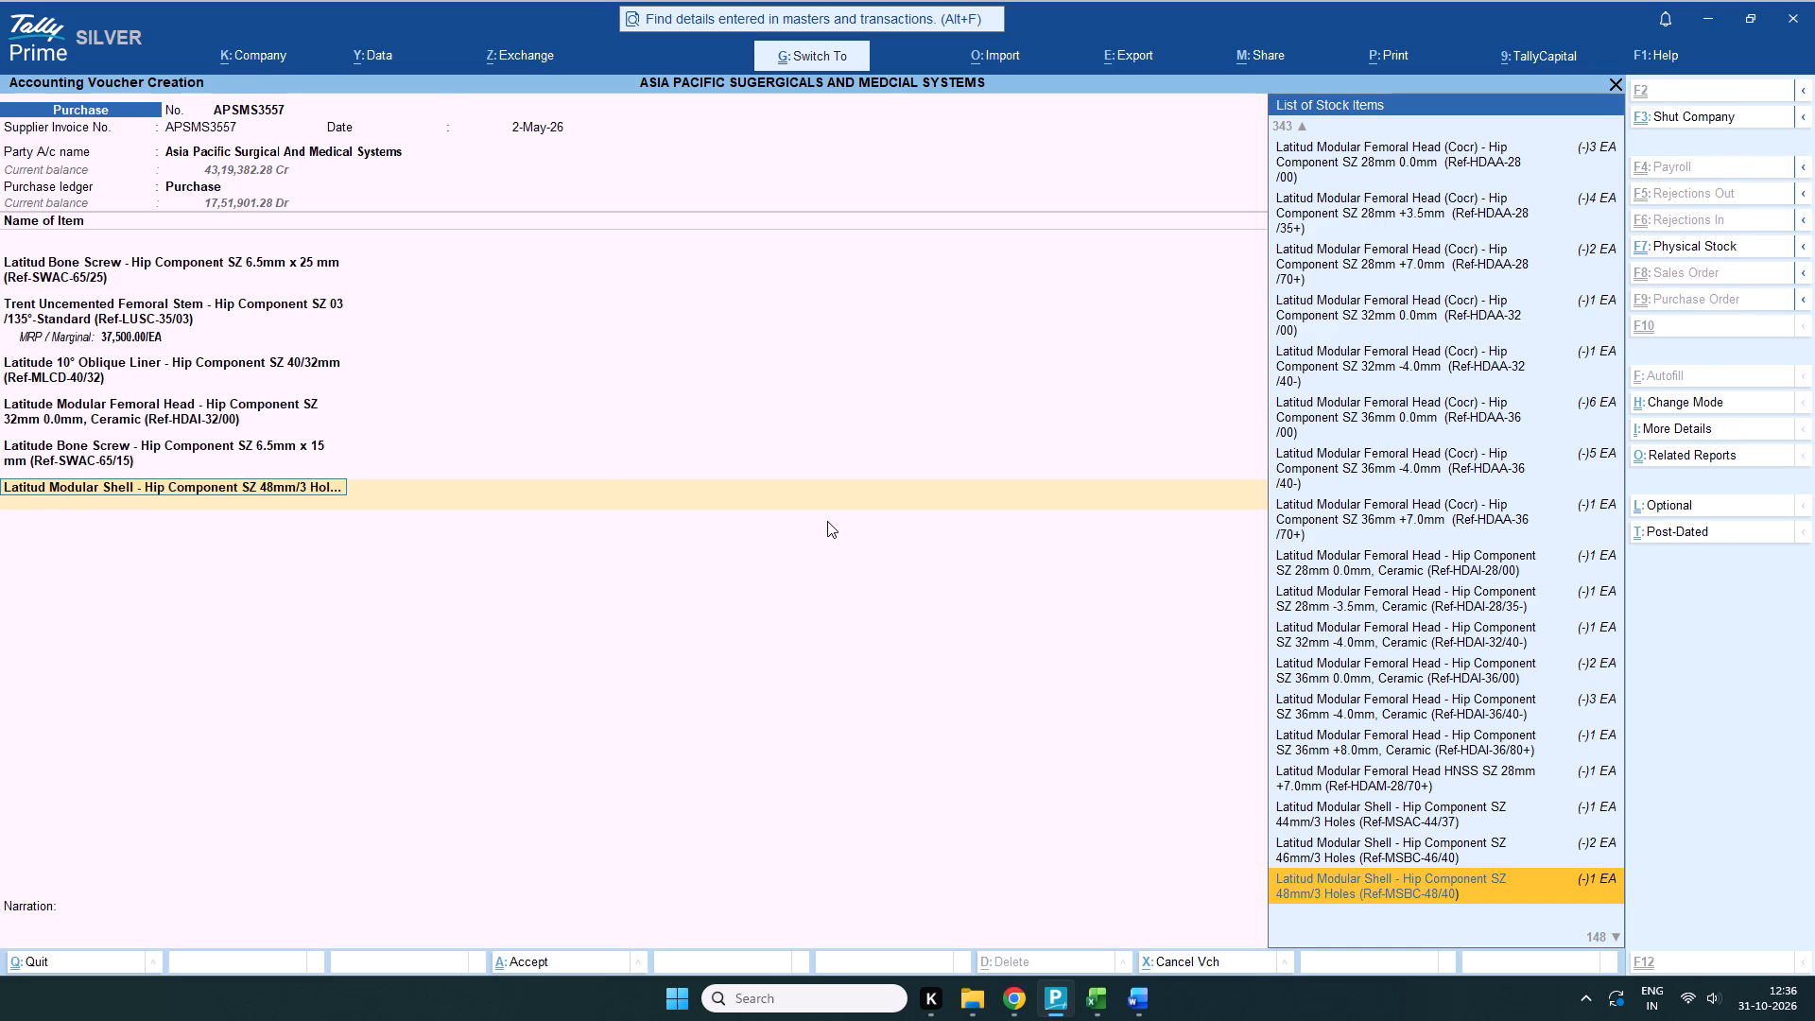
{"action": "key", "text": "ctrl+Return"}
{"action": "key", "text": "Return"}
{"action": "key", "text": "Return"}
{"action": "key", "text": "Return"}
{"action": "key", "text": "Return"}
{"action": "key", "text": "Return"}
{"action": "key", "text": "Return"}
{"action": "key", "text": "Return"}
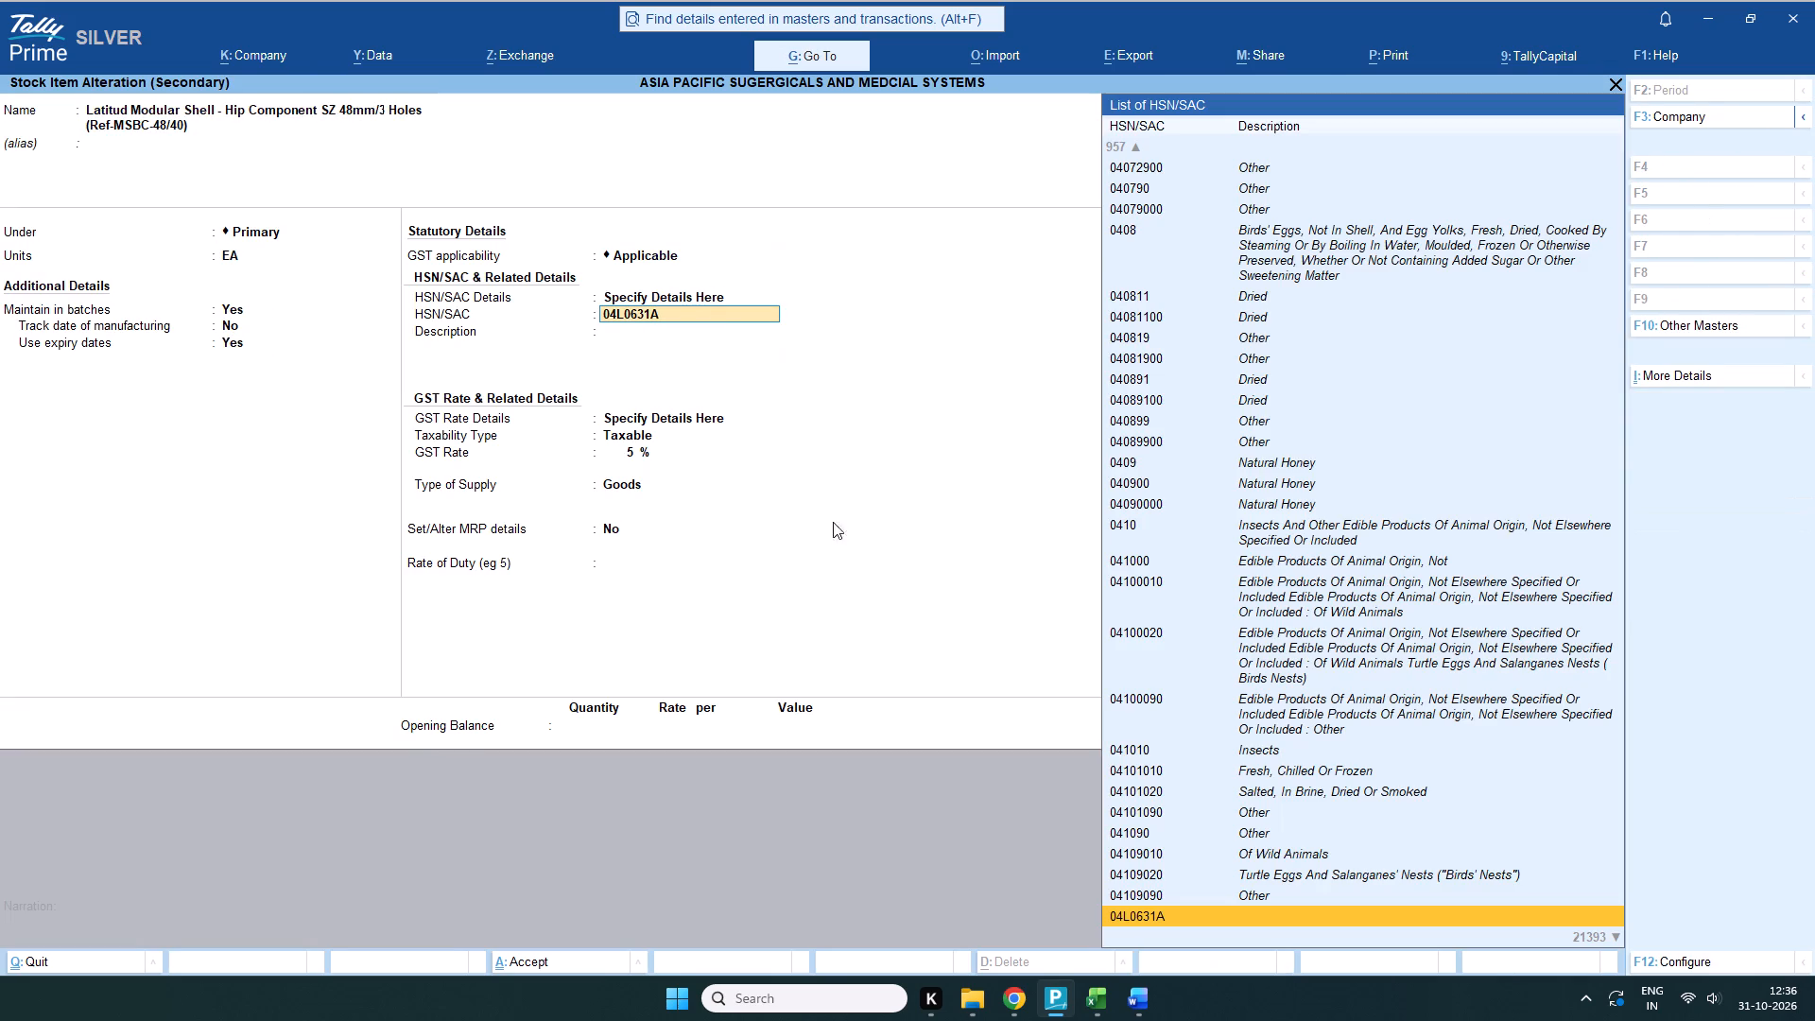
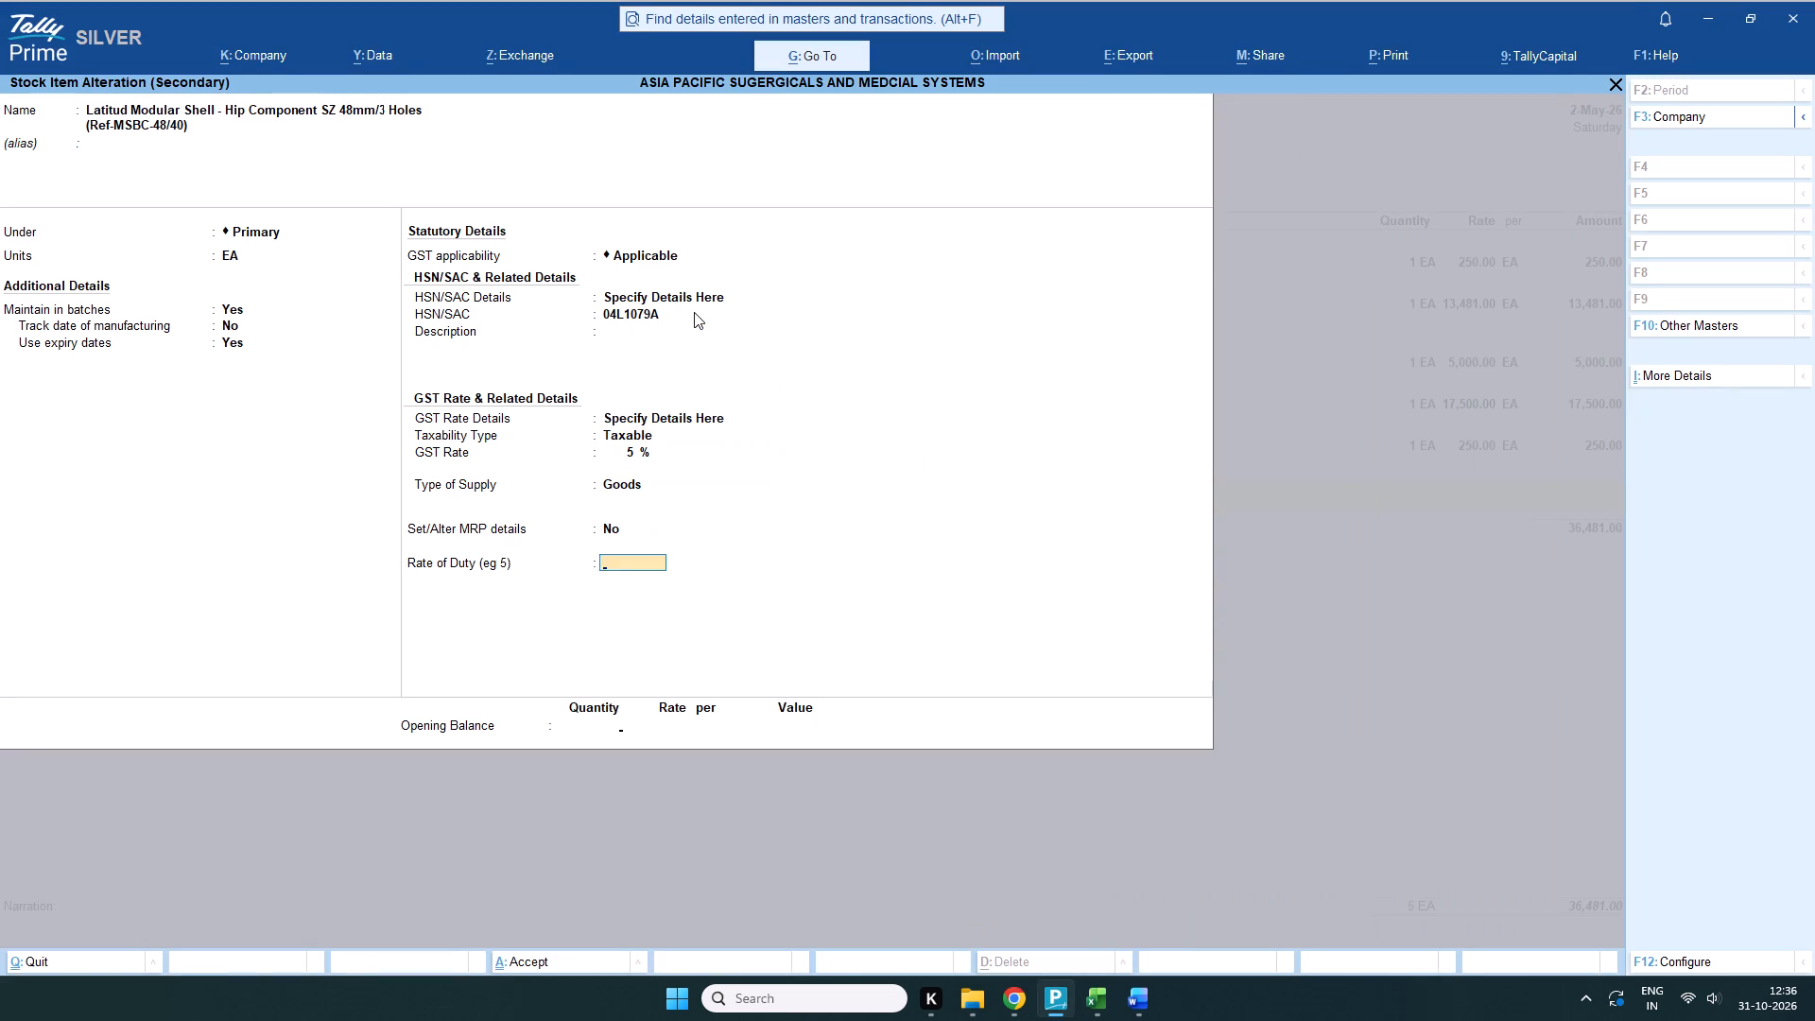
Save the Latitud Modular Shell stock item master, leaving the rate of duty blank, and return to the item's allocations.
{"action": "key", "text": "Return"}
{"action": "key", "text": "Return"}
Allocate the Latitud Modular Shell item to new batch 04L1079A with quantity 1 EA, keeping the tracking number Not Applicable.
{"action": "scroll", "coordinate": [757, 294], "scroll_direction": "up", "scroll_amount": 1}
{"action": "left_click", "coordinate": [757, 266]}
{"action": "key", "text": "ctrl+v"}
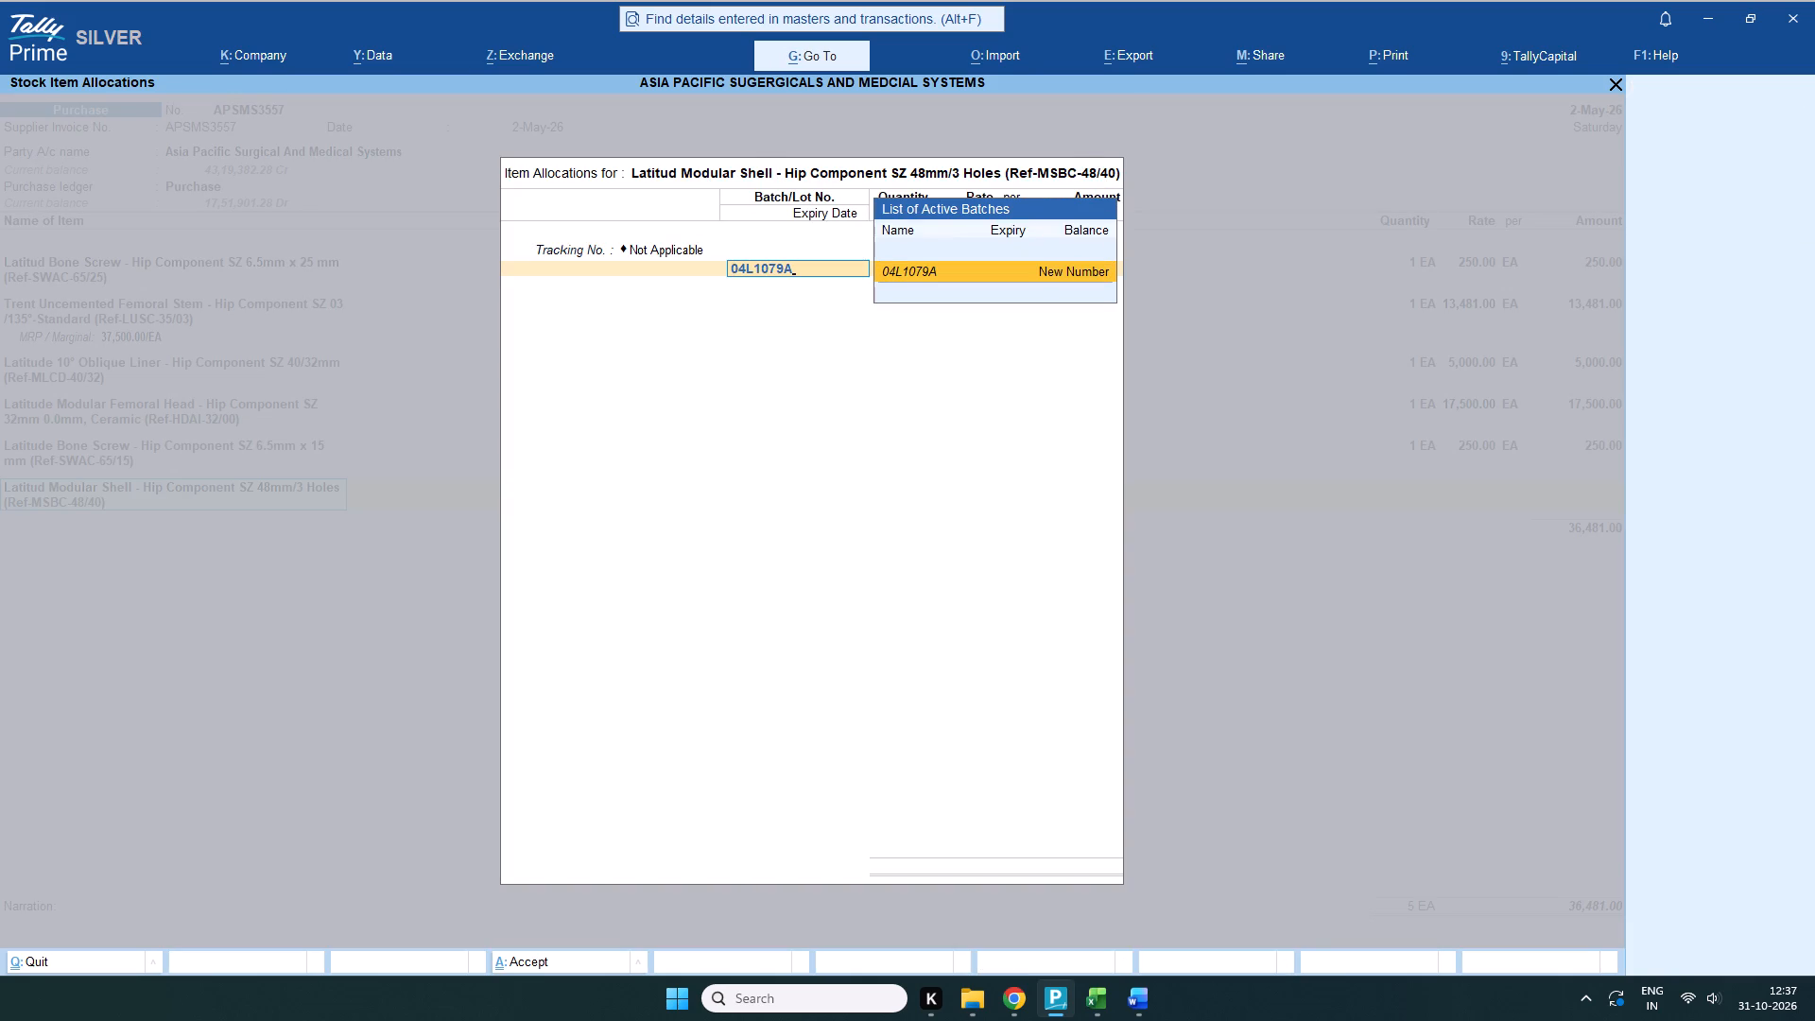
{"action": "key", "text": "Return"}
{"action": "key", "text": "Return"}
{"action": "key", "text": "1"}
{"action": "key", "text": "Return"}
{"action": "key", "text": "Return"}
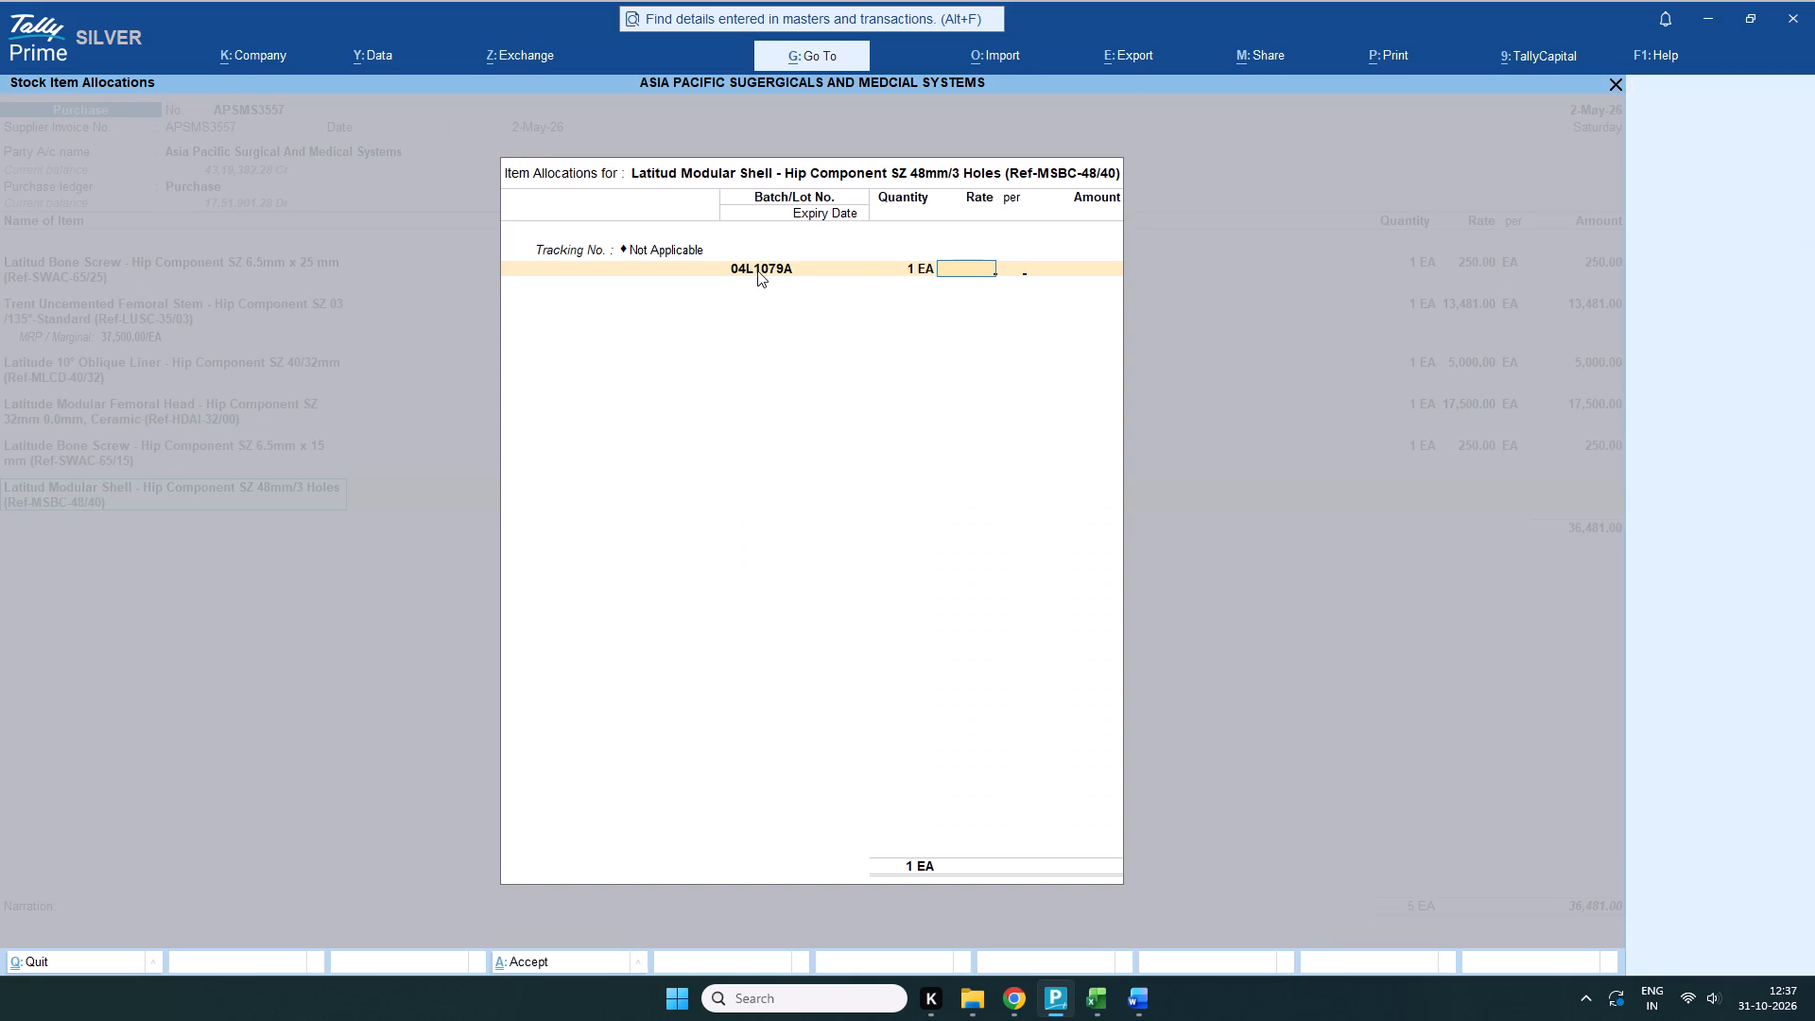
{"action": "left_click", "coordinate": [967, 254]}
{"action": "left_click", "coordinate": [880, 268]}
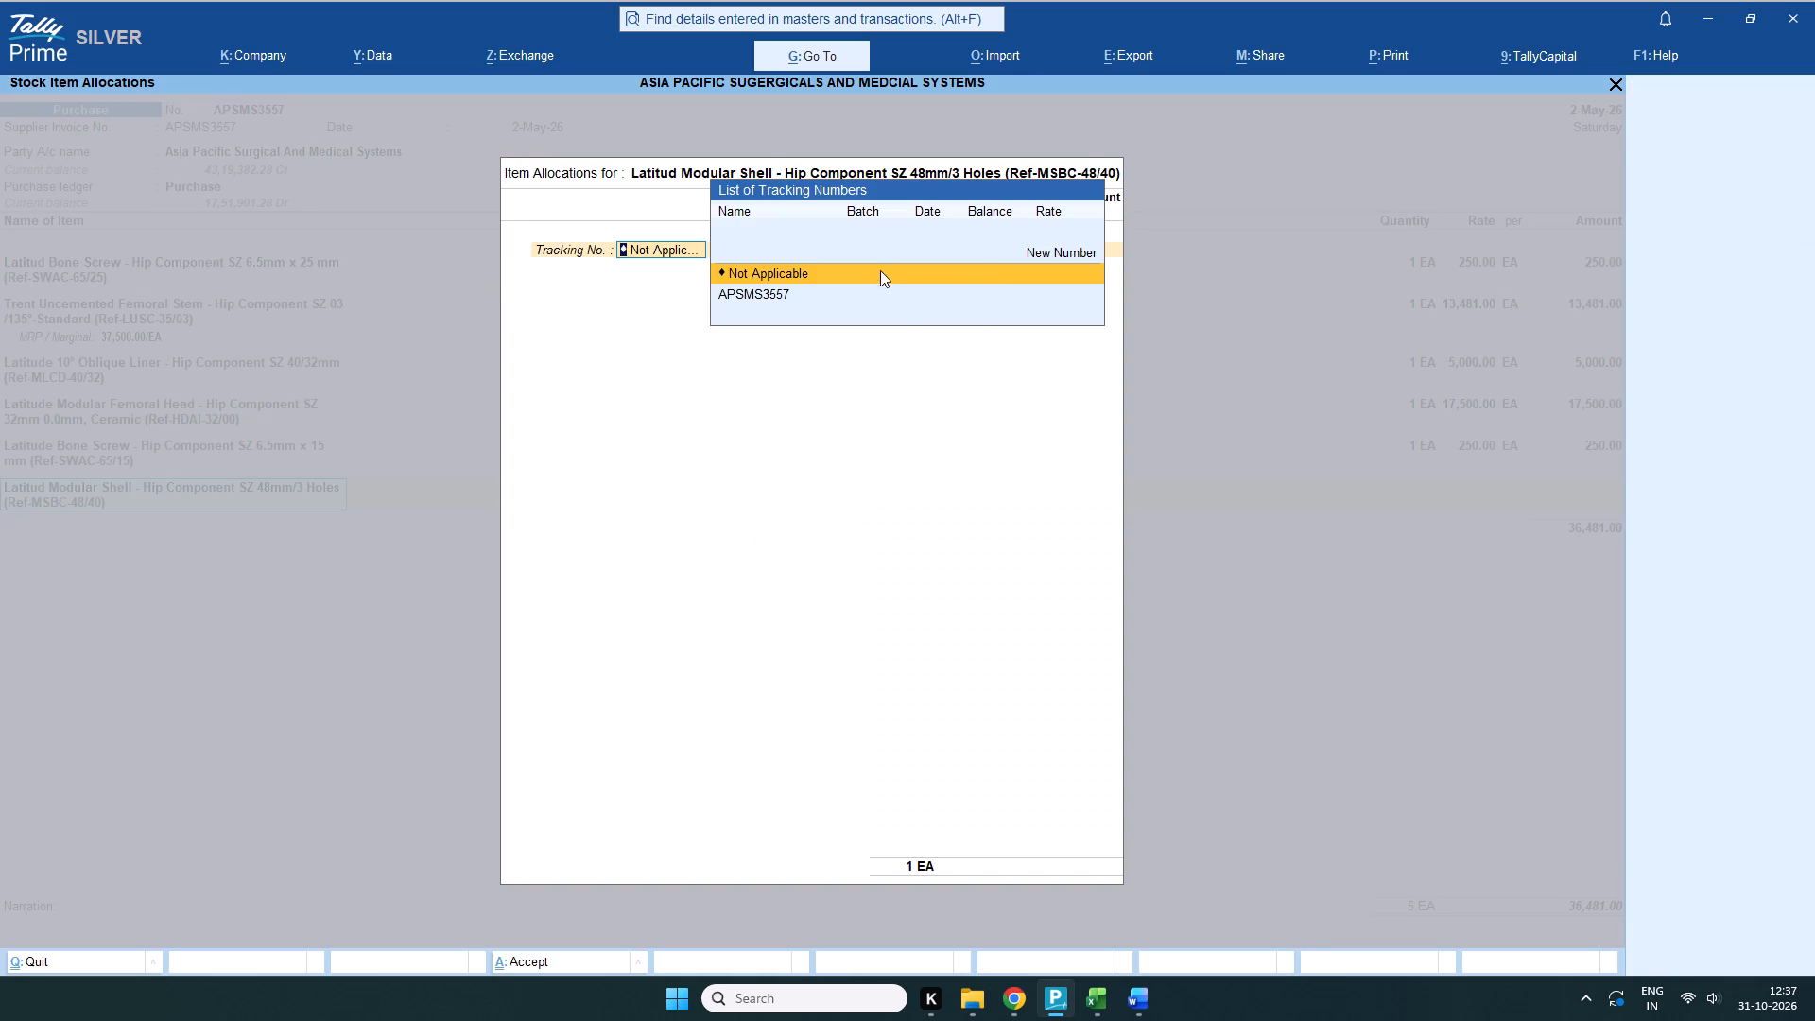
{"action": "key", "text": "Return"}
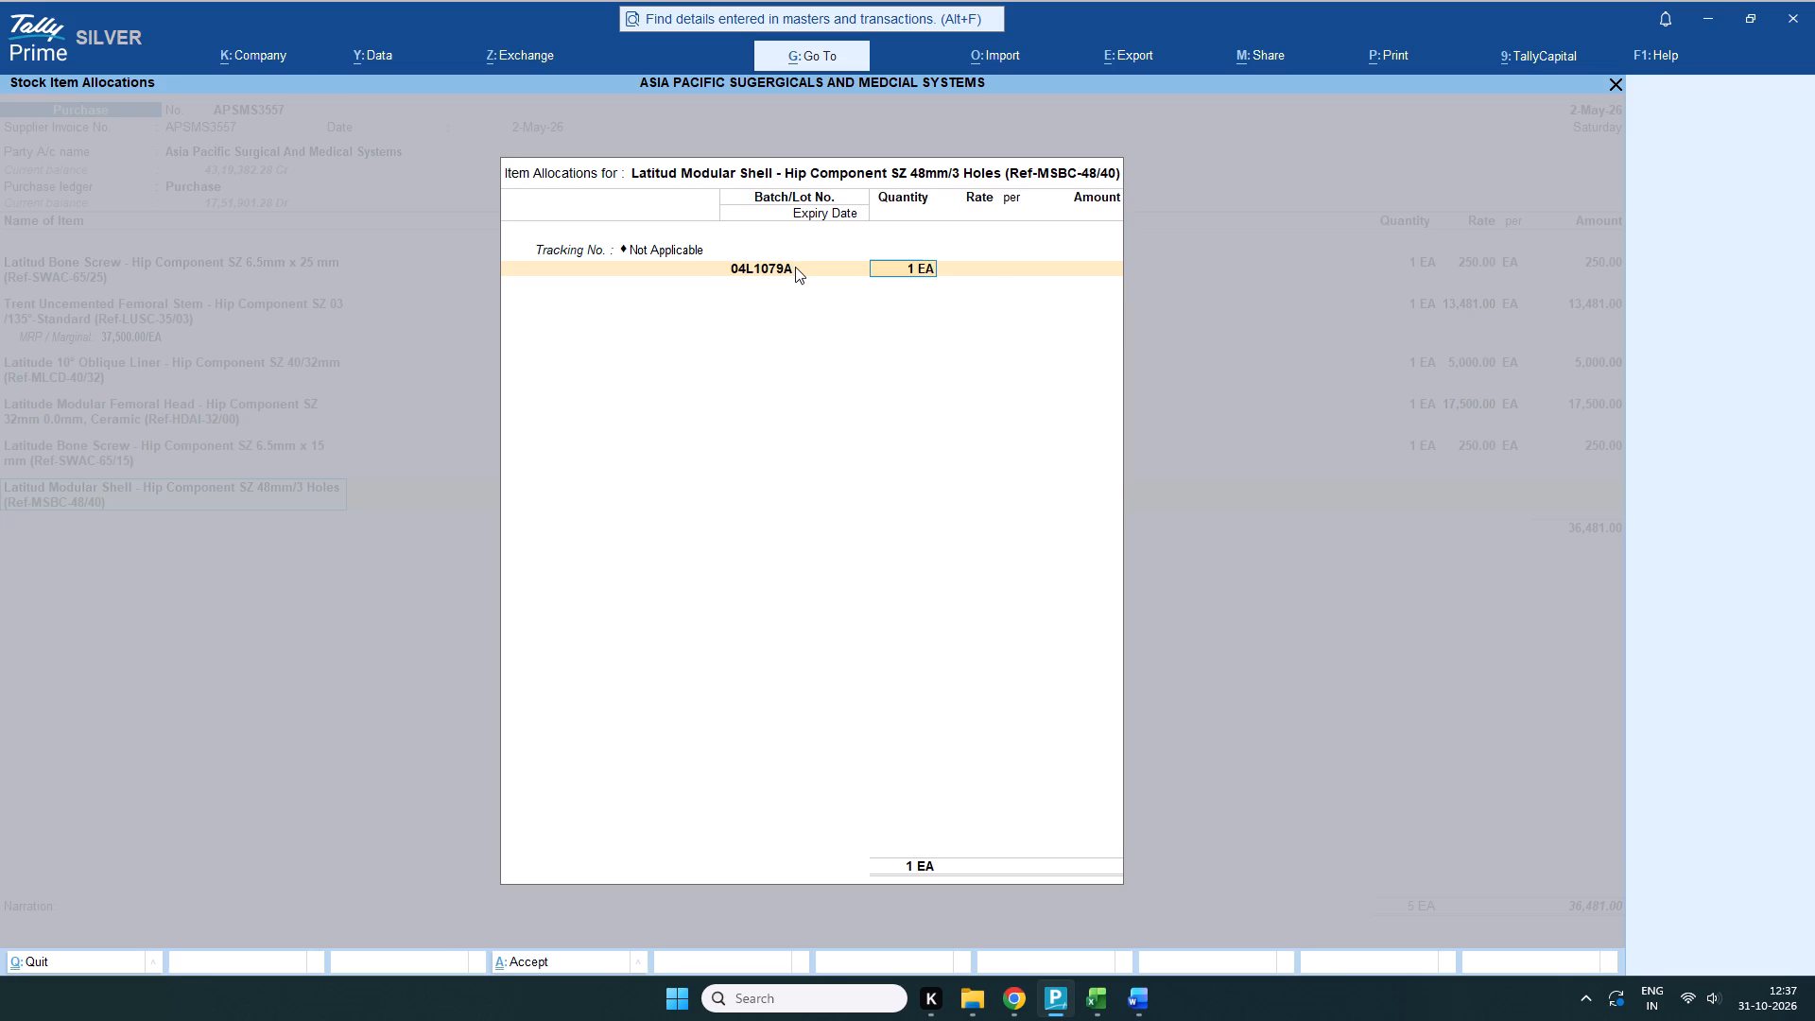
{"action": "key", "text": "Return"}
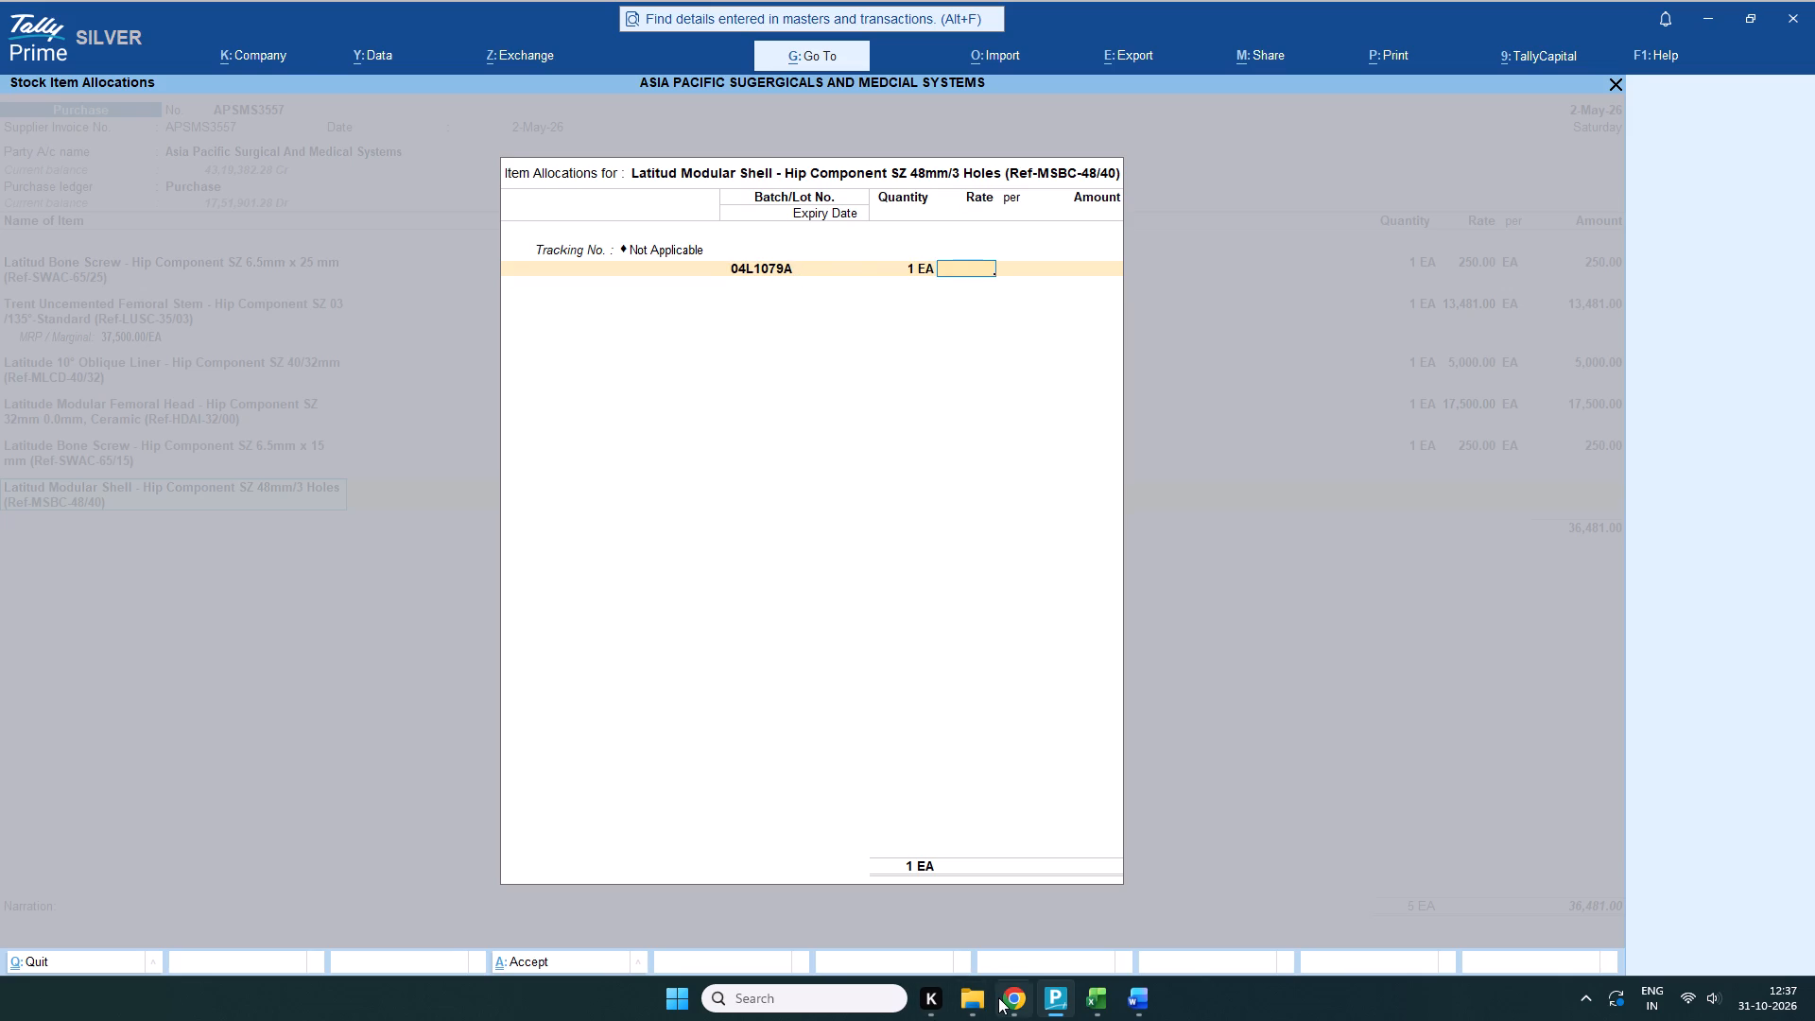
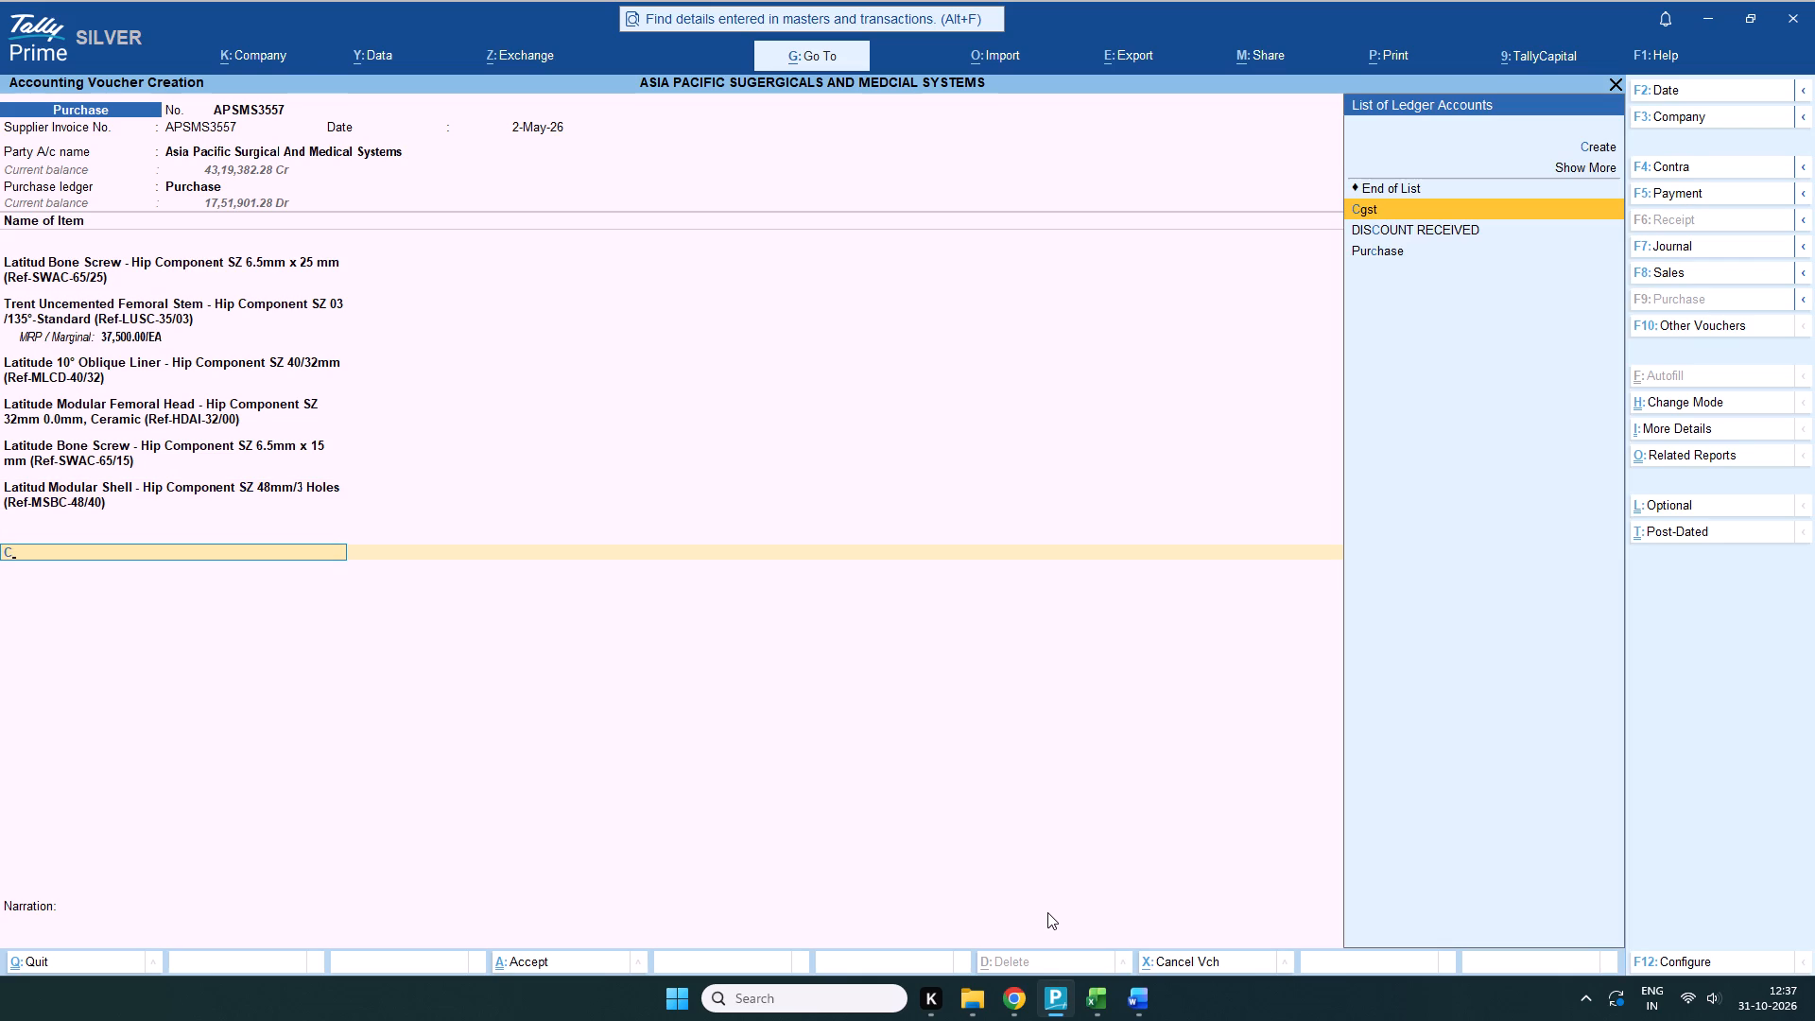
Add the Cgst and Sgst ledgers below the items in purchase voucher APSMS3557, keeping the calculated tax amounts.
{"action": "left_click", "coordinate": [1370, 208]}
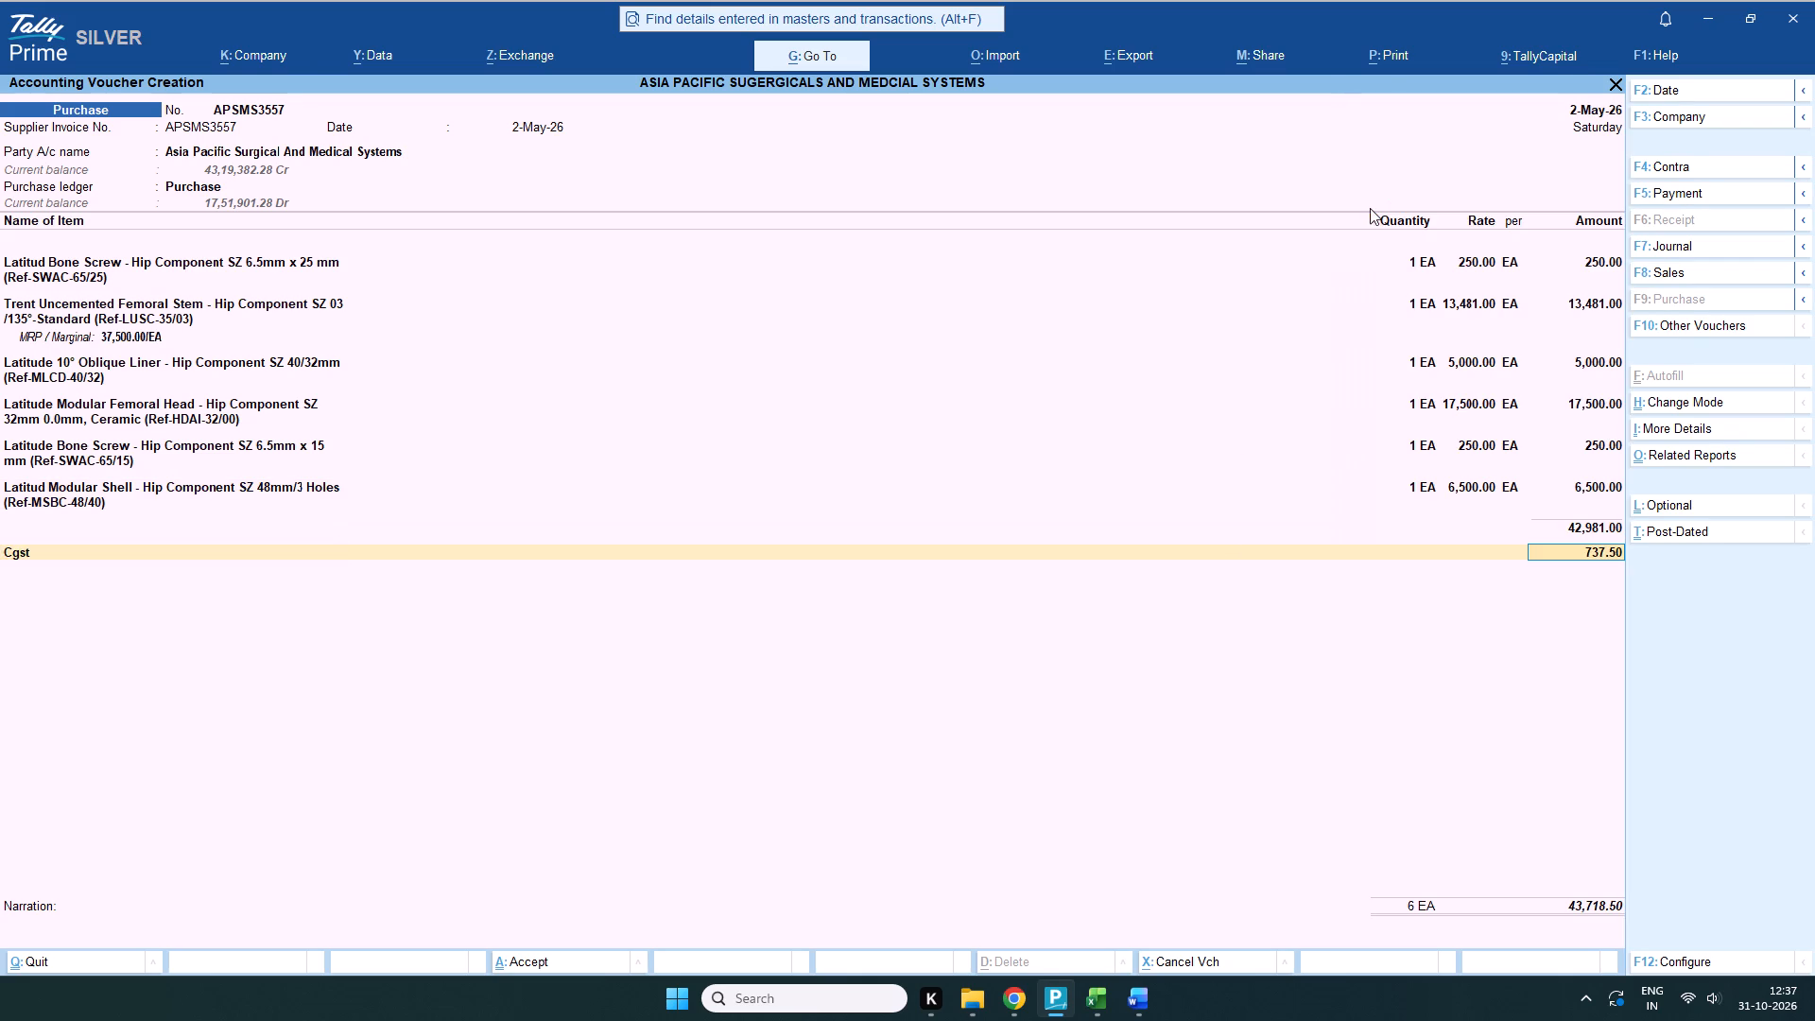
{"action": "key", "text": "Return"}
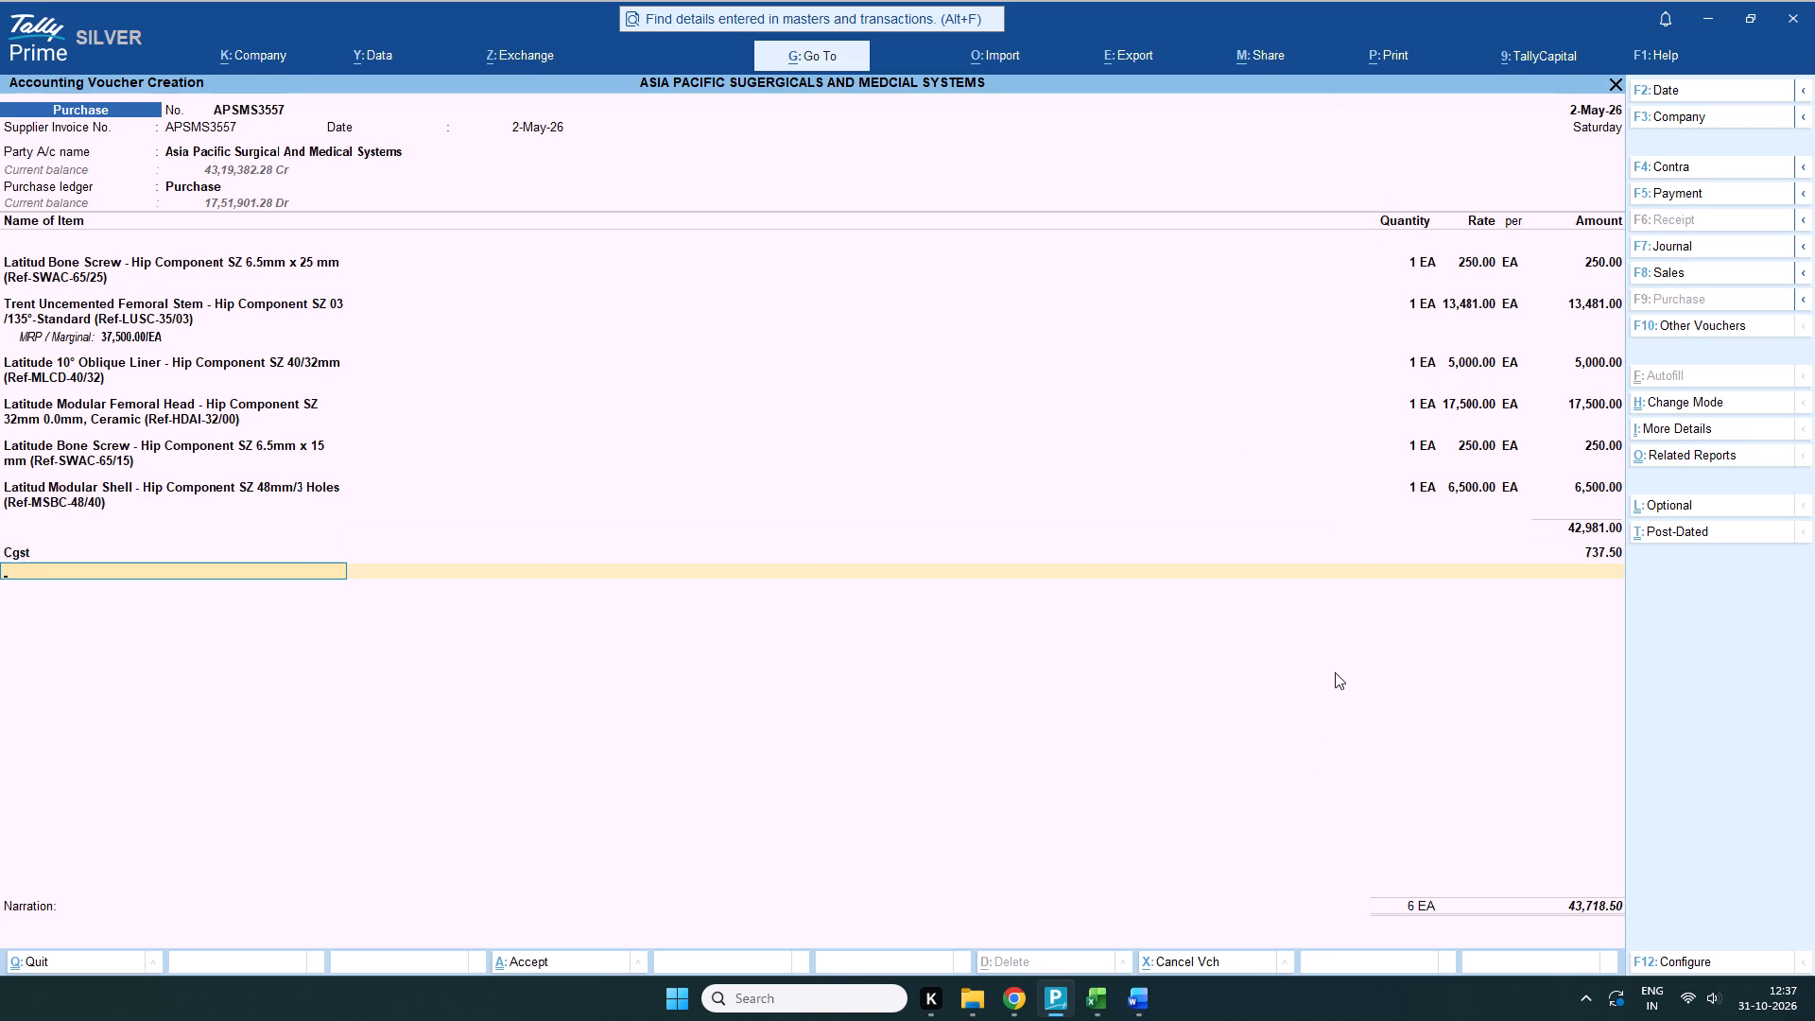
{"action": "type", "text": "SG"}
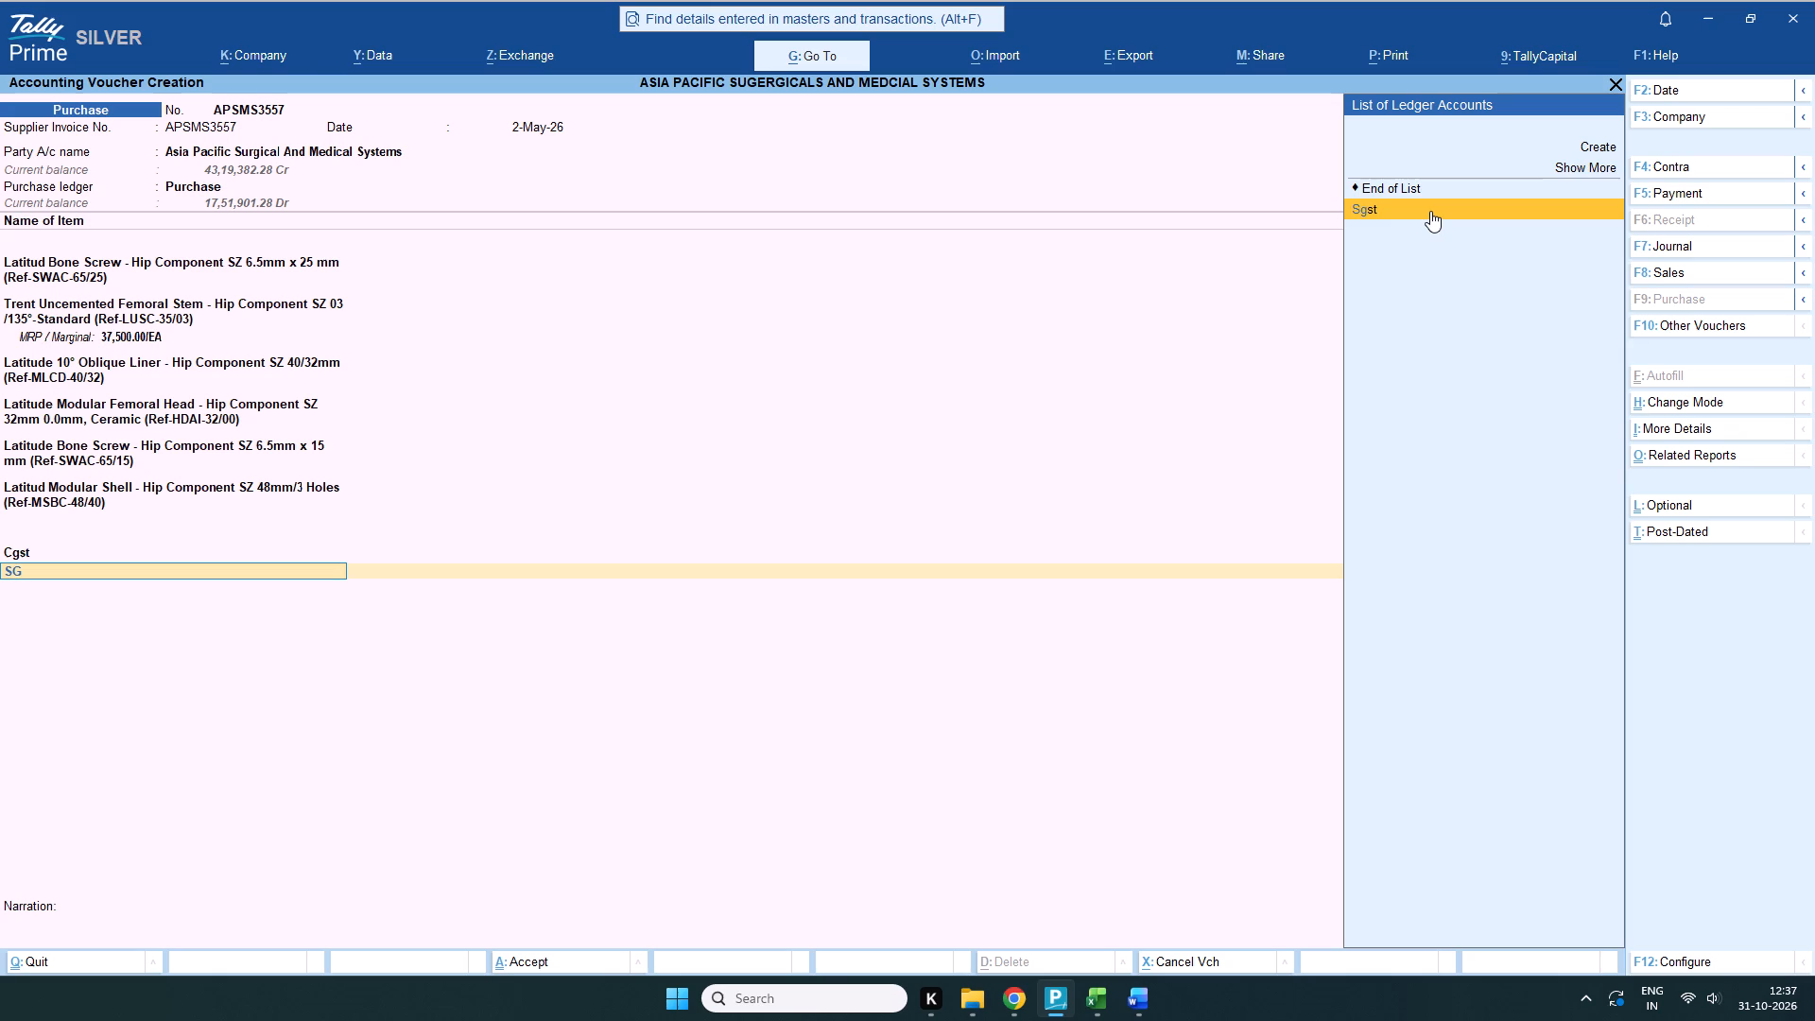
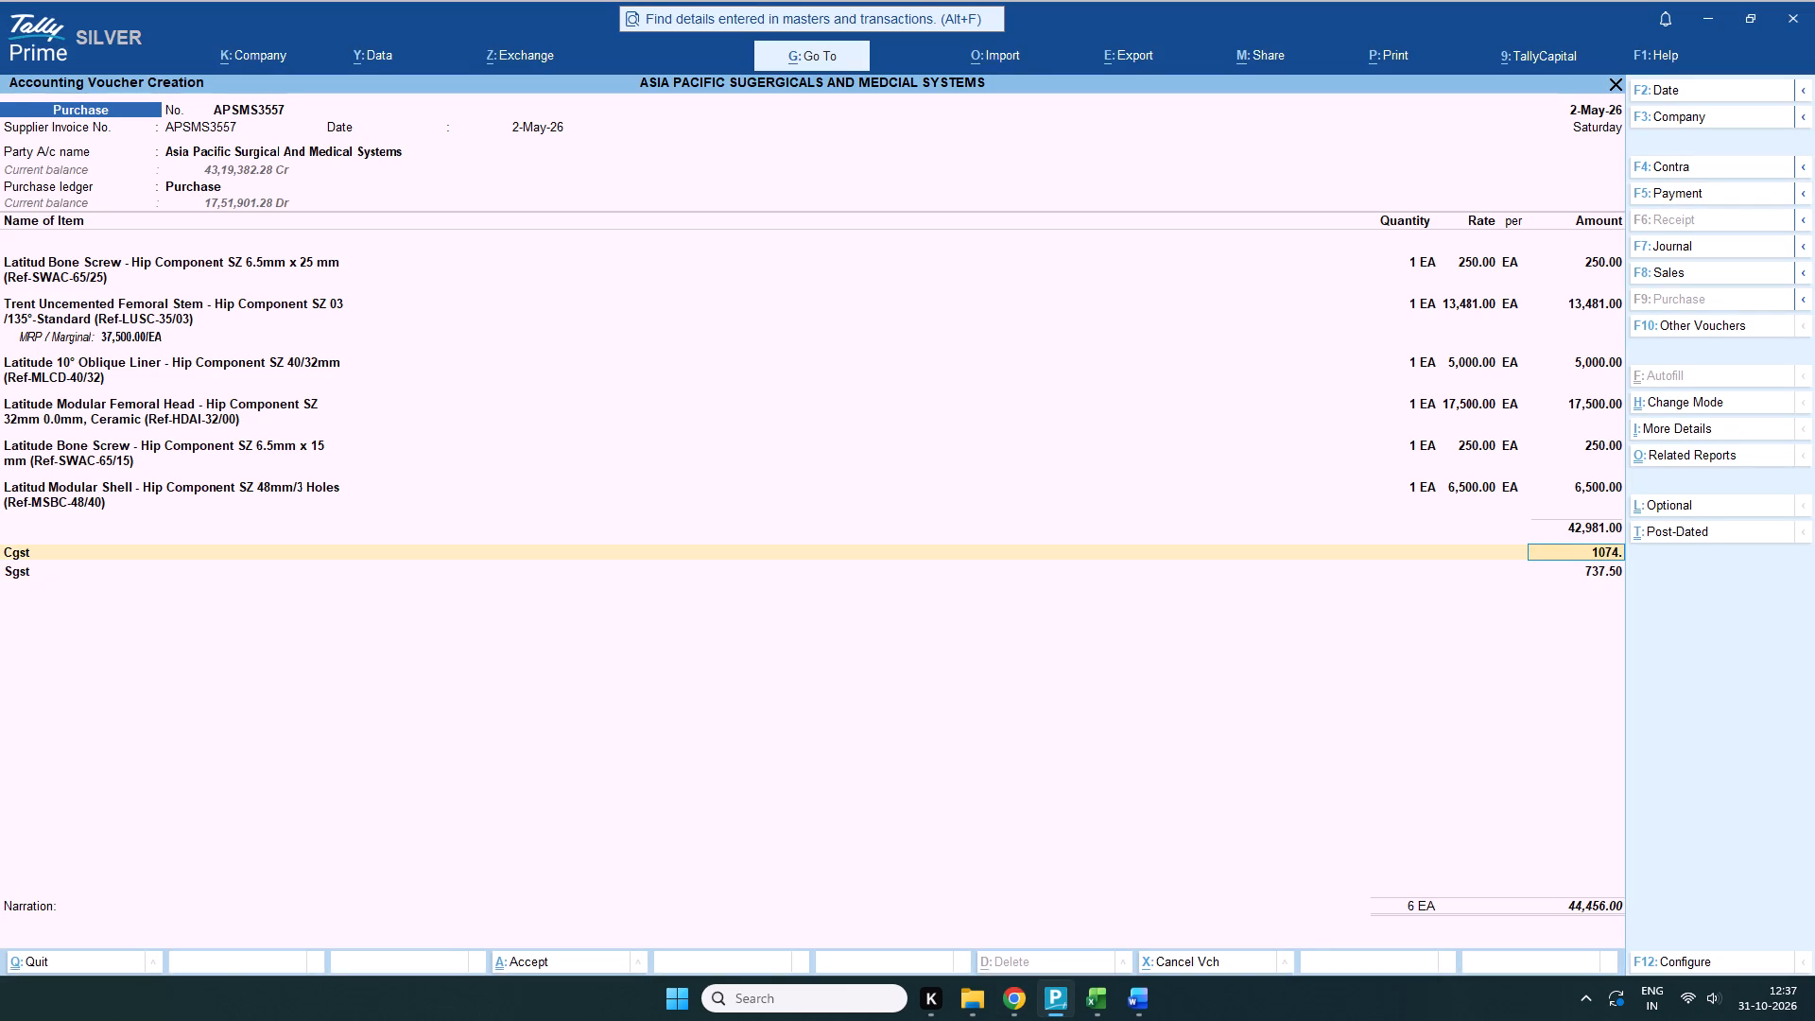
Set the Cgst ledger amount in purchase voucher APSMS3557 to 1074.53.
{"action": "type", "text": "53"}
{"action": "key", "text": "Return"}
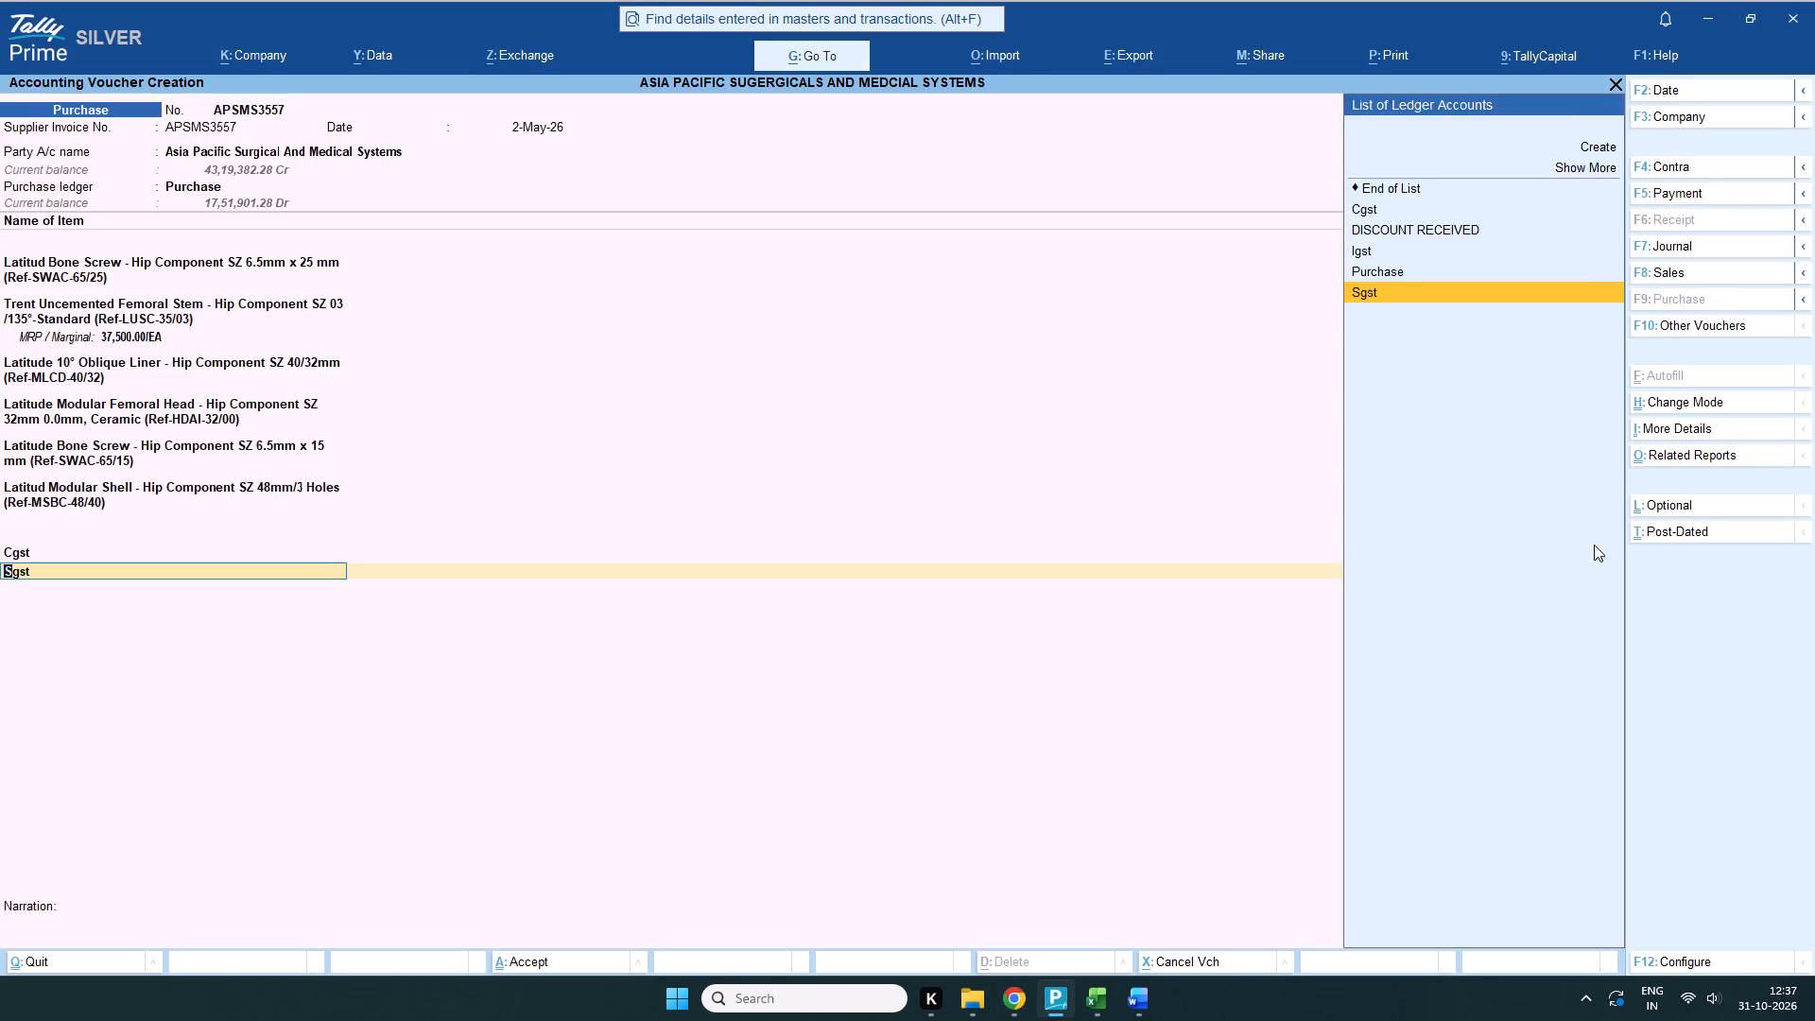
Set the Sgst ledger amount in purchase voucher APSMS3557 to 1074.53 and finish the ledger entries.
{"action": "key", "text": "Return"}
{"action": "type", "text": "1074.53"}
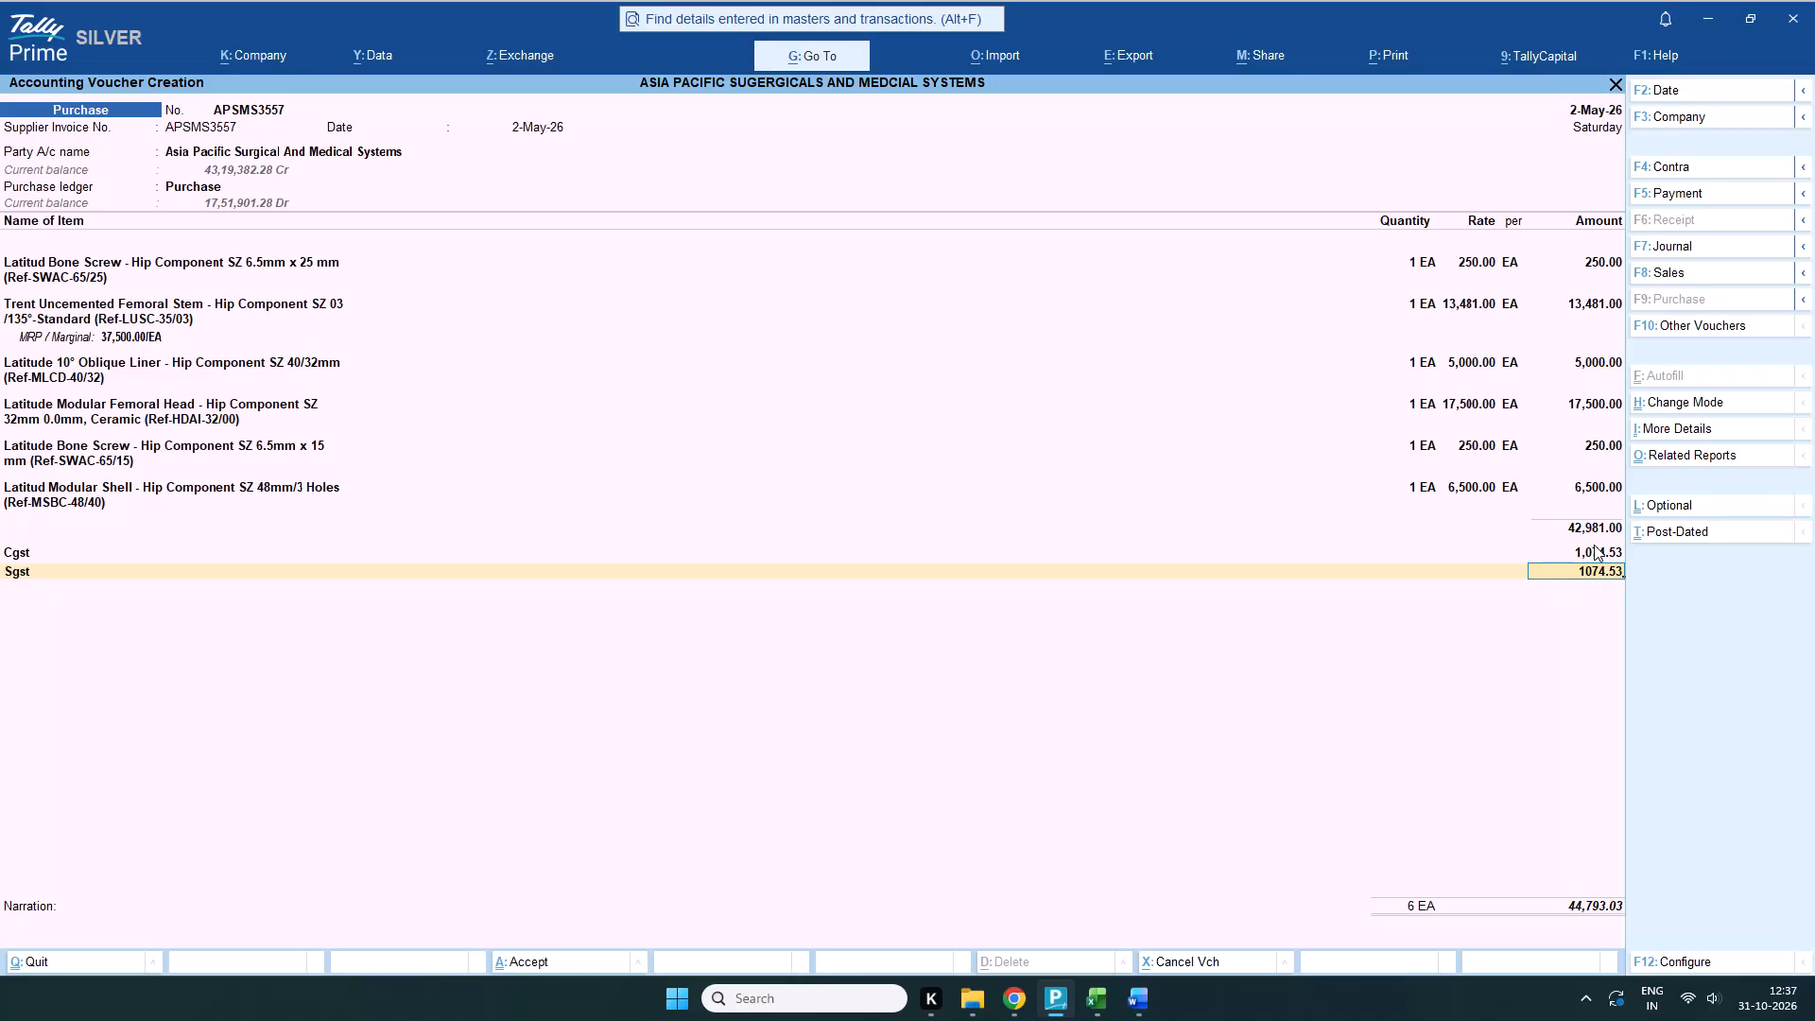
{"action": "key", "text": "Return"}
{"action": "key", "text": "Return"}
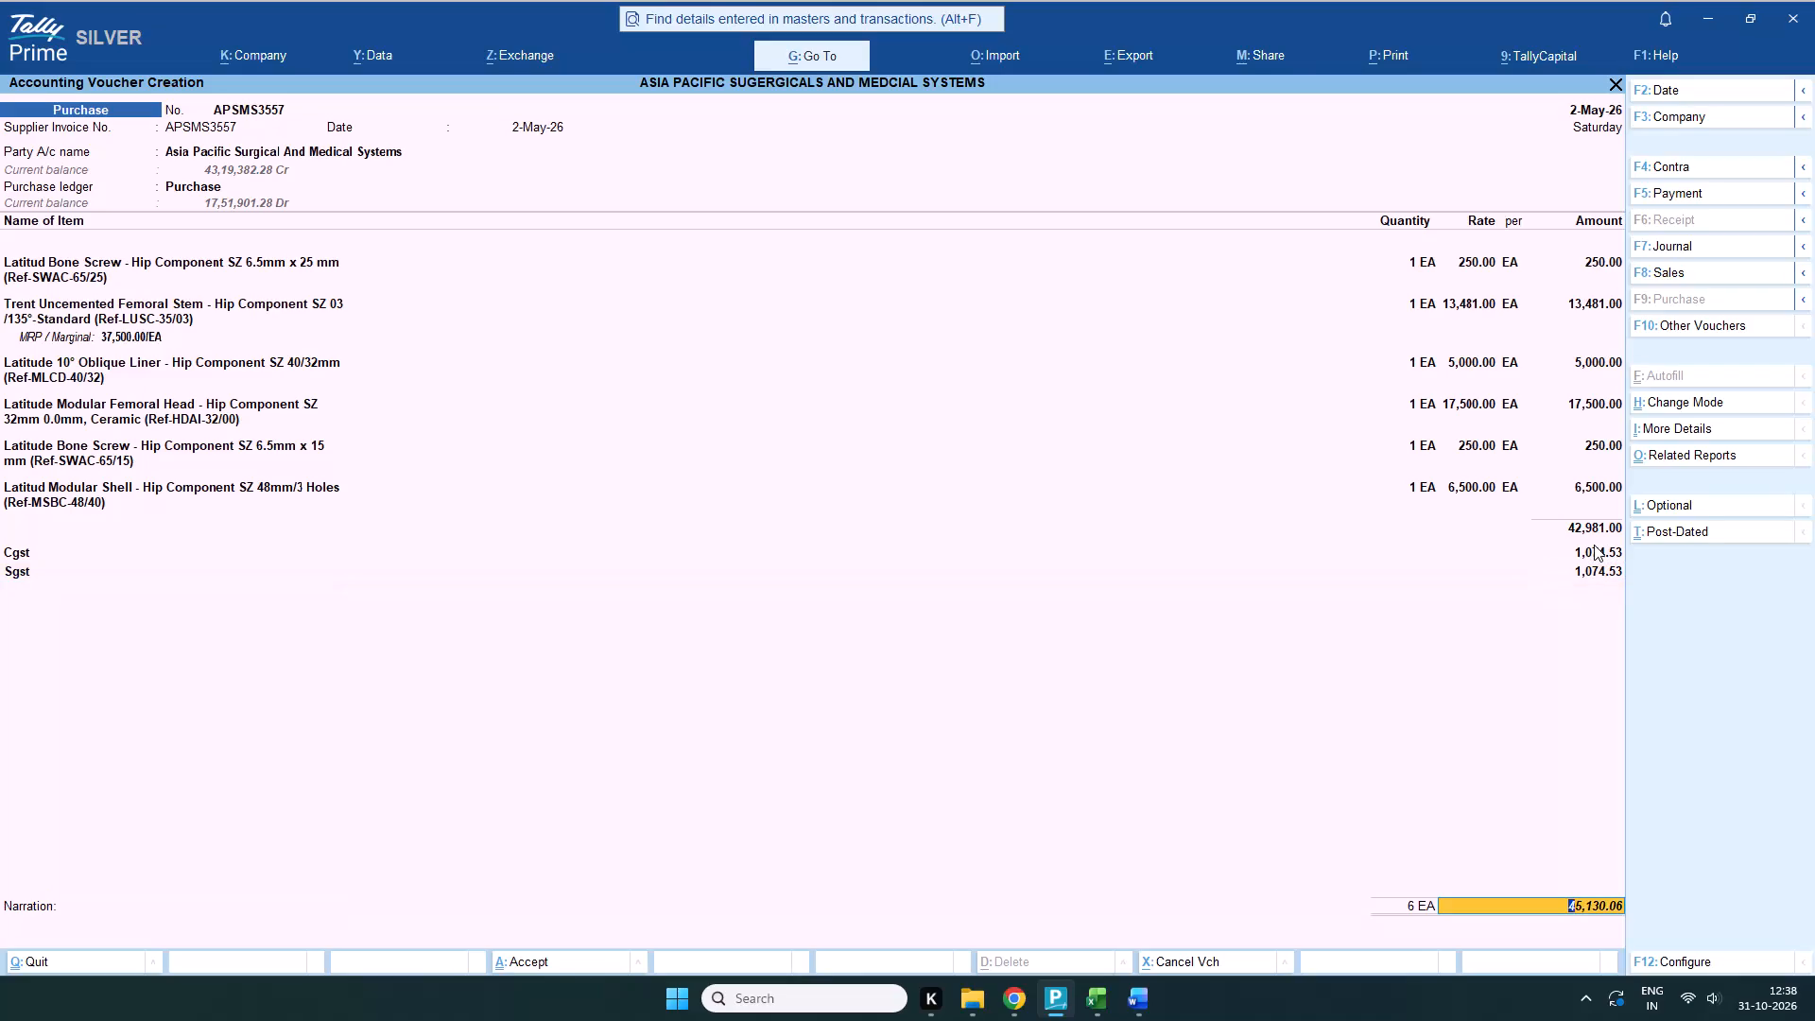
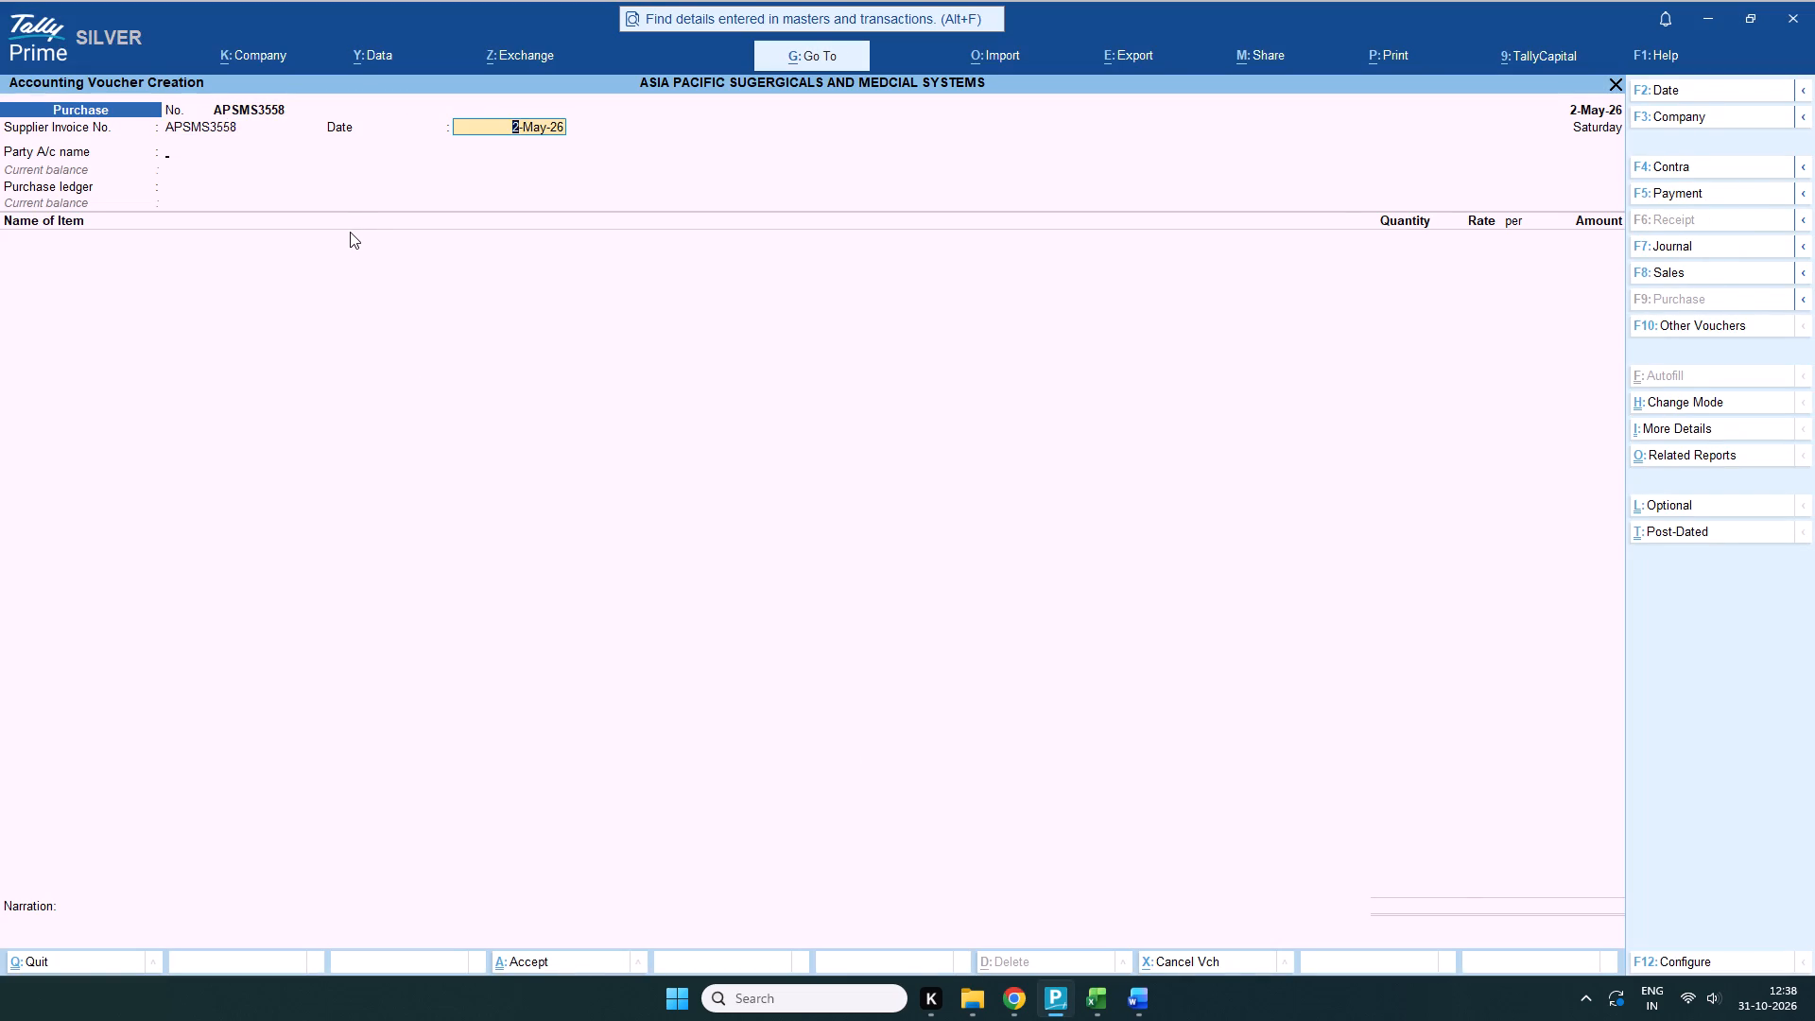
Set the party account to Asia Pacific Surgical And Medical Systems and the purchase ledger to Purchase in voucher APSMS3558.
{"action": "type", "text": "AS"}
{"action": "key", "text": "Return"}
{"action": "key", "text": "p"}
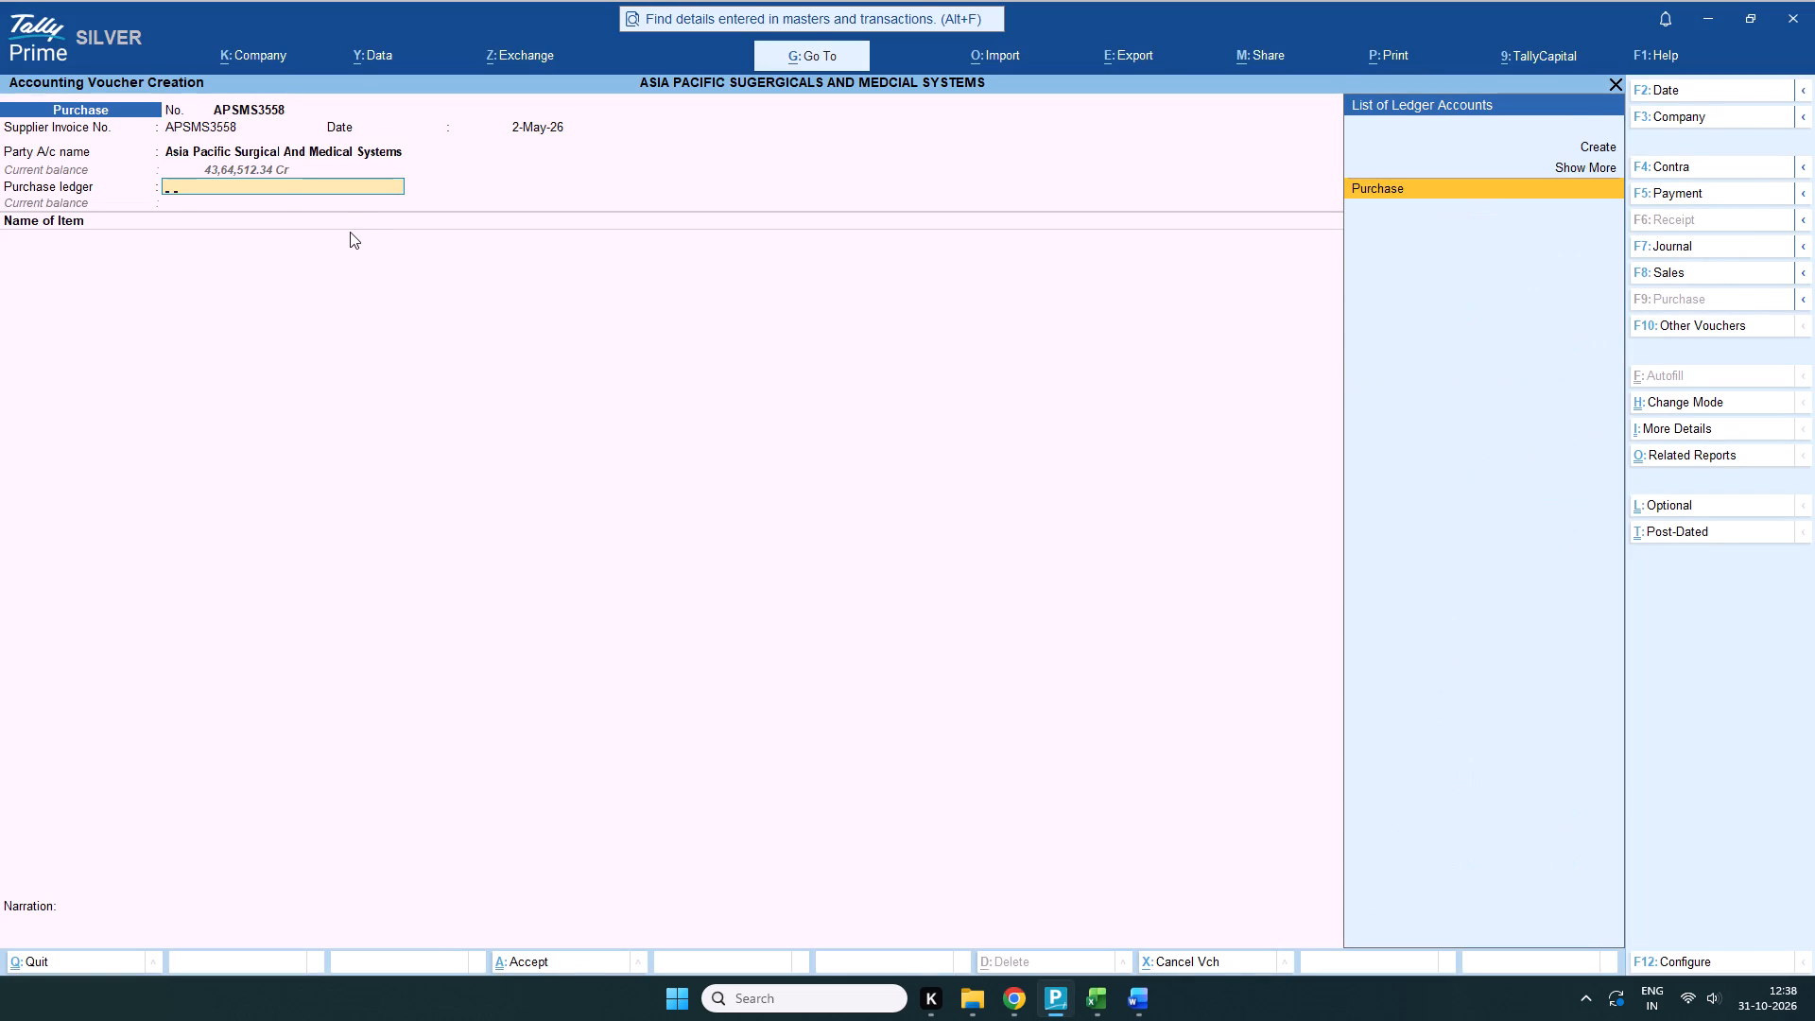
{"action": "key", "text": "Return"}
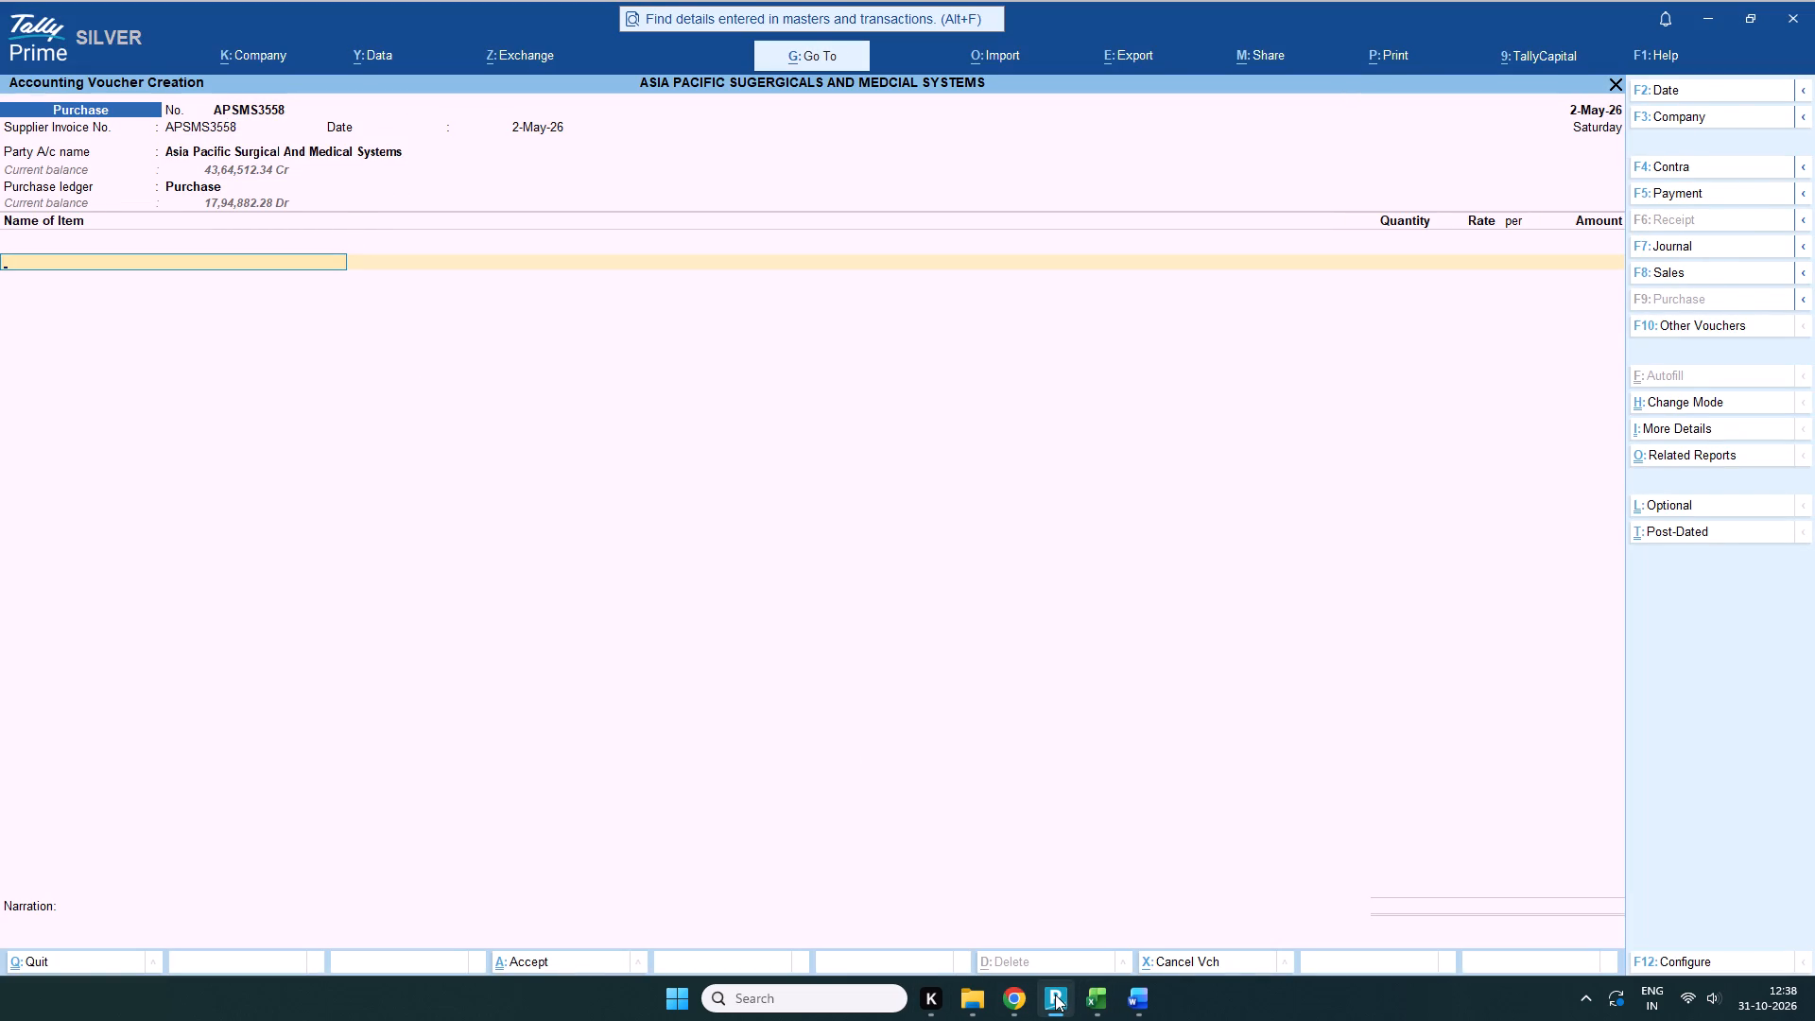
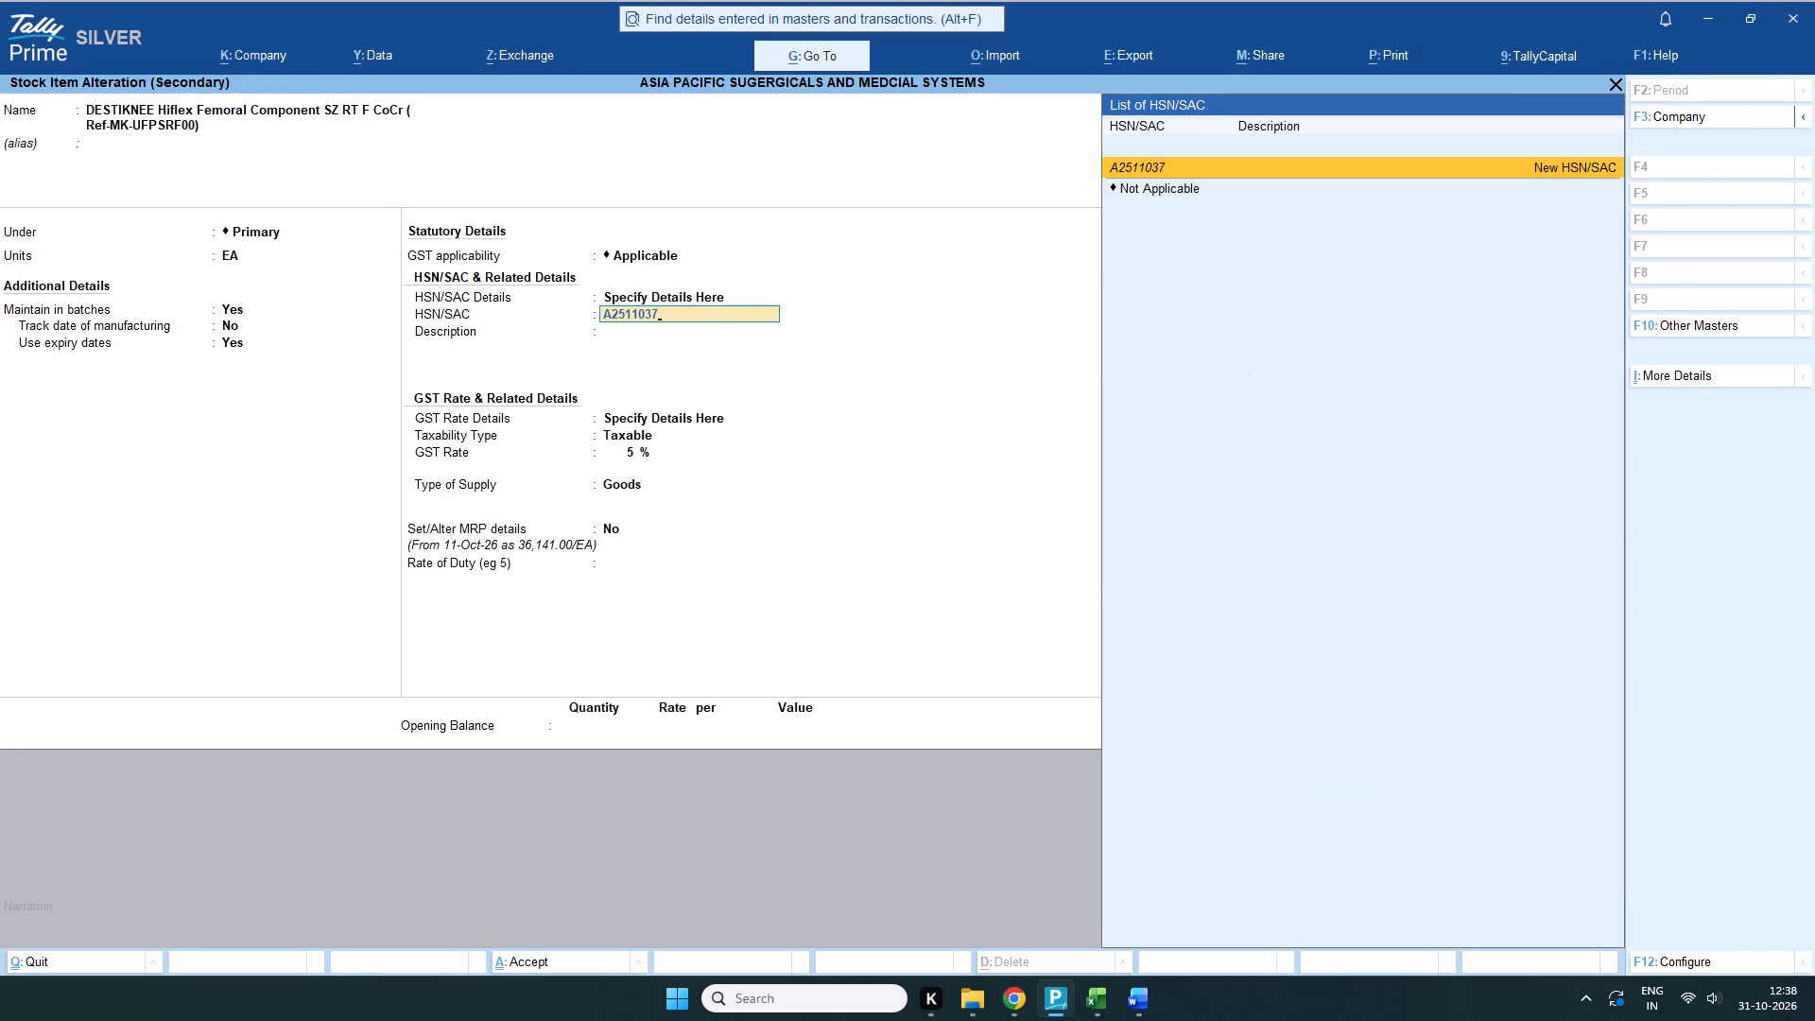
Save the DESTIKNEE Hiflex Femoral Component SZ RT F stock item with HSN/SAC A2511037, keeping its other master details.
{"action": "key", "text": "Return"}
{"action": "key", "text": "Return"}
{"action": "key", "text": "Return"}
{"action": "key", "text": "Return"}
{"action": "key", "text": "Return"}
{"action": "key", "text": "Return"}
{"action": "key", "text": "Return"}
{"action": "key", "text": "Return"}
{"action": "key", "text": "Return"}
{"action": "key", "text": "Return"}
{"action": "key", "text": "Return"}
{"action": "key", "text": "Return"}
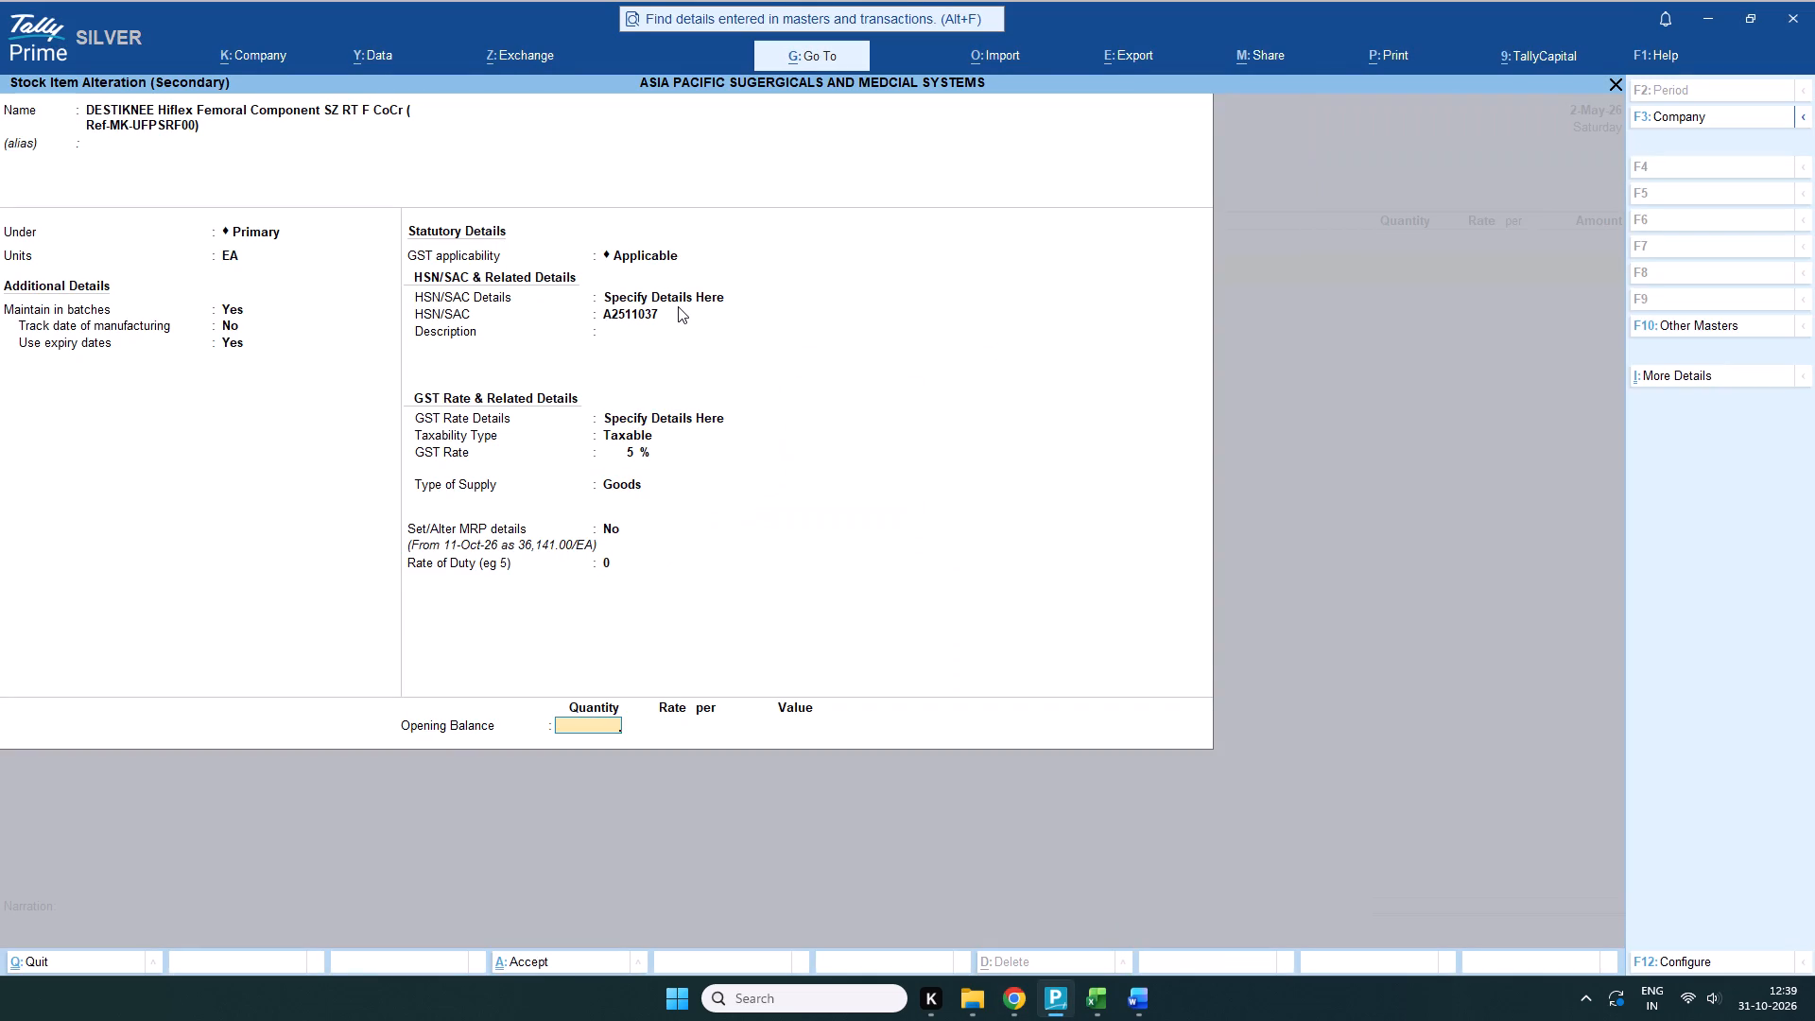
{"action": "key", "text": "Return"}
{"action": "key", "text": "Return"}
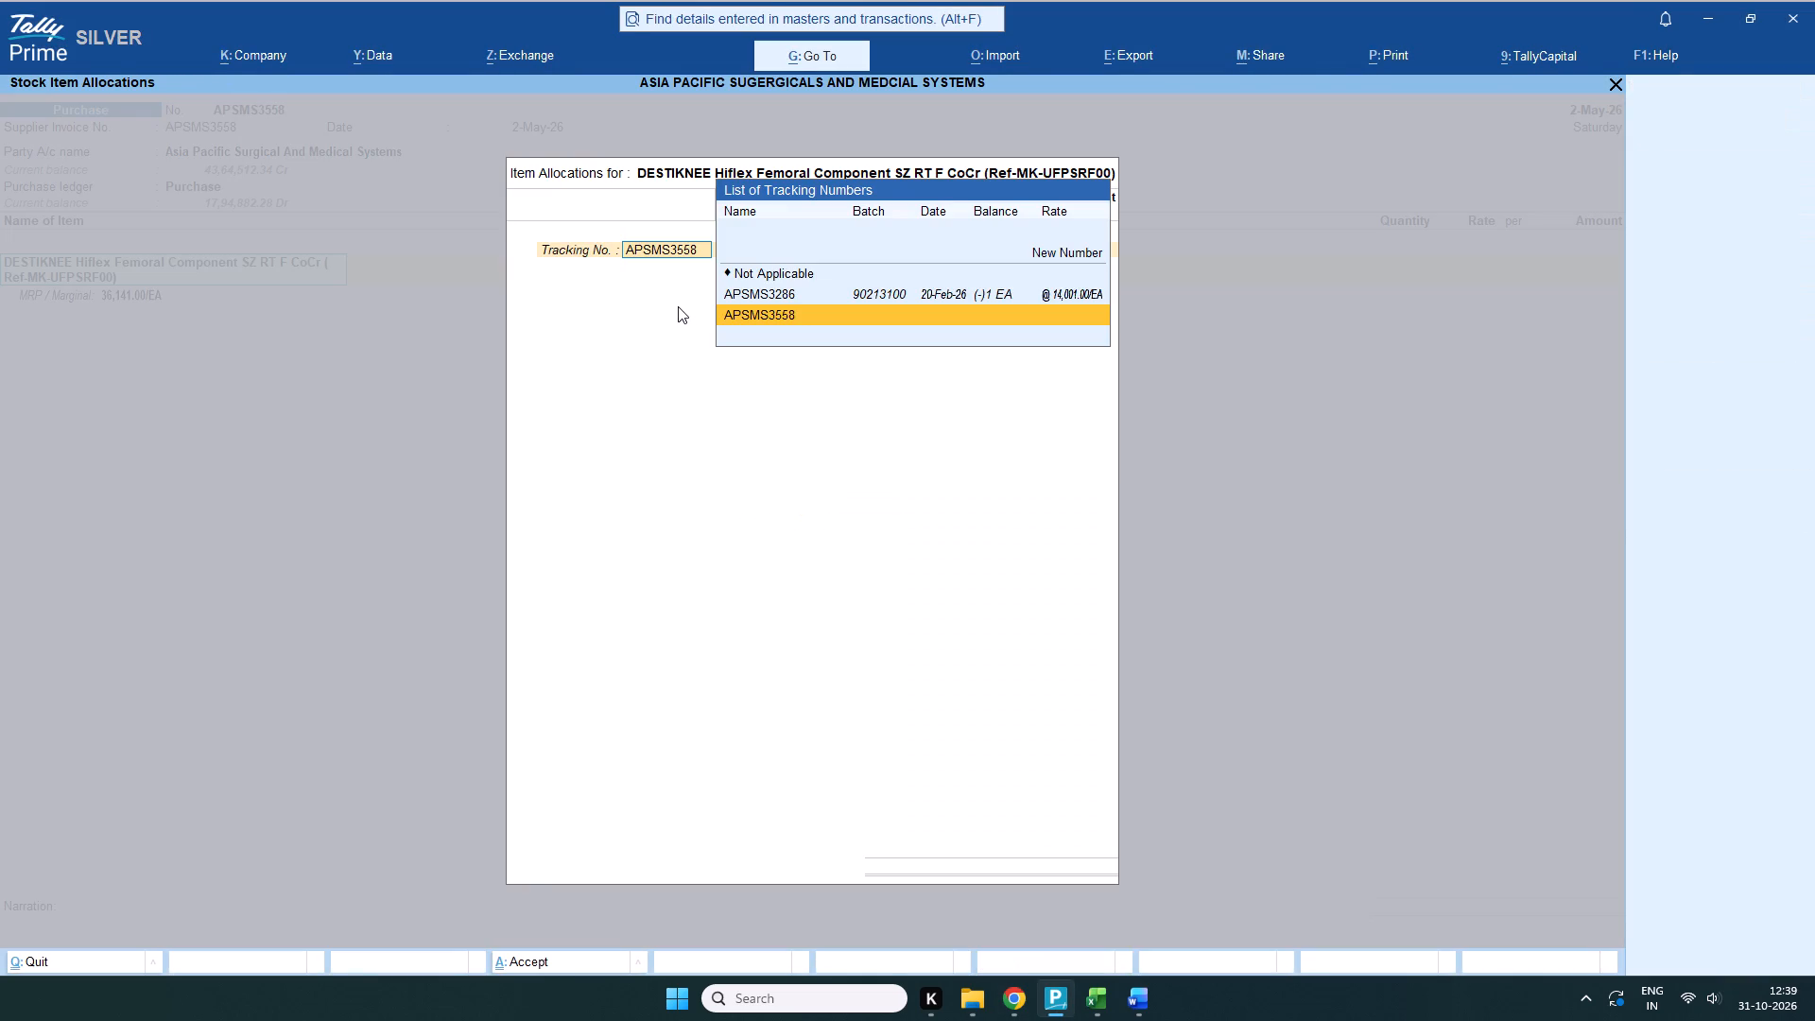
Allocate the DESTIKNEE Hiflex Femoral Component to batch A2511037 with tracking number Not Applicable, quantity 1 EA and the prefilled rate of 14,001.00.
{"action": "scroll", "coordinate": [769, 289], "scroll_direction": "up", "scroll_amount": 2}
{"action": "left_click", "coordinate": [767, 279]}
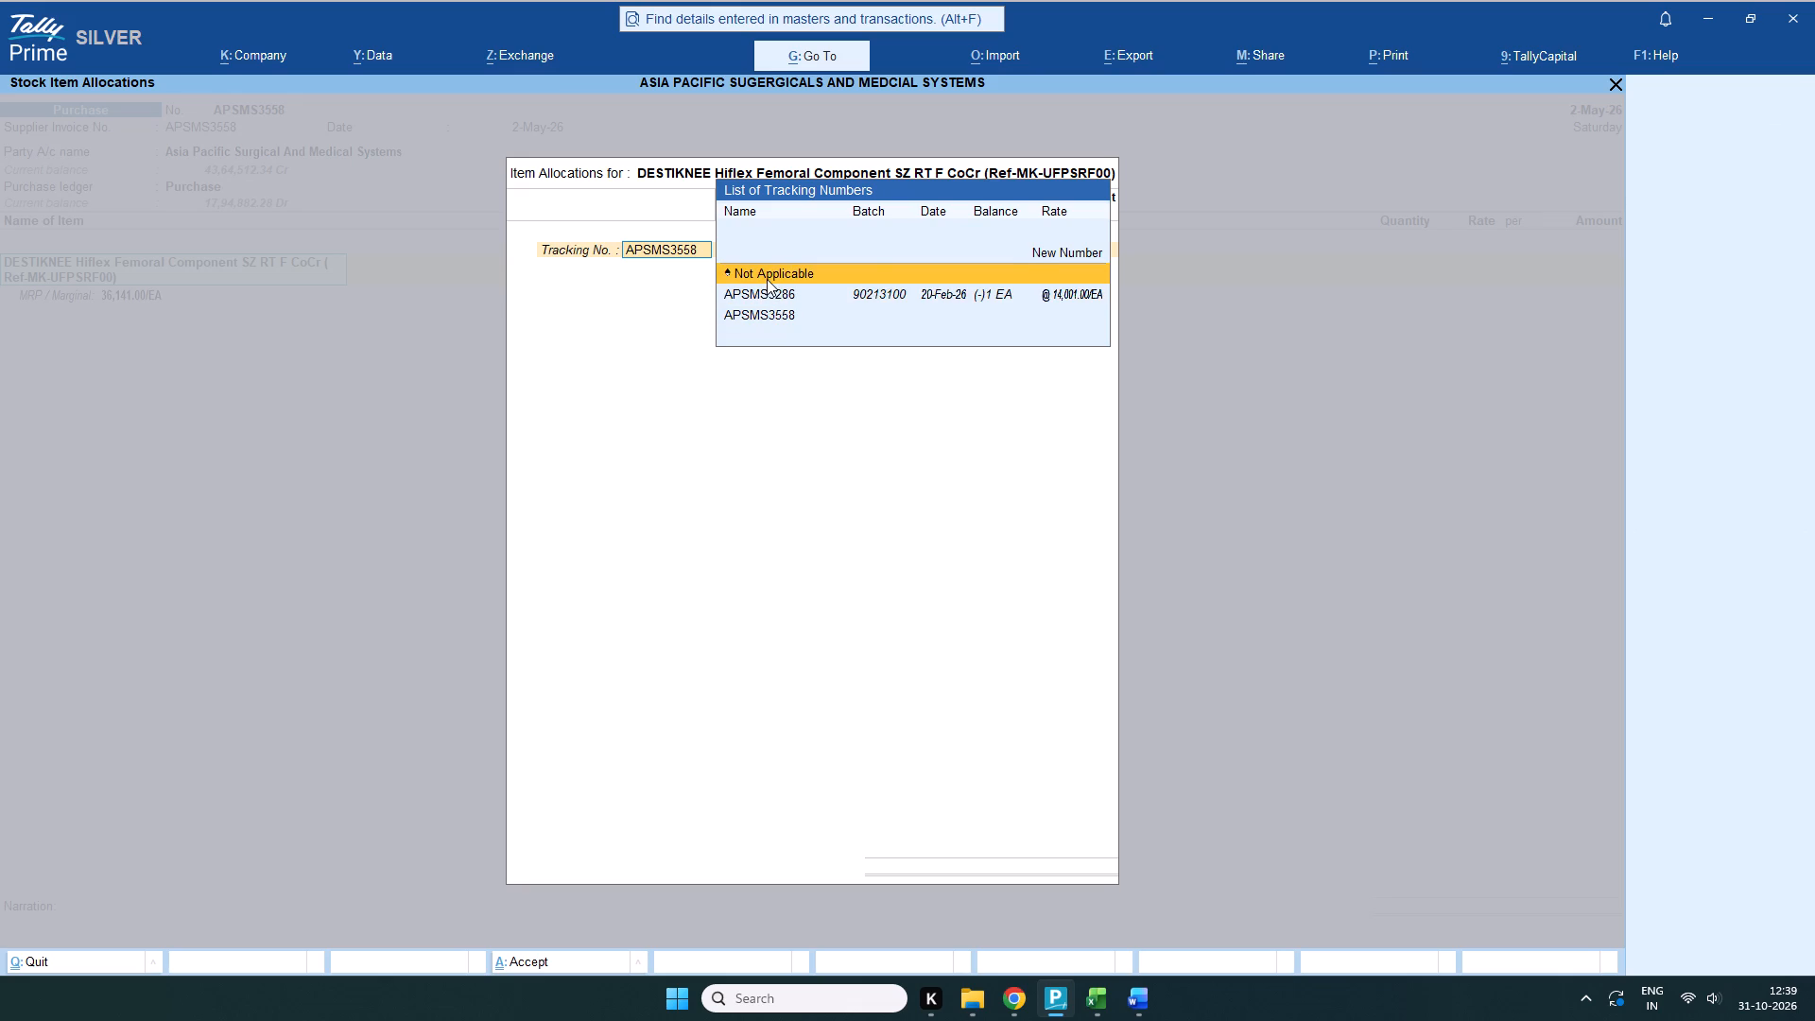
{"action": "key", "text": "ctrl+v"}
{"action": "key", "text": "Return"}
{"action": "key", "text": "Return"}
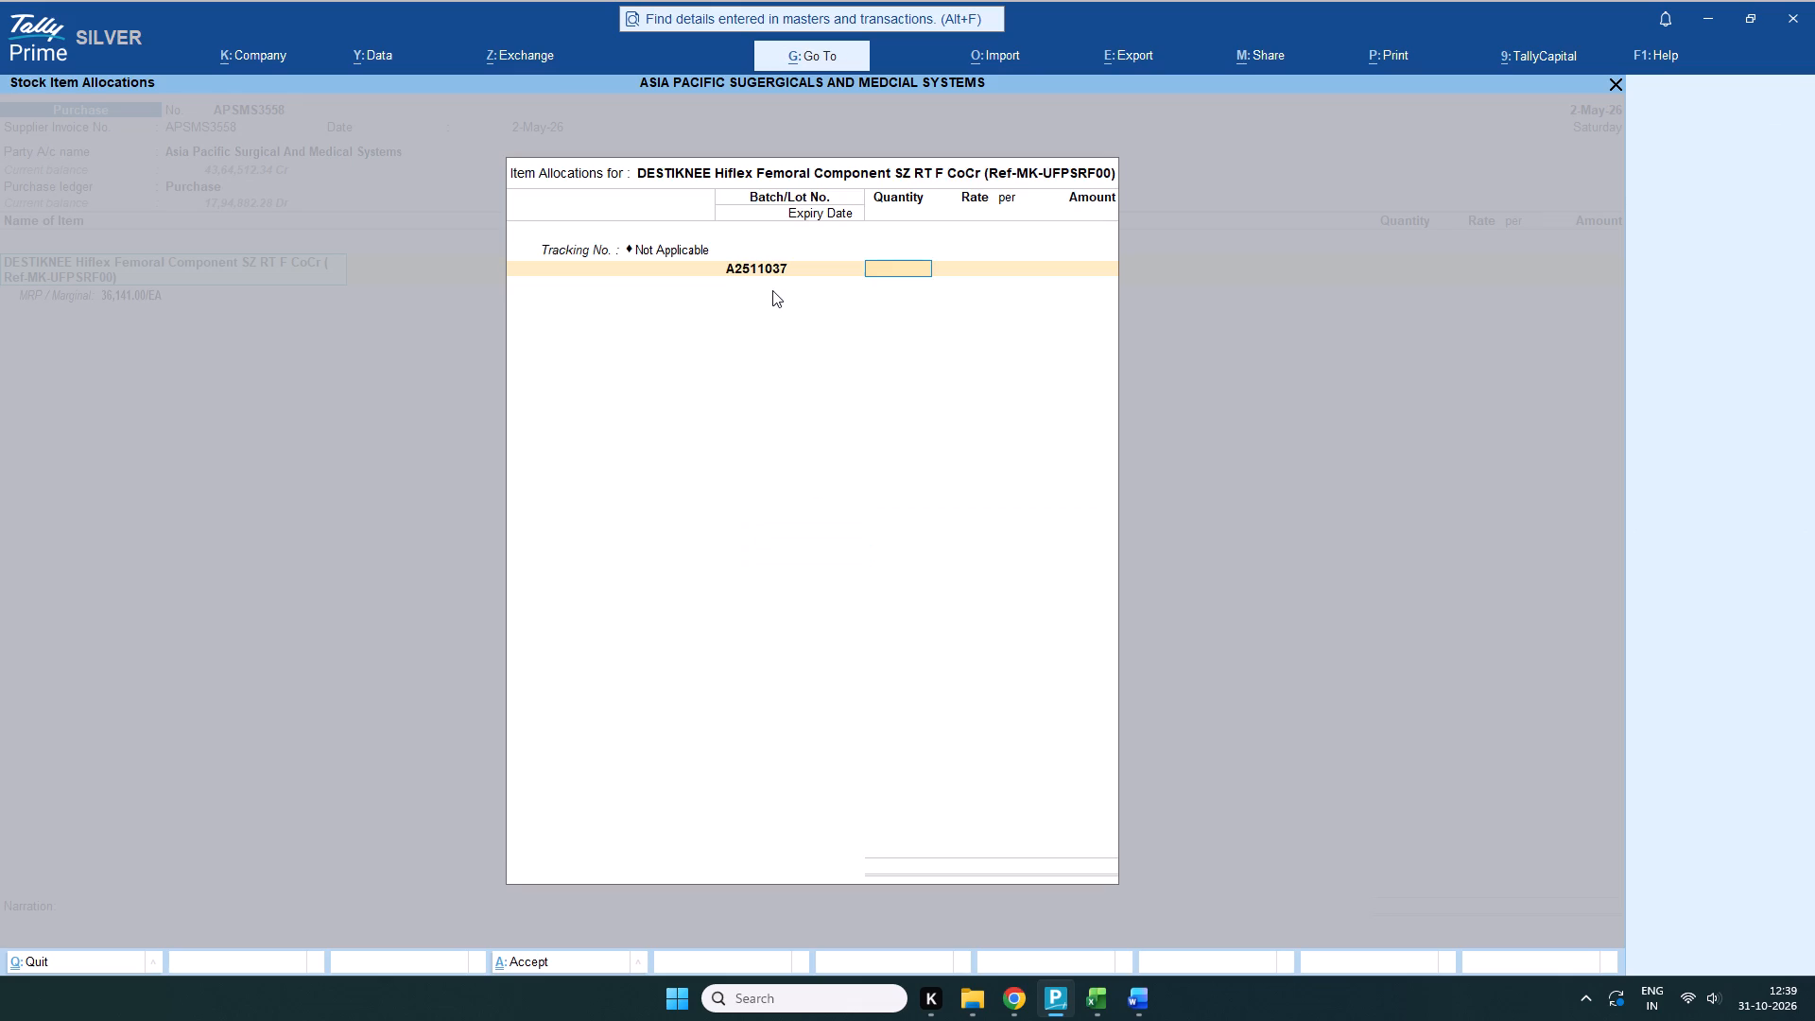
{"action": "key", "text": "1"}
{"action": "key", "text": "Return"}
{"action": "key", "text": "Return"}
{"action": "key", "text": "Return"}
{"action": "key", "text": "Return"}
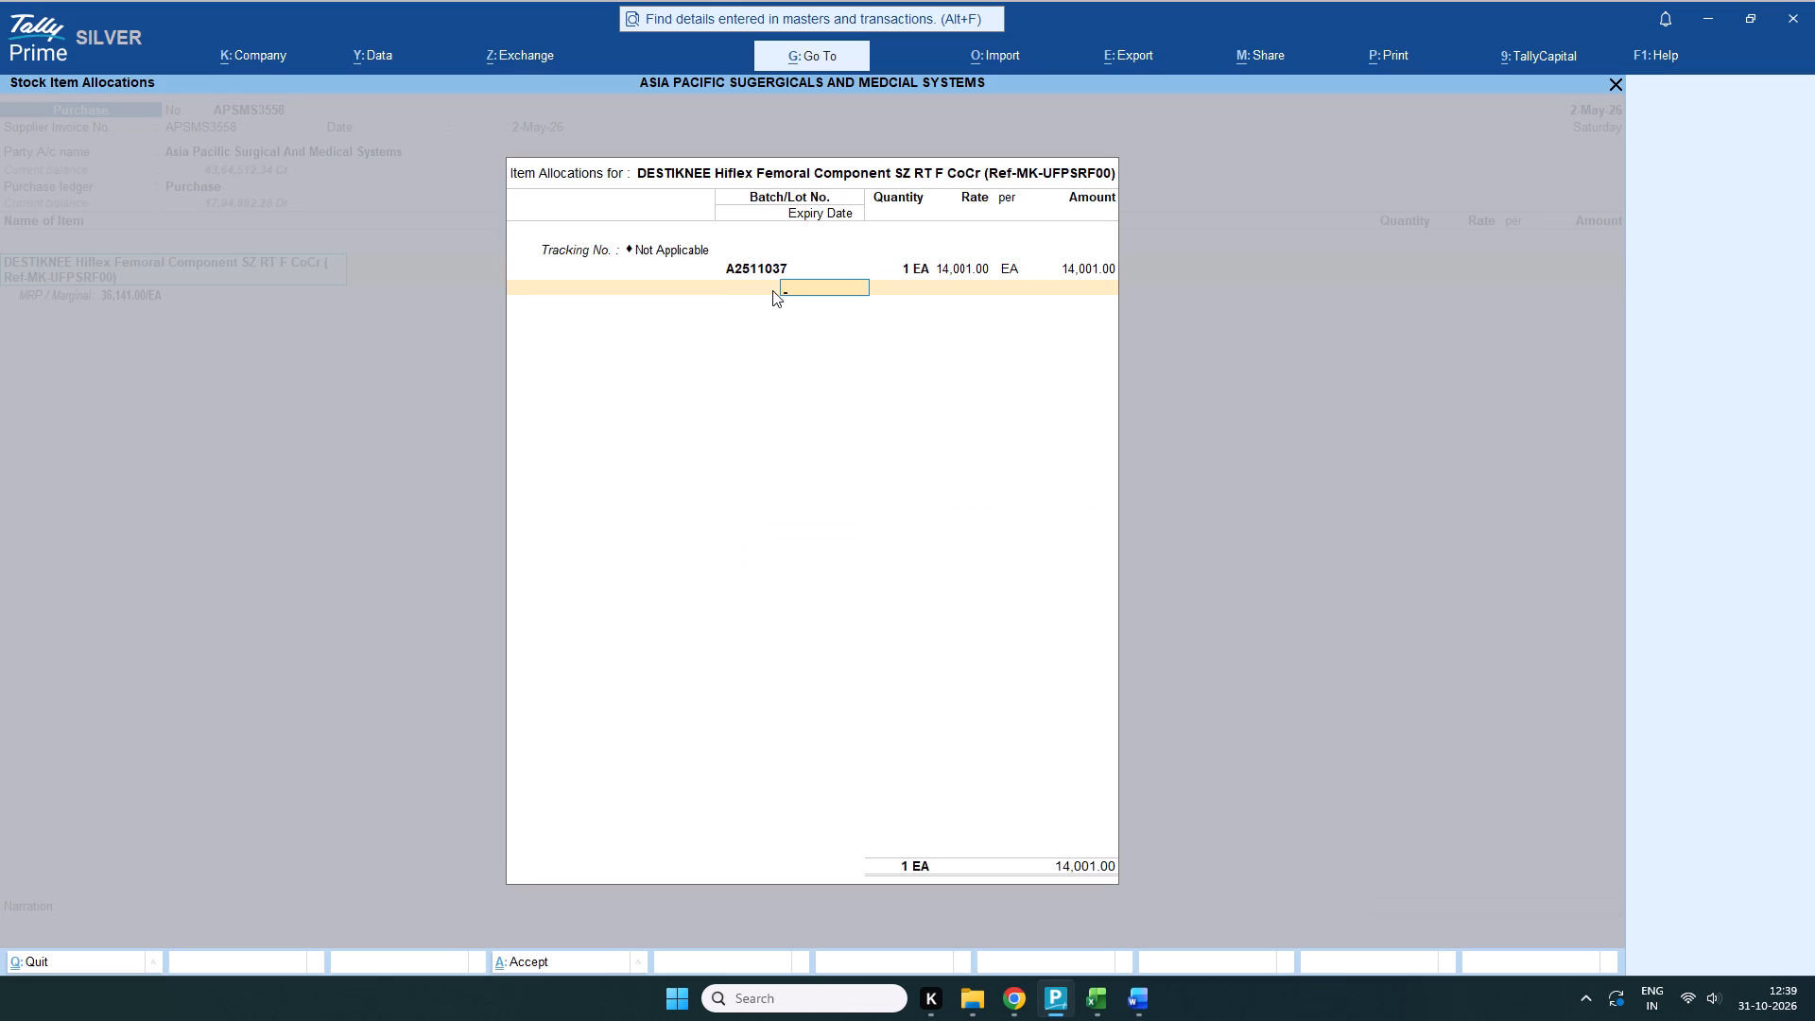
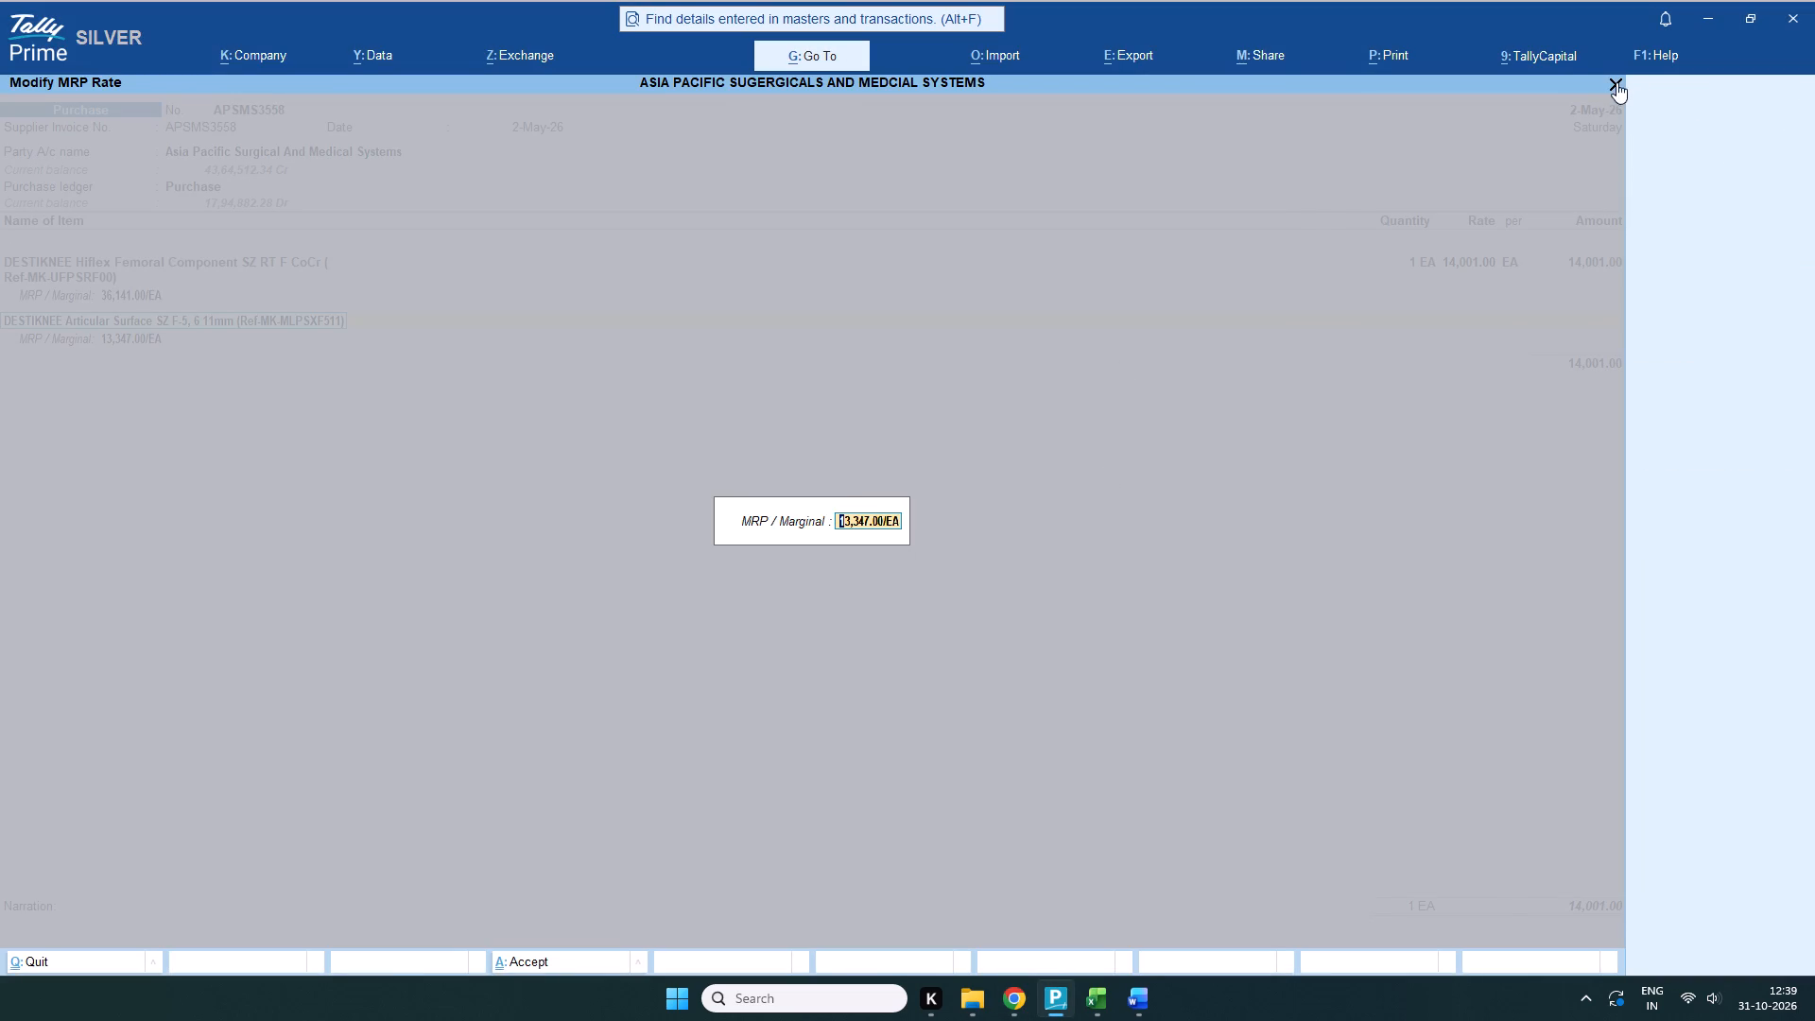
Open the DESTIKNEE Articular Surface SZ F-5, 6 11mm stock item for alteration from the purchase voucher and go to its HSN/SAC details.
{"action": "key", "text": "ctrl+Return"}
{"action": "key", "text": "Return"}
{"action": "key", "text": "Return"}
{"action": "key", "text": "Return"}
{"action": "key", "text": "Return"}
{"action": "key", "text": "Return"}
{"action": "key", "text": "Return"}
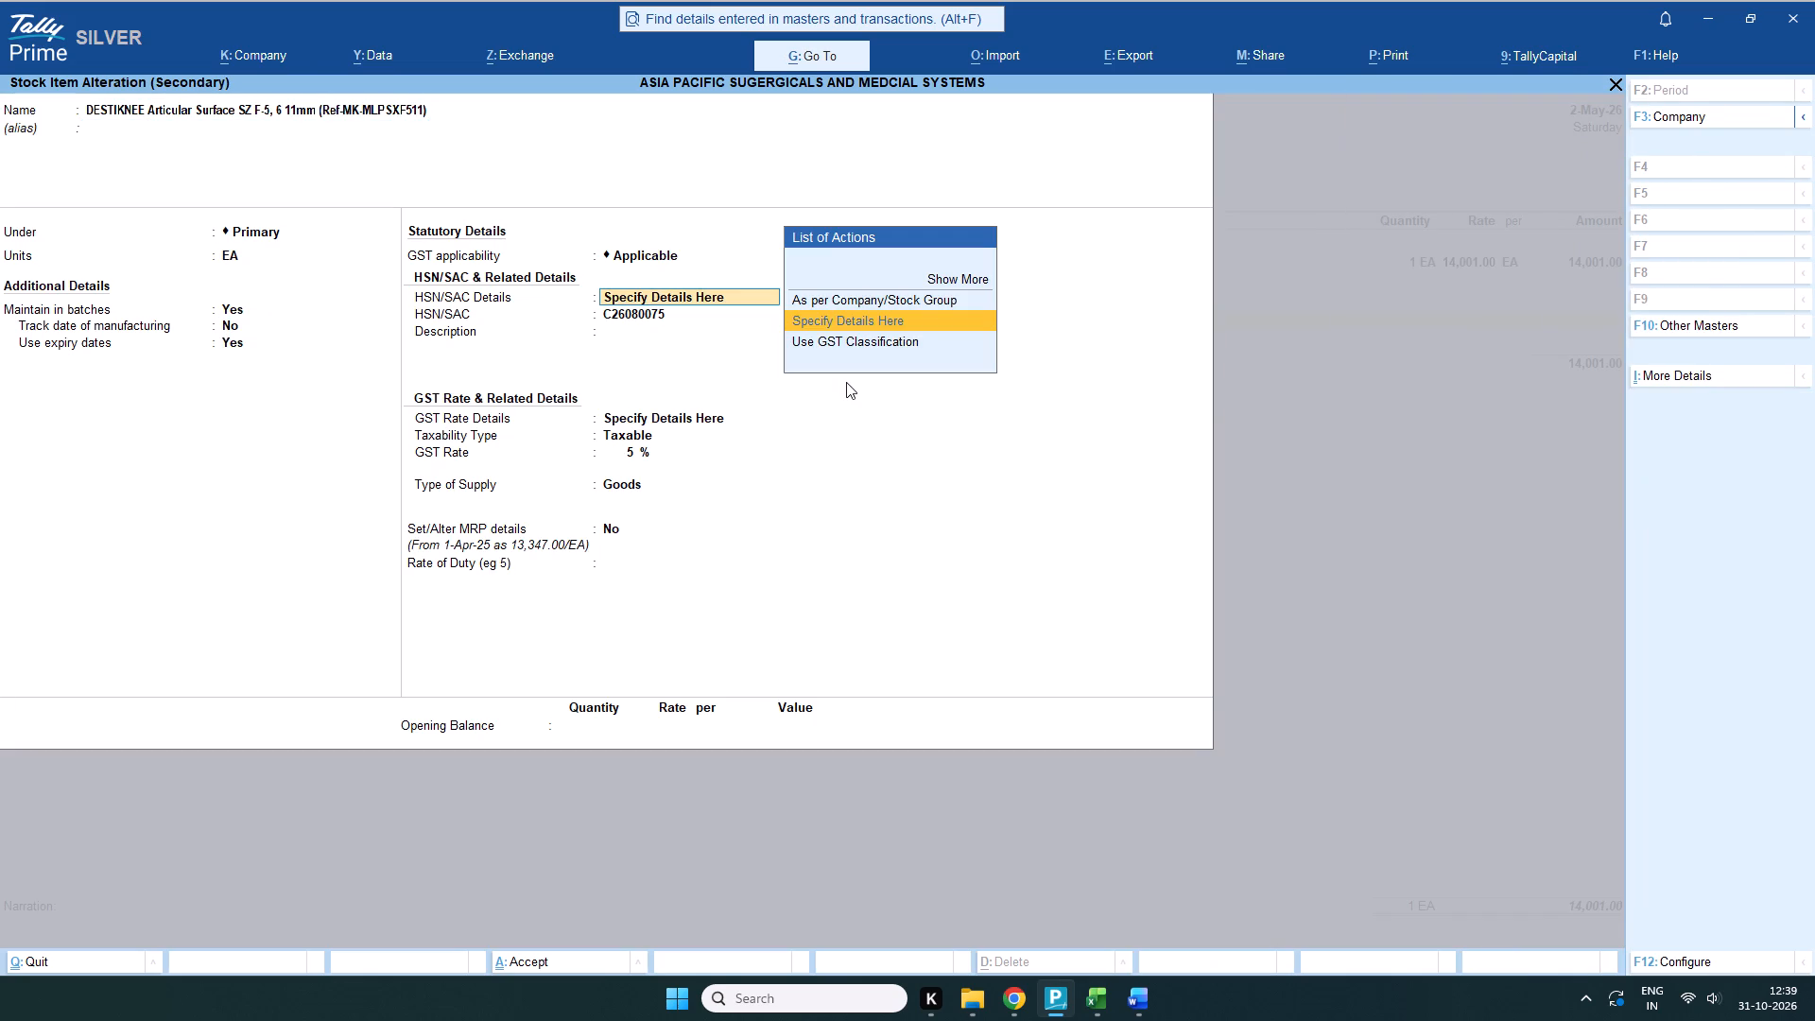
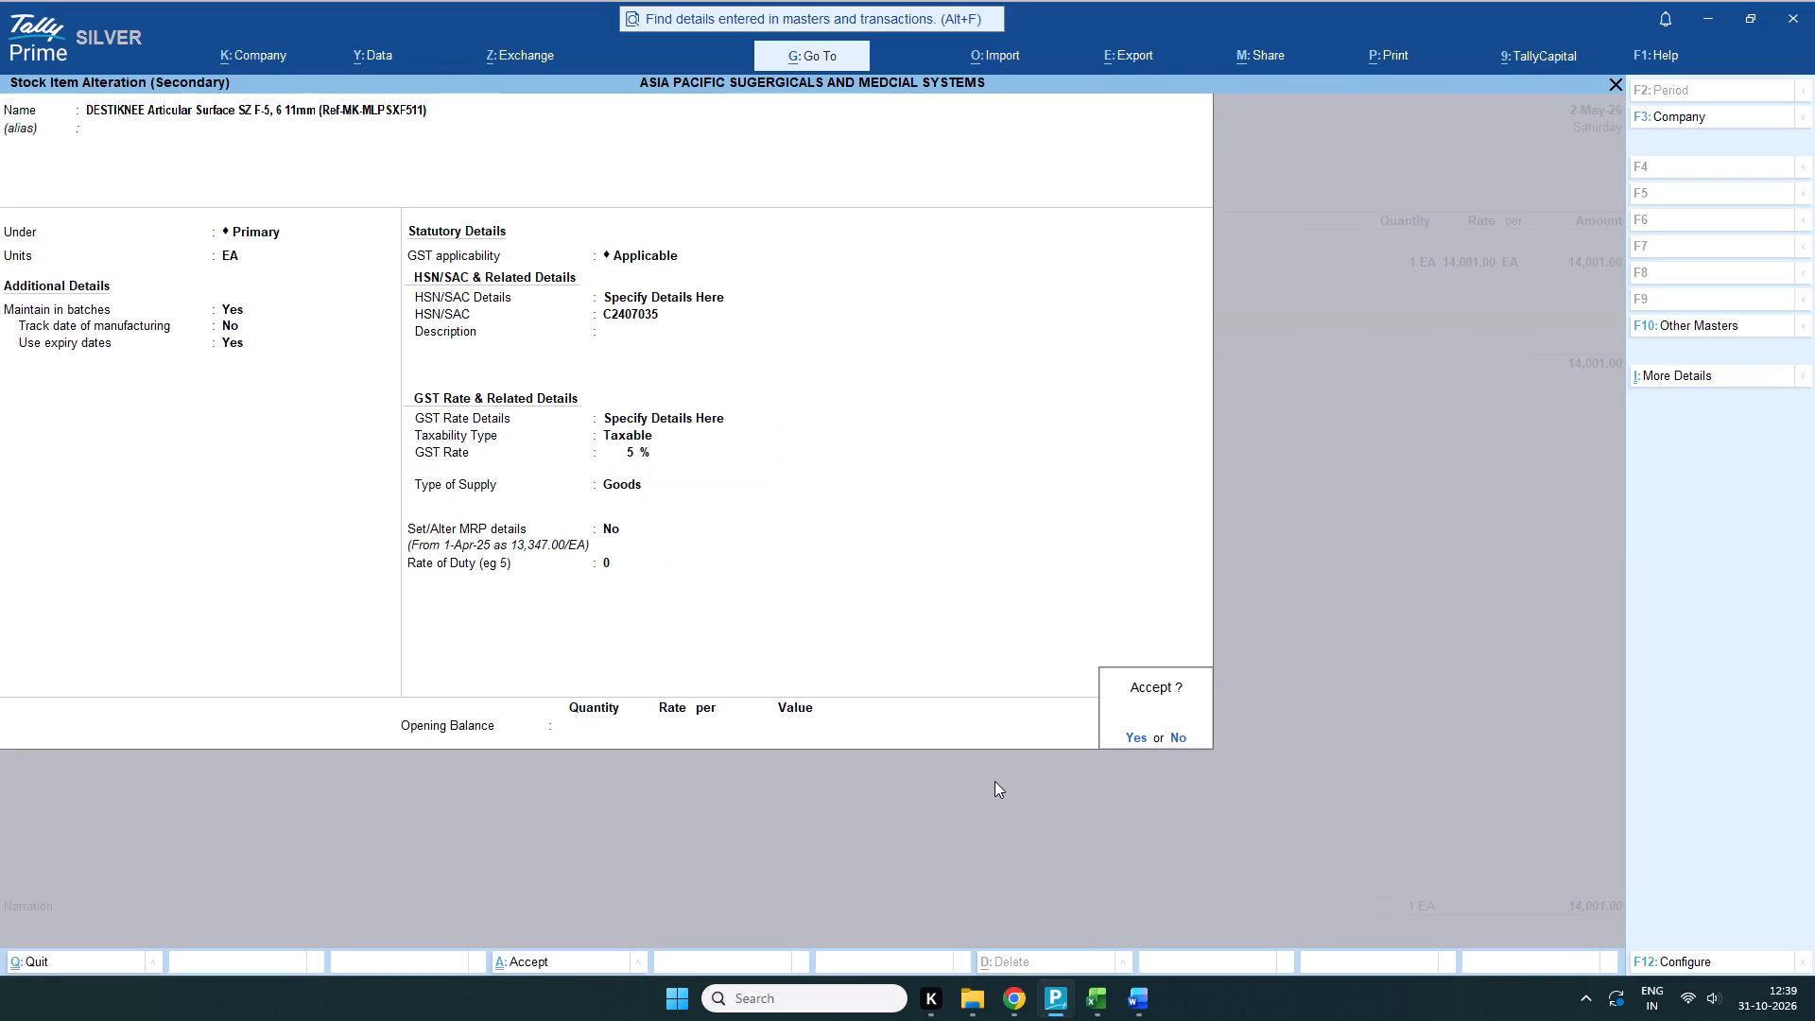
Save the altered DESTIKNEE Articular Surface SZ F-5, 6 11mm stock item and proceed to its allocations in the purchase voucher.
{"action": "key", "text": "Return"}
{"action": "key", "text": "Return"}
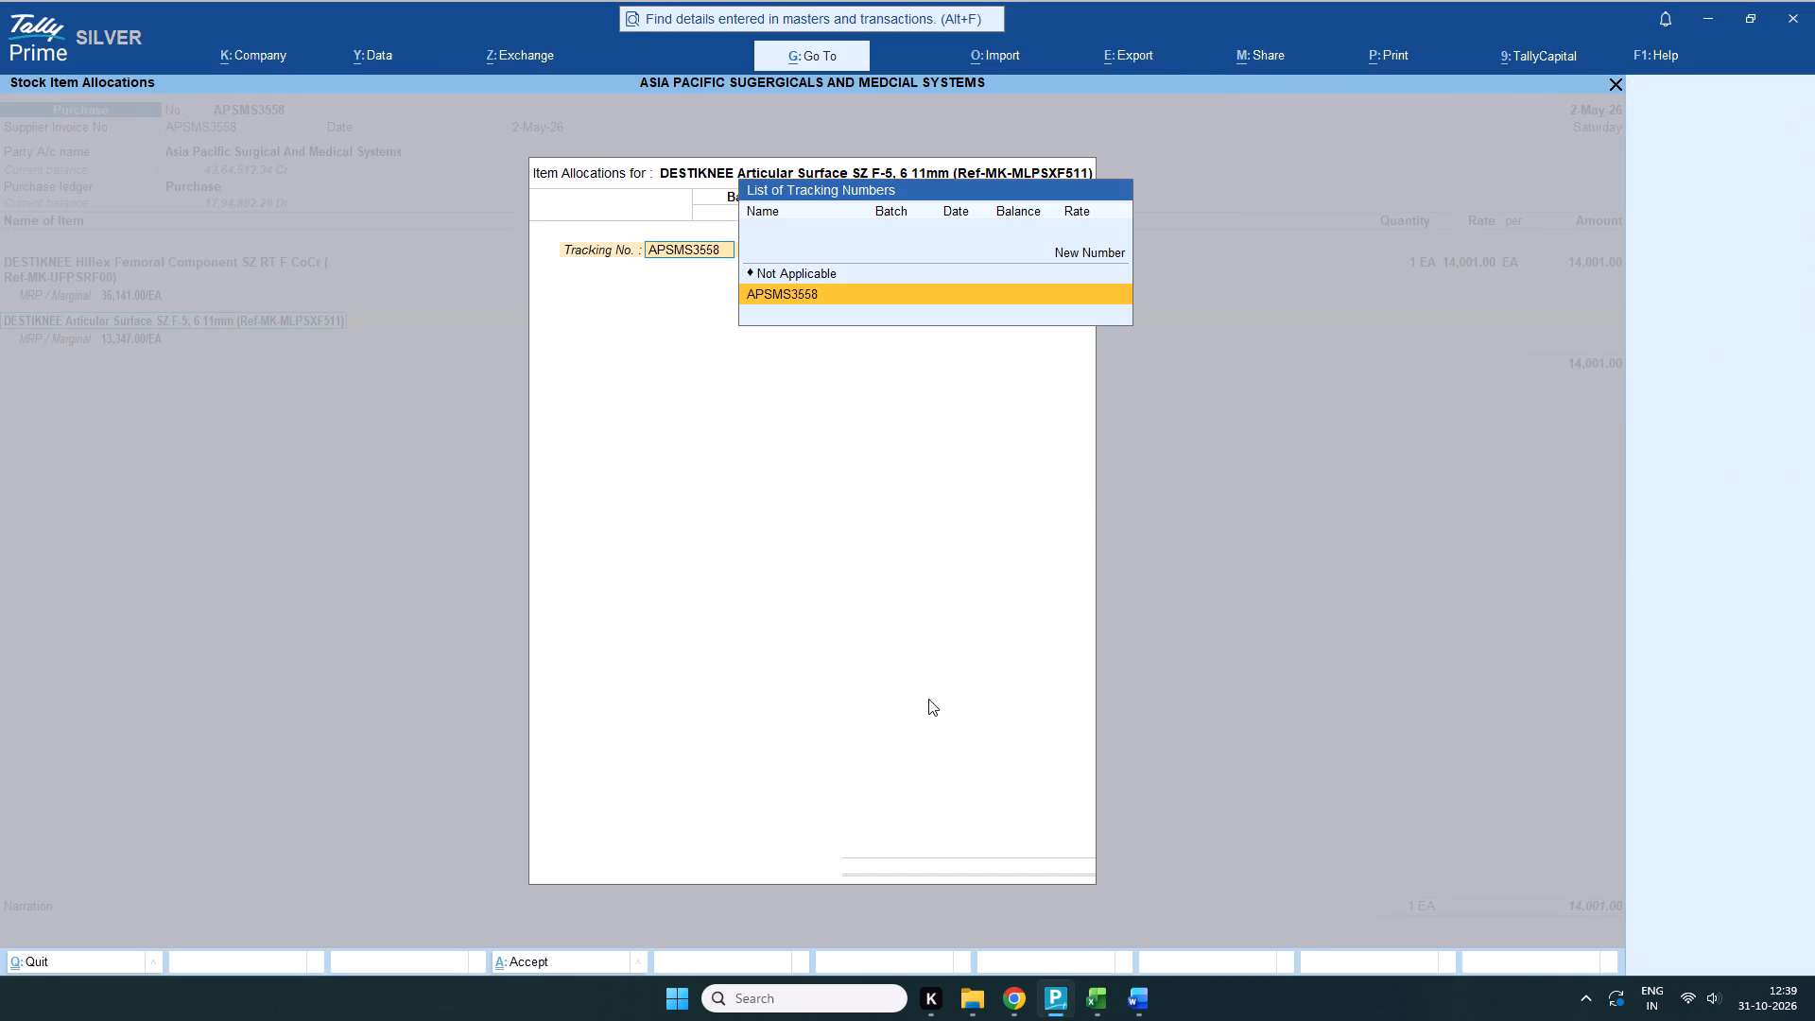
Allocate the DESTIKNEE Articular Surface to batch C2407035 with tracking number Not Applicable, quantity 1 EA and rate 4,678.00.
{"action": "scroll", "coordinate": [833, 525], "scroll_direction": "up", "scroll_amount": 2}
{"action": "scroll", "coordinate": [847, 305], "scroll_direction": "down", "scroll_amount": 1}
{"action": "left_click", "coordinate": [838, 269]}
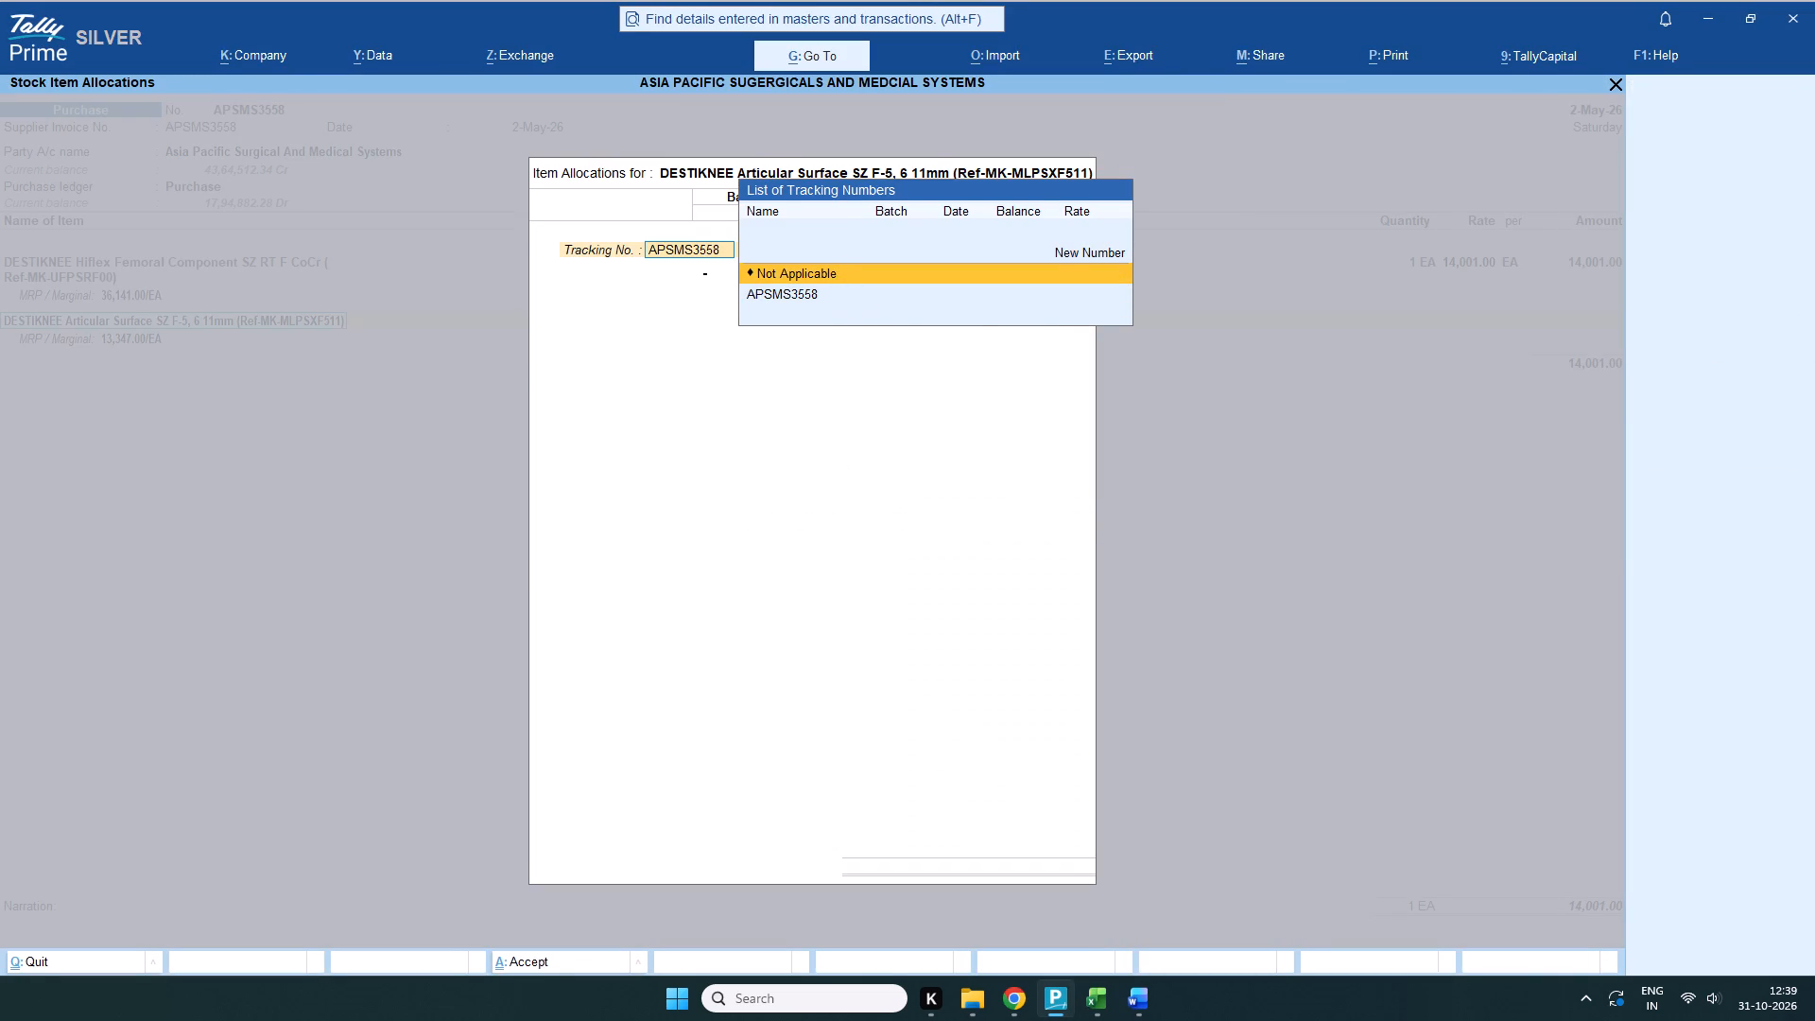
{"action": "key", "text": "ctrl+v"}
{"action": "key", "text": "Return"}
{"action": "key", "text": "Return"}
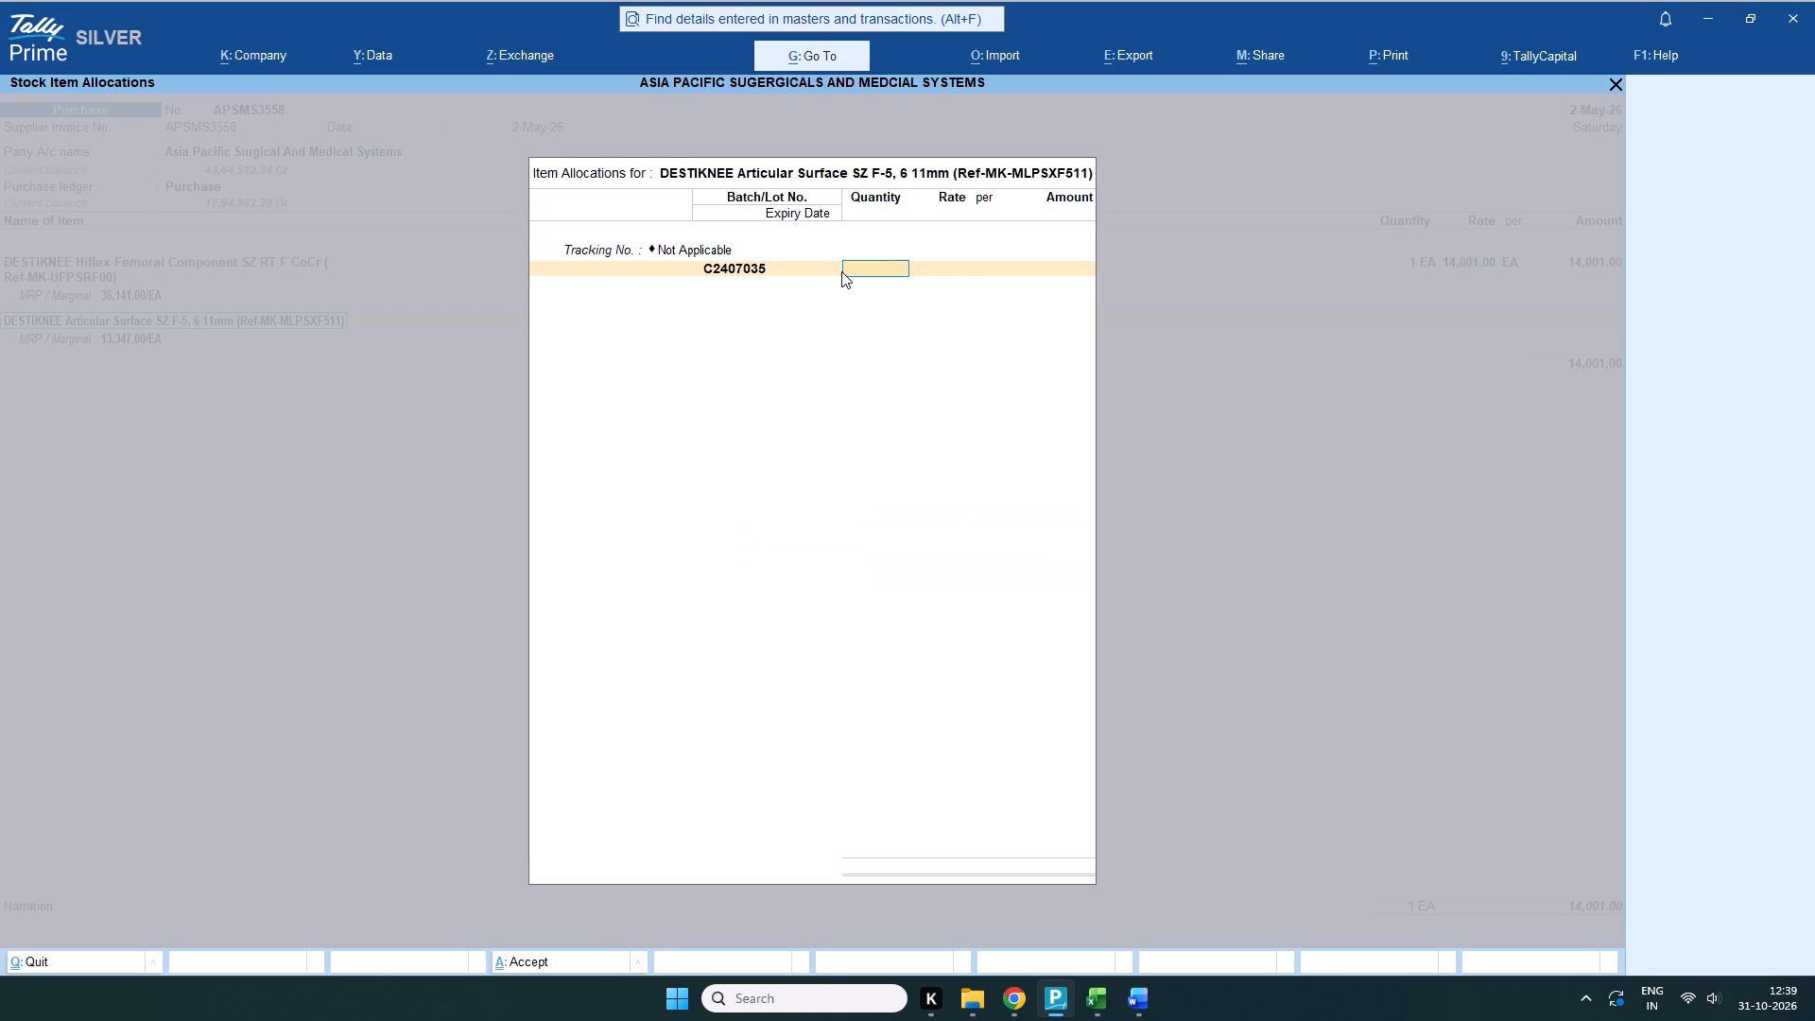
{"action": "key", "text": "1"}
{"action": "key", "text": "Return"}
{"action": "key", "text": "Return"}
{"action": "key", "text": "Return"}
{"action": "key", "text": "Return"}
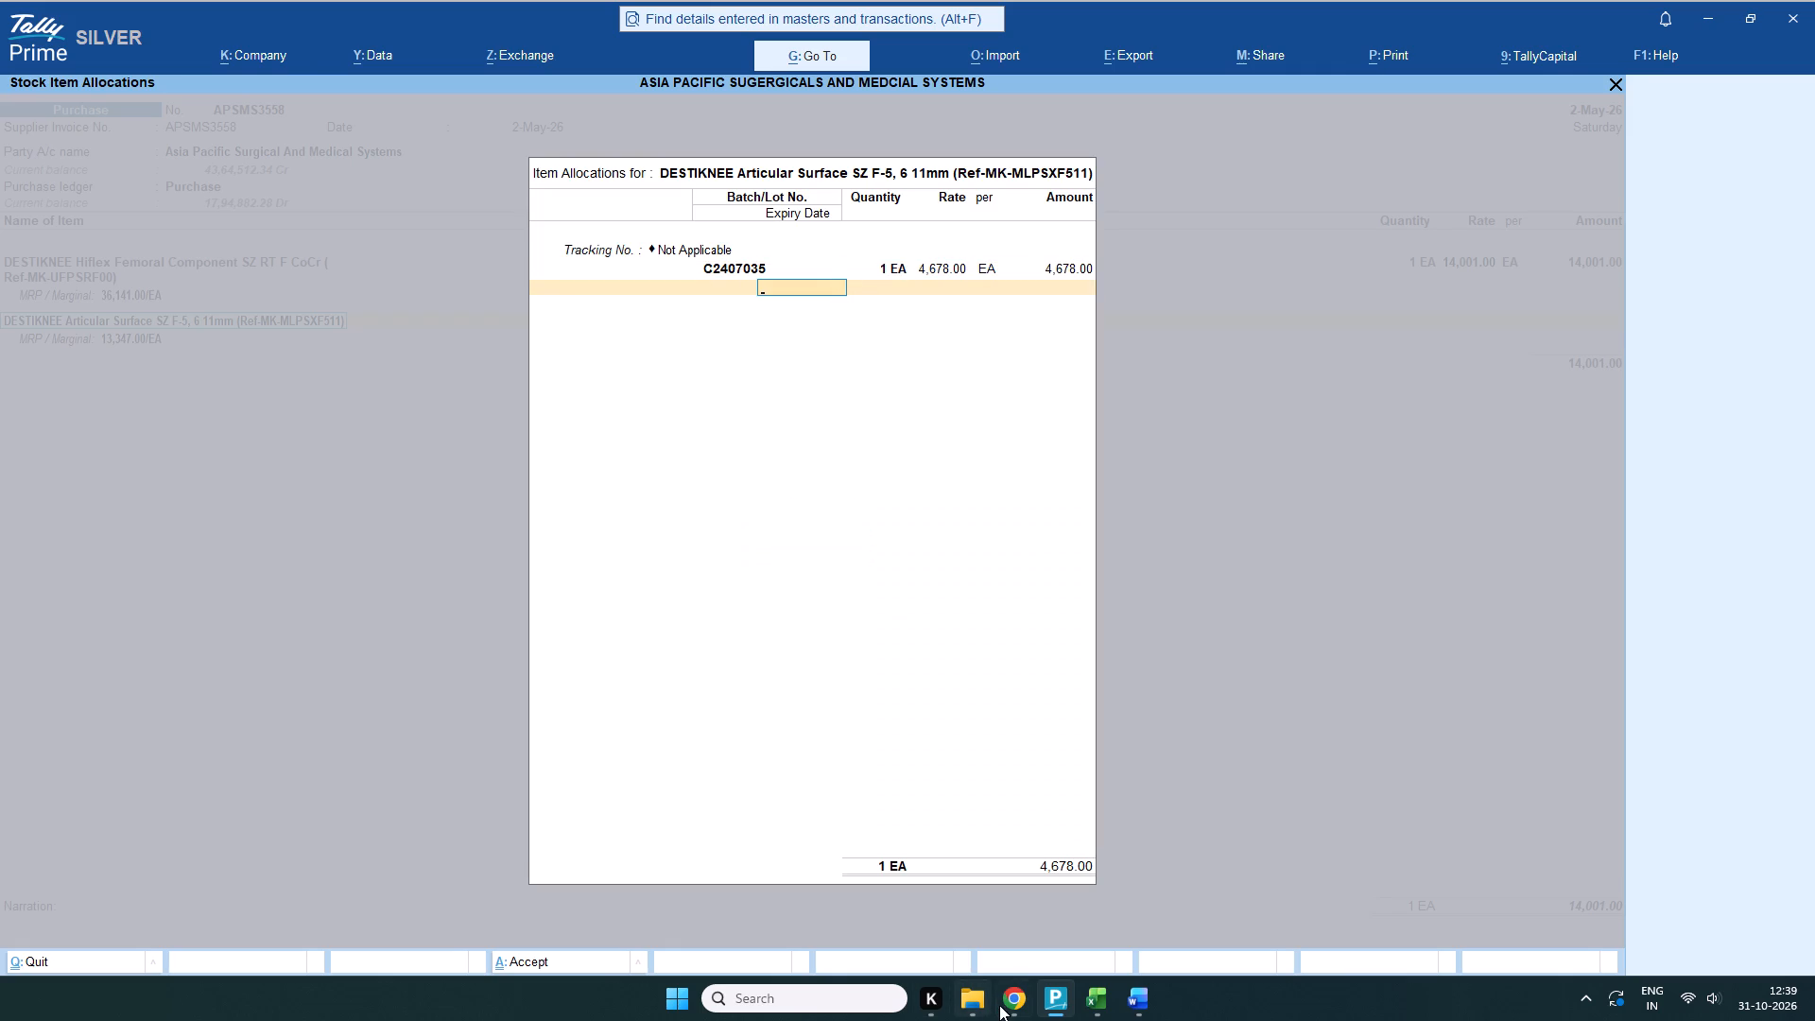
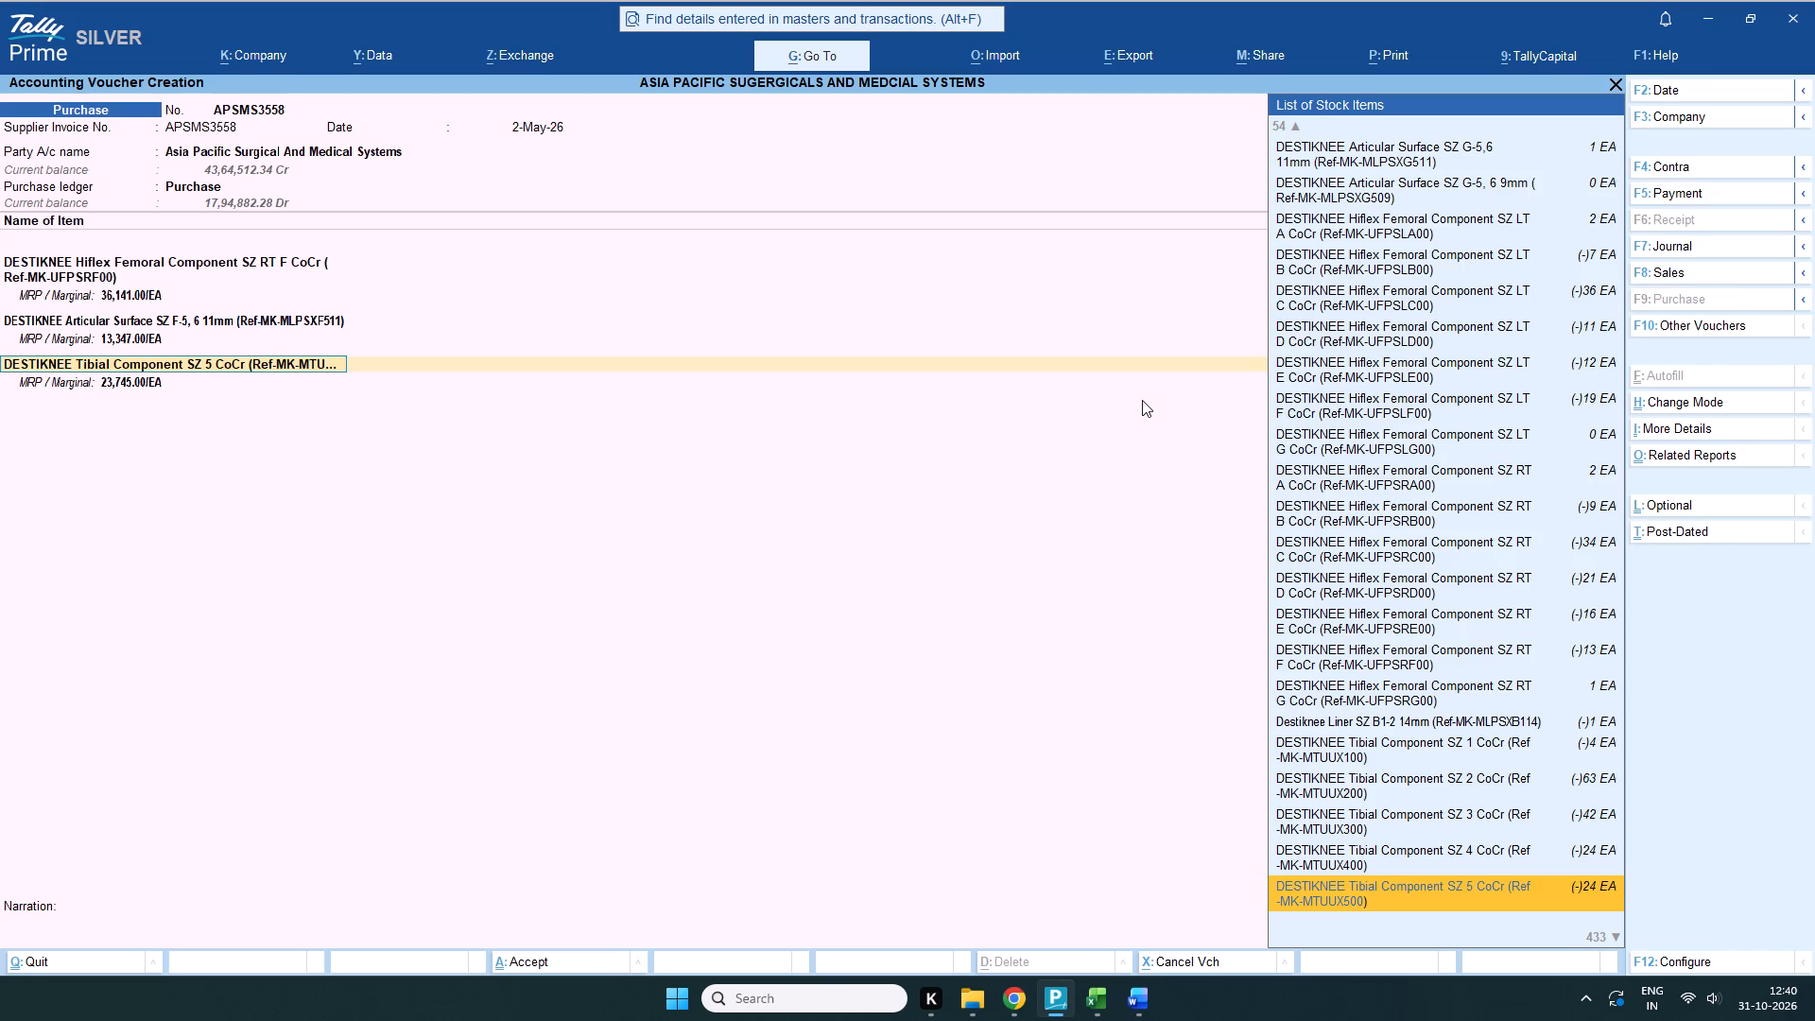
Open the DESTIKNEE Tibial Component SZ 5 CoCr (Ref-MK-MTUUX500) stock item for alteration from the purchase voucher and go to its HSN/SAC details.
{"action": "key", "text": "ctrl+Return"}
{"action": "key", "text": "Return"}
{"action": "key", "text": "Return"}
{"action": "key", "text": "Return"}
{"action": "key", "text": "Return"}
{"action": "key", "text": "Return"}
{"action": "key", "text": "Return"}
{"action": "key", "text": "Return"}
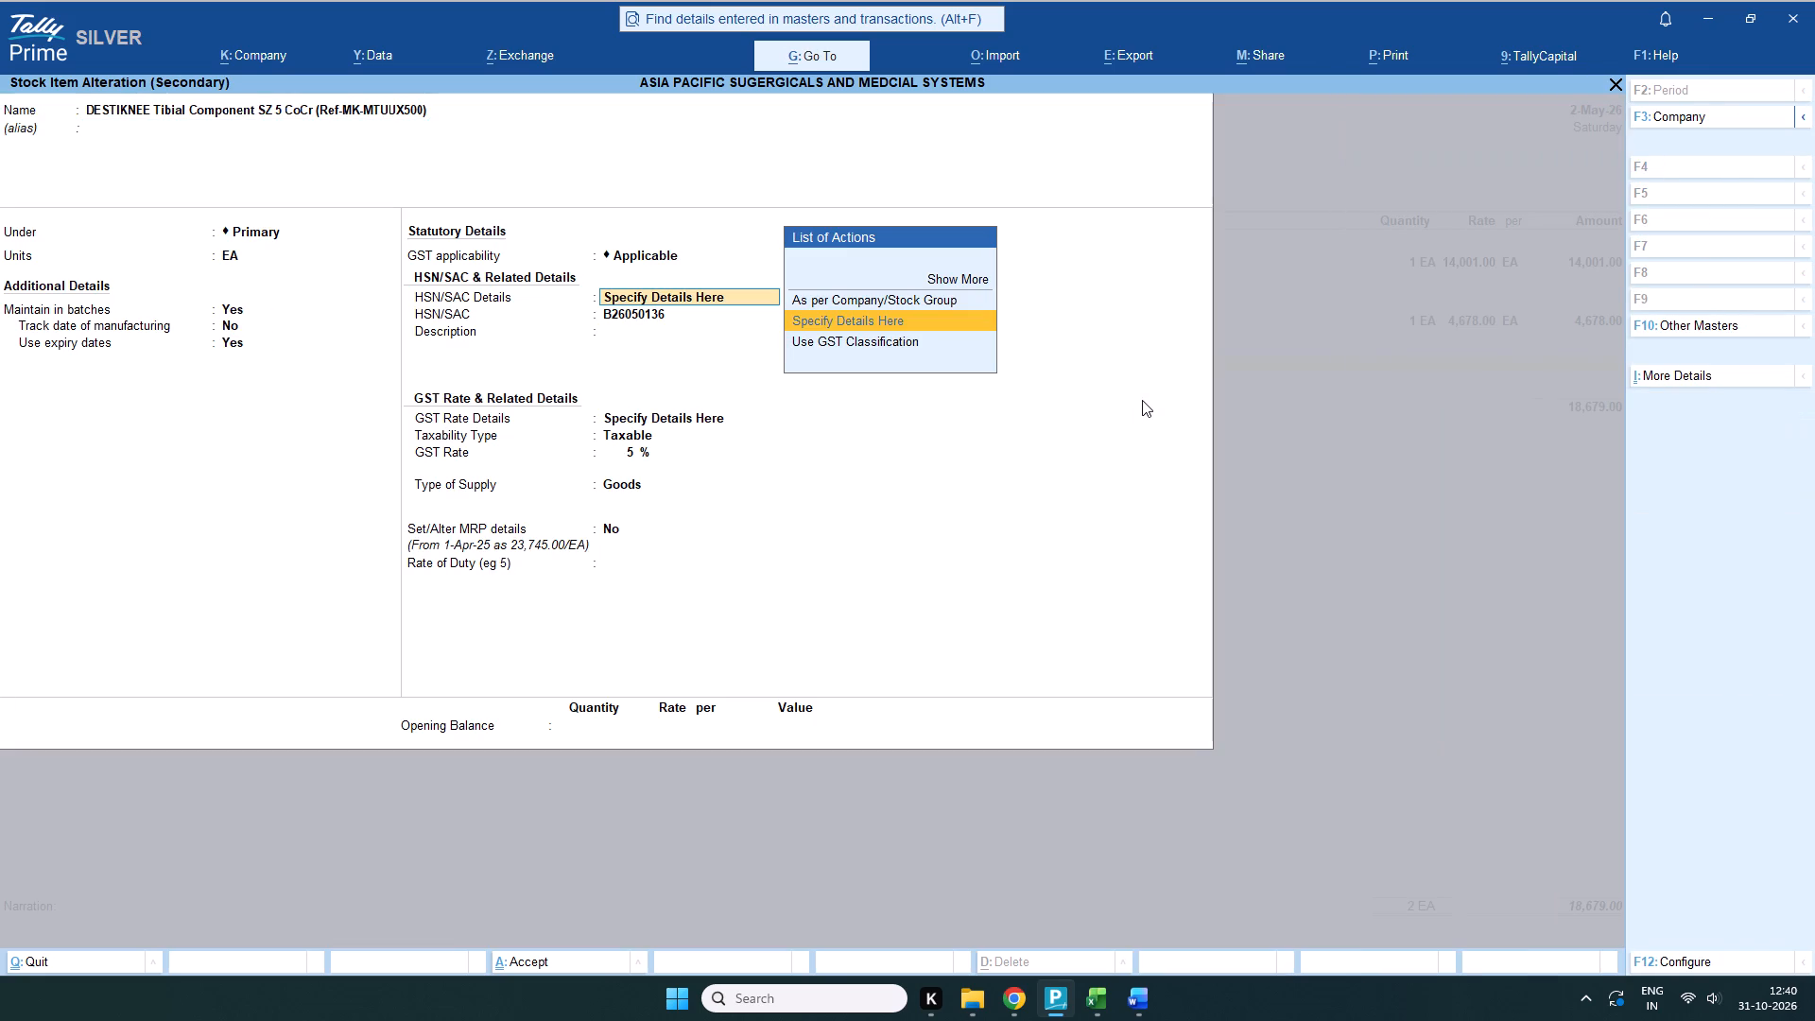
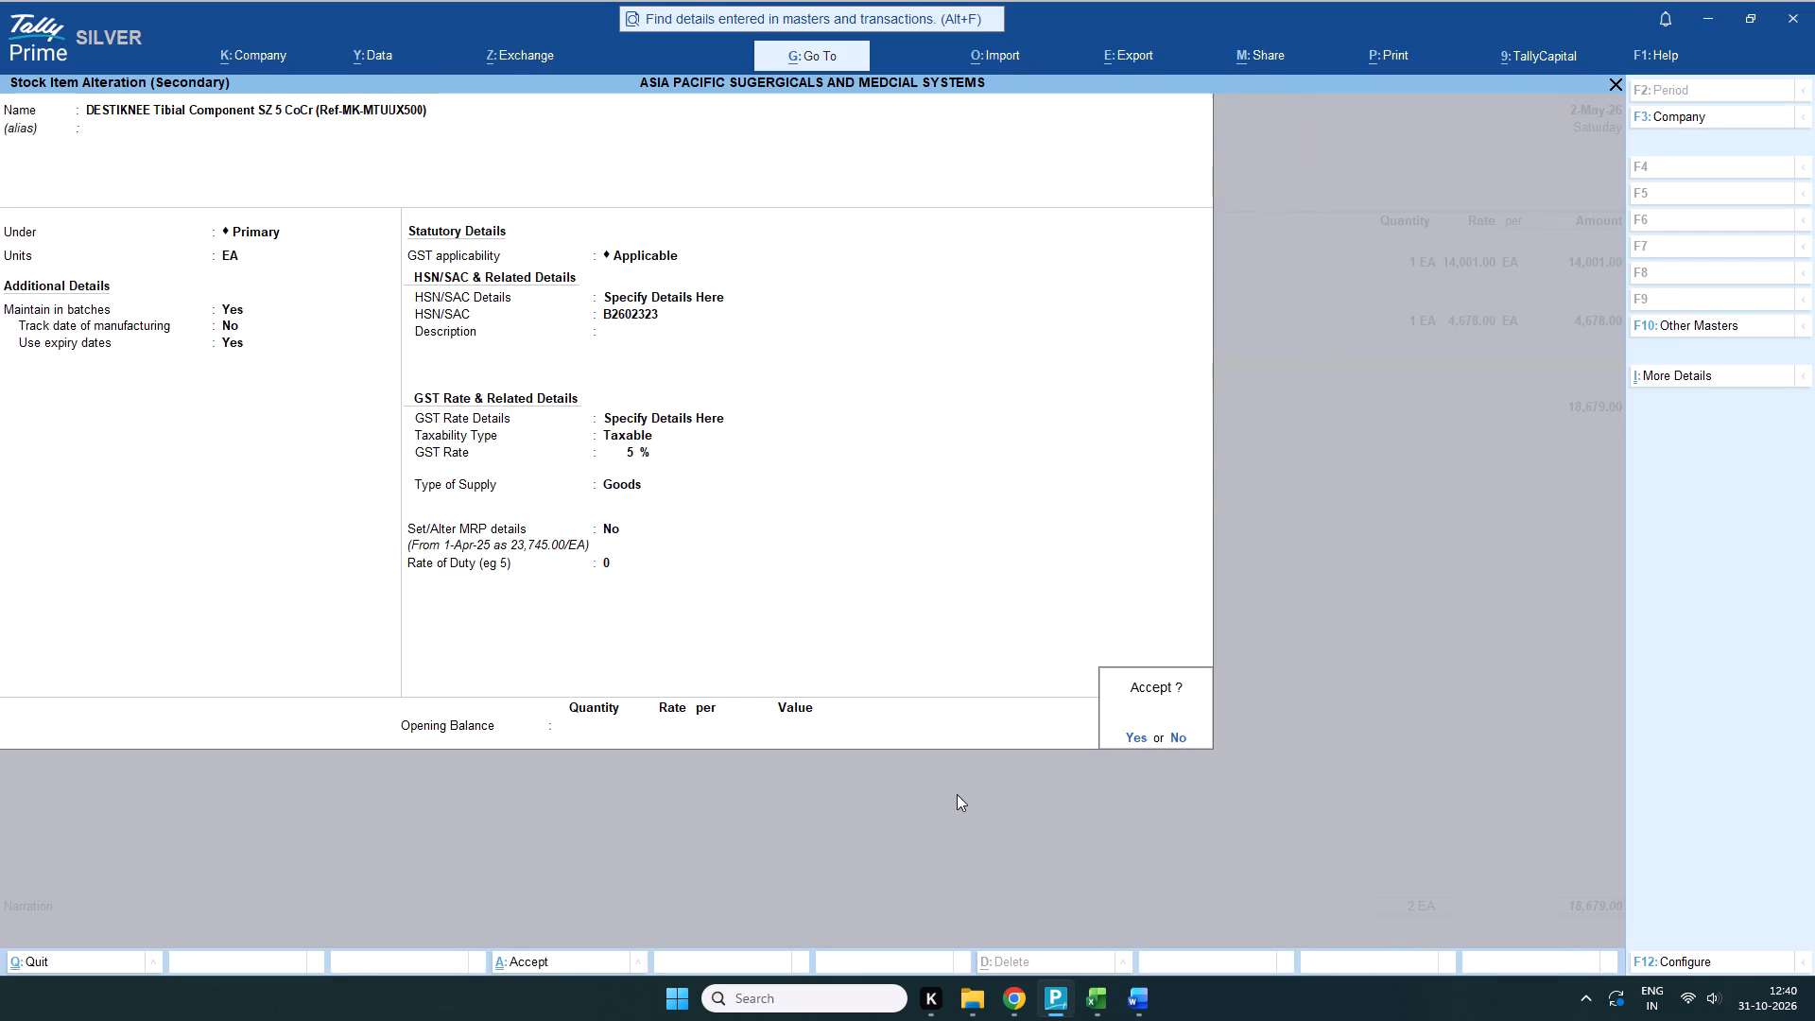
Save the alteration of the DESTIKNEE Tibial Component SZ 5 CoCr stock item and return to the purchase voucher.
{"action": "key", "text": "Return"}
Allocate 1 EA of the DESTIKNEE Tibial Component SZ 5 CoCr from batch B2602323 at 8,321.00, with tracking number Not Applicable.
{"action": "key", "text": "Return"}
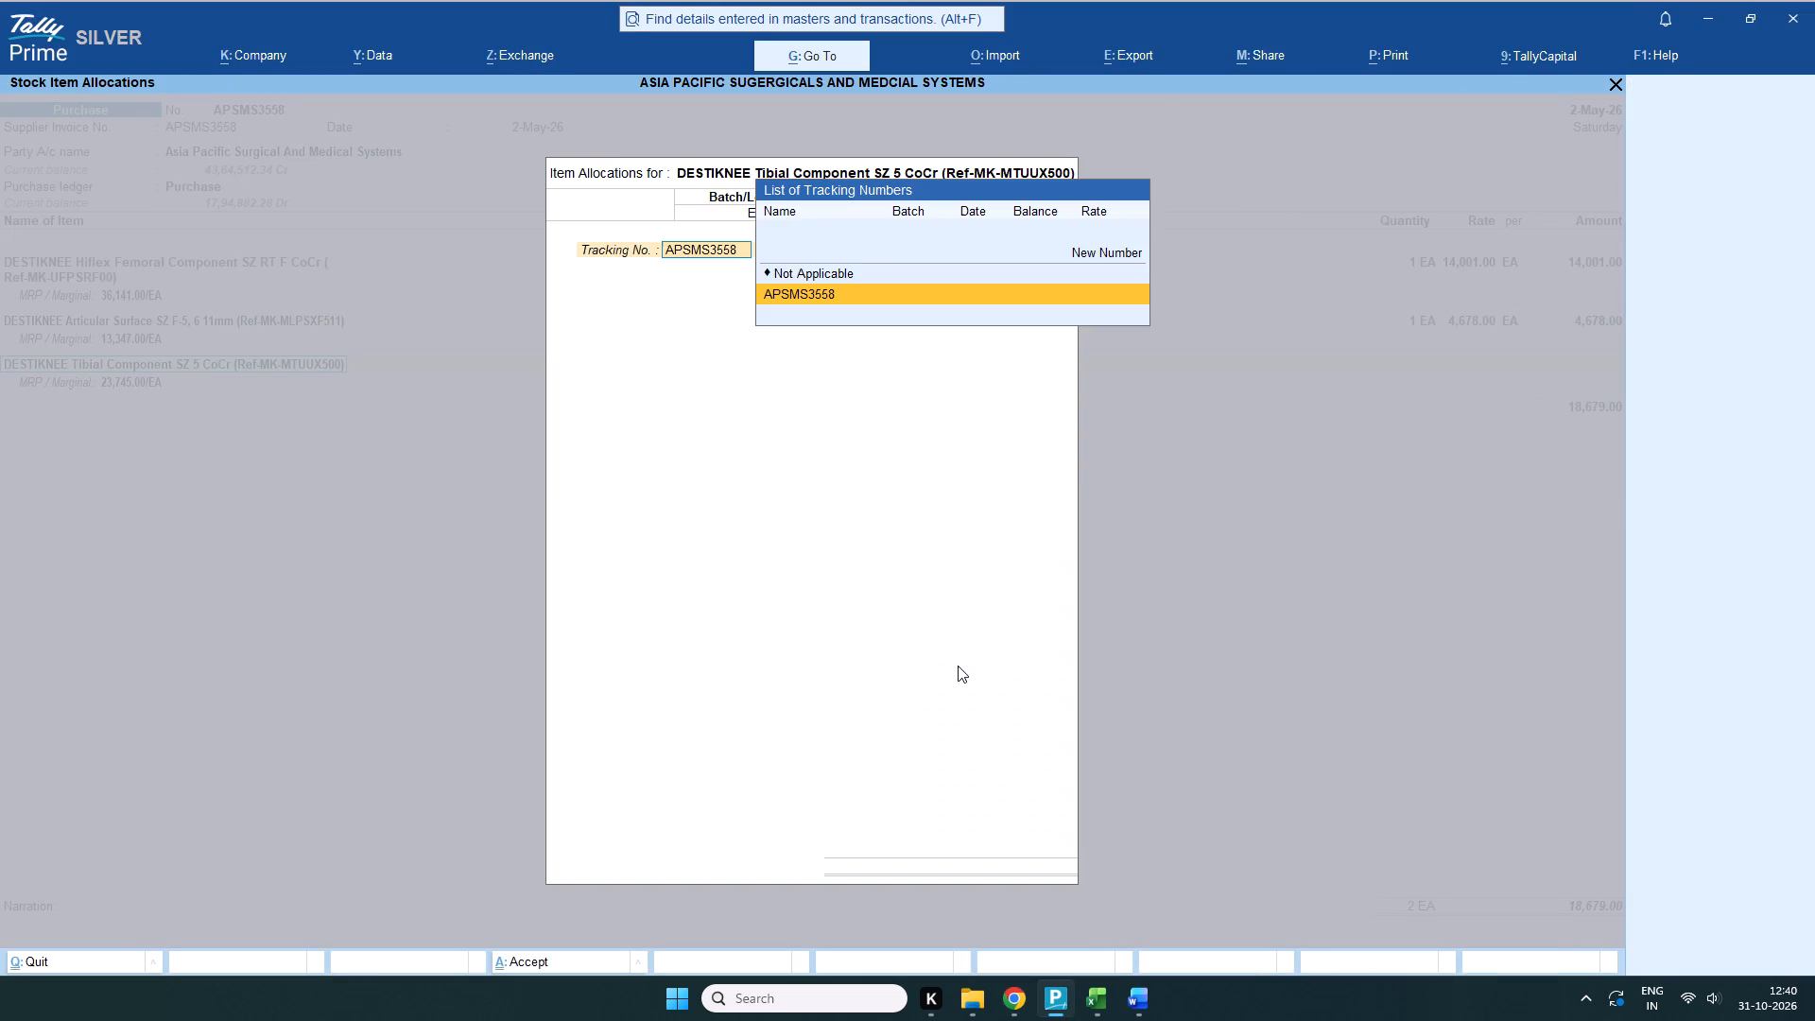
{"action": "scroll", "coordinate": [934, 397], "scroll_direction": "up", "scroll_amount": 1}
{"action": "left_click", "coordinate": [866, 264]}
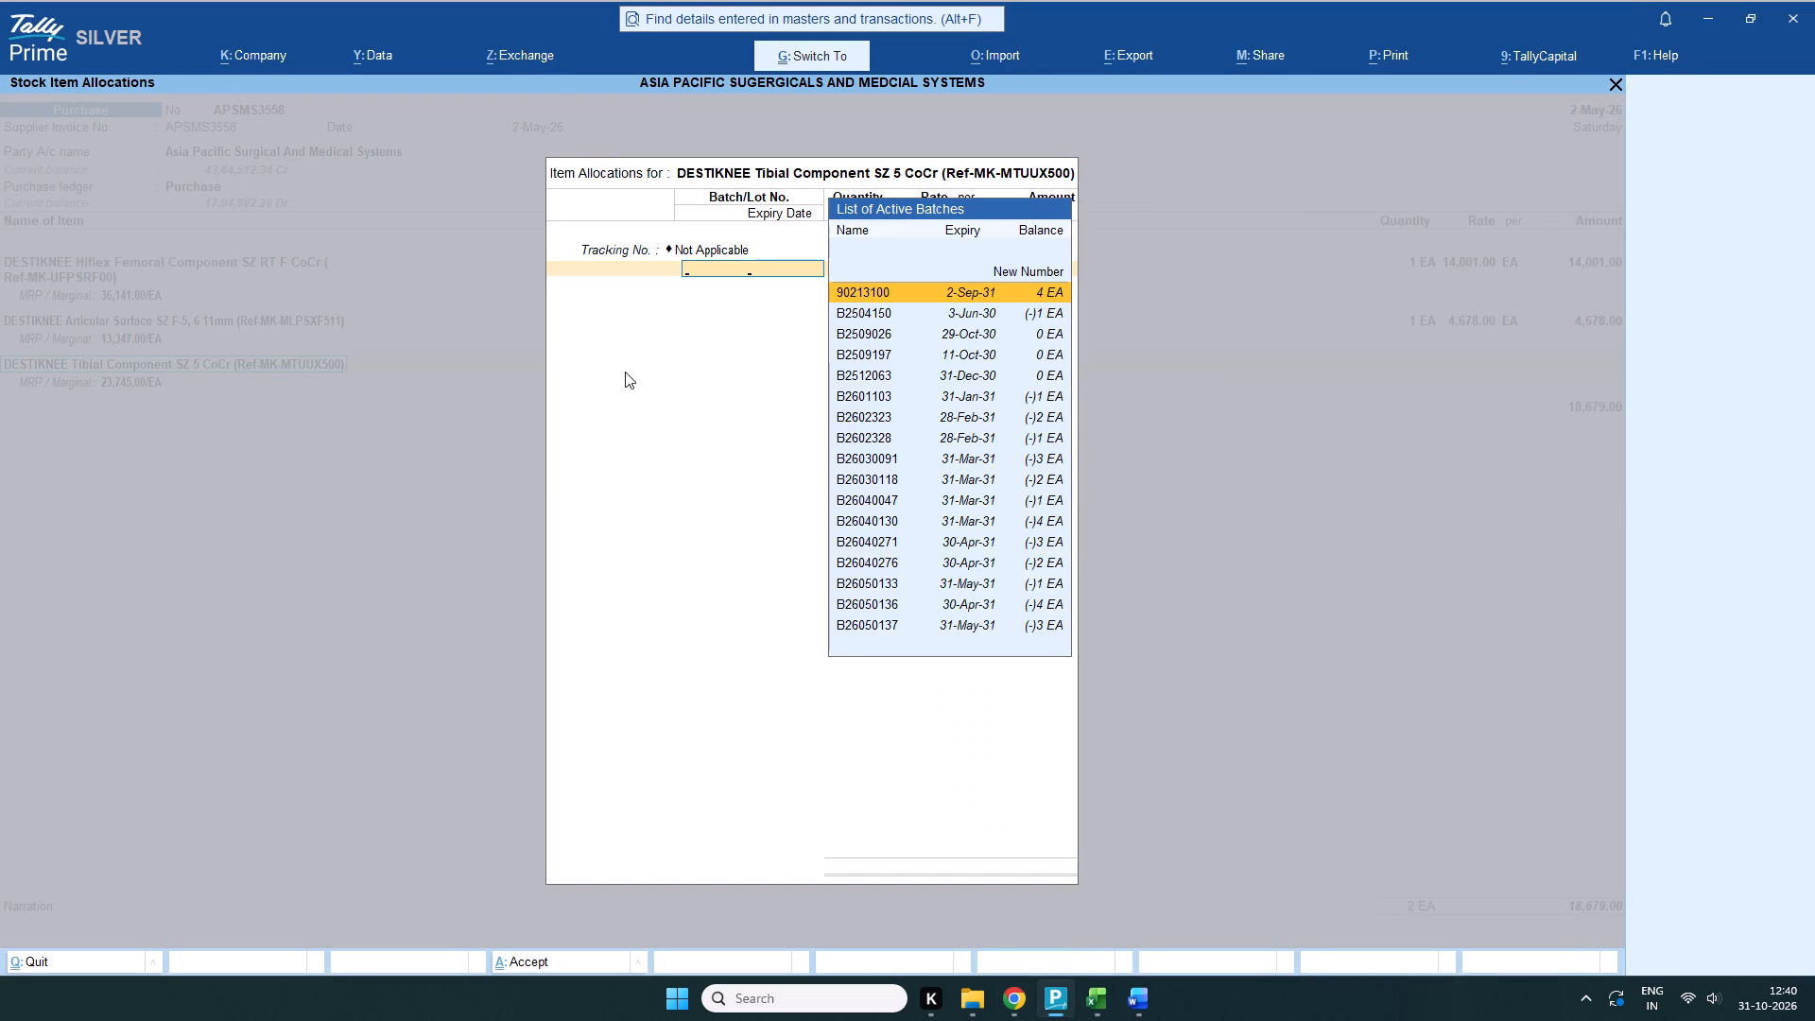
{"action": "key", "text": "ctrl+v"}
{"action": "key", "text": "Return"}
{"action": "key", "text": "1"}
{"action": "key", "text": "Return"}
{"action": "key", "text": "Return"}
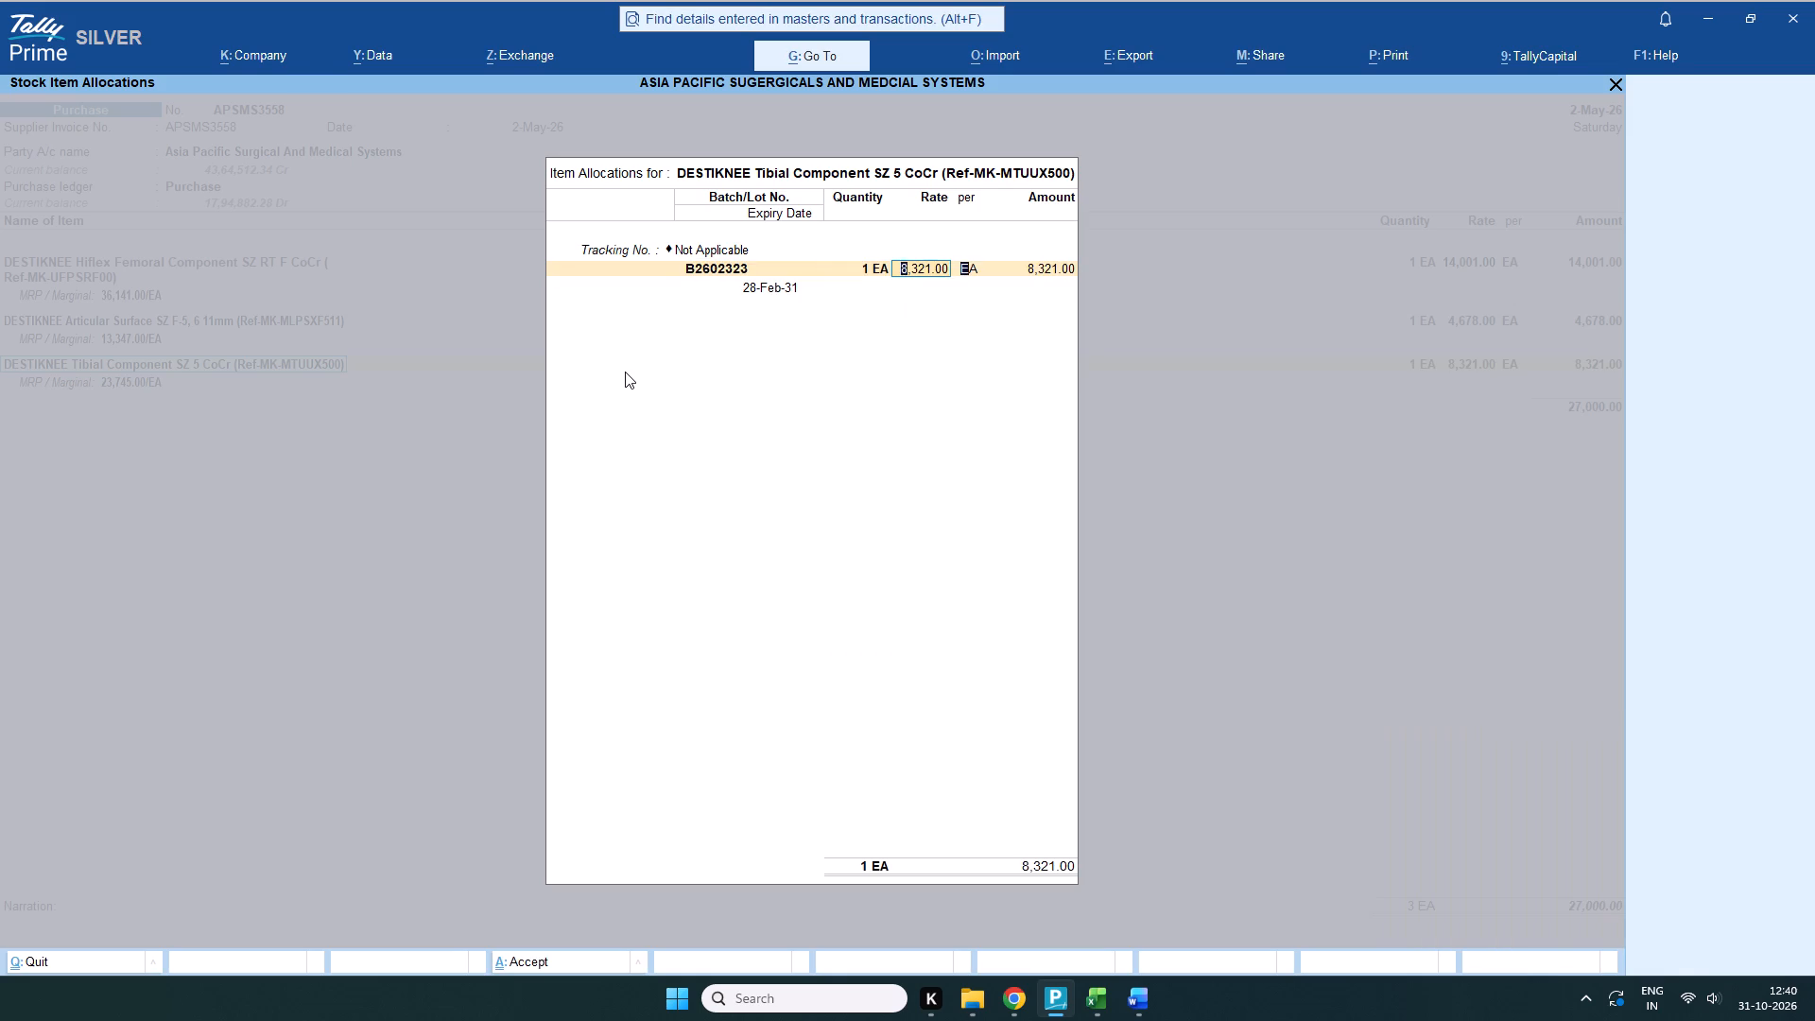
{"action": "key", "text": "Return"}
{"action": "key", "text": "Return"}
{"action": "key", "text": "Return"}
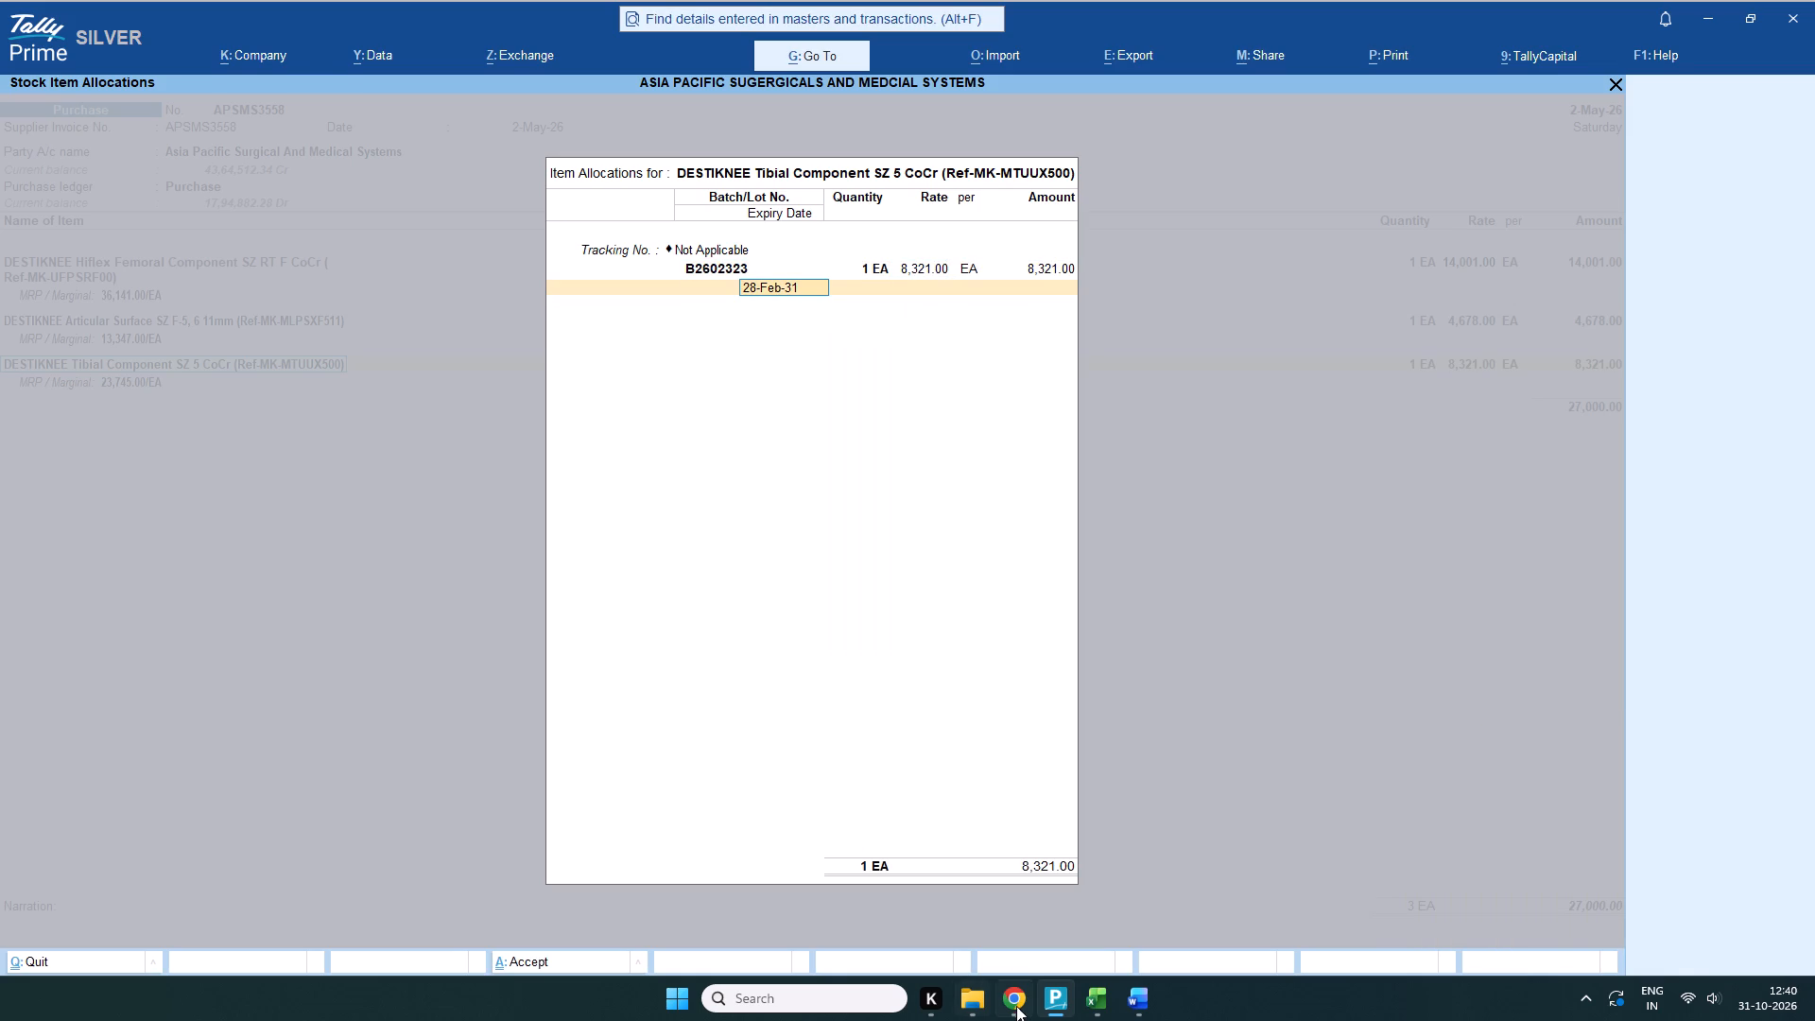
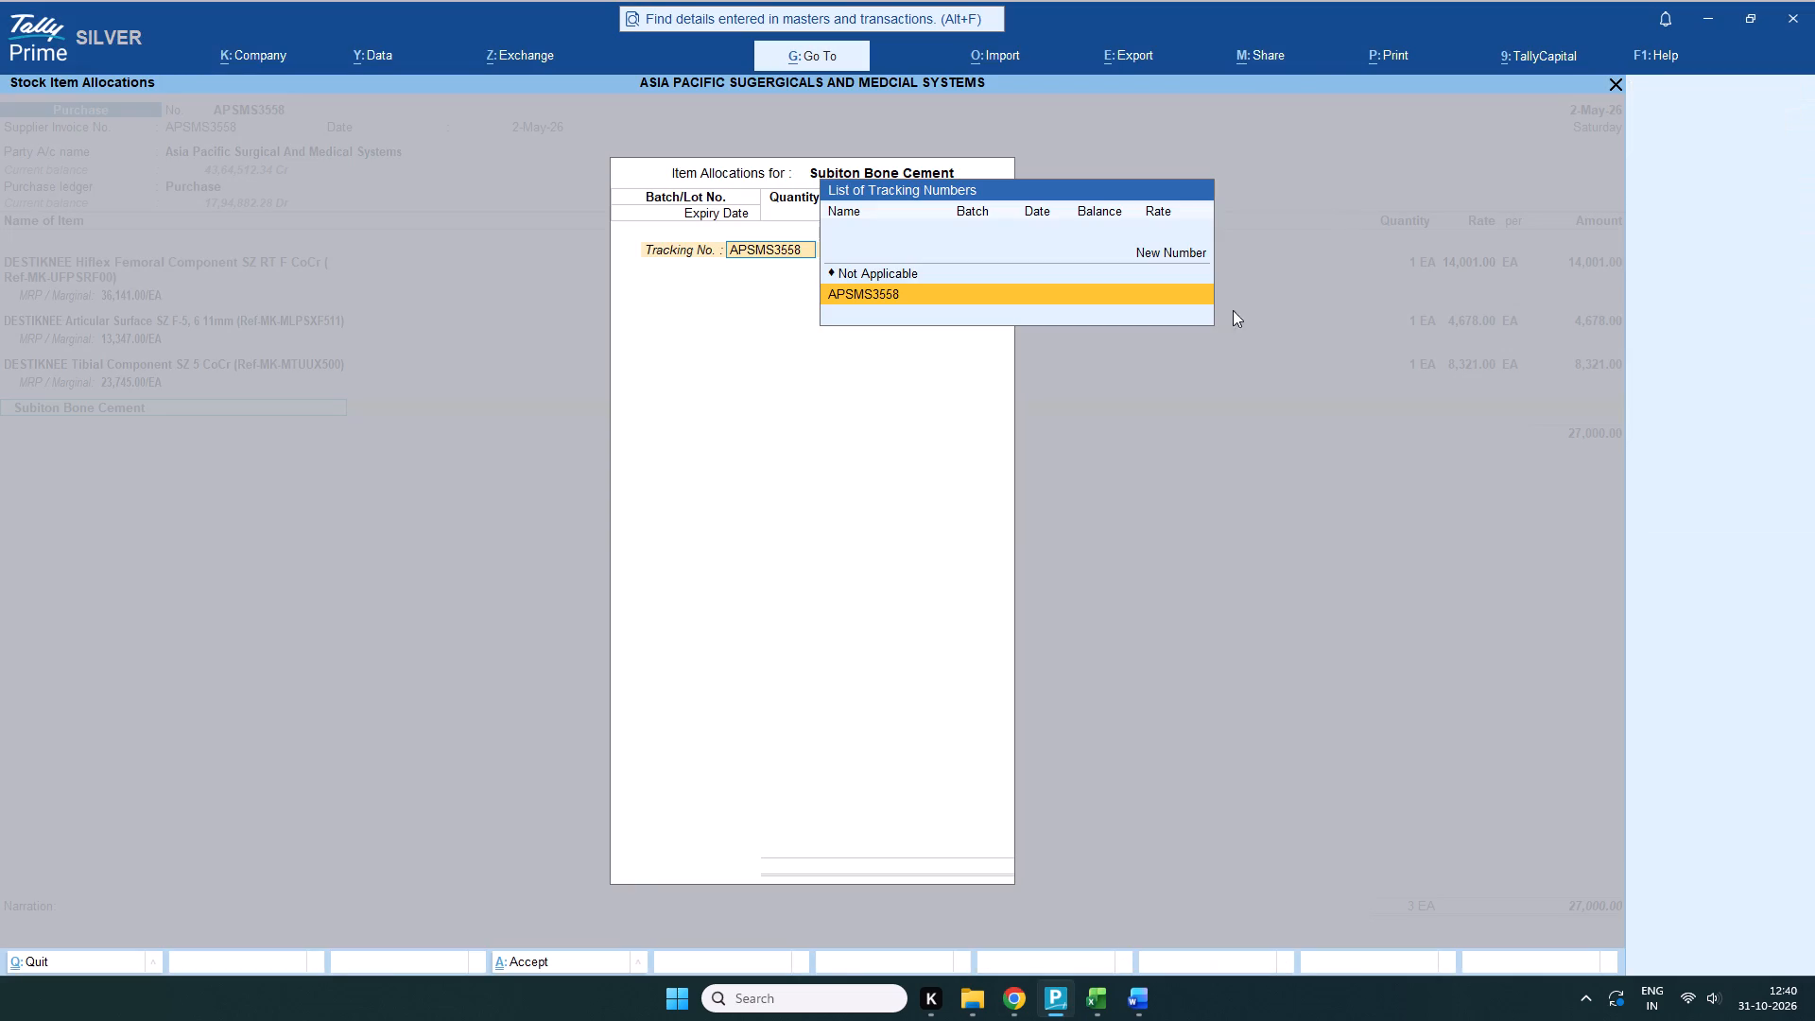
Leave the batch allocation, open the Subiton Bone Cement stock item for alteration from the purchase voucher and go to its HSN/SAC code.
{"action": "left_click", "coordinate": [1611, 85]}
{"action": "key", "text": "ctrl+Return"}
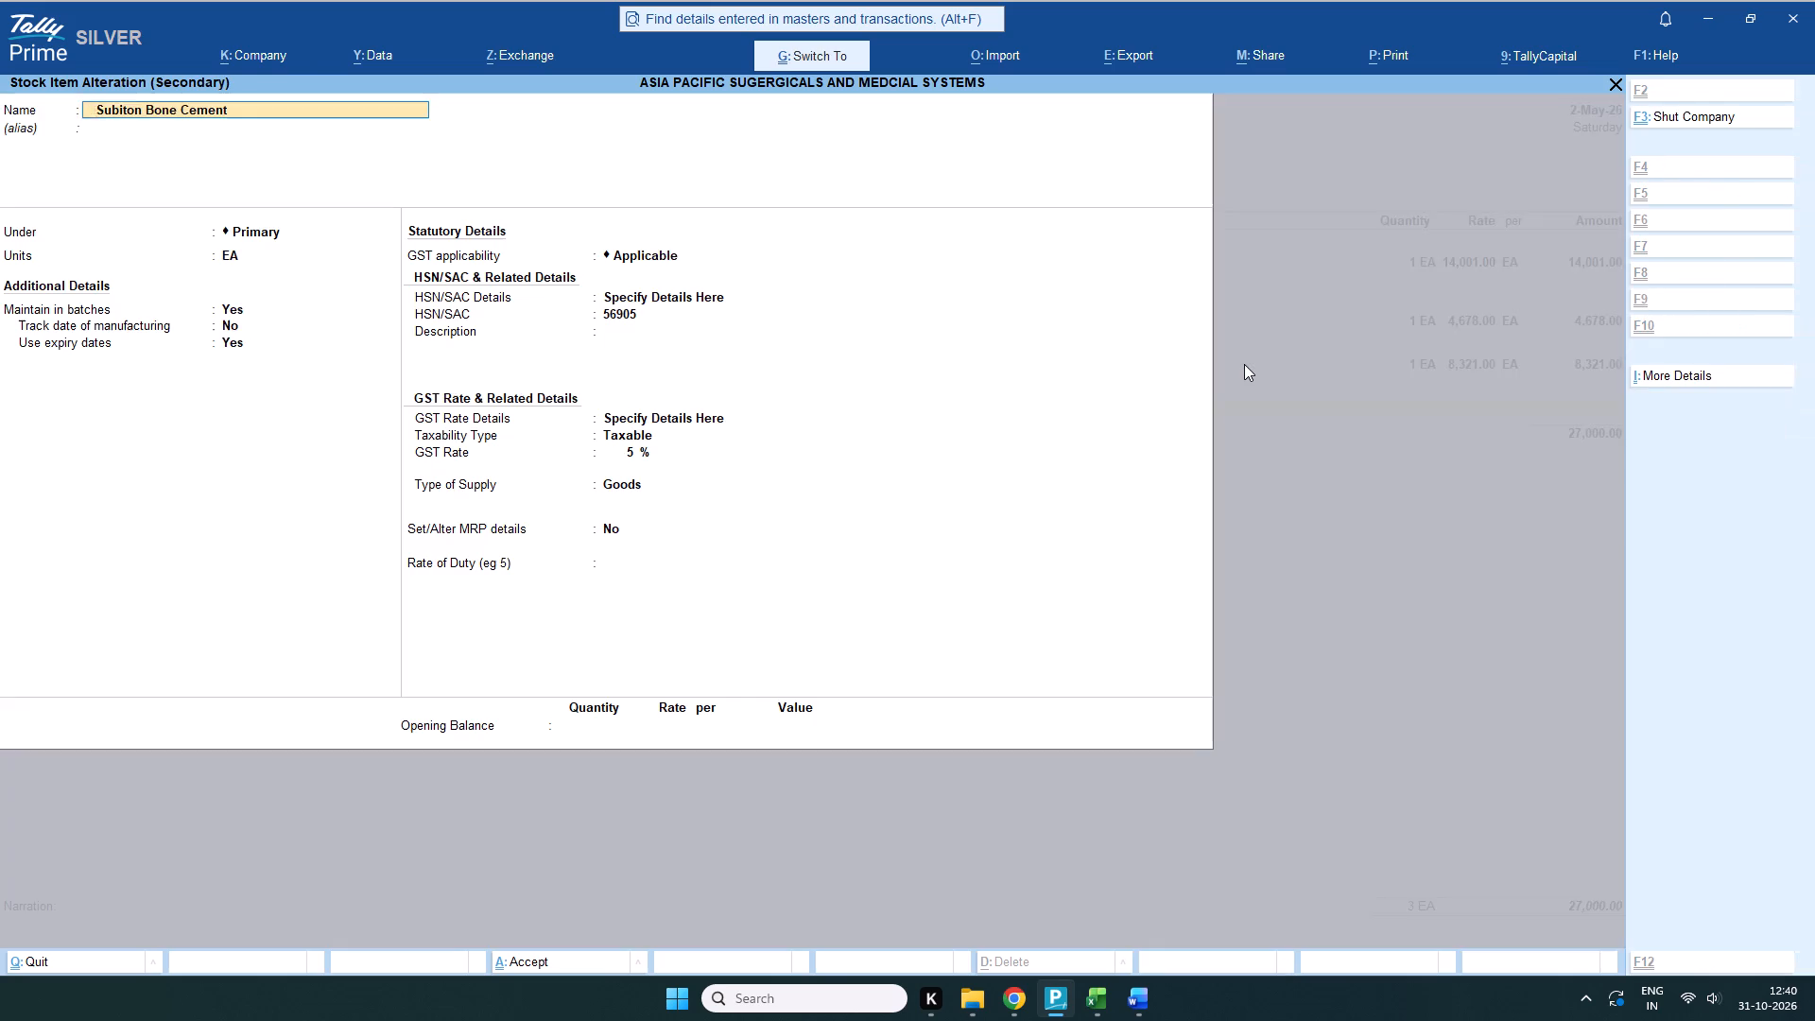
{"action": "key", "text": "Return"}
{"action": "key", "text": "Return"}
{"action": "key", "text": "Return"}
{"action": "key", "text": "Return"}
{"action": "key", "text": "Return"}
{"action": "key", "text": "Return"}
{"action": "key", "text": "Return"}
{"action": "key", "text": "Return"}
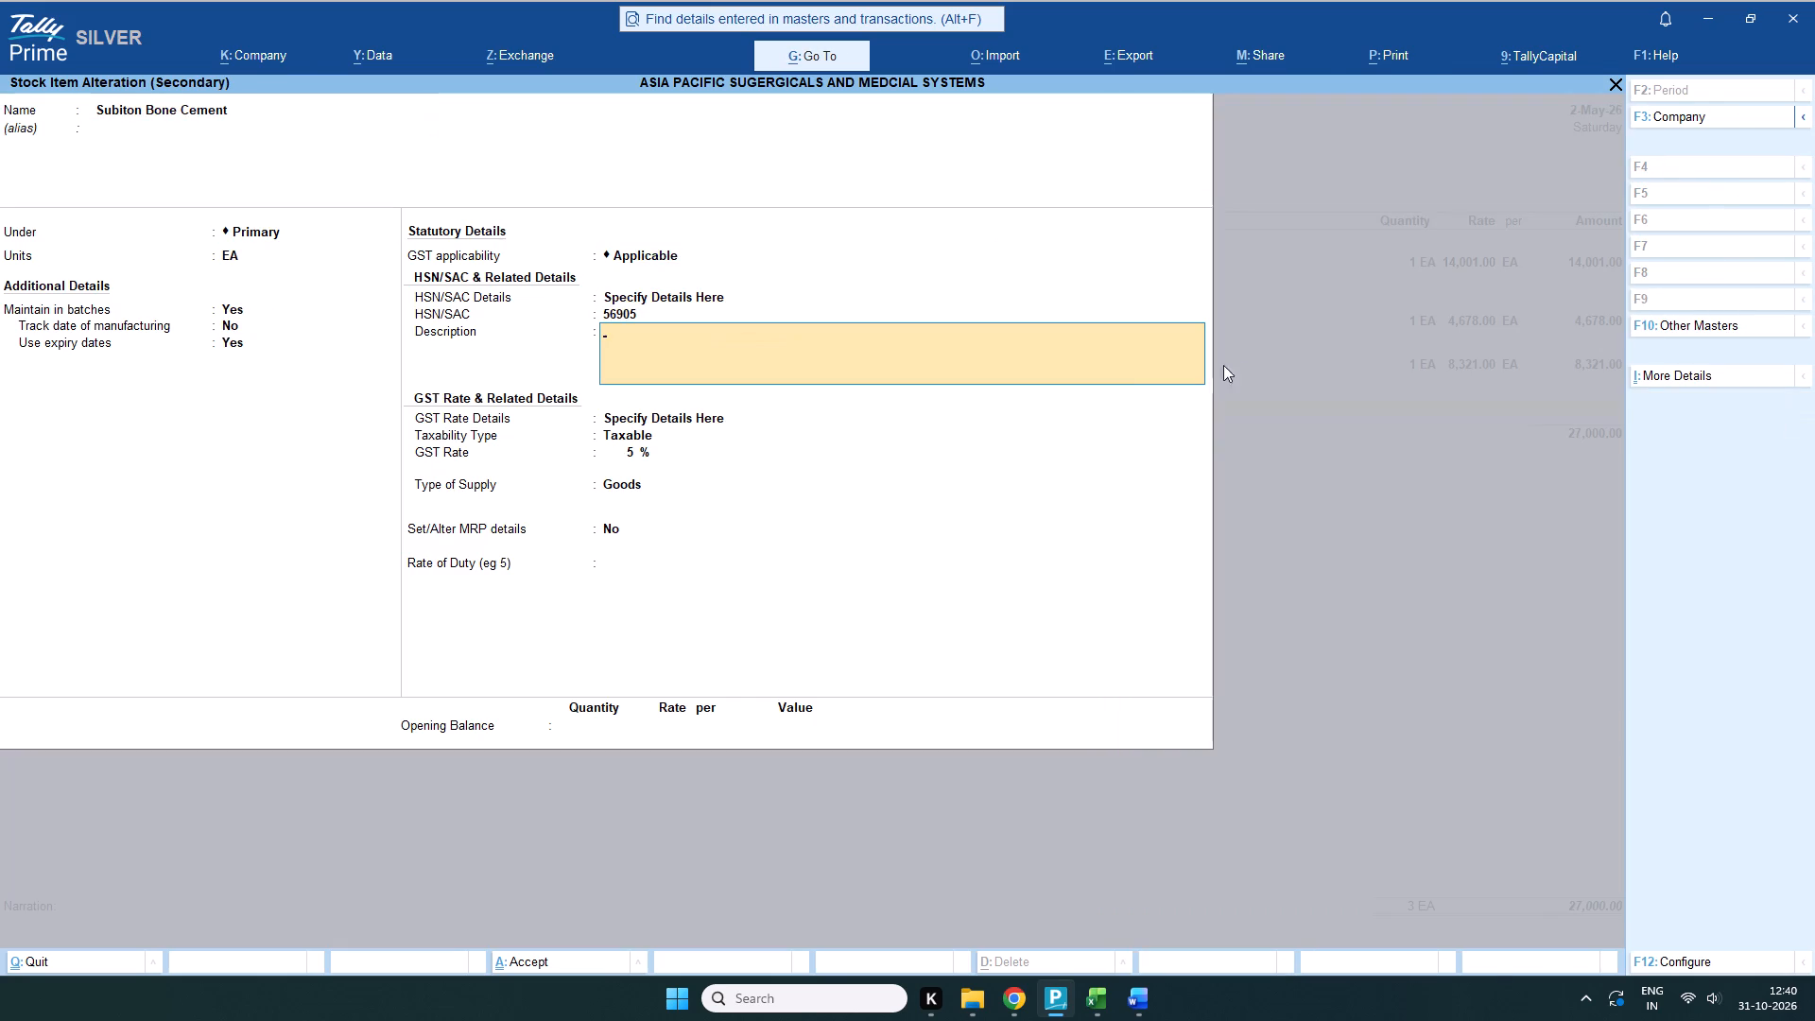
{"action": "left_click", "coordinate": [652, 312]}
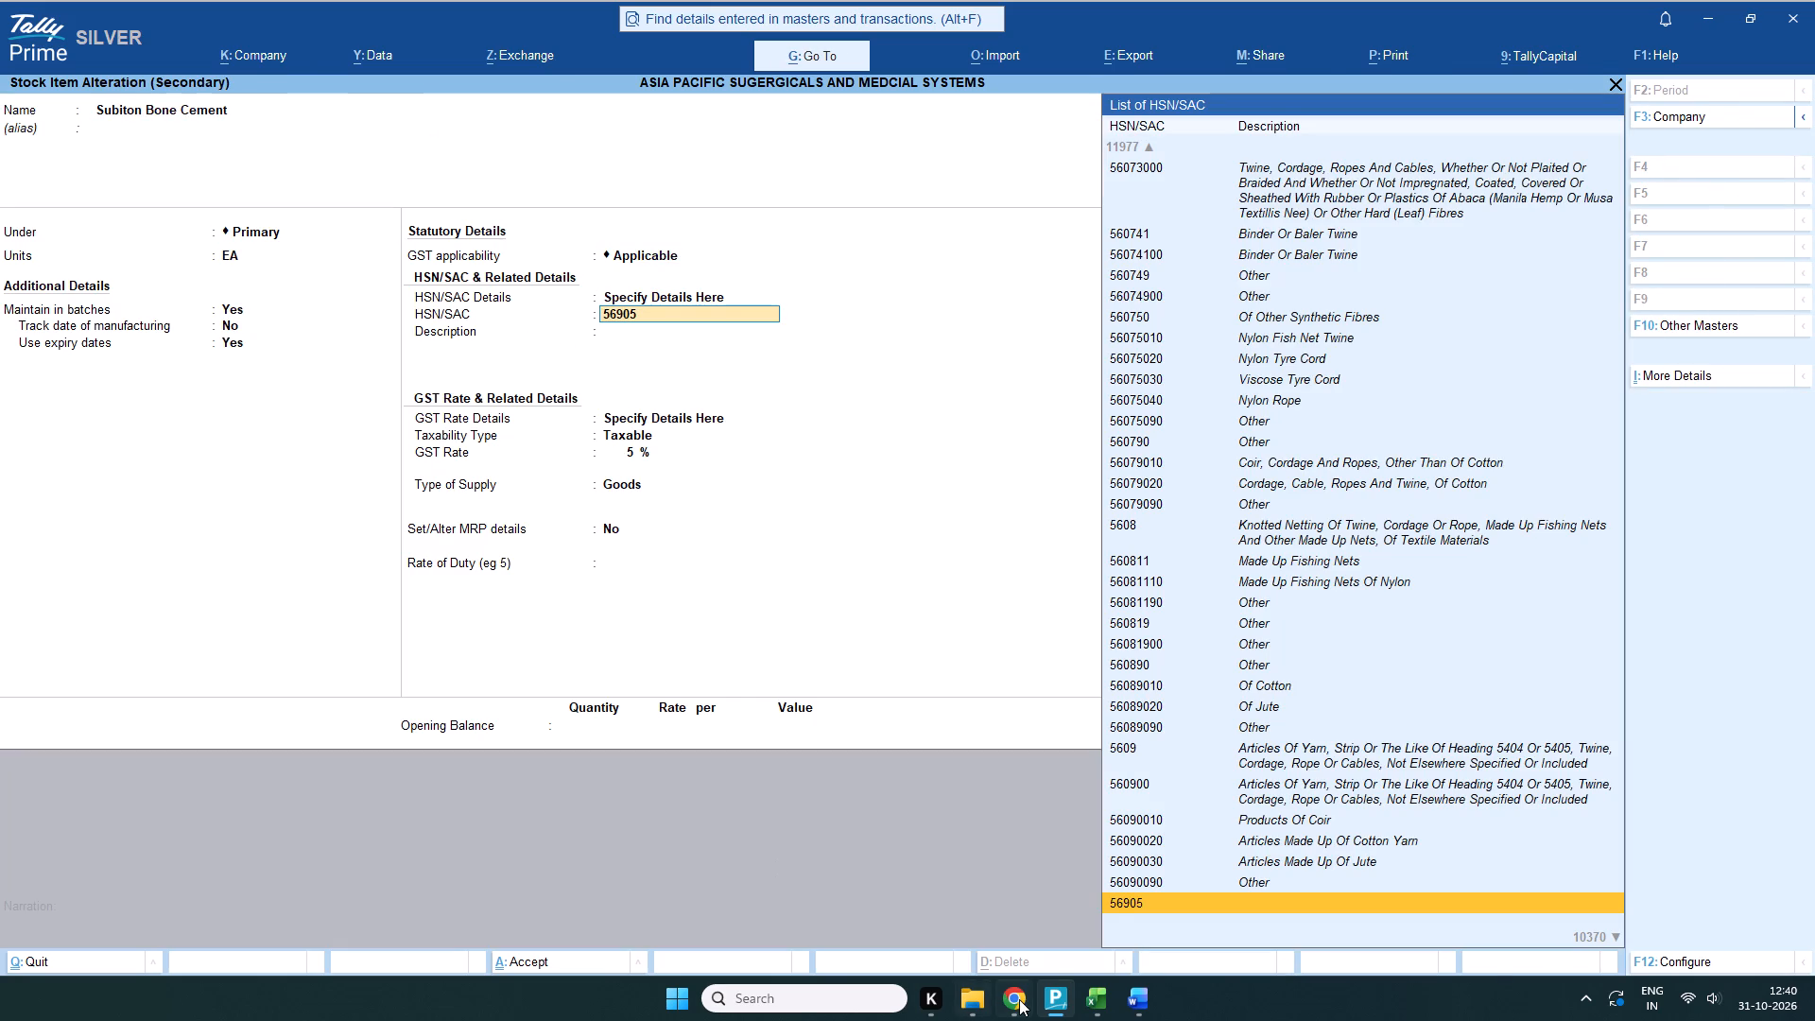
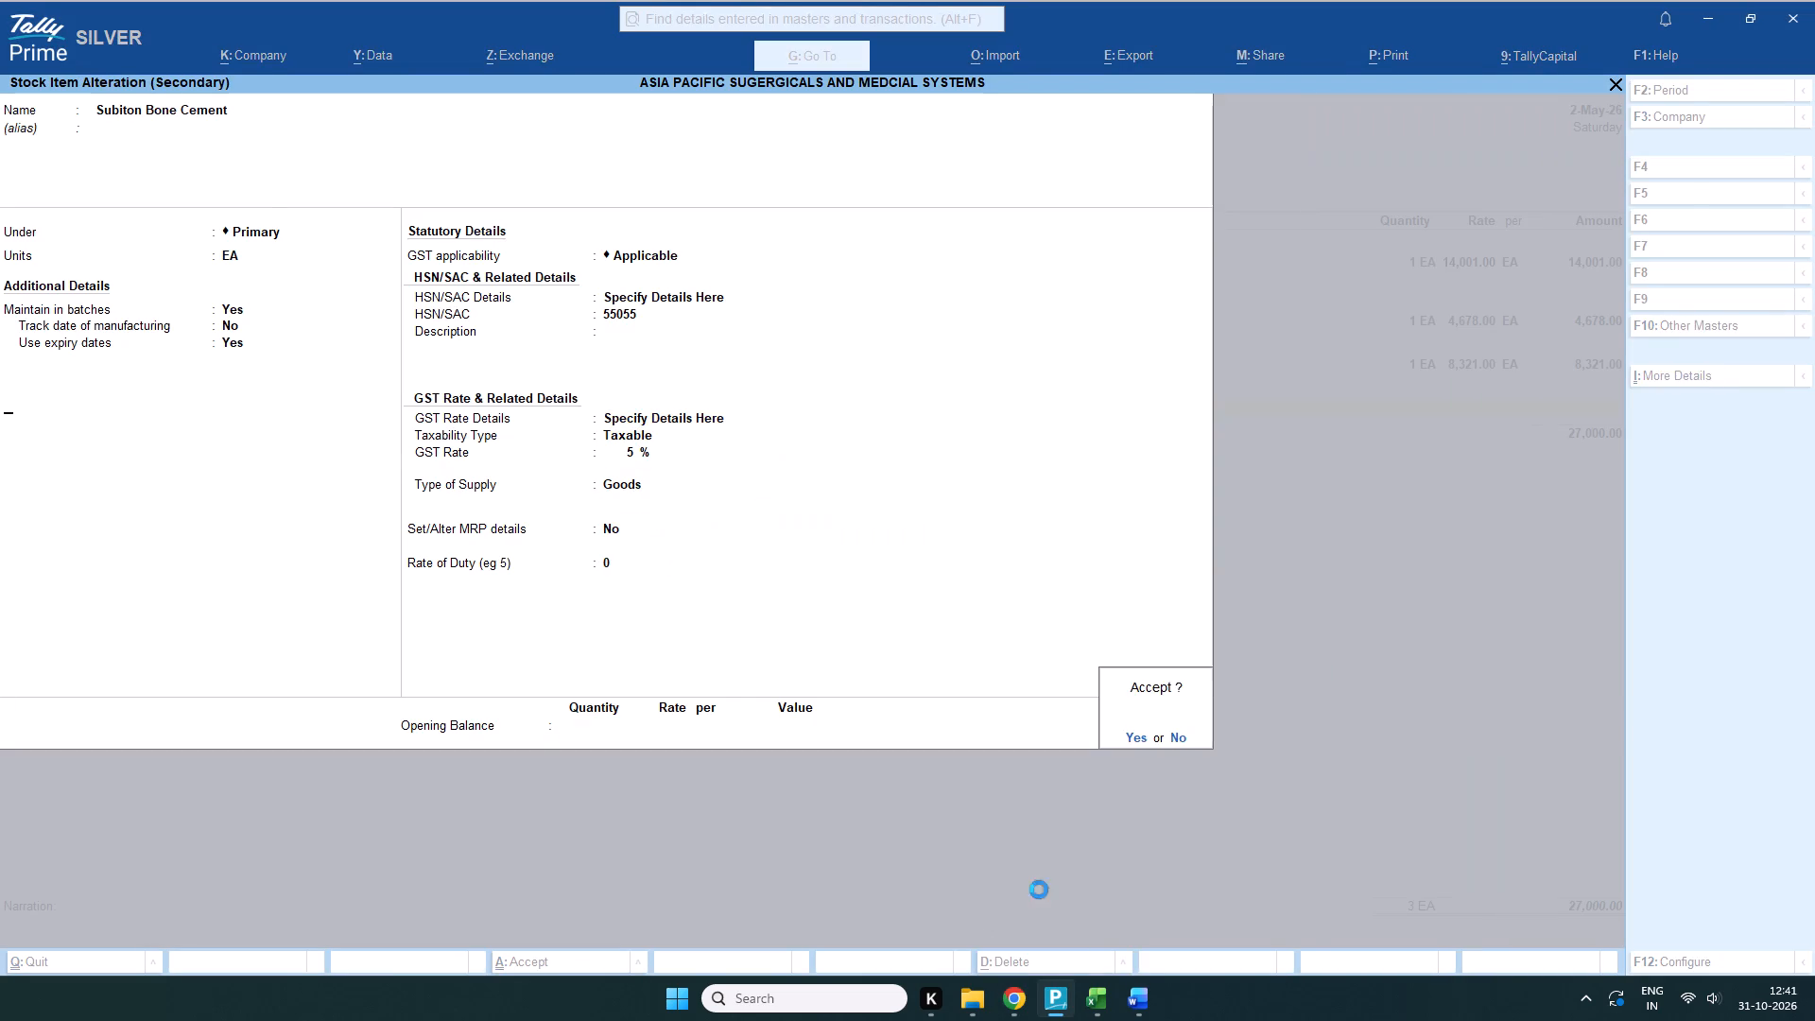
Set the tracking number to Not Applicable in the item allocation for Subiton Bone Cement.
{"action": "scroll", "coordinate": [941, 280], "scroll_direction": "up", "scroll_amount": 1}
{"action": "left_click", "coordinate": [940, 278]}
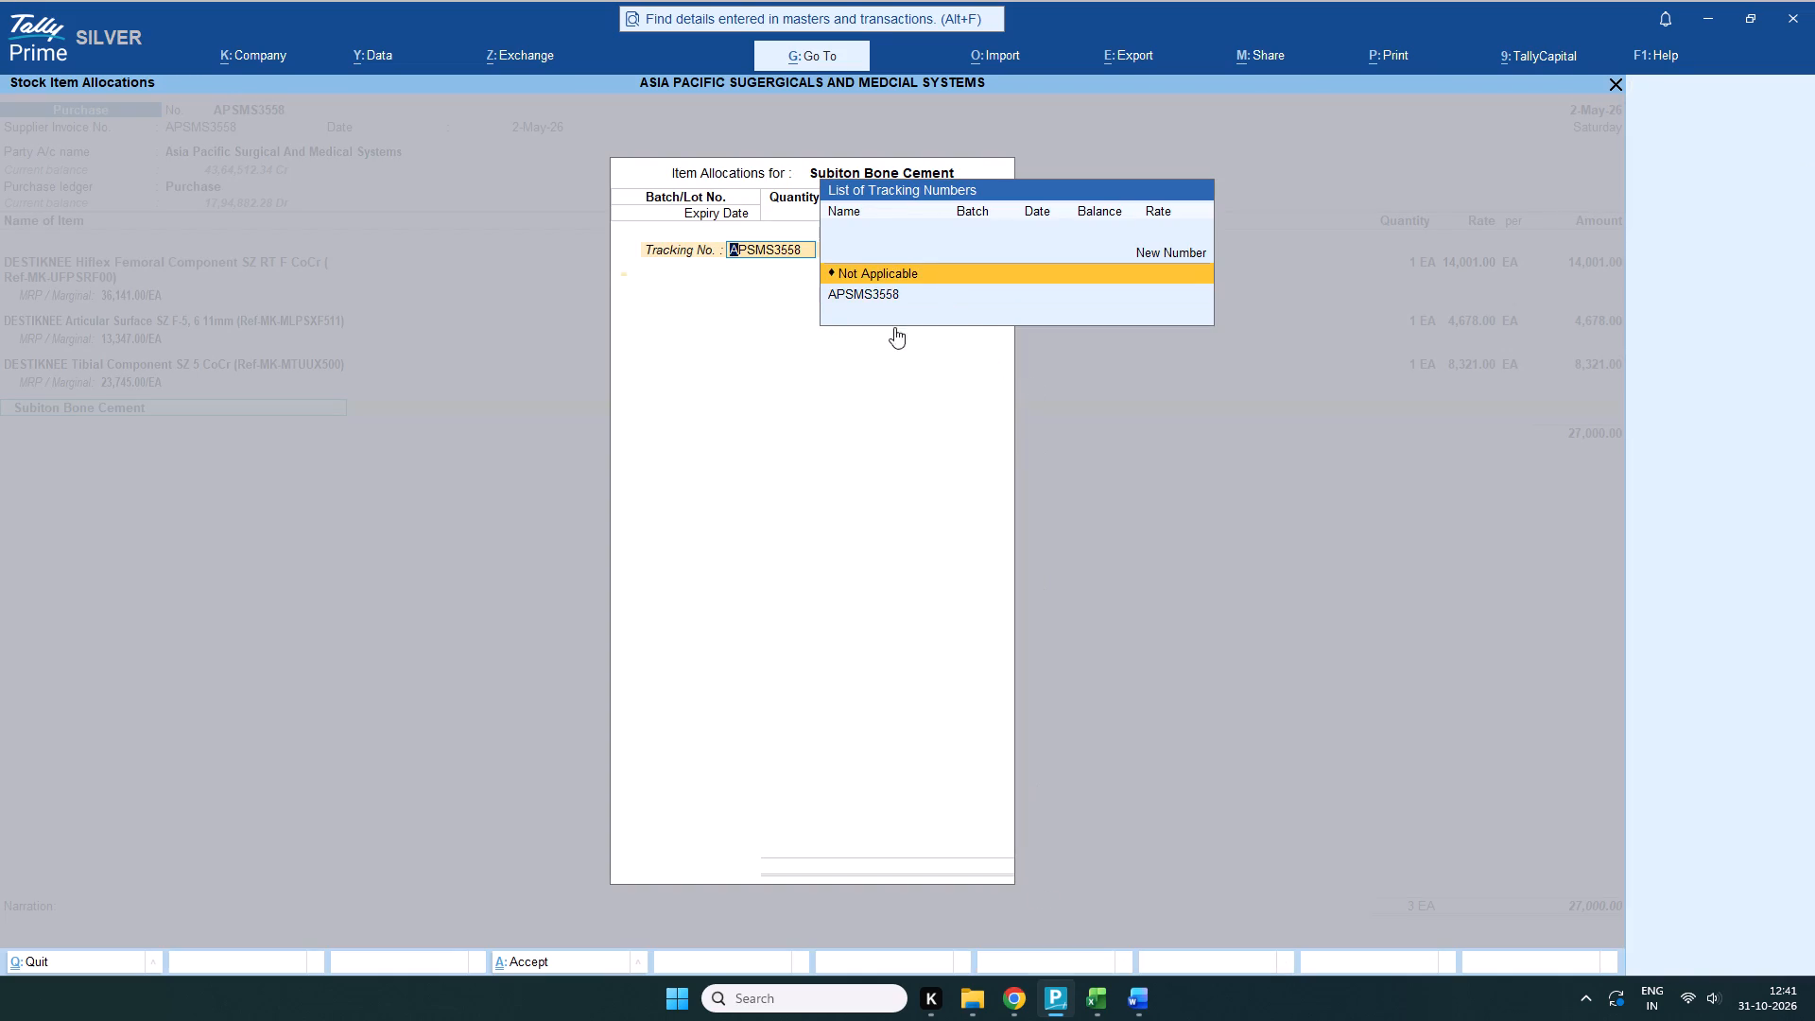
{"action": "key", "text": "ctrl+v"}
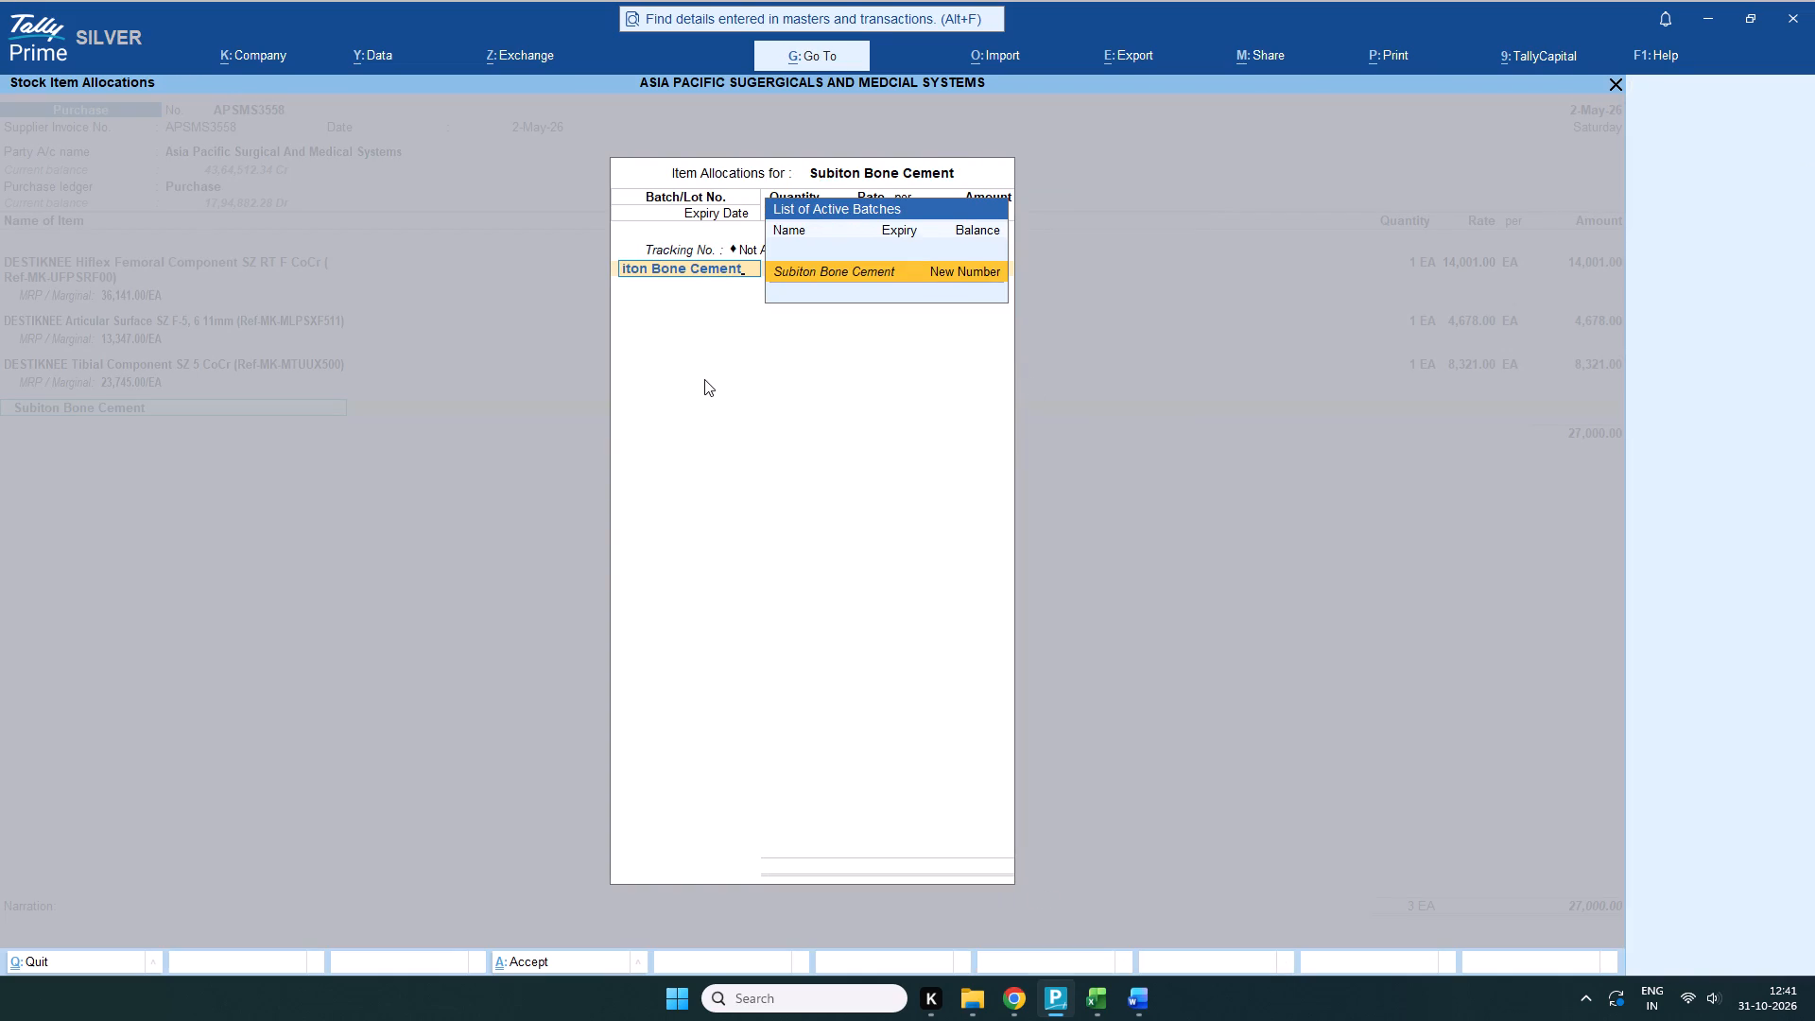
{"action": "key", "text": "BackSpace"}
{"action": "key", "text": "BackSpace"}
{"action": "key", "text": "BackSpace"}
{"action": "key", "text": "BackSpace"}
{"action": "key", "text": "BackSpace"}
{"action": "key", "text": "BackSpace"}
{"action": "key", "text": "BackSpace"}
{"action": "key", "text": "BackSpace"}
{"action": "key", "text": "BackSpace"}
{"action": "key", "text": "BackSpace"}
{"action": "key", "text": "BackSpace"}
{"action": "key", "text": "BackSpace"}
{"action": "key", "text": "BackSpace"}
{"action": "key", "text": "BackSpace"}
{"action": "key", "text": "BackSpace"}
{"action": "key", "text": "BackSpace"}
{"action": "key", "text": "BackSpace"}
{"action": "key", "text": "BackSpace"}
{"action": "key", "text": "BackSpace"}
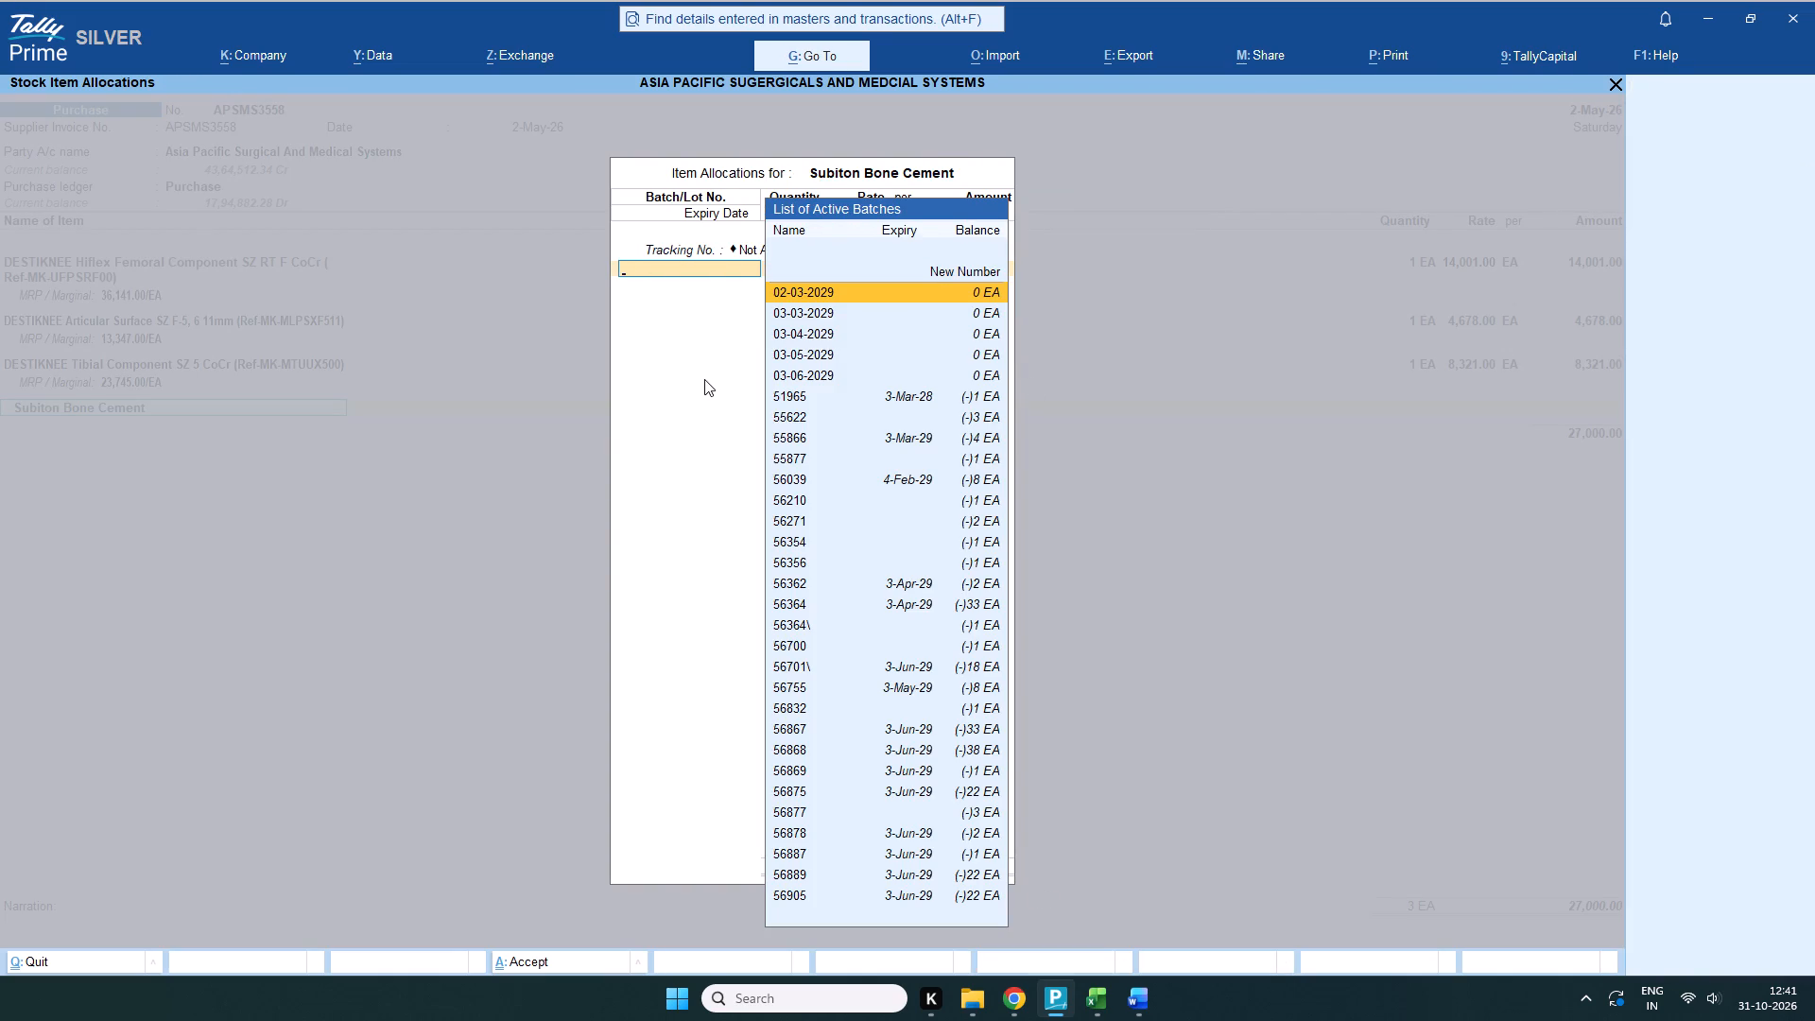
Allocate 1 EA of Subiton Bone Cement to new batch 55055, leaving the rate and amount blank.
{"action": "type", "text": "55055"}
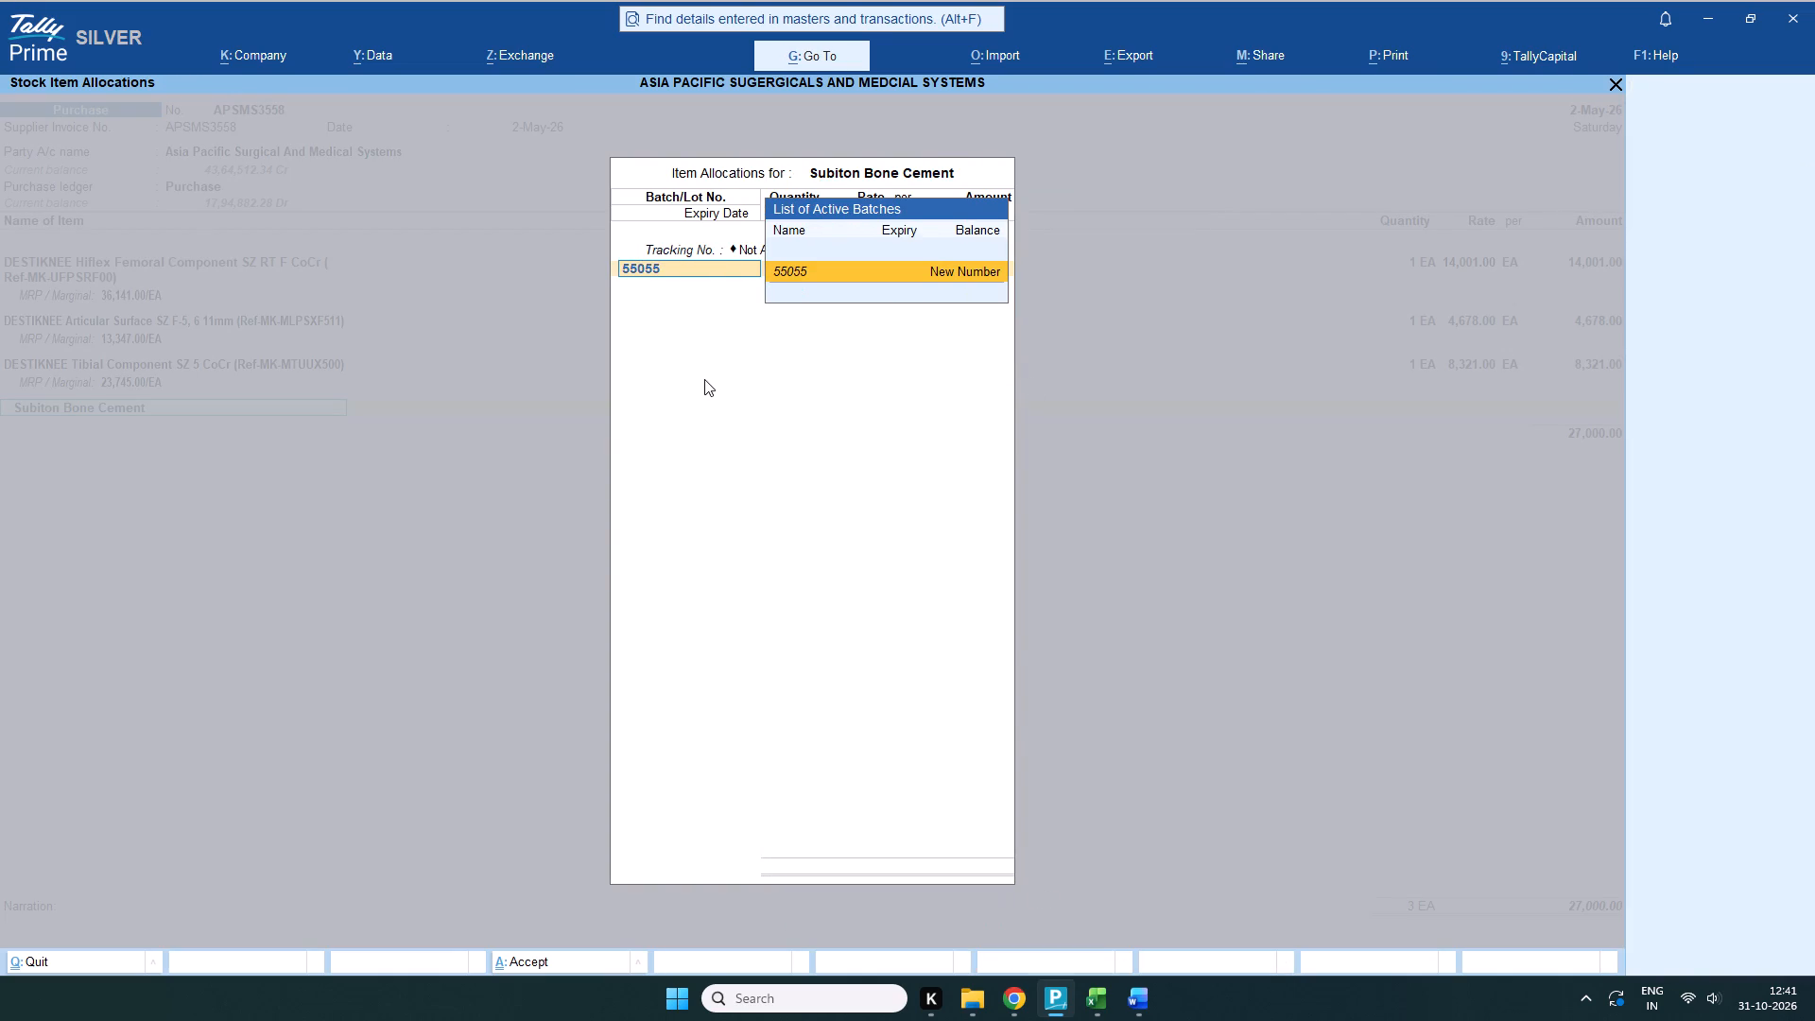
{"action": "key", "text": "Return"}
{"action": "key", "text": "Return"}
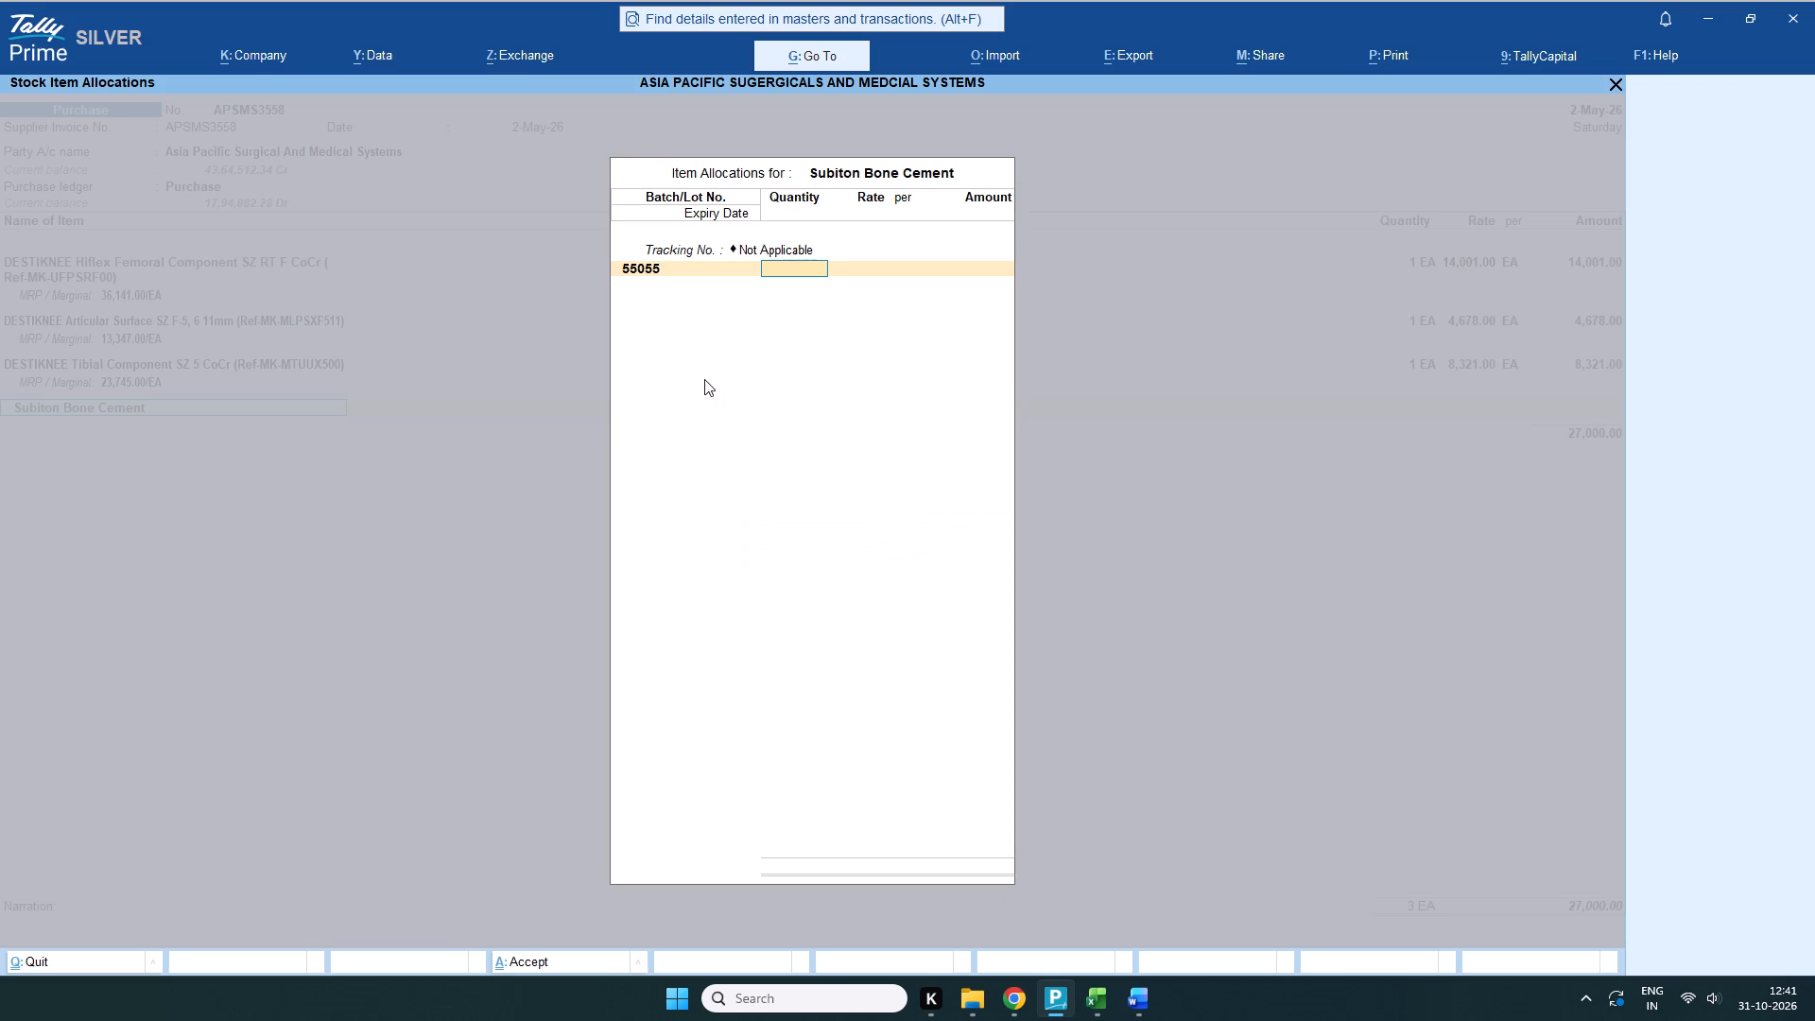
{"action": "key", "text": "1"}
{"action": "key", "text": "Return"}
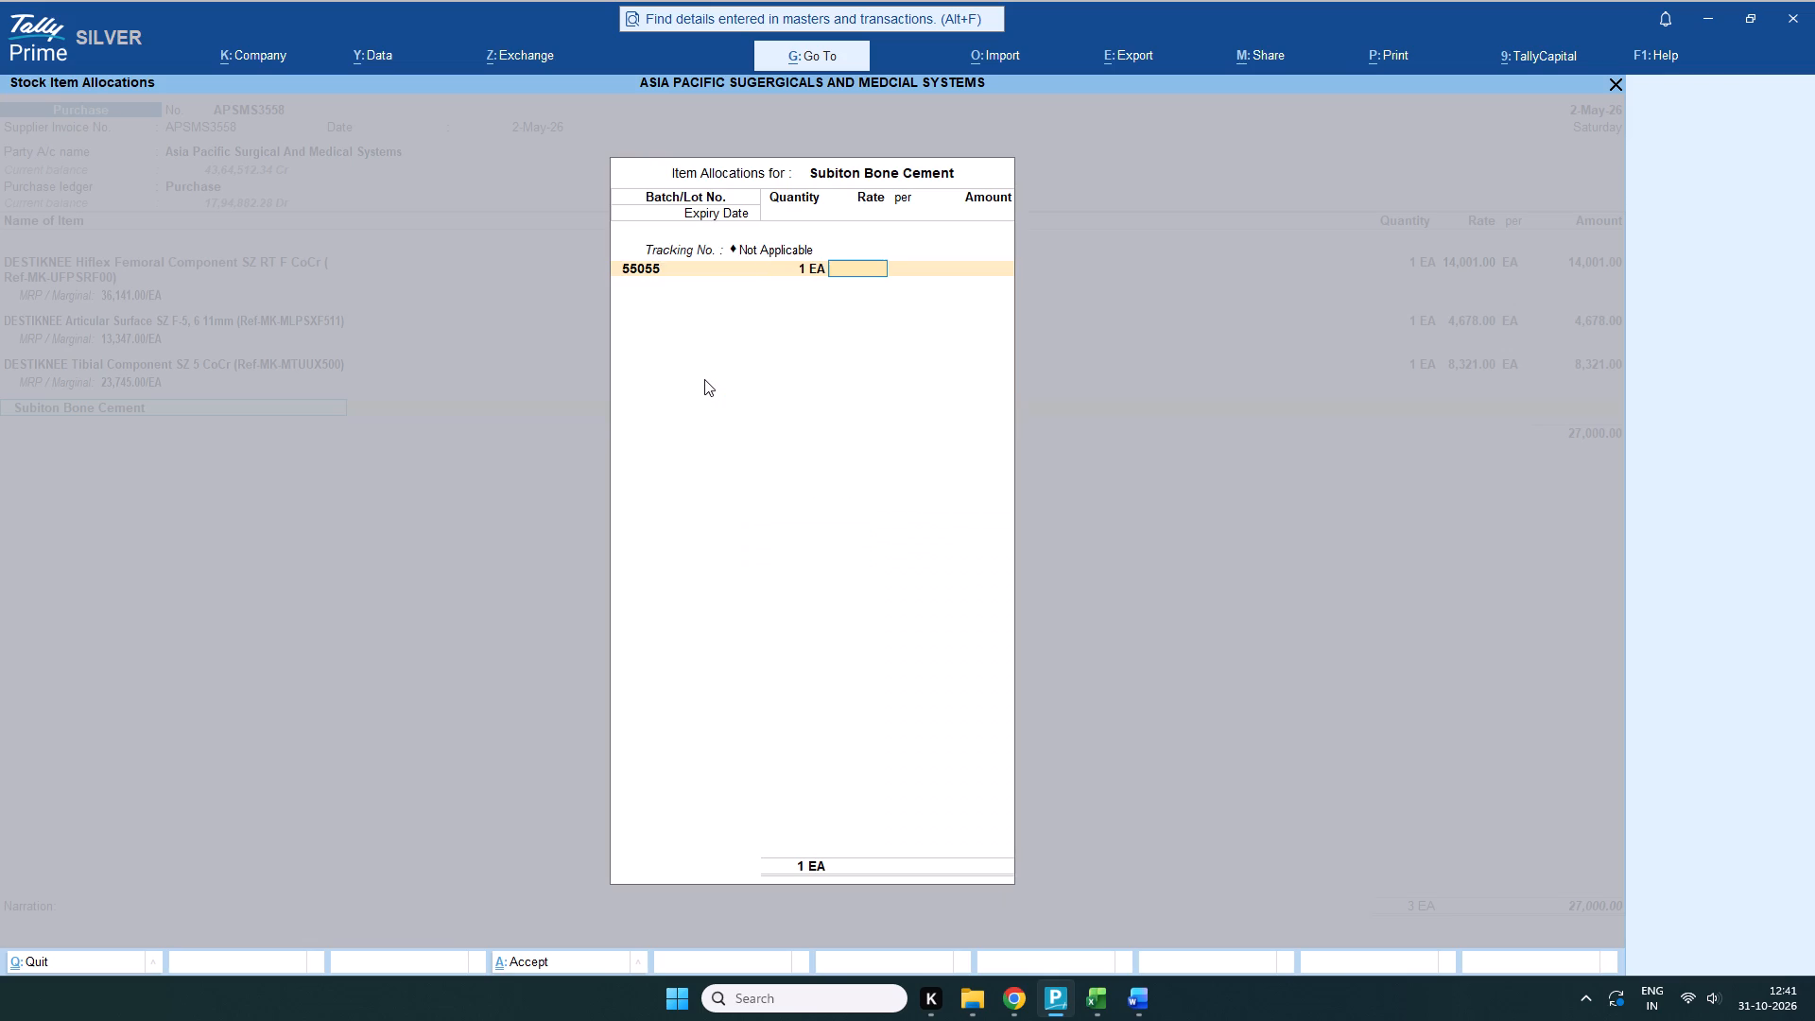
{"action": "key", "text": "Return"}
{"action": "key", "text": "Return"}
{"action": "key", "text": "Return"}
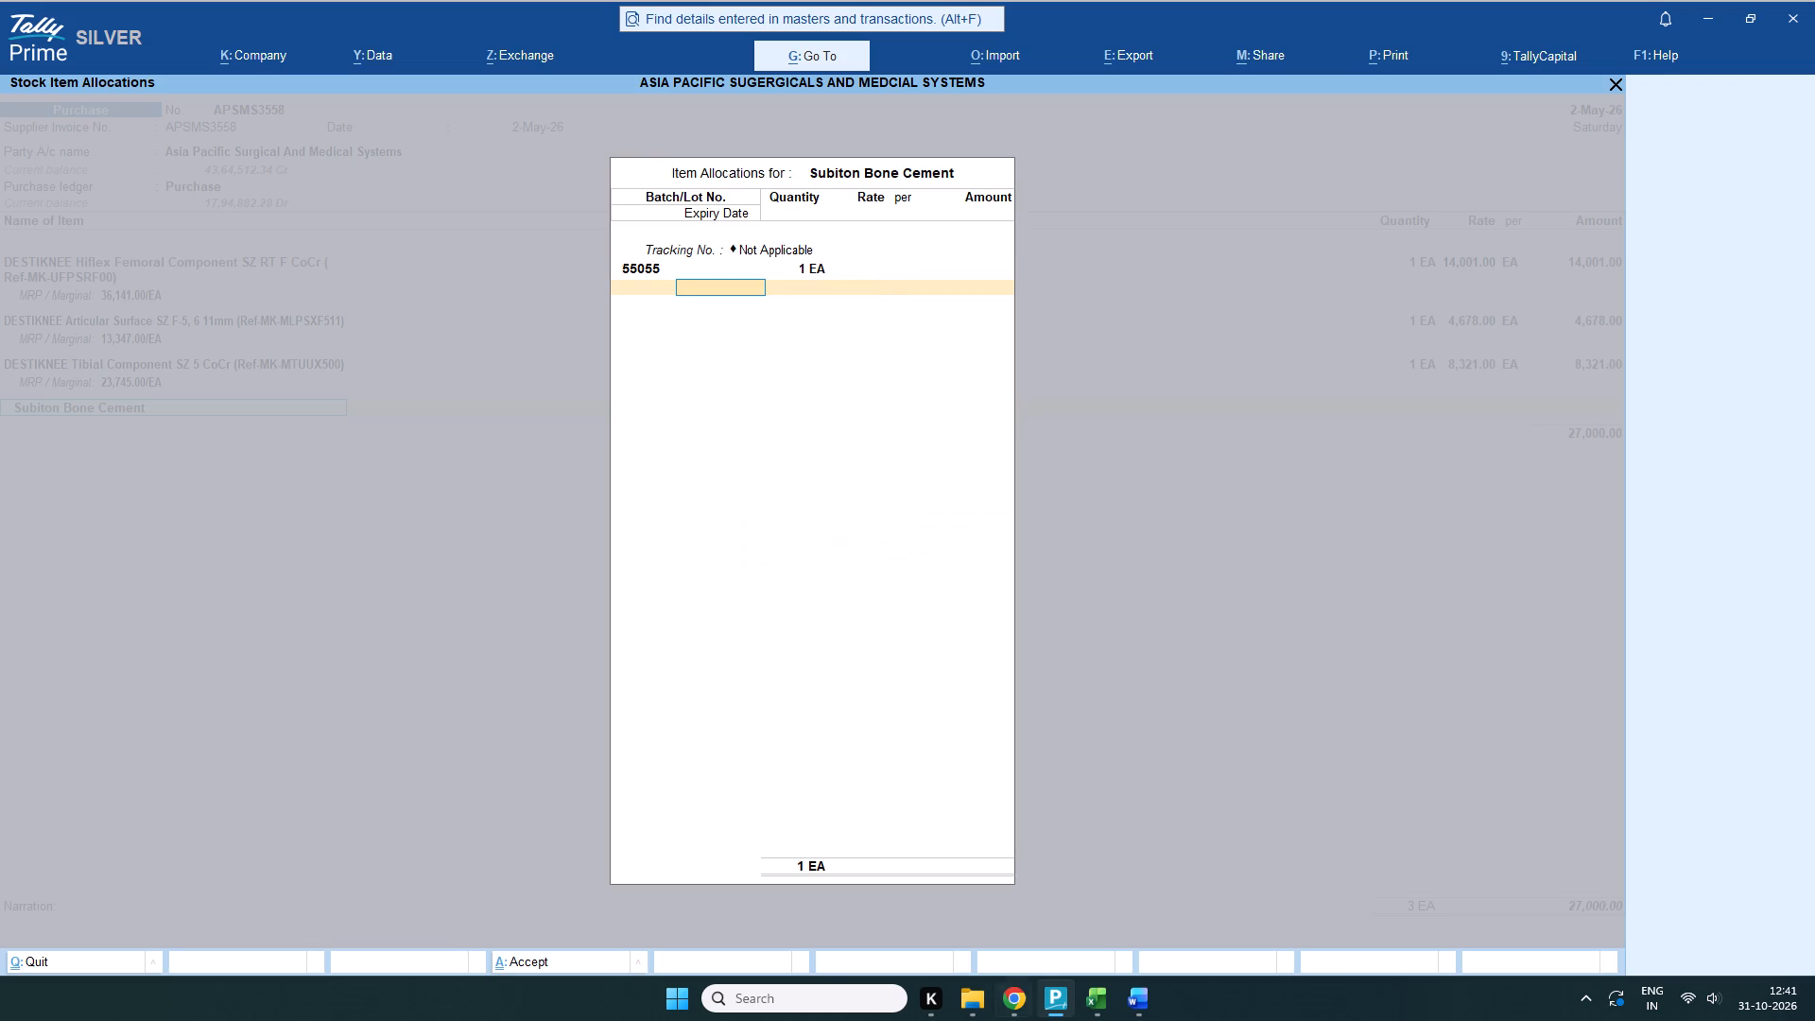
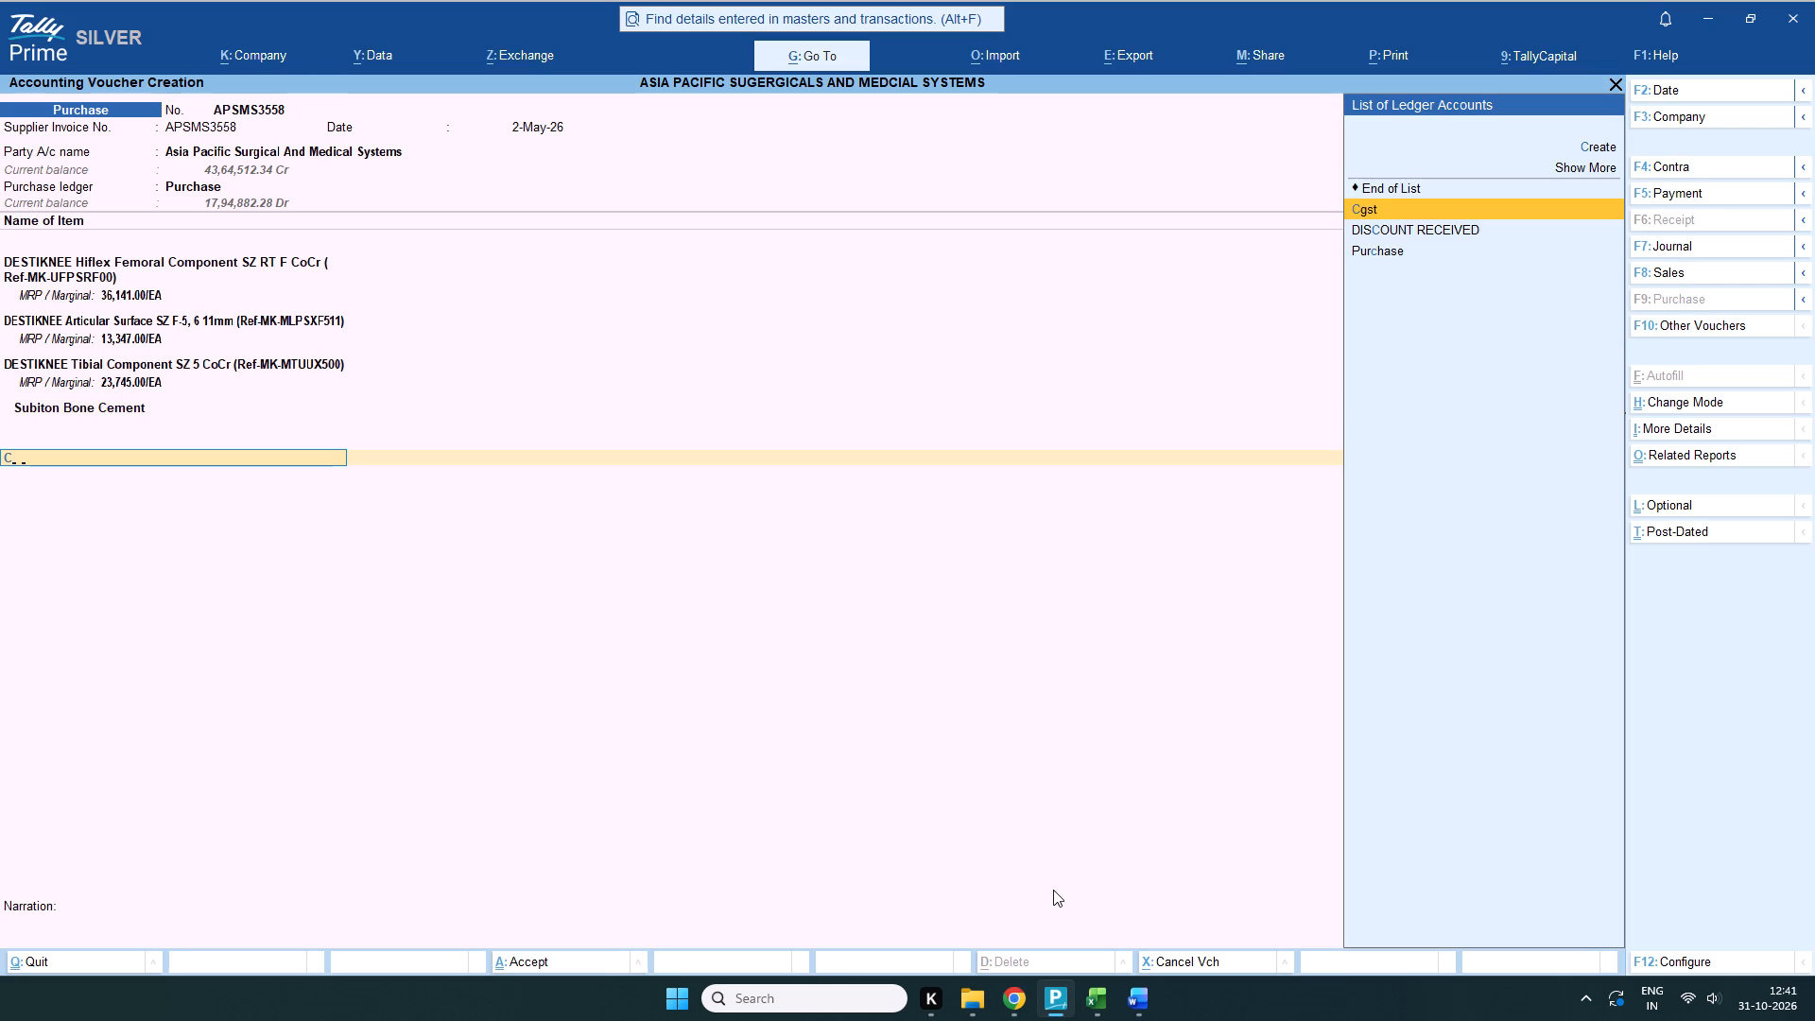
Add the Cgst and Sgst ledgers below the items in purchase voucher APSMS3558, keeping the calculated tax amounts.
{"action": "left_click", "coordinate": [1446, 209]}
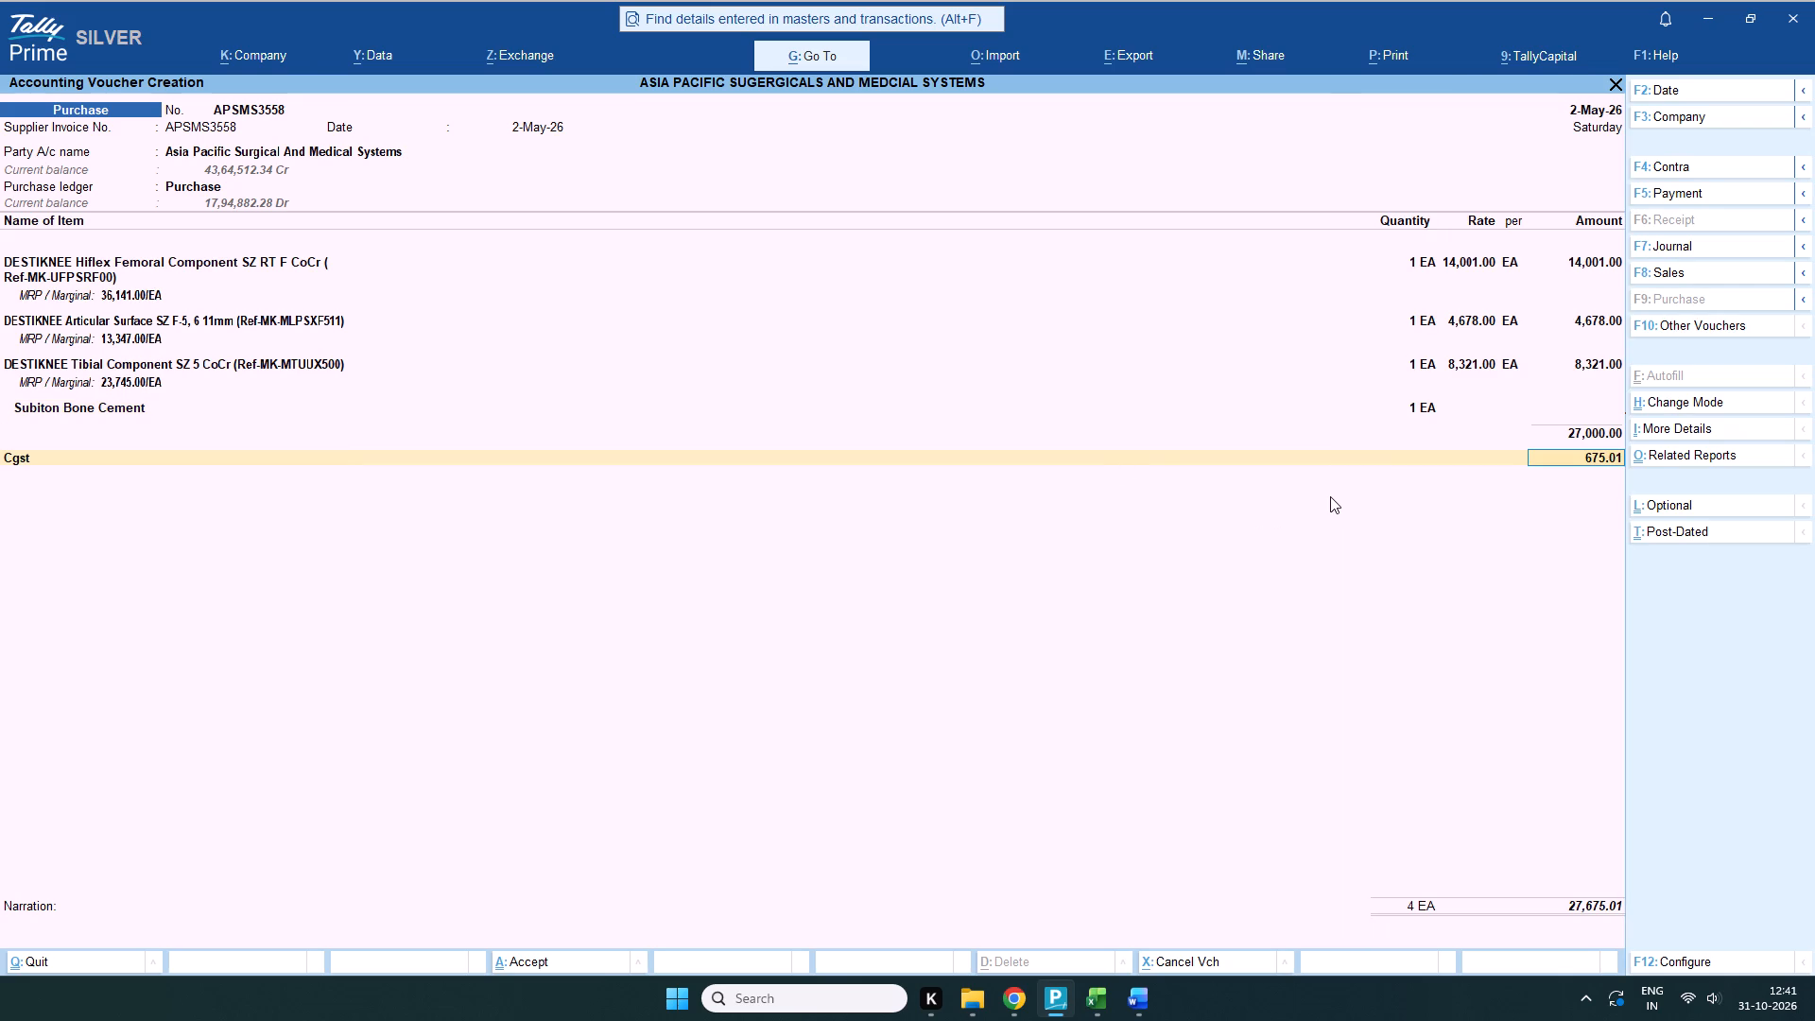
{"action": "key", "text": "Return"}
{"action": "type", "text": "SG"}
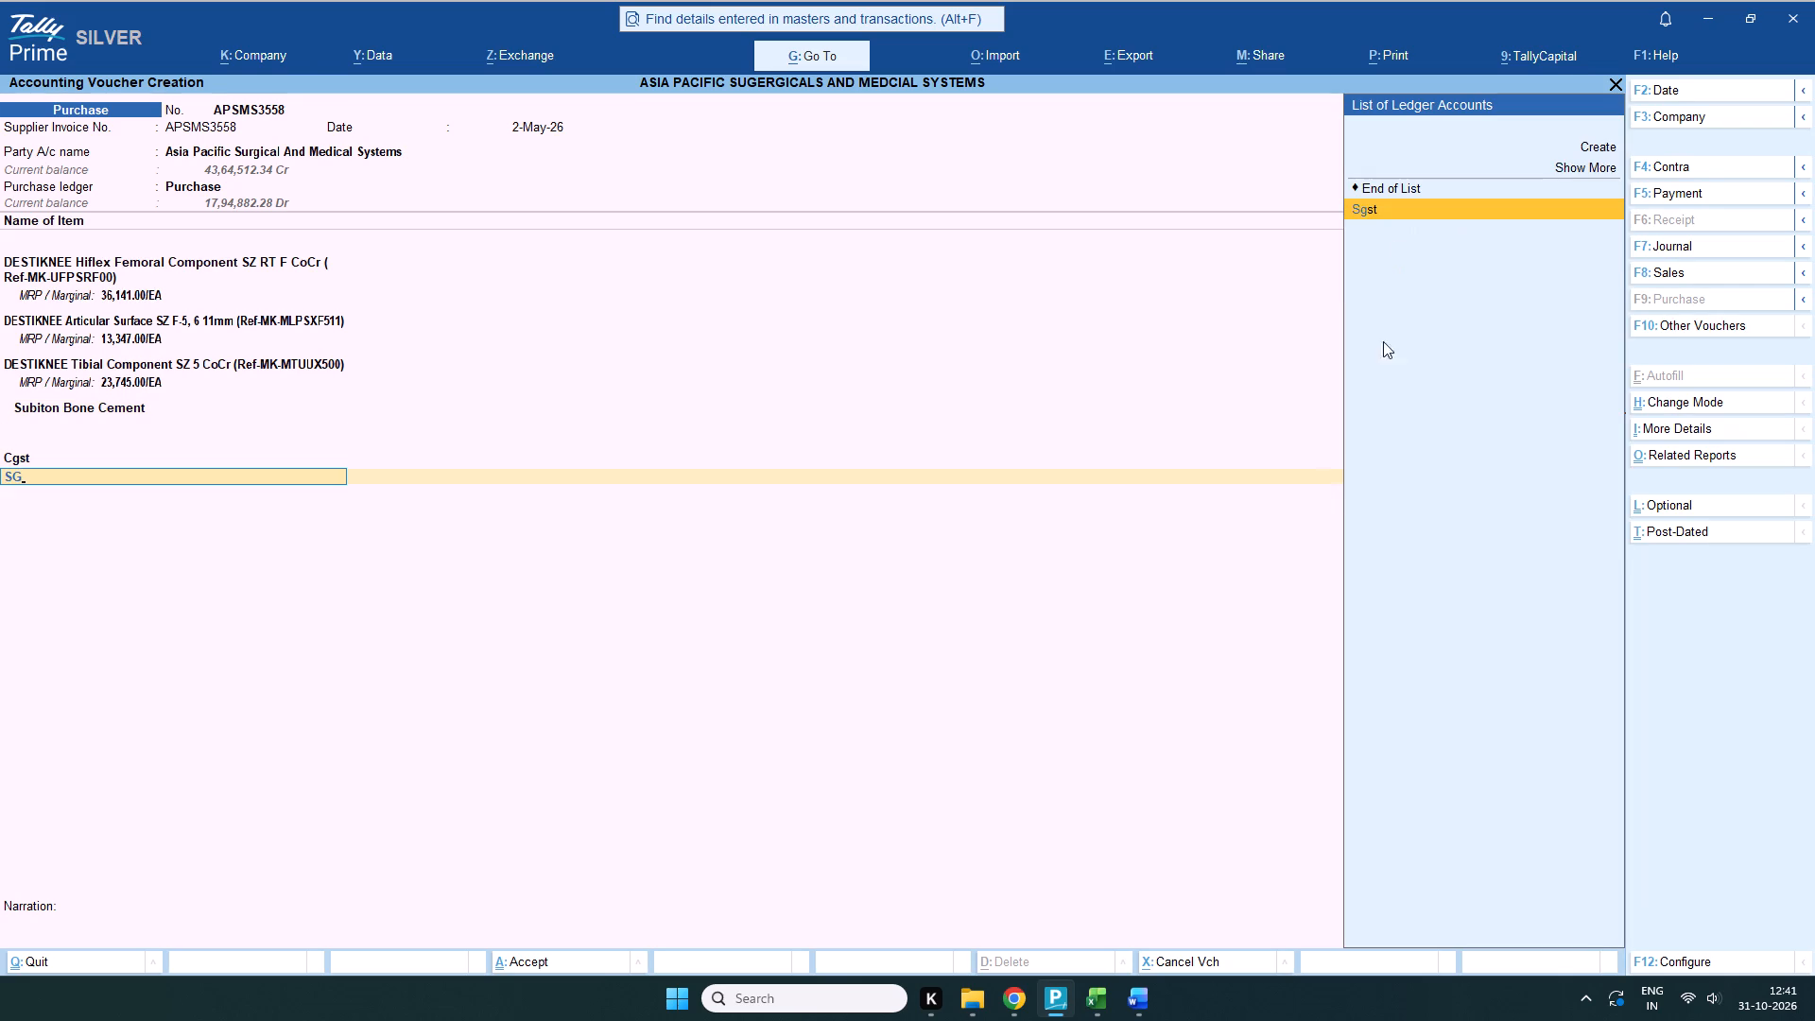
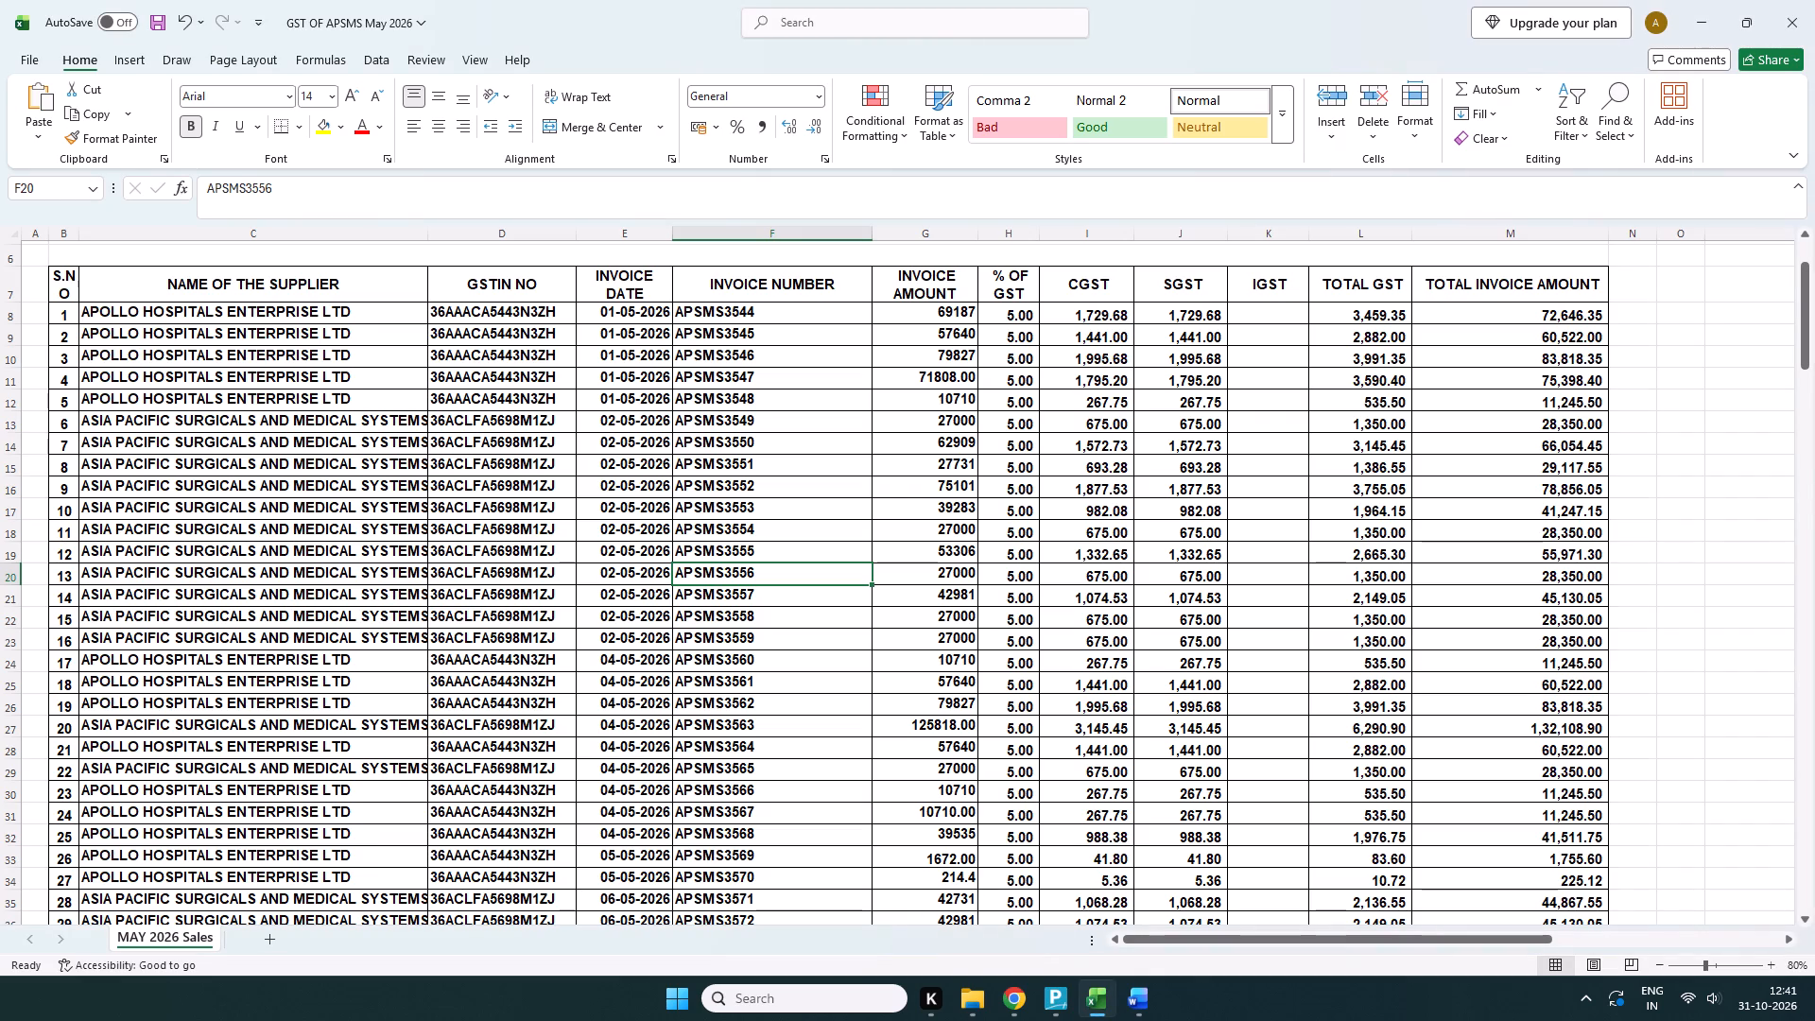
Select invoice number APSMS3558 in the May 2026 sales sheet to check its invoice and GST amounts.
{"action": "left_click", "coordinate": [769, 617]}
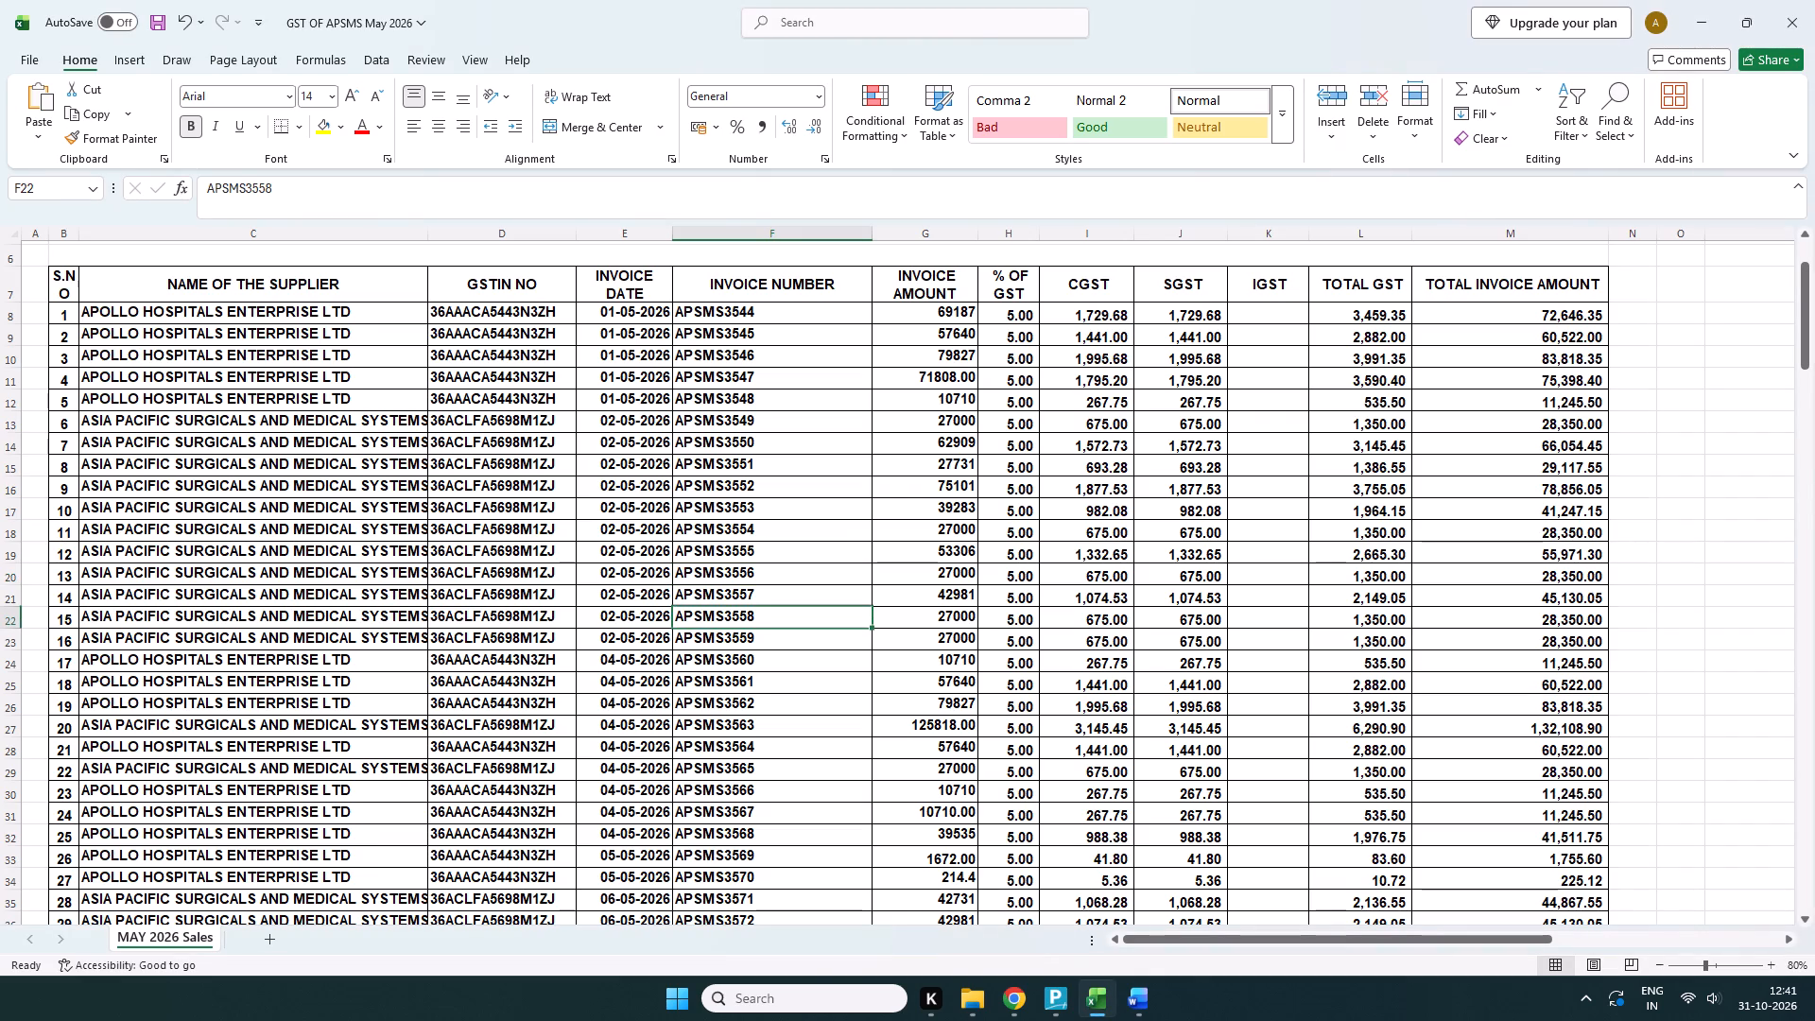
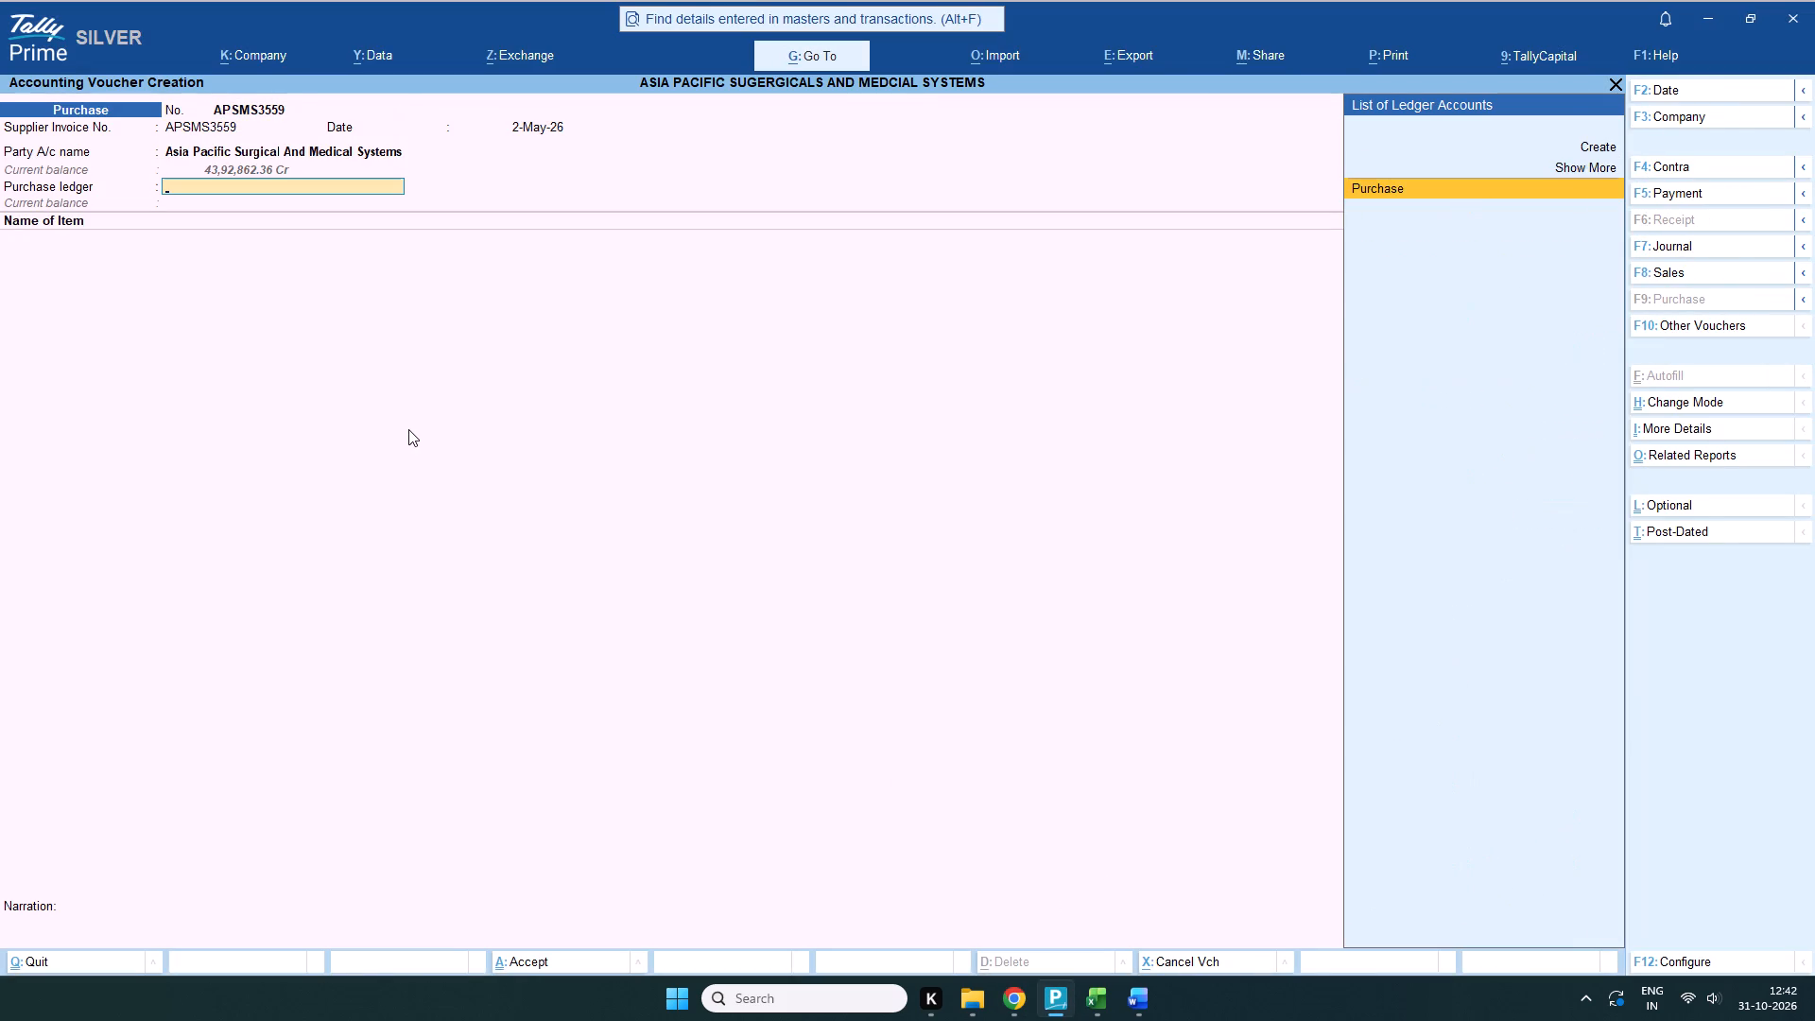
Set the purchase ledger of voucher APSMS3559 to Purchase.
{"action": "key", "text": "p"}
{"action": "key", "text": "Return"}
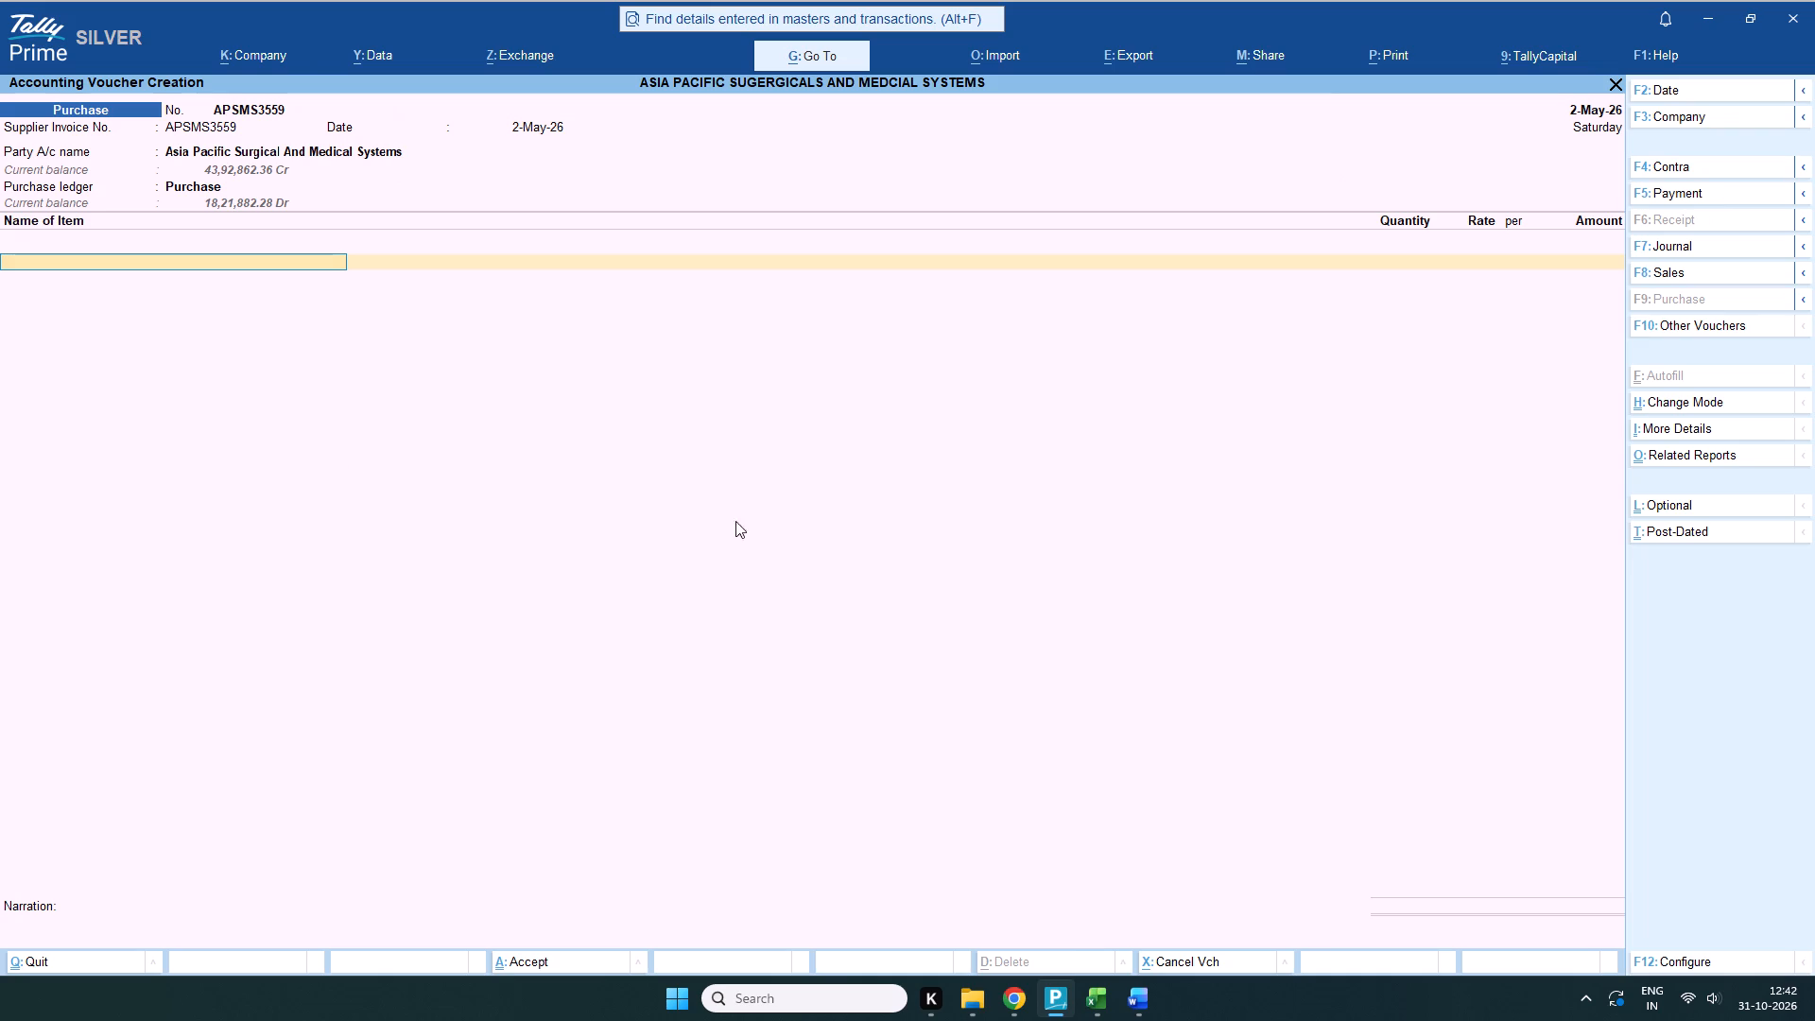
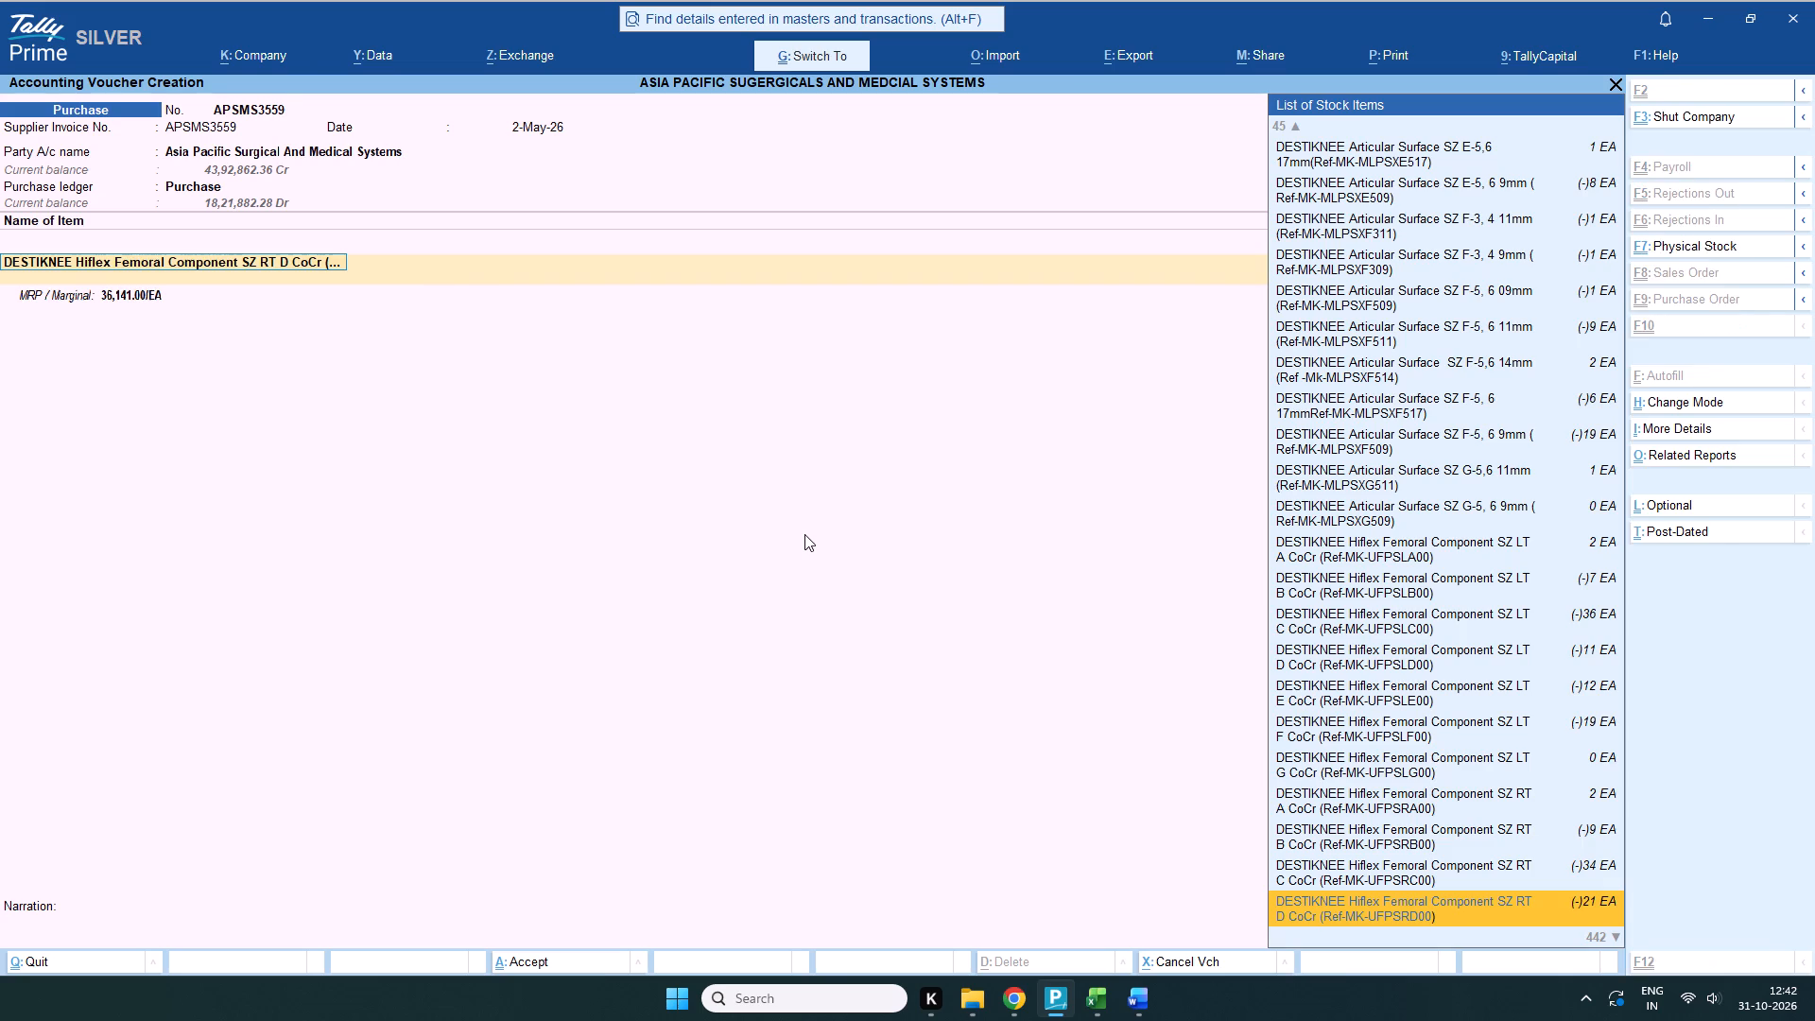
Open the DESTIKNEE Hiflex Femoral Component SZ RT D CoCr (Ref-MK-UFPSRD00) stock item for alteration and go to its HSN/SAC details.
{"action": "key", "text": "ctrl+Return"}
{"action": "key", "text": "Return"}
{"action": "key", "text": "Return"}
{"action": "key", "text": "Return"}
{"action": "key", "text": "Return"}
{"action": "key", "text": "Return"}
{"action": "key", "text": "Return"}
{"action": "key", "text": "Return"}
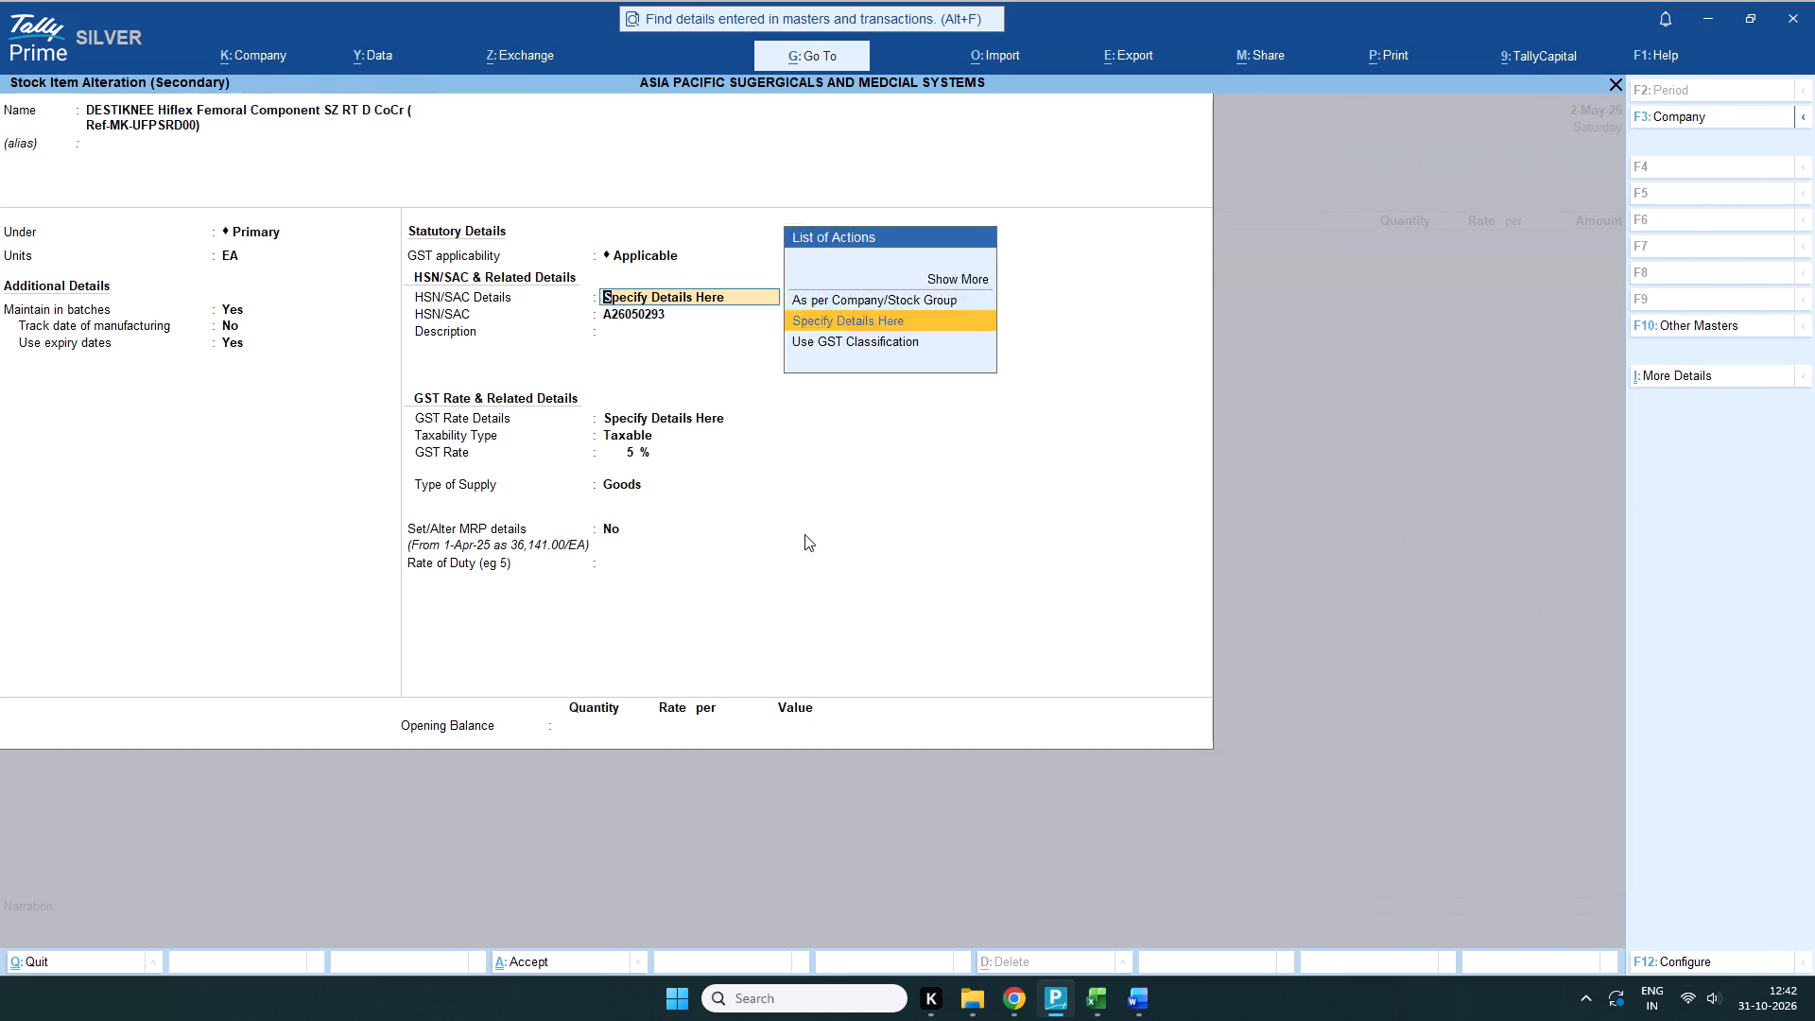
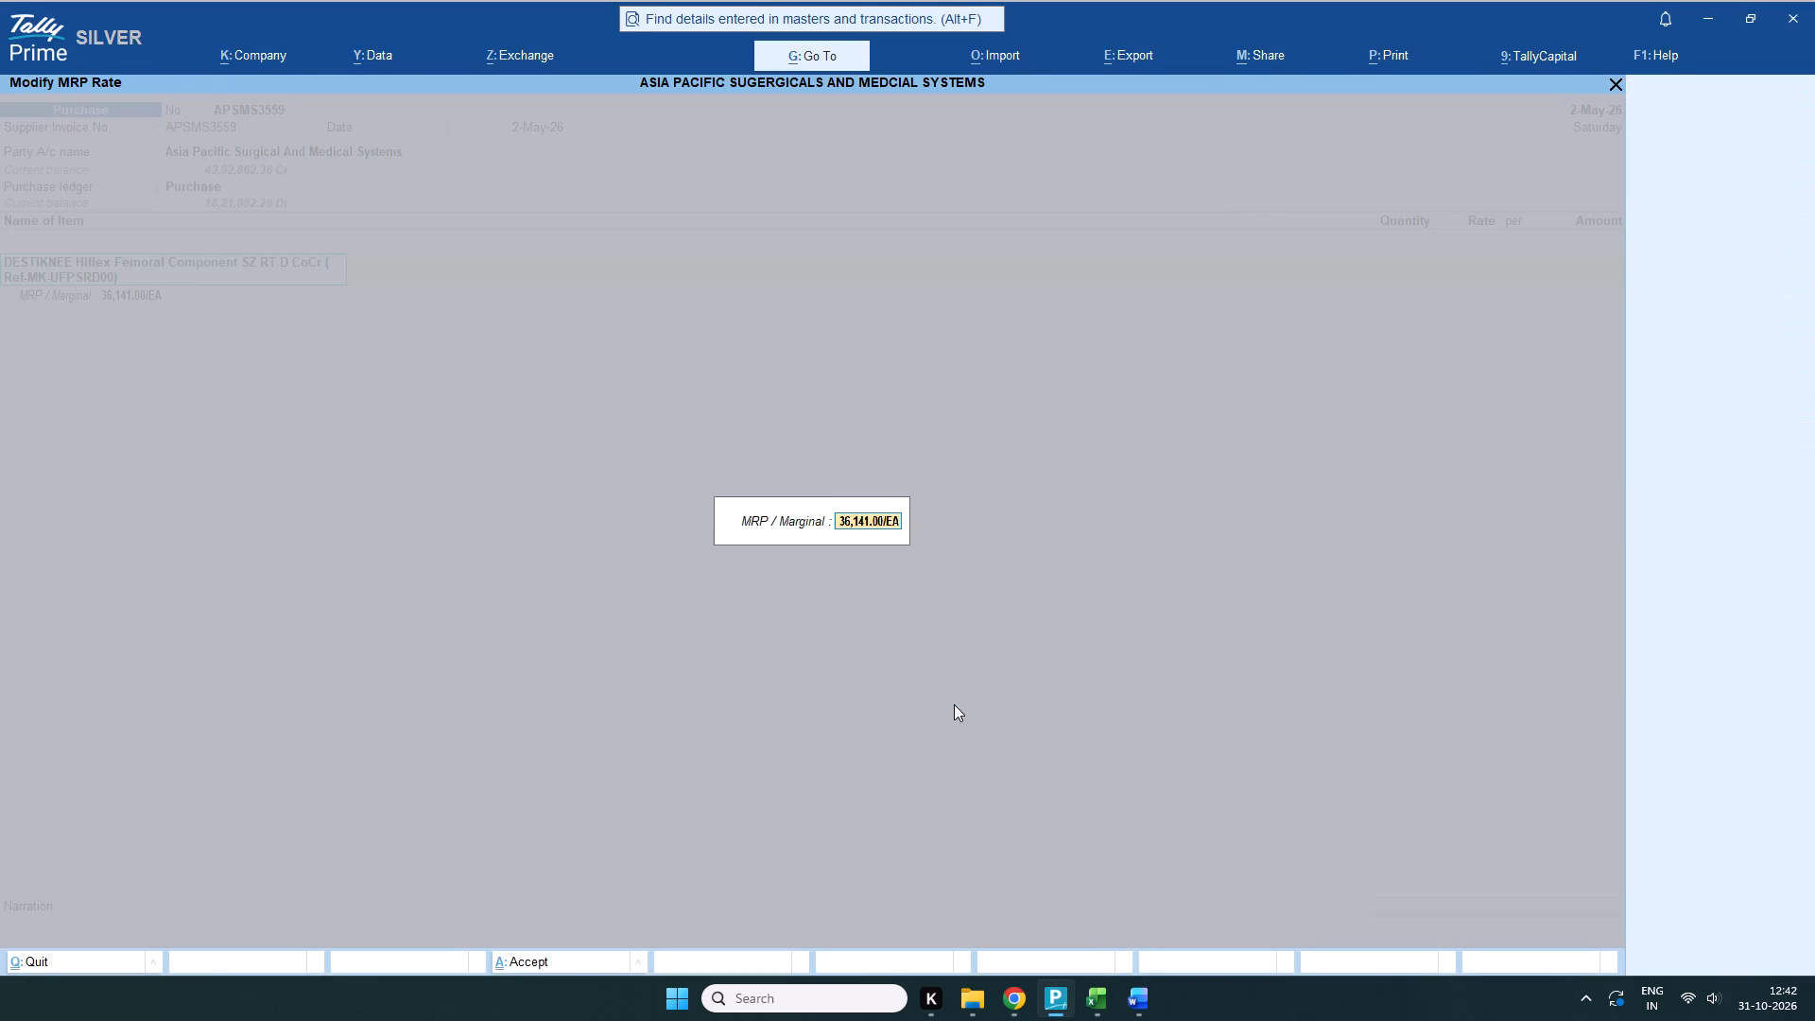
Allocate 1 EA of the DESTIKNEE Hiflex Femoral Component SZ RT D from batch A2601080 at 14,001.00, with tracking number Not Applicable.
{"action": "key", "text": "Return"}
{"action": "scroll", "coordinate": [906, 500], "scroll_direction": "up", "scroll_amount": 1}
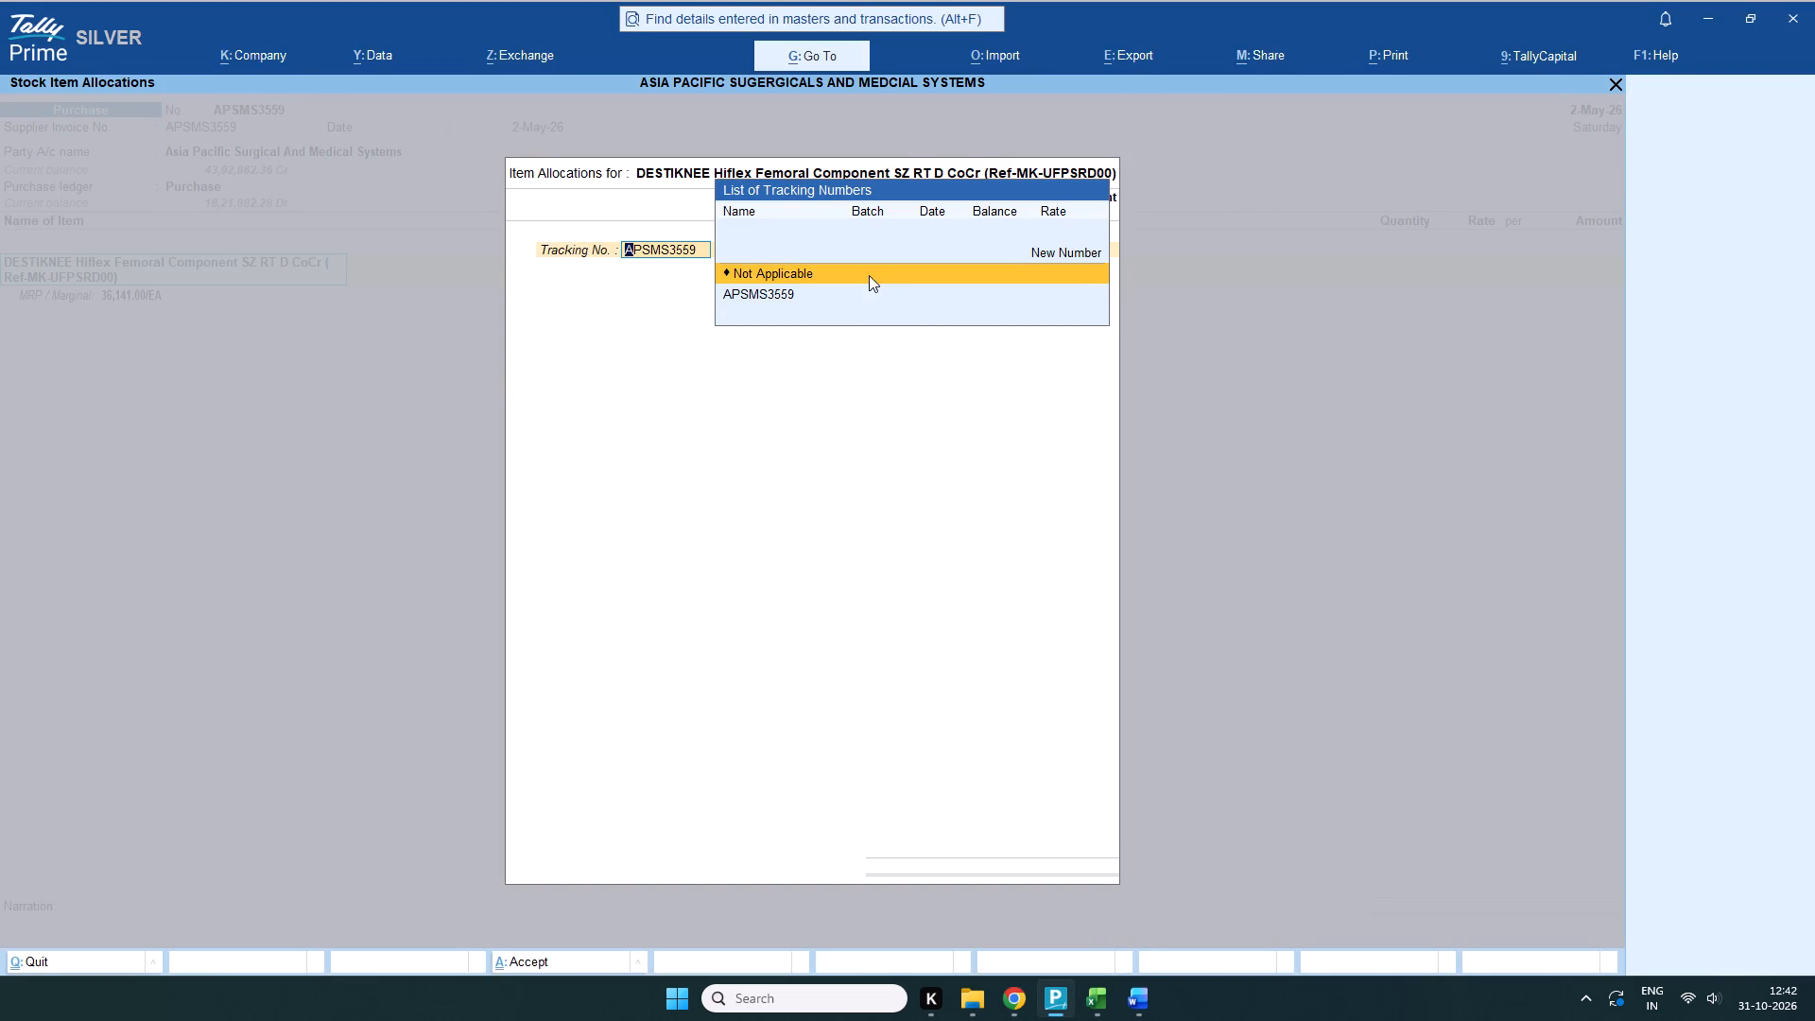
{"action": "left_click", "coordinate": [869, 275]}
{"action": "key", "text": "ctrl+v"}
{"action": "key", "text": "Return"}
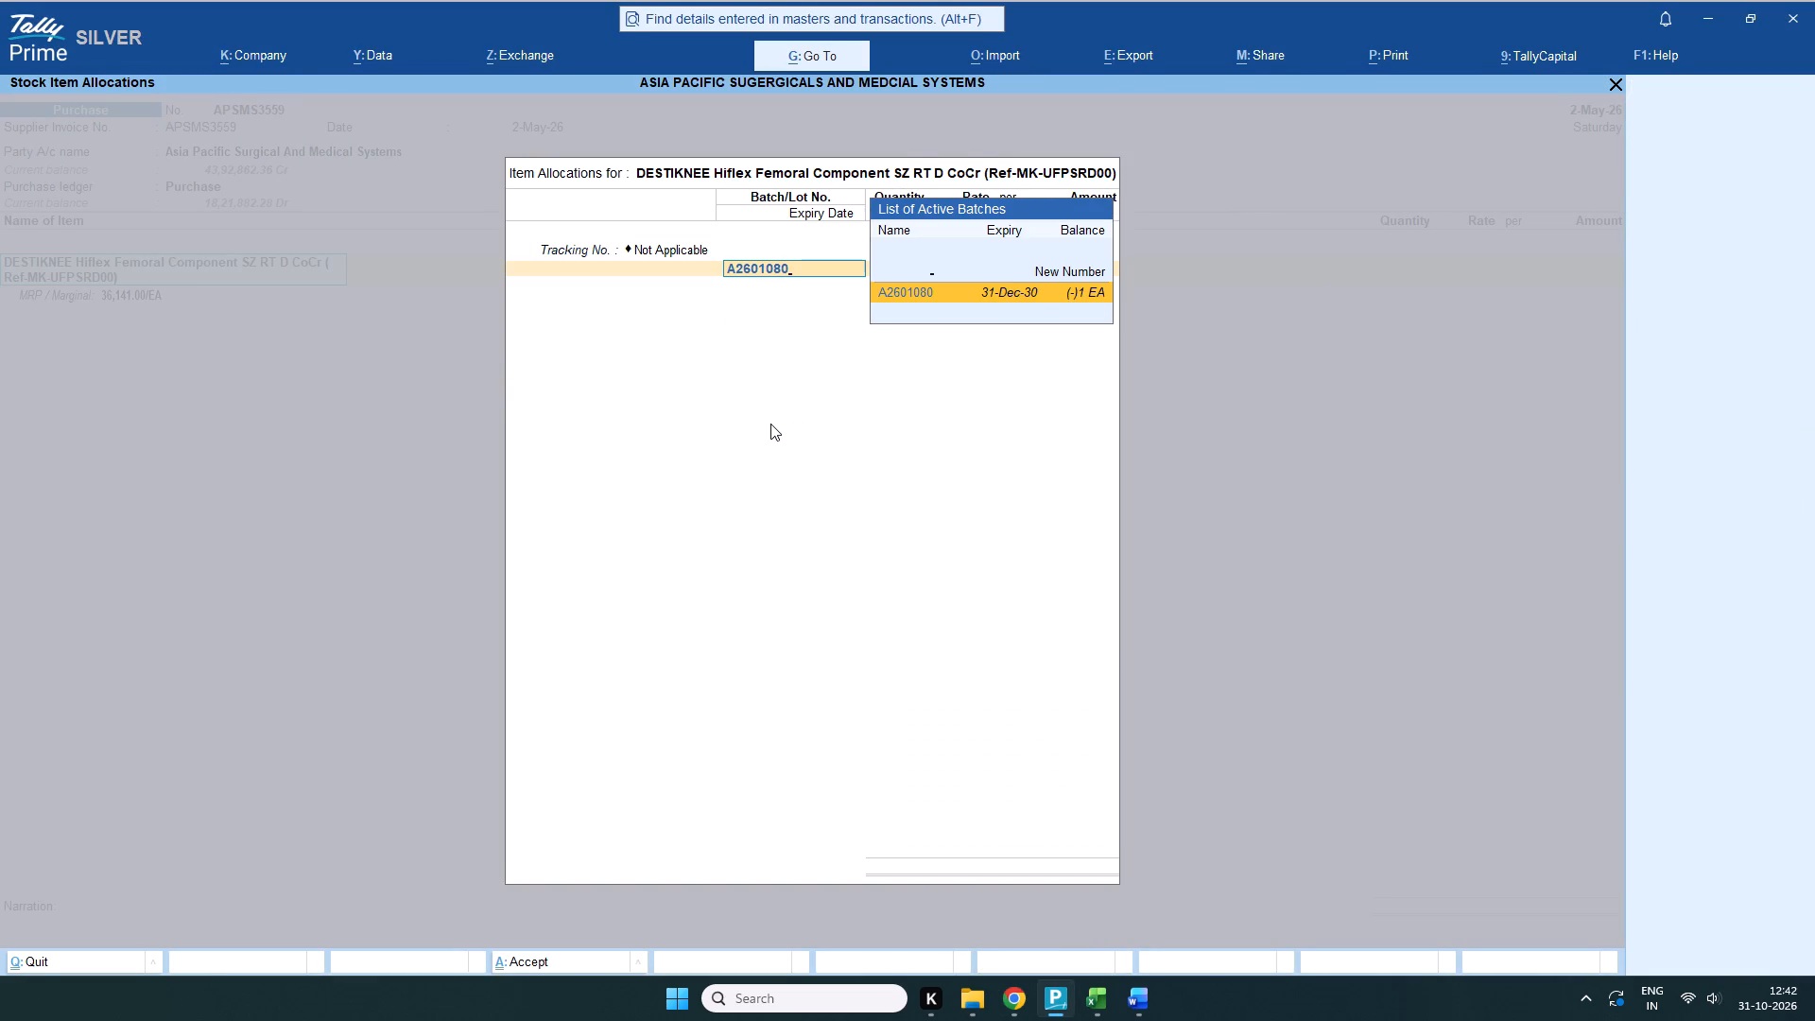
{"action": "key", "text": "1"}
{"action": "key", "text": "Return"}
{"action": "key", "text": "Return"}
{"action": "key", "text": "Return"}
{"action": "key", "text": "Return"}
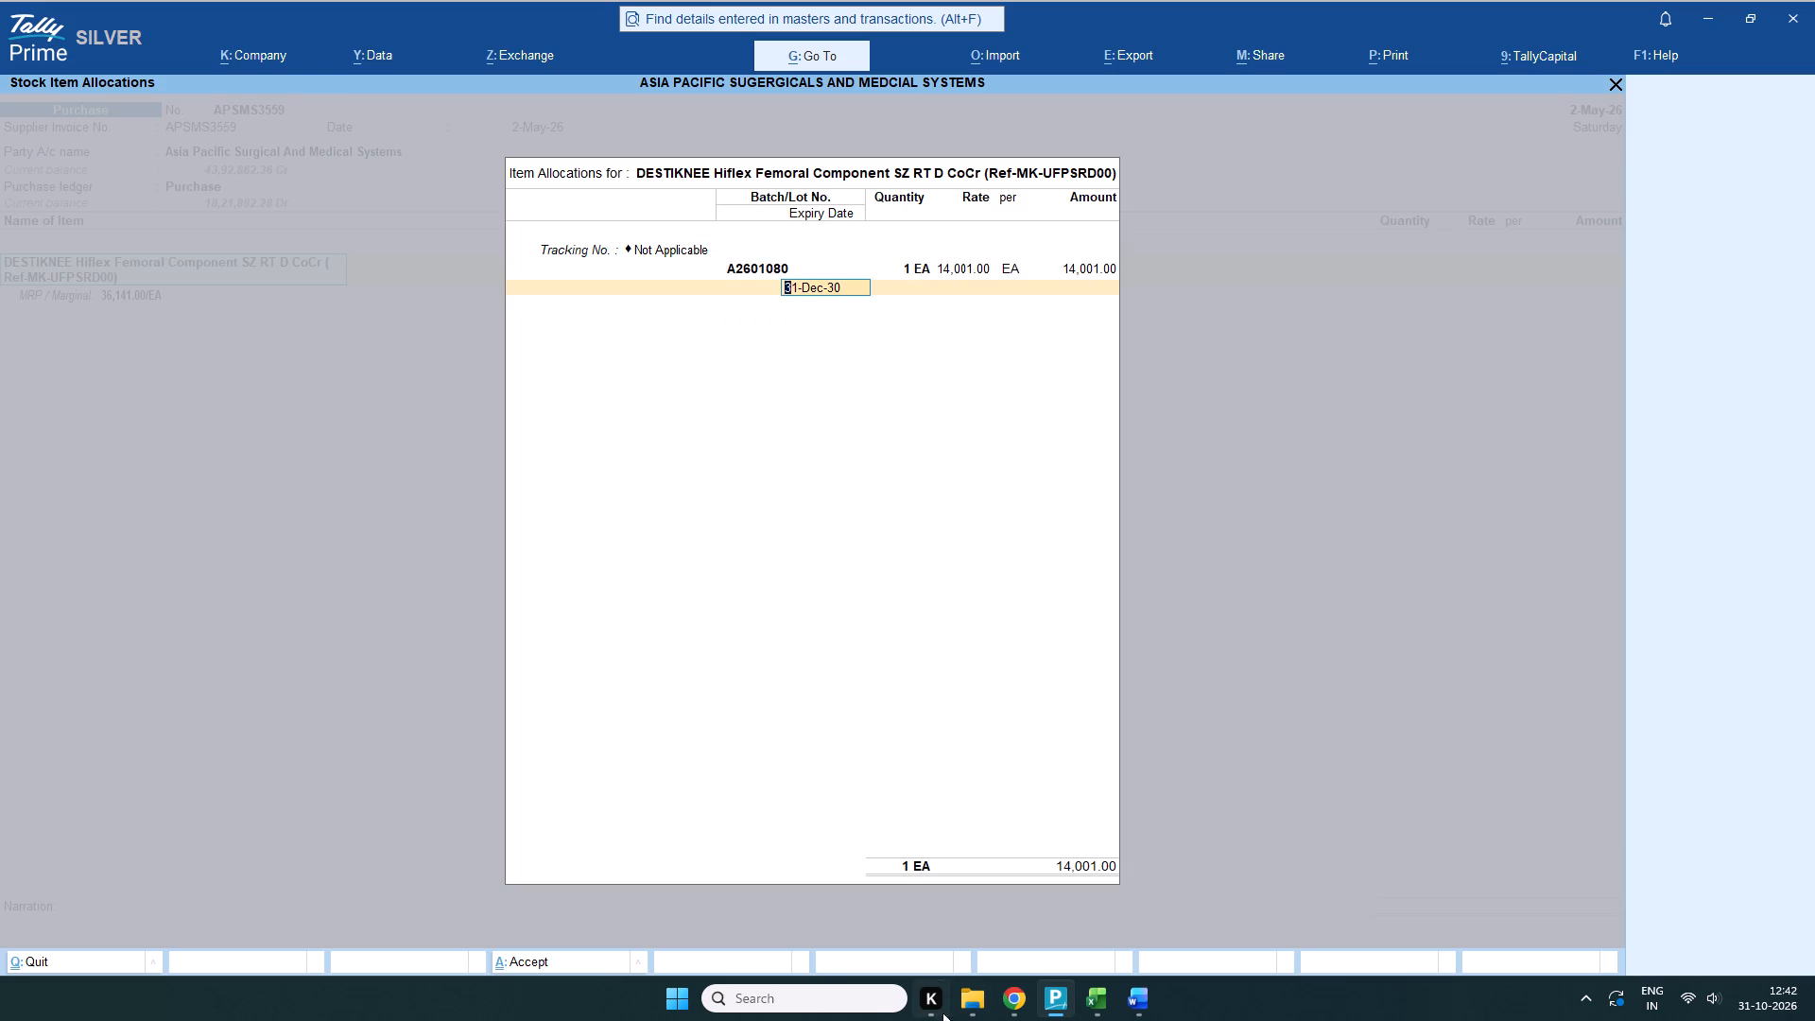
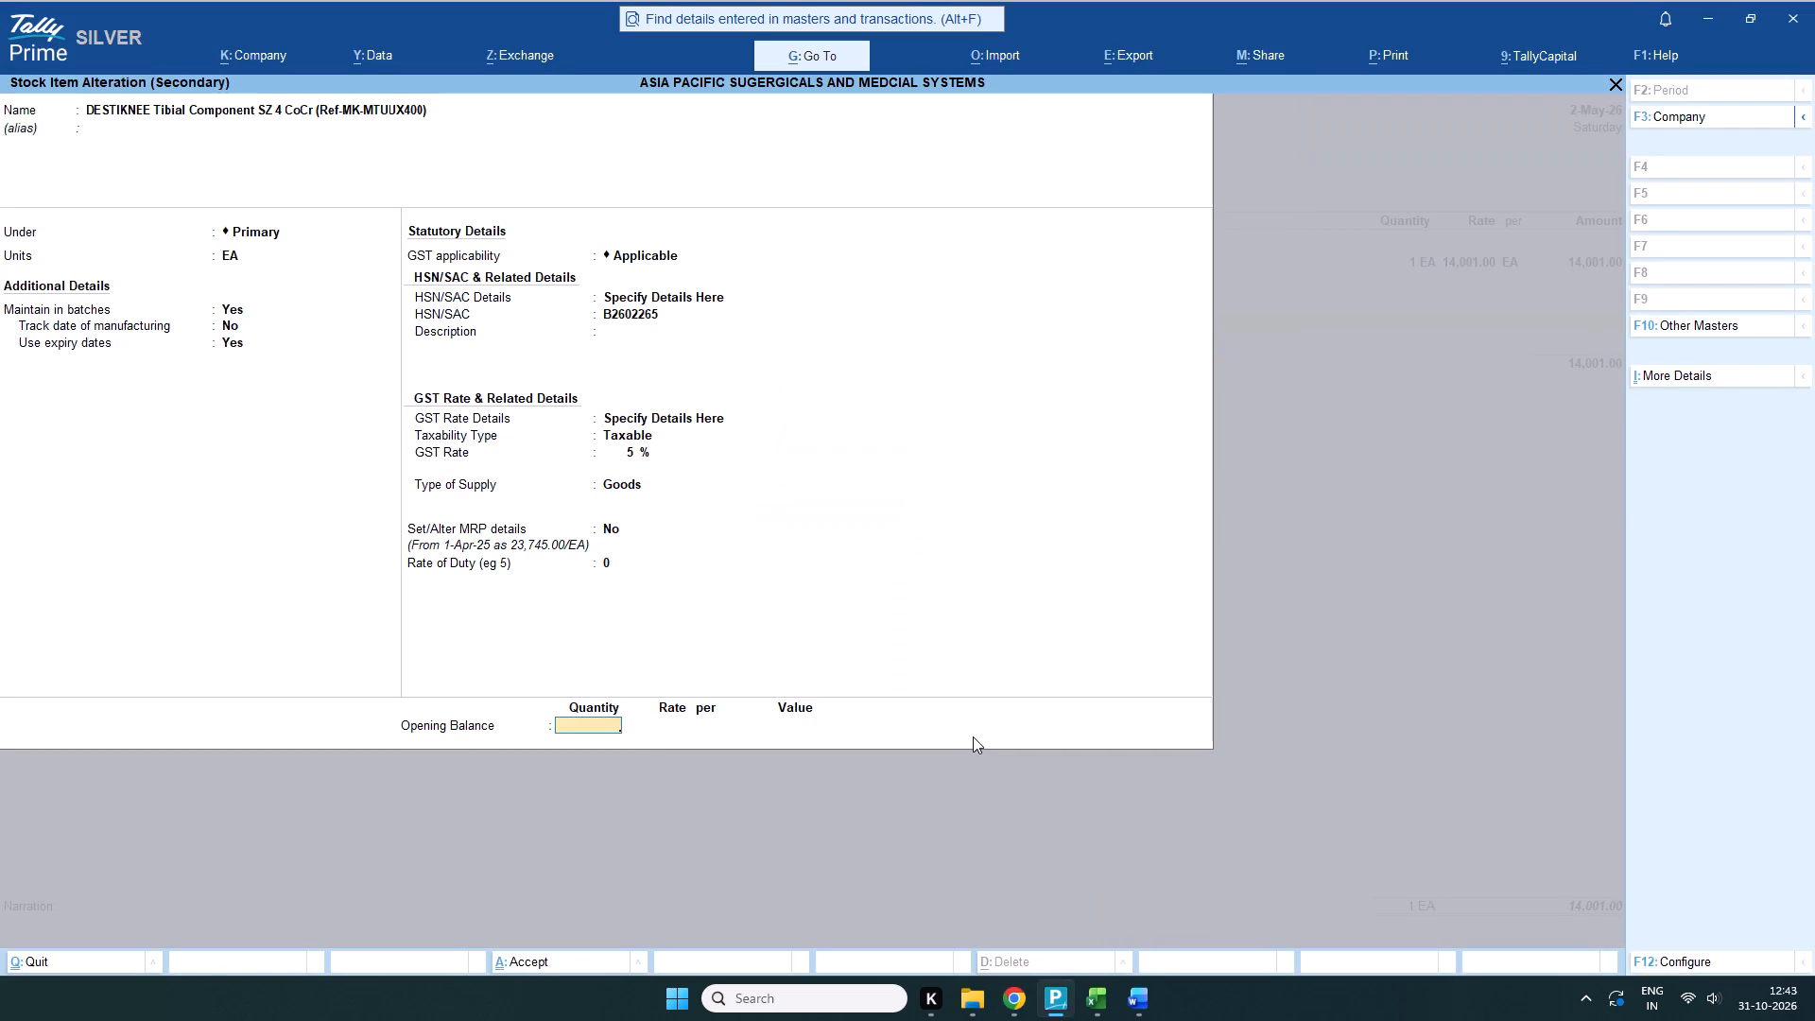
Accept the stock item details for DESTIKNEE Tibial Component SZ 4 CoCr (Ref-MK-MTUUX400), leaving the opening balance blank.
{"action": "key", "text": "Return"}
{"action": "key", "text": "Return"}
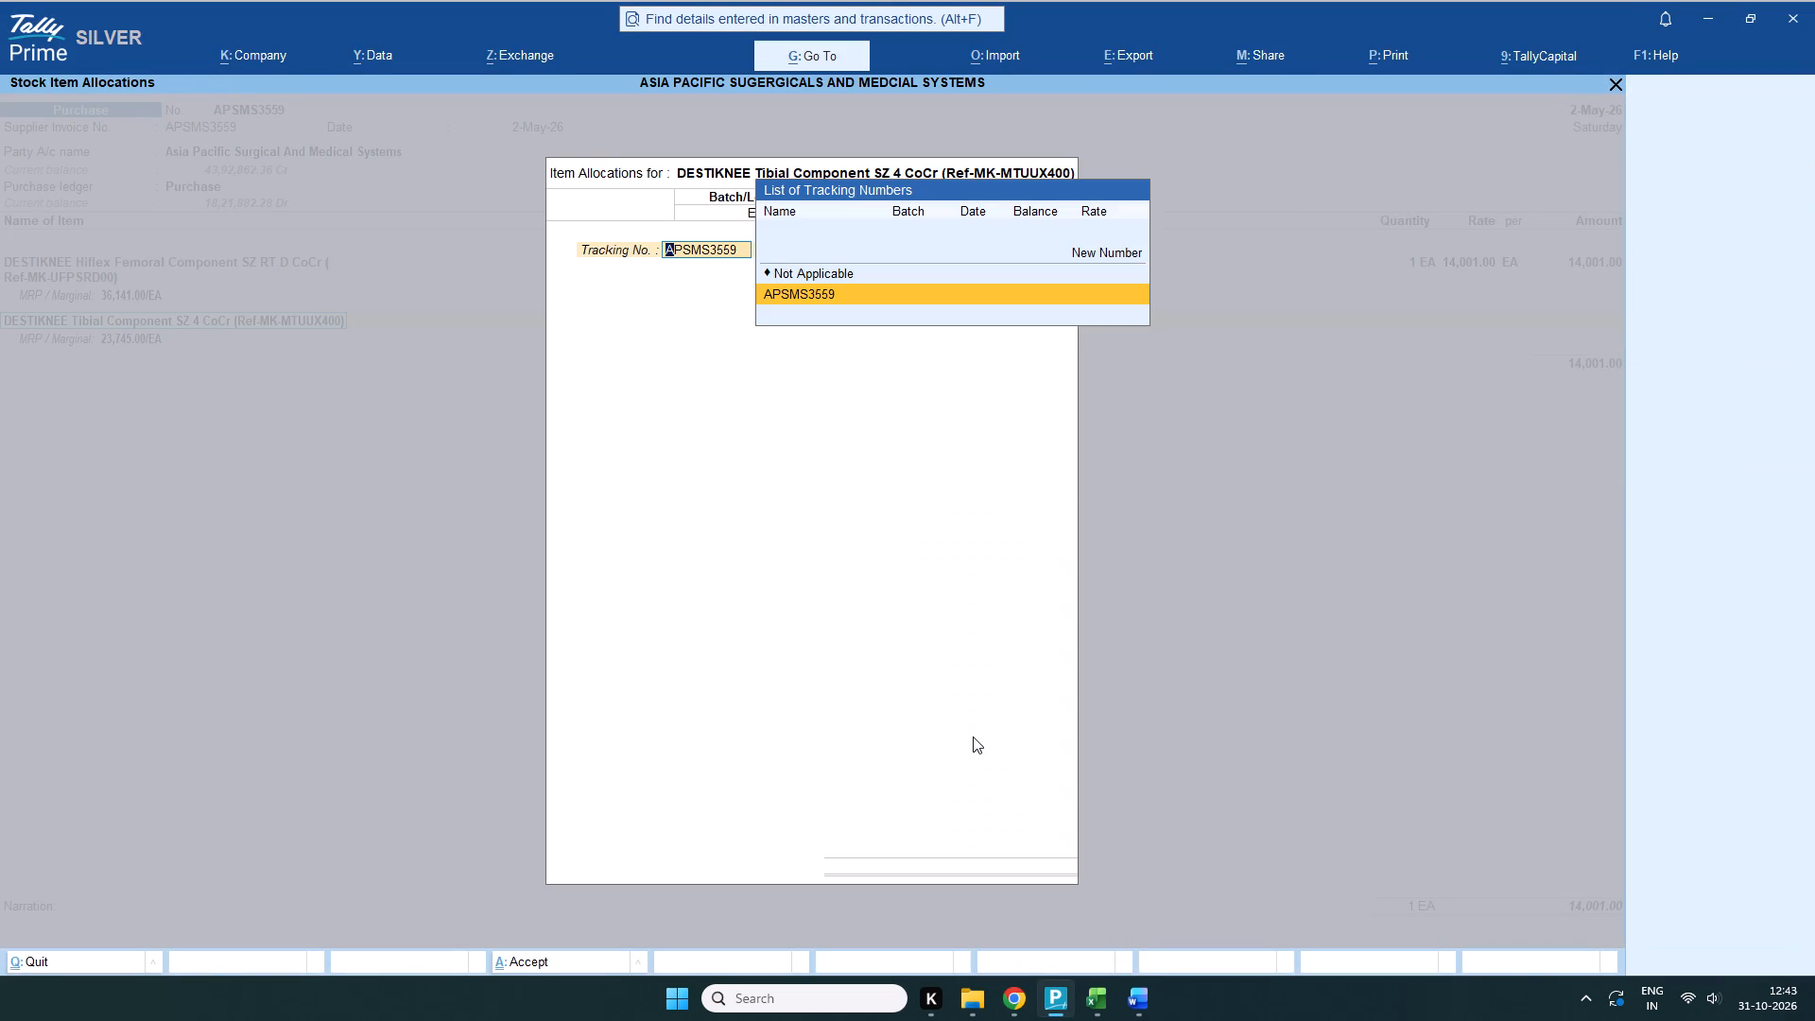
Allocate 1 EA of the DESTIKNEE Tibial Component SZ 4 CoCr from batch B2602265 at 8,321.00, with tracking number Not Applicable.
{"action": "scroll", "coordinate": [861, 275], "scroll_direction": "up", "scroll_amount": 1}
{"action": "left_click", "coordinate": [861, 271]}
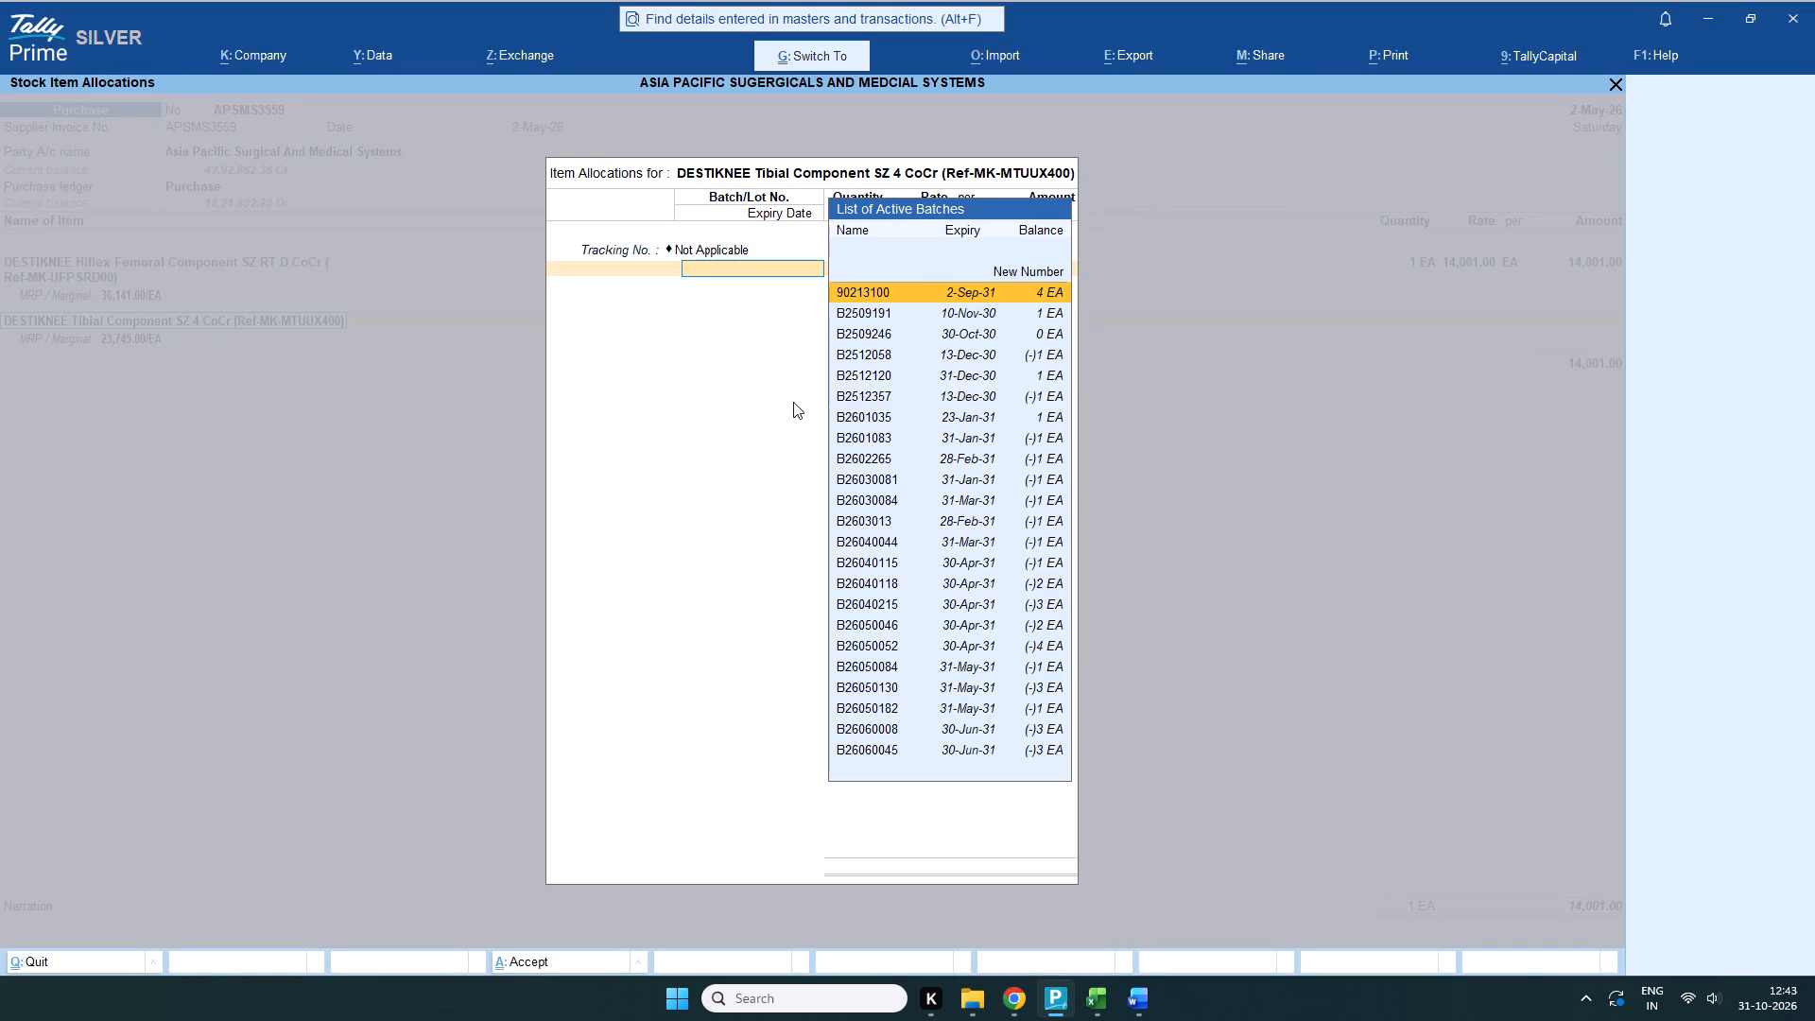
{"action": "key", "text": "ctrl+v"}
{"action": "key", "text": "Return"}
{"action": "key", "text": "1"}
{"action": "key", "text": "Return"}
{"action": "key", "text": "Return"}
{"action": "key", "text": "Return"}
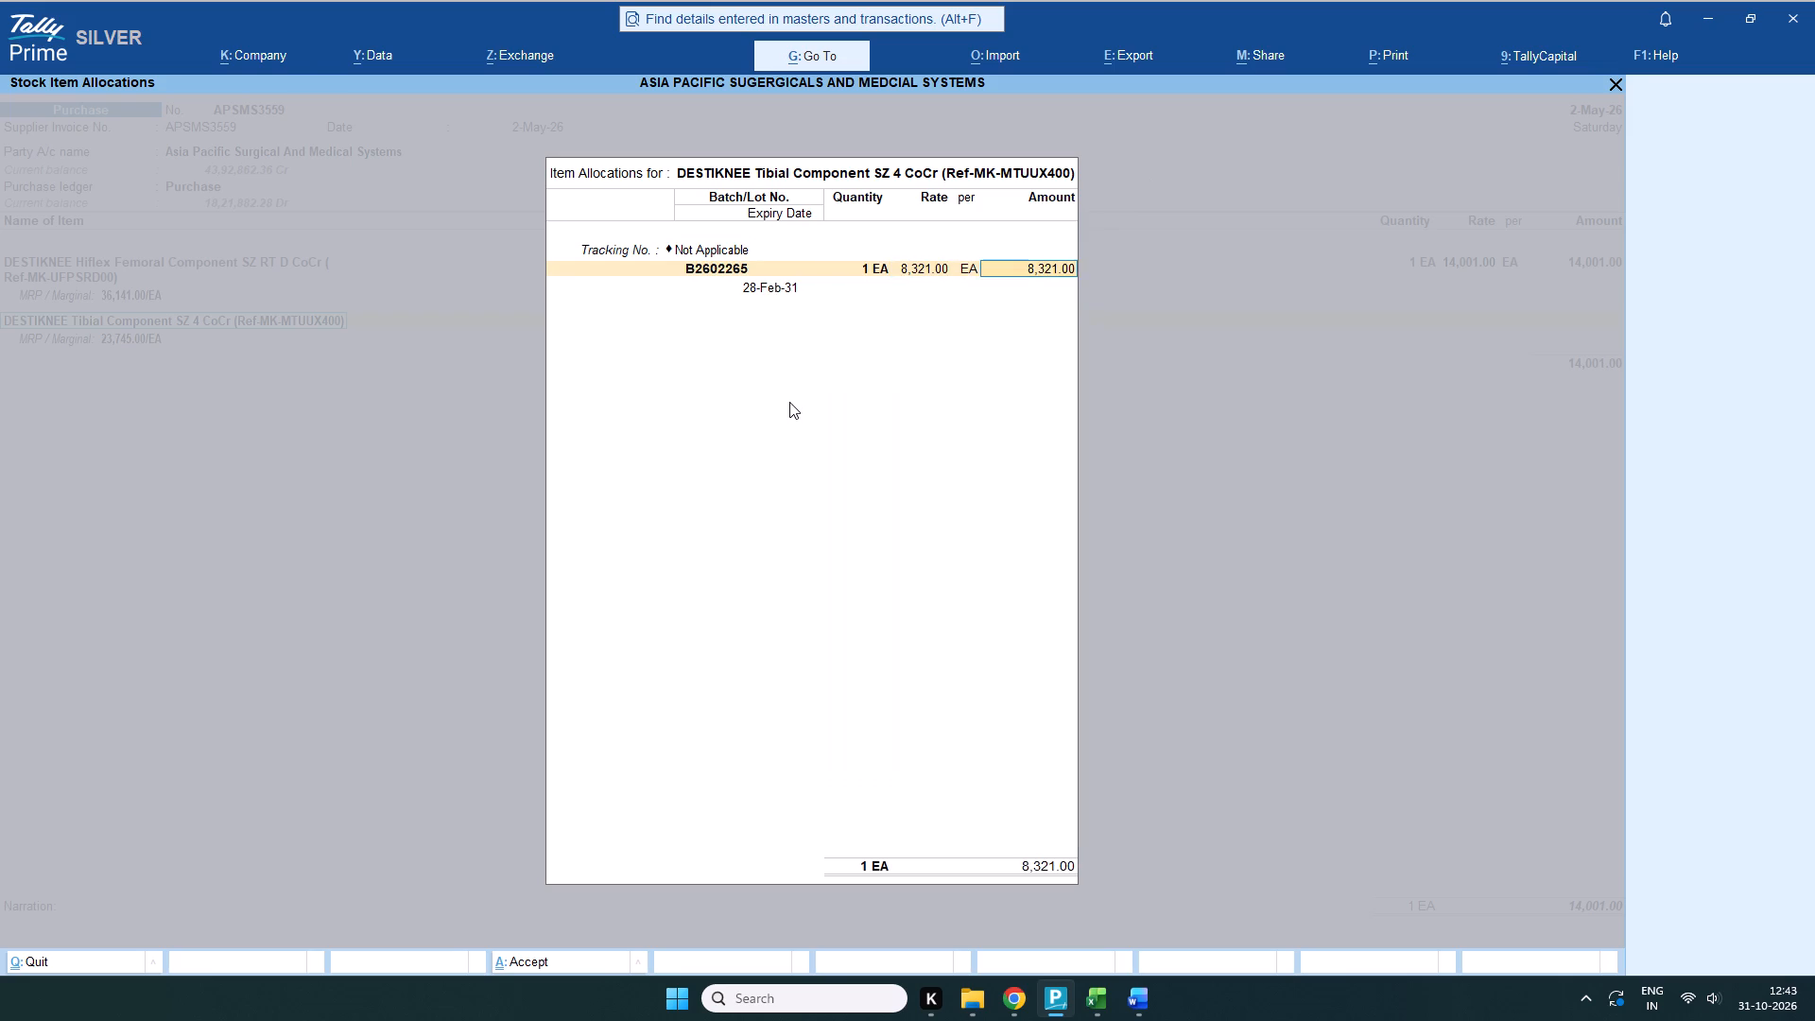
{"action": "key", "text": "Return"}
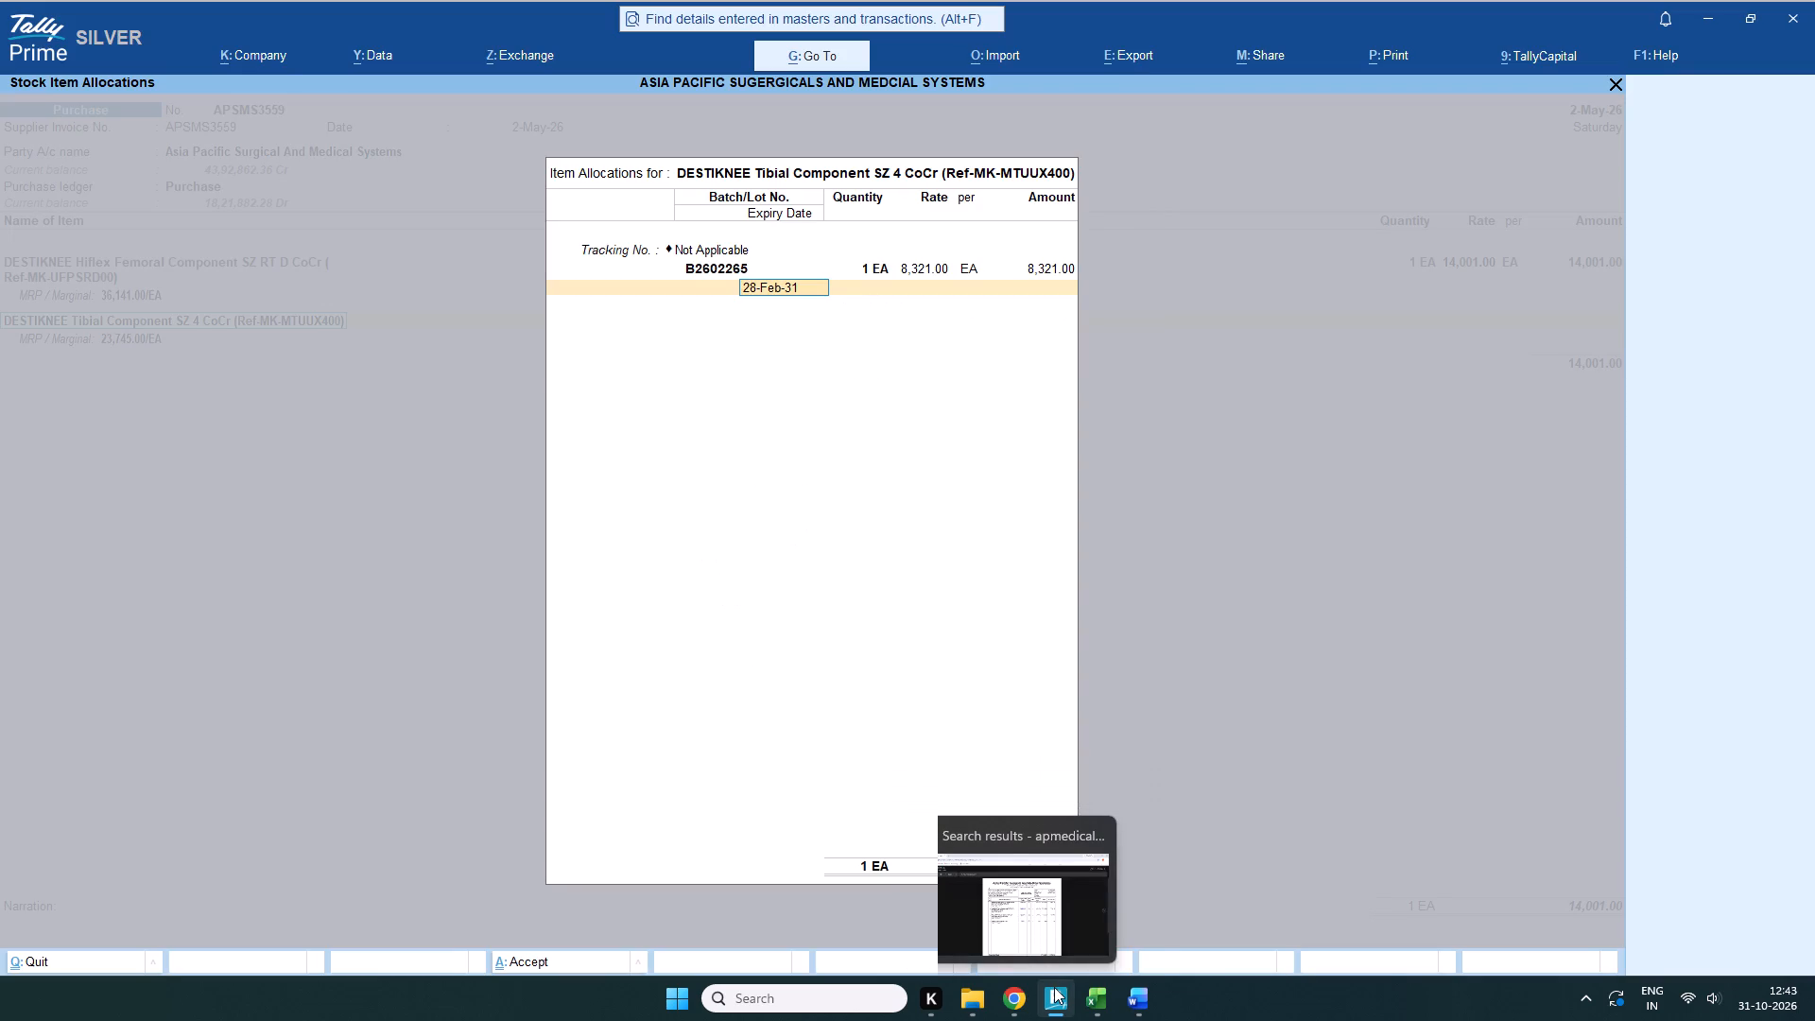
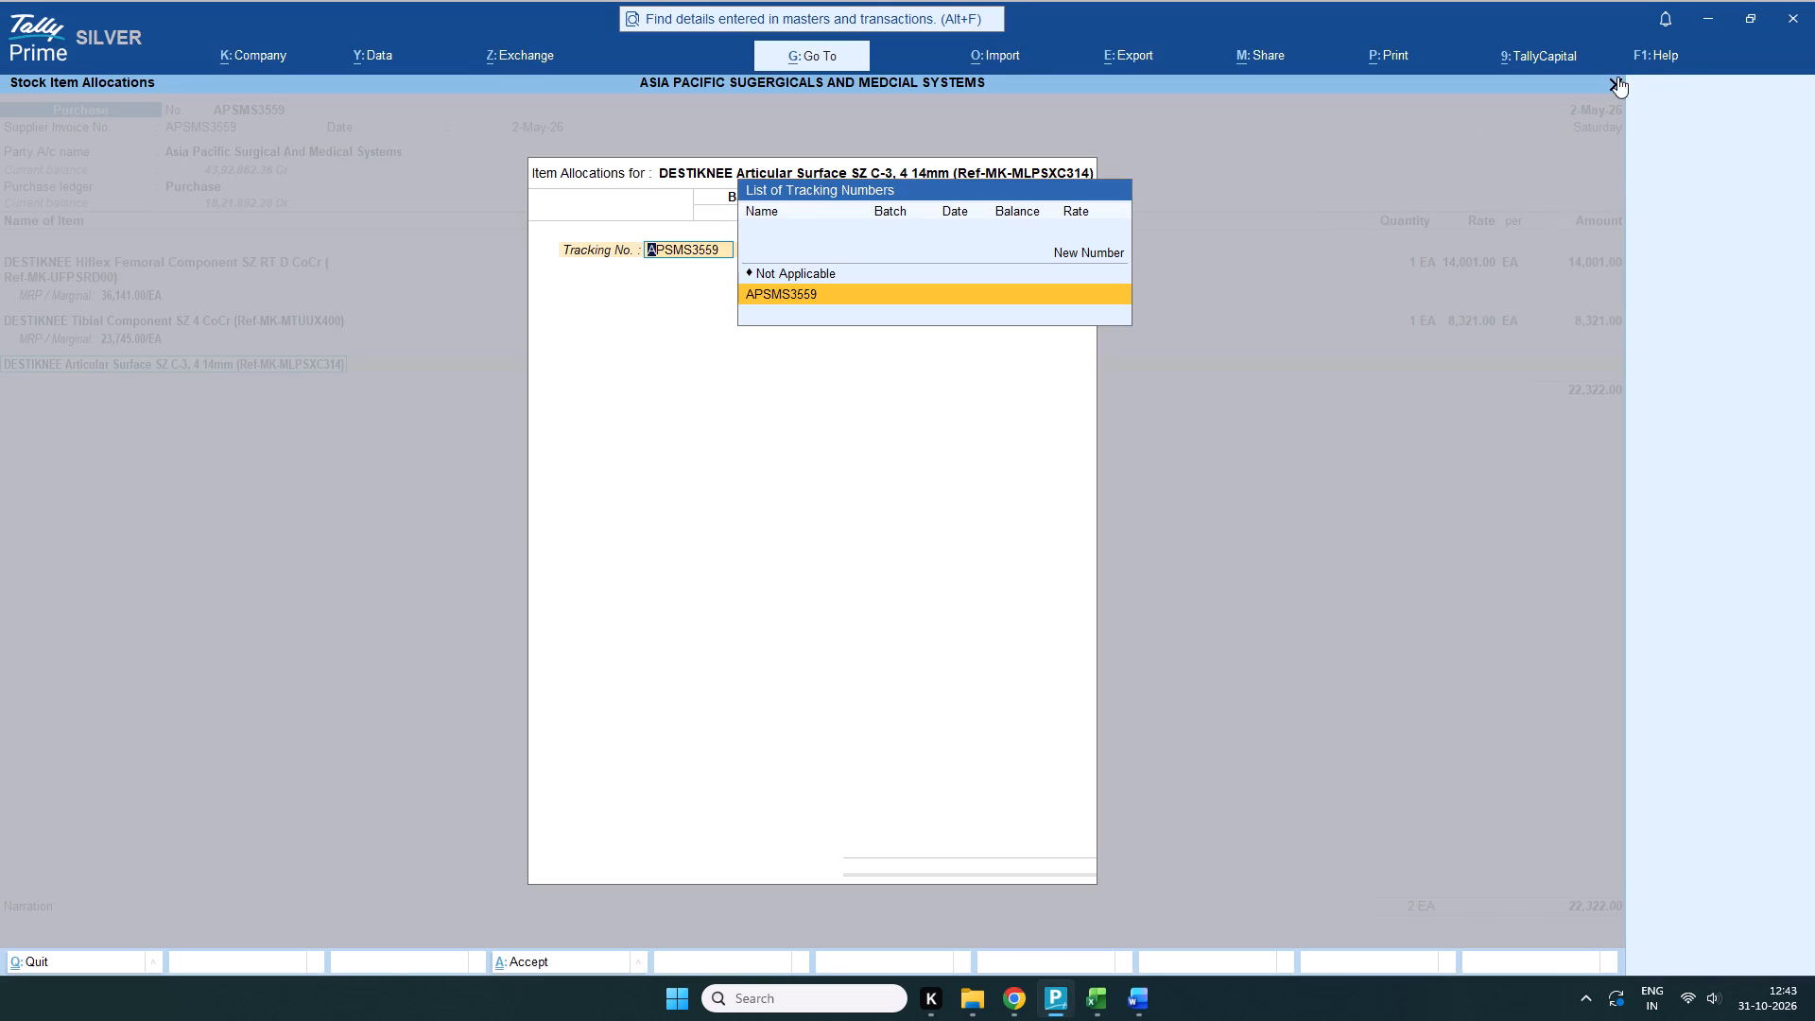
Leave the item allocation and open the DESTIKNEE Articular Surface SZ C-3, 4 14mm stock item for alteration, keeping its name, unit and batch settings.
{"action": "left_click", "coordinate": [1617, 77]}
{"action": "key", "text": "ctrl+Return"}
{"action": "key", "text": "Return"}
{"action": "key", "text": "Return"}
{"action": "key", "text": "Return"}
{"action": "key", "text": "Return"}
{"action": "key", "text": "Return"}
{"action": "key", "text": "Return"}
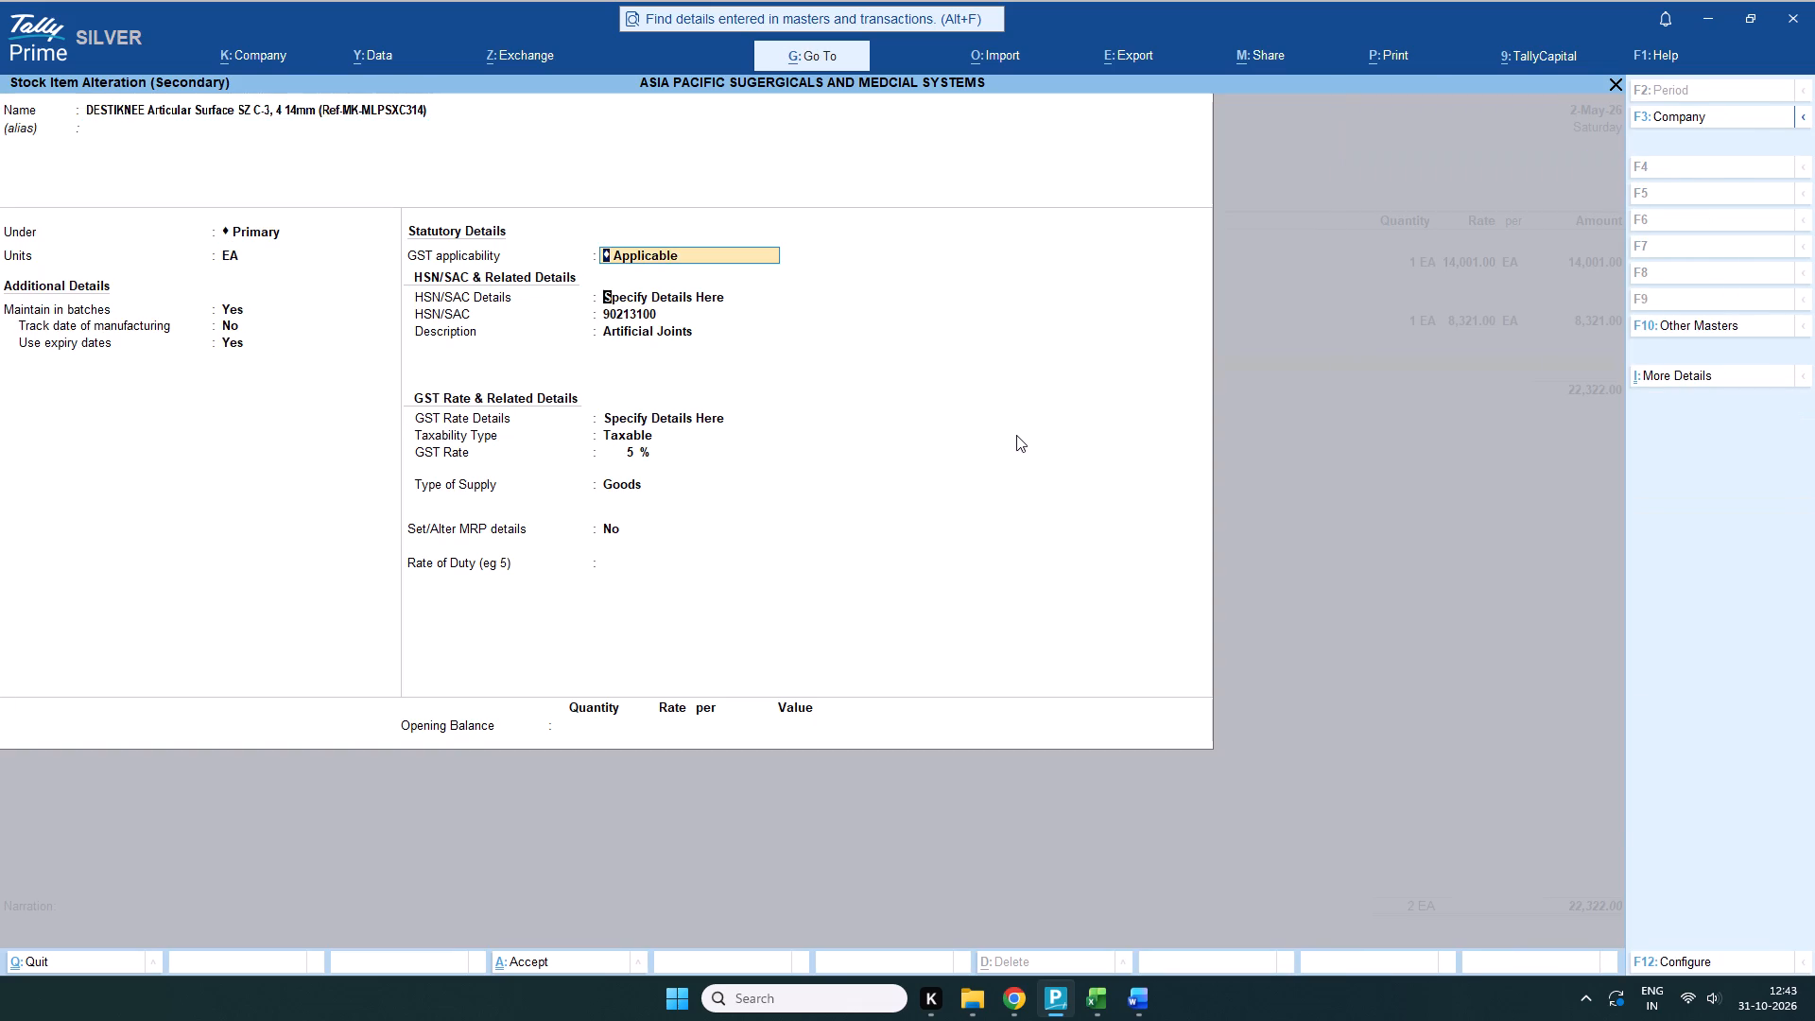
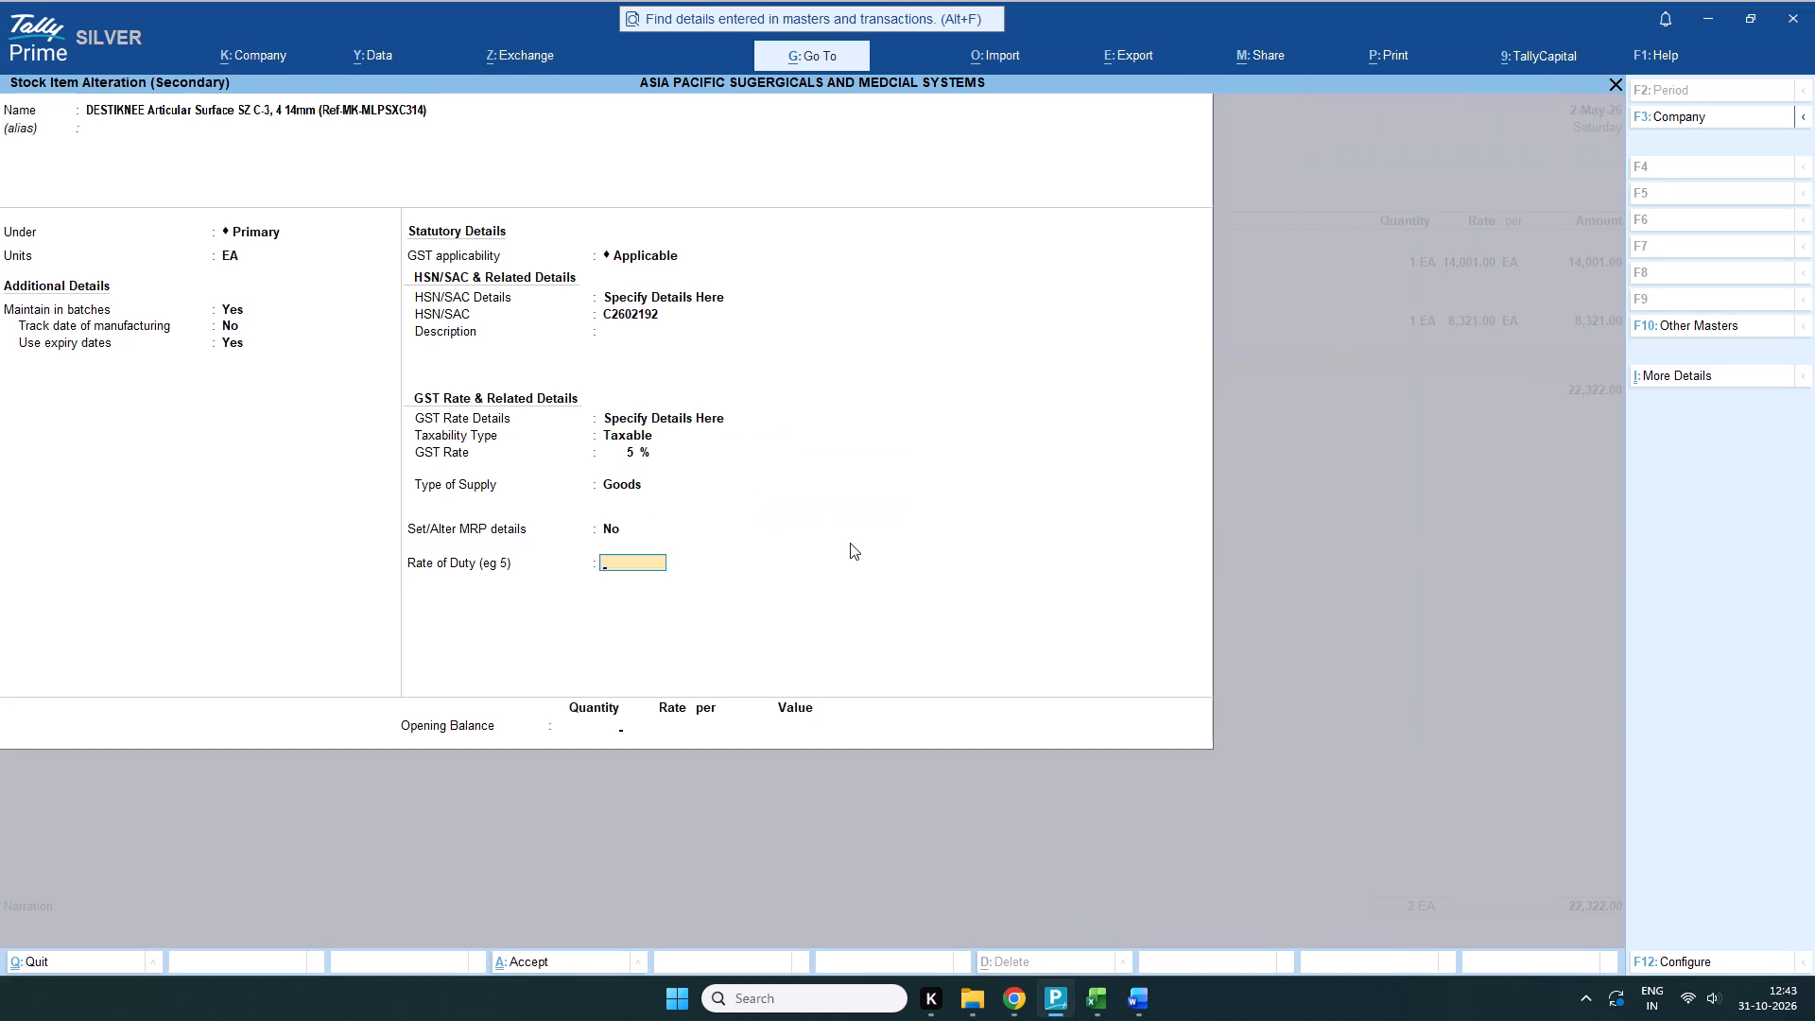
Accept the stock item details for DESTIKNEE Articular Surface SZ C-3, 4 14mm (Ref-MK-MLPSXC314), leaving the rate of duty blank.
{"action": "key", "text": "Return"}
{"action": "key", "text": "Return"}
Allocate the Articular Surface item with tracking number Not Applicable, batch C2602192, quantity 1 EA and rate 4,678.00.
{"action": "scroll", "coordinate": [837, 304], "scroll_direction": "up", "scroll_amount": 1}
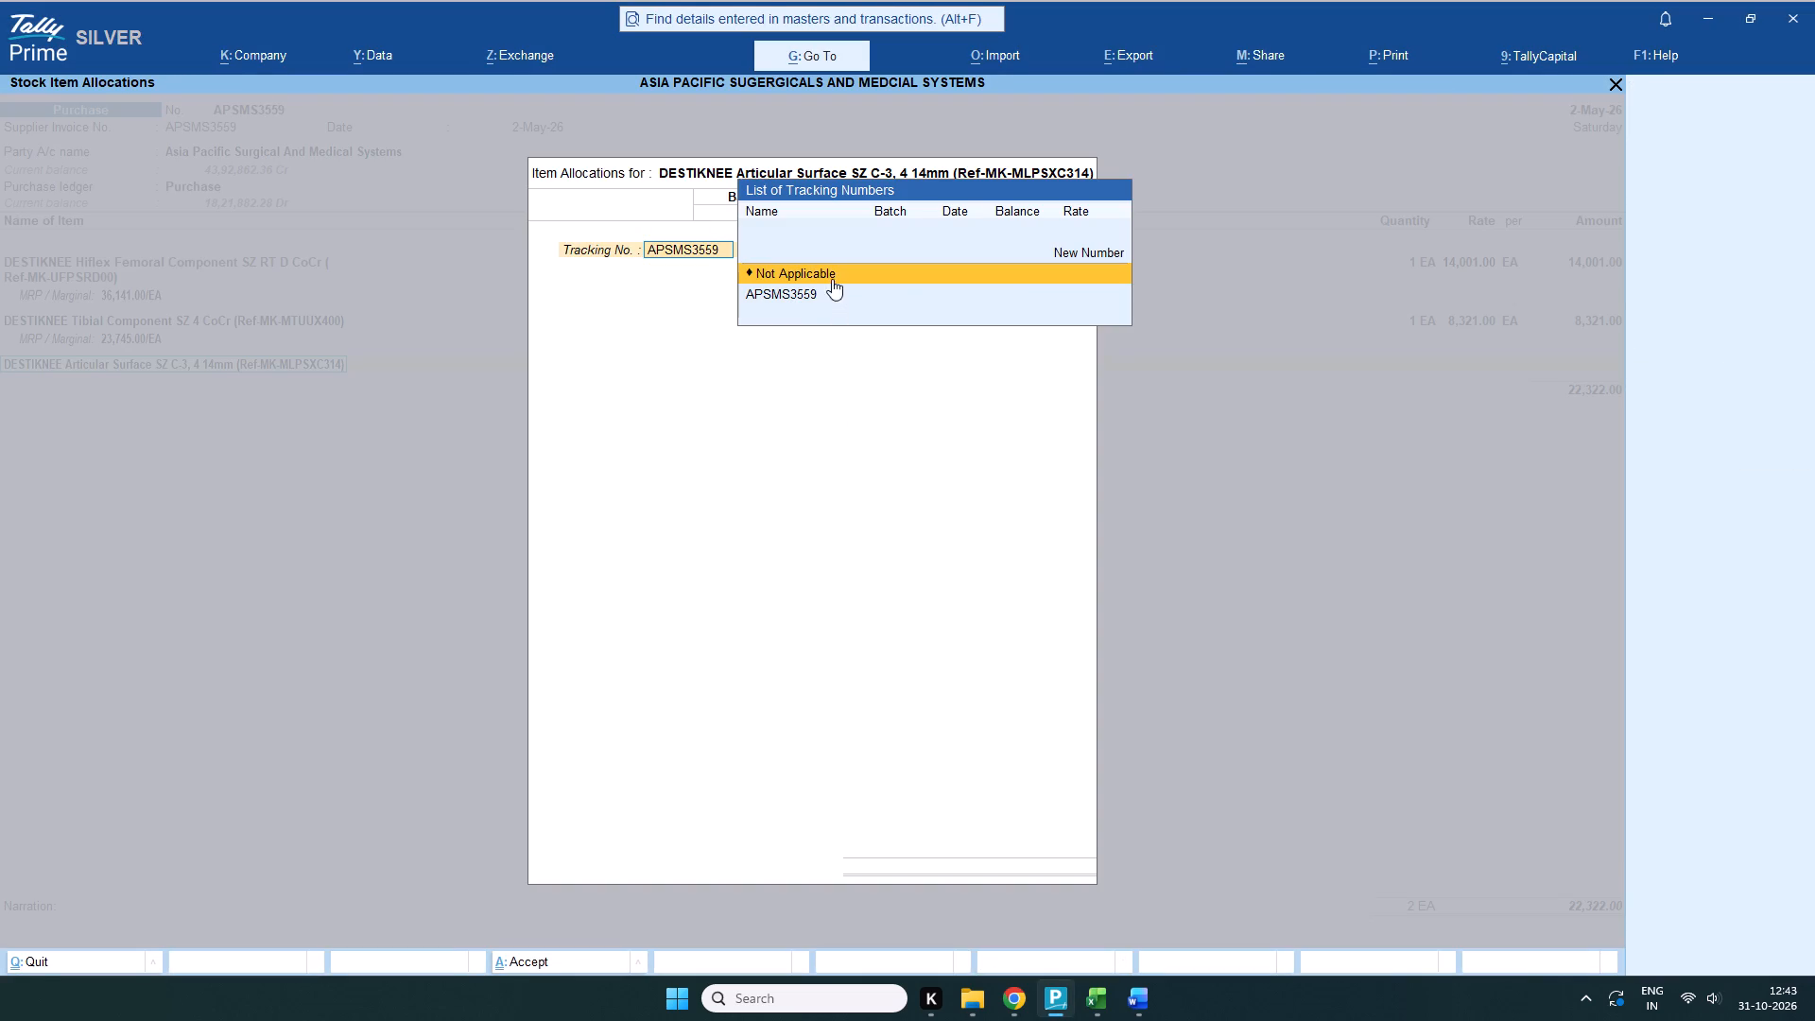
{"action": "left_click", "coordinate": [831, 279]}
{"action": "key", "text": "ctrl+v"}
{"action": "key", "text": "Return"}
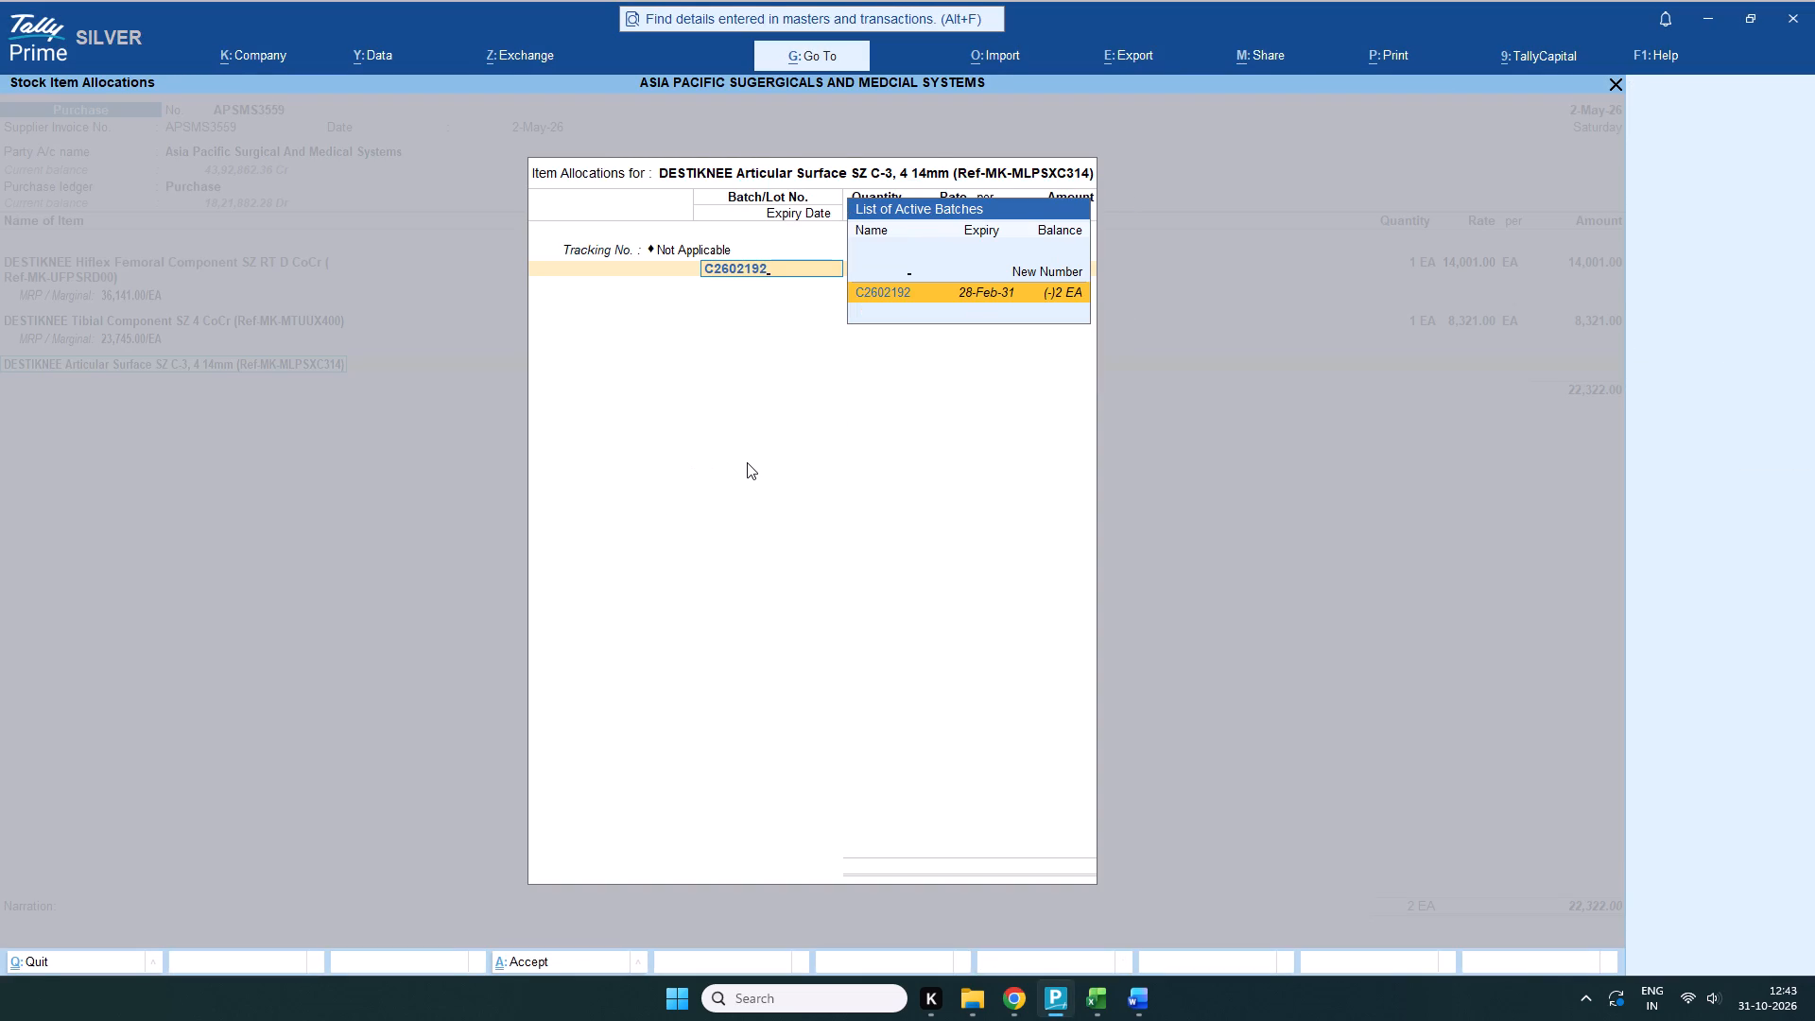
{"action": "key", "text": "1"}
{"action": "key", "text": "Return"}
{"action": "key", "text": "Return"}
{"action": "key", "text": "Return"}
{"action": "key", "text": "Return"}
{"action": "key", "text": "Return"}
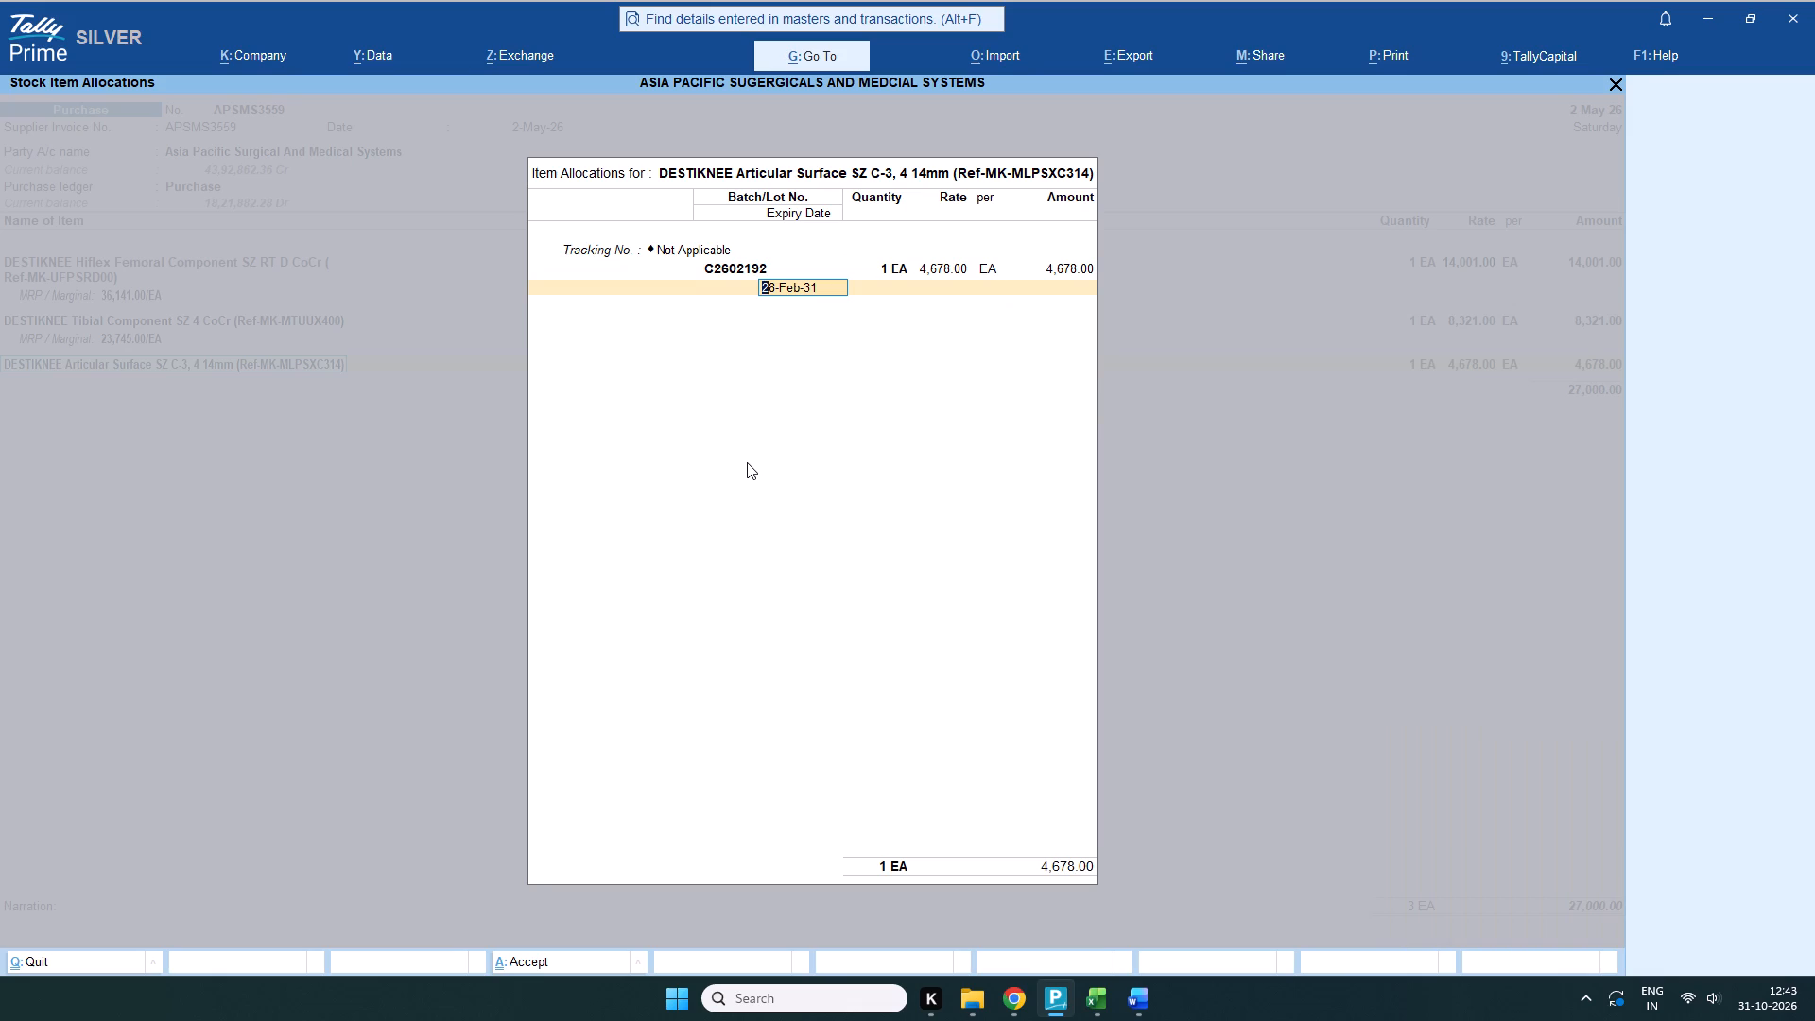
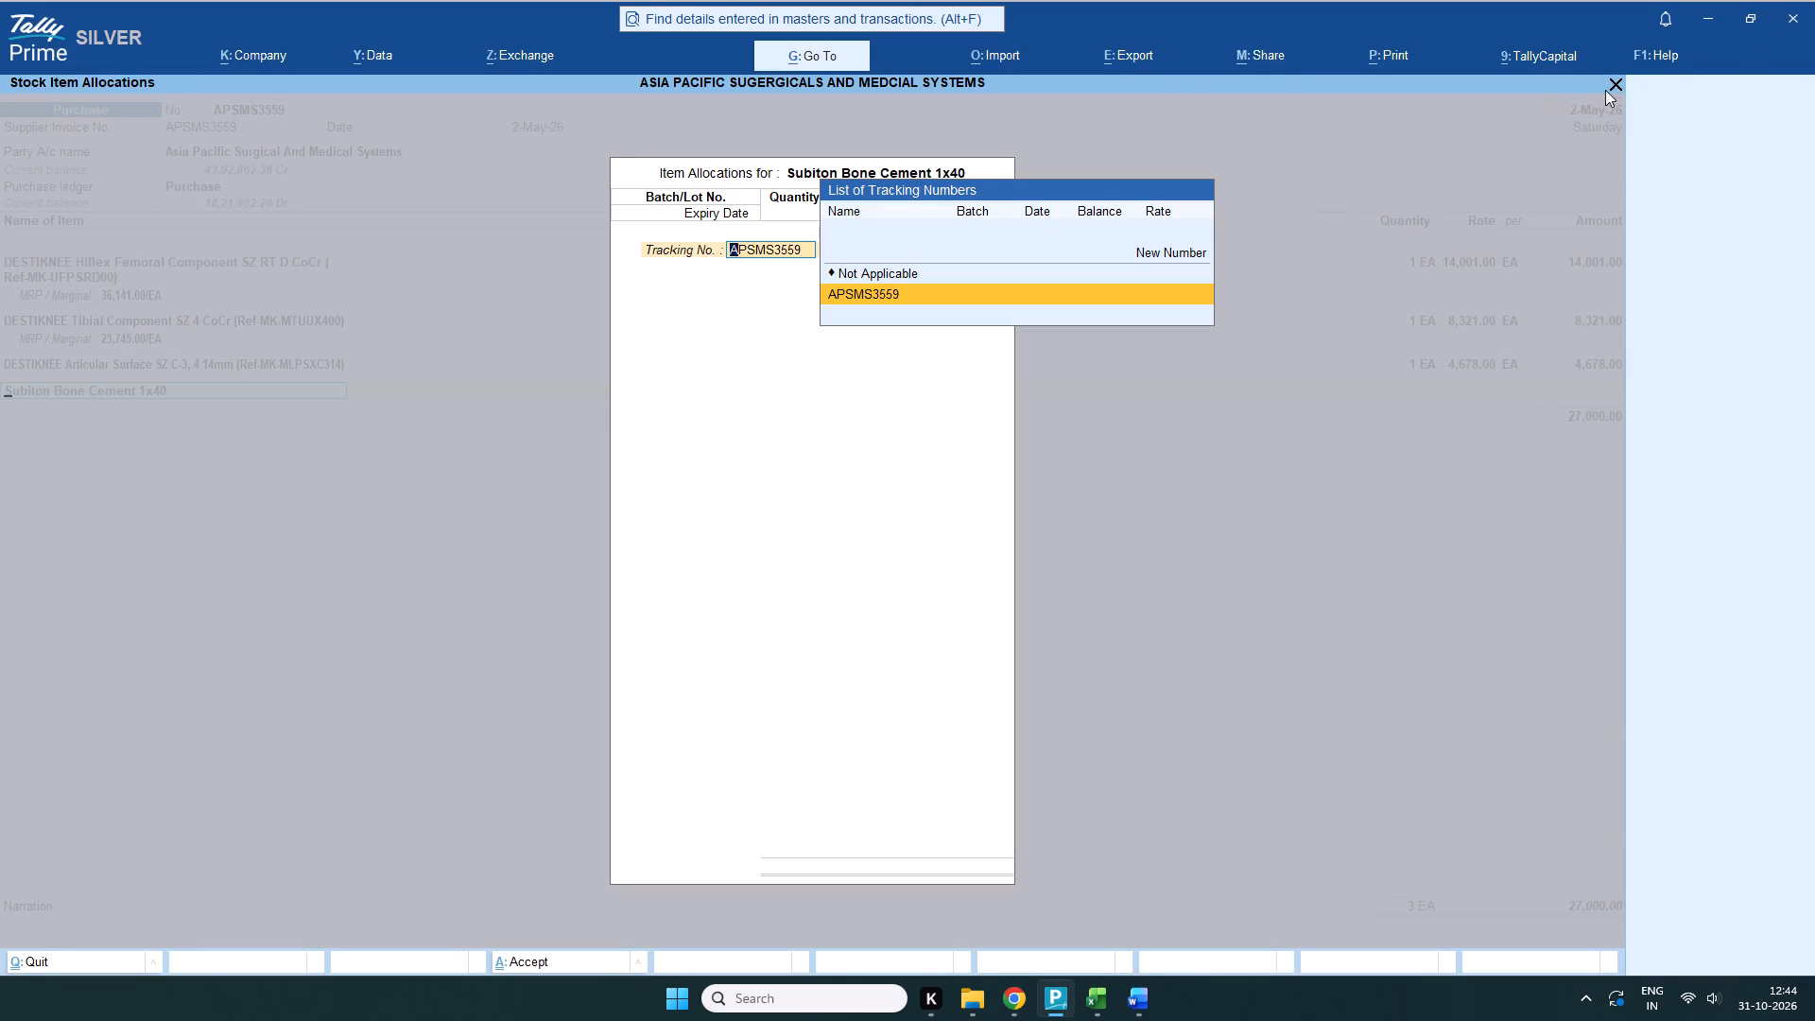
Open the Subiton Bone Cement 1x40 stock item for alteration and proceed to its GST applicability, keeping the preceding item details.
{"action": "key", "text": "ctrl+Return"}
{"action": "key", "text": "Return"}
{"action": "key", "text": "Return"}
{"action": "key", "text": "Return"}
{"action": "key", "text": "Return"}
{"action": "key", "text": "Return"}
{"action": "key", "text": "Return"}
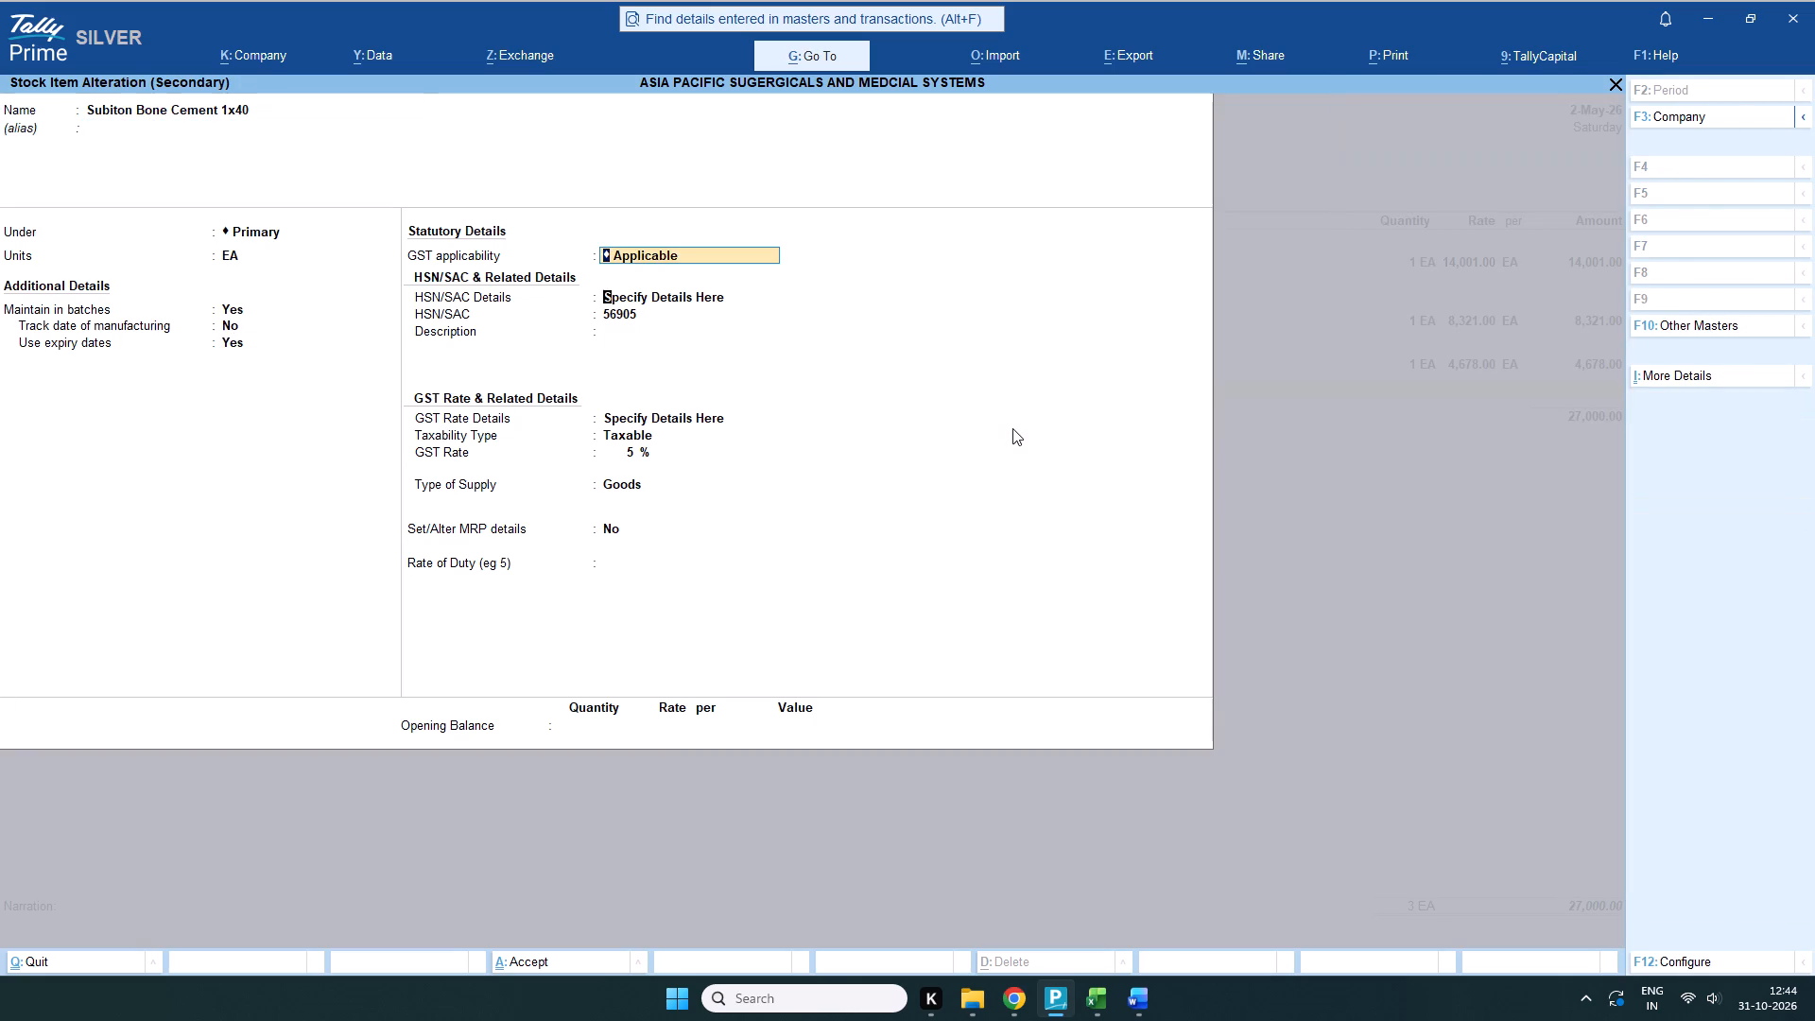
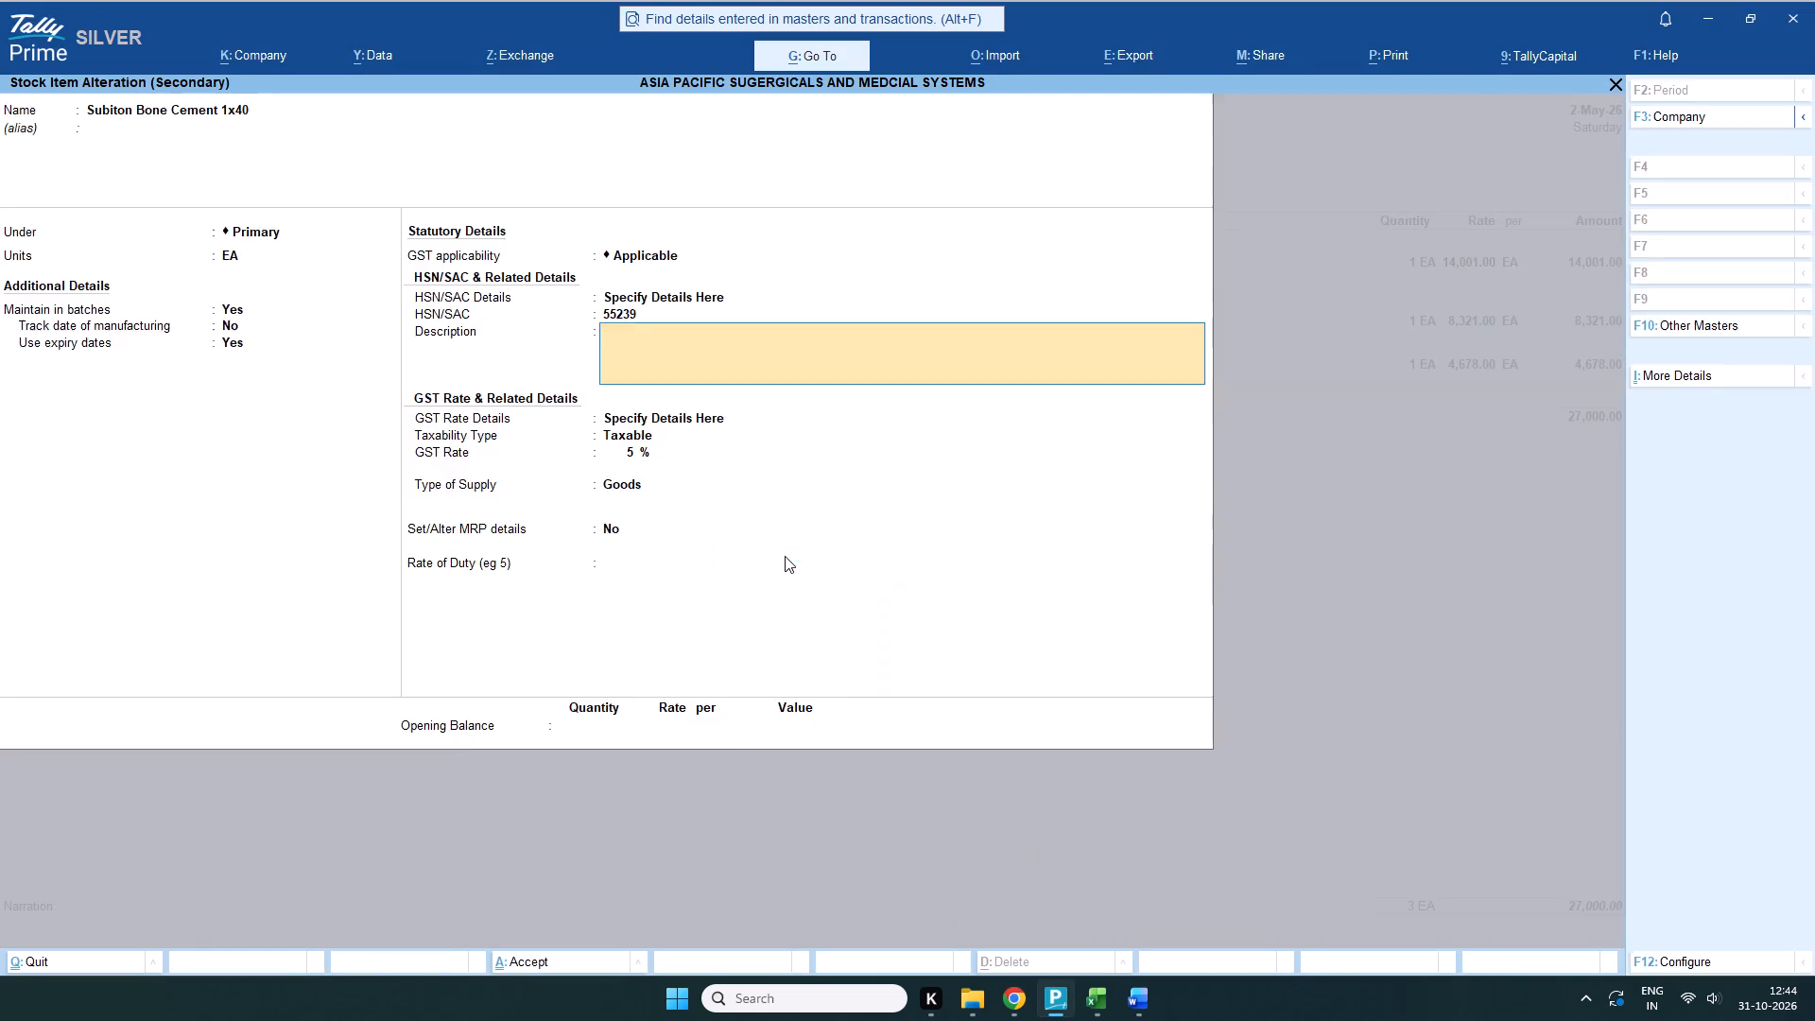
Accept the stock item details for Subiton Bone Cement 1x40, leaving the description and rate of duty blank.
{"action": "key", "text": "Return"}
{"action": "key", "text": "Return"}
{"action": "key", "text": "Return"}
{"action": "key", "text": "Return"}
{"action": "key", "text": "Return"}
{"action": "key", "text": "Return"}
{"action": "key", "text": "Return"}
{"action": "key", "text": "Return"}
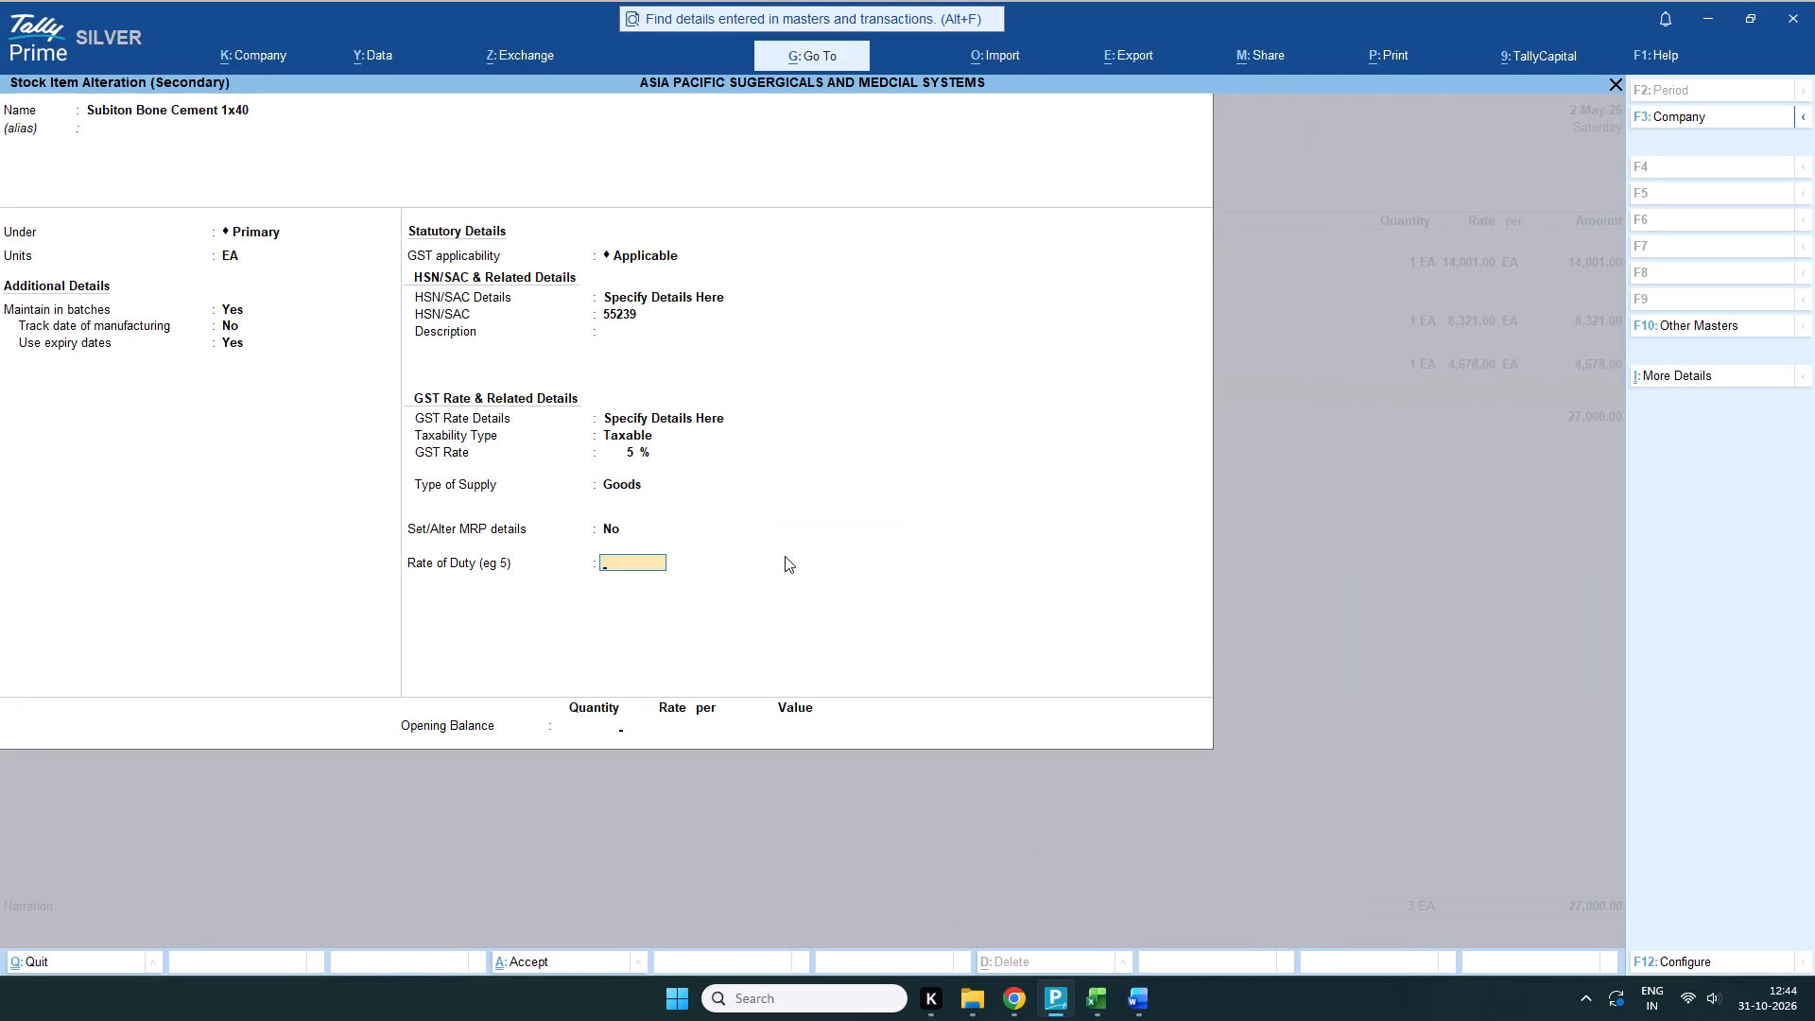
{"action": "key", "text": "Return"}
{"action": "key", "text": "Return"}
Allocate Subiton Bone Cement 1x40 with tracking number Not Applicable, new batch number 55239 and quantity 1 EA.
{"action": "scroll", "coordinate": [867, 301], "scroll_direction": "up", "scroll_amount": 1}
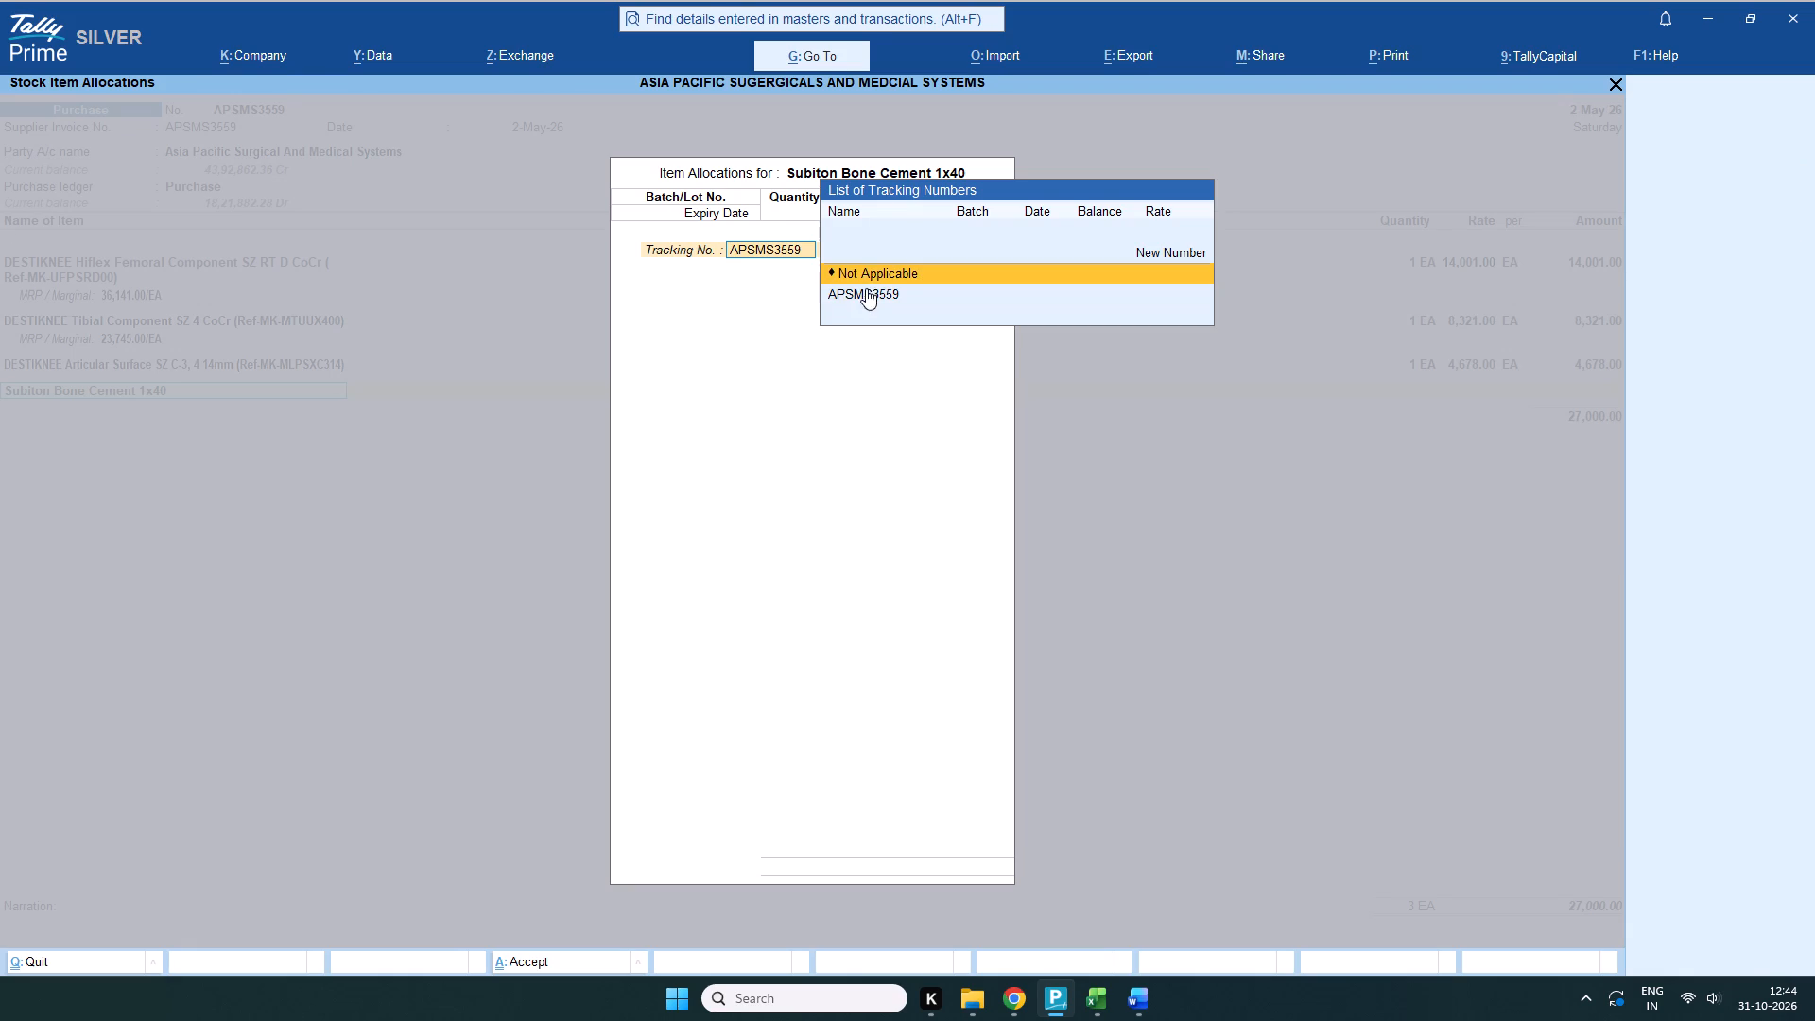
{"action": "left_click", "coordinate": [867, 278]}
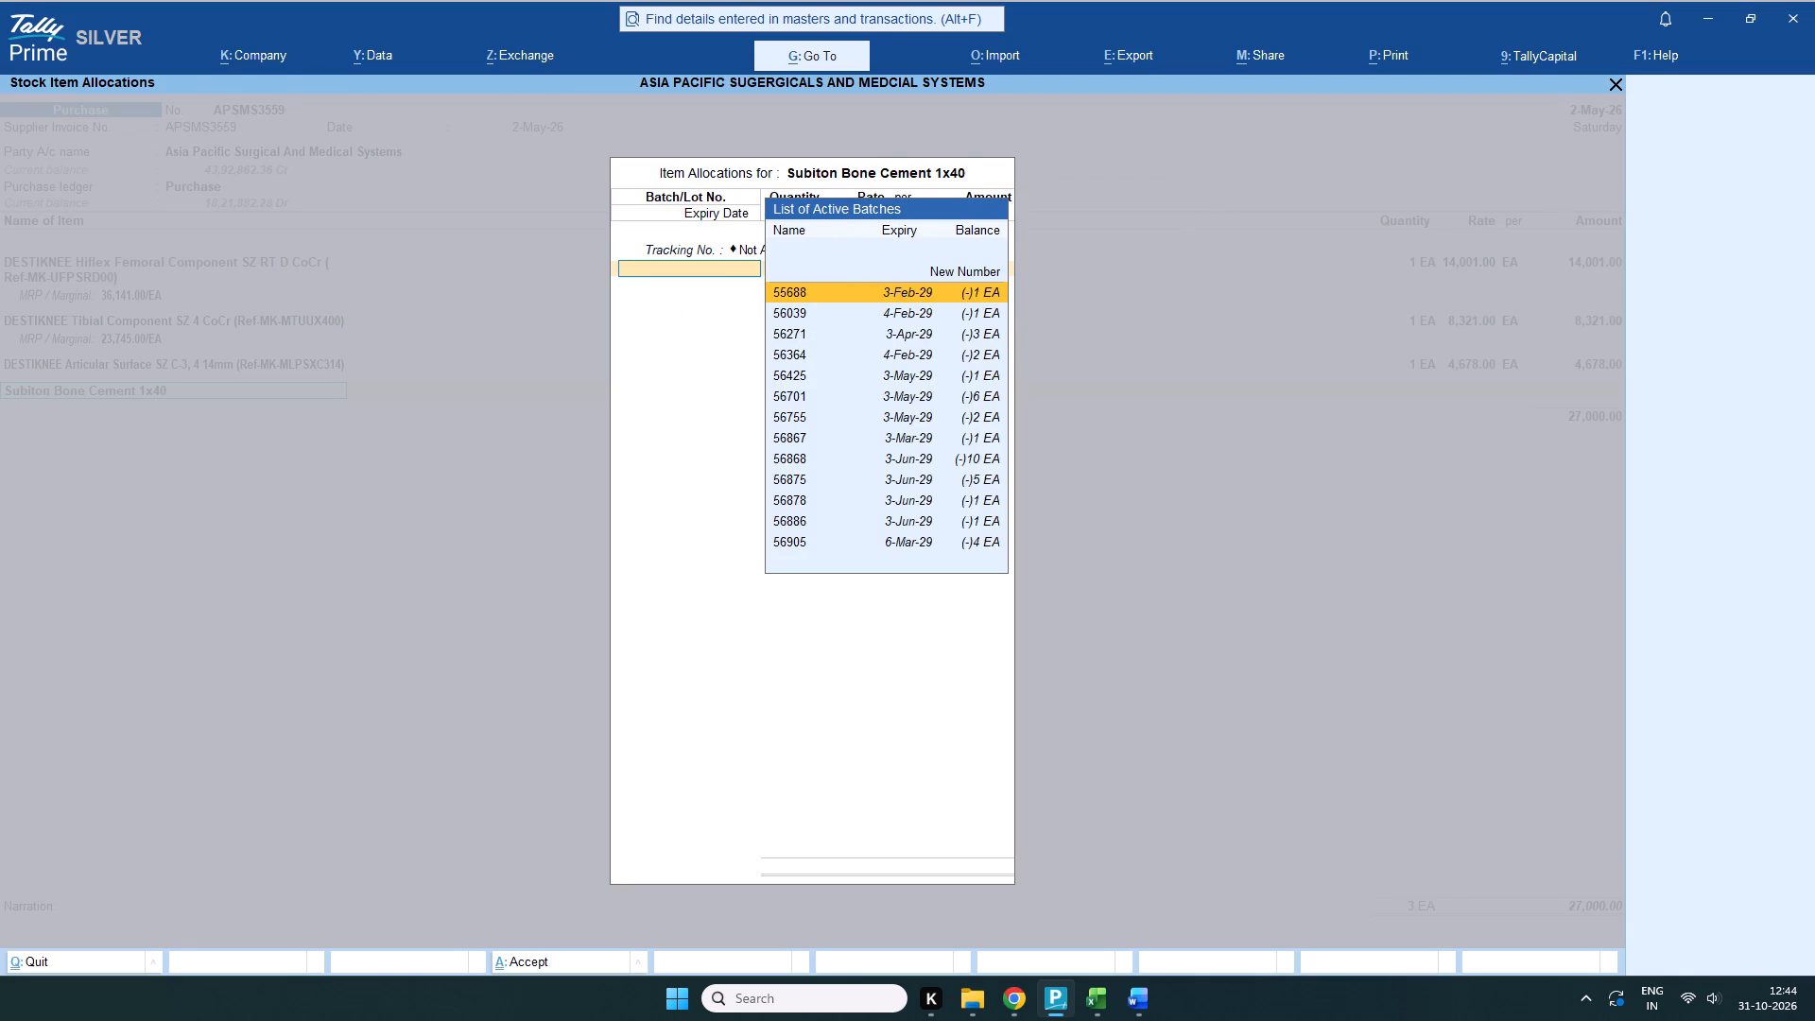
{"action": "type", "text": "55239"}
{"action": "key", "text": "Return"}
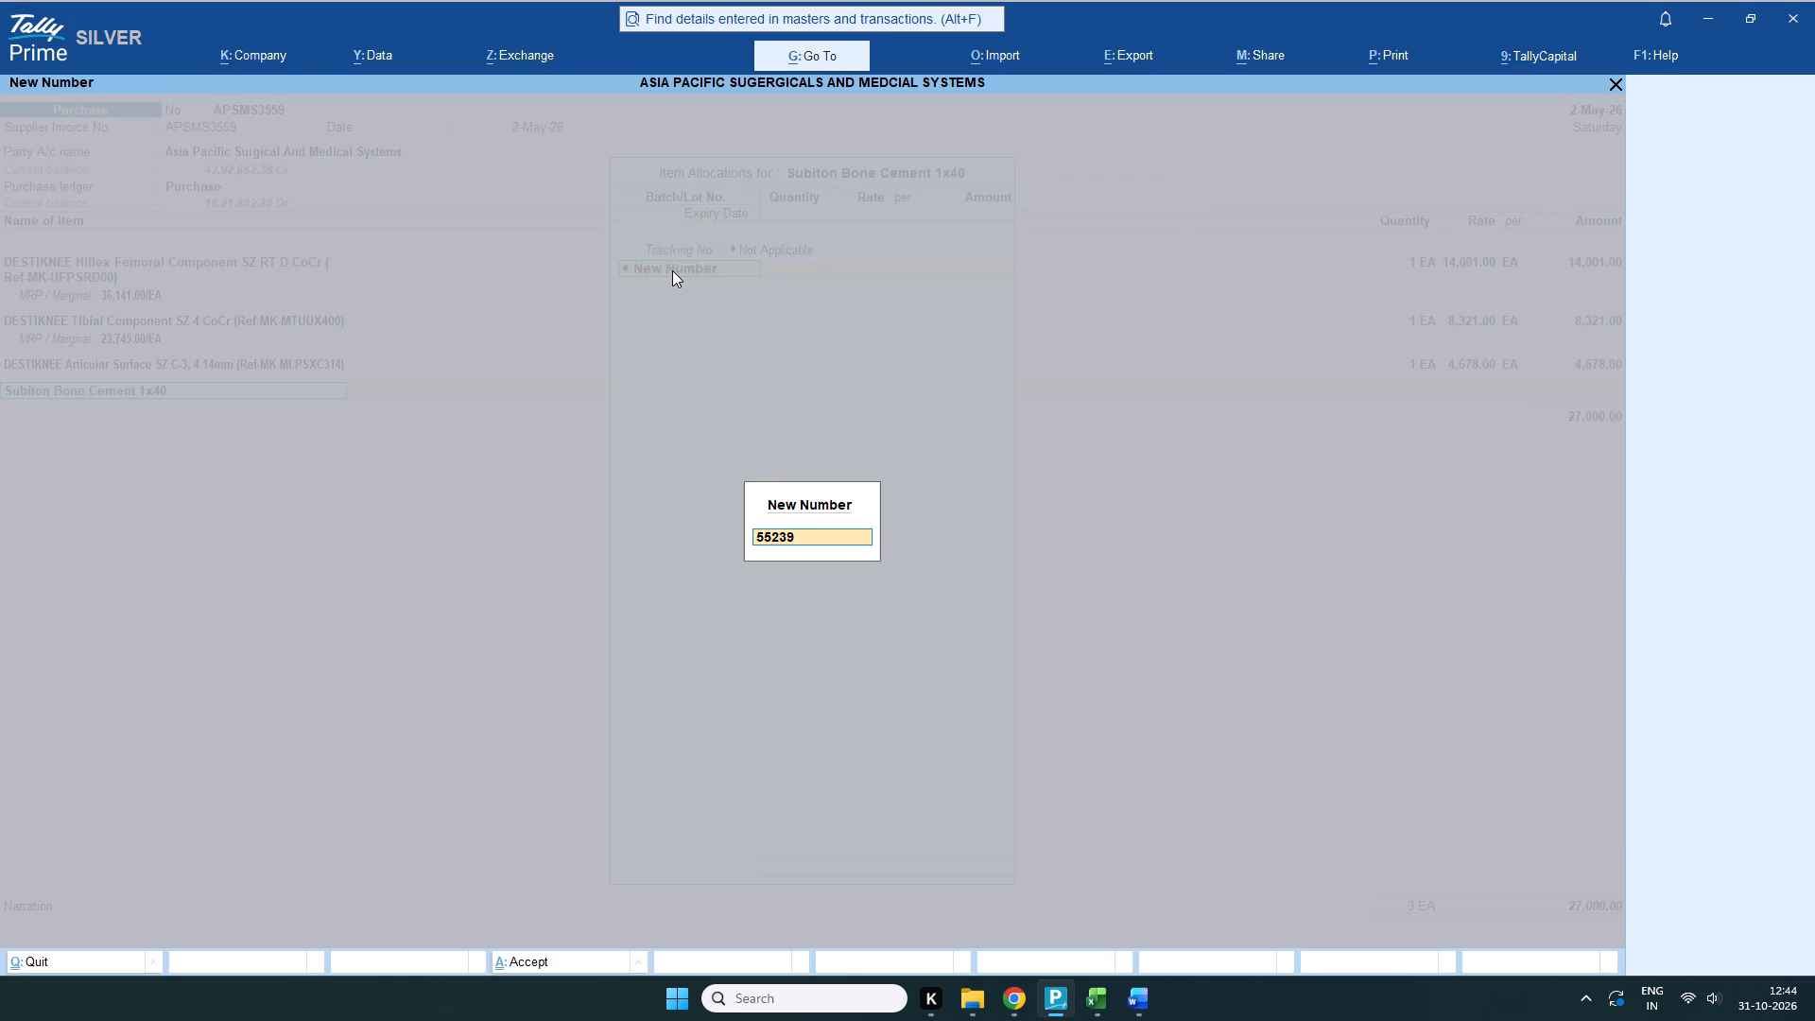
{"action": "key", "text": "Return"}
{"action": "key", "text": "1"}
{"action": "key", "text": "Return"}
{"action": "key", "text": "Return"}
{"action": "key", "text": "Return"}
{"action": "key", "text": "Return"}
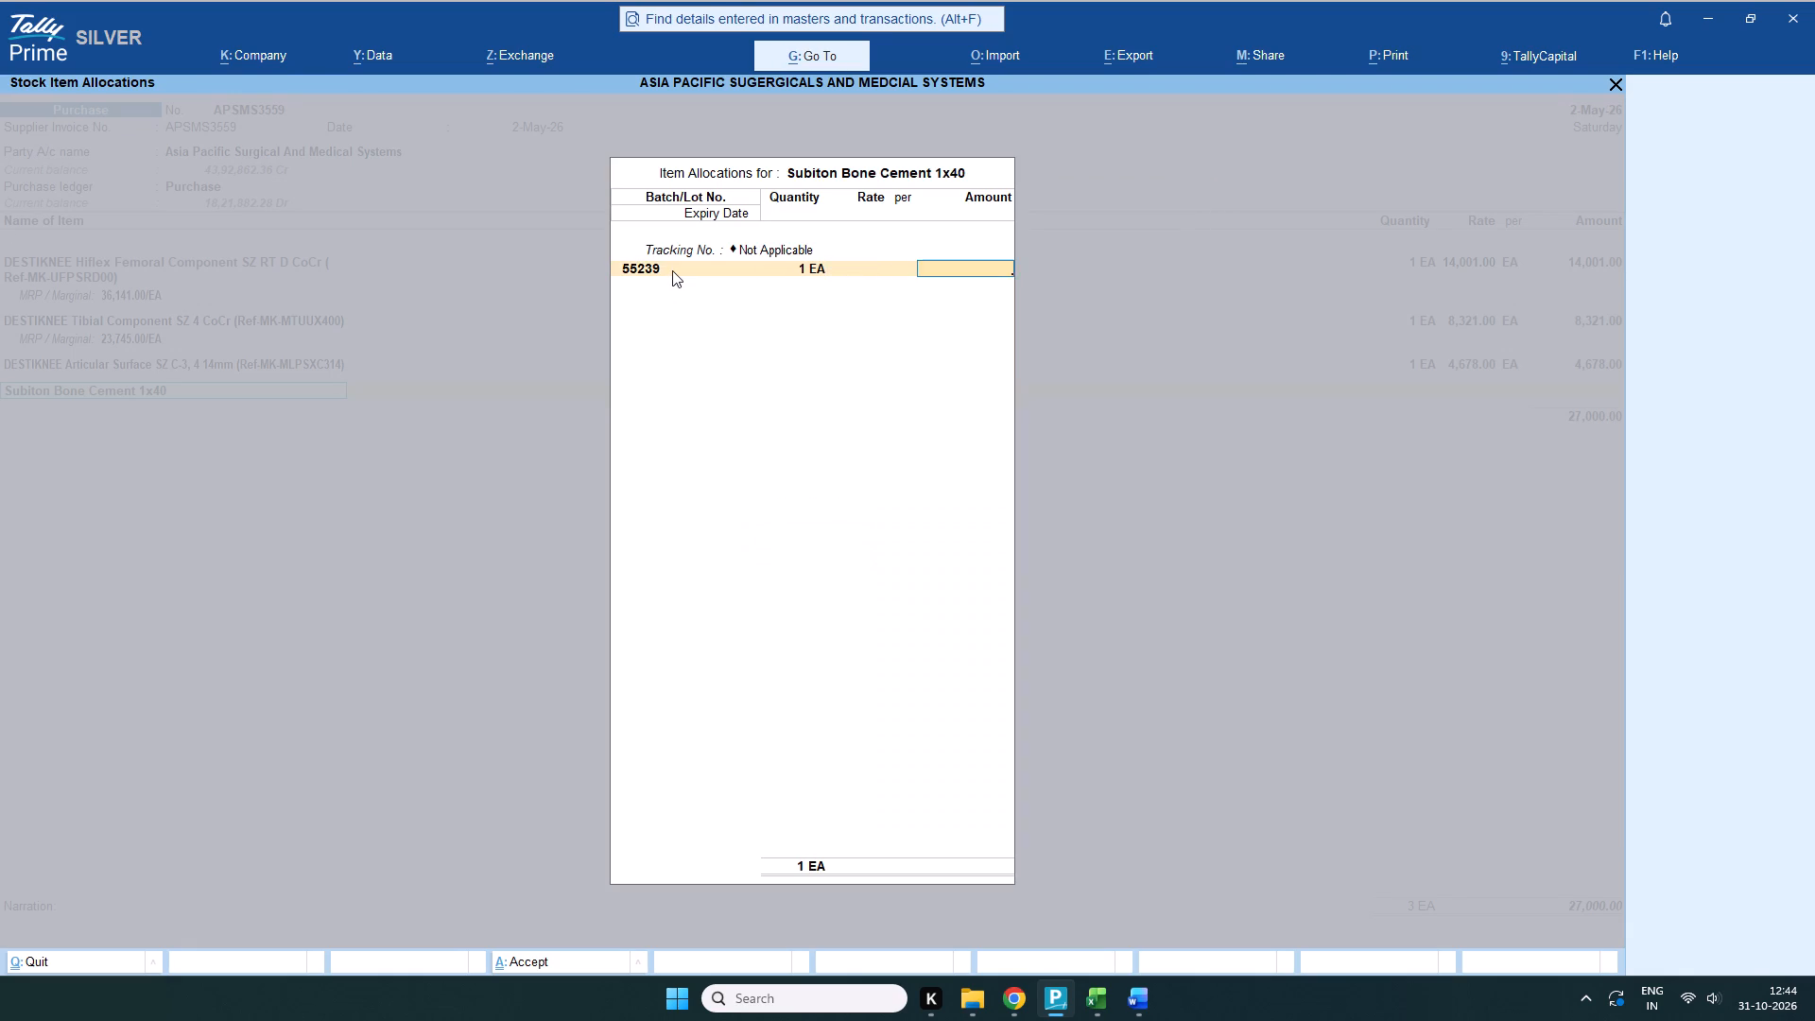
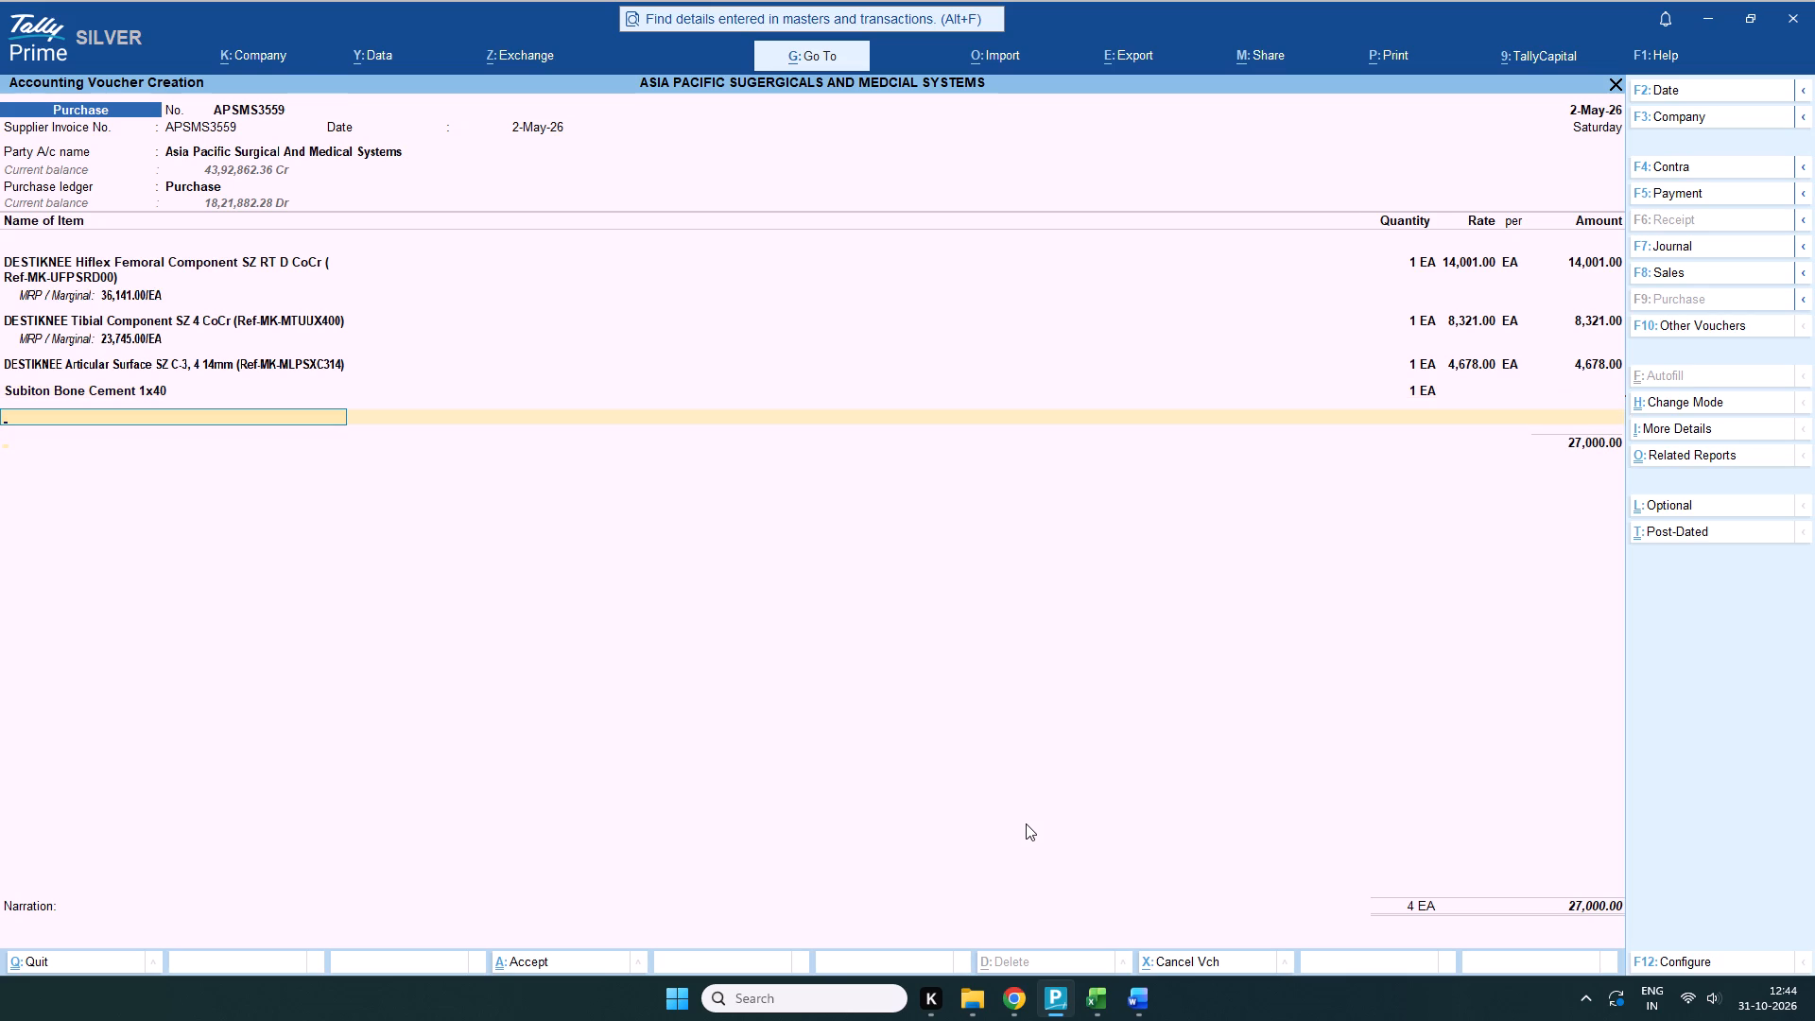
Add the Cgst ledger below the stock items in purchase voucher APSMS3559, keeping its automatically calculated tax amount.
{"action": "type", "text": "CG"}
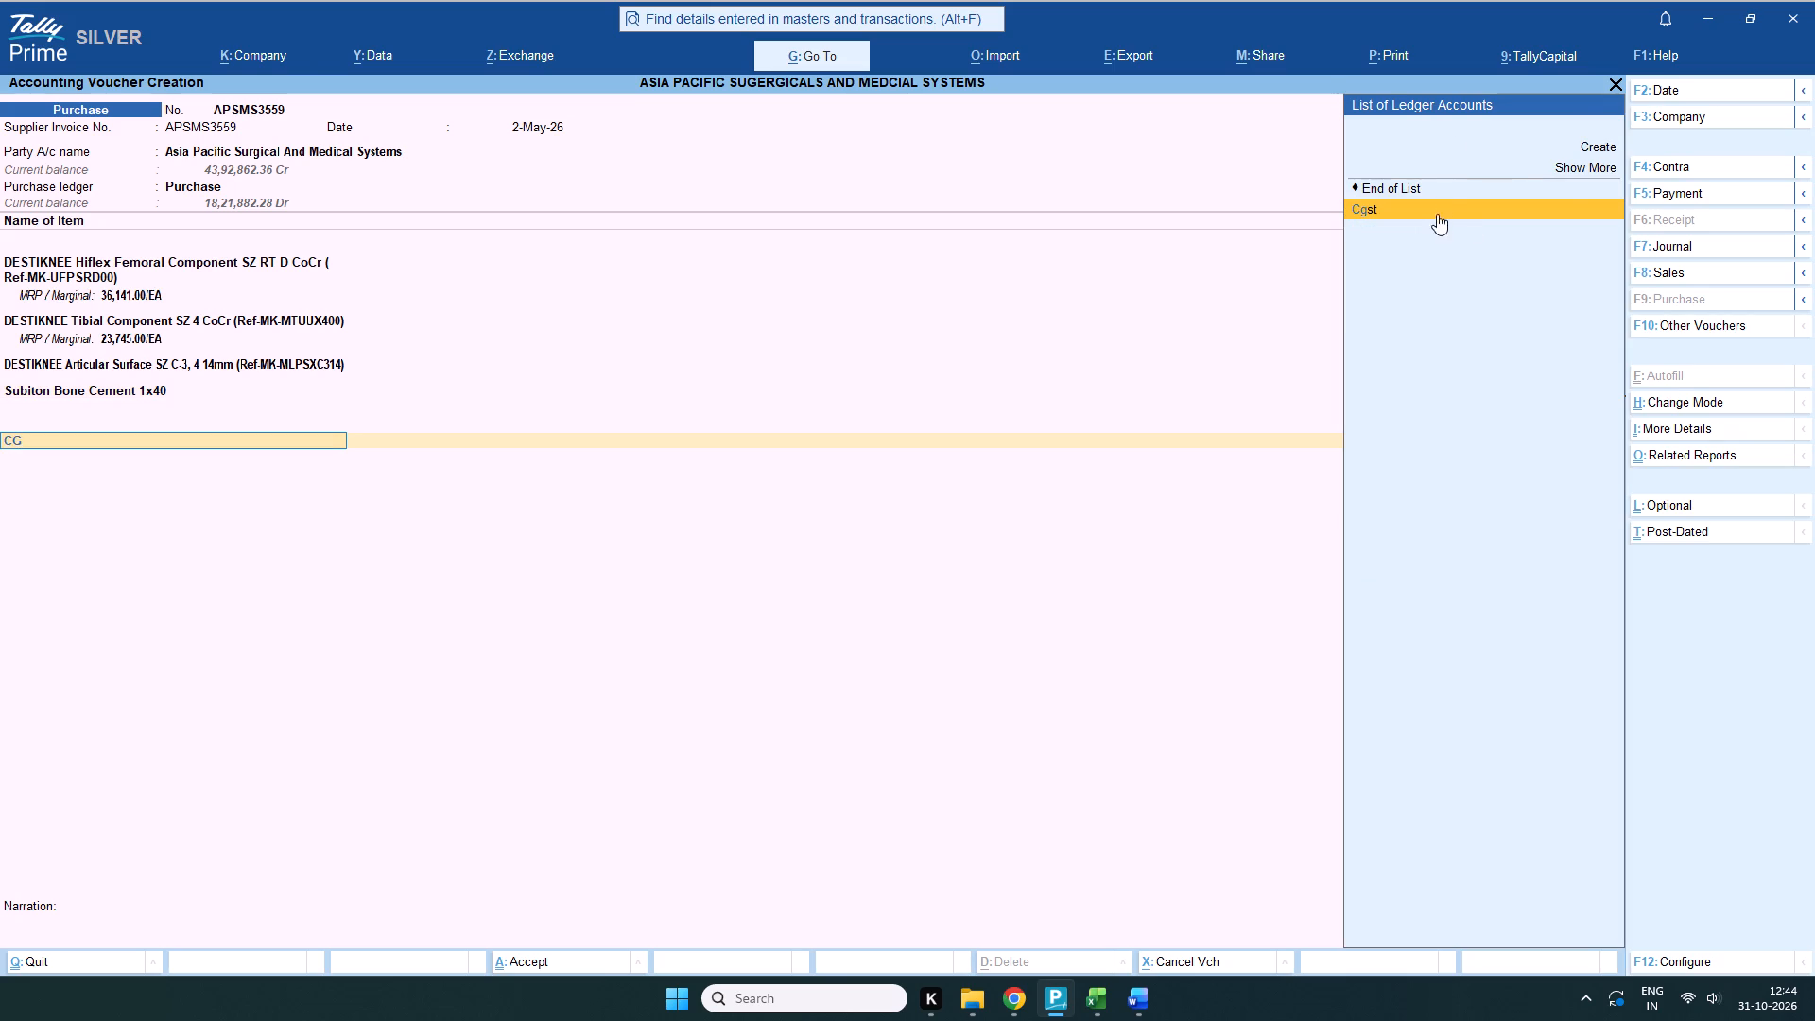
{"action": "left_click", "coordinate": [1432, 209]}
{"action": "key", "text": "Return"}
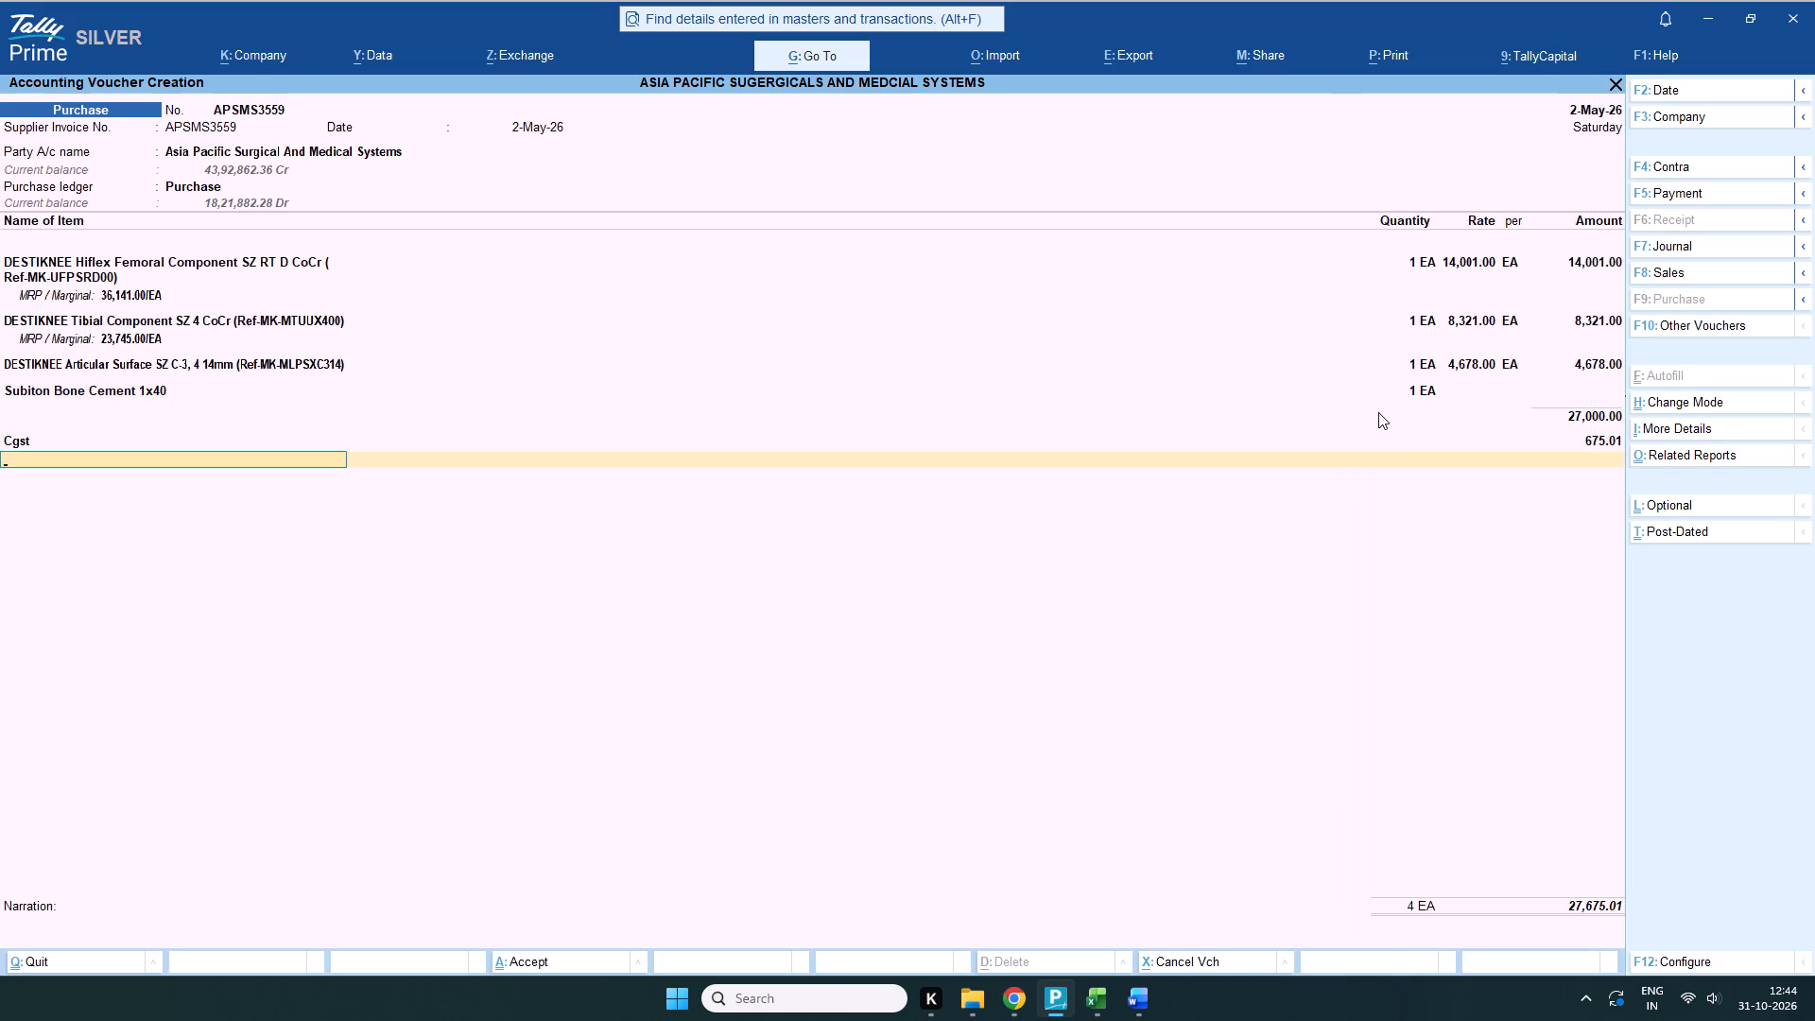
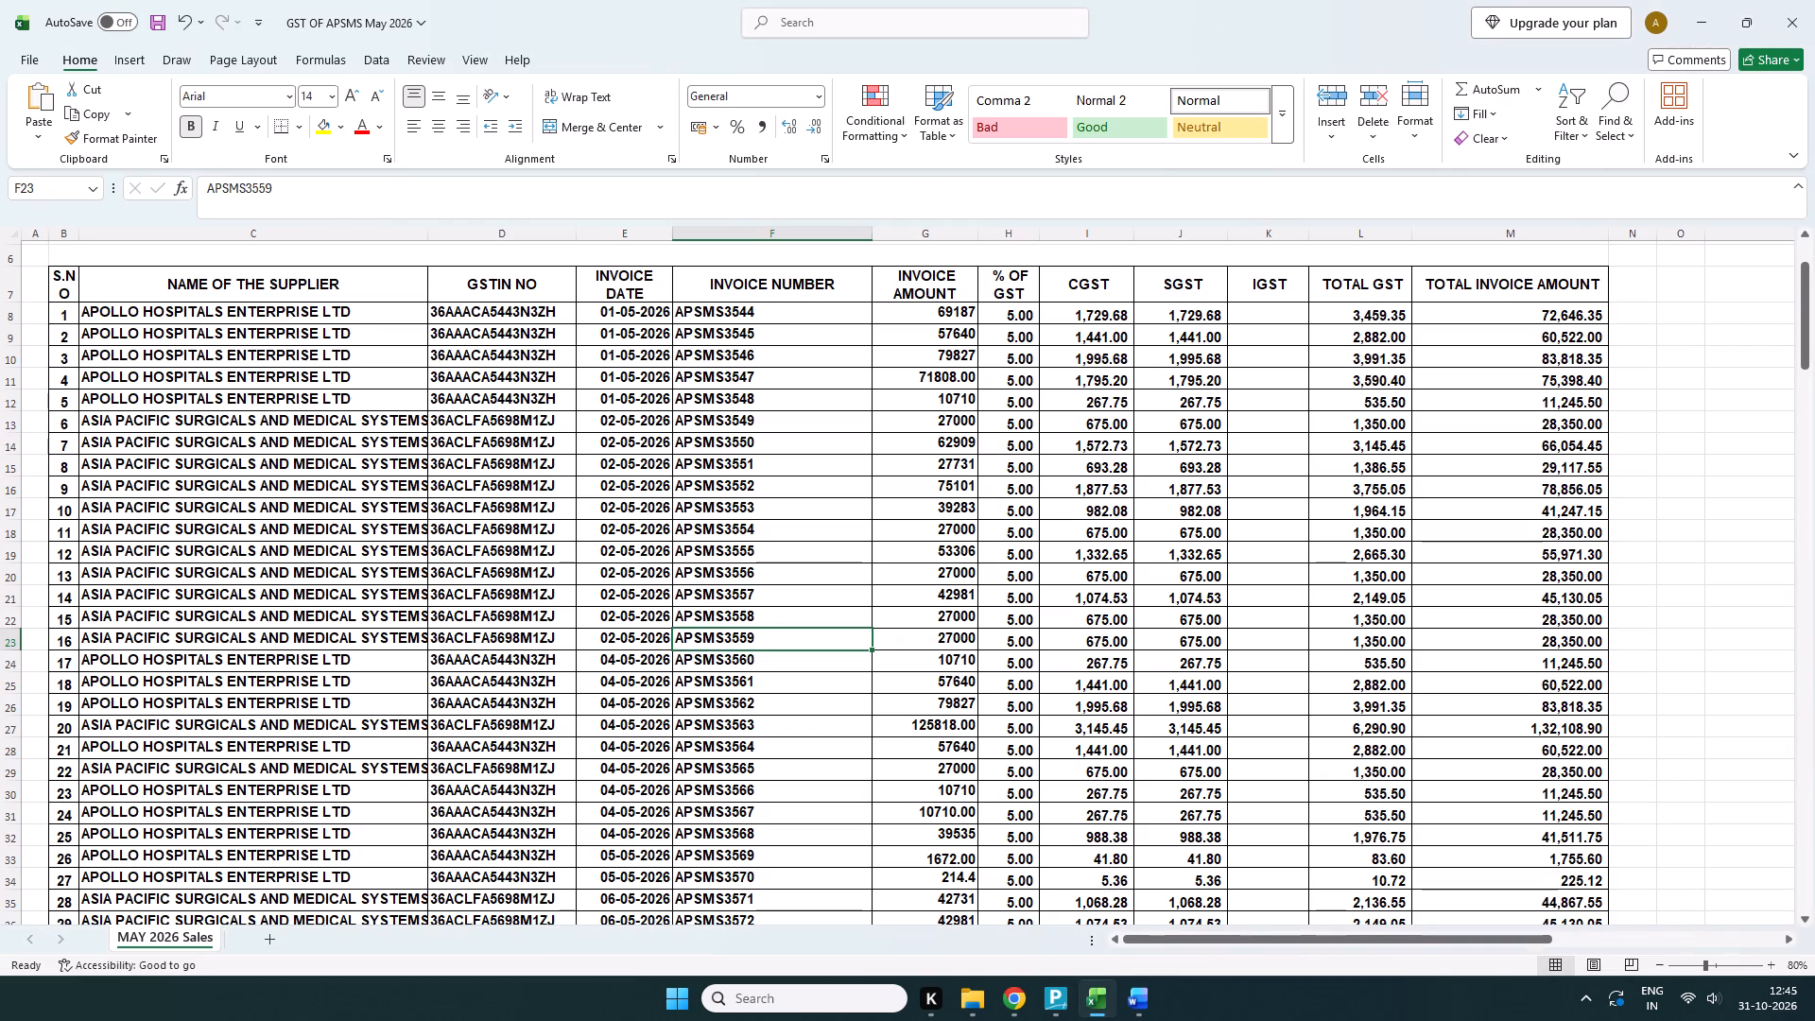
Select the APSMS3563 invoice number in the May 2026 sales sheet as the next Asia Pacific invoice.
{"action": "left_click", "coordinate": [792, 725]}
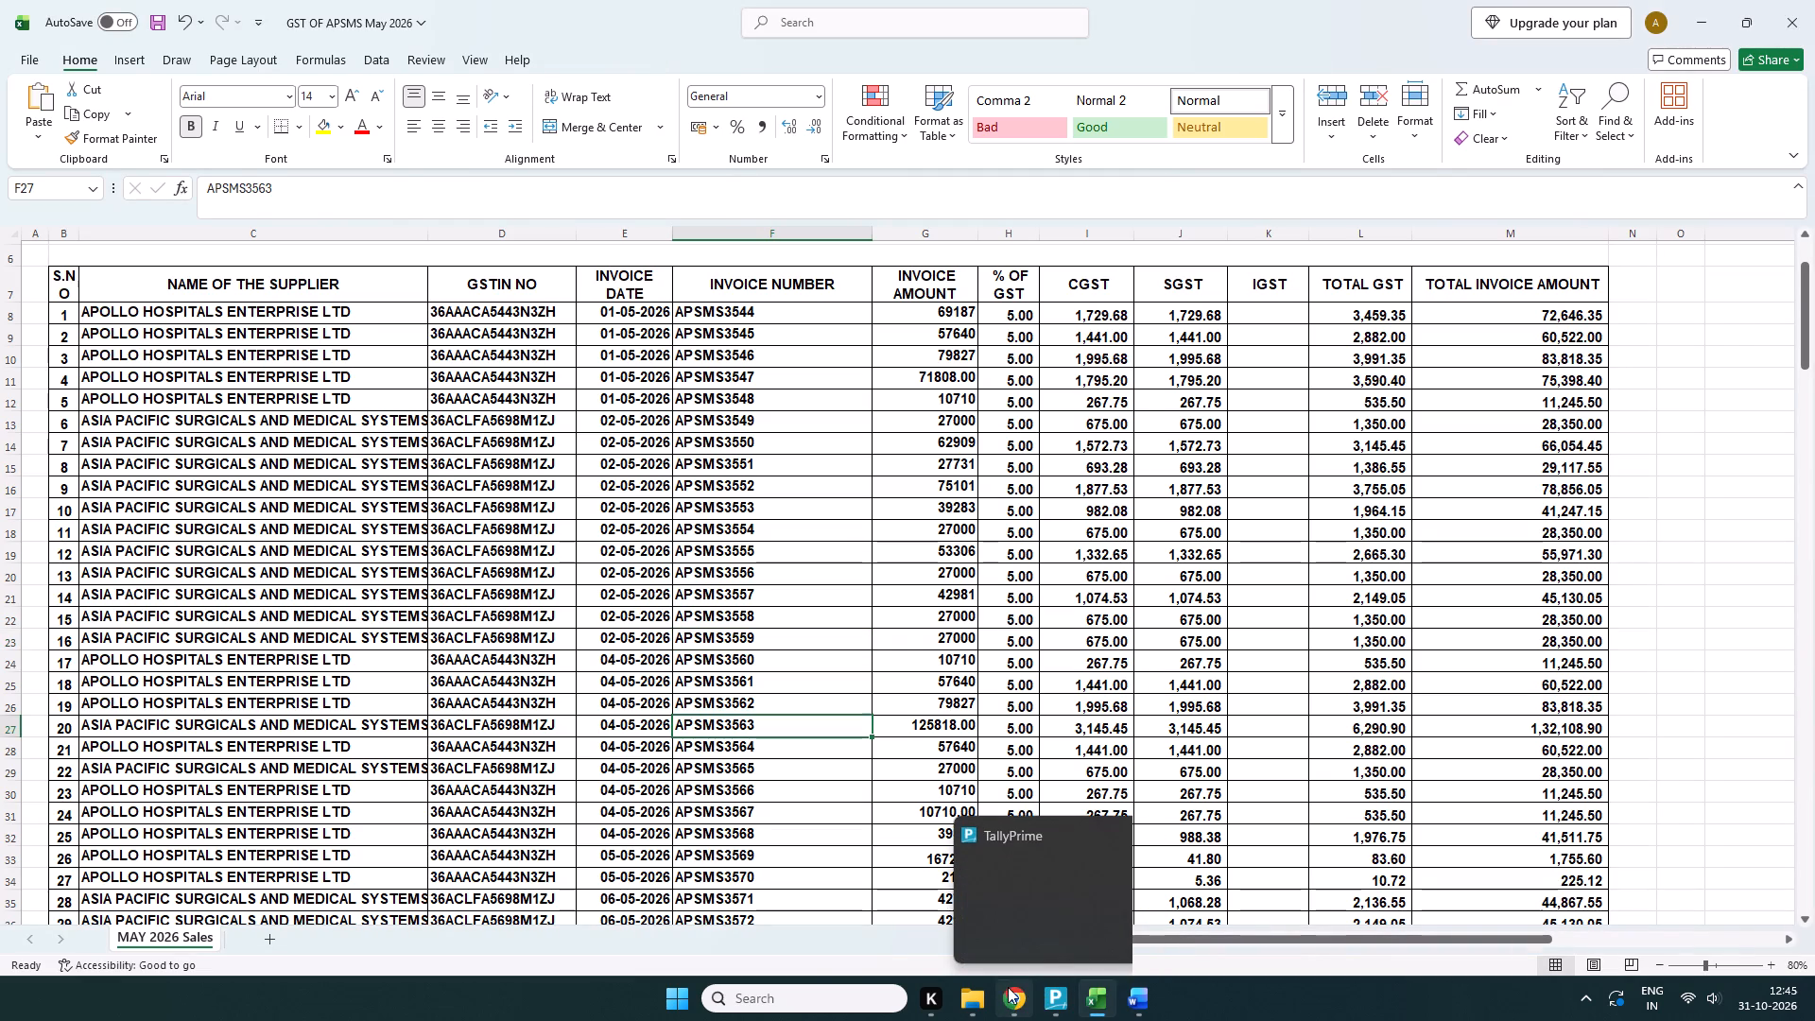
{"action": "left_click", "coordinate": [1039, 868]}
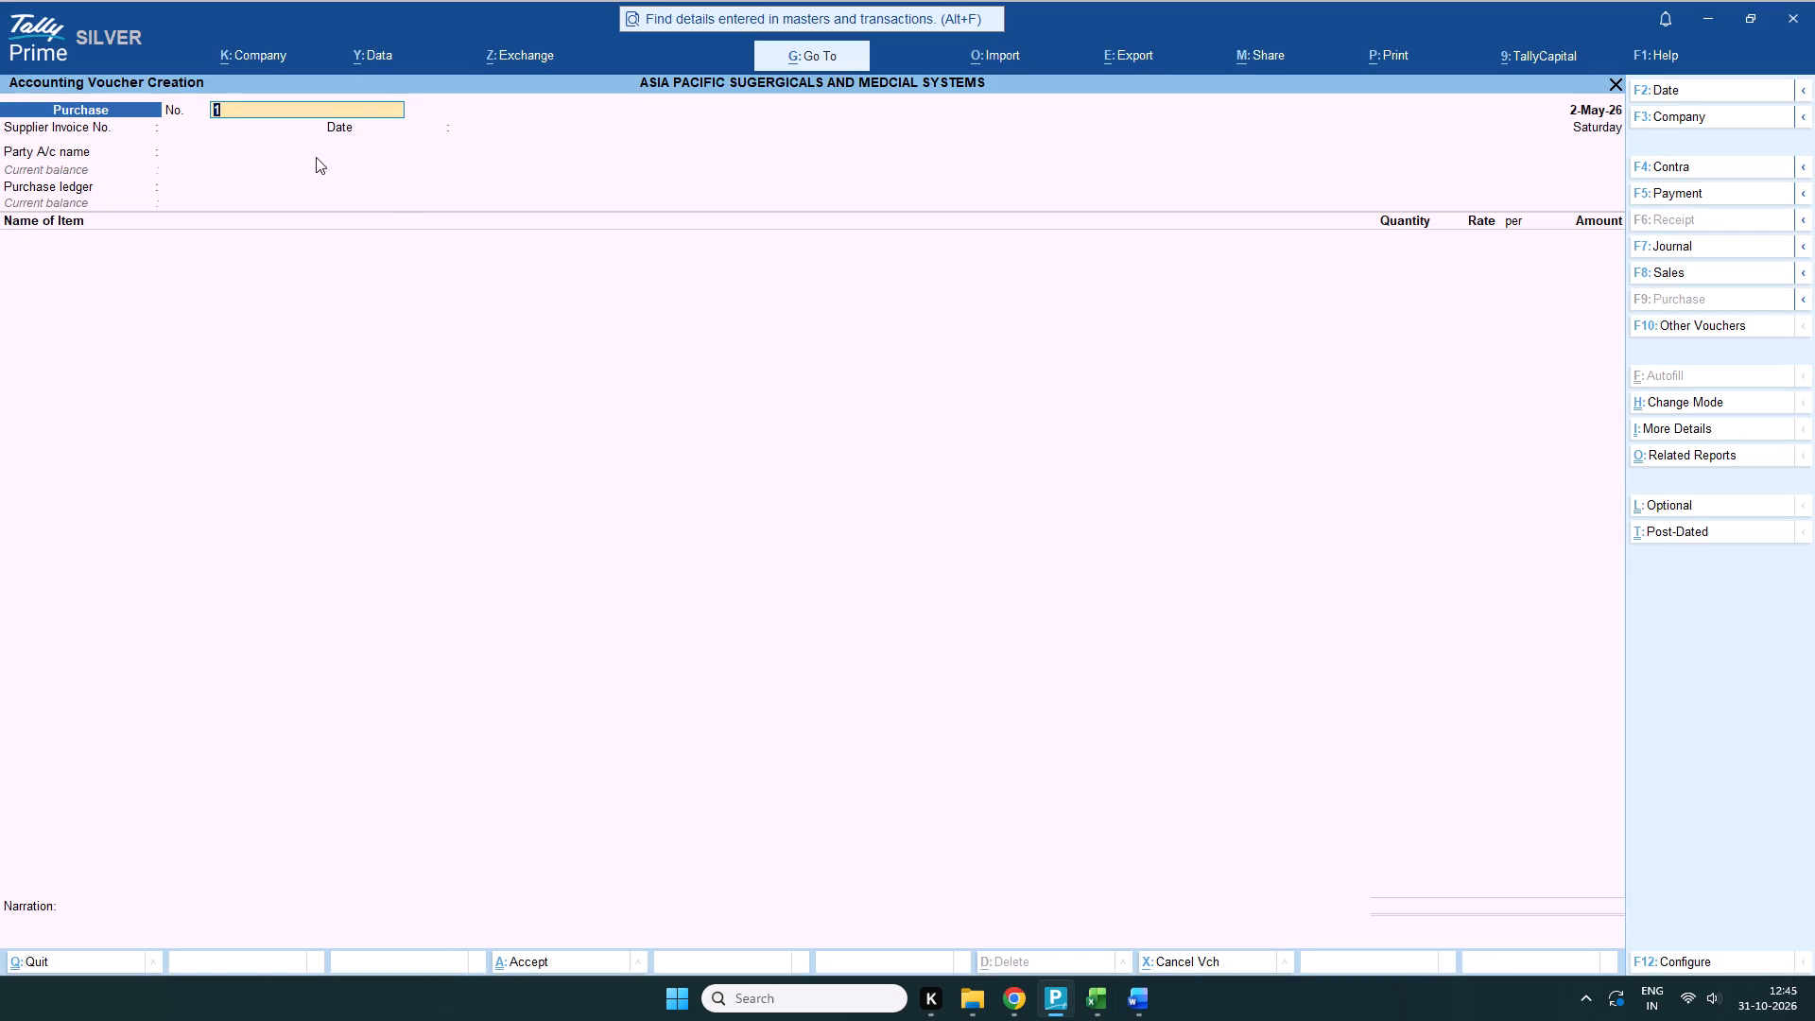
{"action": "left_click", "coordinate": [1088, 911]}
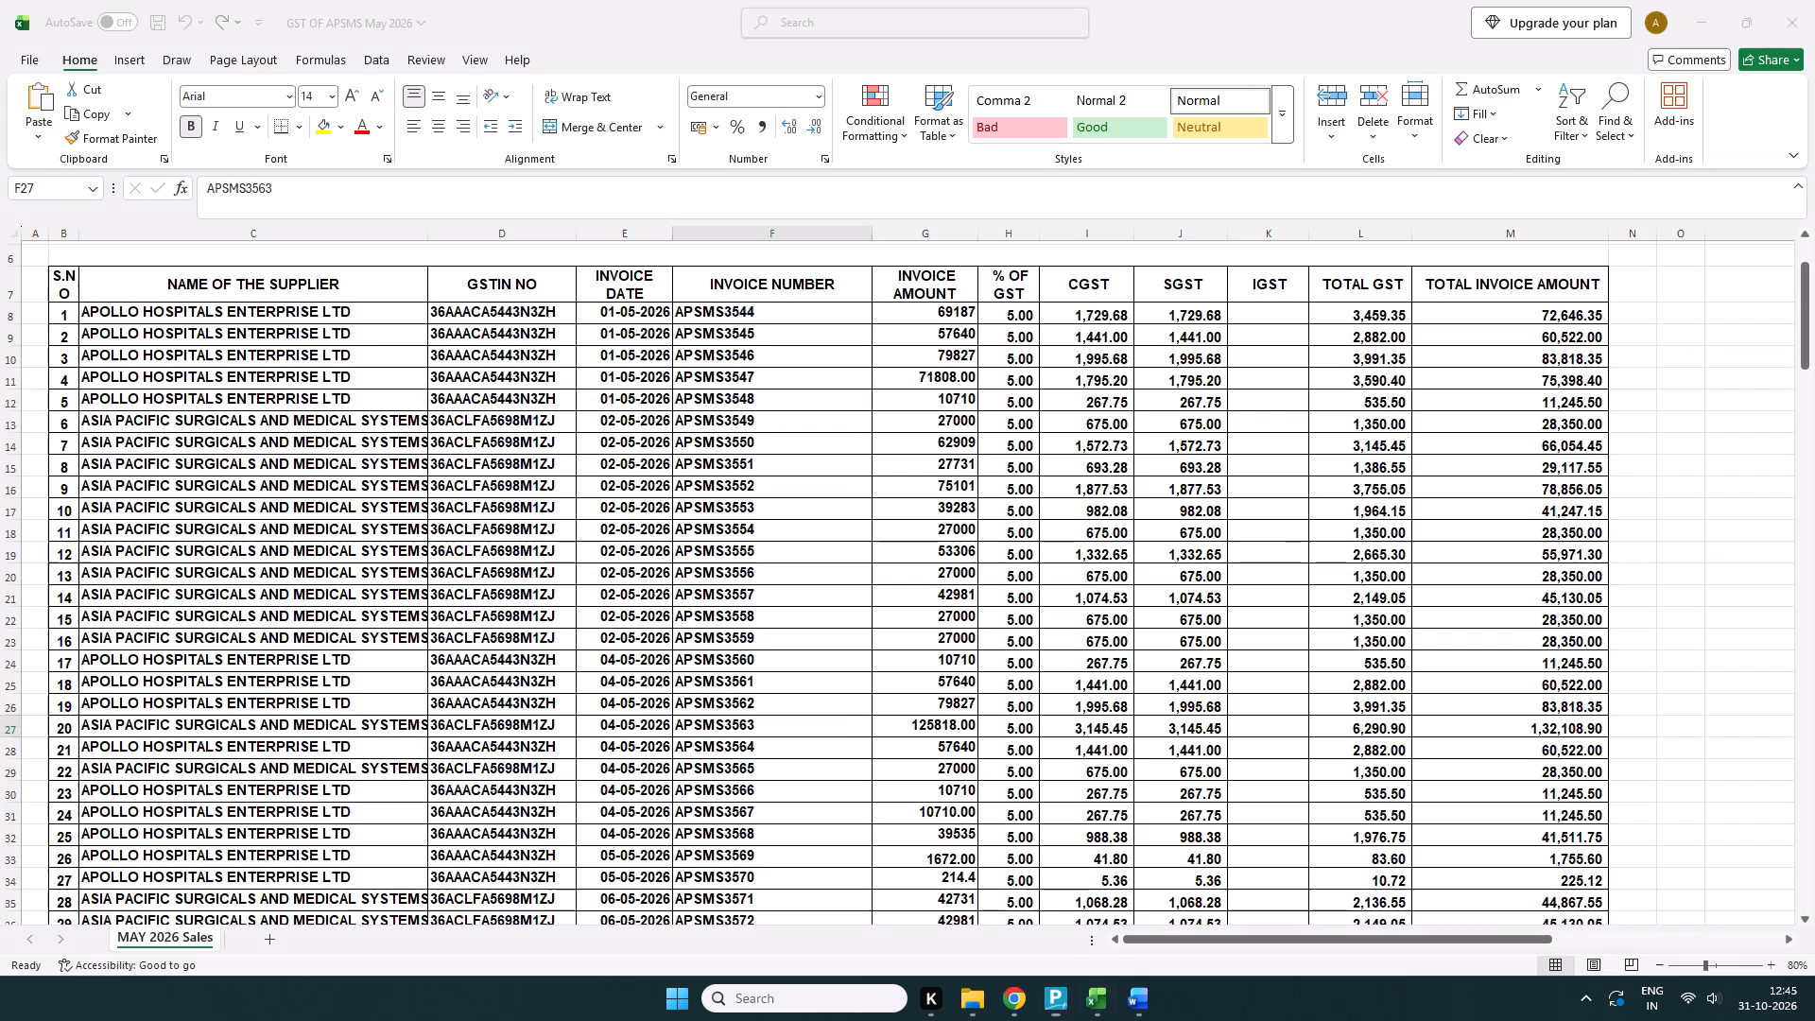
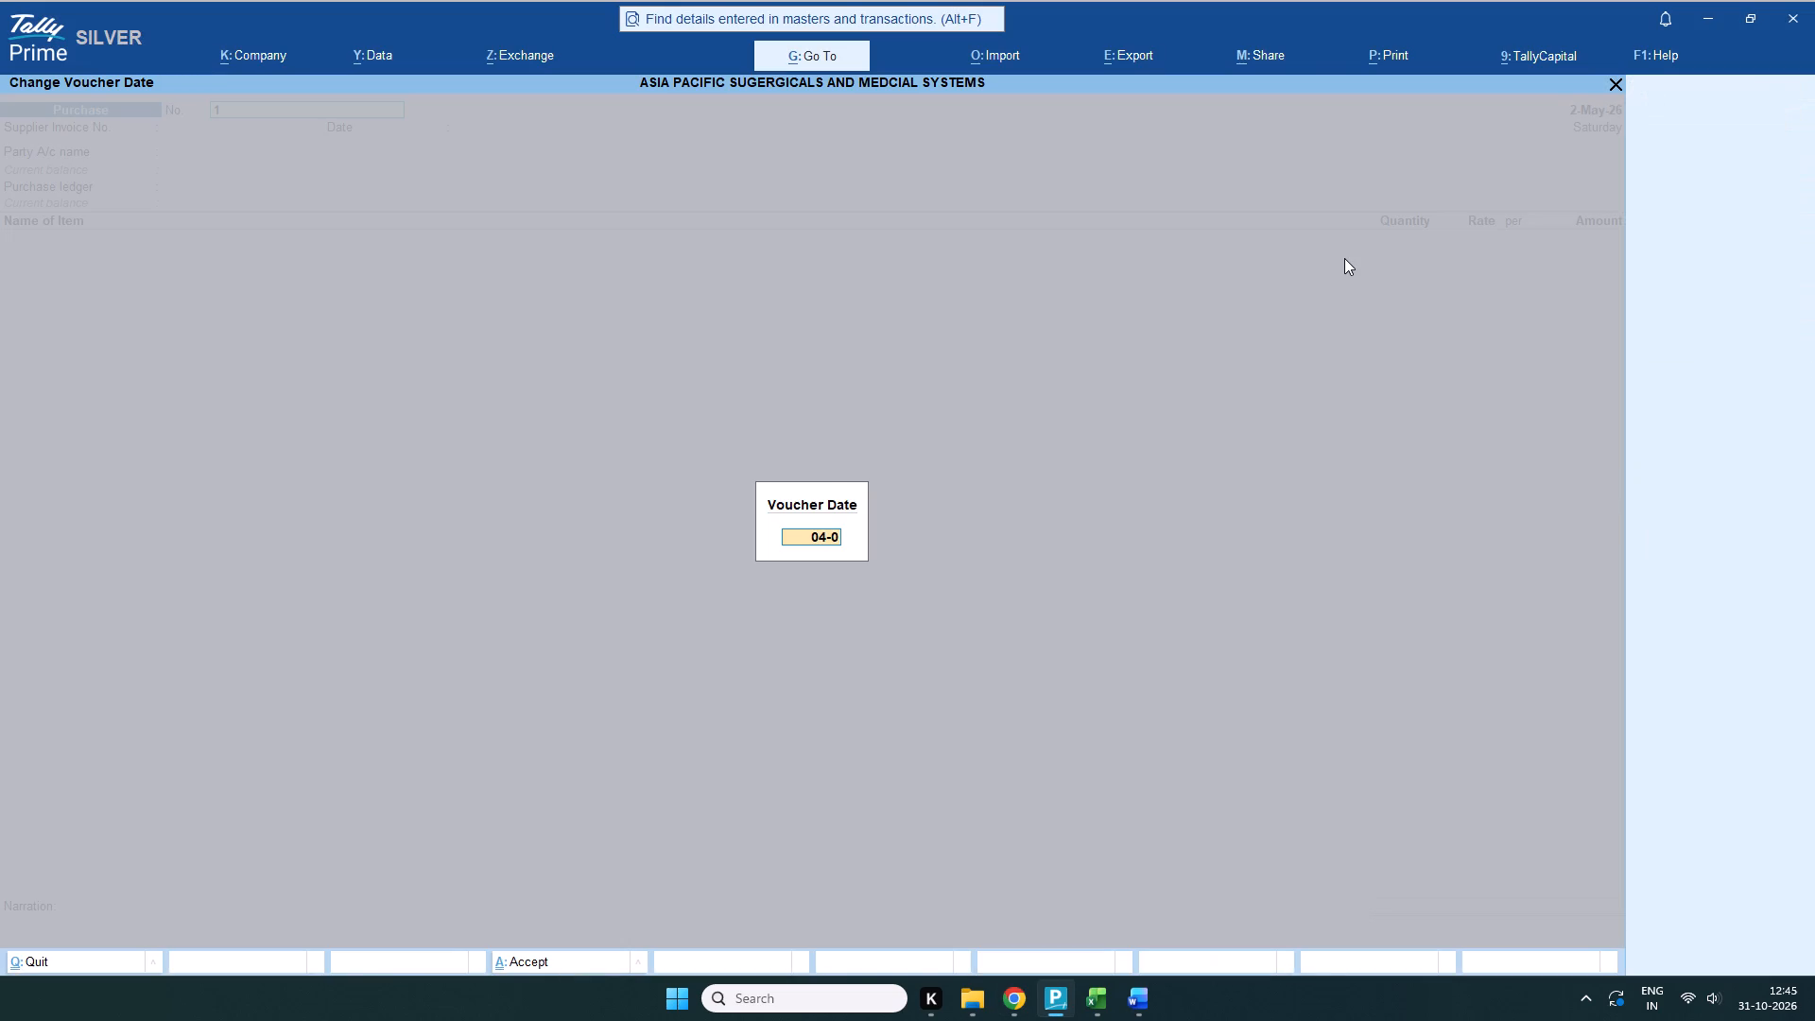
Set the purchase voucher date to 04-05-2026.
{"action": "key", "text": "5"}
{"action": "type", "text": "-2026"}
{"action": "key", "text": "Return"}
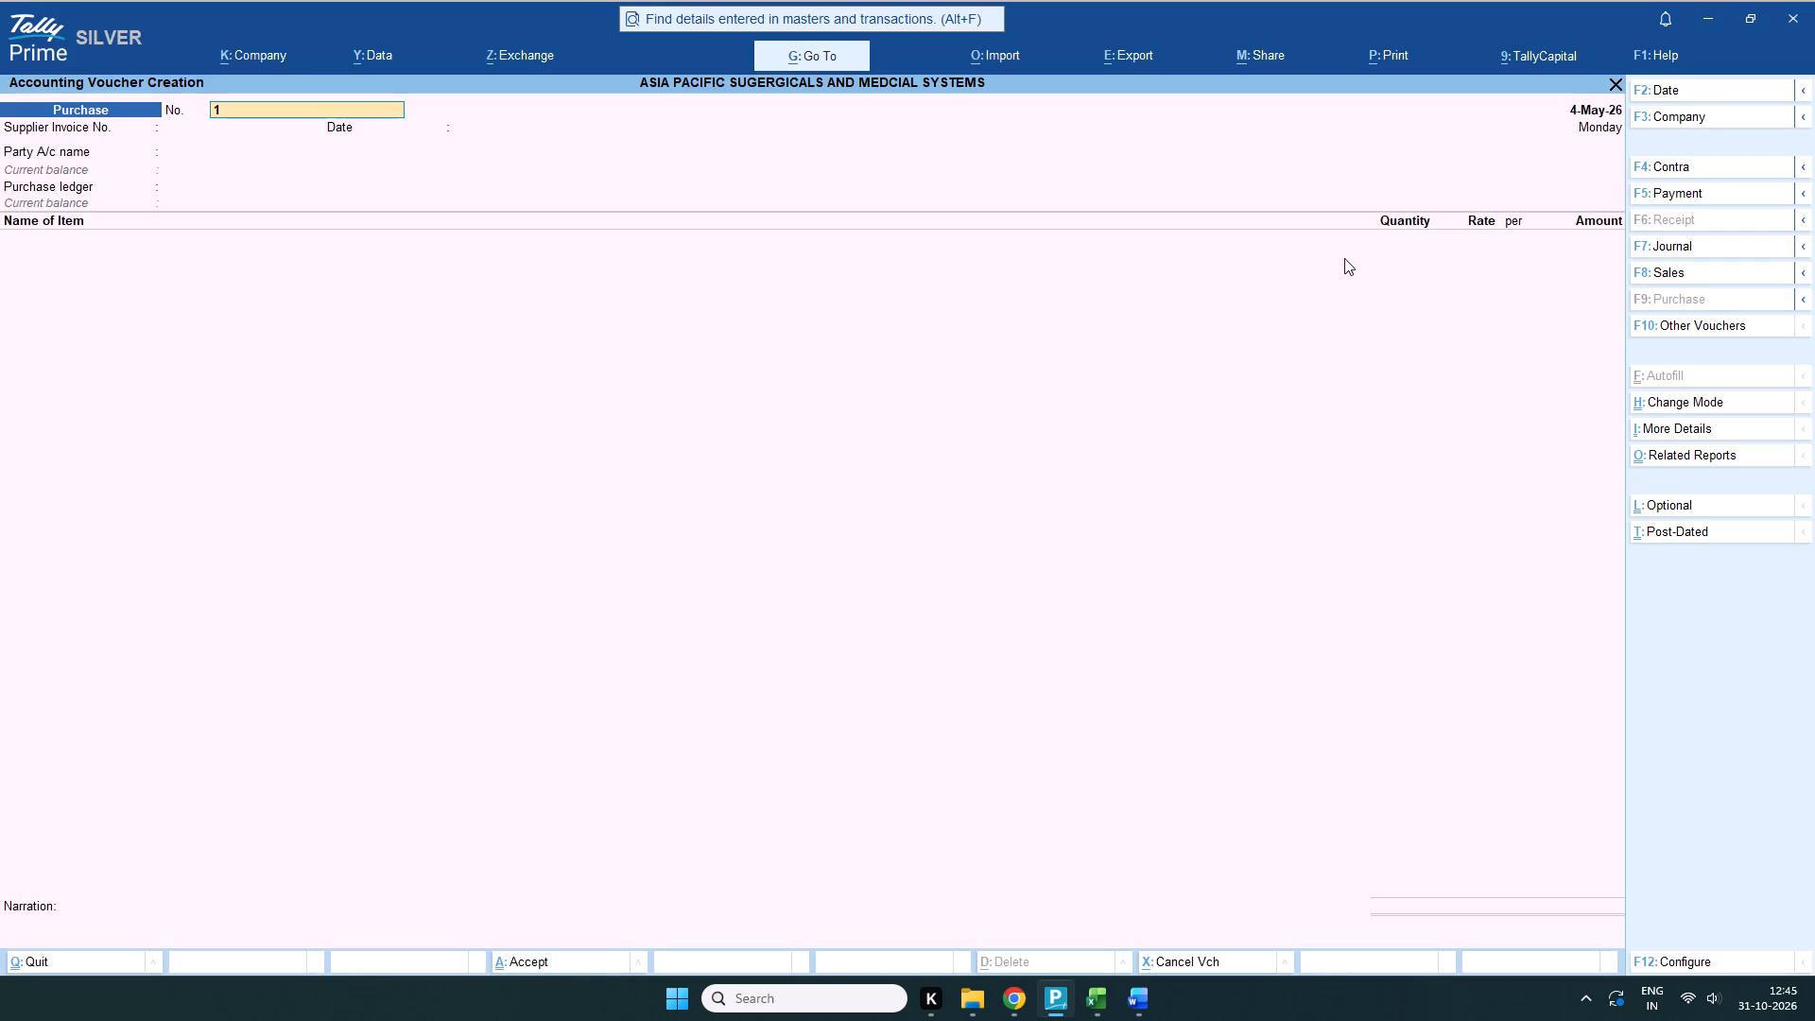
Enter the copied invoice number APSMS3563 as the purchase voucher number.
{"action": "key", "text": "ctrl+v"}
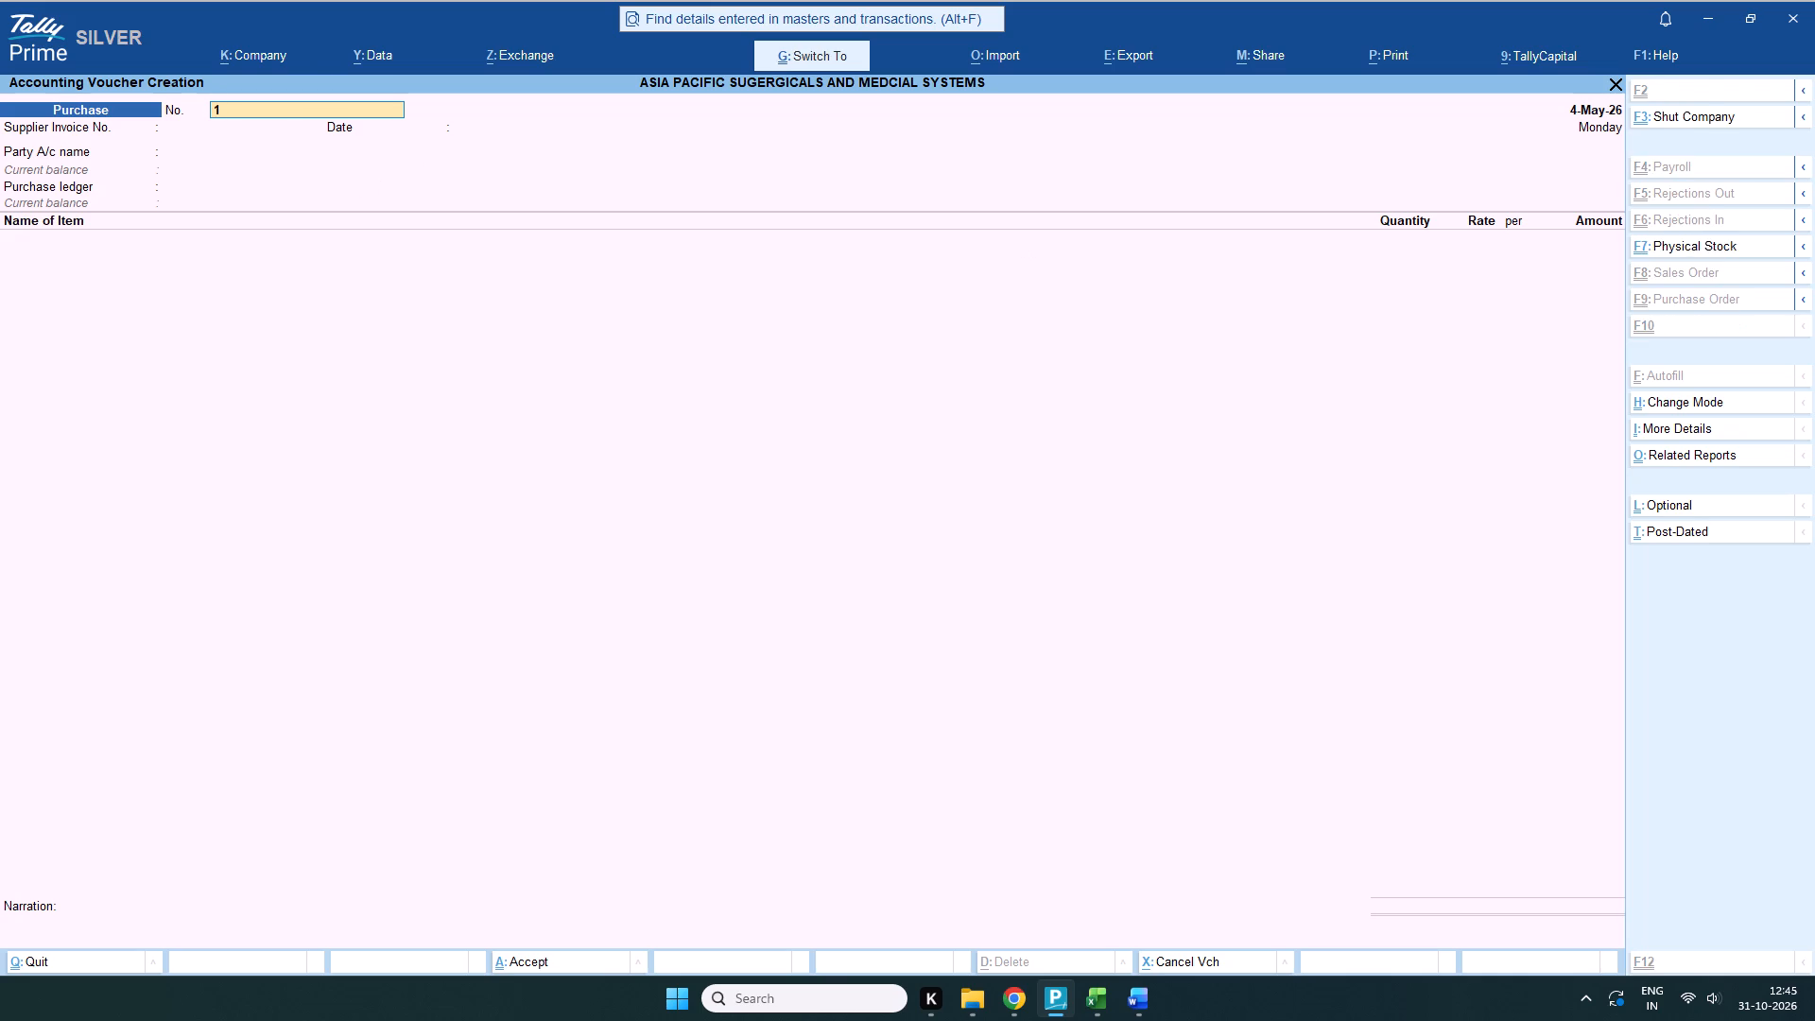
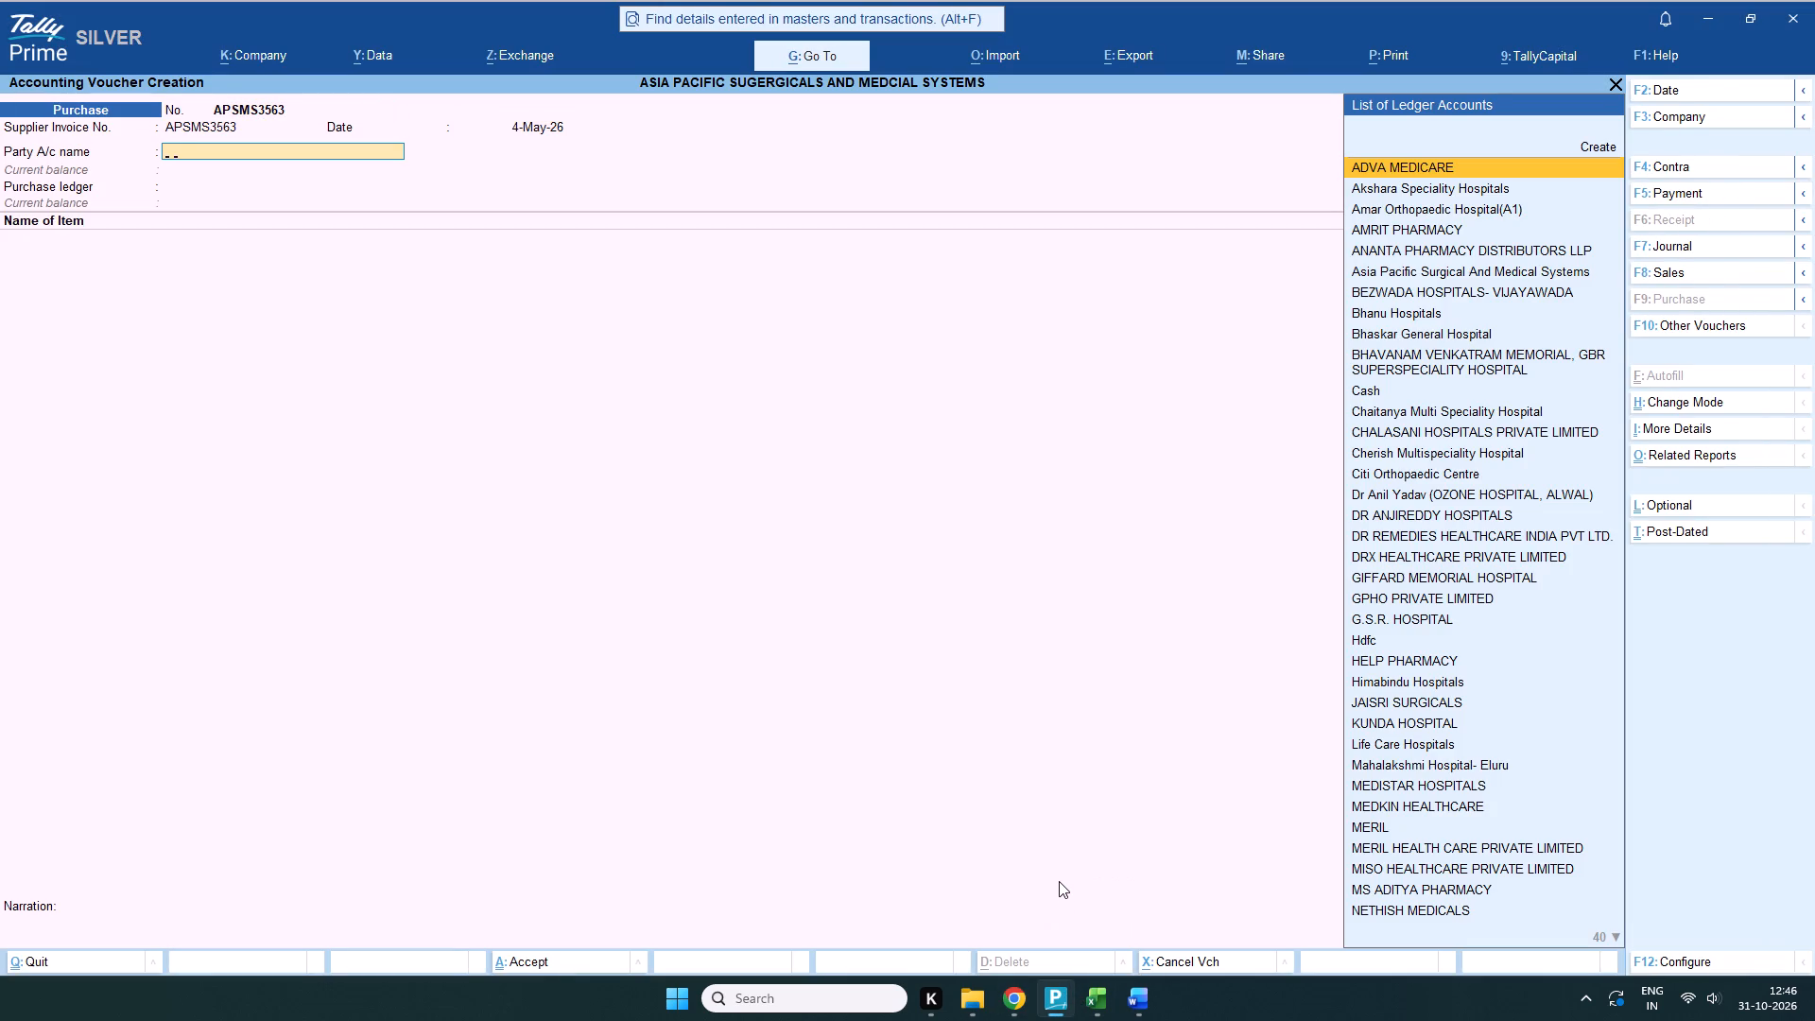
Set Asia Pacific Surgical And Medical Systems as the party account and Purchase as the purchase ledger.
{"action": "type", "text": "S"}
{"action": "key", "text": "Return"}
{"action": "key", "text": "p"}
{"action": "key", "text": "Return"}
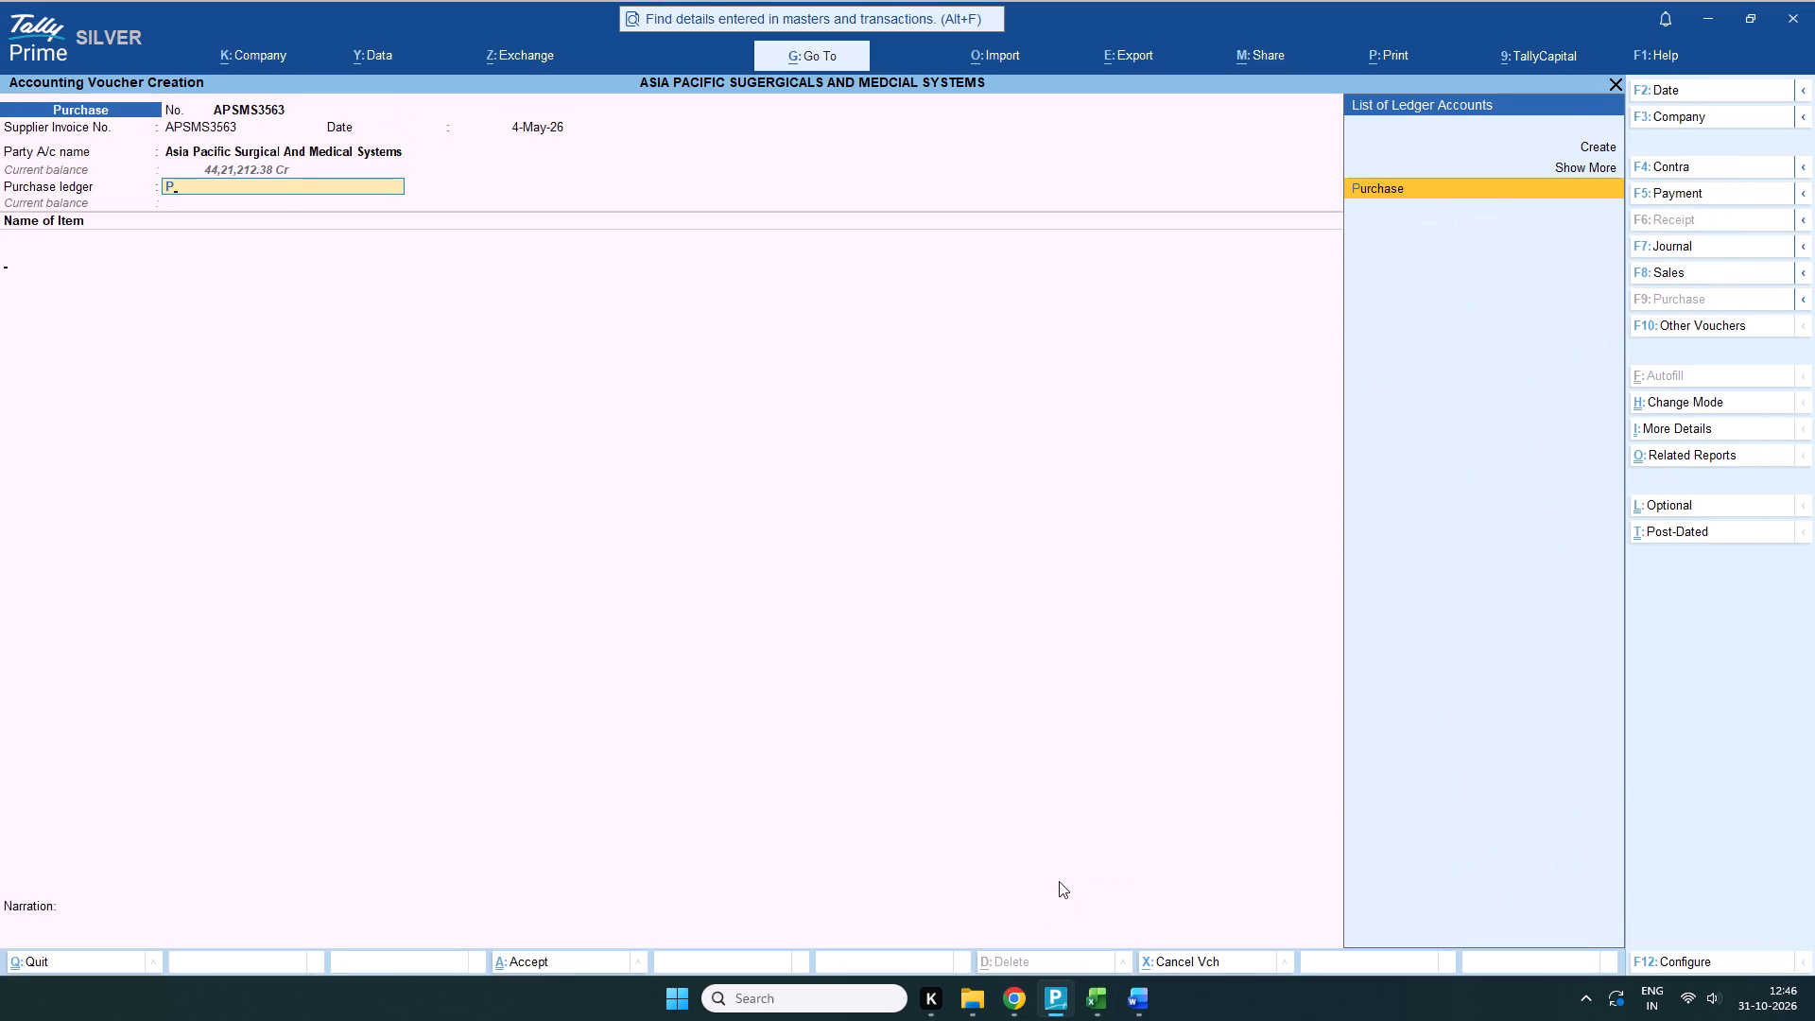
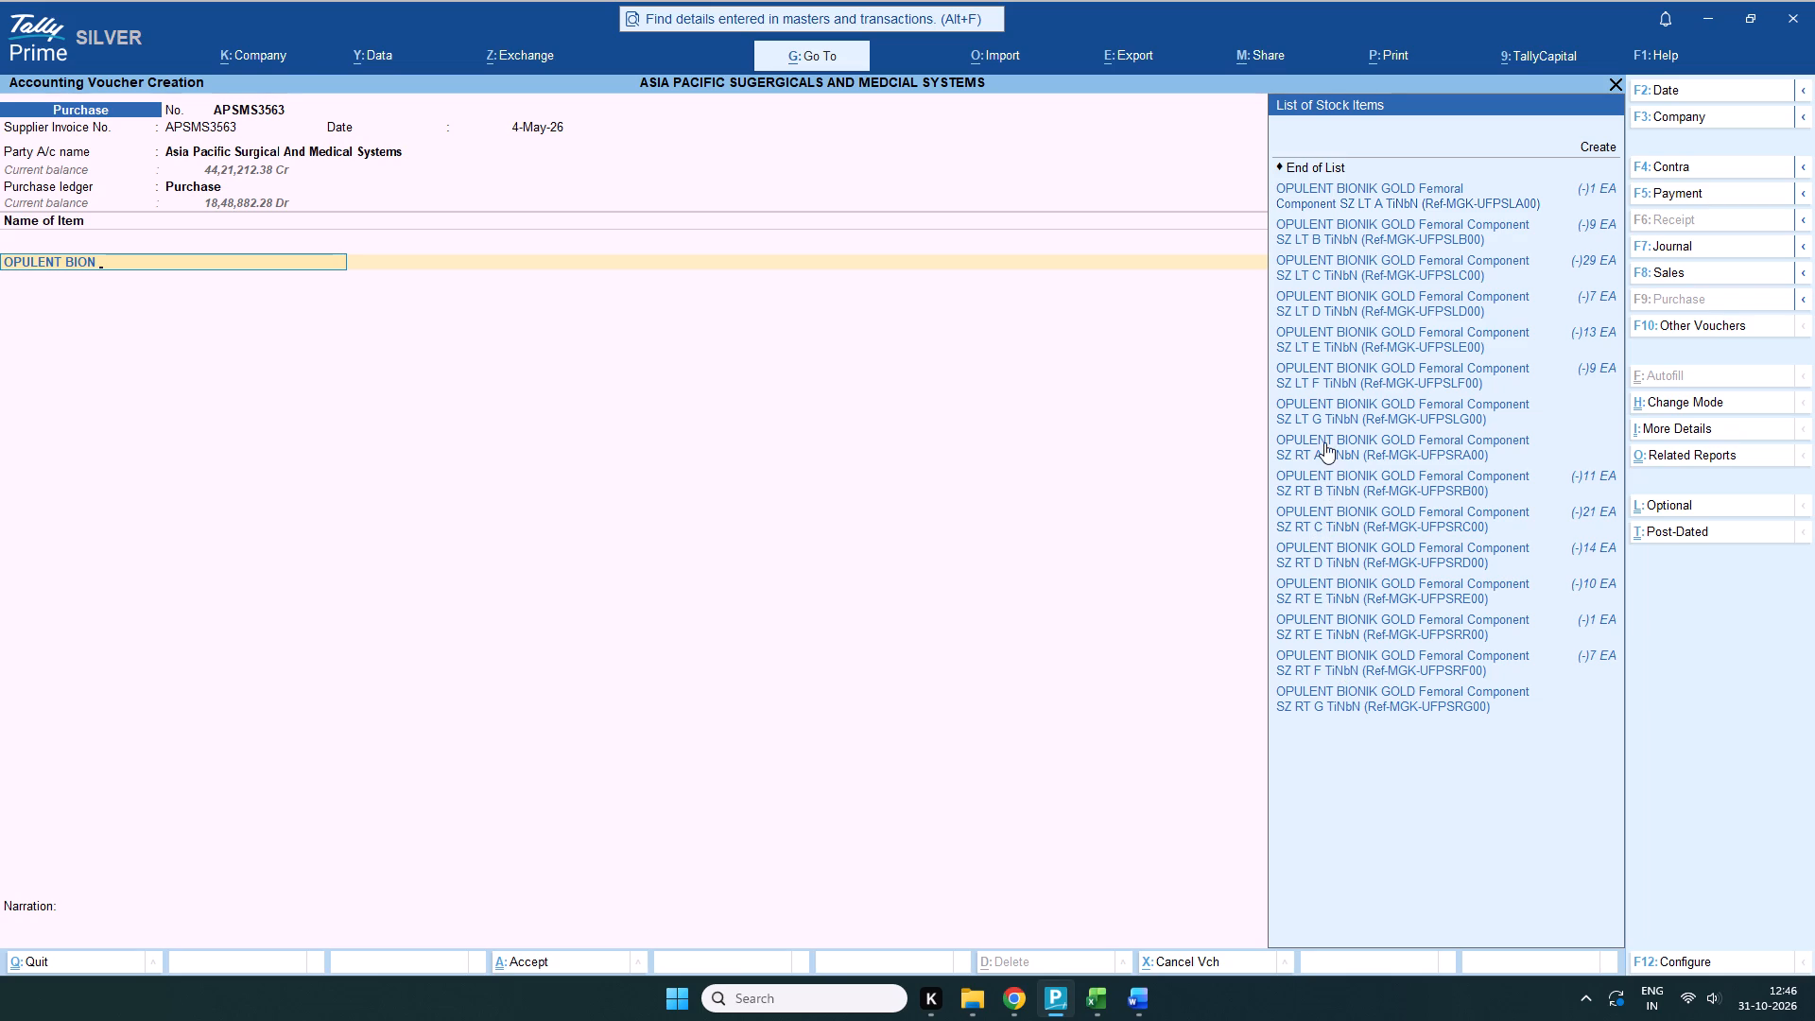
Choose OPULENT BIONIK GOLD Femoral Component SZ RT E TiNbN (Ref-MGK-UFPSRE00) as the stock item for purchase invoice APSMS3563.
{"action": "left_click", "coordinate": [1325, 593]}
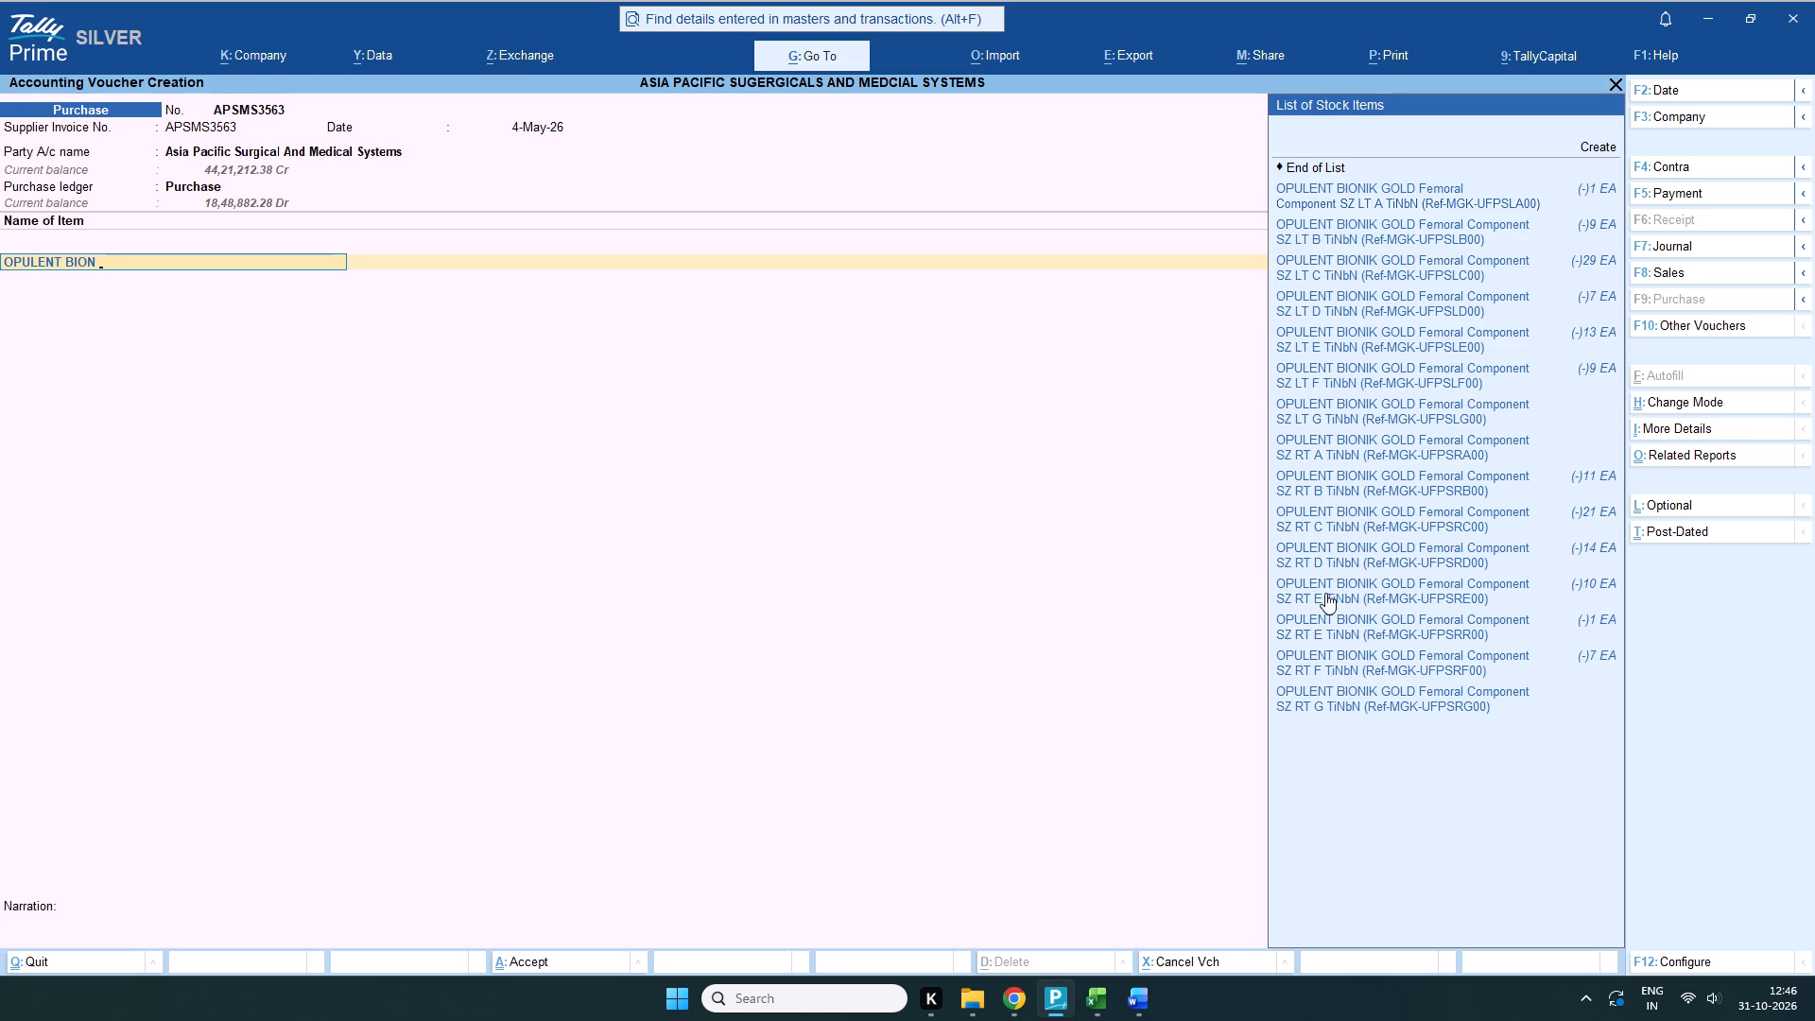
{"action": "double_click", "coordinate": [1325, 593]}
{"action": "left_click", "coordinate": [1610, 84]}
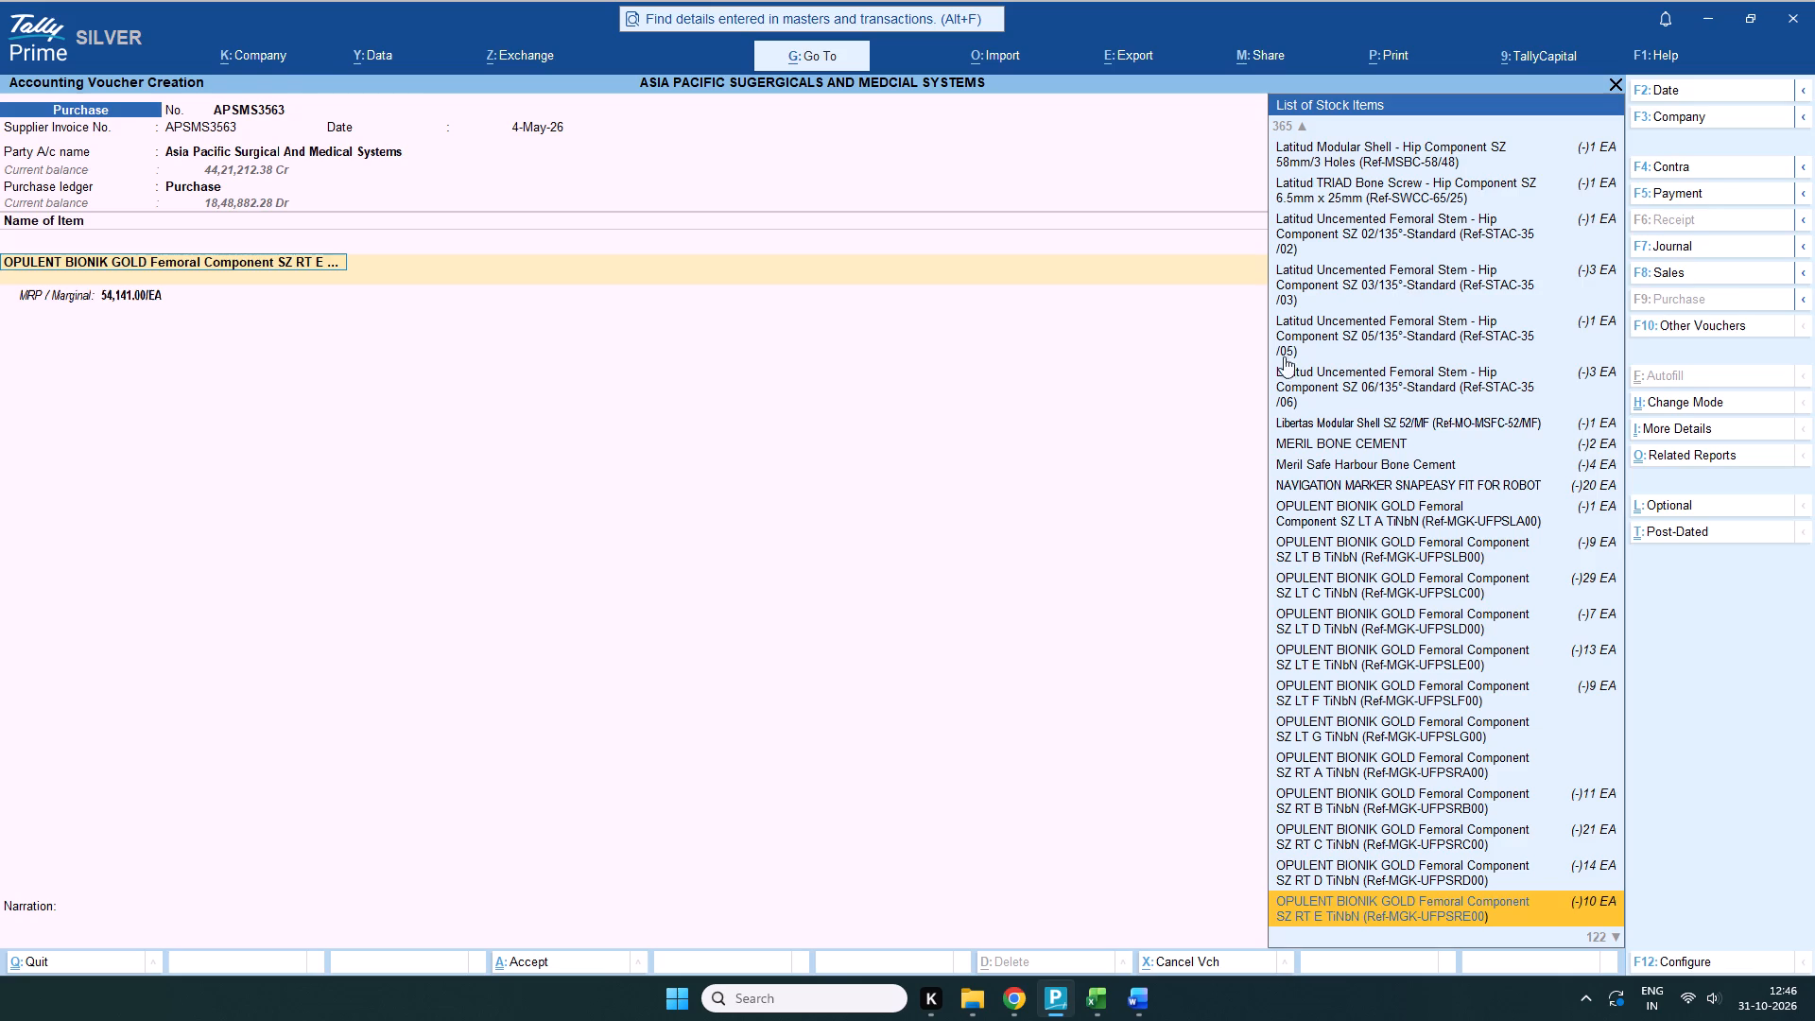
Open the chosen femoral component's stock item master for alteration and advance through its unit and batch settings to GST applicability.
{"action": "key", "text": "ctrl+Return"}
{"action": "key", "text": "Return"}
{"action": "key", "text": "Return"}
{"action": "key", "text": "Return"}
{"action": "key", "text": "Return"}
{"action": "key", "text": "Return"}
{"action": "key", "text": "Return"}
{"action": "key", "text": "Return"}
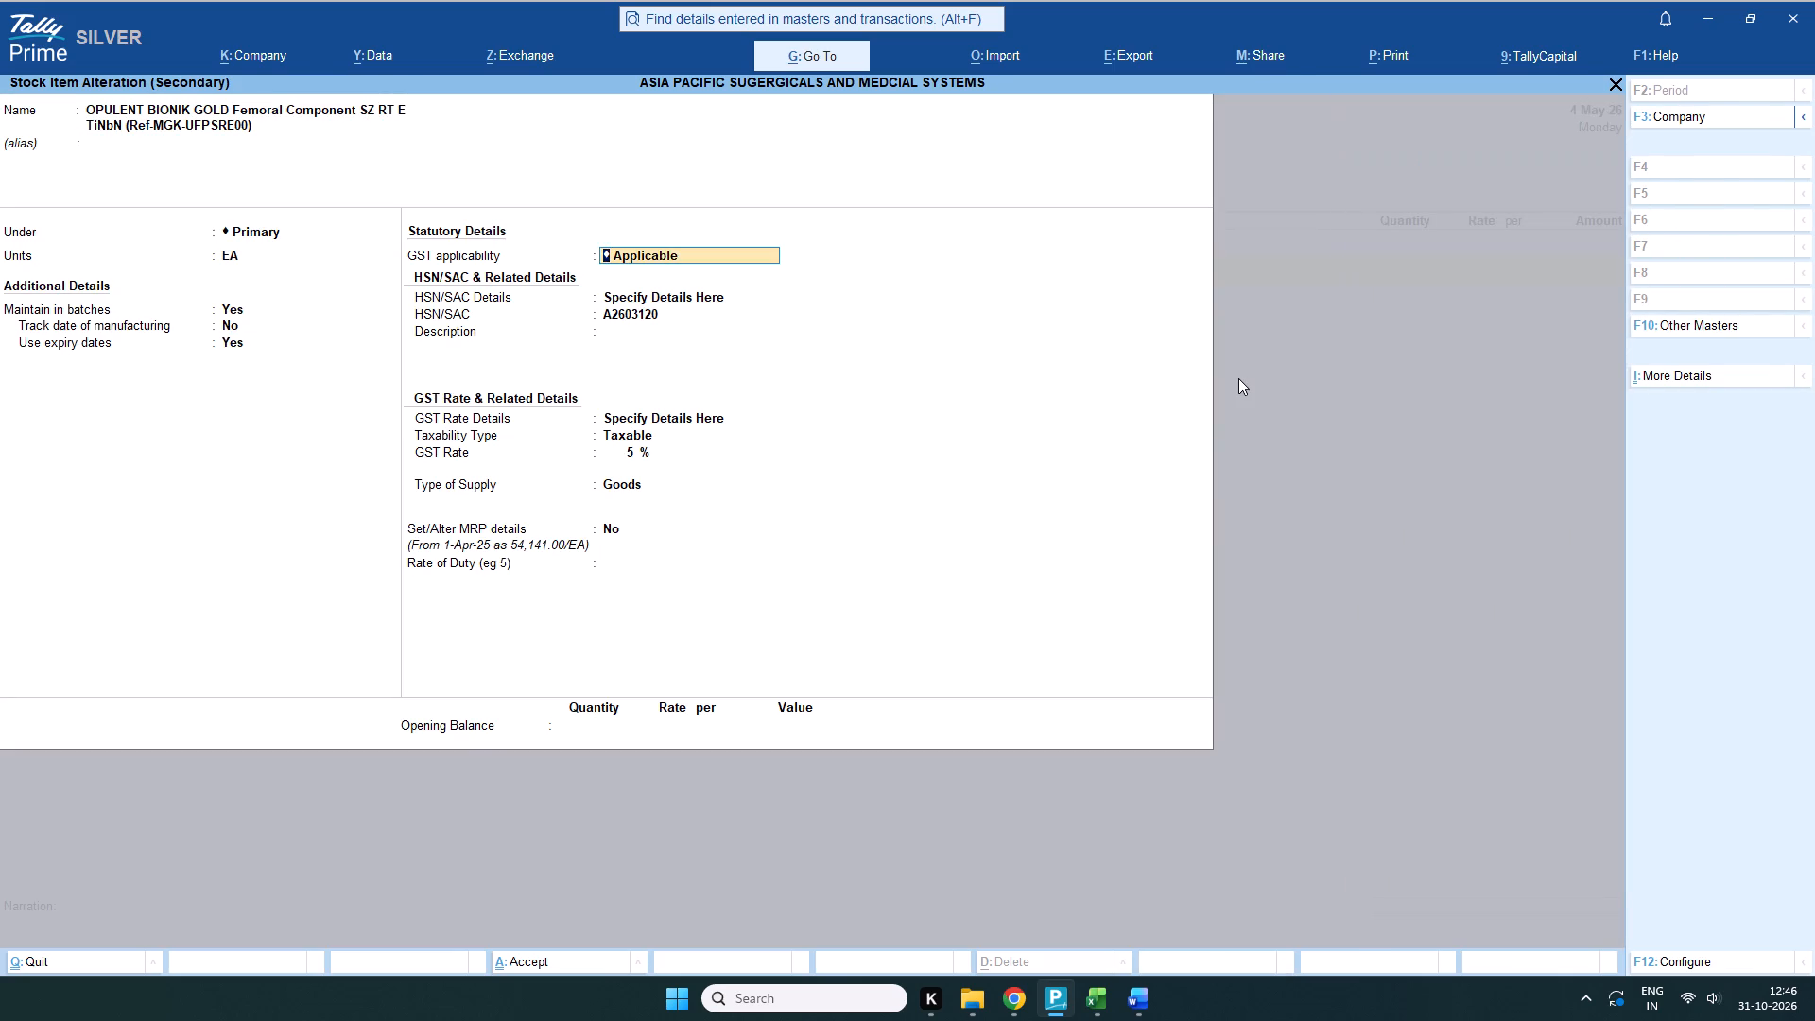
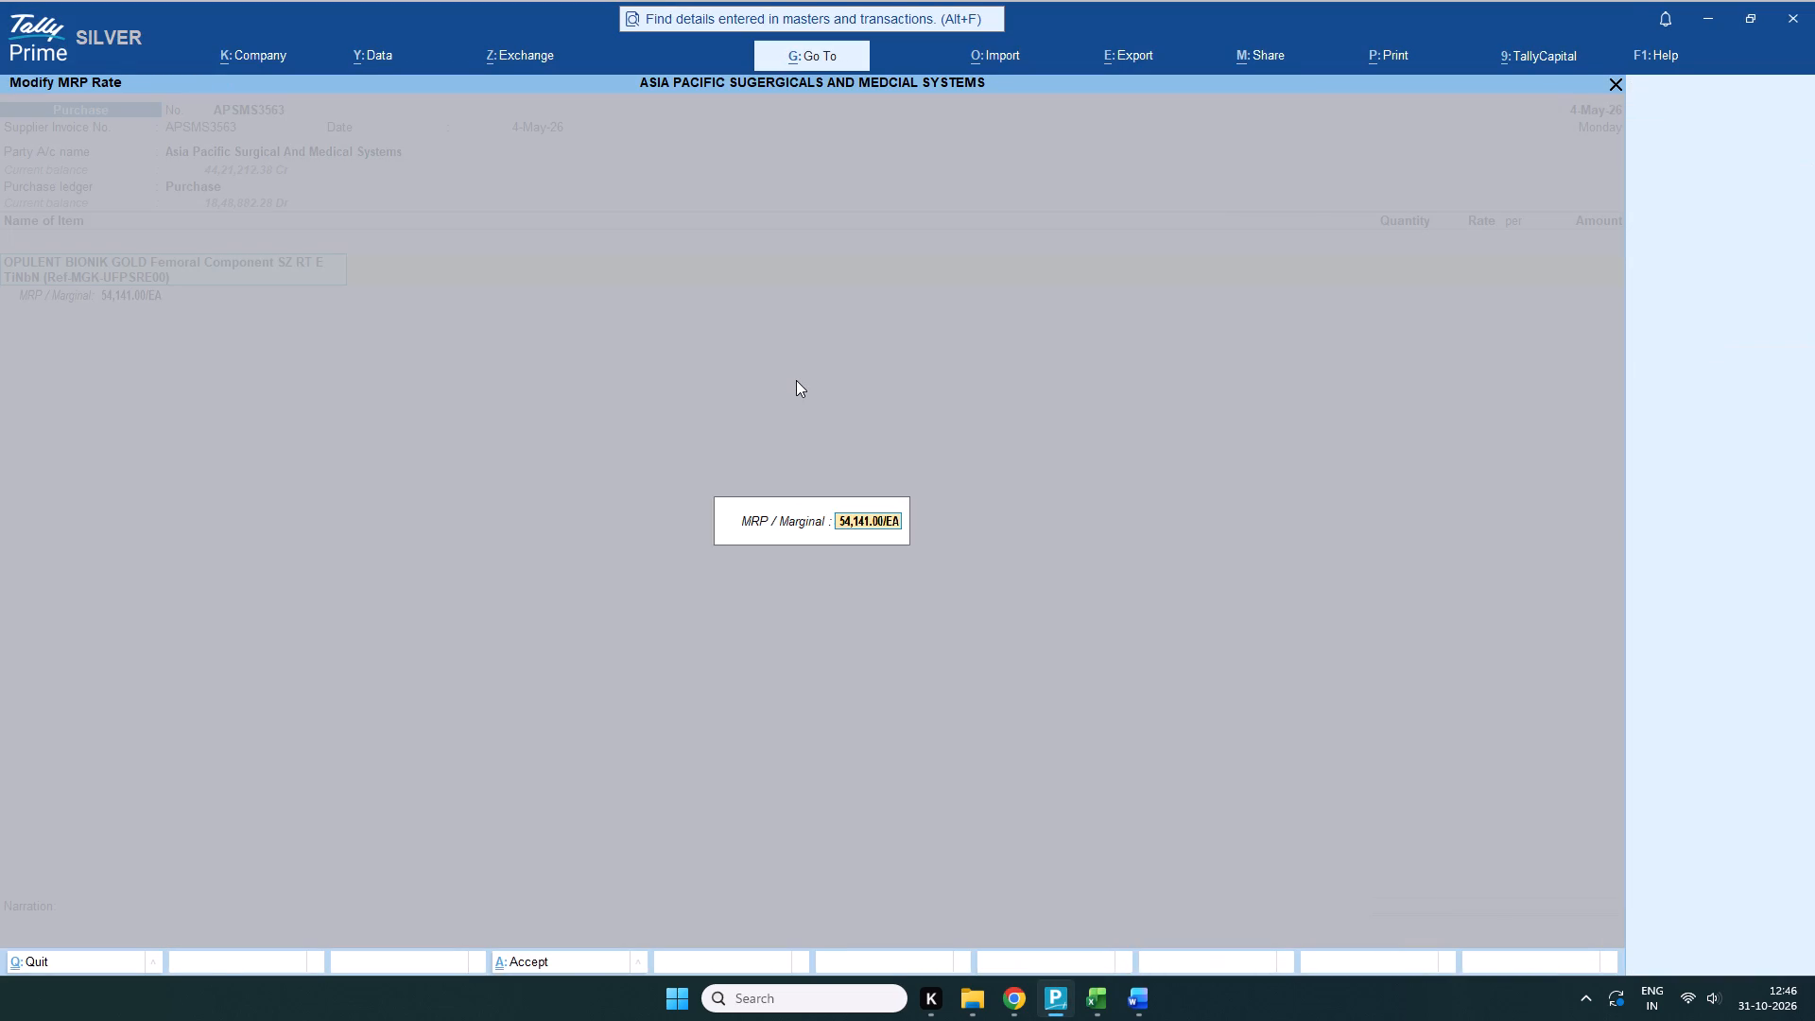
Keep the femoral component's MRP at 54,141.00/EA and set its allocation tracking number to Not Applicable.
{"action": "key", "text": "Return"}
{"action": "scroll", "coordinate": [788, 279], "scroll_direction": "up", "scroll_amount": 2}
{"action": "left_click", "coordinate": [788, 279]}
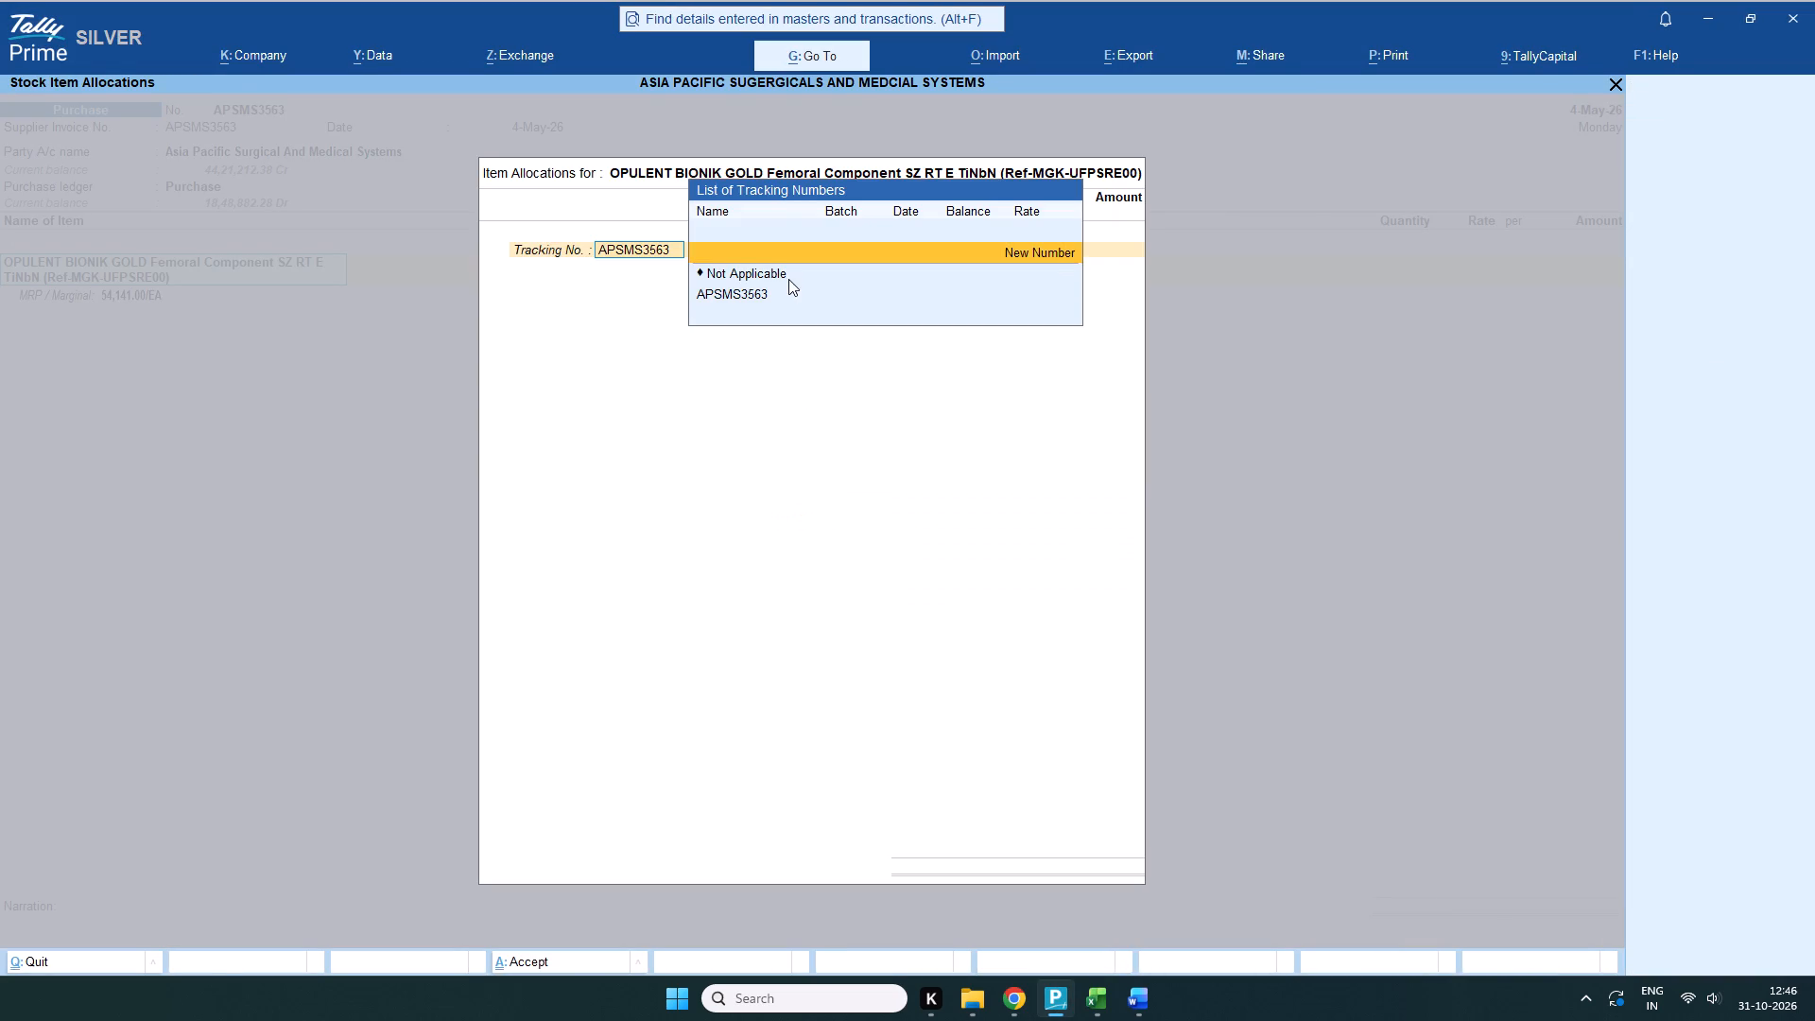
{"action": "scroll", "coordinate": [788, 279], "scroll_direction": "down", "scroll_amount": 1}
{"action": "scroll", "coordinate": [788, 275], "scroll_direction": "up", "scroll_amount": 1}
{"action": "left_click", "coordinate": [788, 275]}
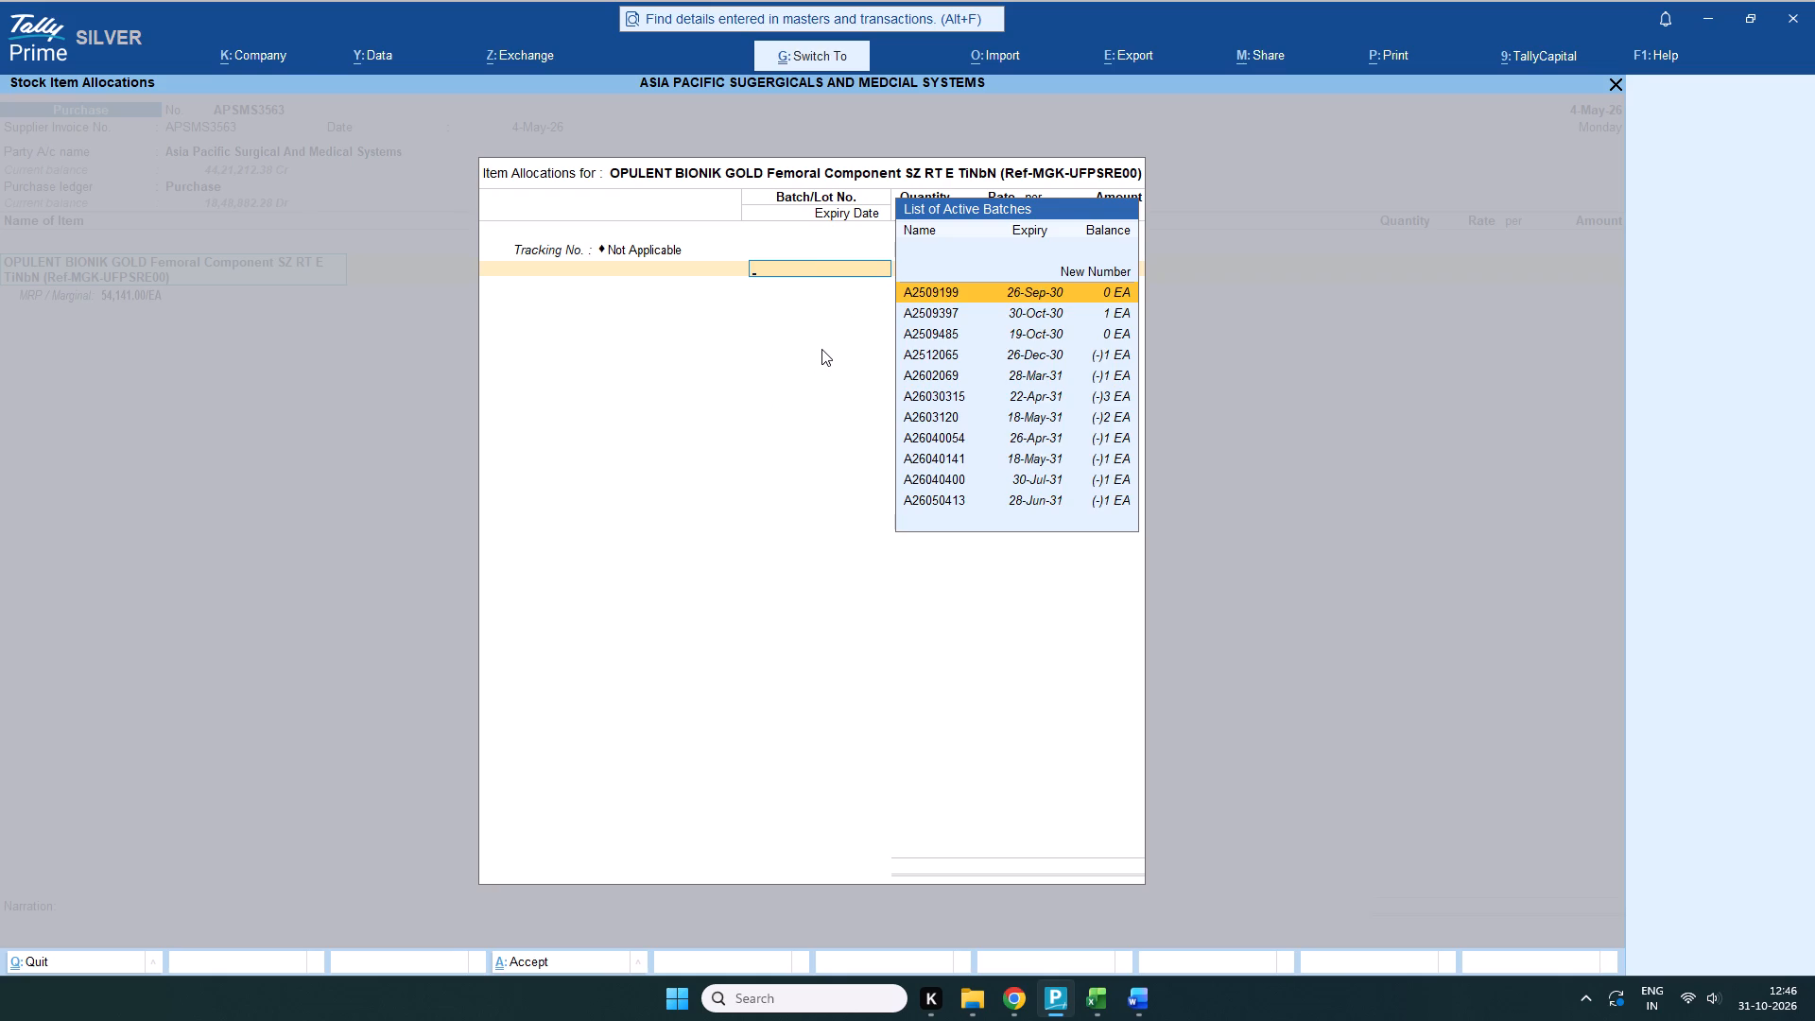
Allocate batch A2512065 to the femoral component with a quantity of 1 EA at the rate of 35,796.00.
{"action": "key", "text": "ctrl+v"}
{"action": "key", "text": "Return"}
{"action": "key", "text": "1"}
{"action": "key", "text": "Return"}
{"action": "key", "text": "Return"}
{"action": "key", "text": "Return"}
{"action": "key", "text": "Return"}
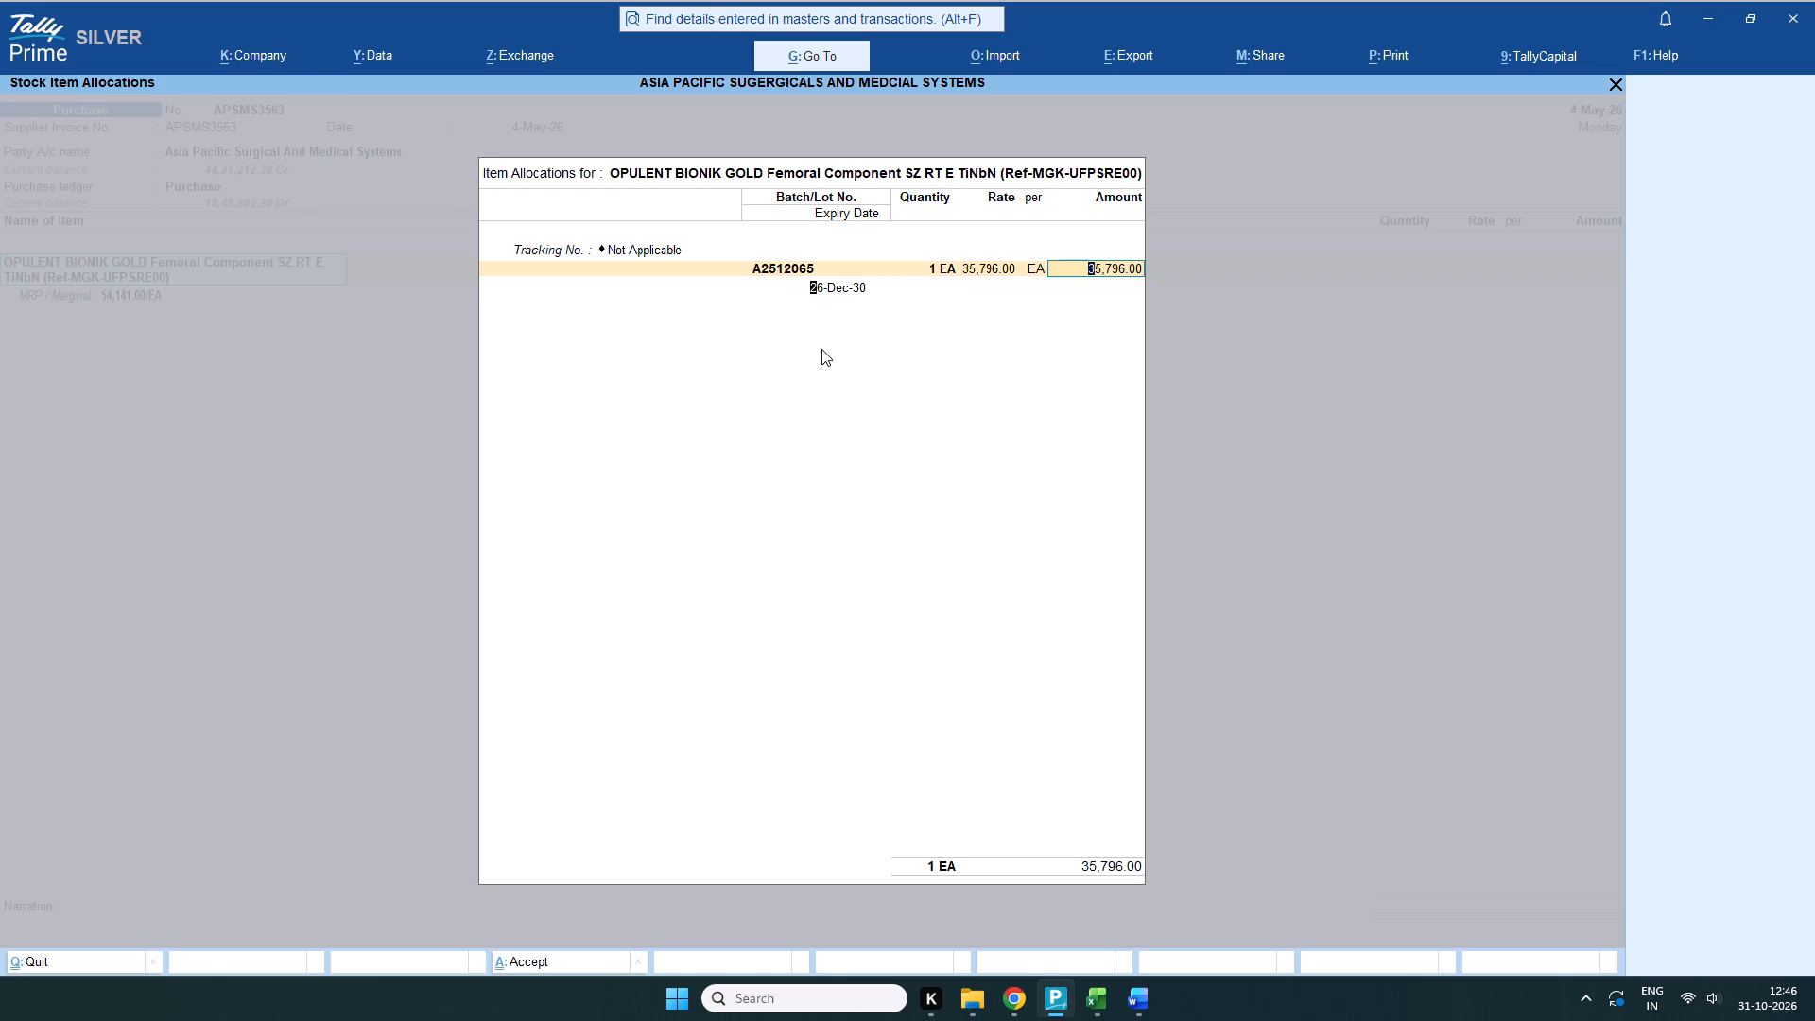
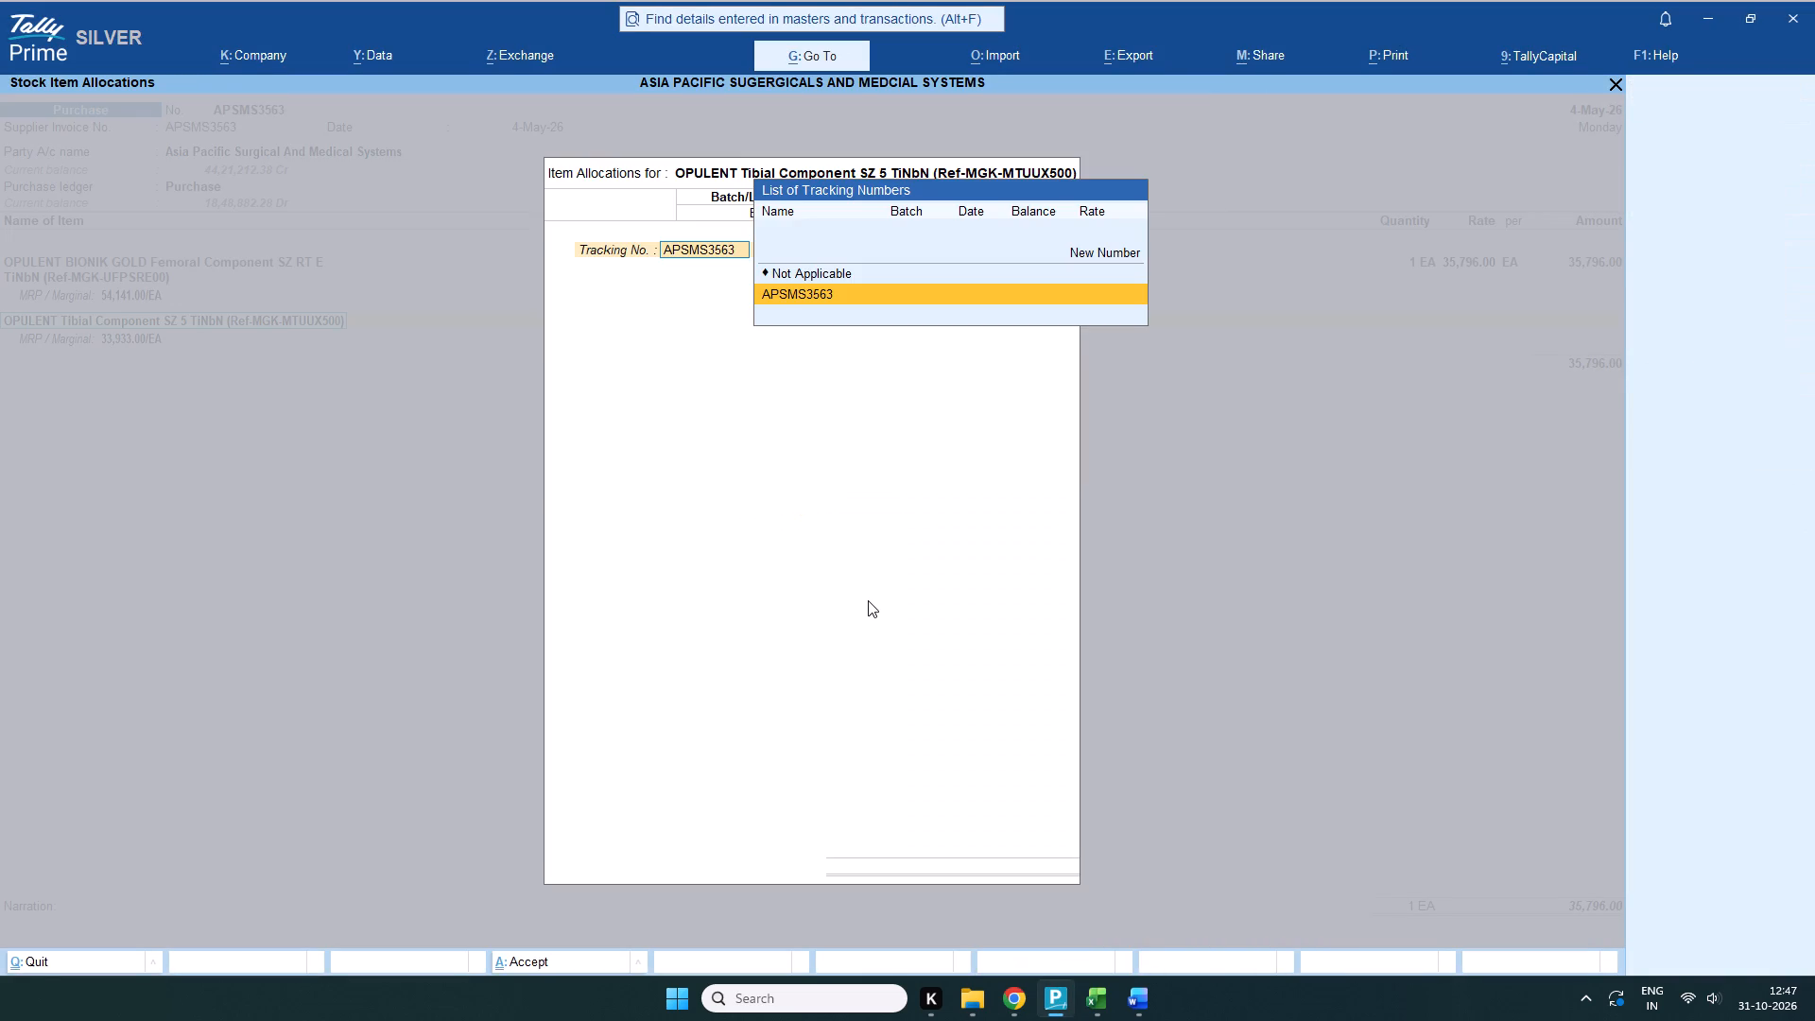
Set the OPULENT Tibial Component SZ 5 TiNbN tracking number to Not Applicable and allocate batch B2512123 with a quantity of 1 EA.
{"action": "scroll", "coordinate": [868, 600], "scroll_direction": "up", "scroll_amount": 2}
{"action": "scroll", "coordinate": [868, 600], "scroll_direction": "down", "scroll_amount": 1}
{"action": "key", "text": "Return"}
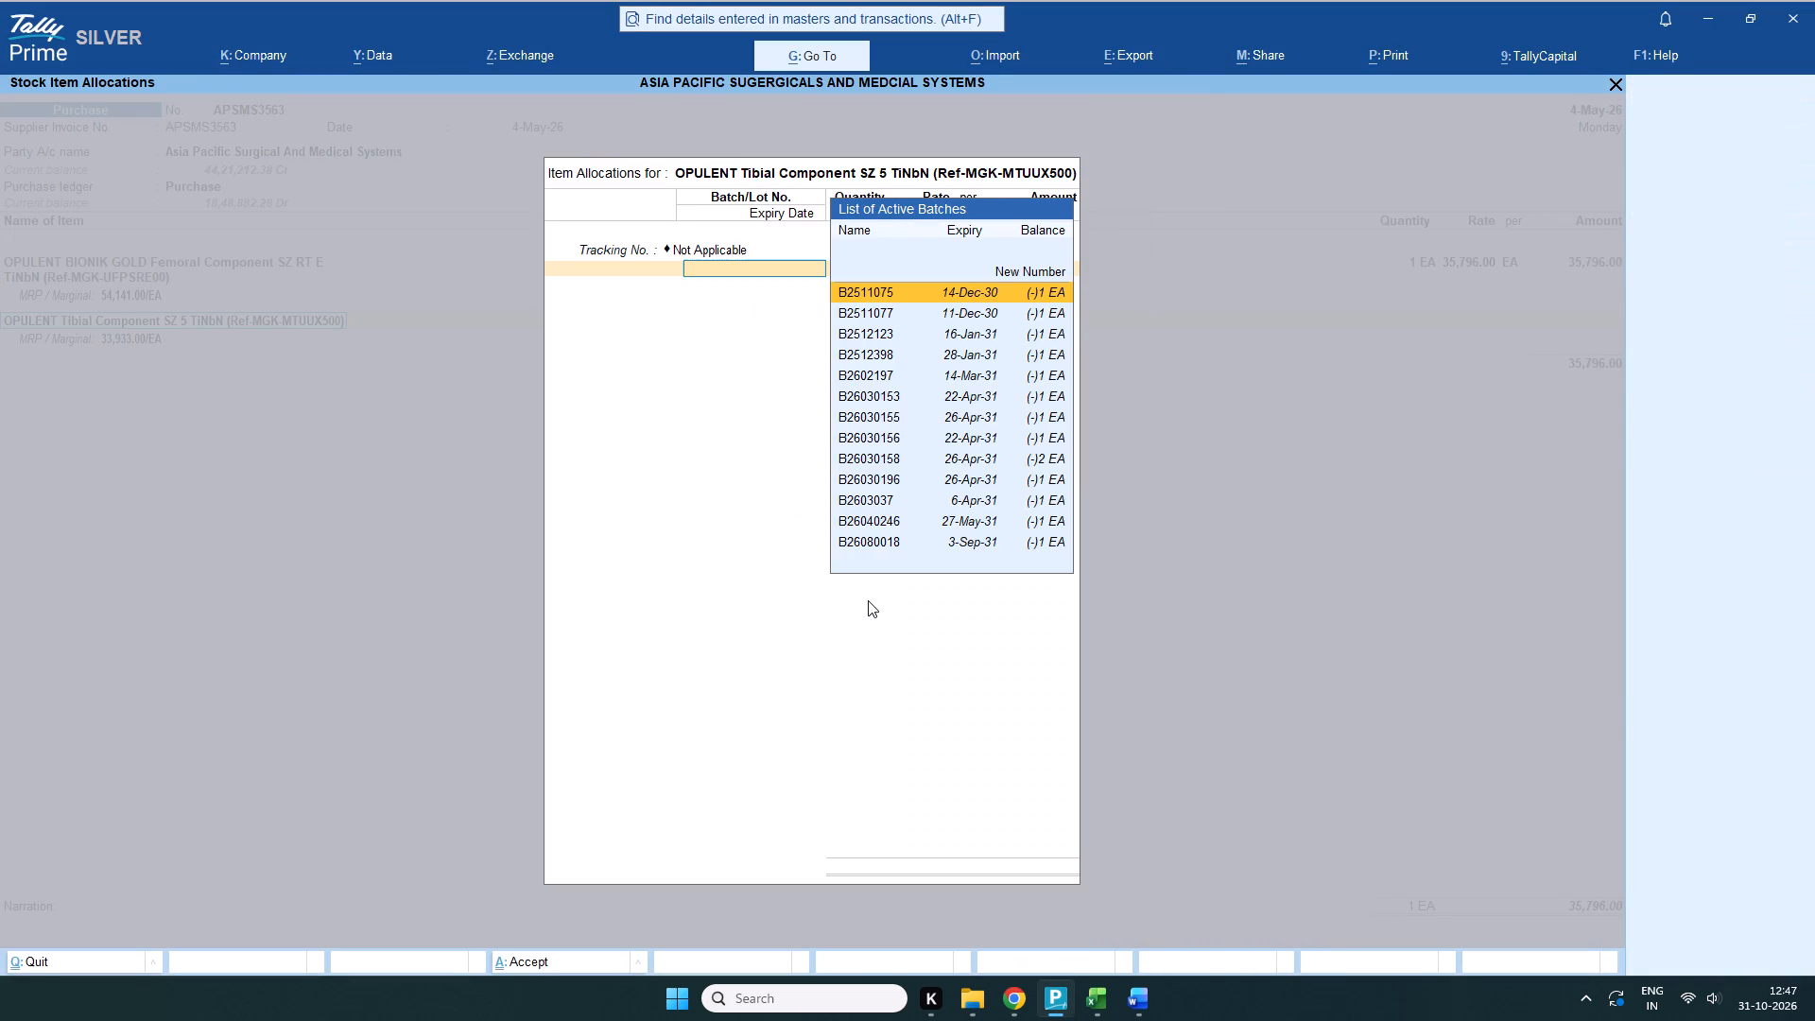
{"action": "key", "text": "ctrl+v"}
{"action": "key", "text": "Return"}
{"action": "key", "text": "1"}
{"action": "key", "text": "Return"}
{"action": "key", "text": "Return"}
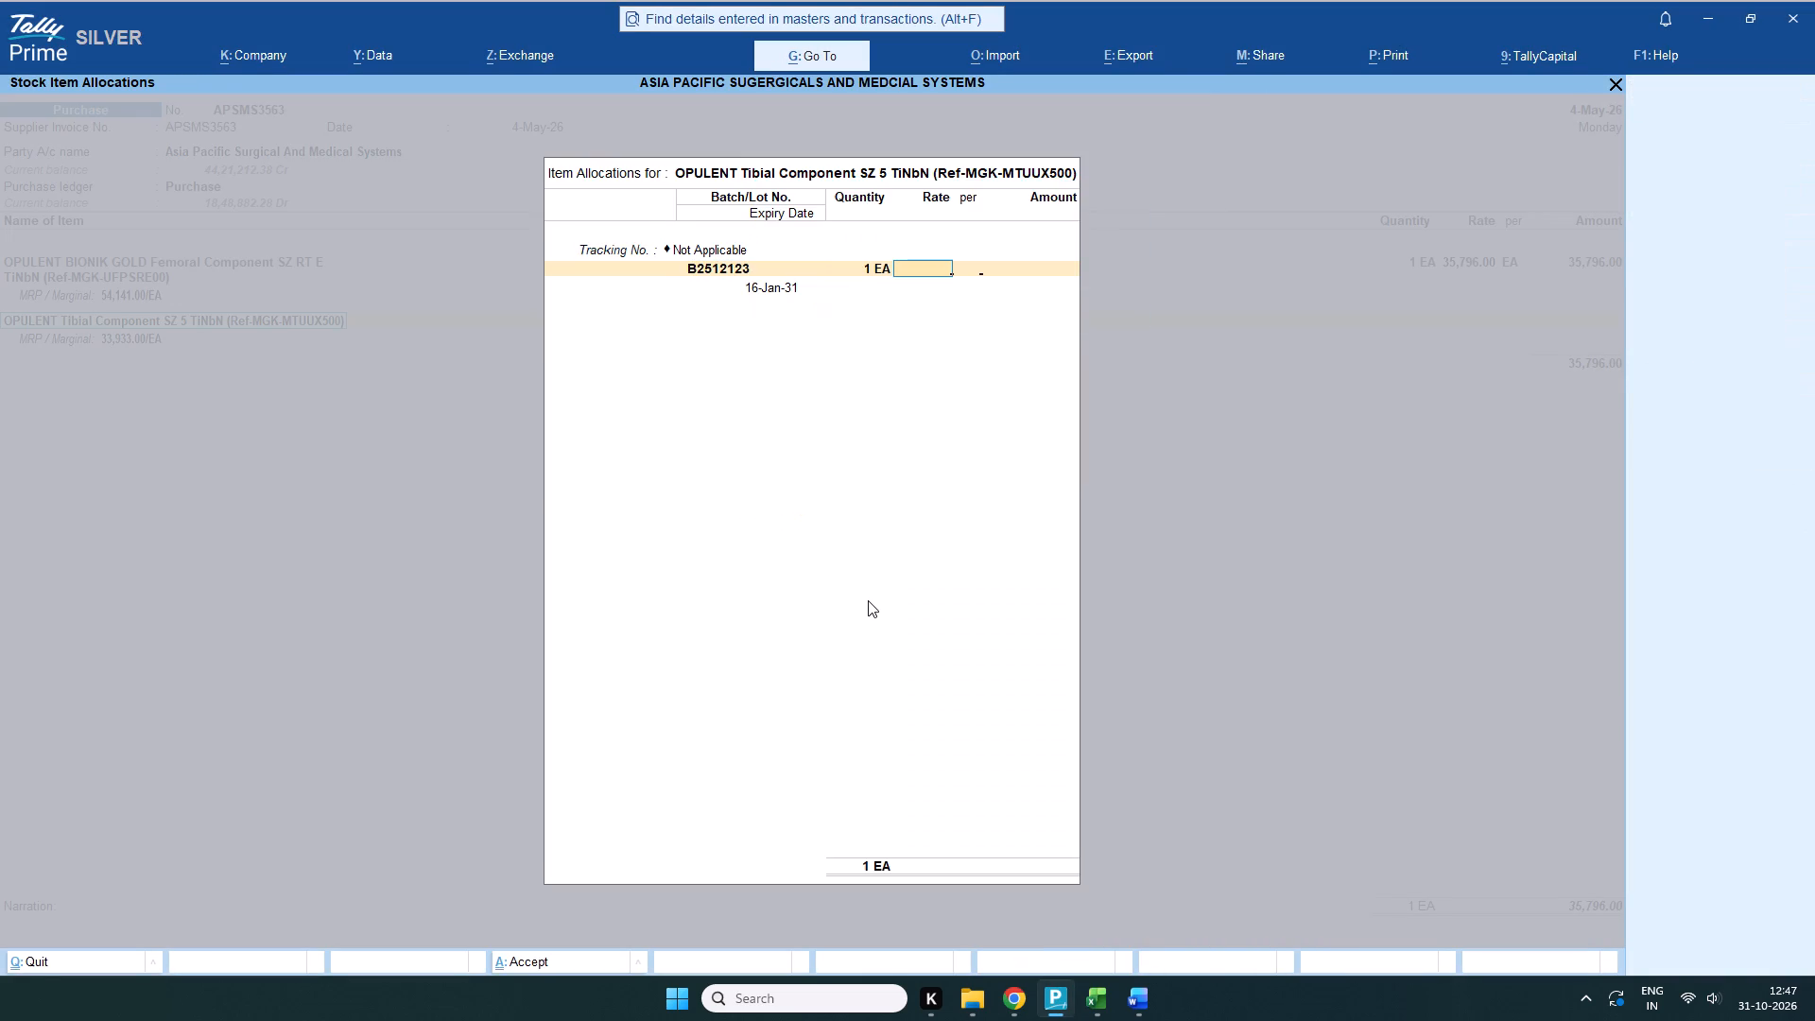
{"action": "left_click", "coordinate": [901, 266]}
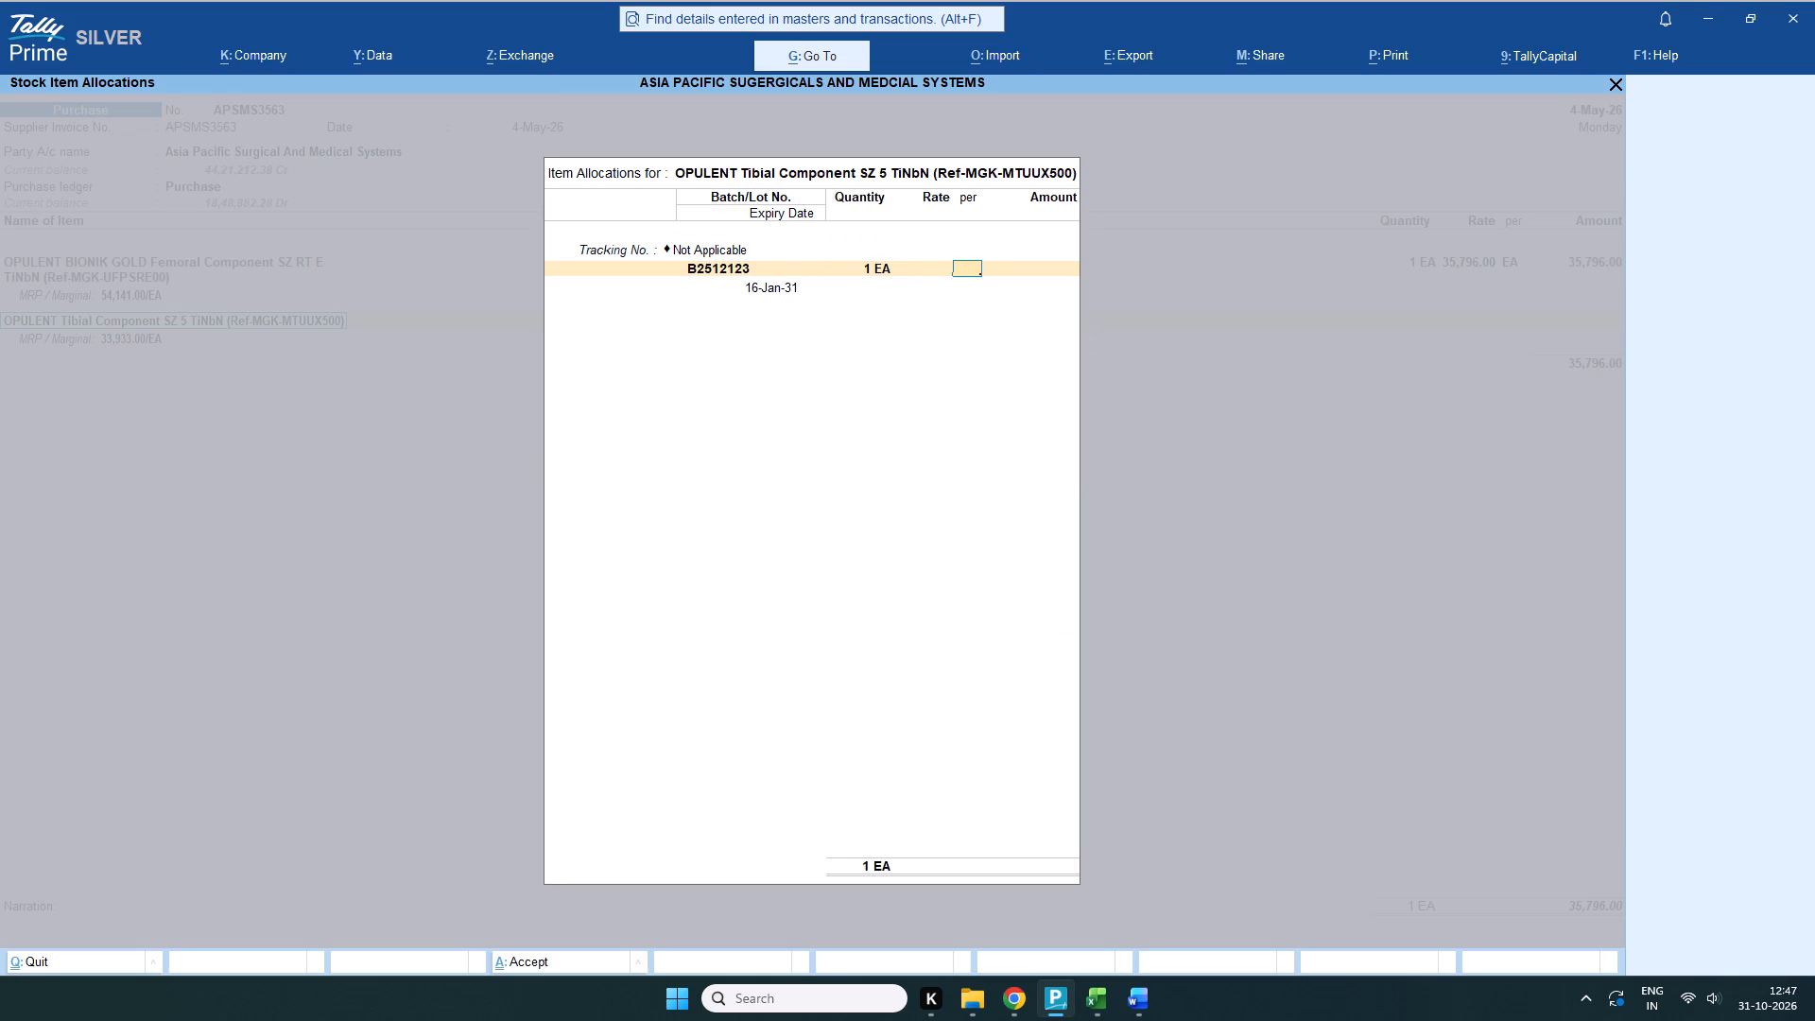